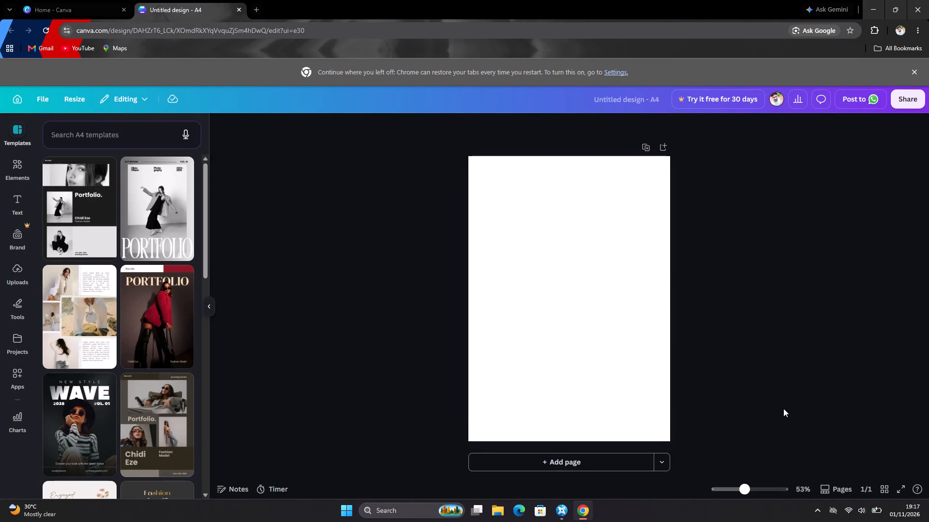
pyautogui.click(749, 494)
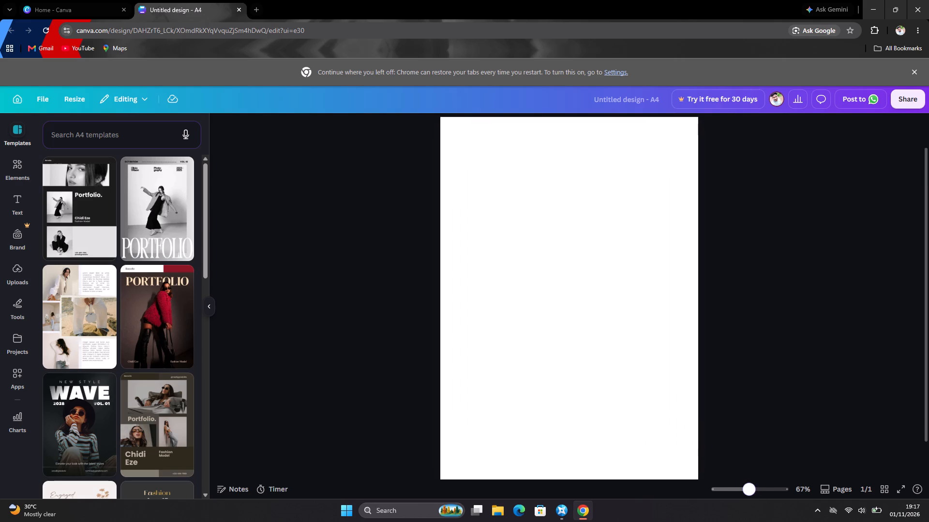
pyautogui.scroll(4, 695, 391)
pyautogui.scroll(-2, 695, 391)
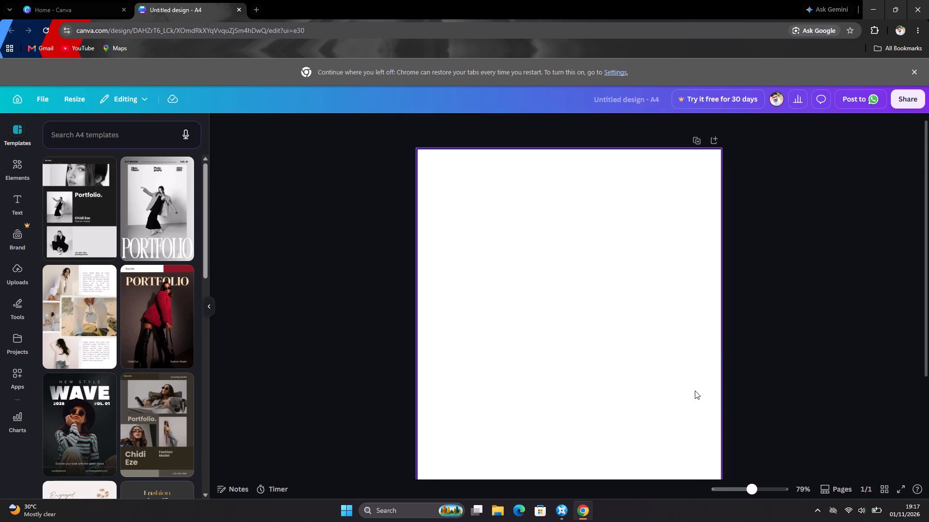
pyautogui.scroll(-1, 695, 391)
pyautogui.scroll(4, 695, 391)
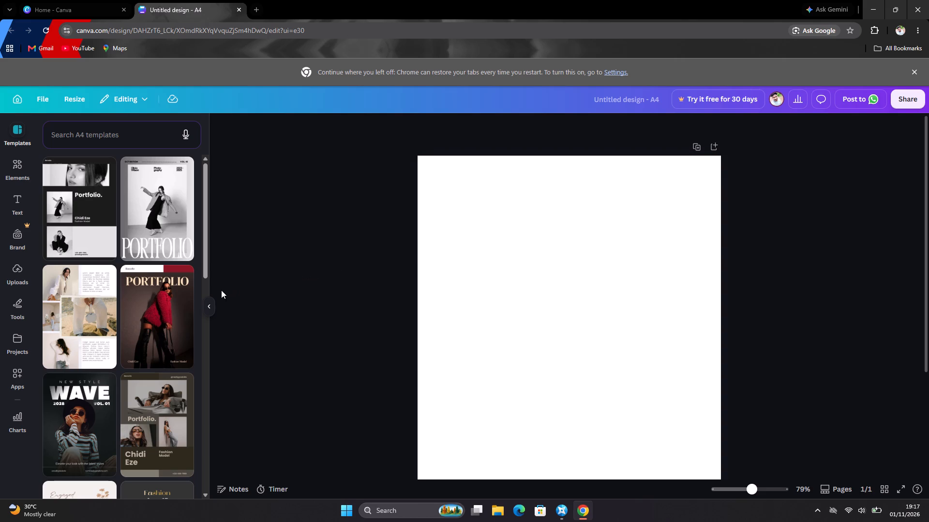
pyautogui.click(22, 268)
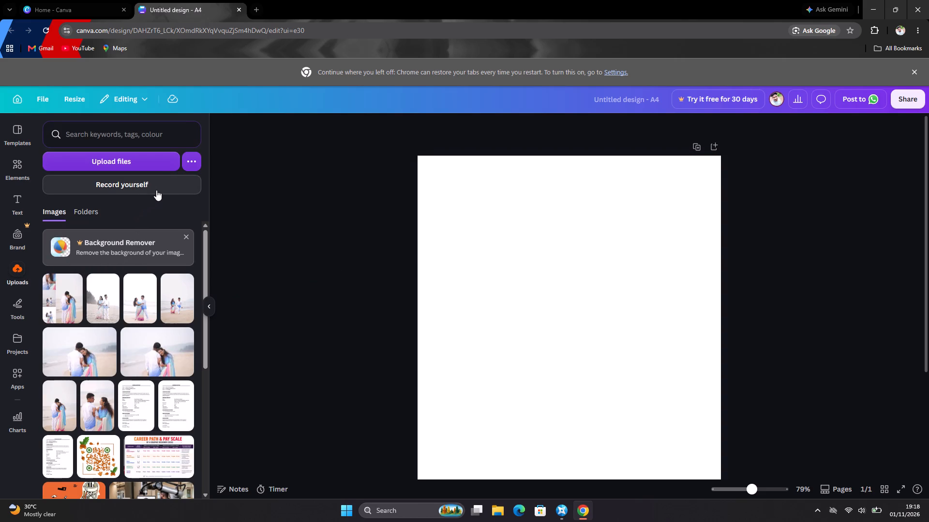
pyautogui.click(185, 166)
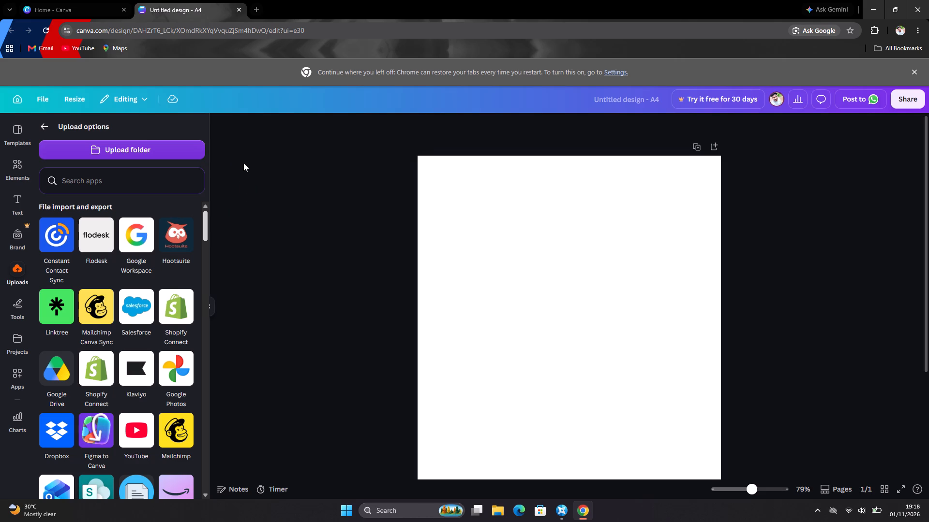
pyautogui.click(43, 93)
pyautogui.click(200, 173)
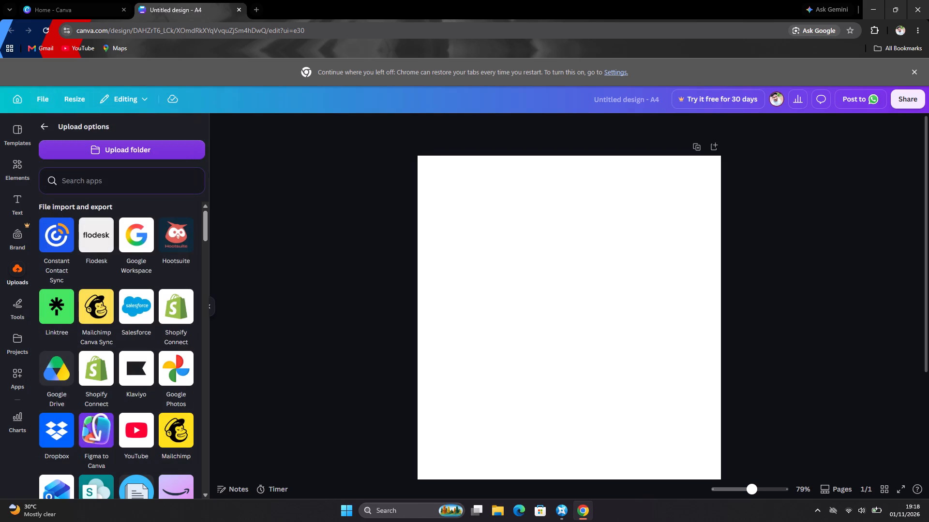
# Leave the blank untitled A4 design for the home page and close the other open home tab.
pyautogui.click(911, 77)
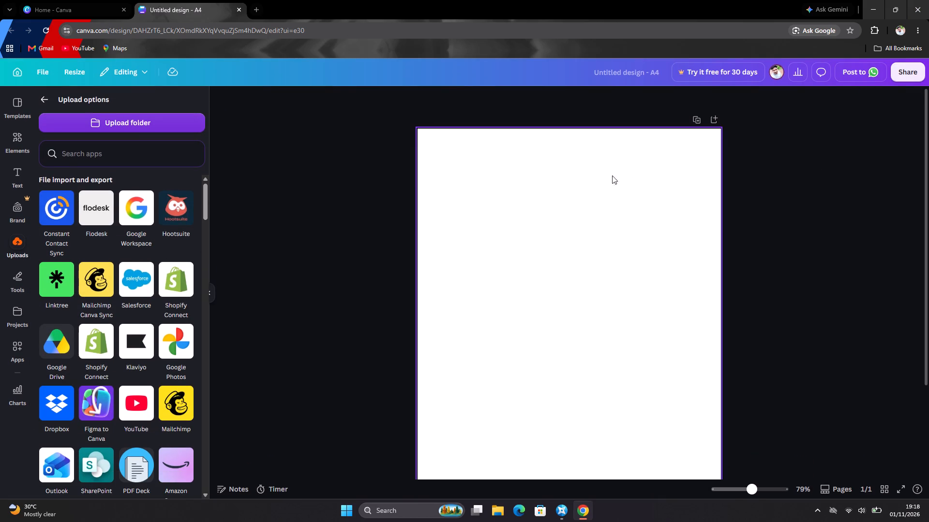
pyautogui.click(20, 72)
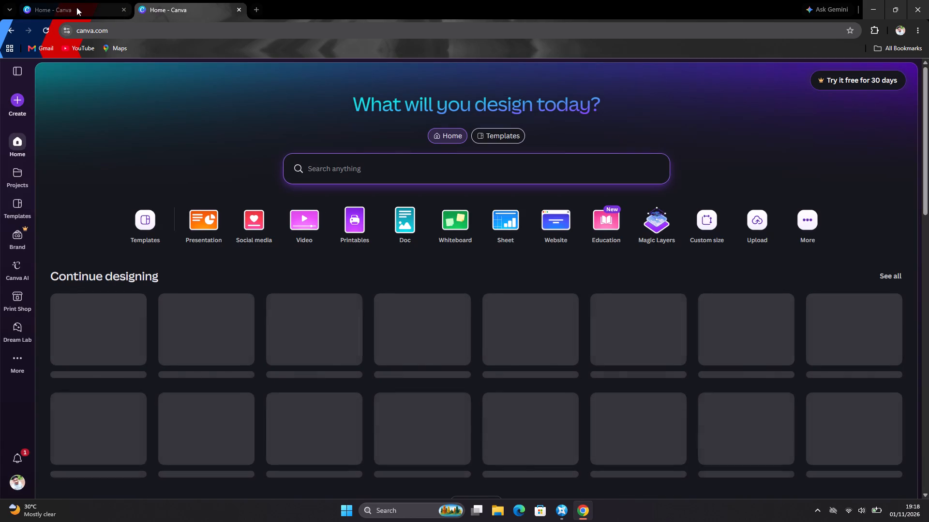
pyautogui.click(76, 7)
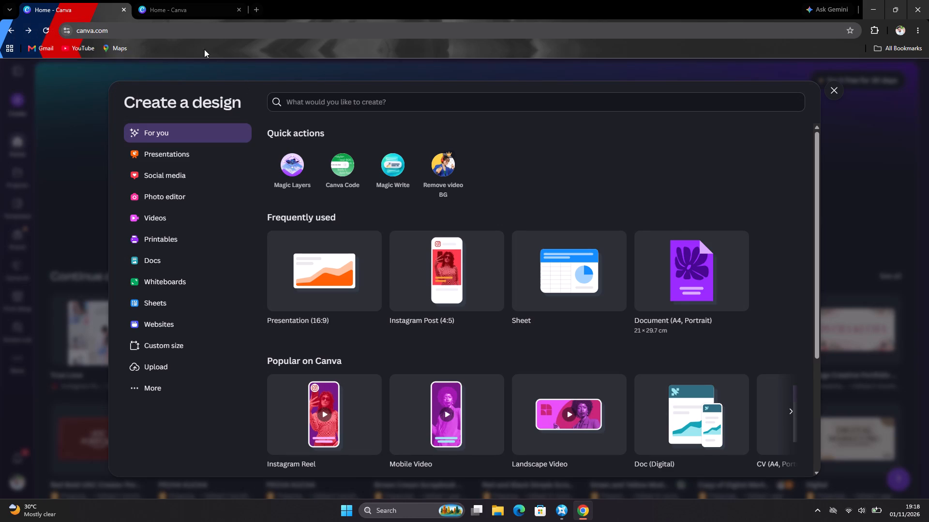
pyautogui.click(122, 9)
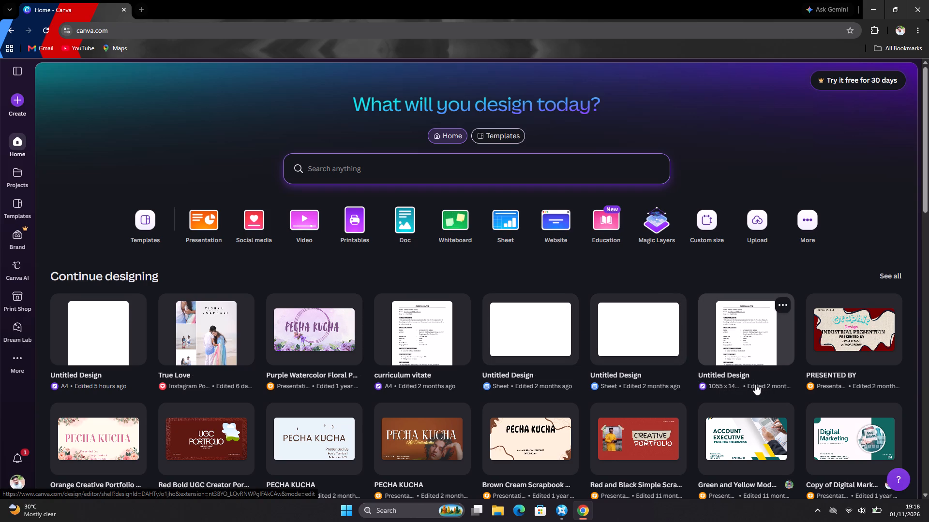
# Start a new design from an upload and open the file chooser for selecting files from the computer.
pyautogui.click(763, 215)
pyautogui.rightClick(763, 215)
pyautogui.doubleClick(755, 226)
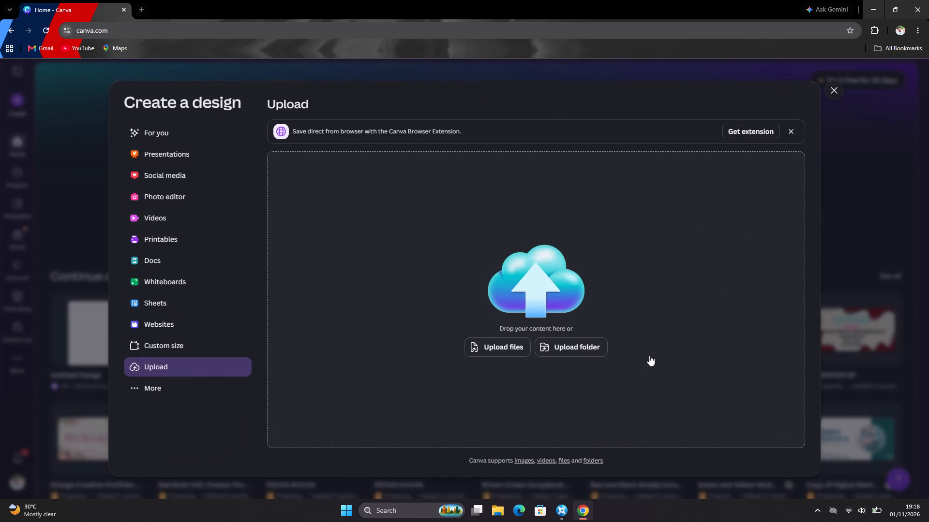
pyautogui.click(518, 351)
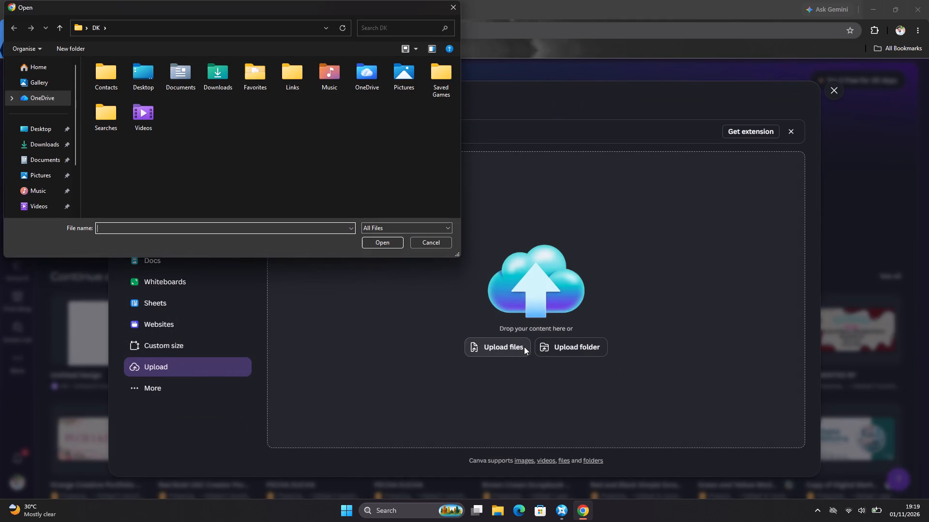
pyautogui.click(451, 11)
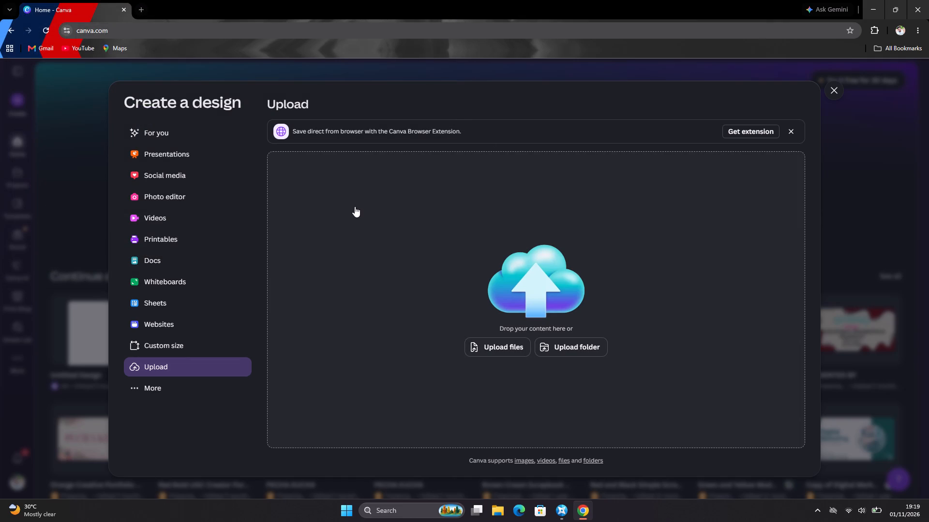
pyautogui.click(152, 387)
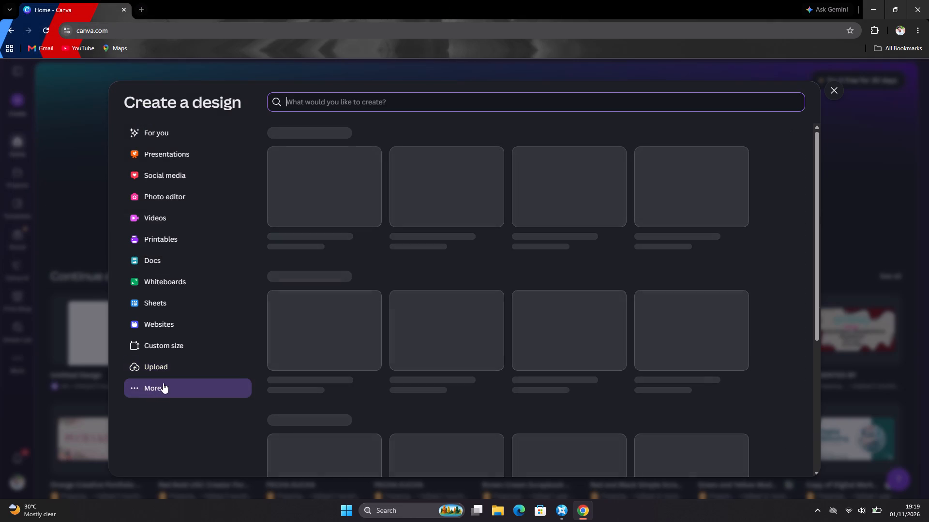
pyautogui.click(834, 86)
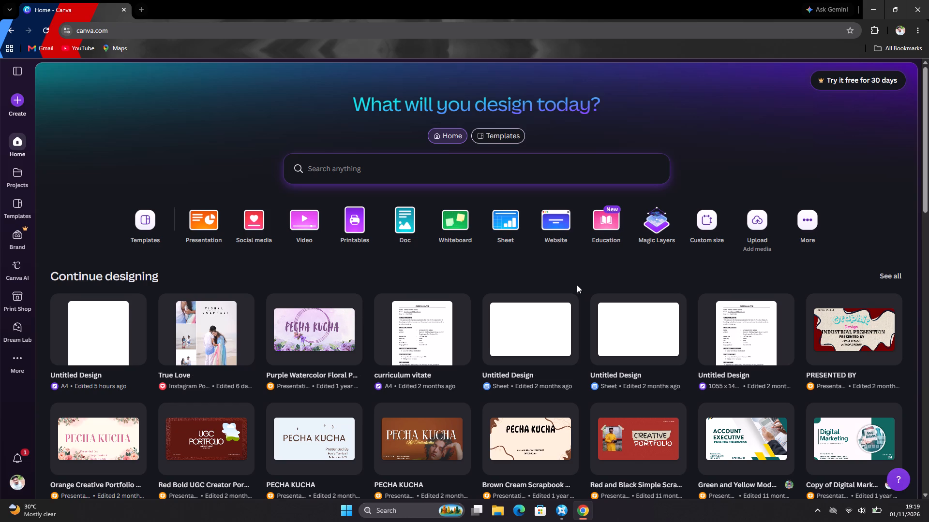
# Search all Canva content for "cv for fresher".
pyautogui.click(375, 168)
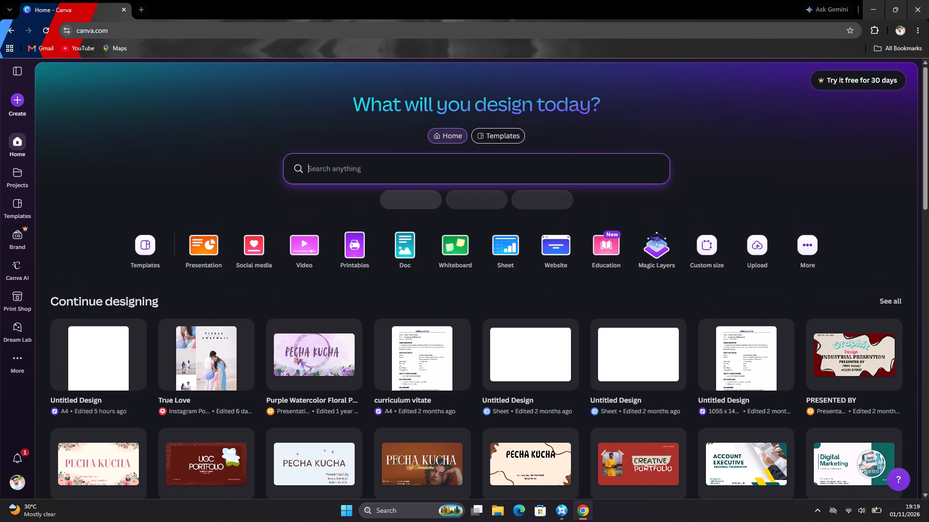
pyautogui.write('cv')
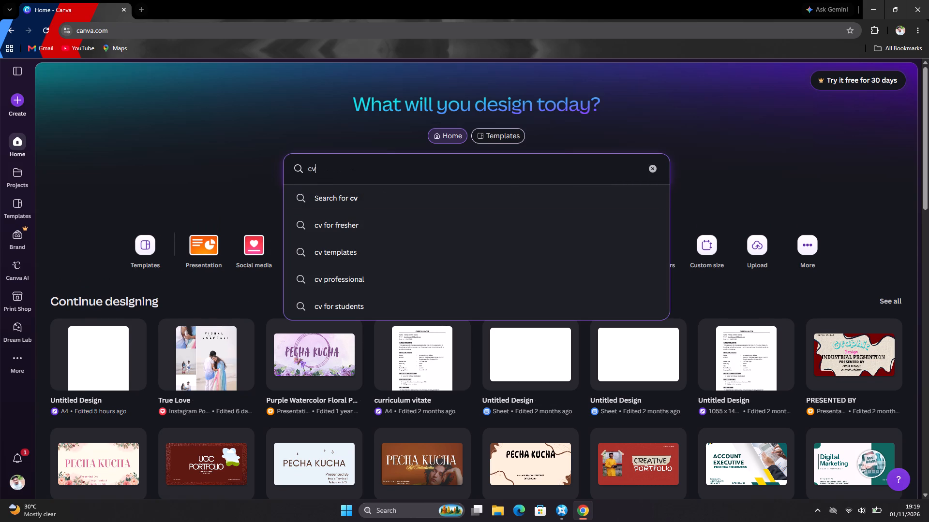
pyautogui.click(424, 231)
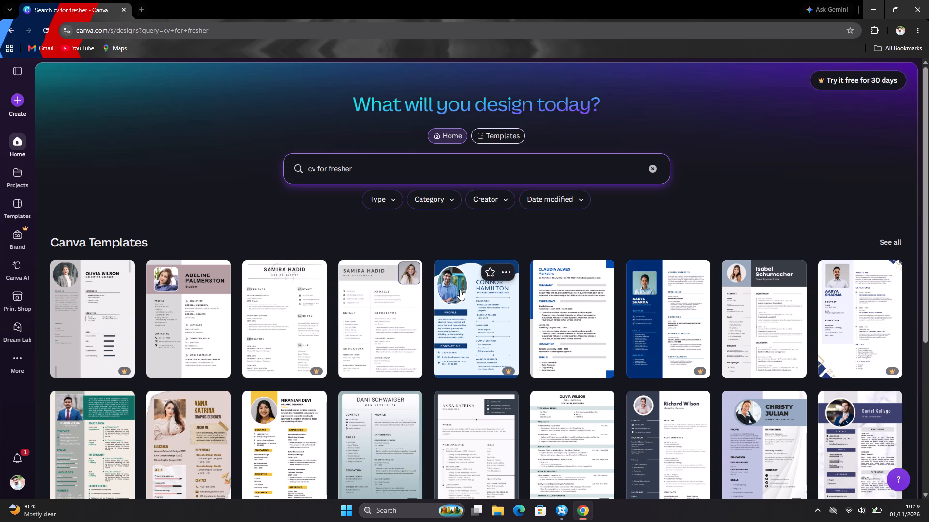
# Open the existing "curriculum vitate" design from the search results to examine it, and close it again.
pyautogui.scroll(-3, 544, 308)
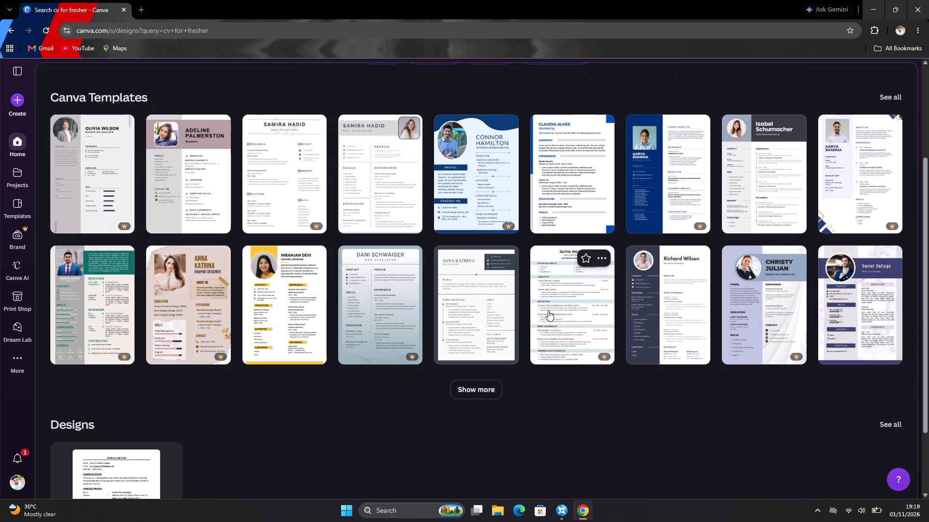
pyautogui.scroll(-4, 519, 308)
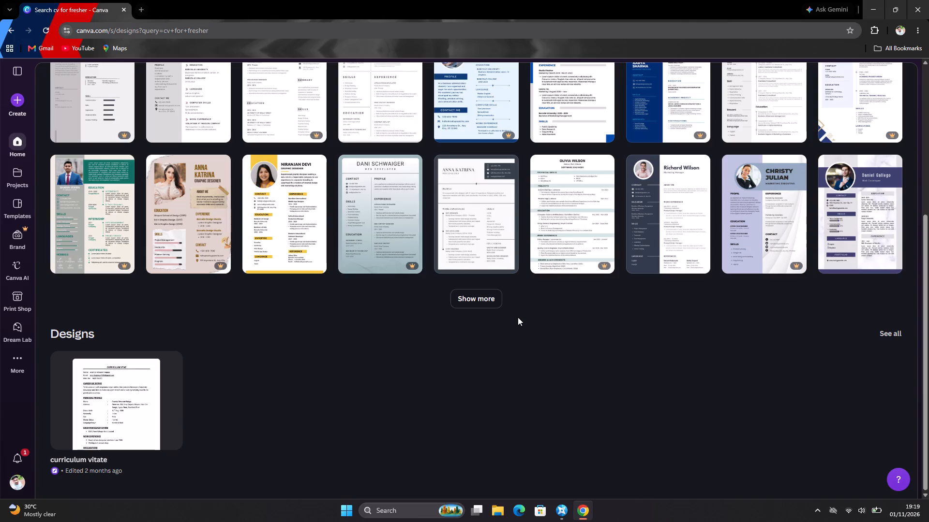
pyautogui.click(148, 383)
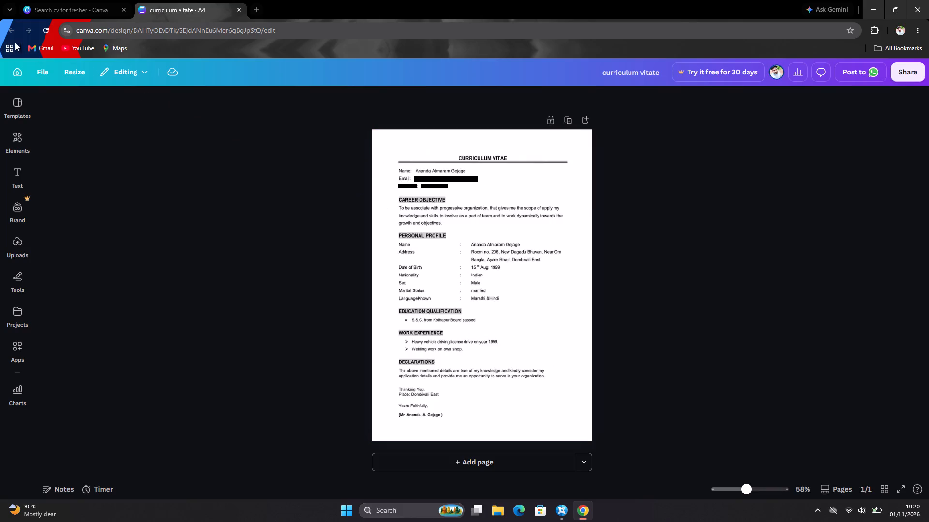
pyautogui.click(12, 30)
pyautogui.click(43, 70)
pyautogui.click(329, 222)
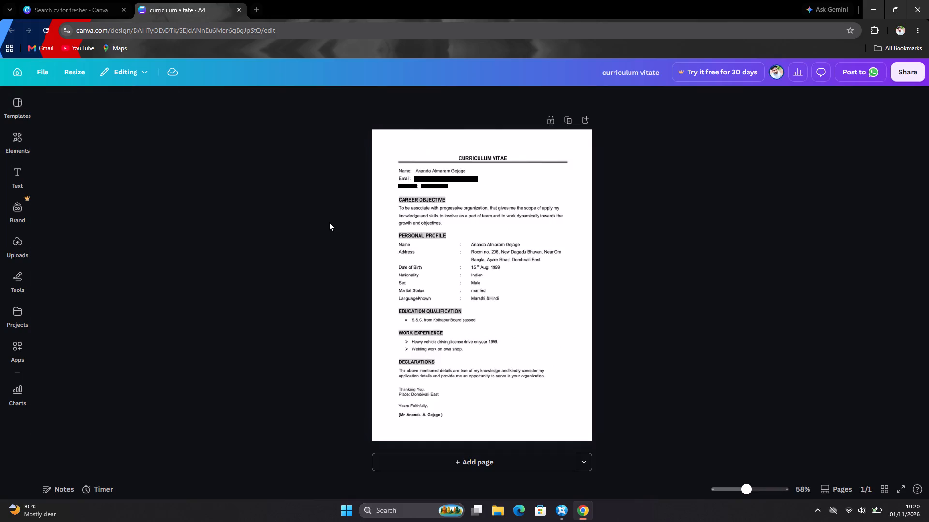
pyautogui.rightClick(327, 213)
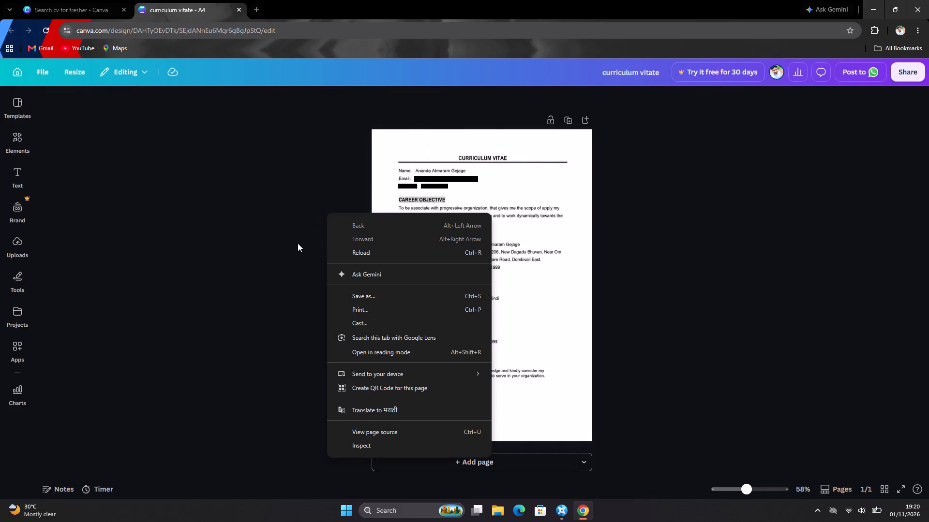
pyautogui.click(298, 243)
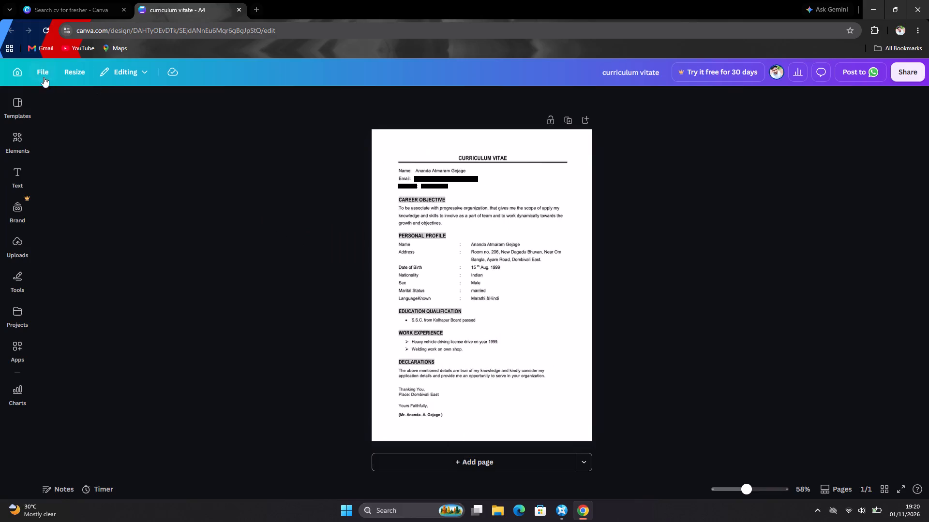
pyautogui.click(17, 73)
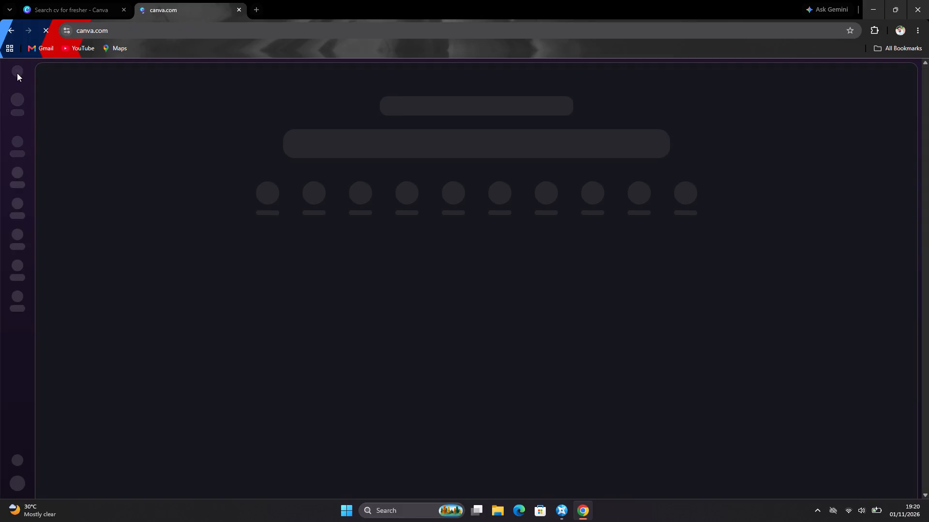
pyautogui.click(237, 7)
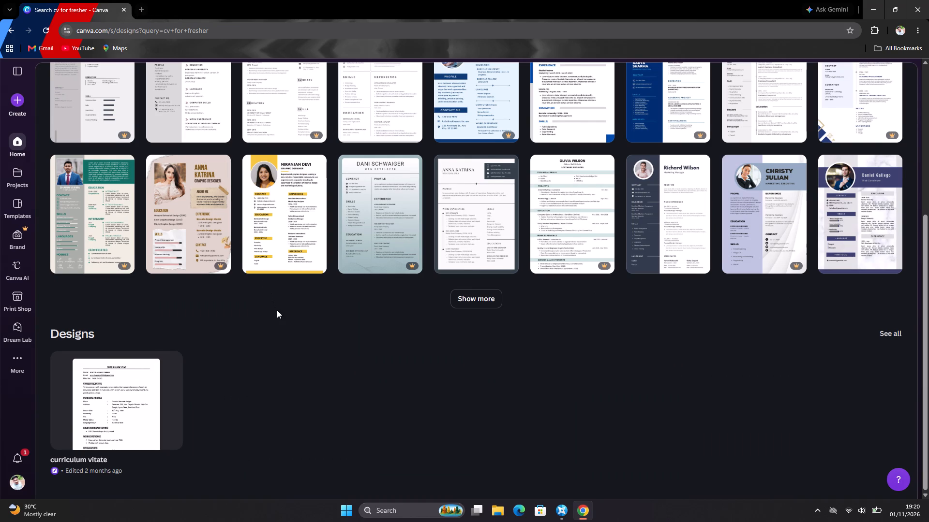
# Show more of the Canva templates for "cv for fresher" and look through the additional CV layouts.
pyautogui.scroll(3, 277, 310)
pyautogui.click(473, 446)
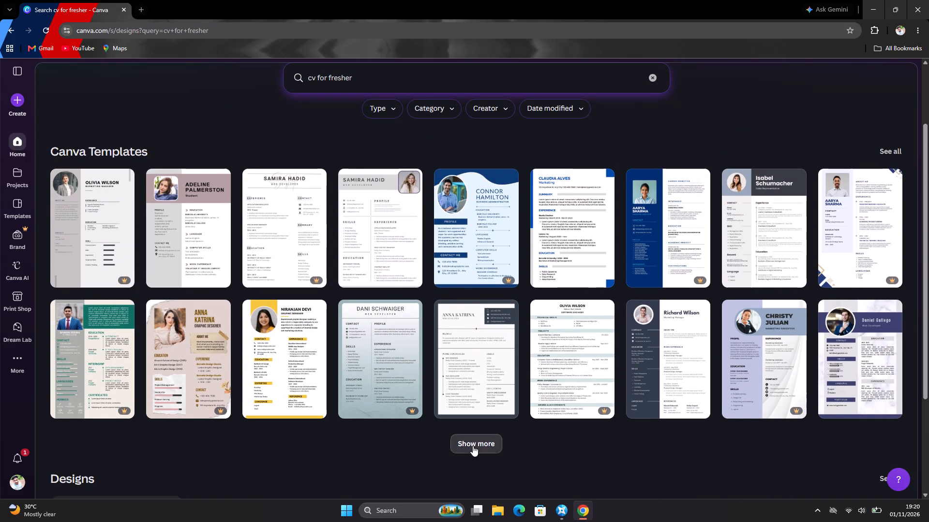
pyautogui.scroll(-4, 473, 446)
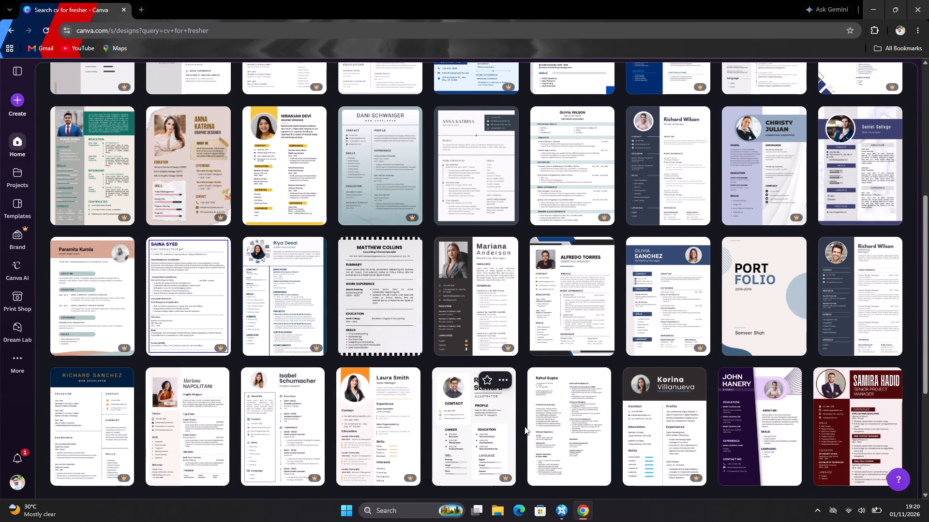
pyautogui.scroll(-2, 582, 424)
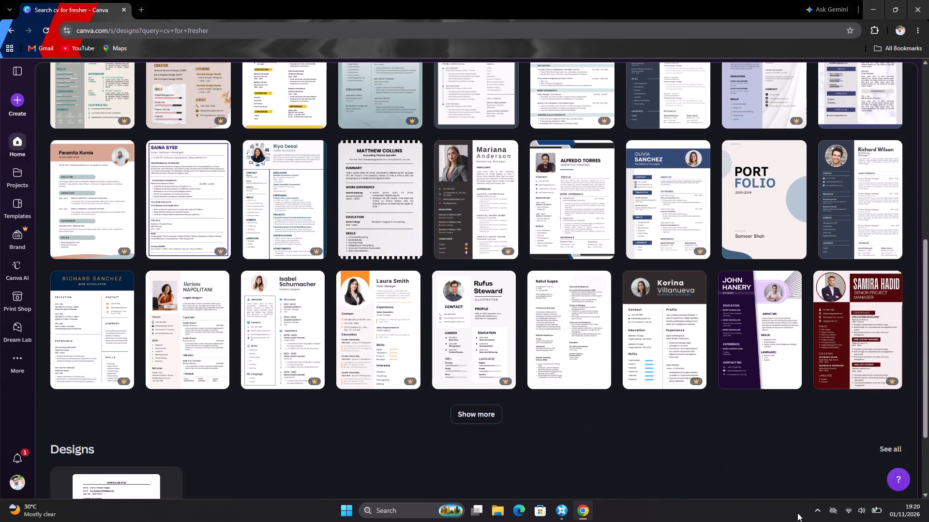
# Lower the computer's screen brightness to about half in the Windows quick settings.
pyautogui.click(814, 512)
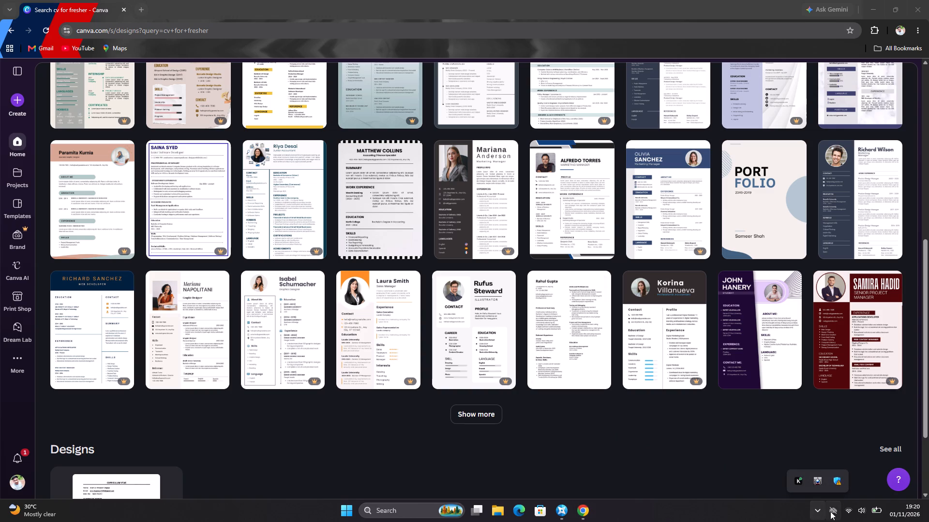
pyautogui.click(814, 512)
pyautogui.click(861, 513)
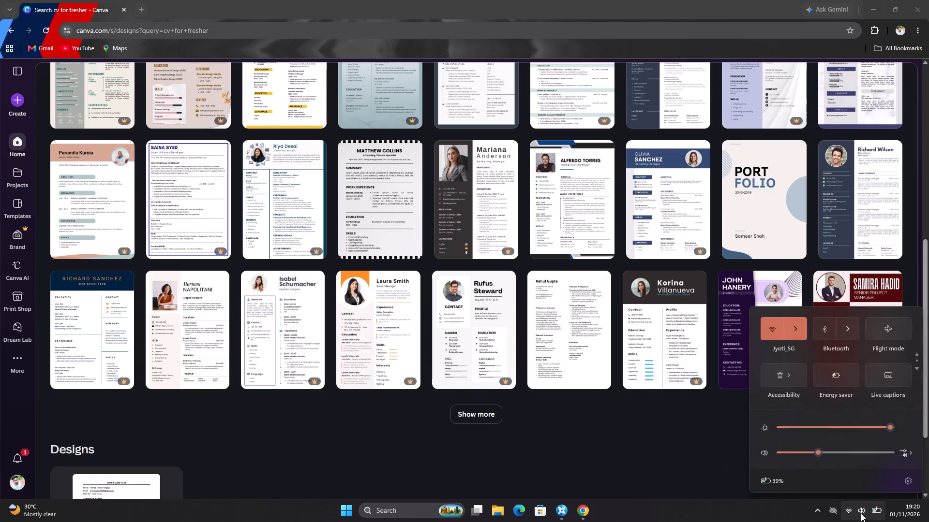
pyautogui.moveTo(872, 422); pyautogui.dragTo(827, 424)
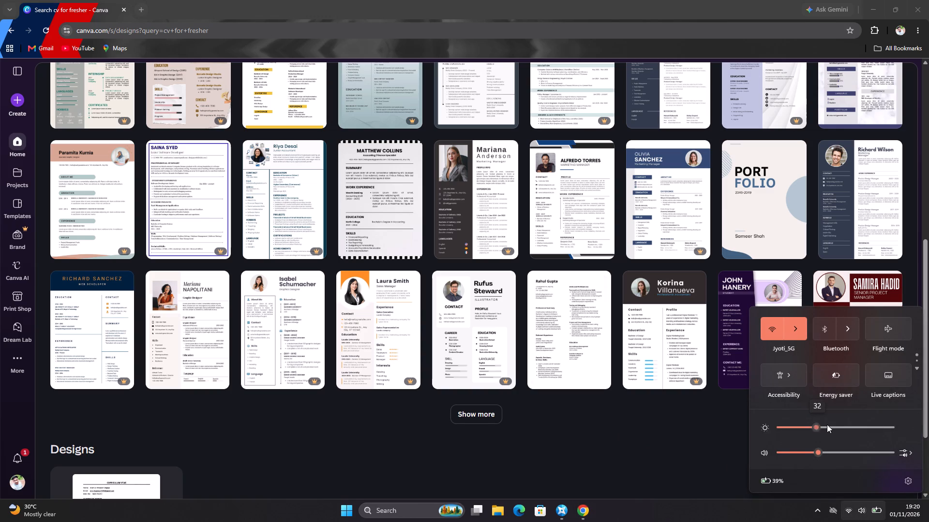
pyautogui.moveTo(827, 424); pyautogui.dragTo(834, 425)
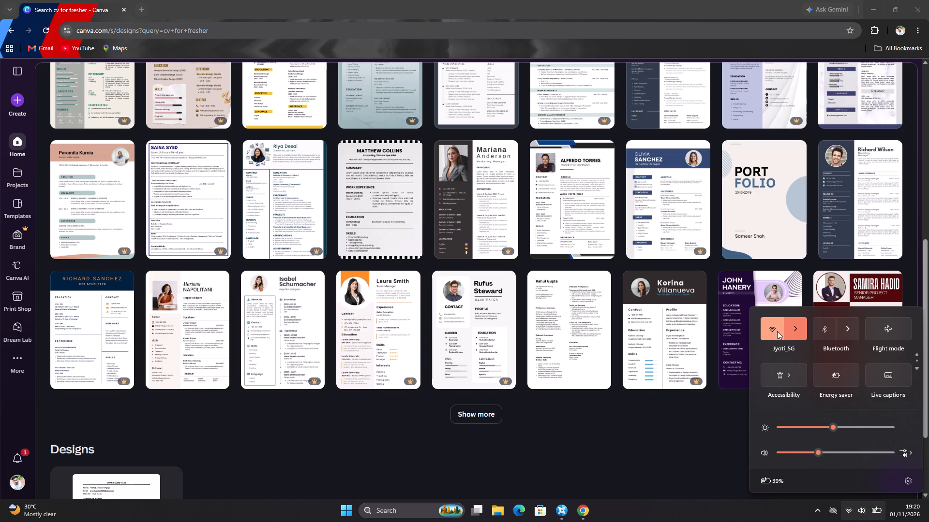
# Start connecting the computer to the secured Wi-Fi network "Anuj", with automatic connection enabled.
pyautogui.click(789, 327)
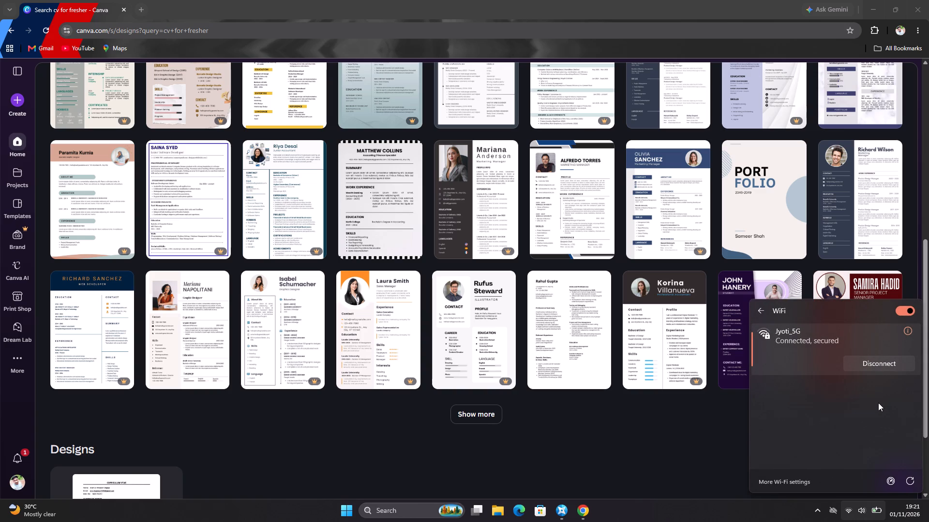
pyautogui.click(807, 395)
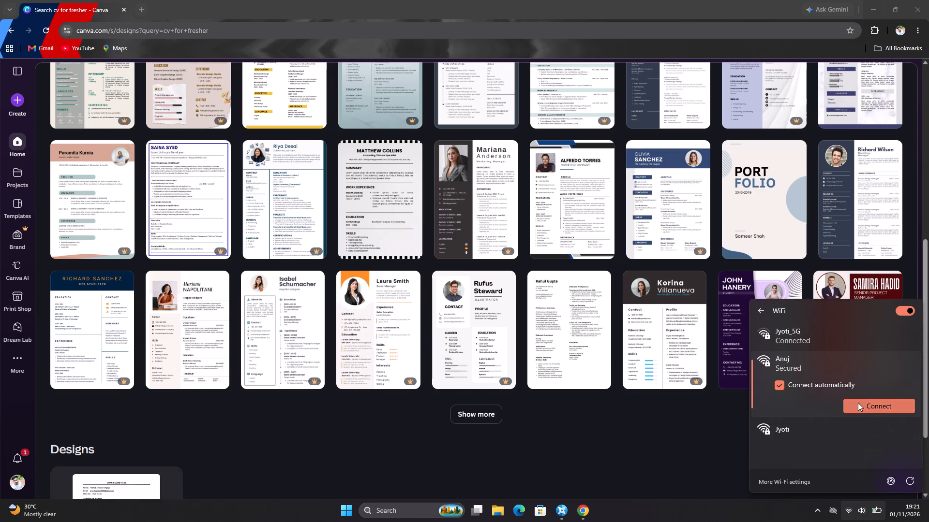
pyautogui.click(873, 406)
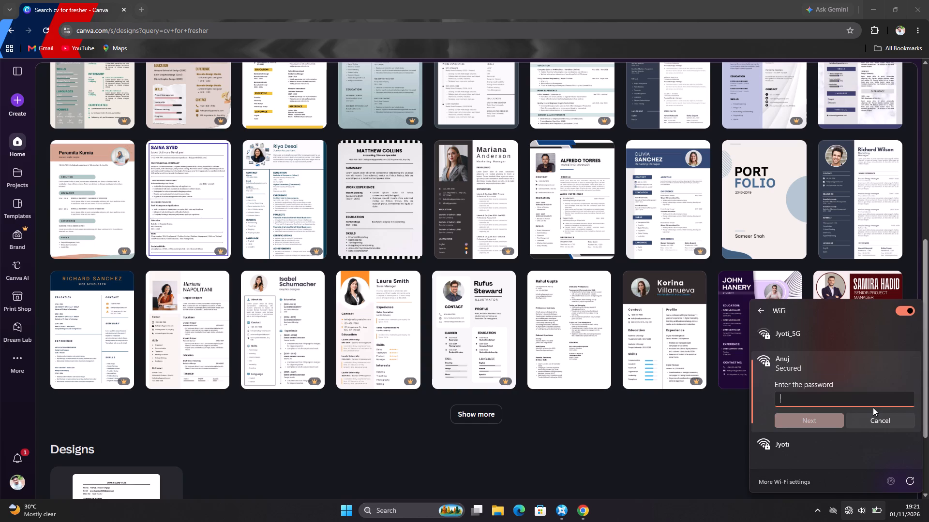
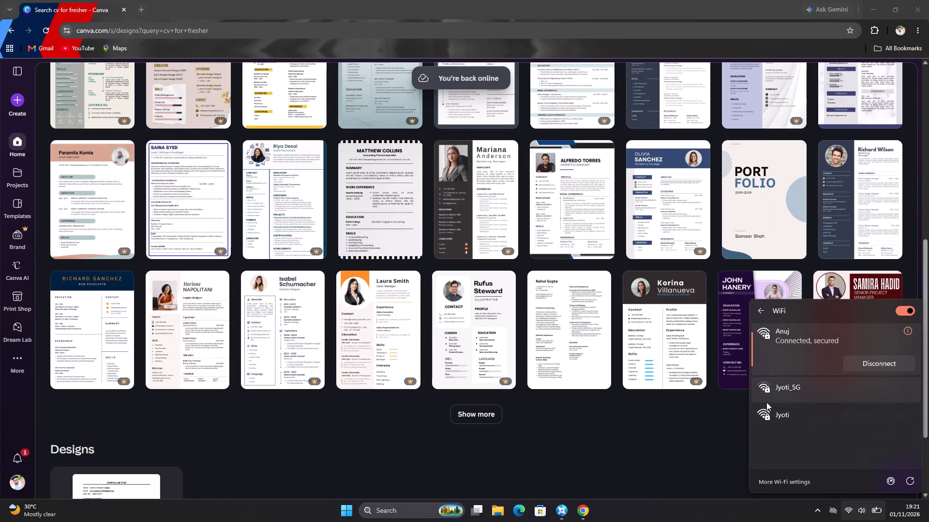
# Dismiss the Wi-Fi network list and return to the Canva search results.
pyautogui.click(711, 415)
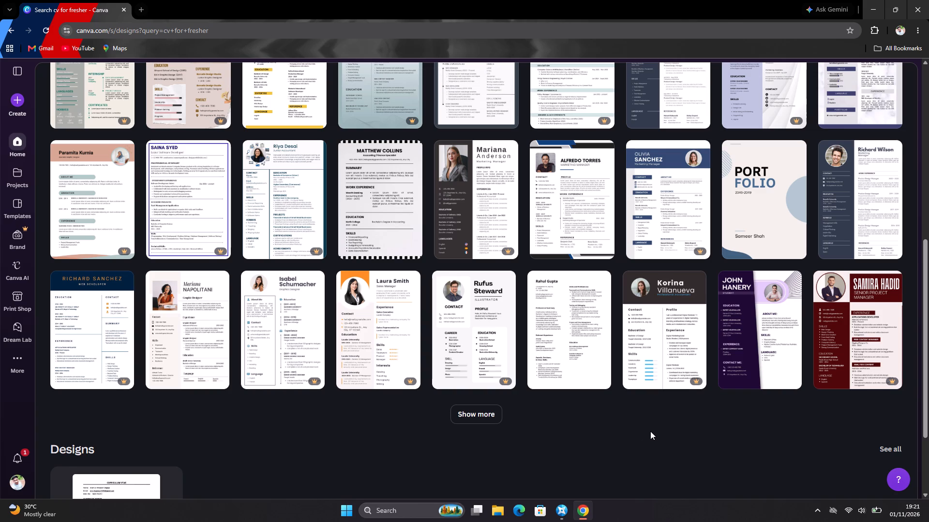
# Load another batch of Canva templates for "cv for fresher" and examine the newly added CV layouts.
pyautogui.scroll(-2, 650, 431)
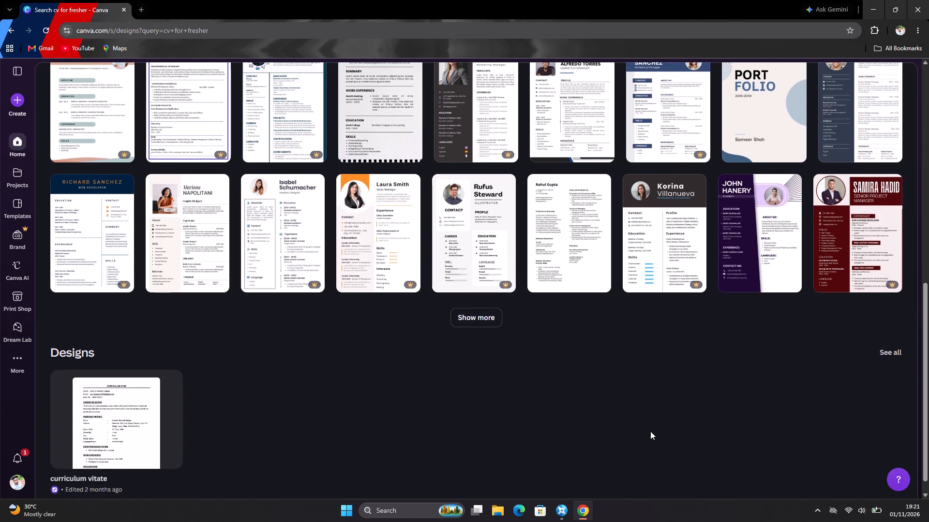
pyautogui.scroll(-2, 650, 431)
pyautogui.scroll(2, 650, 431)
pyautogui.click(474, 398)
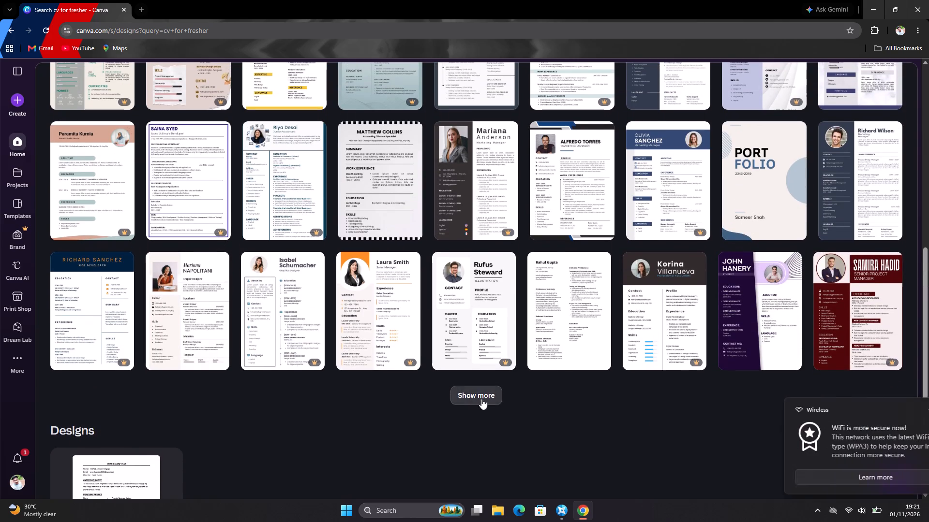
pyautogui.scroll(-2, 524, 404)
pyautogui.scroll(-2, 570, 412)
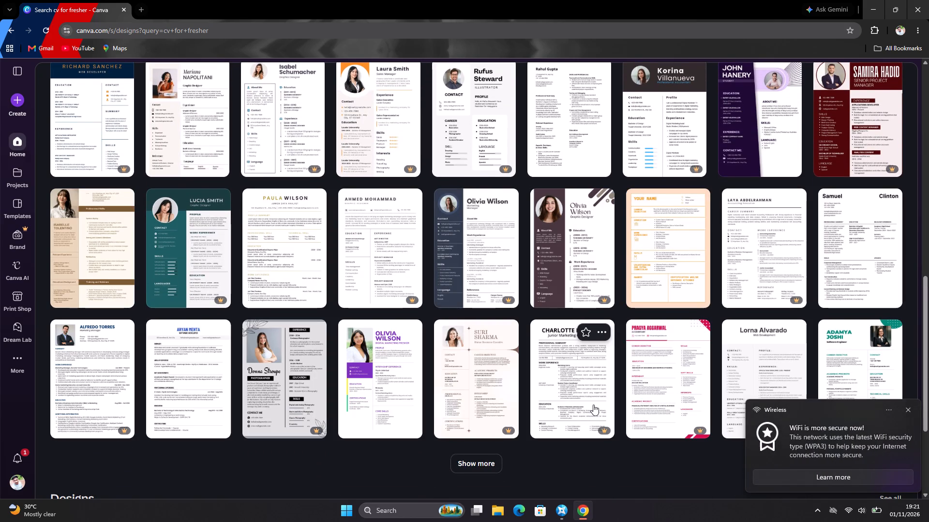
pyautogui.scroll(-1, 622, 365)
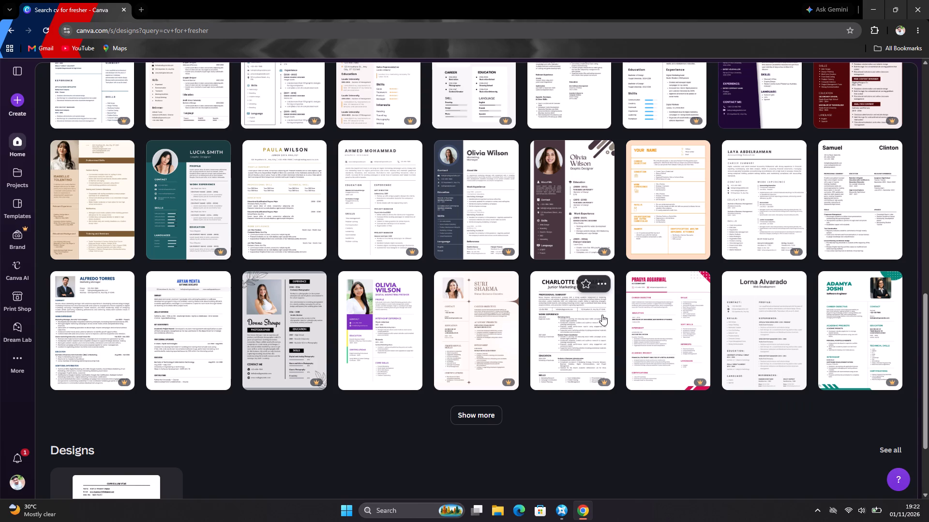
# Show three more batches of Canva templates for "cv for fresher" and look through the added CV layouts.
pyautogui.scroll(-4, 602, 315)
pyautogui.scroll(2, 608, 314)
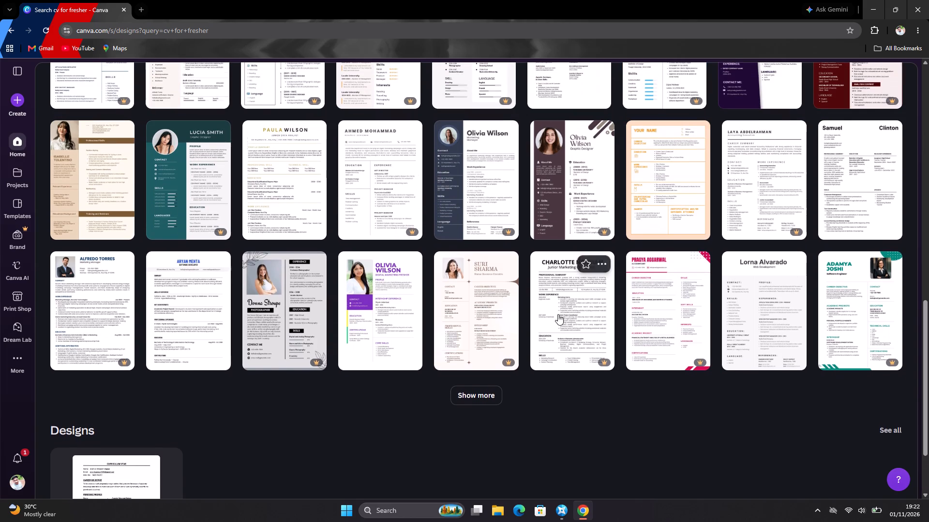
pyautogui.click(466, 395)
pyautogui.scroll(-3, 481, 388)
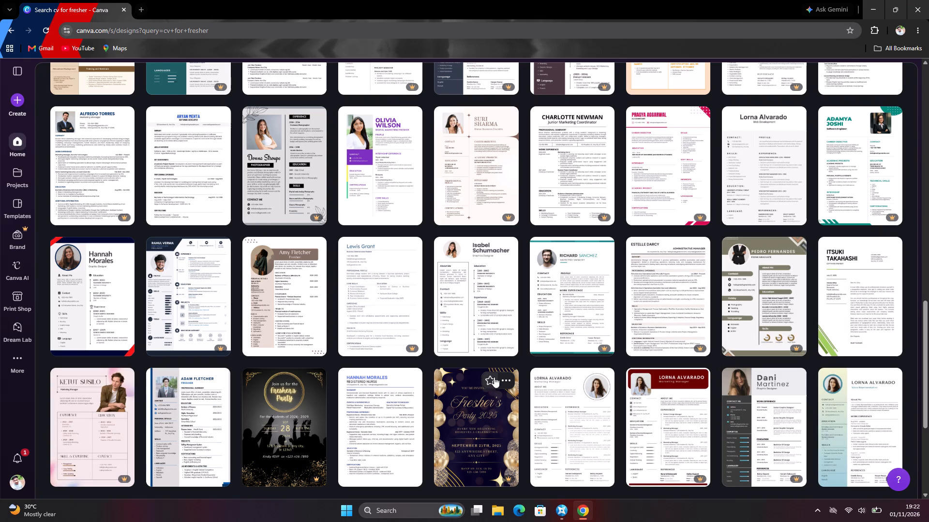
pyautogui.scroll(-2, 506, 377)
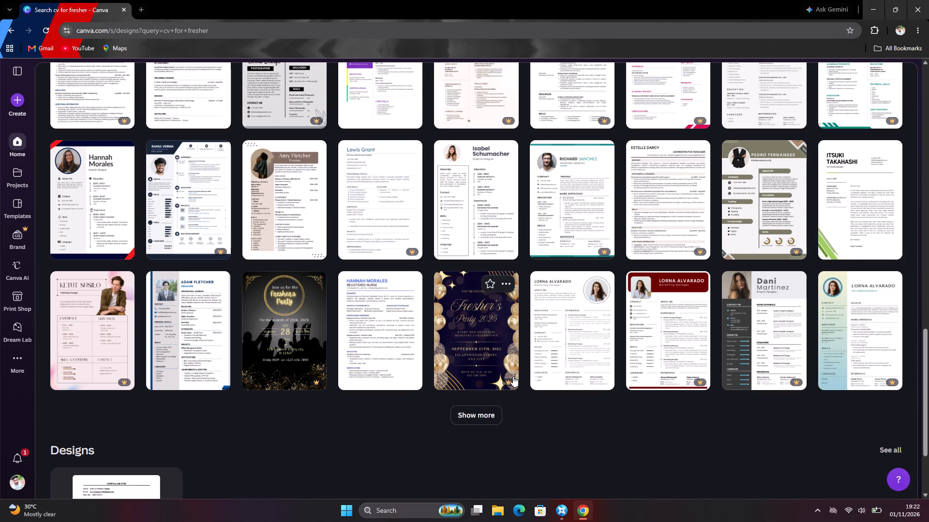
pyautogui.scroll(-4, 513, 376)
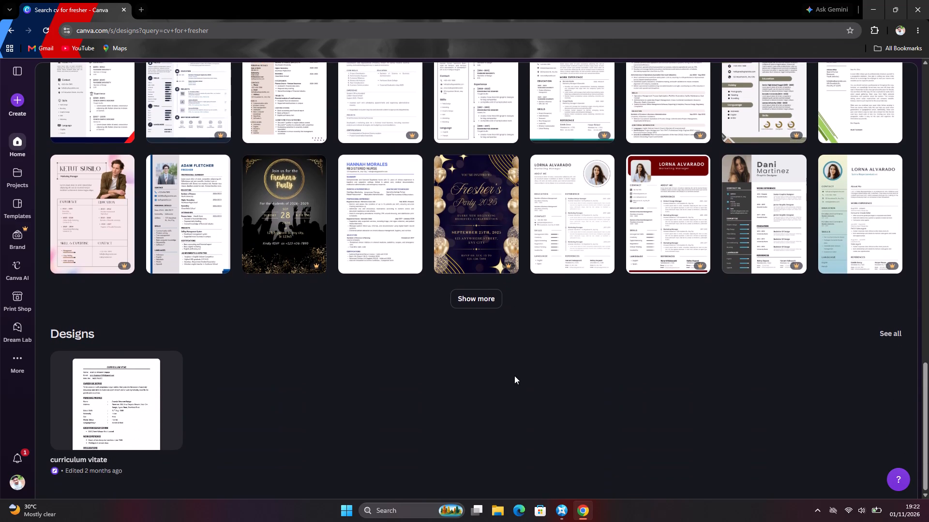
pyautogui.scroll(2, 515, 375)
pyautogui.click(479, 389)
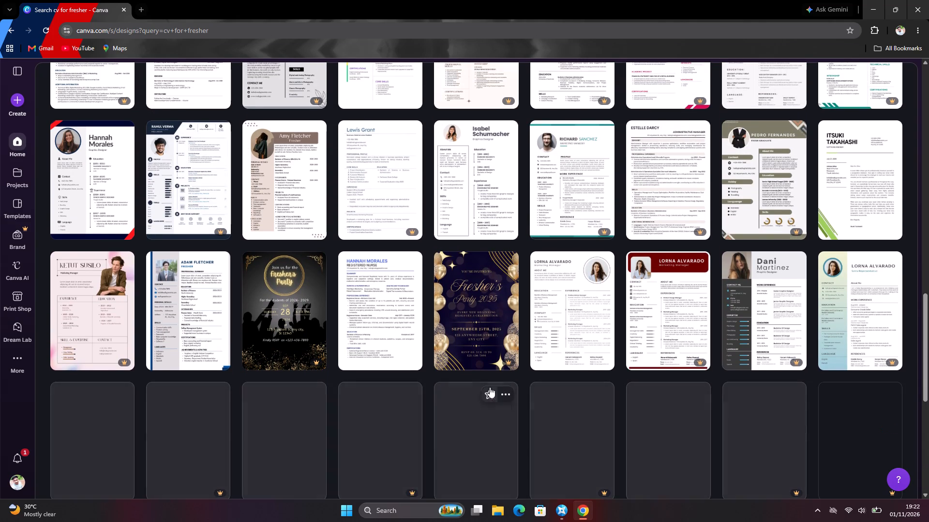
pyautogui.scroll(-3, 495, 385)
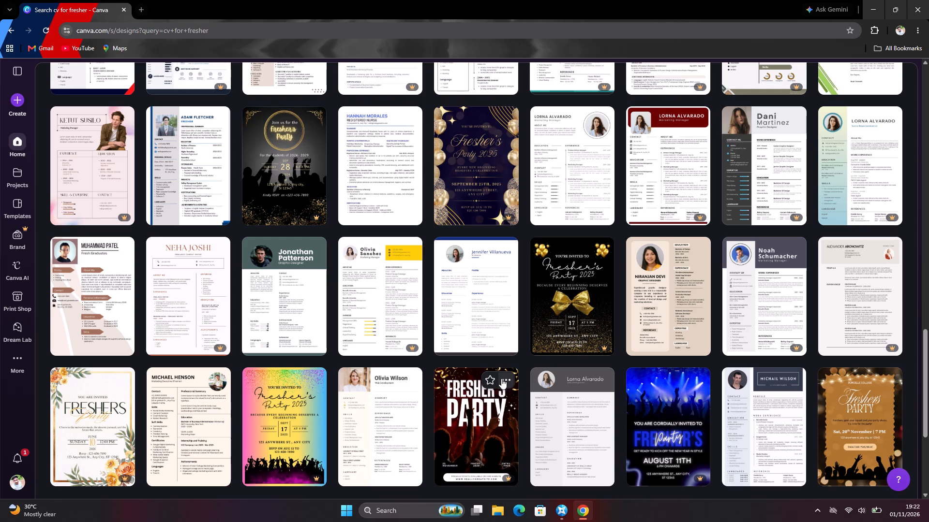
pyautogui.scroll(-2, 501, 378)
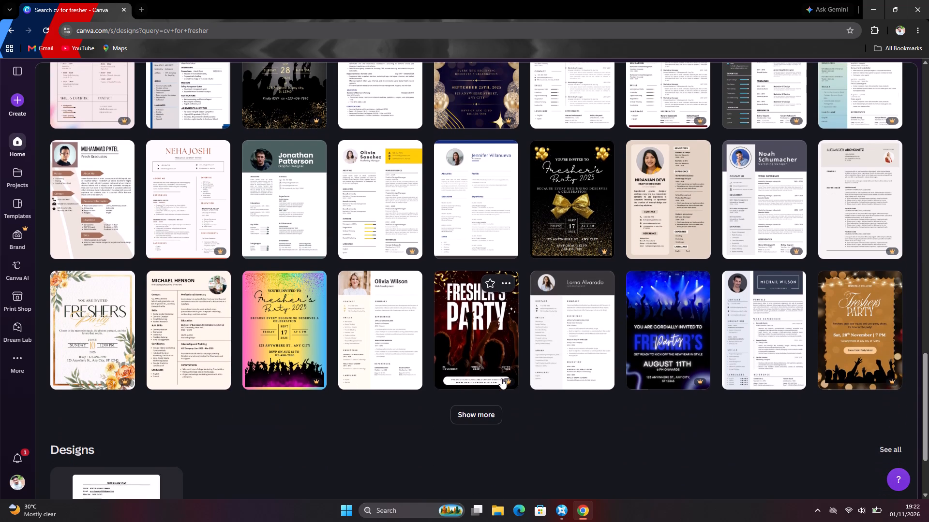
pyautogui.scroll(-4, 502, 378)
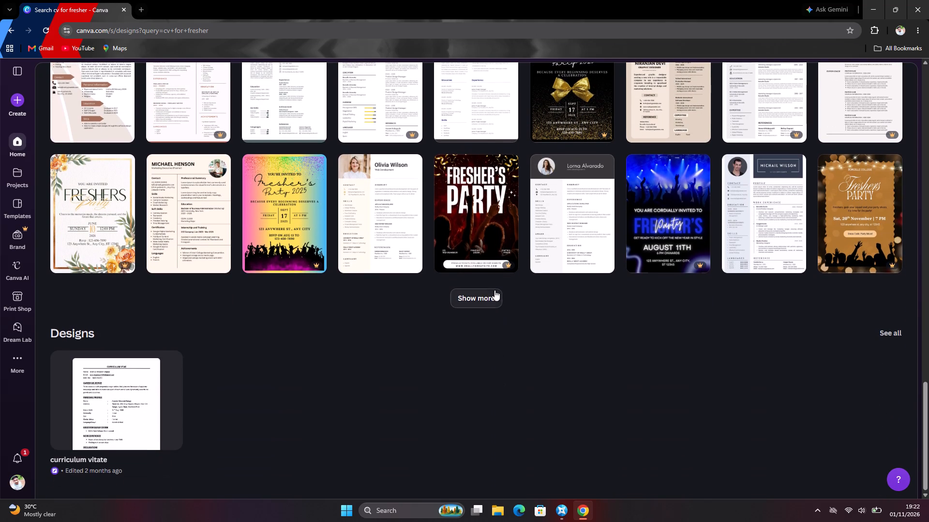
pyautogui.click(492, 297)
pyautogui.scroll(-3, 492, 297)
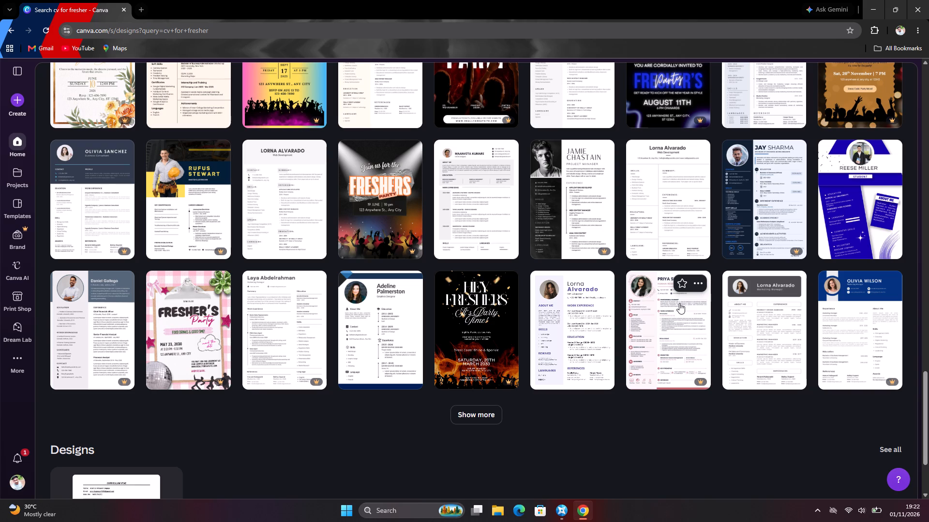
# Preview the "Black and White Simple CV Resume" template and look through the similar CV templates listed under it.
pyautogui.click(675, 227)
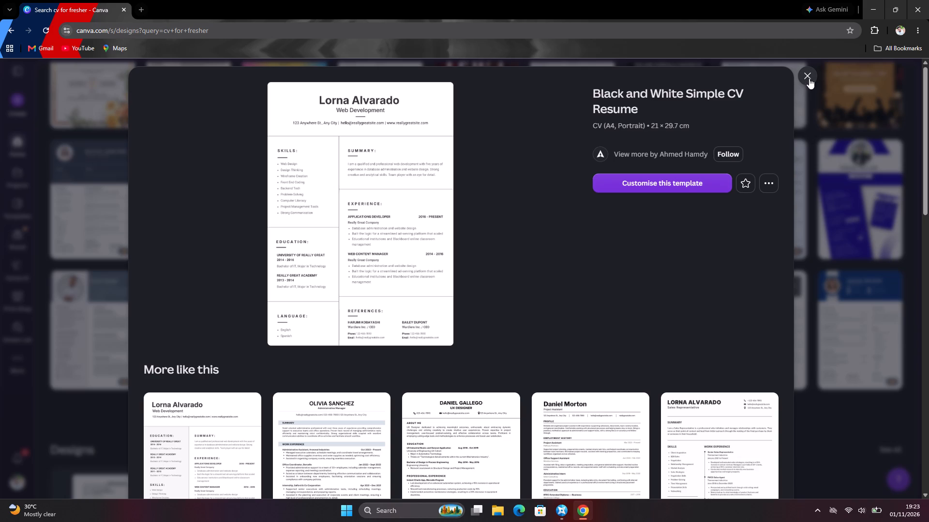
pyautogui.scroll(-5, 627, 265)
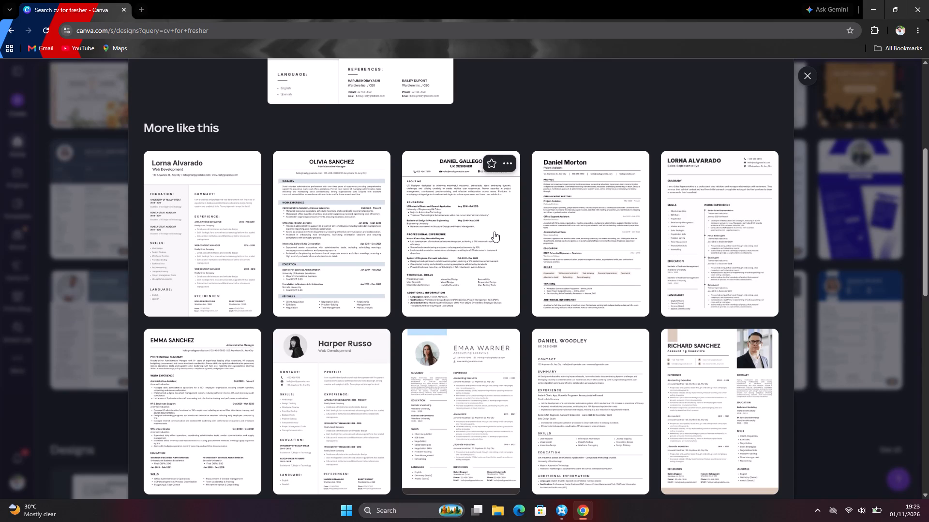
pyautogui.scroll(-1, 494, 232)
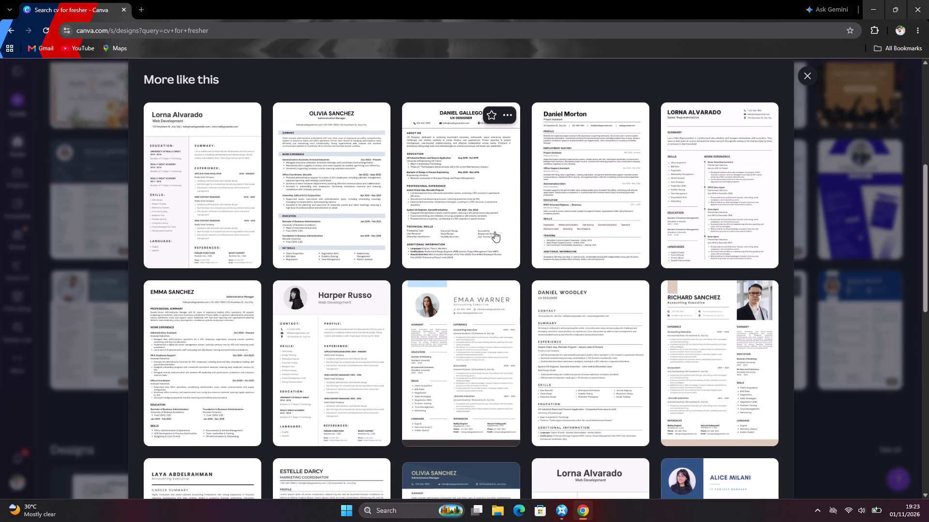
pyautogui.scroll(-1, 499, 231)
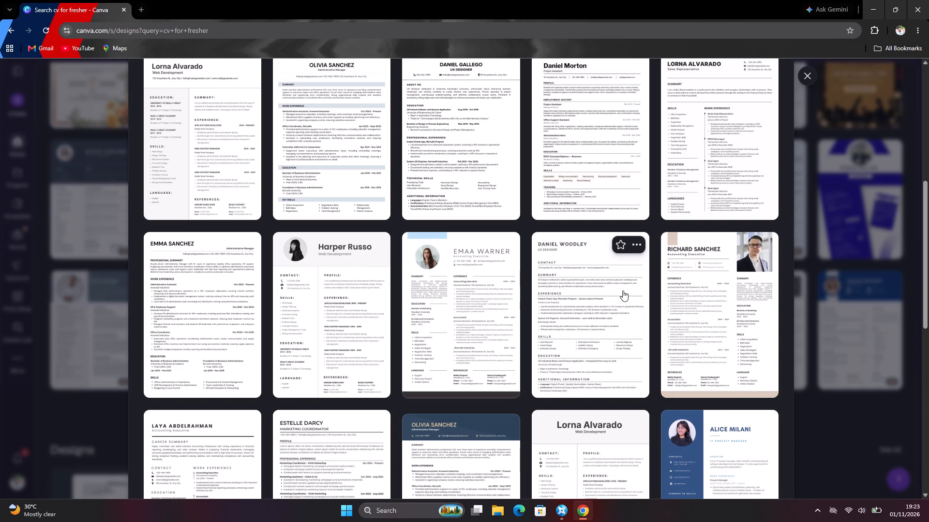
pyautogui.scroll(-3, 623, 290)
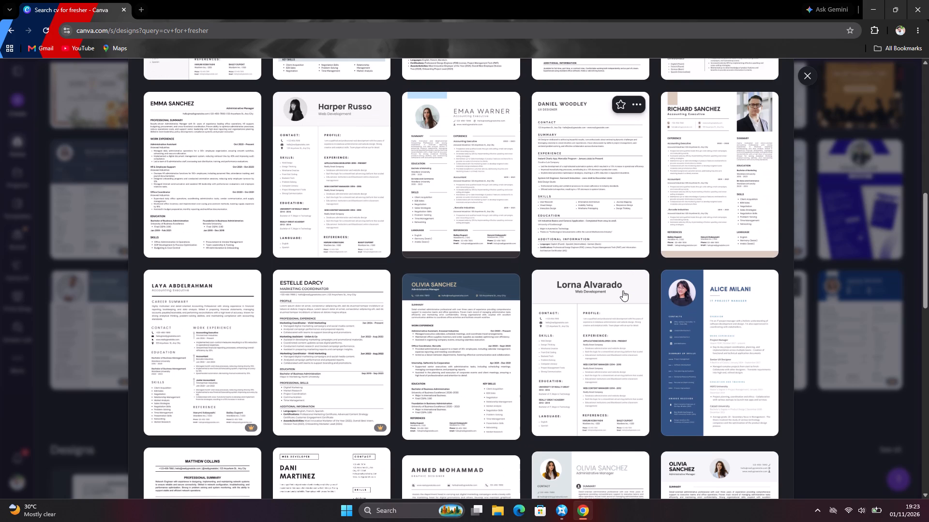
pyautogui.scroll(1, 623, 290)
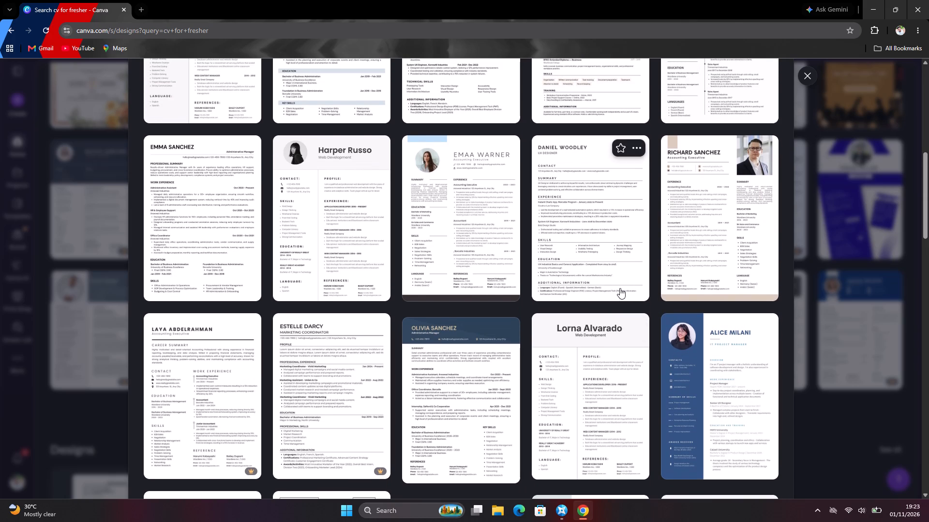
pyautogui.scroll(-2, 619, 283)
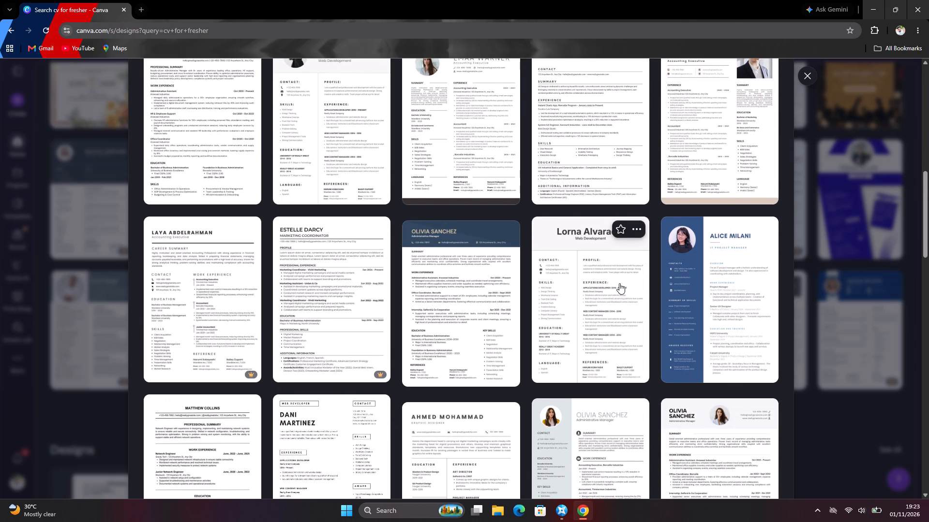
pyautogui.scroll(-2, 619, 283)
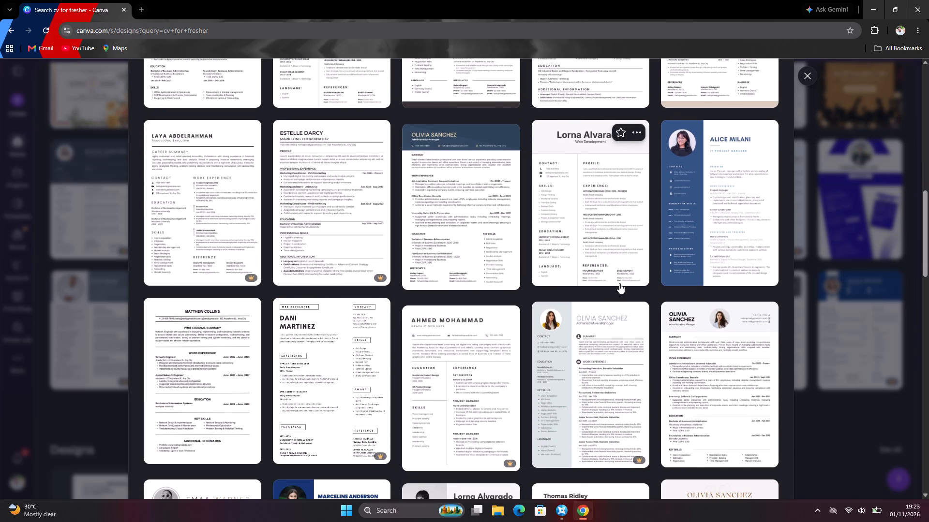
pyautogui.scroll(-3, 619, 283)
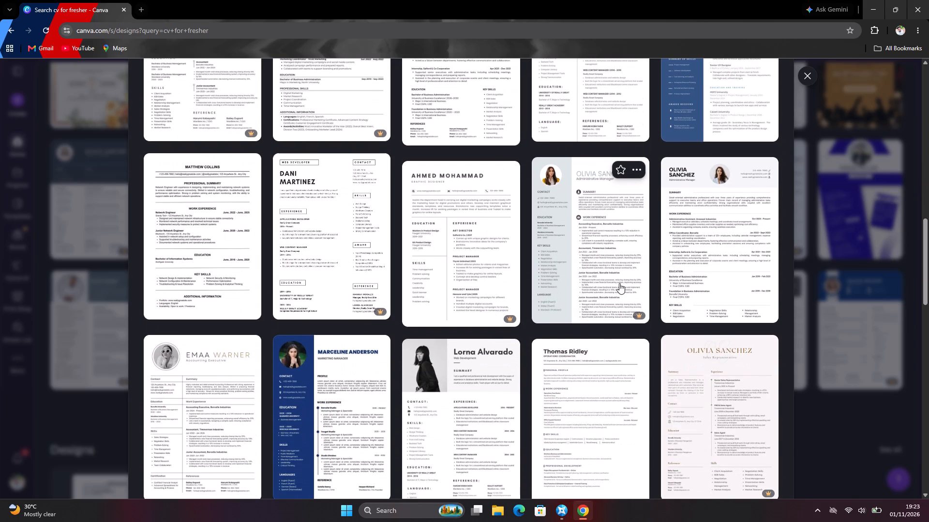
pyautogui.scroll(-1, 619, 283)
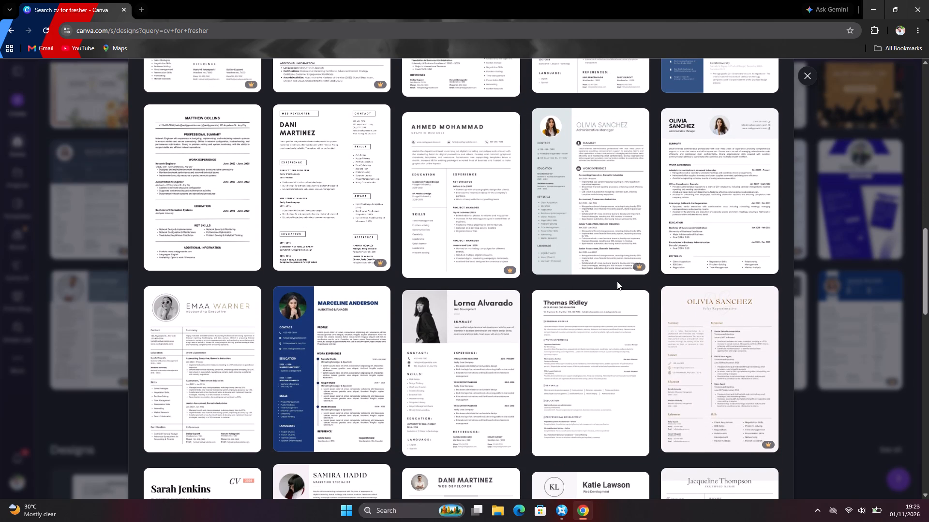
pyautogui.scroll(-5, 617, 281)
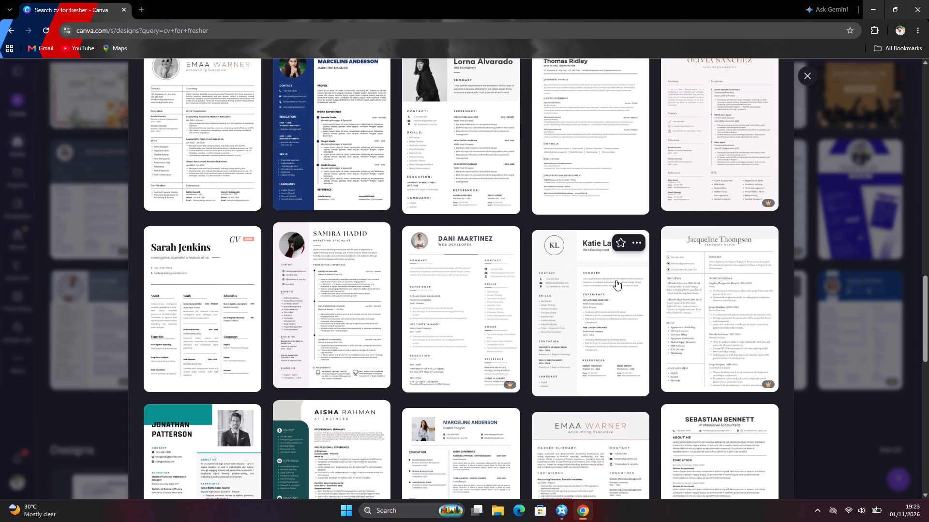
pyautogui.scroll(-5, 616, 280)
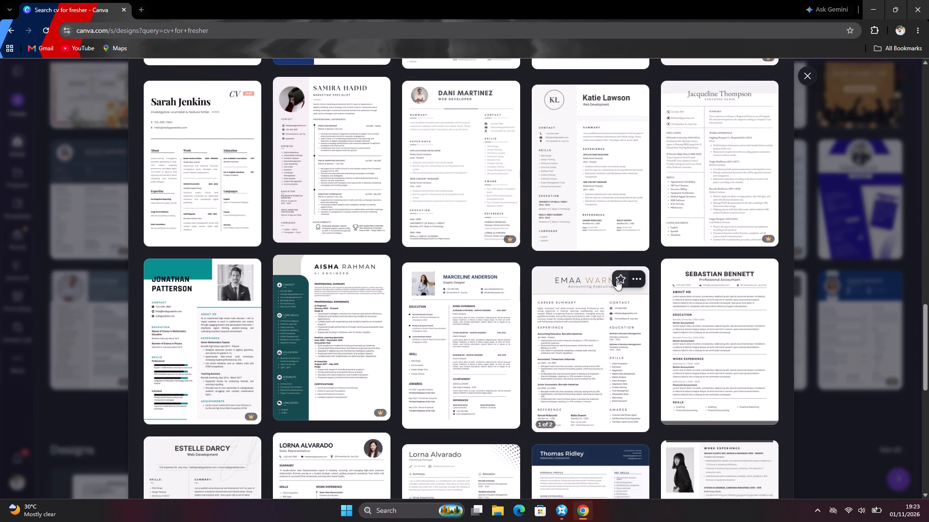
pyautogui.scroll(-1, 616, 280)
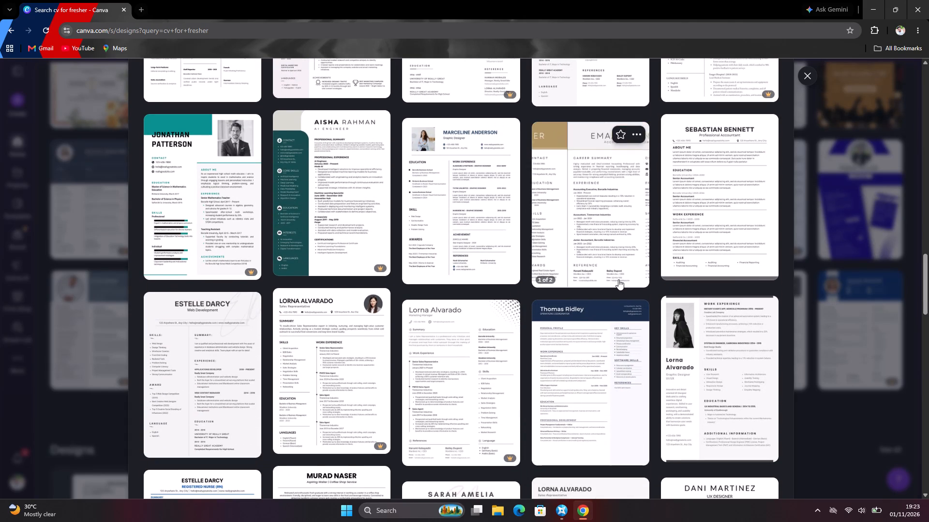
pyautogui.scroll(-4, 618, 279)
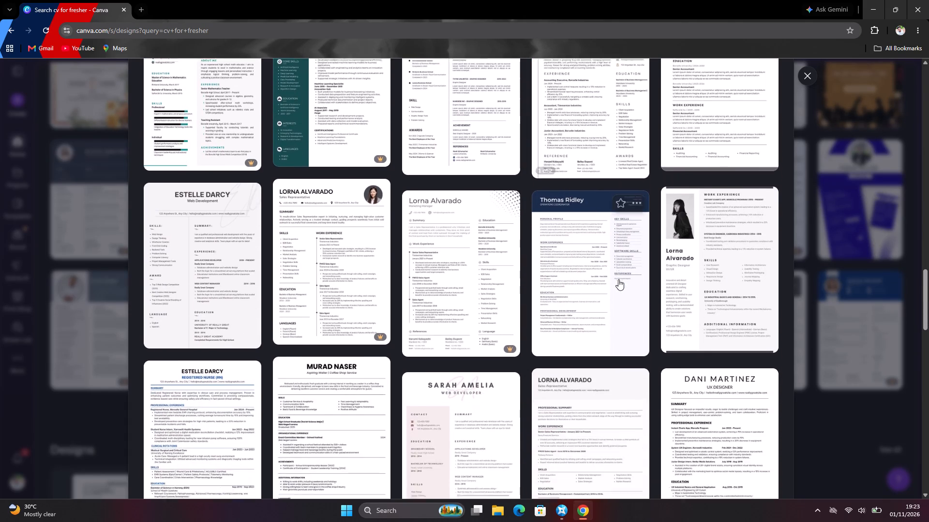
pyautogui.scroll(-4, 618, 279)
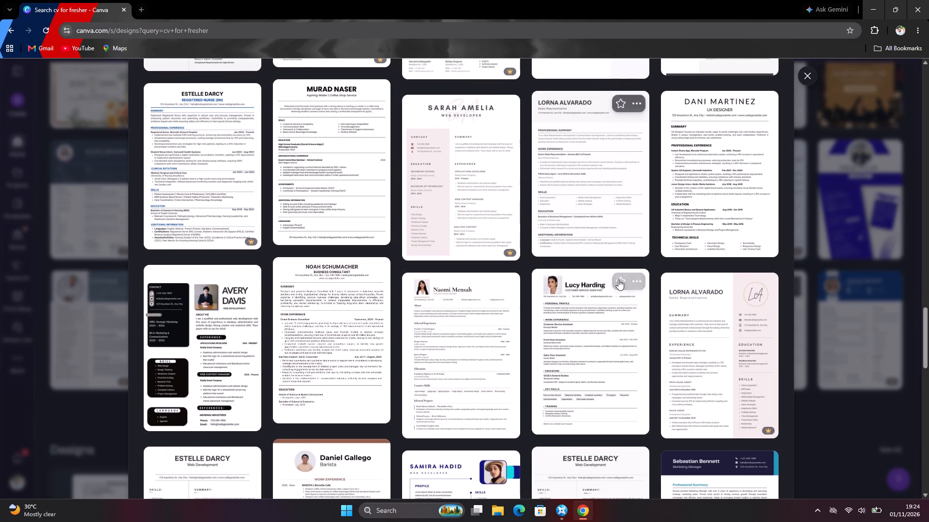
# Look back through the similar templates up to the "Black and White Simple CV Resume" and close its preview.
pyautogui.scroll(7, 618, 279)
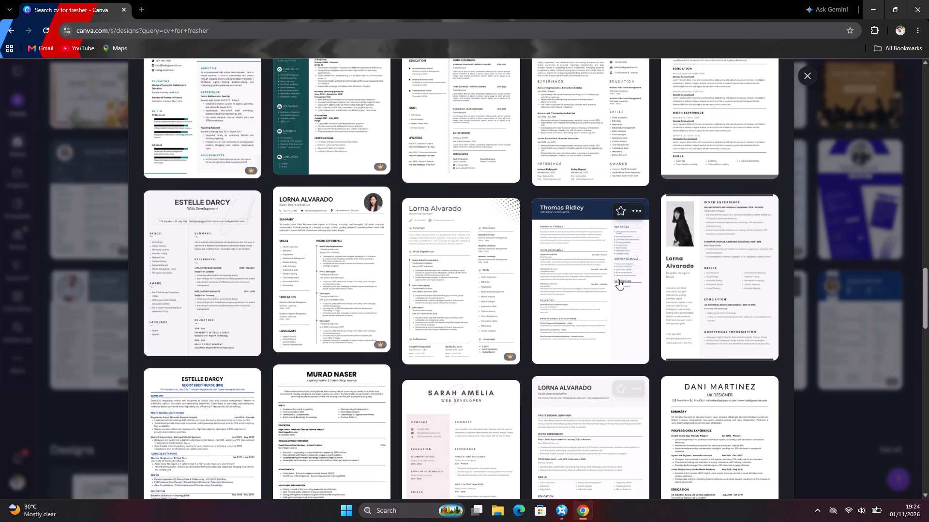
pyautogui.scroll(7, 618, 279)
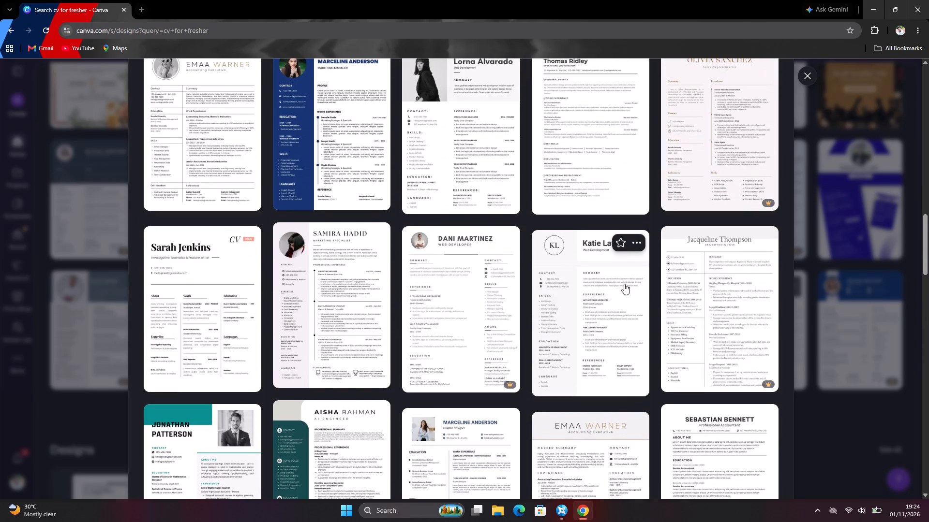
pyautogui.scroll(7, 624, 284)
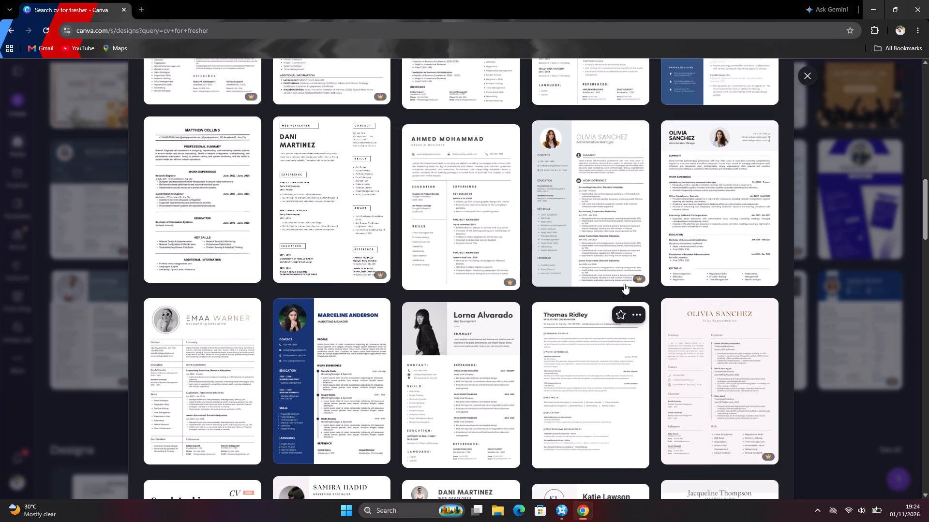
pyautogui.scroll(3, 624, 284)
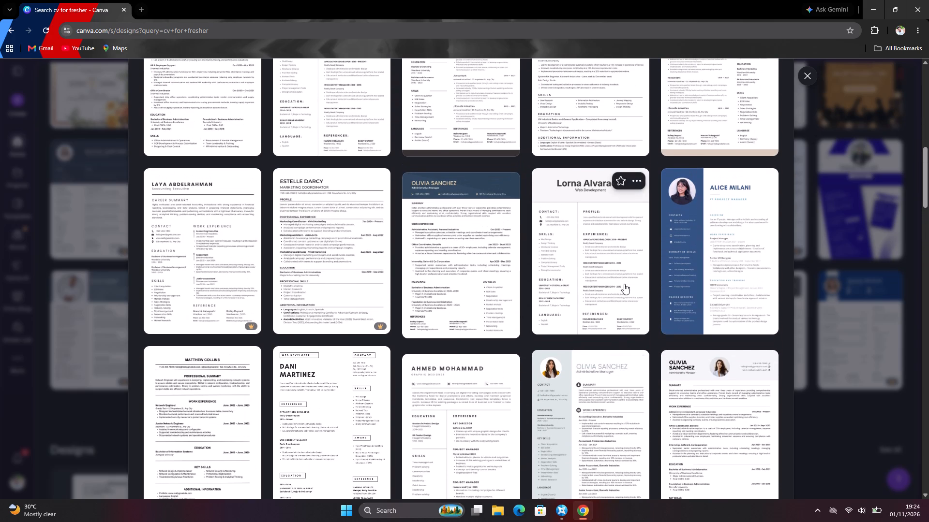
pyautogui.scroll(20, 624, 284)
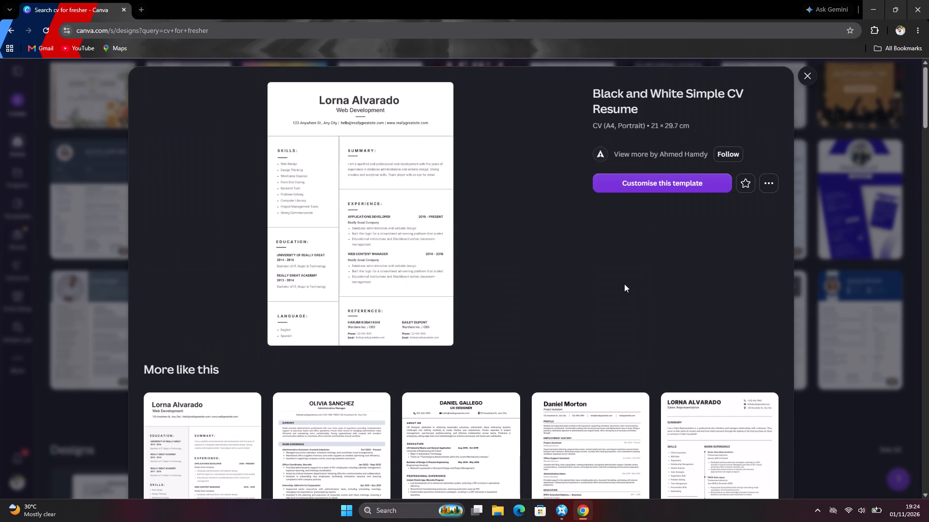
pyautogui.click(806, 66)
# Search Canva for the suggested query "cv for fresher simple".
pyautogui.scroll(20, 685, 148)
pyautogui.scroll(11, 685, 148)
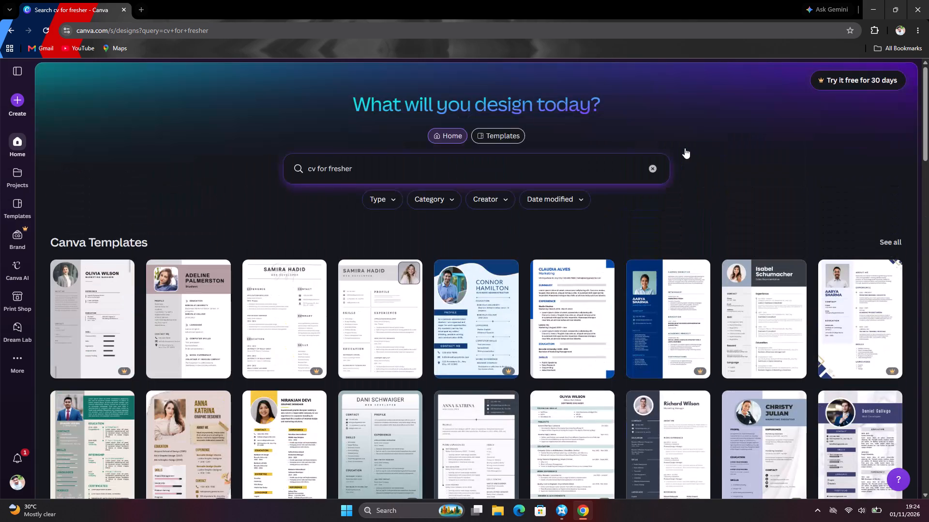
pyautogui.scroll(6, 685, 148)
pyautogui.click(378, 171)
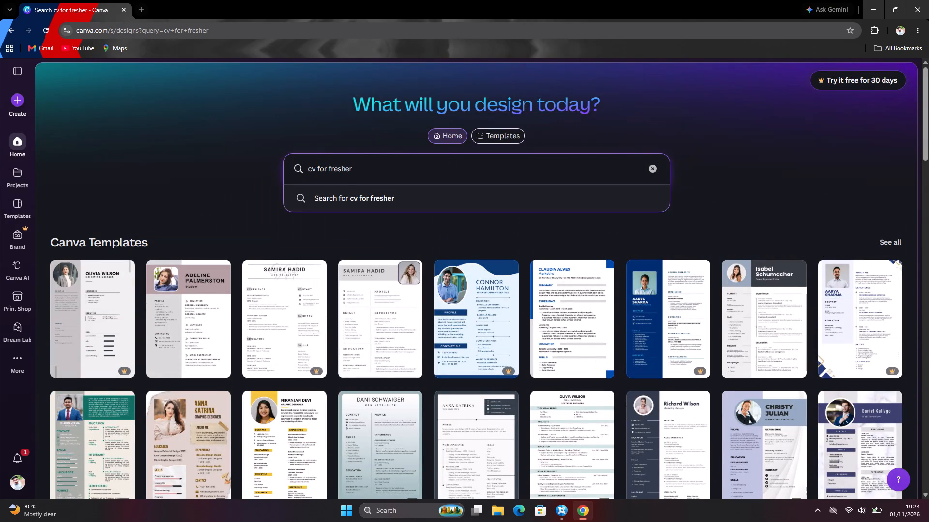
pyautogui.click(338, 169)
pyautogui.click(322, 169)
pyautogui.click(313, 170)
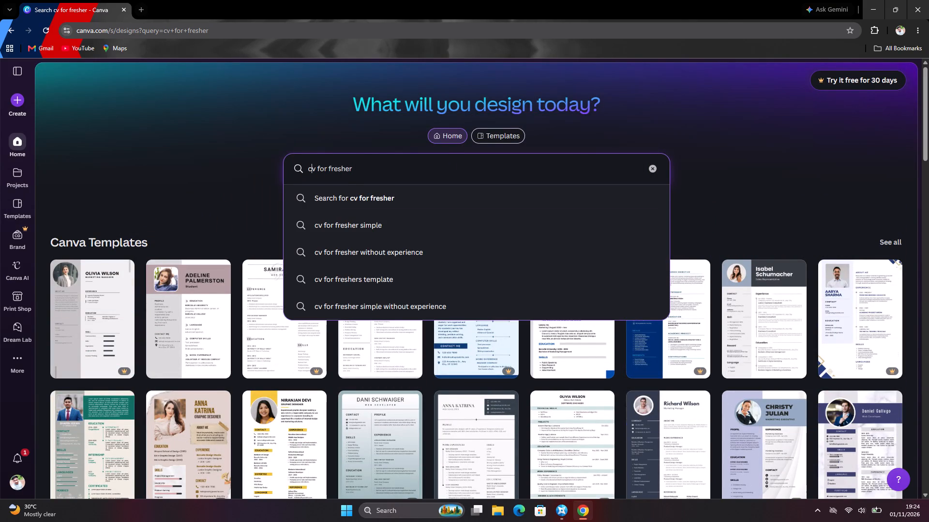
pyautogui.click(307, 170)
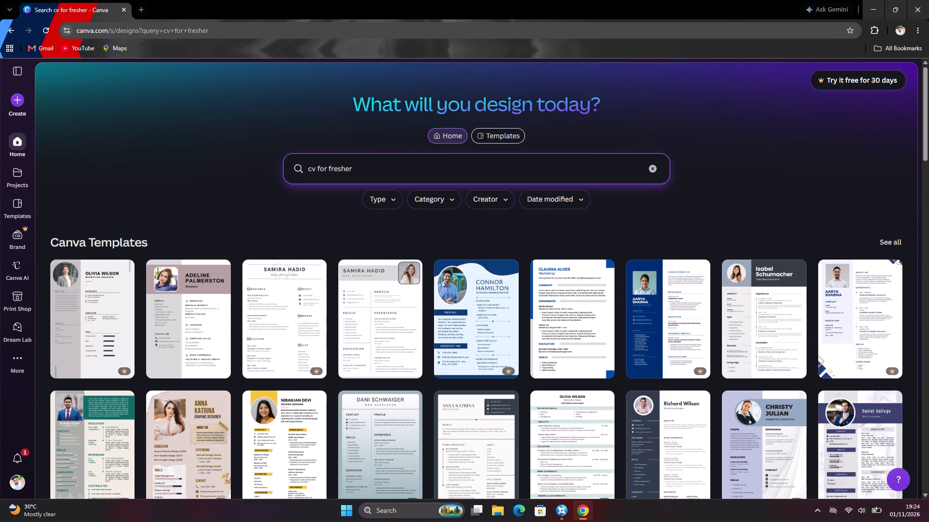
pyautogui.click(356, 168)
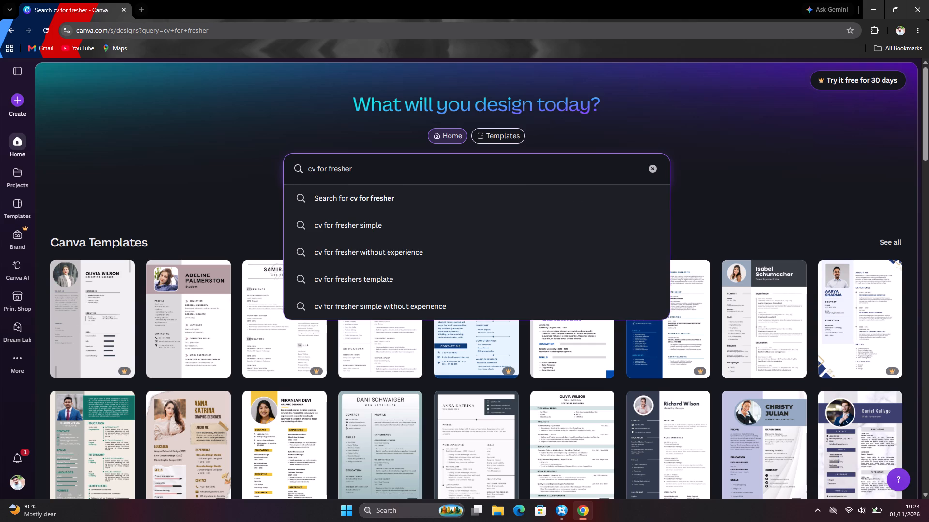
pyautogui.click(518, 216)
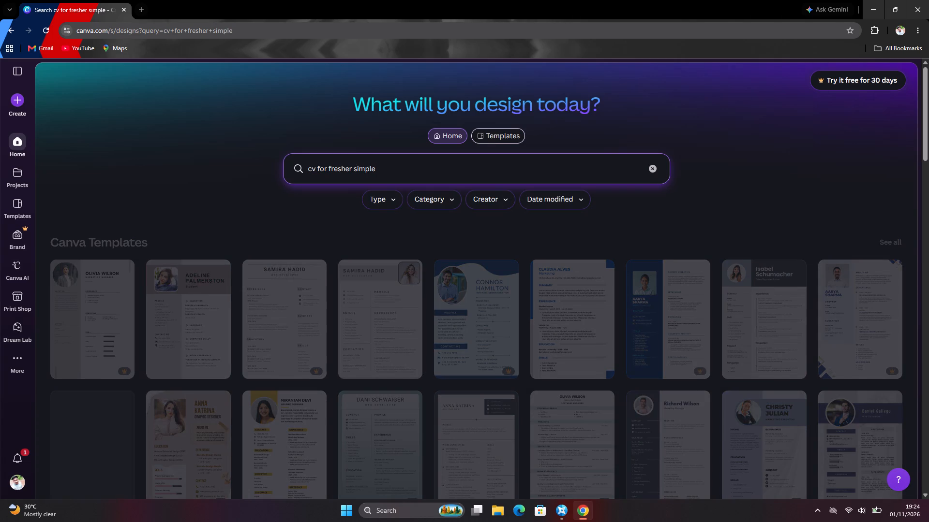
# Replace the search text with "simple cv for fresher" and run the search.
pyautogui.click(495, 175)
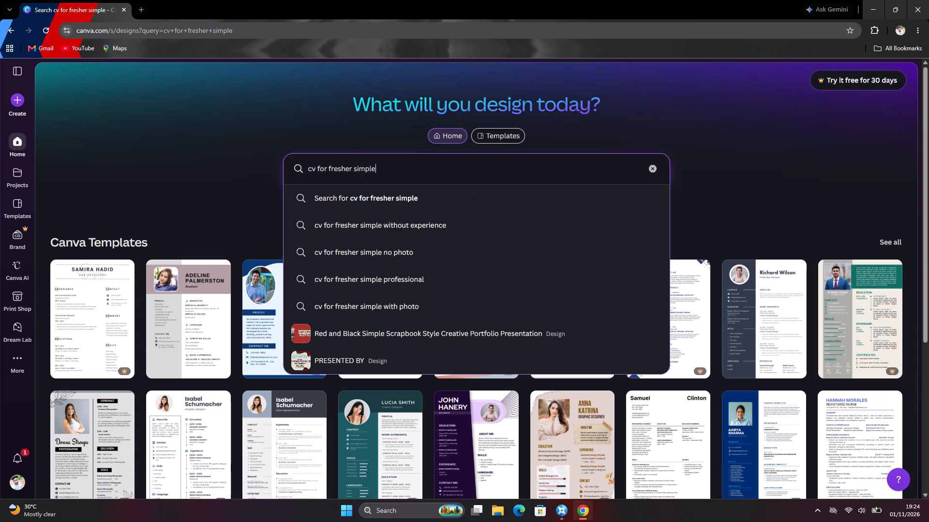
pyautogui.press('BackSpace')
pyautogui.press('BackSpace')
pyautogui.press('BackSpace')
pyautogui.press('BackSpace')
pyautogui.press('BackSpace')
pyautogui.press('BackSpace')
pyautogui.press('BackSpace')
pyautogui.press('BackSpace')
pyautogui.press('BackSpace')
pyautogui.press('BackSpace')
pyautogui.press('BackSpace')
pyautogui.press('BackSpace')
pyautogui.press('BackSpace')
pyautogui.press('BackSpace')
pyautogui.press('BackSpace')
pyautogui.press('BackSpace')
pyautogui.press('BackSpace')
pyautogui.press('BackSpace')
pyautogui.press('BackSpace')
pyautogui.press('BackSpace')
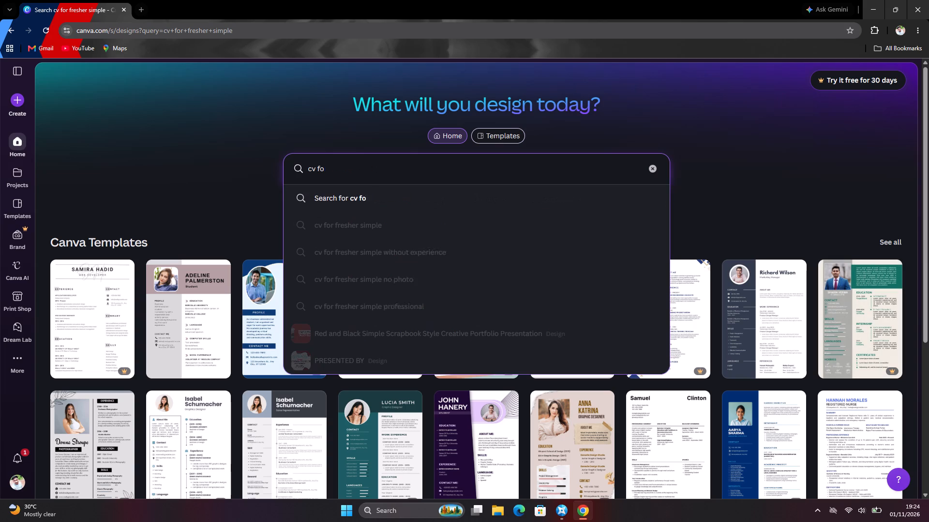
pyautogui.write('simple cv')
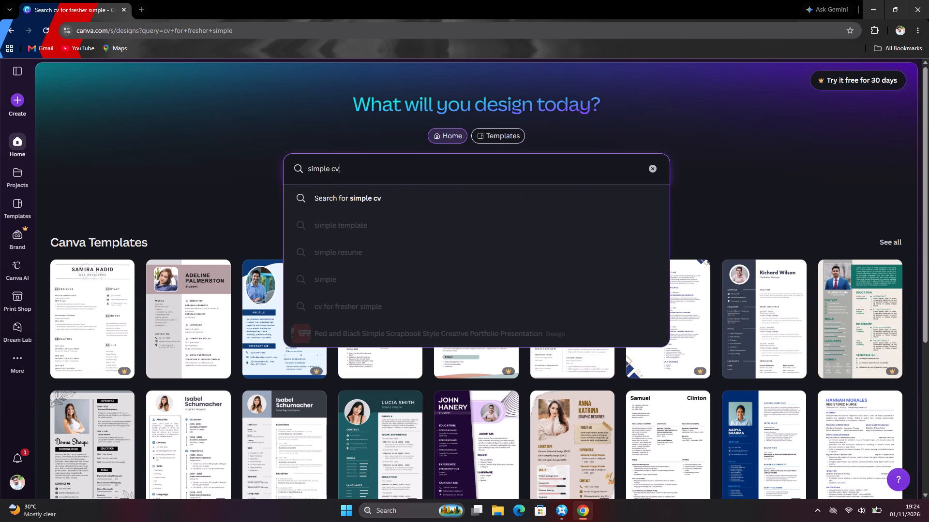
pyautogui.press('space')
pyautogui.press('f')
pyautogui.write('or fresher')
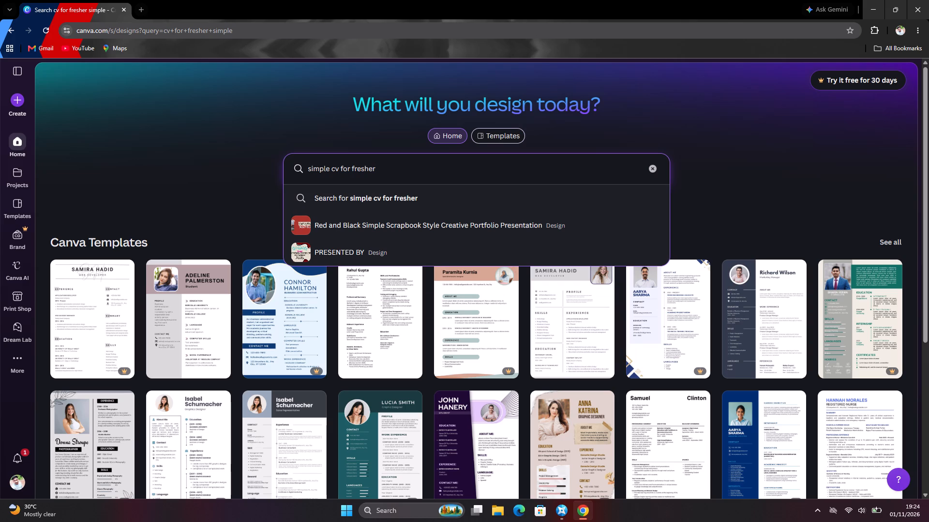
pyautogui.press('Return')
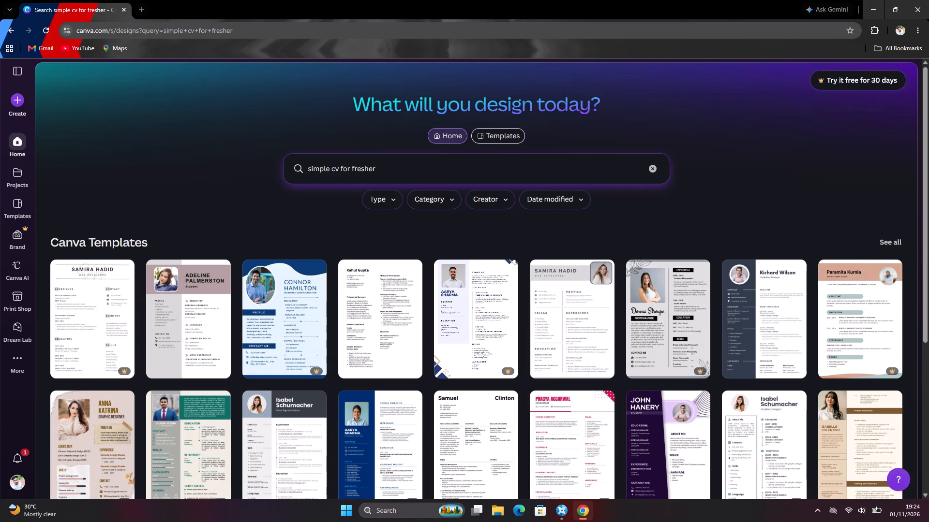
# Look through the Canva templates for "simple cv for fresher", showing one more batch of CV layouts.
pyautogui.scroll(-3, 495, 251)
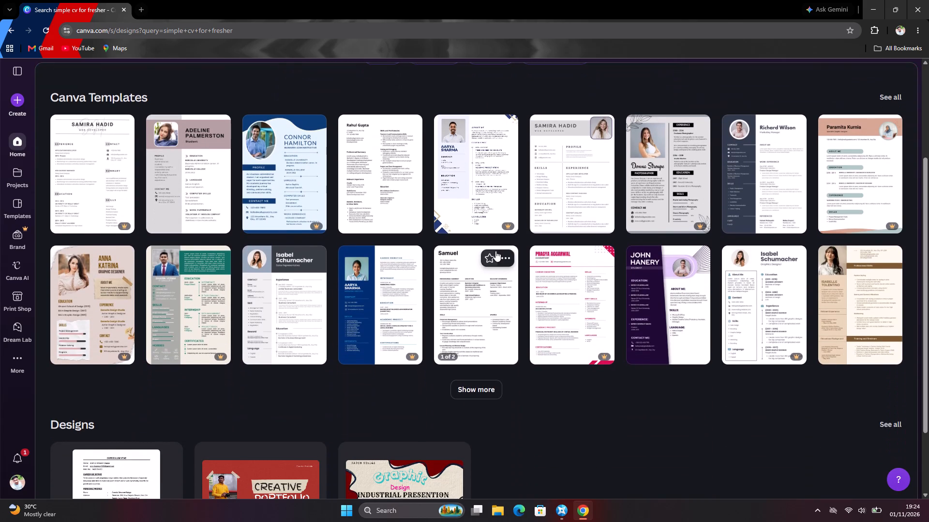
pyautogui.scroll(-3, 495, 251)
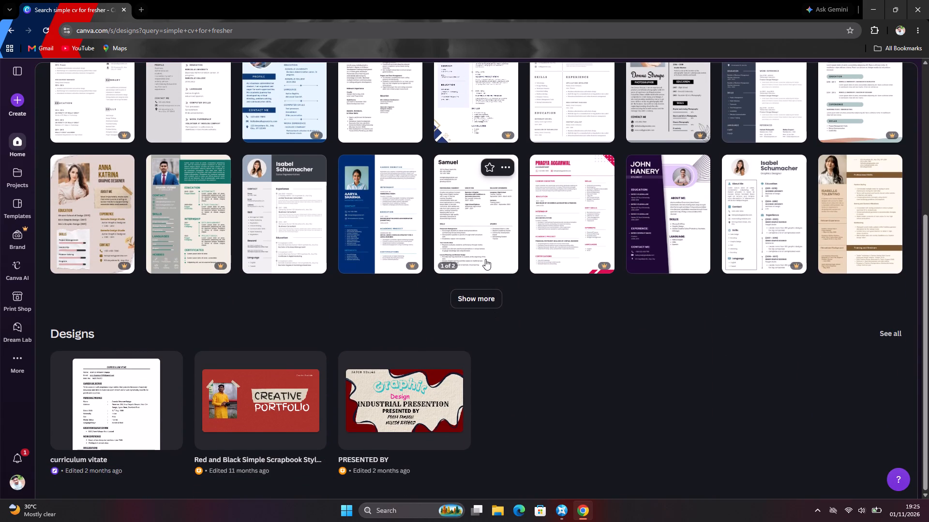
pyautogui.scroll(1, 485, 259)
pyautogui.scroll(-2, 485, 259)
pyautogui.click(479, 293)
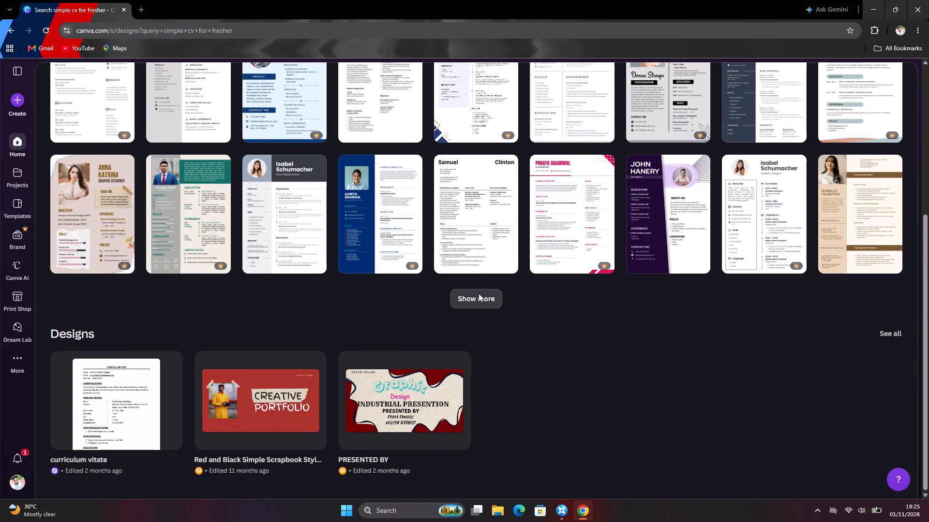
pyautogui.scroll(-3, 479, 293)
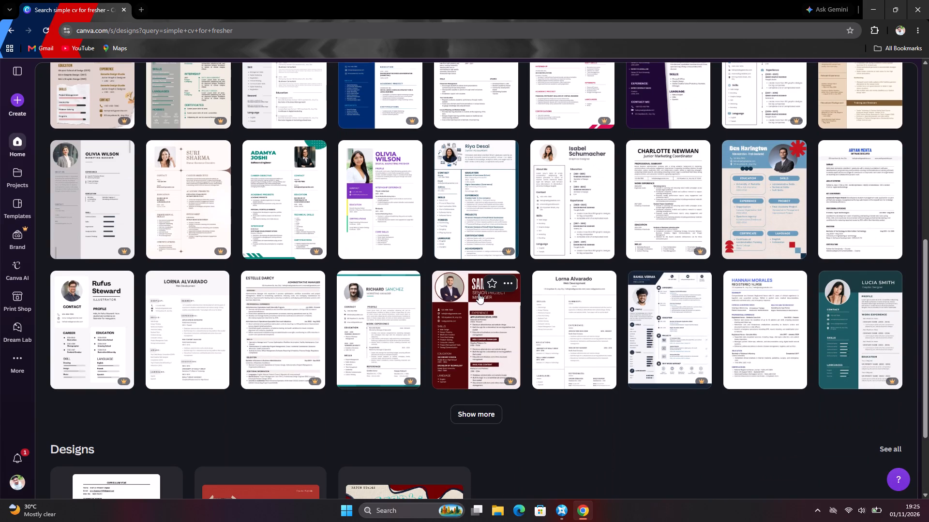
pyautogui.scroll(-2, 479, 293)
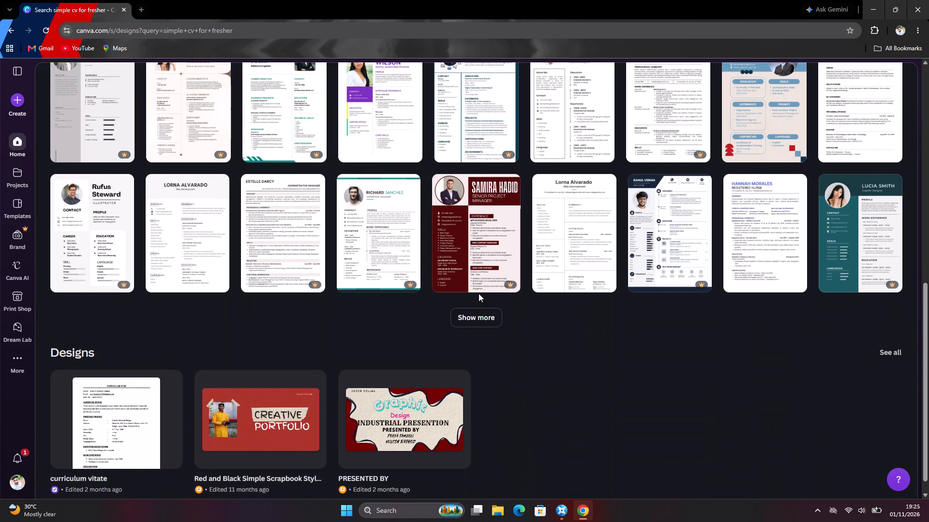
pyautogui.scroll(-3, 479, 293)
# Show two more batches of templates for "simple cv for fresher" and examine the added CV layouts.
pyautogui.click(467, 299)
pyautogui.scroll(-3, 467, 299)
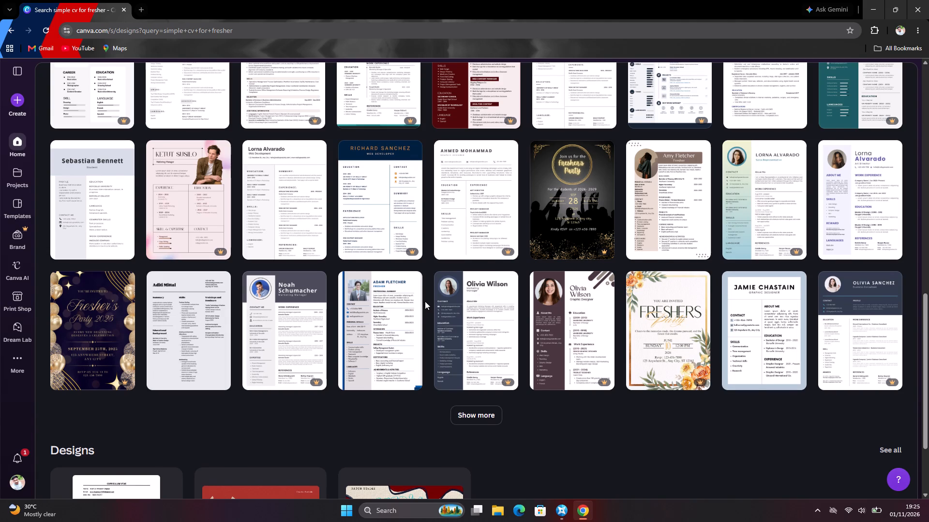
pyautogui.scroll(-7, 423, 304)
pyautogui.click(445, 299)
pyautogui.click(452, 299)
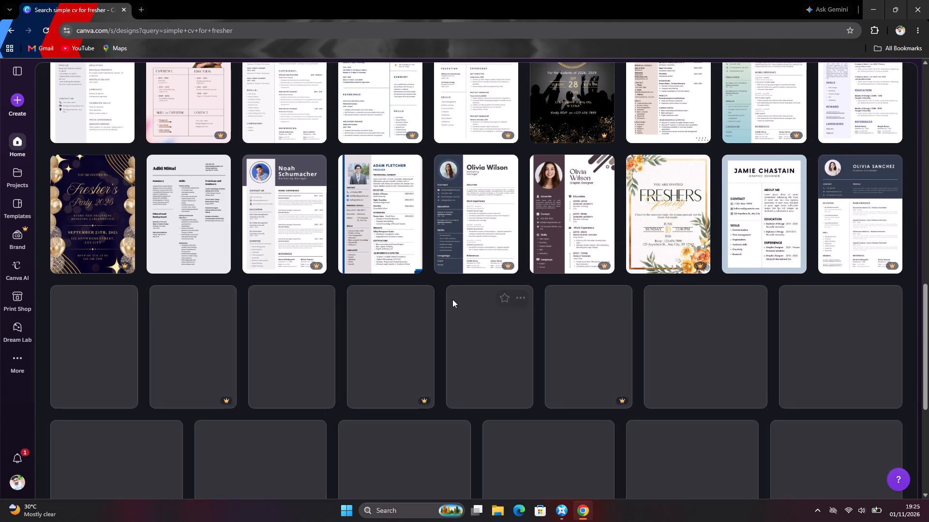
pyautogui.scroll(-4, 452, 299)
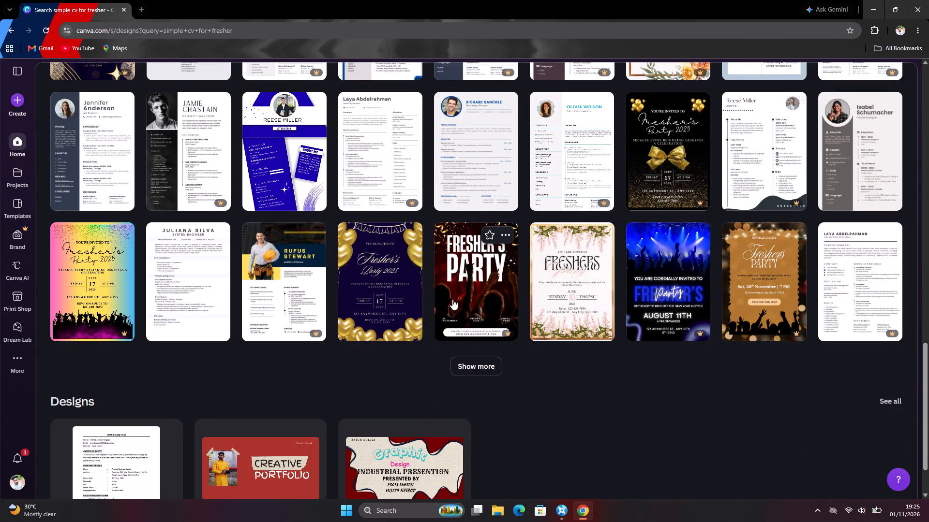
pyautogui.scroll(-3, 452, 299)
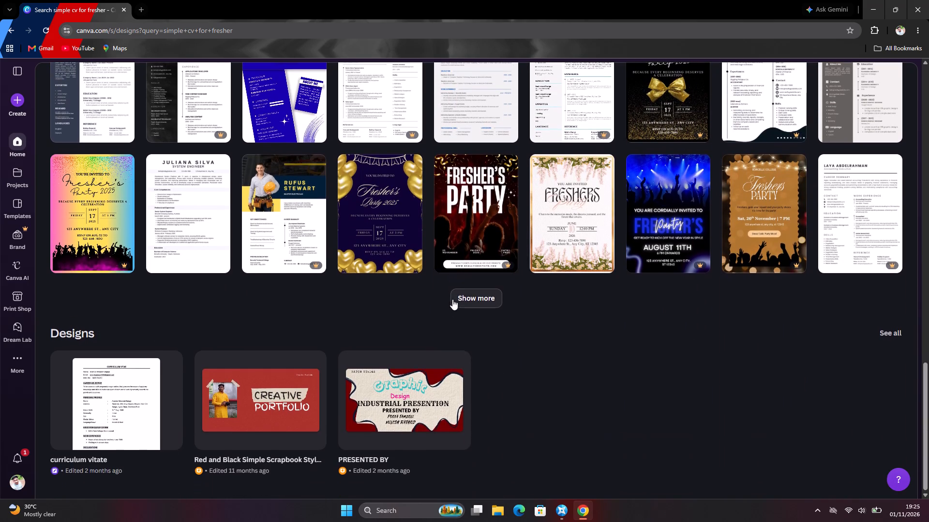
# Extend the "simple cv for fresher" template results by another two batches and look through the new CV layouts.
pyautogui.click(464, 292)
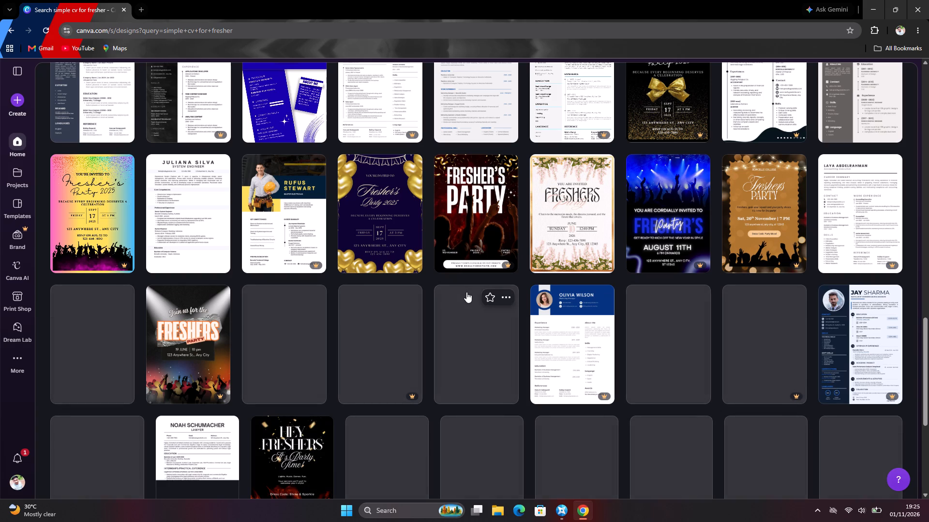
pyautogui.scroll(-1, 466, 292)
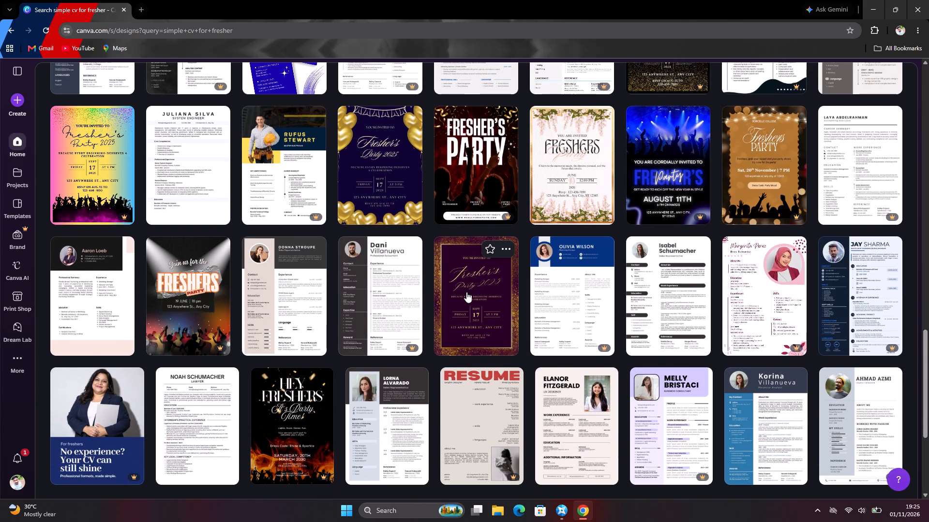
pyautogui.scroll(-5, 467, 292)
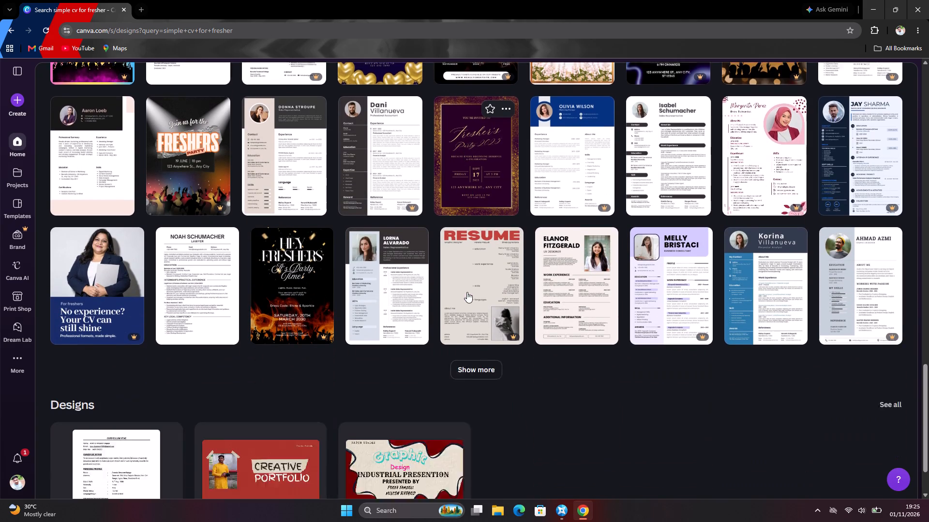
pyautogui.click(468, 298)
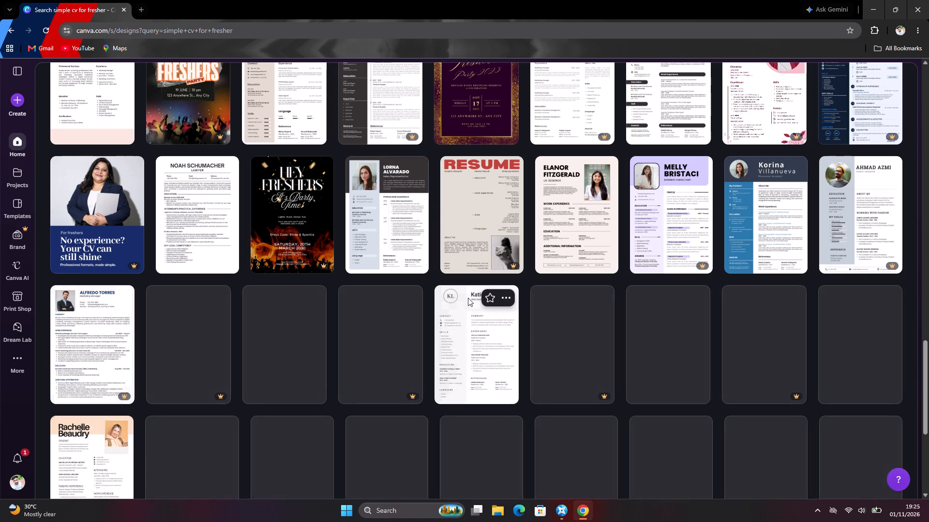
pyautogui.scroll(-2, 468, 298)
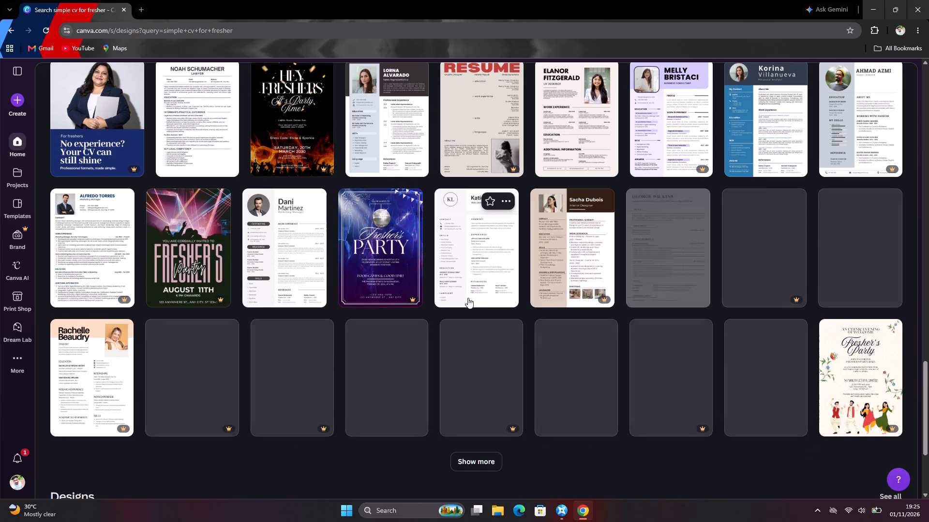
pyautogui.scroll(-2, 468, 298)
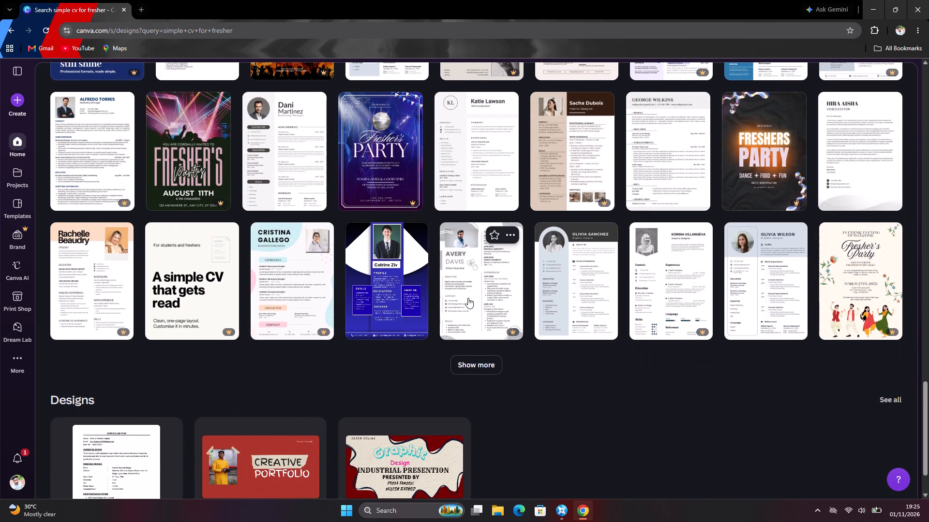
pyautogui.scroll(-7, 468, 298)
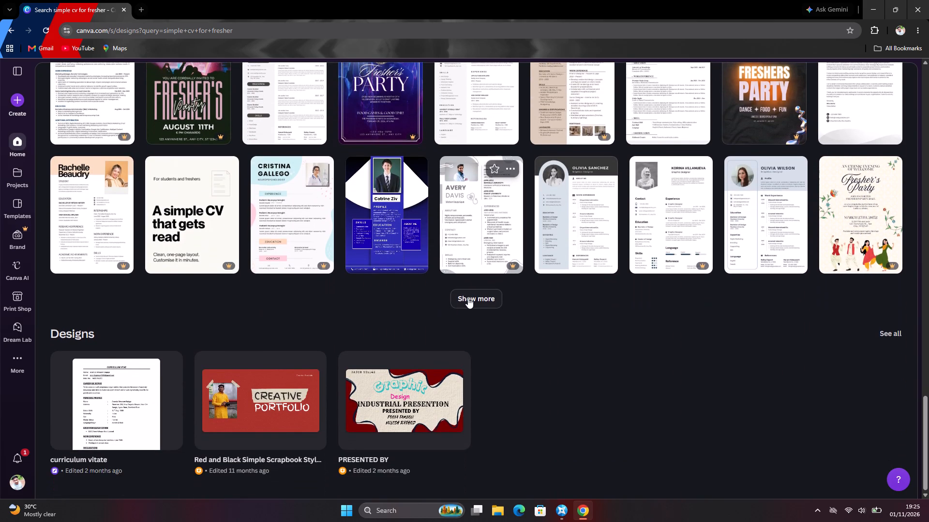
# Show a further two batches of "simple cv for fresher" templates and look through them to the end of the list.
pyautogui.click(468, 298)
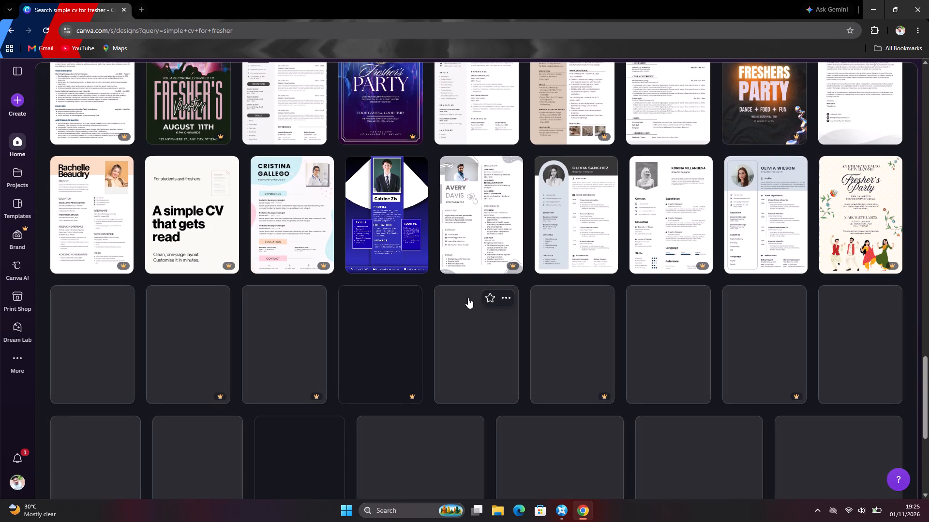
pyautogui.scroll(-3, 468, 298)
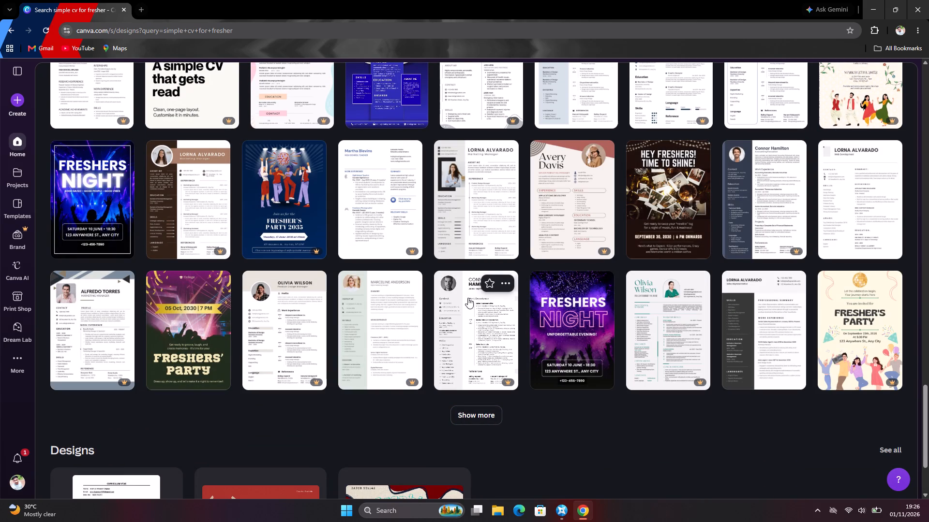
pyautogui.scroll(-3, 468, 298)
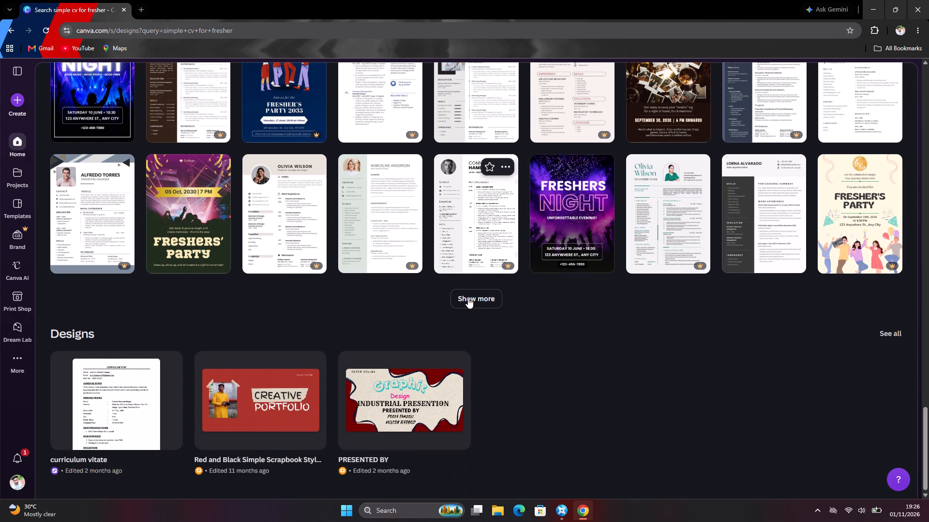
pyautogui.scroll(-4, 468, 298)
pyautogui.click(468, 298)
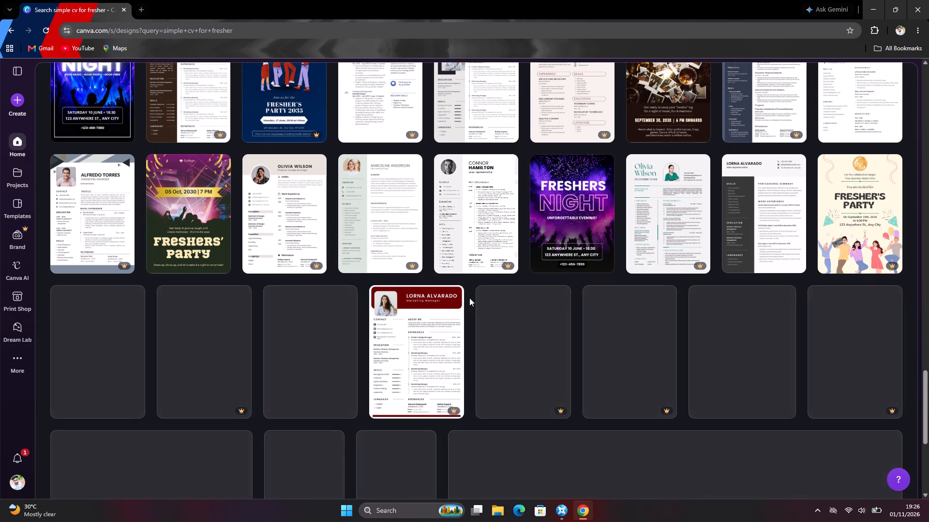
pyautogui.scroll(-2, 469, 298)
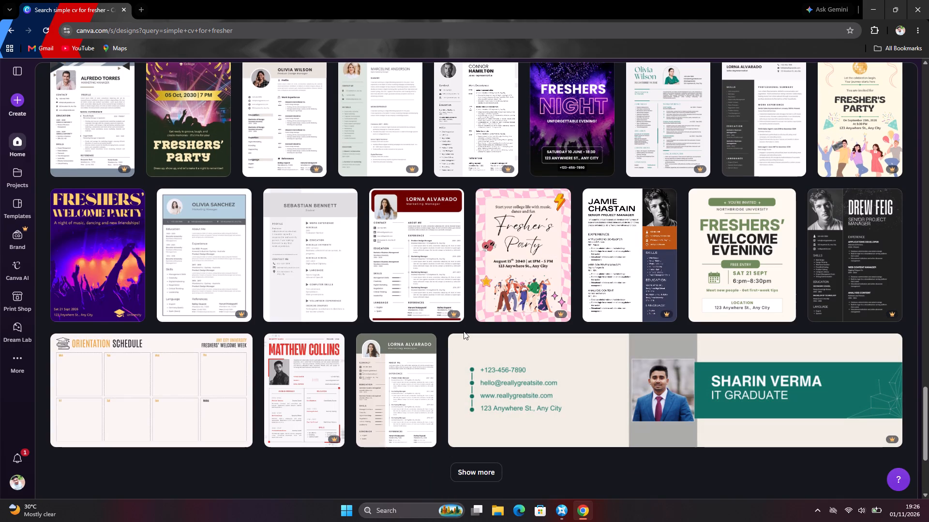
pyautogui.scroll(-3, 474, 296)
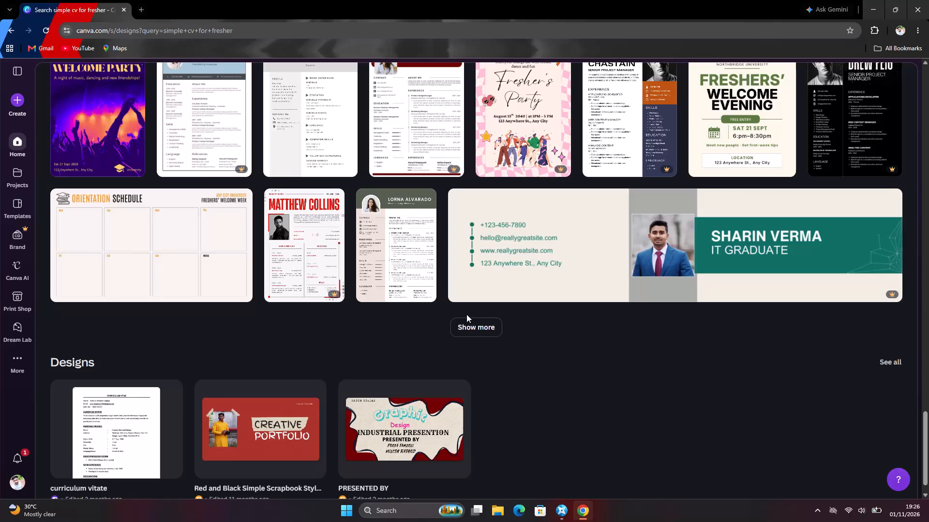
pyautogui.scroll(-2, 466, 314)
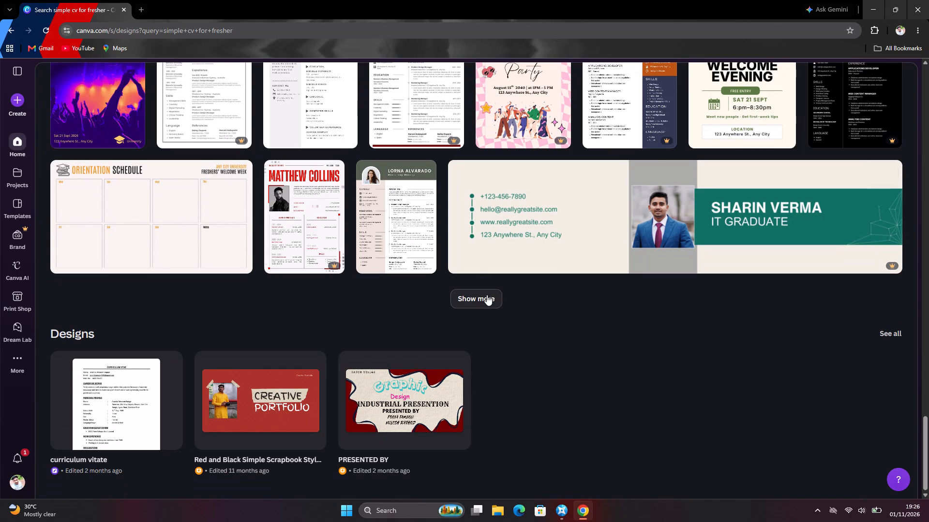
# Show another batch of "simple cv for fresher" templates and preview the White Business Consultant Resume CV.
pyautogui.click(487, 295)
pyautogui.rightClick(487, 295)
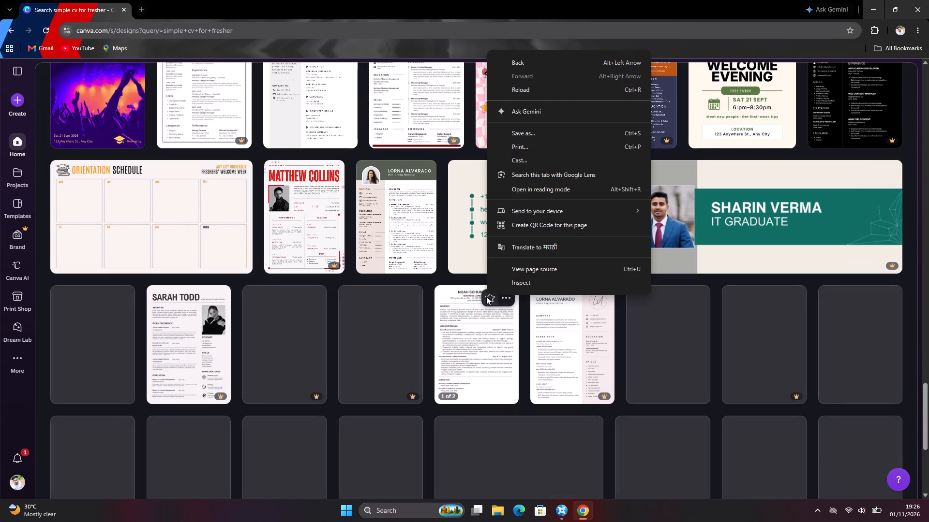
pyautogui.scroll(-3, 486, 296)
pyautogui.click(472, 300)
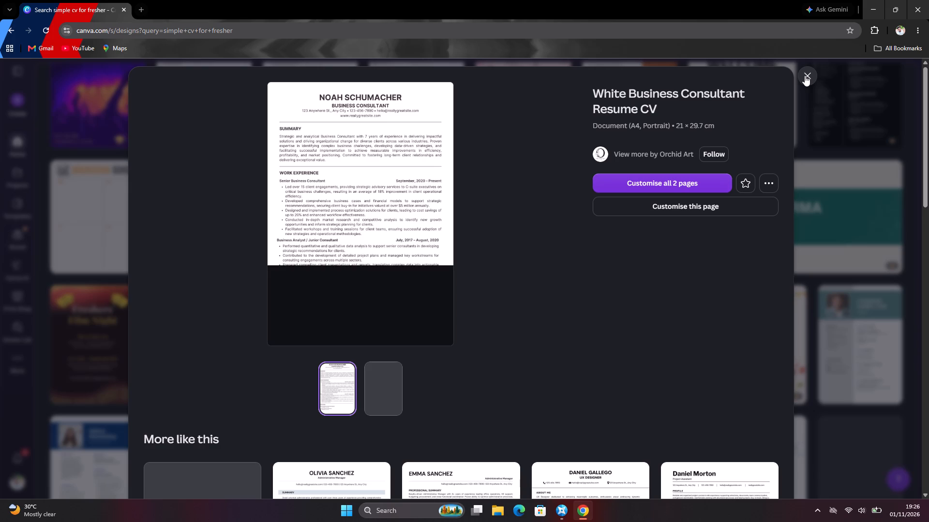
pyautogui.click(805, 75)
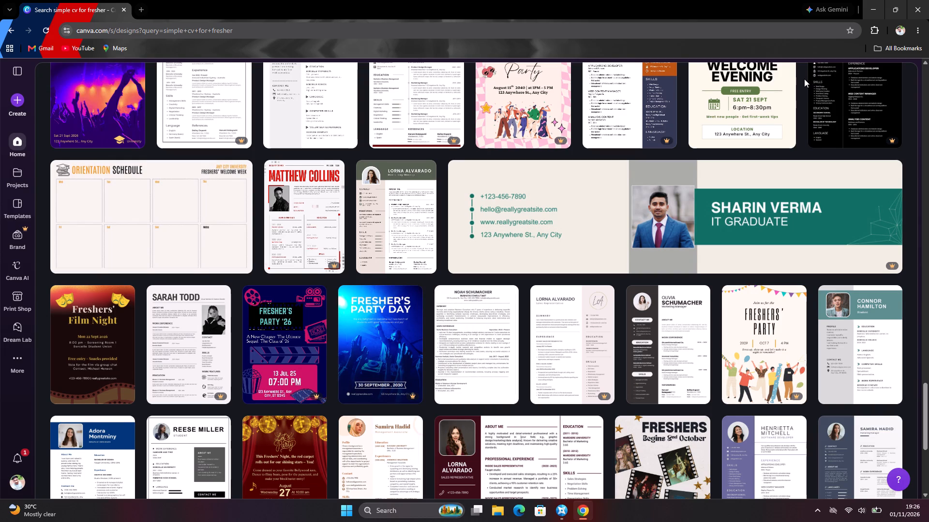
# Extend the "simple cv for fresher" template results by two batches and look through the added CV layouts.
pyautogui.scroll(-4, 800, 87)
pyautogui.scroll(-1, 717, 165)
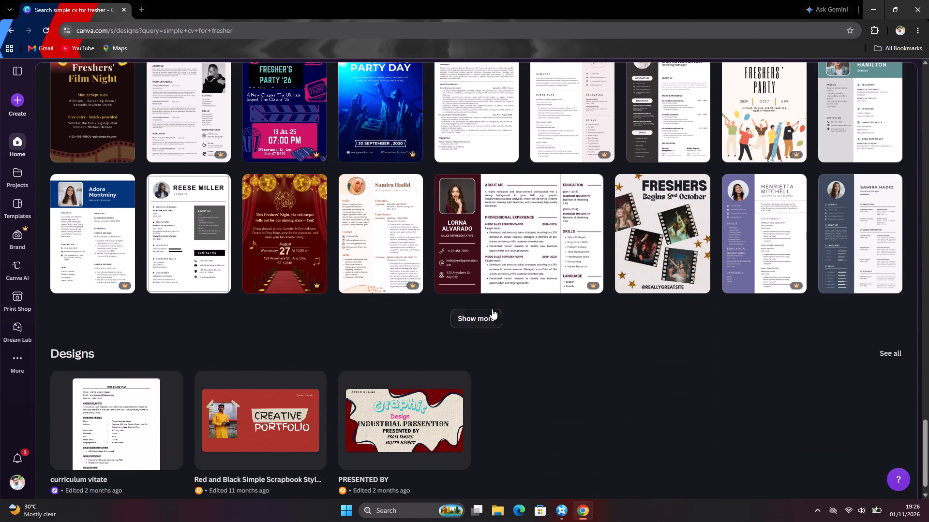
pyautogui.scroll(-3, 490, 310)
pyautogui.click(490, 302)
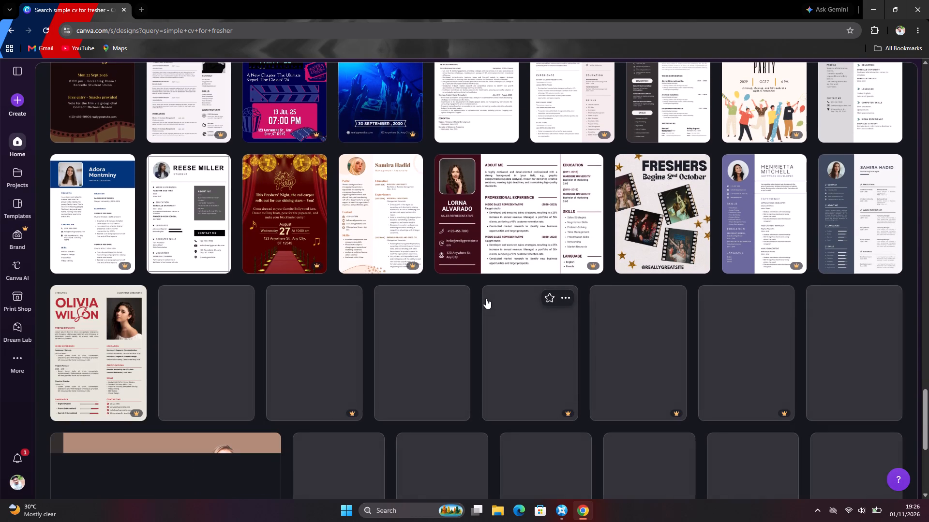
pyautogui.scroll(-3, 486, 298)
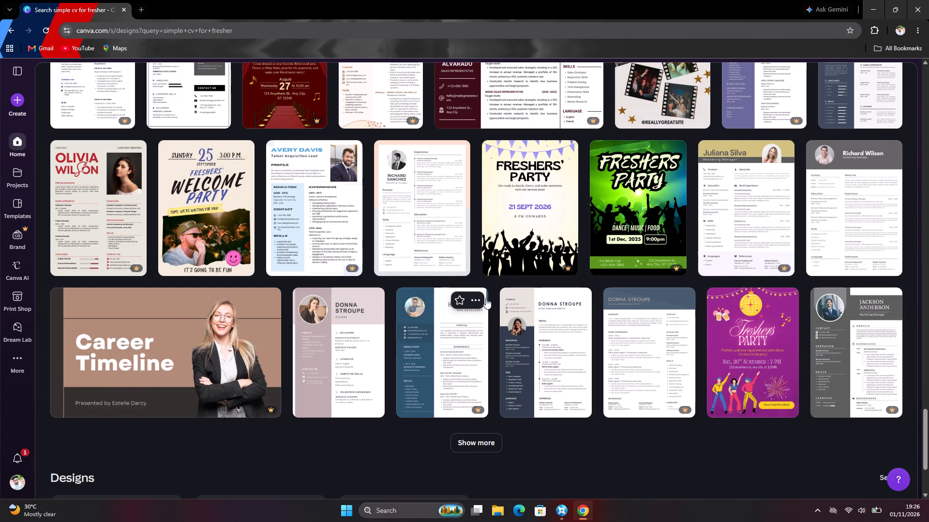
pyautogui.scroll(-3, 486, 298)
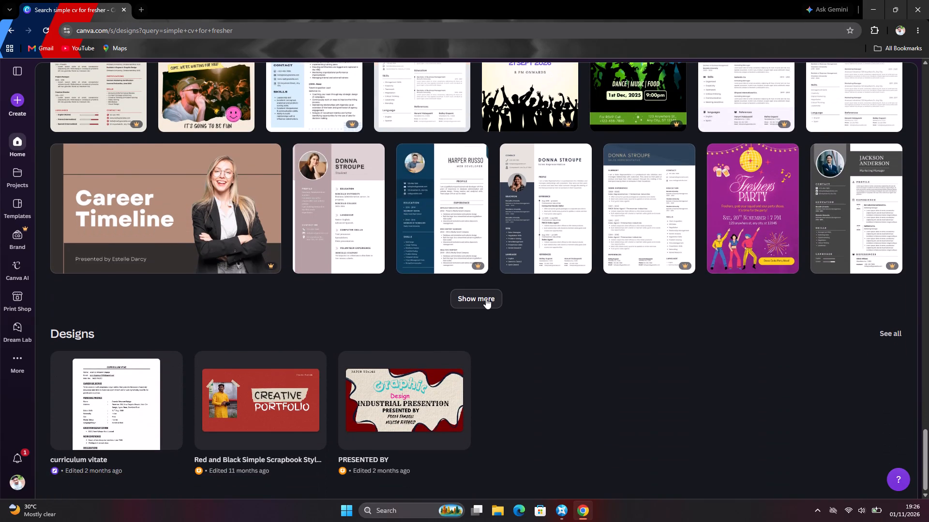
pyautogui.scroll(-1, 486, 298)
pyautogui.click(486, 298)
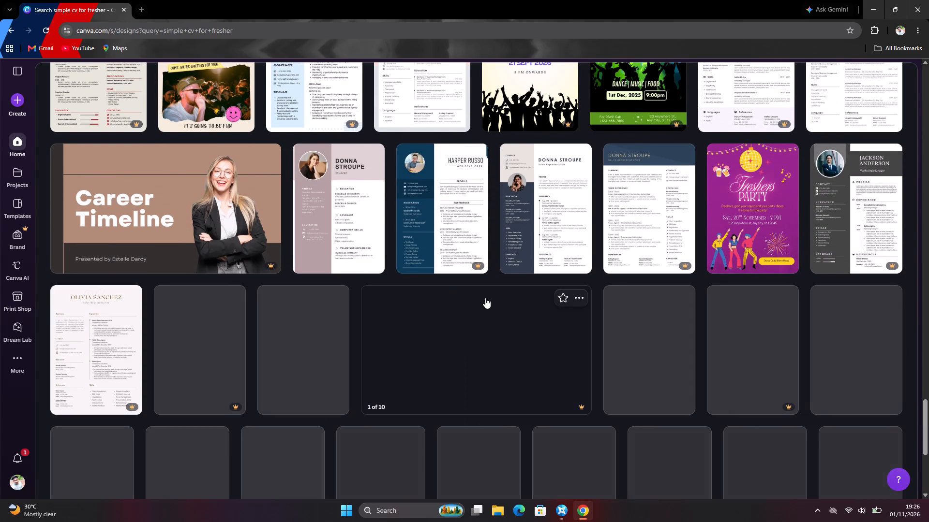
pyautogui.scroll(-2, 485, 298)
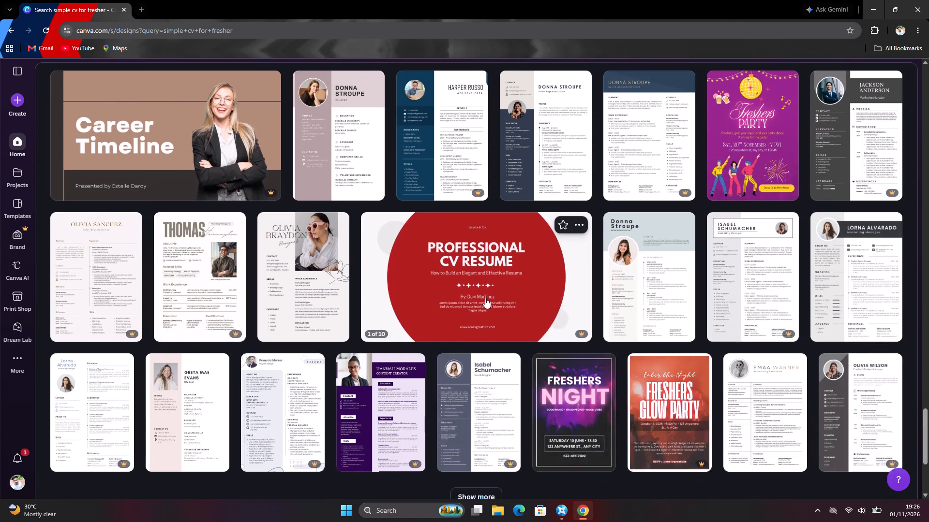
pyautogui.scroll(-6, 485, 298)
# Show two further batches of "simple cv for fresher" templates and examine the new CV layouts.
pyautogui.click(485, 298)
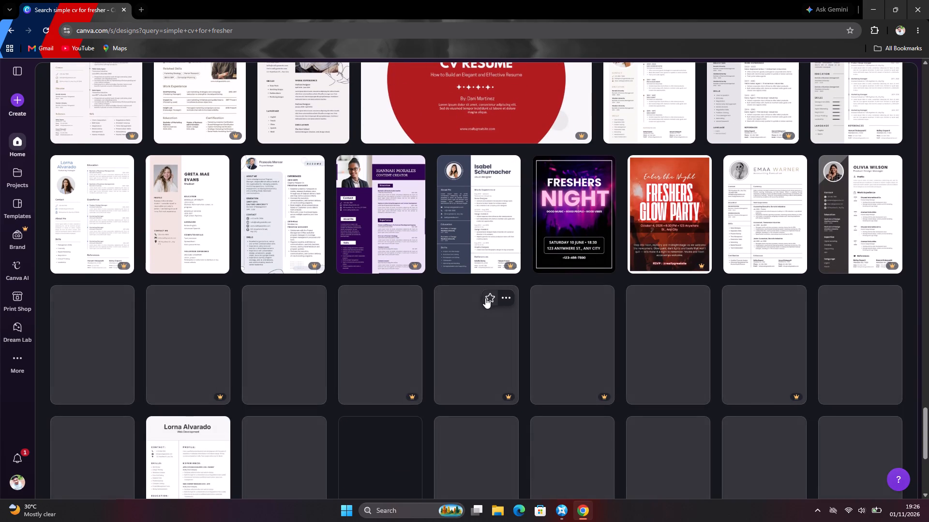
pyautogui.scroll(-2, 485, 298)
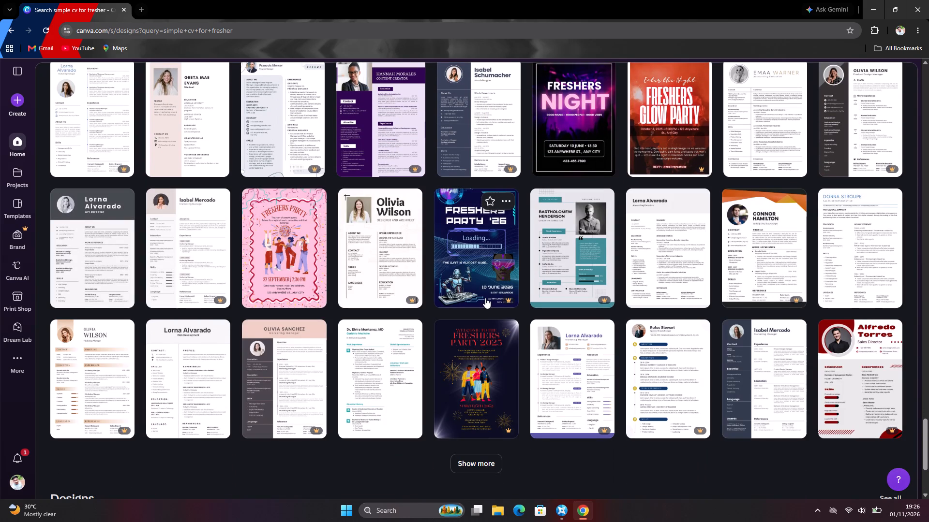
pyautogui.scroll(-6, 485, 298)
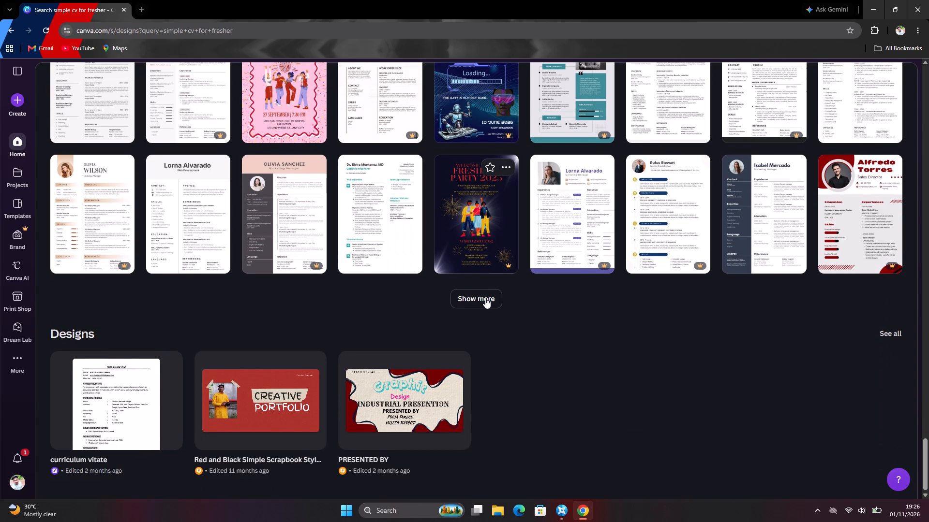
pyautogui.click(485, 298)
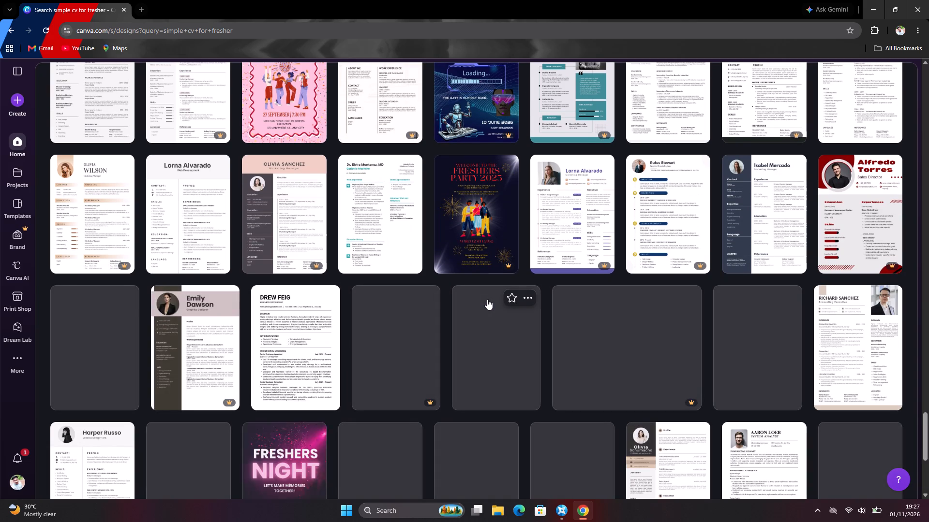
pyautogui.scroll(-2, 488, 300)
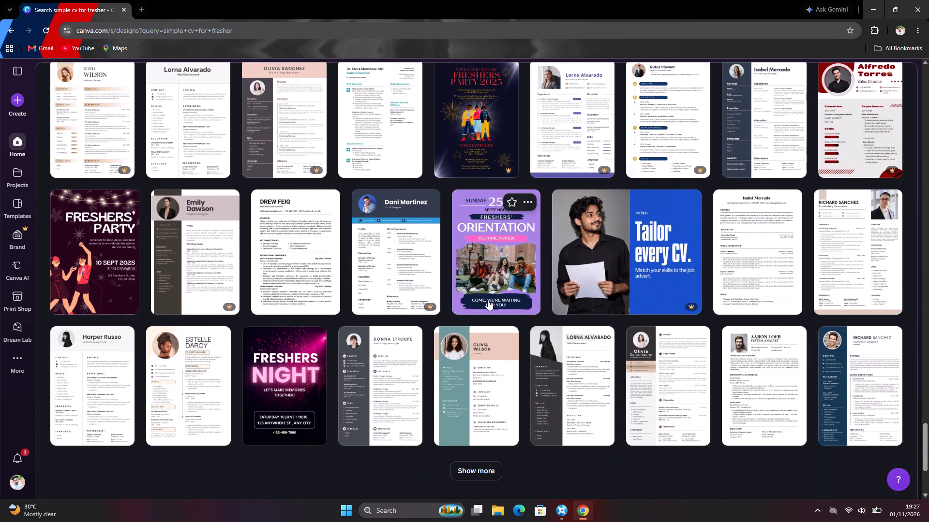
# Preview the Black and White ATS-Friendly Simple Clean Resume CV template, then return to the results.
pyautogui.click(760, 245)
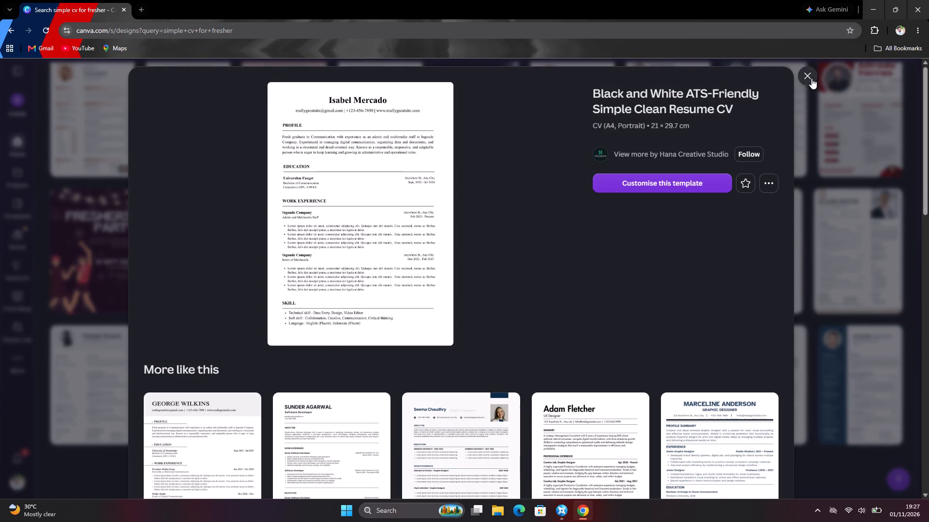
pyautogui.click(811, 78)
# Go back over the "simple cv for fresher" templates already loaded and compare their CV layouts down to the end of the list.
pyautogui.scroll(-4, 678, 233)
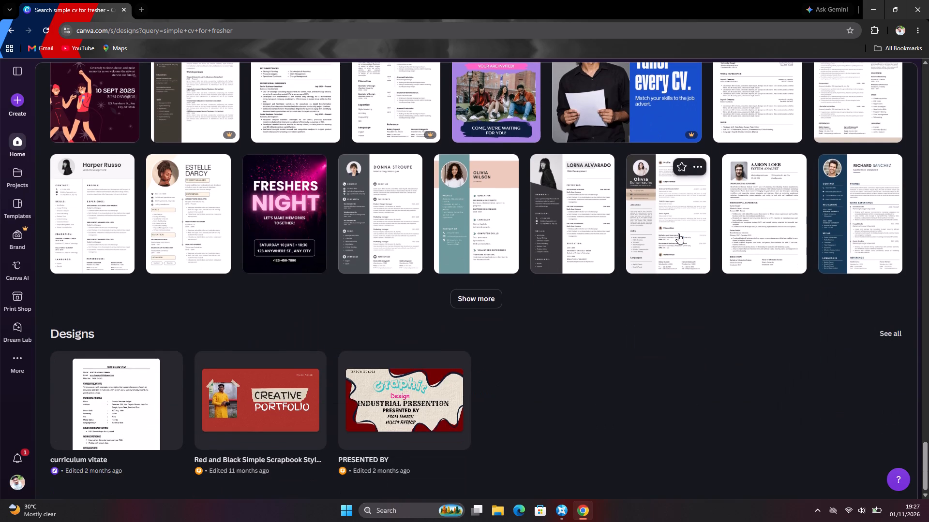
pyautogui.scroll(-2, 678, 233)
pyautogui.scroll(8, 678, 233)
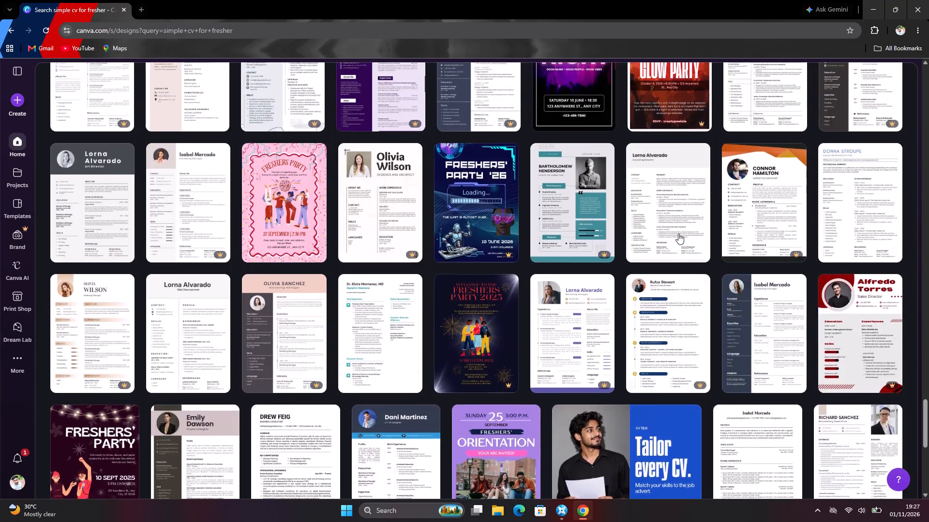
pyautogui.scroll(17, 678, 233)
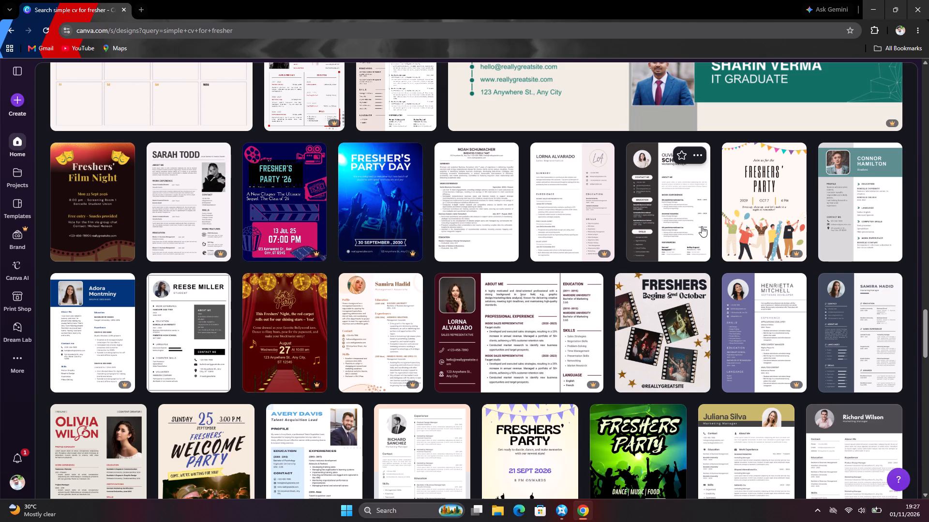
pyautogui.scroll(-3, 701, 218)
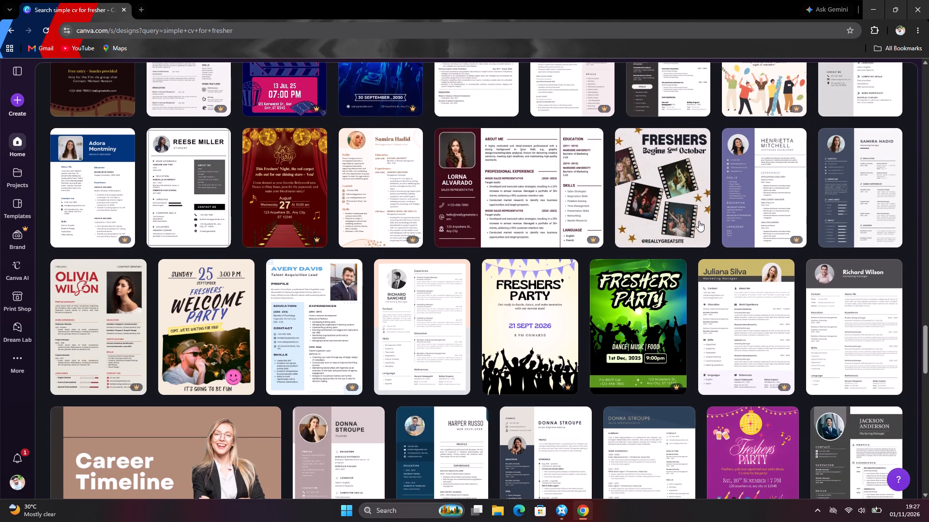
pyautogui.scroll(-3, 699, 221)
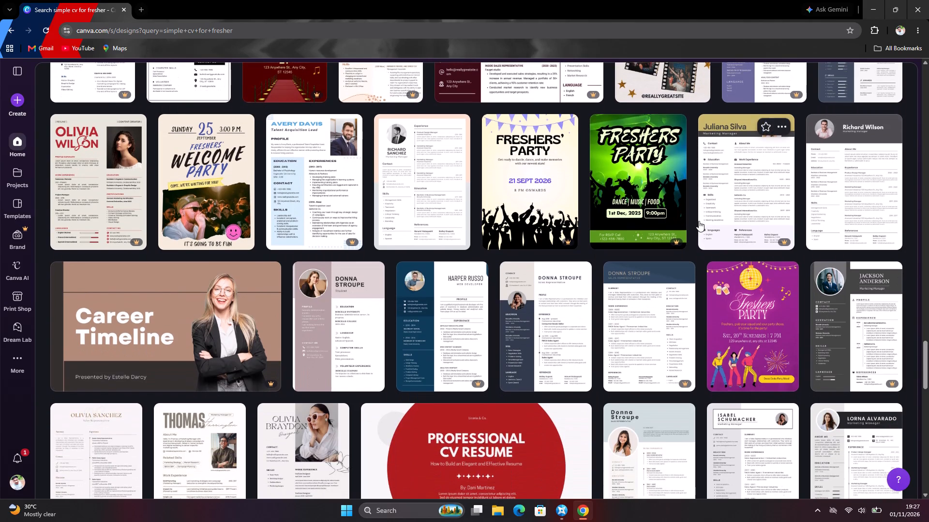
pyautogui.scroll(-4, 699, 221)
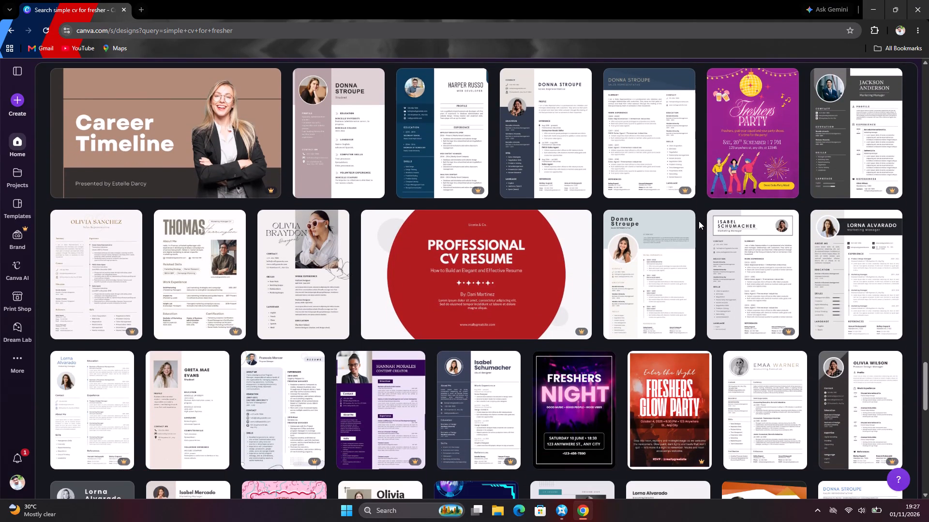
pyautogui.scroll(-2, 699, 221)
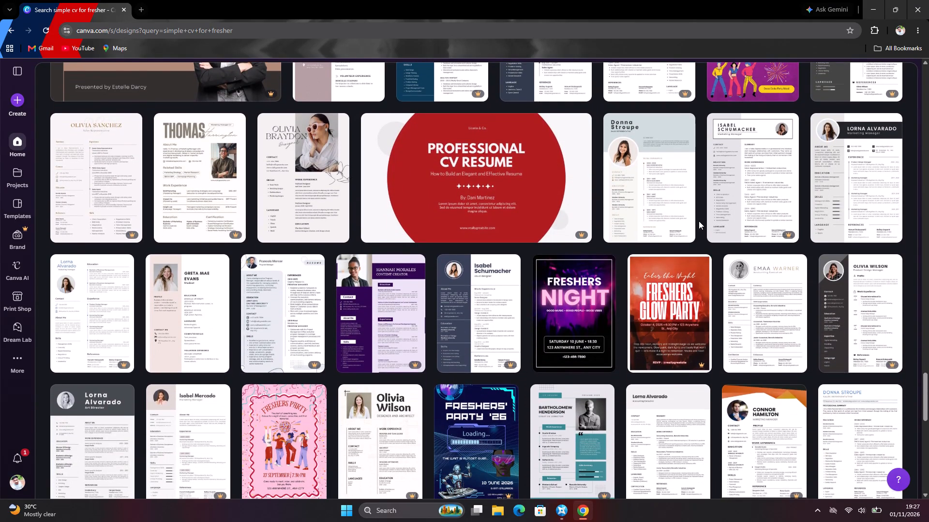
pyautogui.scroll(-3, 699, 221)
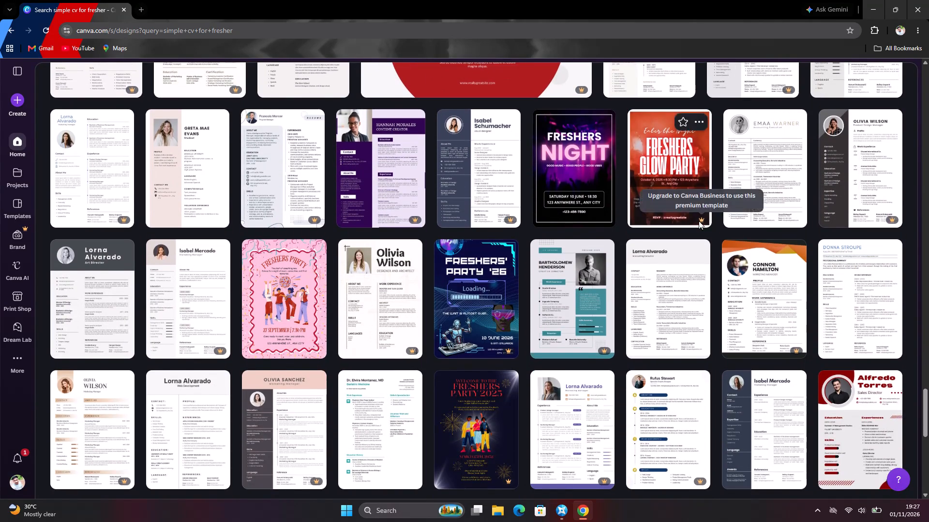
pyautogui.scroll(-6, 699, 221)
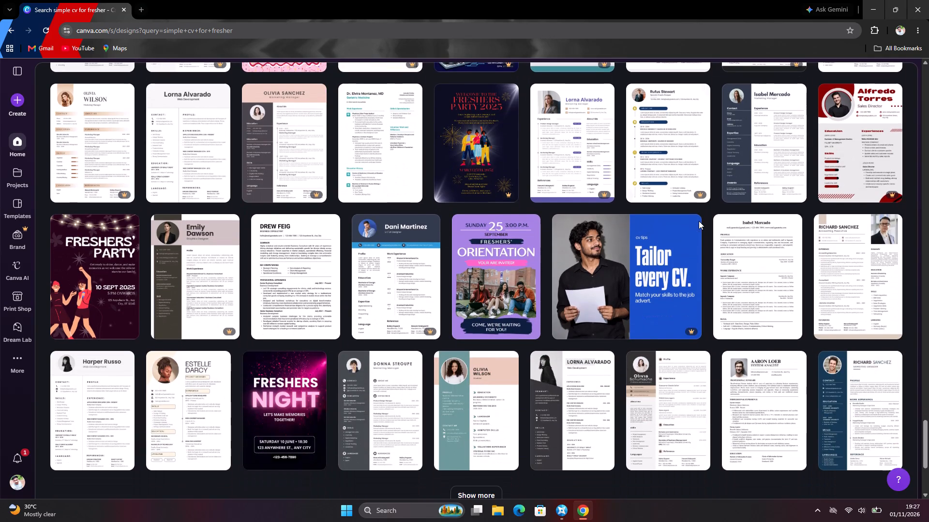
pyautogui.scroll(-5, 699, 221)
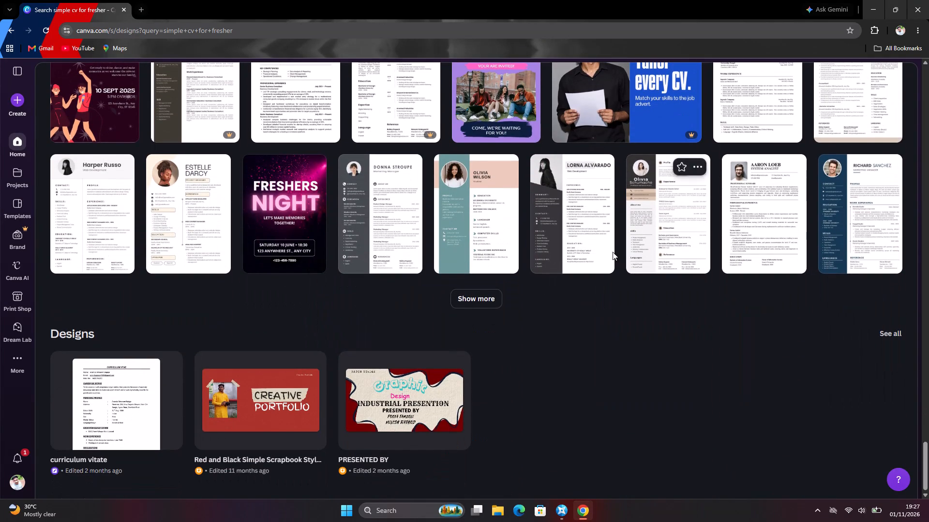
# Show one more batch of "simple cv for fresher" templates and look through it to the end.
pyautogui.click(492, 297)
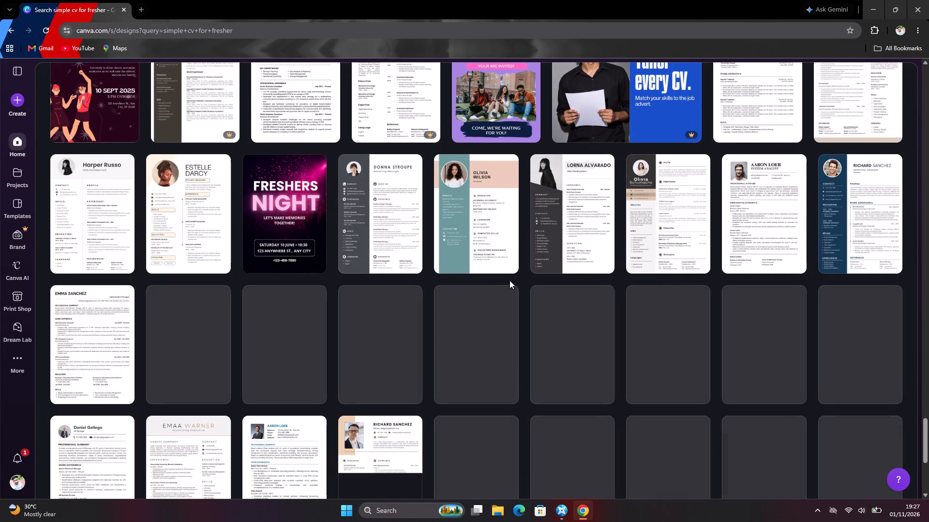
pyautogui.scroll(-5, 510, 280)
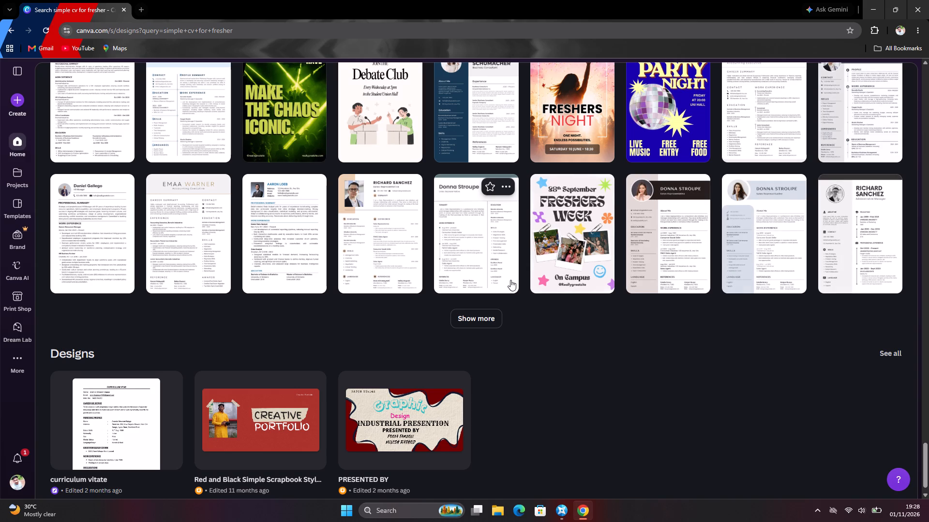
pyautogui.scroll(-10, 510, 280)
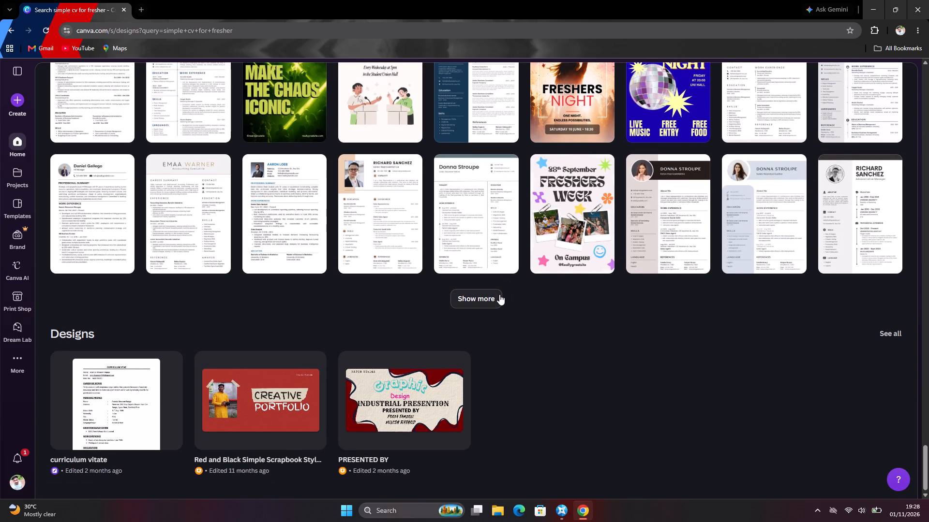
# Show another two batches of "simple cv for fresher" templates and compare the new CV layouts with the preceding rows.
pyautogui.click(499, 294)
pyautogui.scroll(-5, 506, 283)
pyautogui.scroll(2, 506, 283)
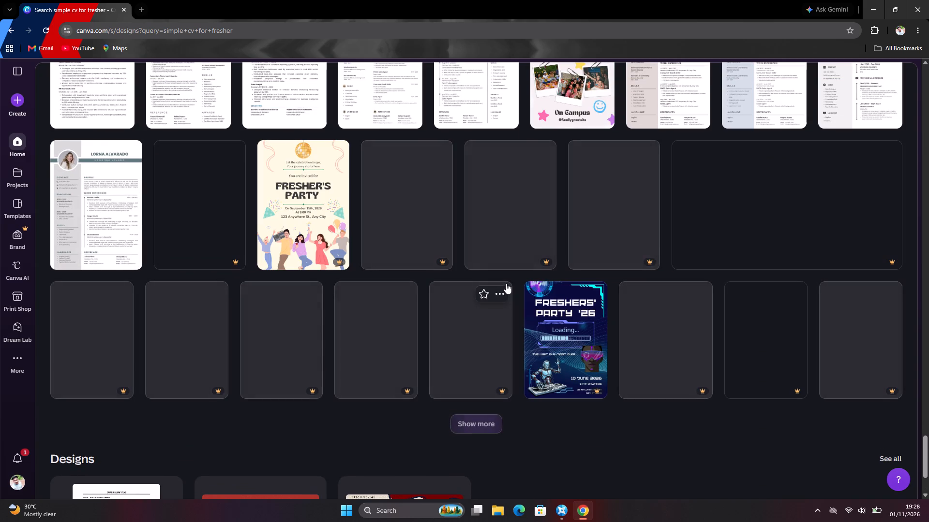
pyautogui.click(477, 420)
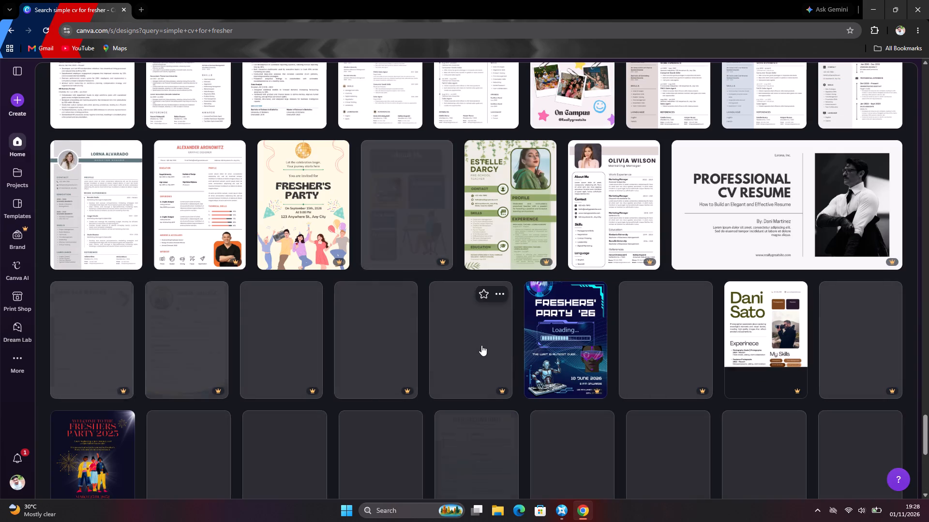
pyautogui.scroll(1, 481, 345)
pyautogui.scroll(-1, 481, 345)
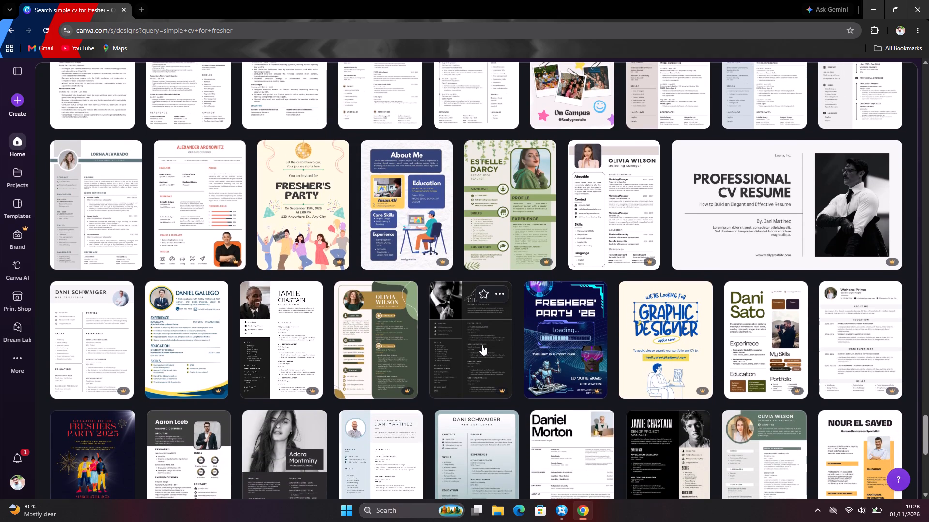
pyautogui.scroll(3, 482, 345)
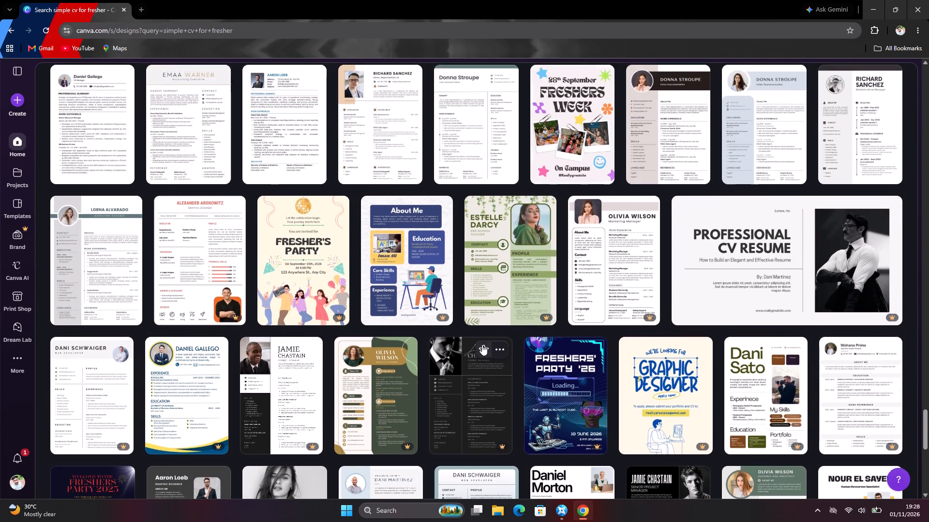
pyautogui.scroll(1, 482, 345)
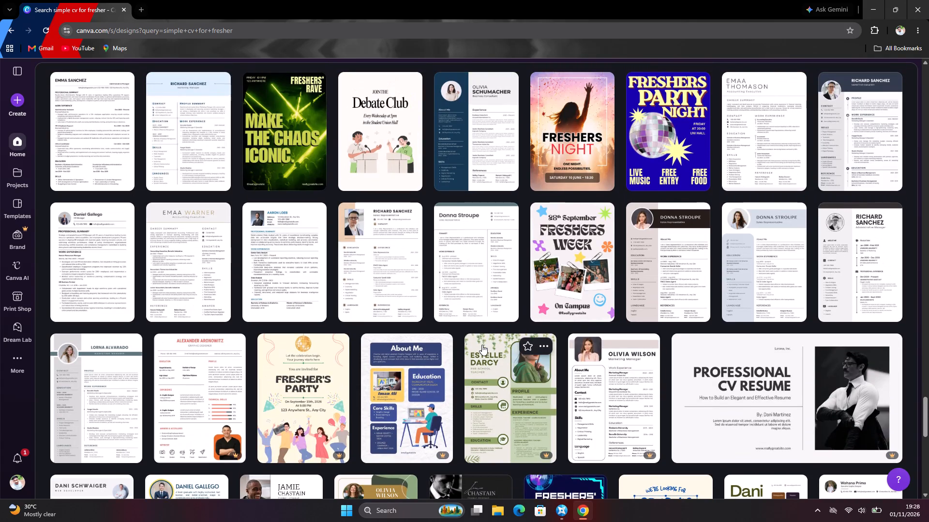
pyautogui.scroll(-6, 482, 345)
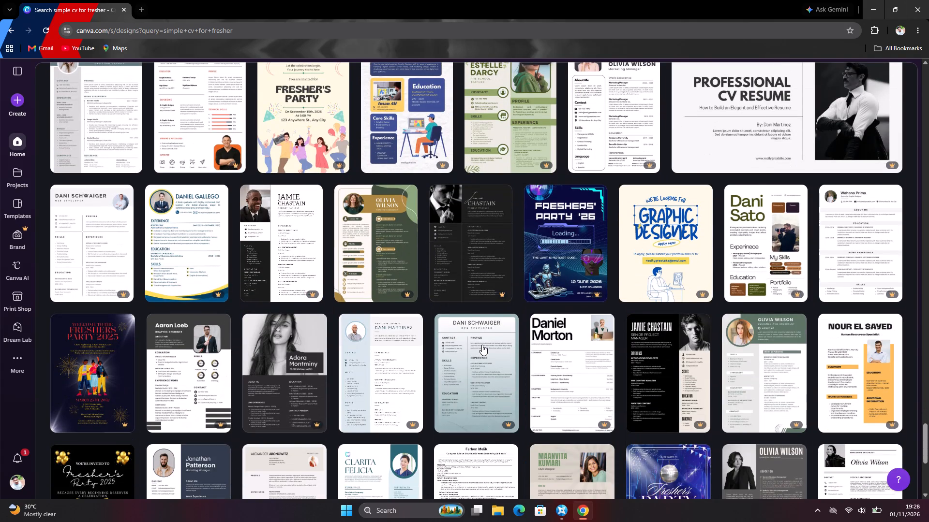
pyautogui.scroll(5, 482, 345)
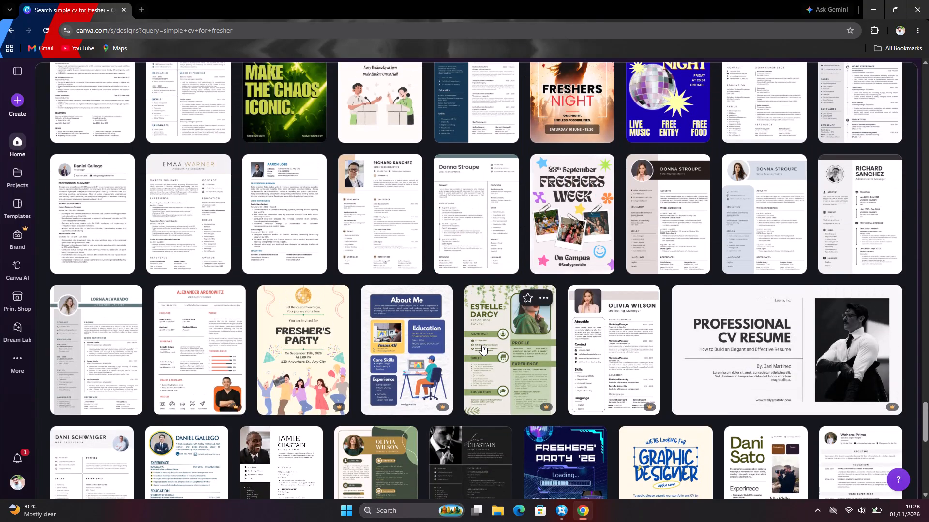
# Return to the first "simple cv for fresher" results and preview the Black and White Modern Entry Level Fresher Resume template.
pyautogui.scroll(20, 482, 345)
pyautogui.scroll(18, 482, 345)
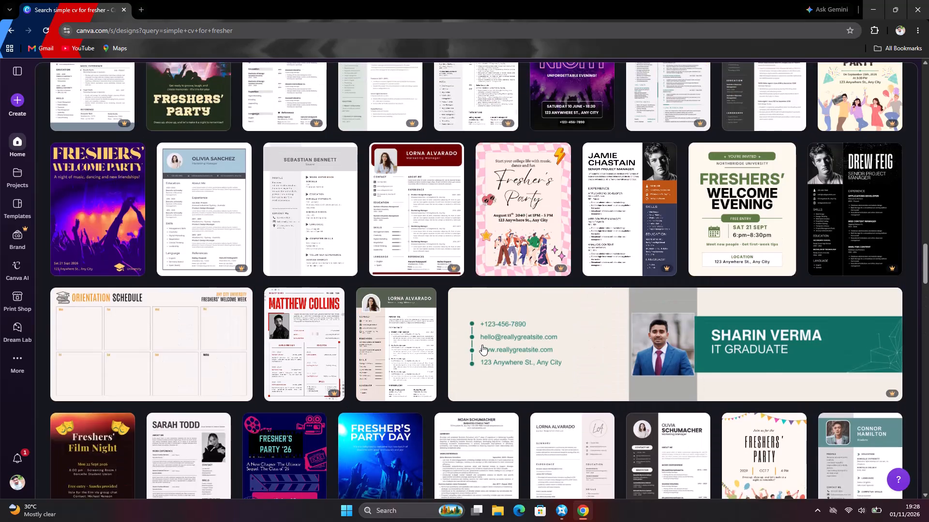
pyautogui.scroll(20, 482, 345)
pyautogui.scroll(20, 482, 345)
pyautogui.scroll(3, 482, 345)
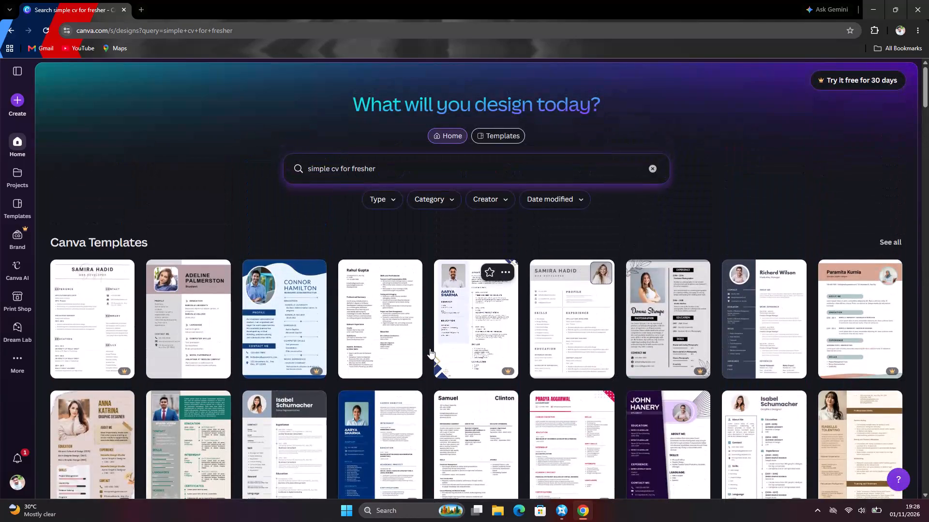
pyautogui.scroll(-3, 434, 346)
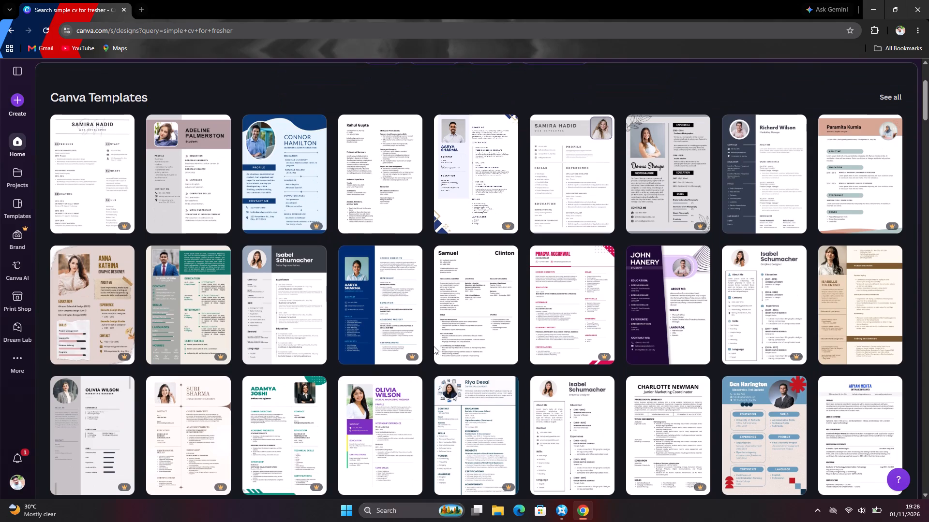
pyautogui.click(454, 286)
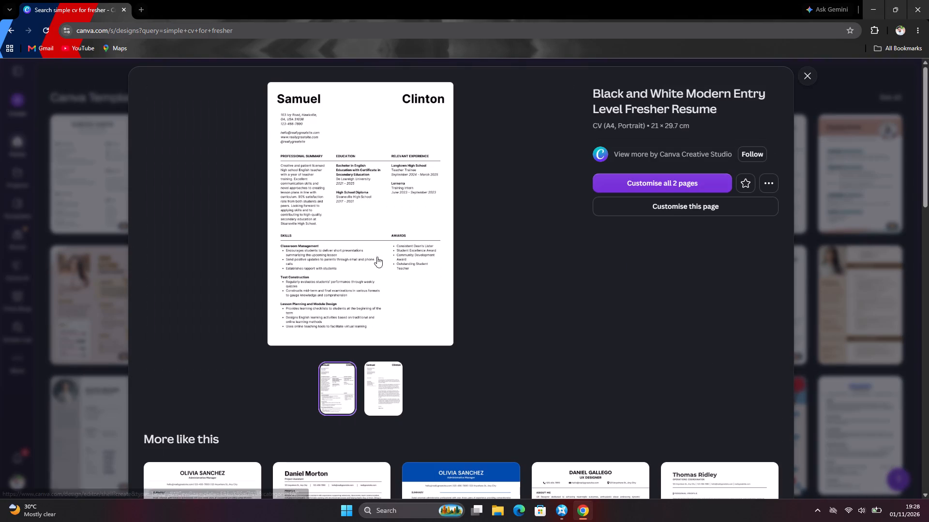
pyautogui.scroll(4, 306, 242)
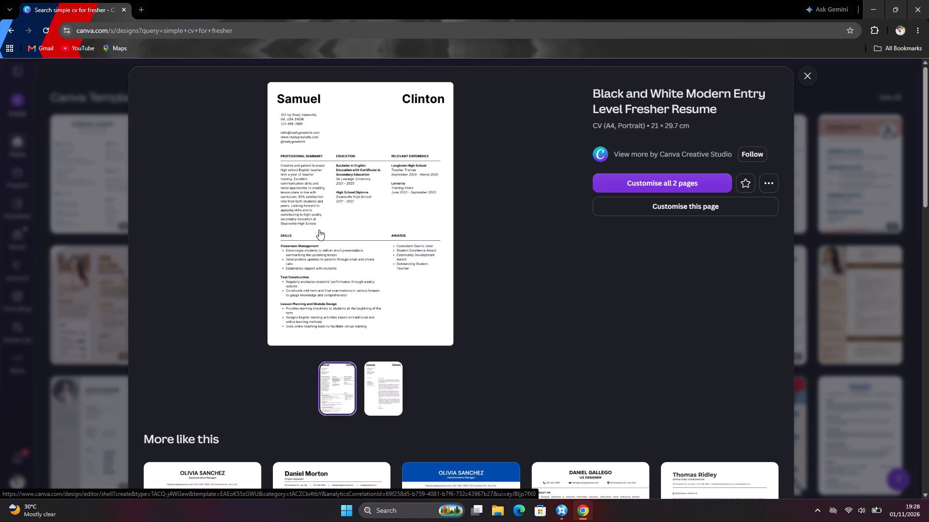
# Open the Black and White Modern Entry Level Fresher Resume for customising, examine its resume and cover letter pages, and close that design.
pyautogui.click(329, 220)
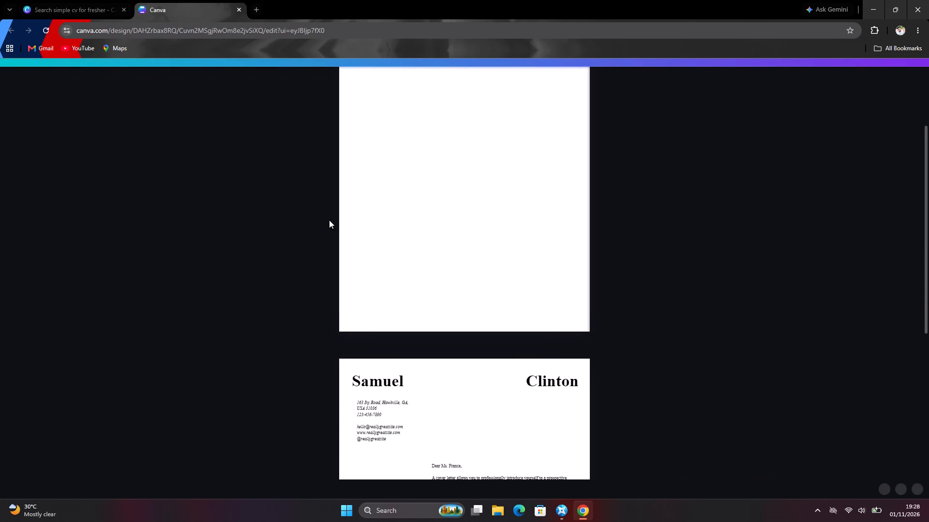
pyautogui.scroll(4, 403, 199)
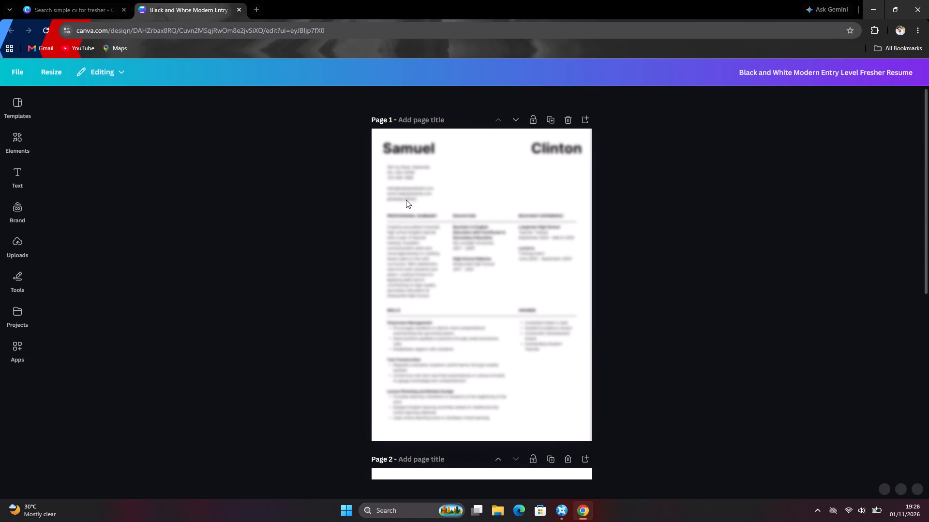
pyautogui.scroll(2, 471, 271)
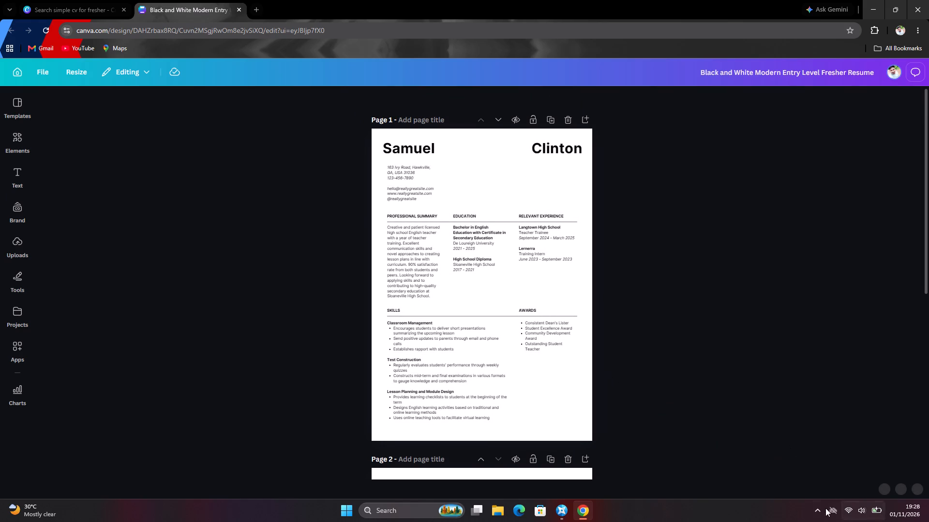
pyautogui.click(773, 487)
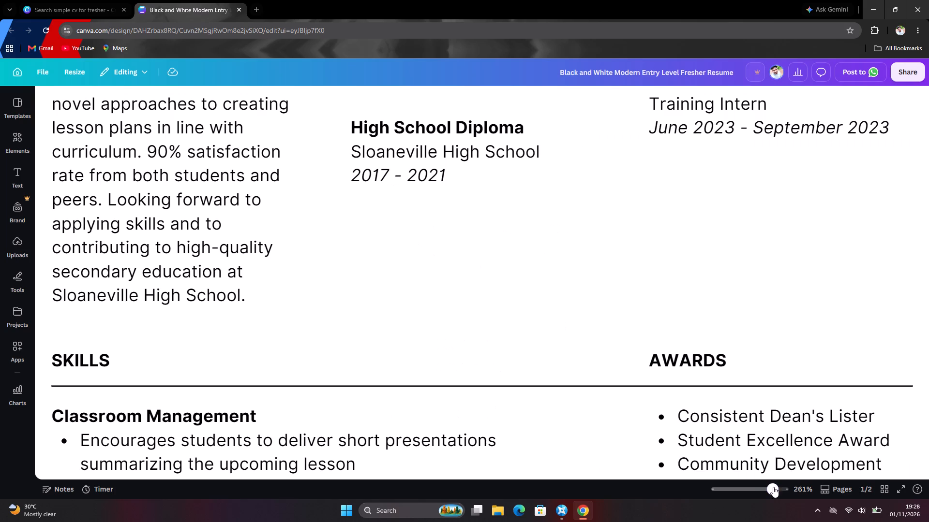
pyautogui.click(748, 488)
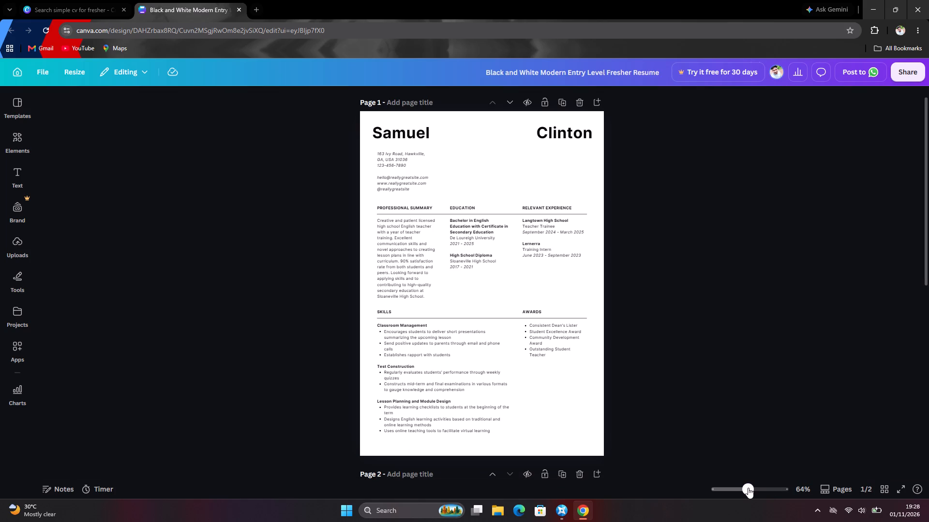
pyautogui.click(758, 488)
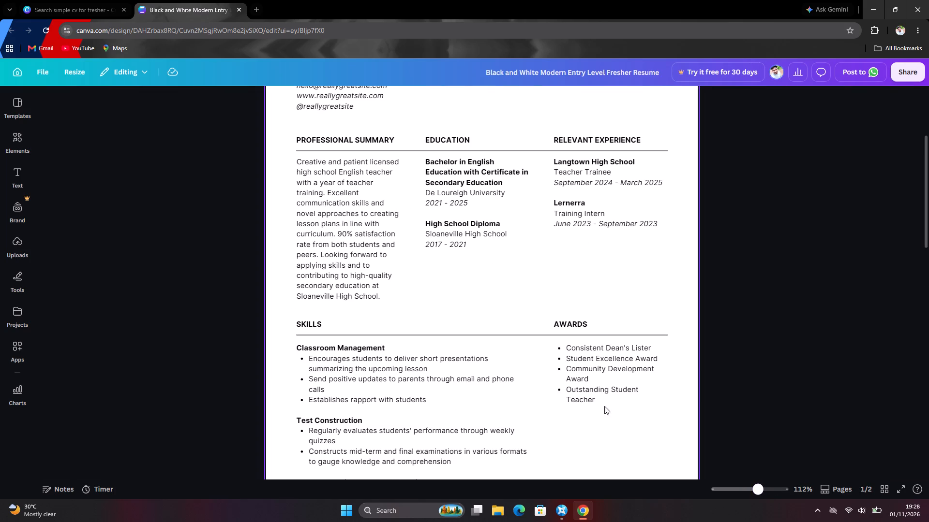
pyautogui.scroll(3, 495, 334)
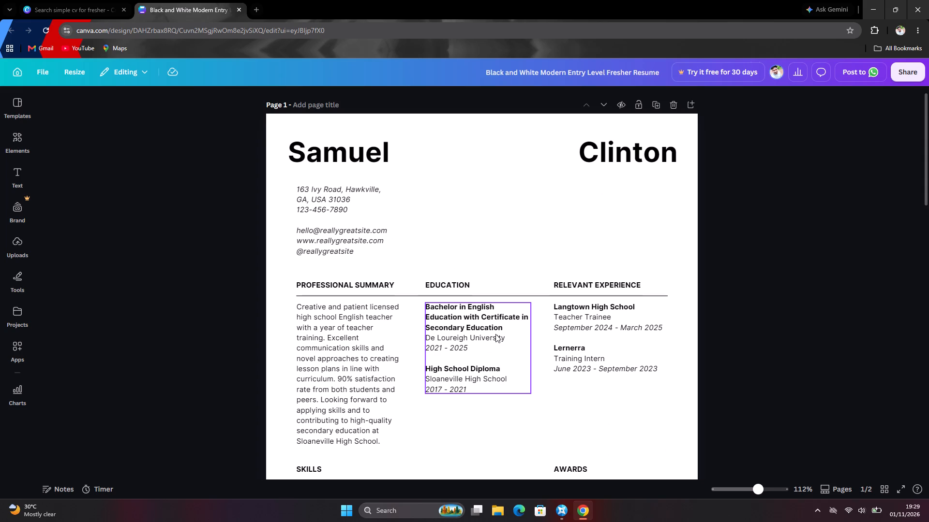
pyautogui.scroll(-5, 495, 334)
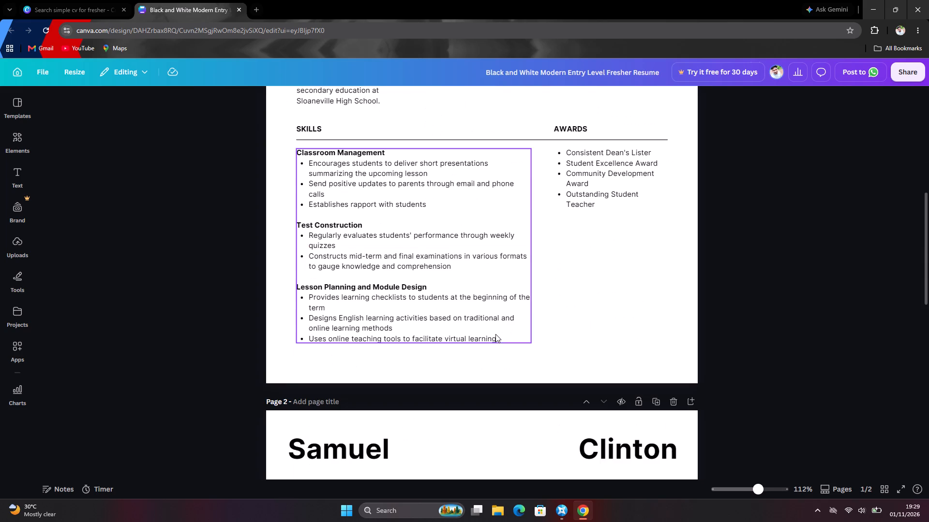
pyautogui.scroll(1, 495, 334)
pyautogui.scroll(-2, 406, 314)
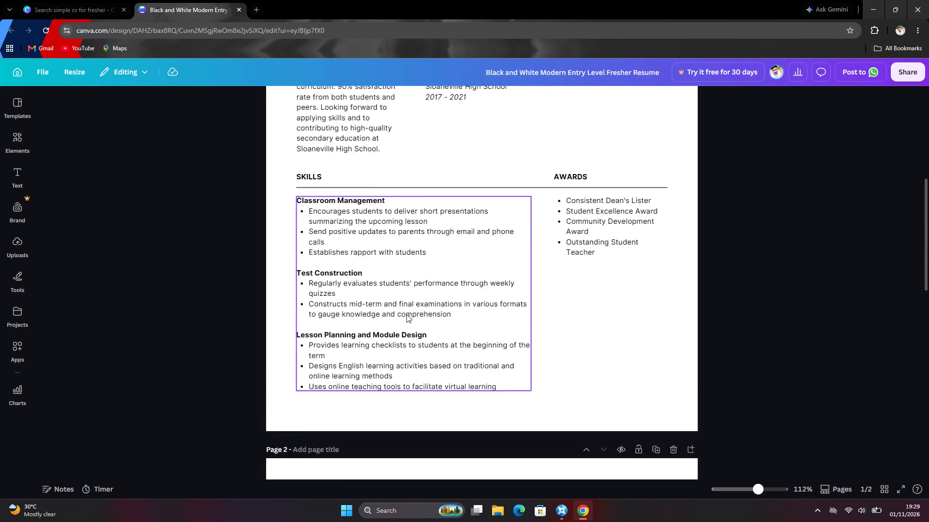
pyautogui.scroll(-9, 406, 314)
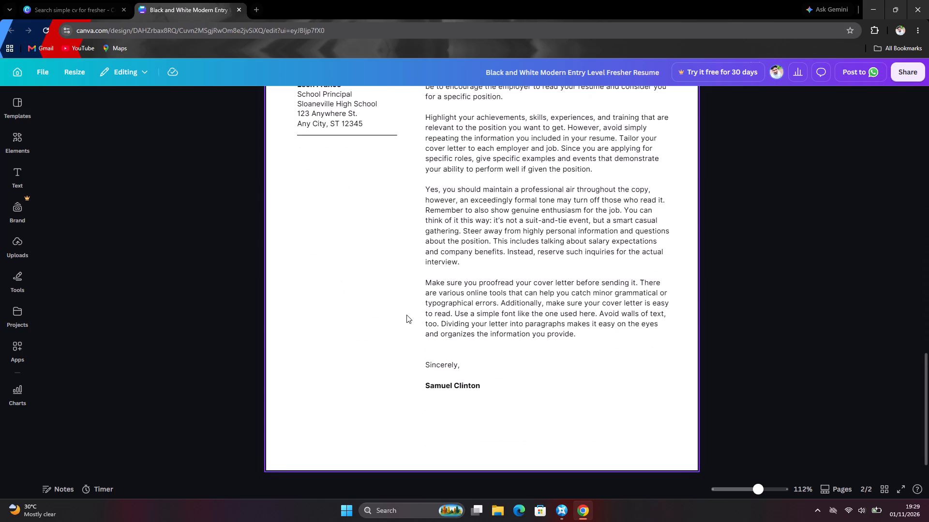
pyautogui.scroll(14, 406, 315)
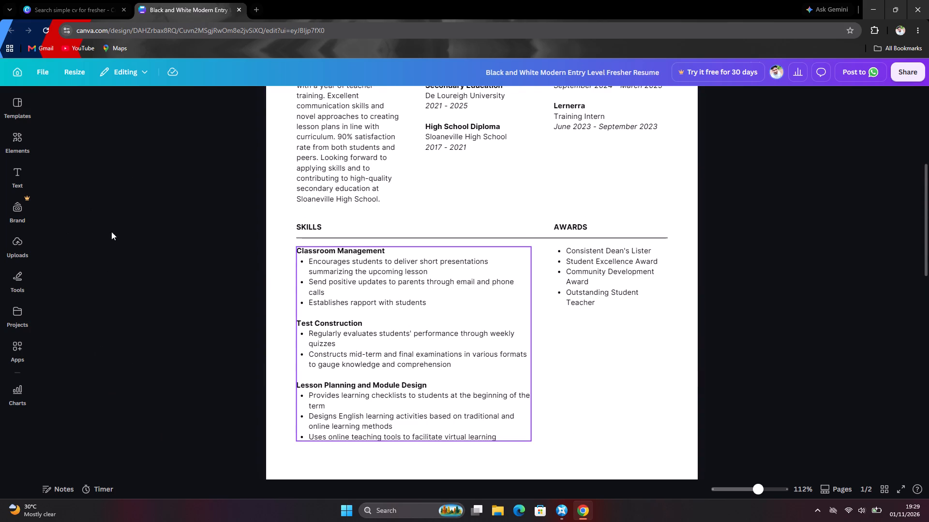
pyautogui.click(239, 13)
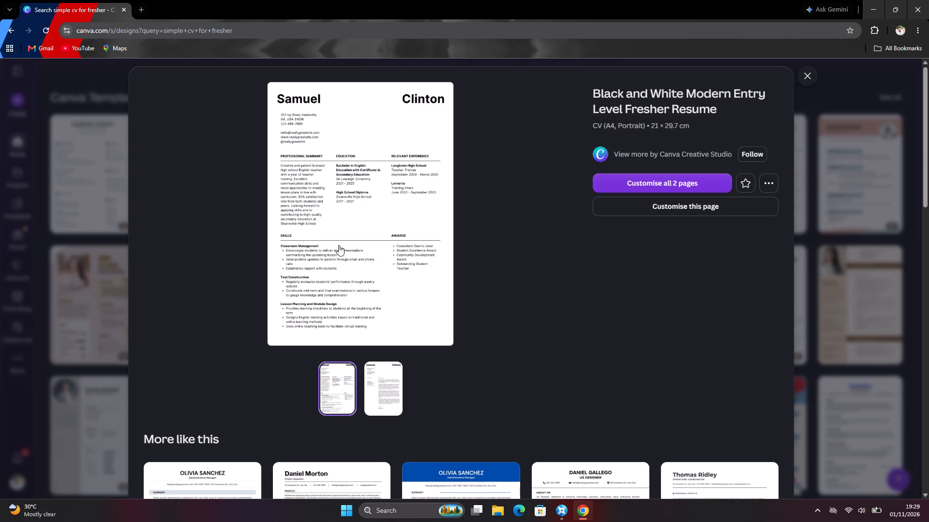
# Look through the similar templates suggested for the Fresher Resume, and return to the search results.
pyautogui.scroll(-6, 339, 246)
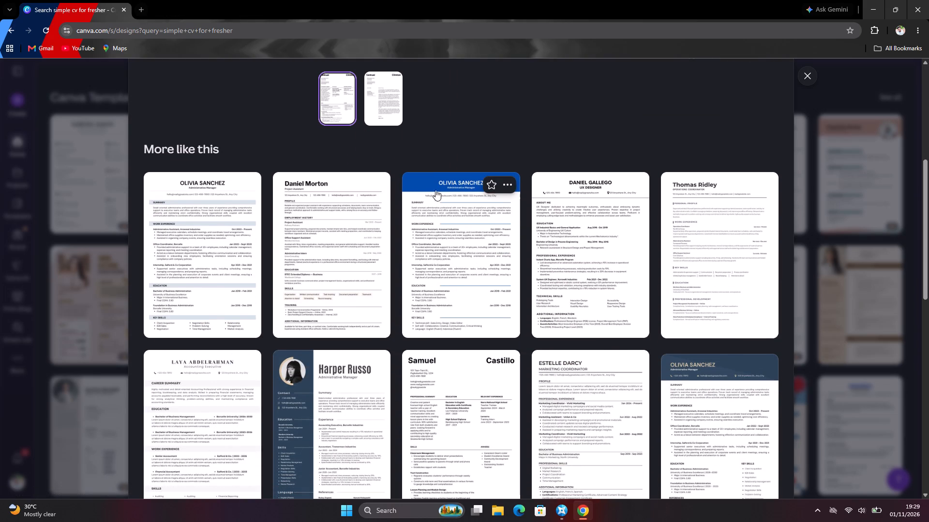
pyautogui.scroll(-3, 659, 360)
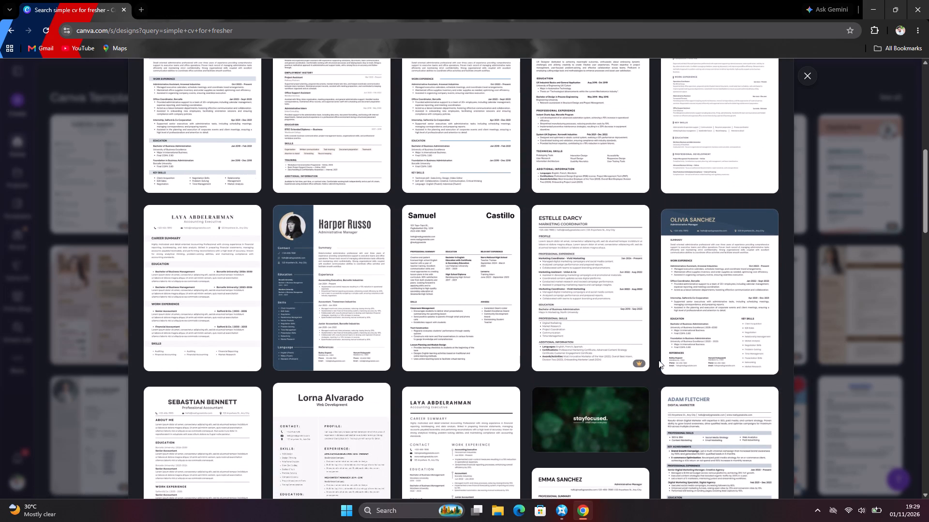
pyautogui.scroll(4, 659, 360)
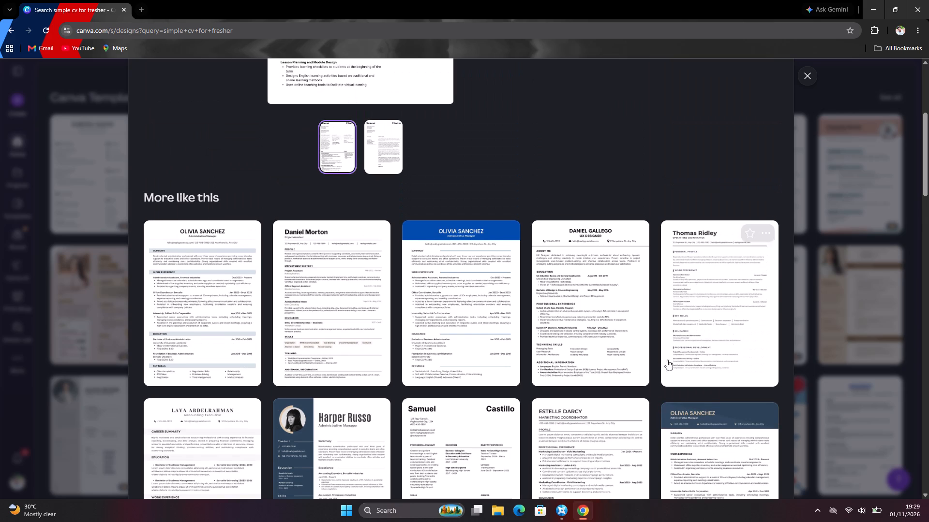
pyautogui.click(809, 76)
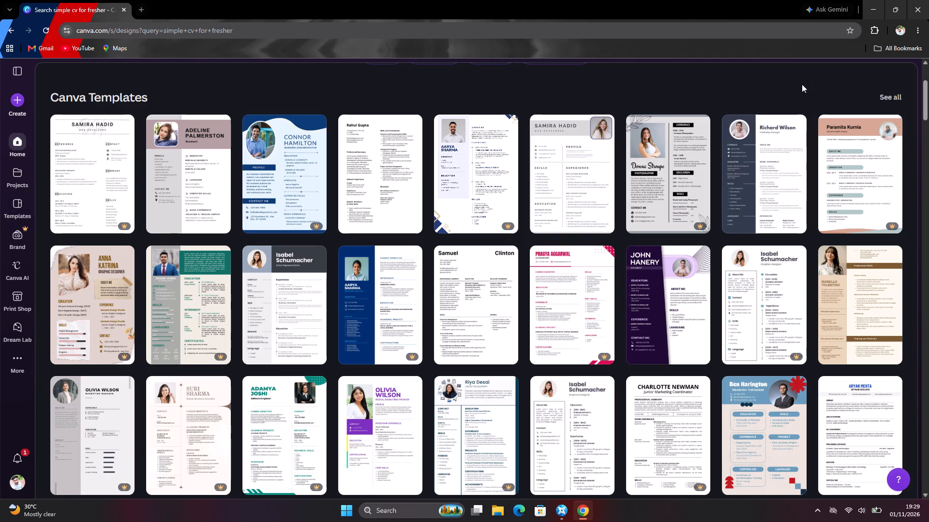
# Create a new blank design from the Document (A4, Portrait) format.
pyautogui.scroll(12, 300, 91)
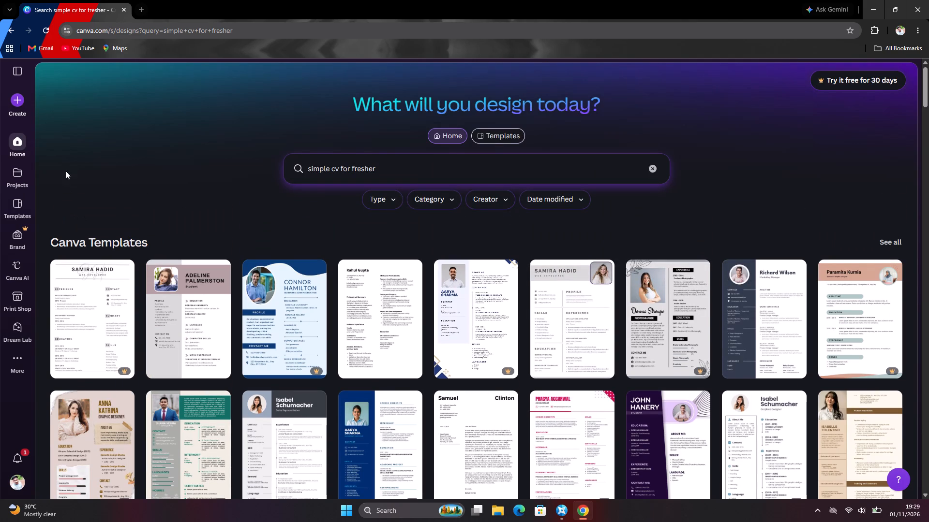
pyautogui.click(19, 106)
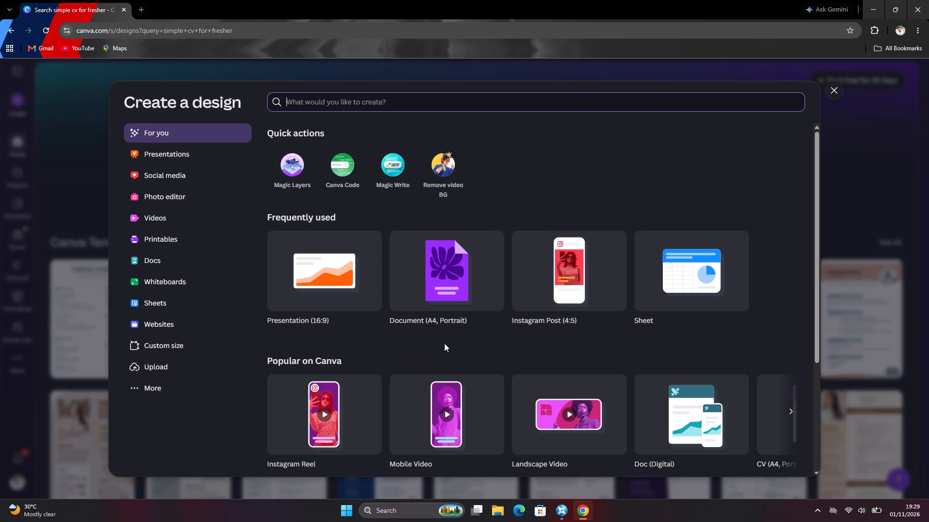
pyautogui.click(464, 297)
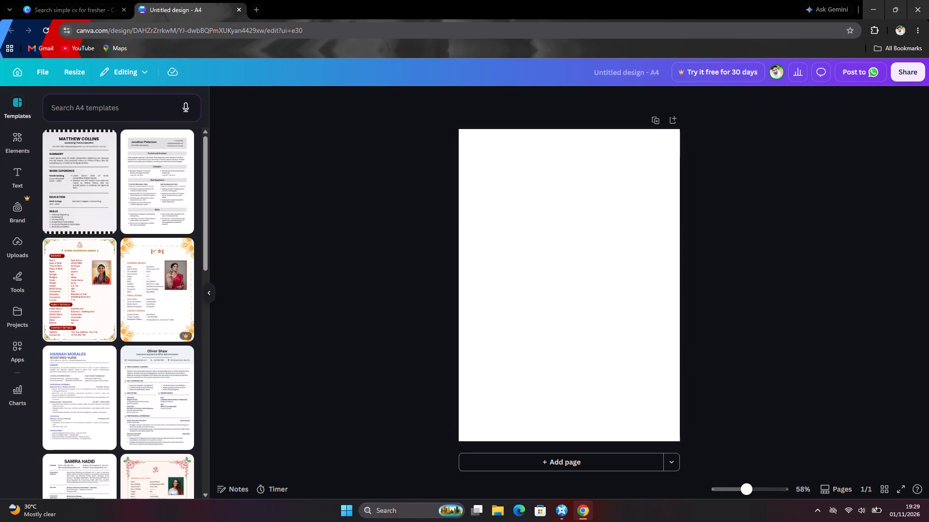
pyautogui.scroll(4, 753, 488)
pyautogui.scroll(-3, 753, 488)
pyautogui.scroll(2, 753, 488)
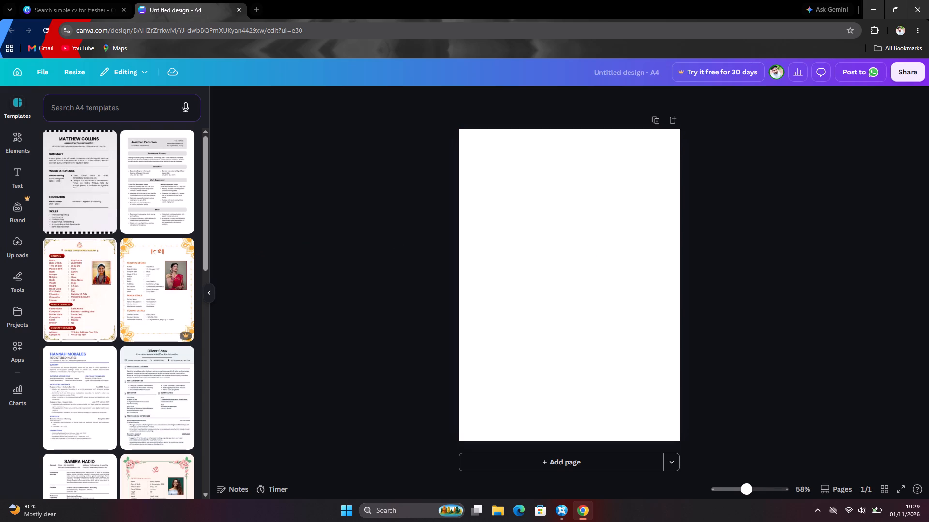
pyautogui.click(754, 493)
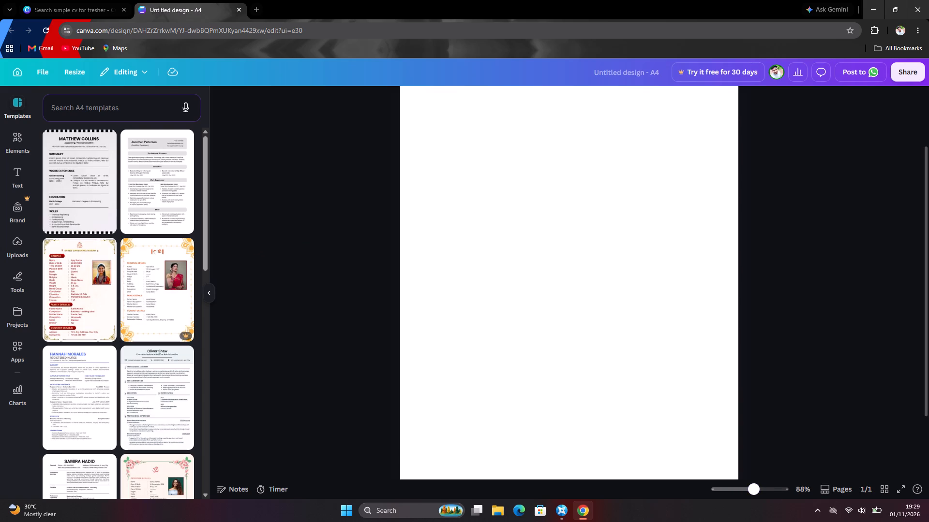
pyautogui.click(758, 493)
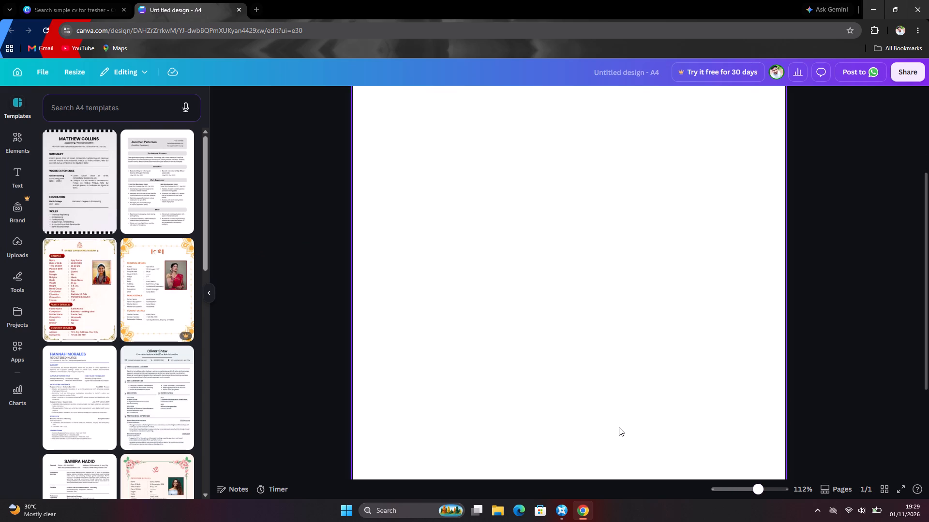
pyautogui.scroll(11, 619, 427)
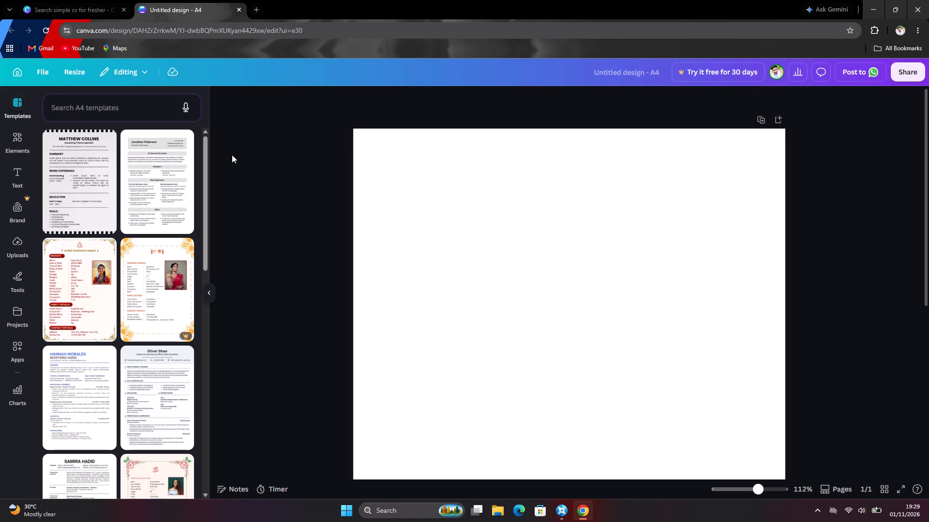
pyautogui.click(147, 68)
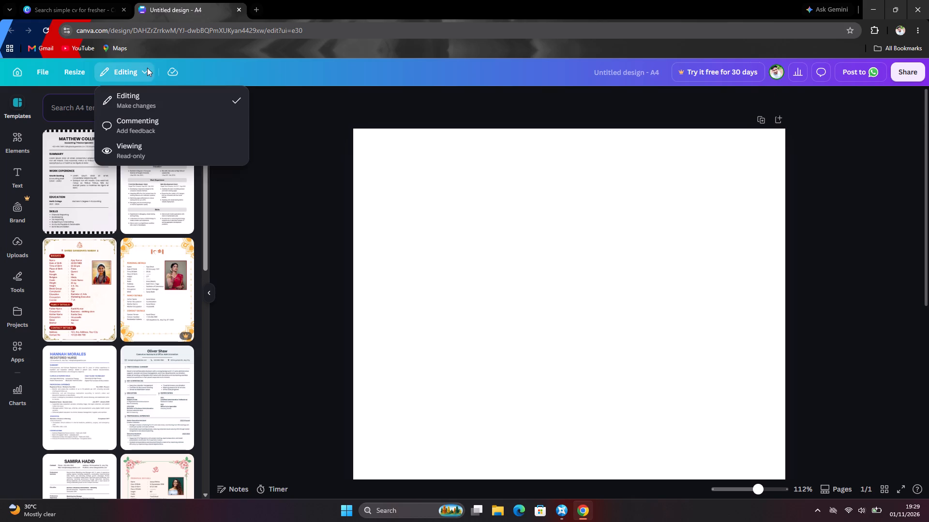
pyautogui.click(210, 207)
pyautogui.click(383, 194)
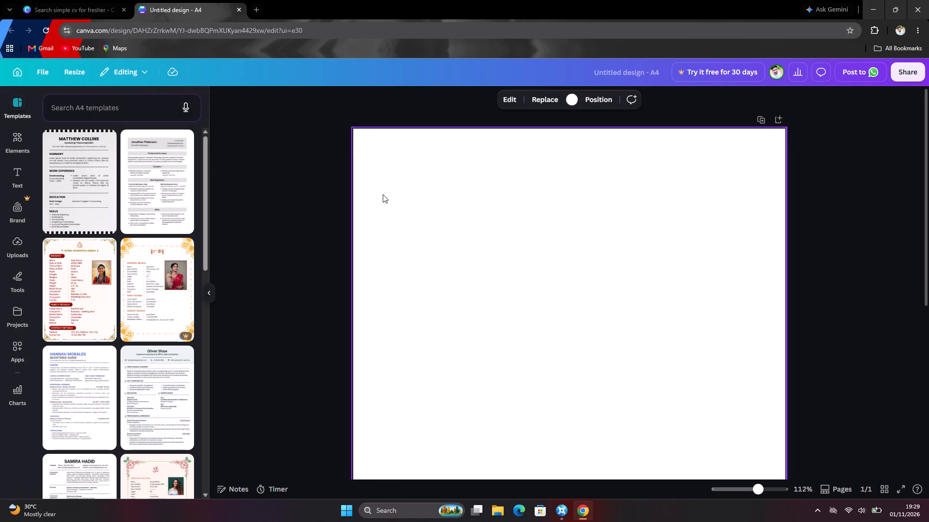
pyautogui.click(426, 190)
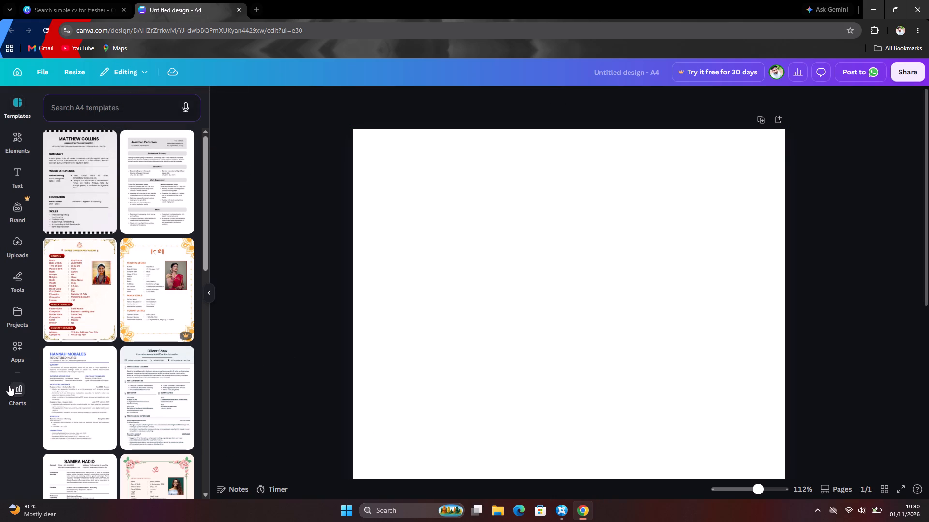
# Look through the basic shapes offered among the drawing tools for the blank page.
pyautogui.click(15, 285)
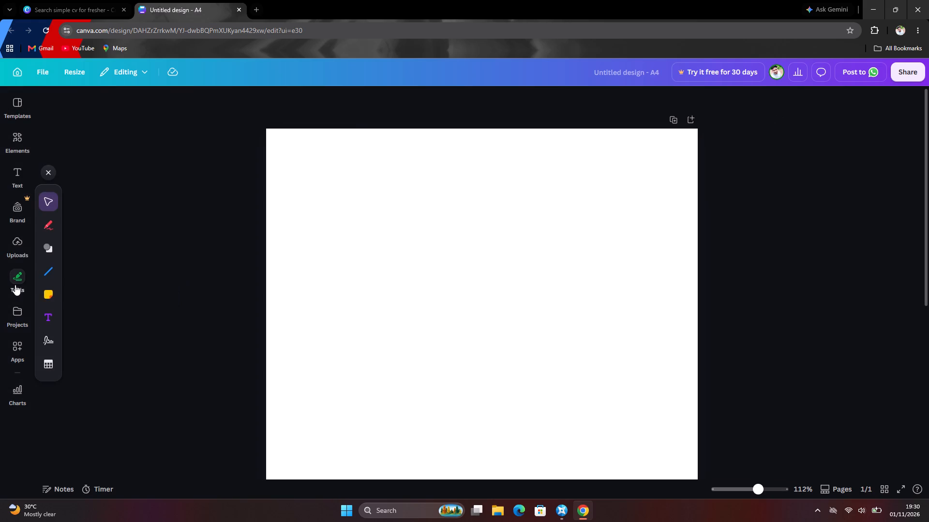
pyautogui.click(49, 254)
pyautogui.scroll(2, 85, 283)
pyautogui.scroll(-2, 85, 283)
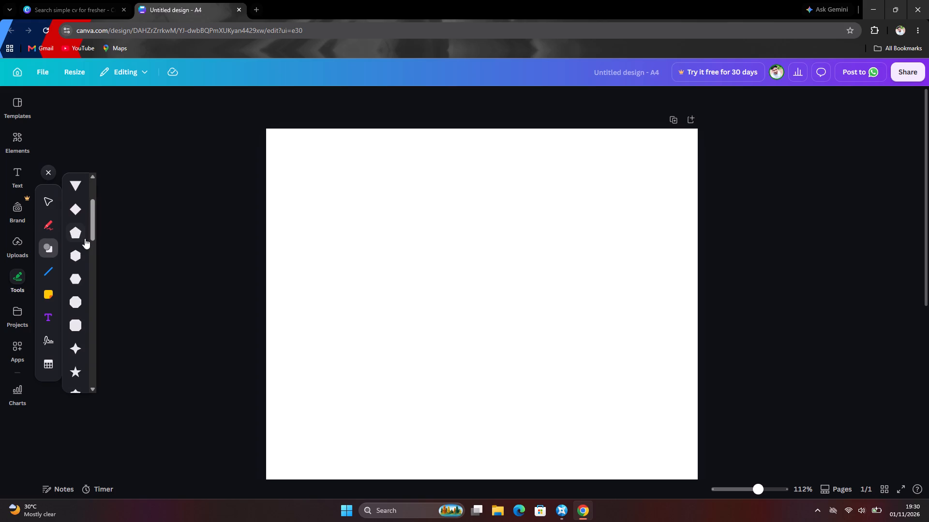
pyautogui.scroll(-4, 85, 238)
pyautogui.scroll(-19, 85, 238)
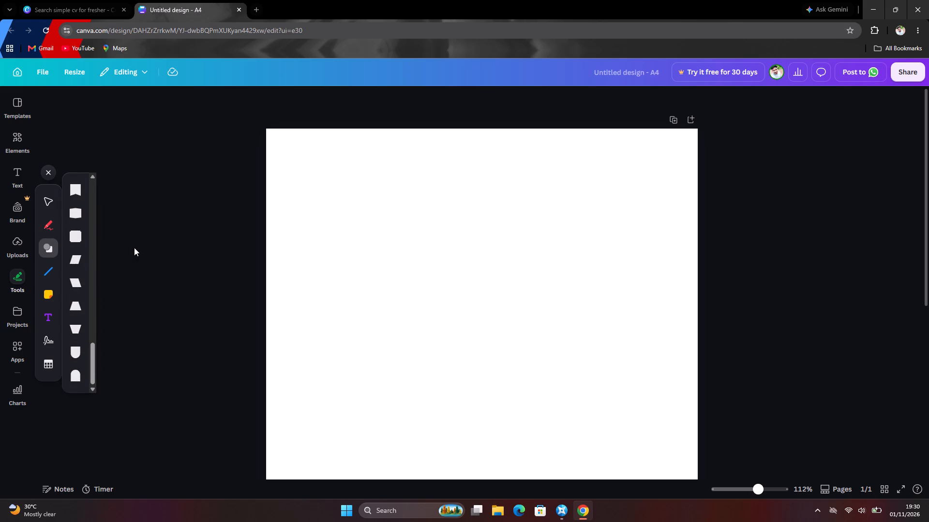
pyautogui.click(134, 247)
# Add a straight line to the page and move it up to the page's upper part.
pyautogui.click(51, 266)
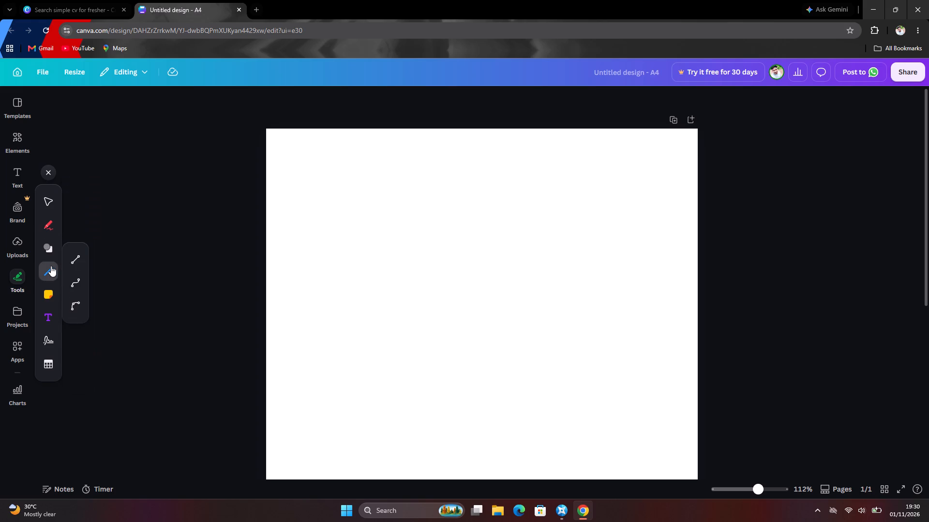
pyautogui.click(77, 263)
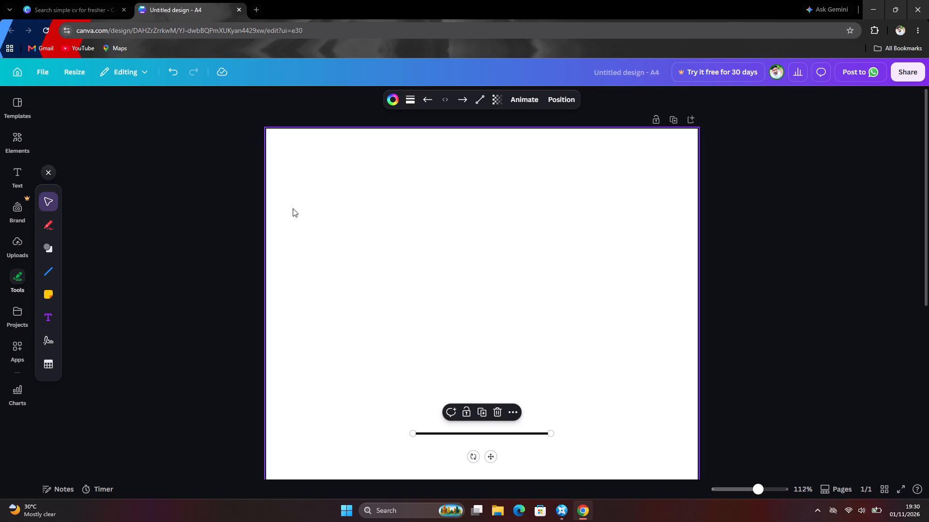
pyautogui.moveTo(293, 208); pyautogui.dragTo(668, 225)
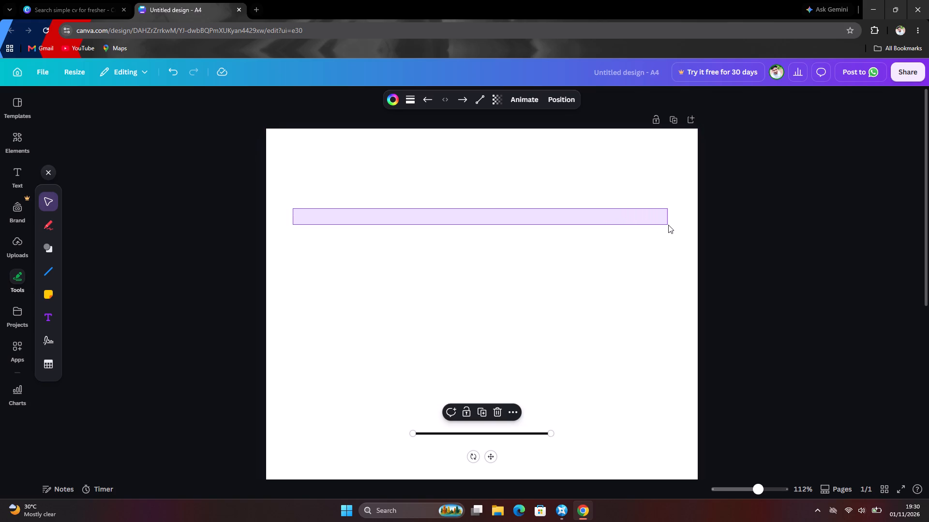
pyautogui.moveTo(668, 225); pyautogui.dragTo(670, 224)
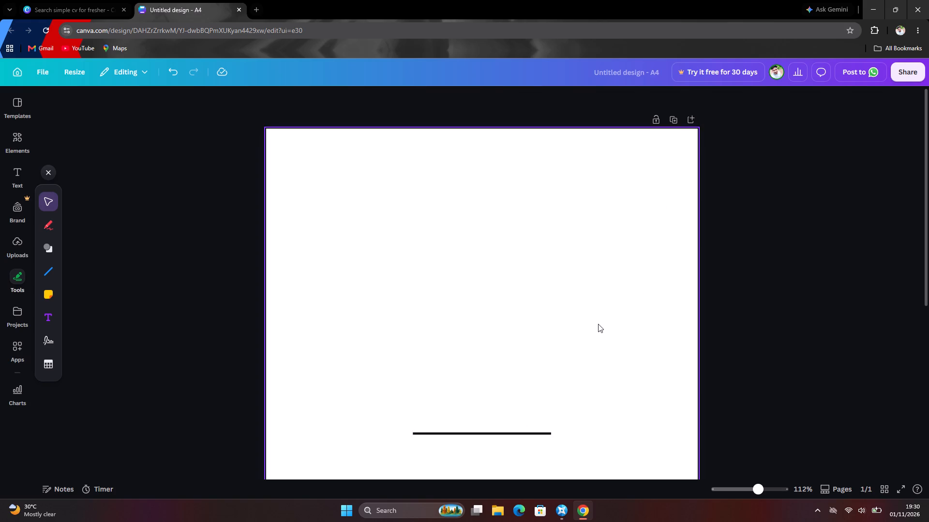
pyautogui.scroll(-4, 598, 324)
pyautogui.click(499, 243)
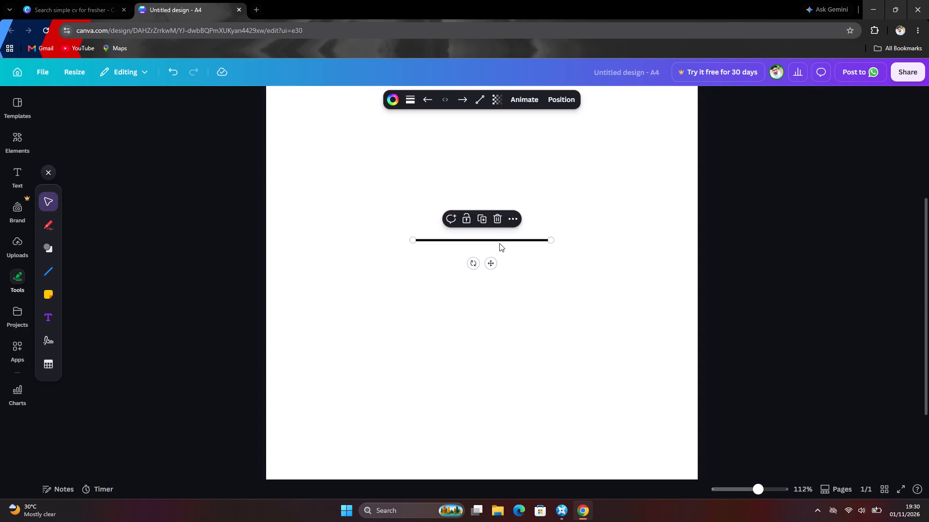
pyautogui.scroll(4, 499, 243)
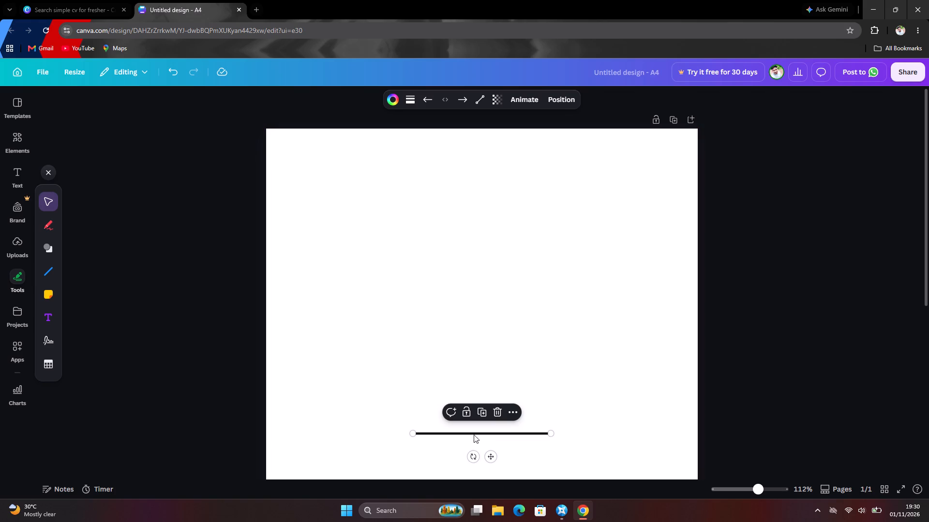
pyautogui.moveTo(474, 434); pyautogui.dragTo(417, 222)
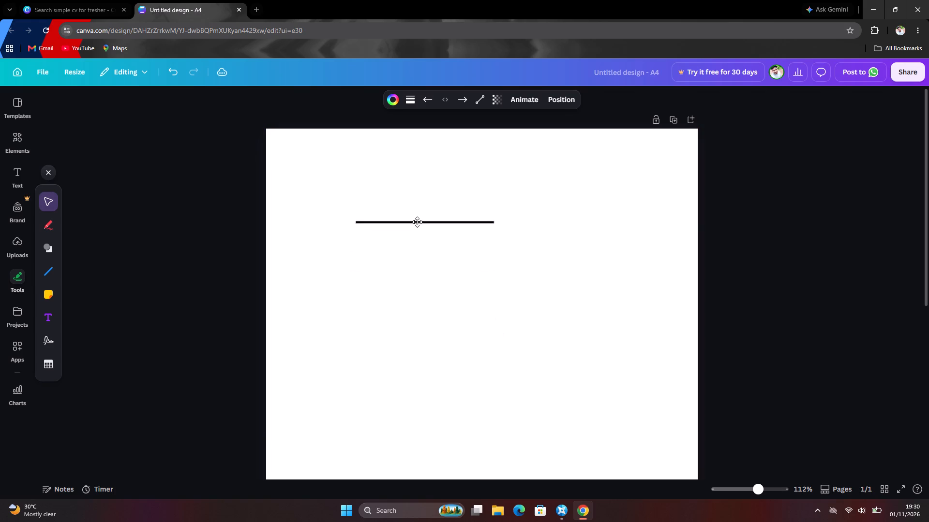
pyautogui.moveTo(417, 222); pyautogui.dragTo(418, 226)
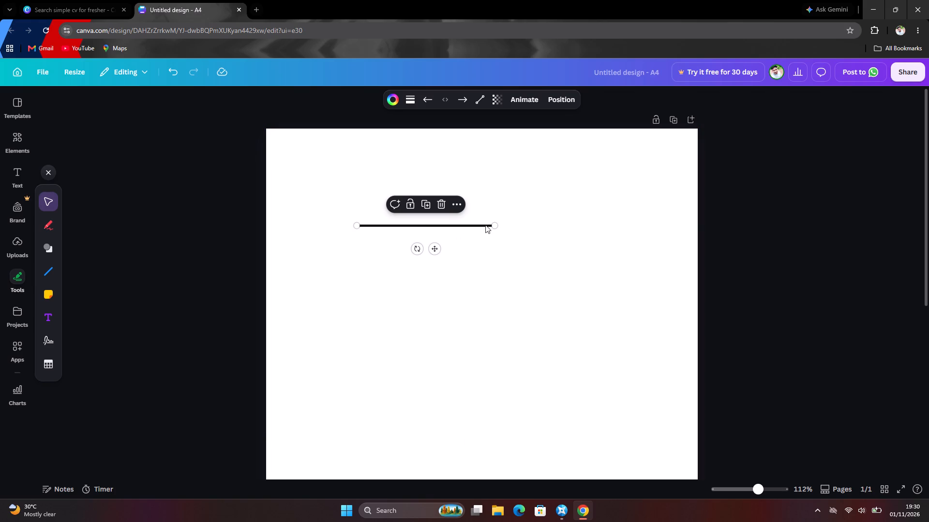
# Stretch both ends of the line between the side margins, keeping it horizontal at a length of about 16.8.
pyautogui.moveTo(494, 224); pyautogui.dragTo(654, 229)
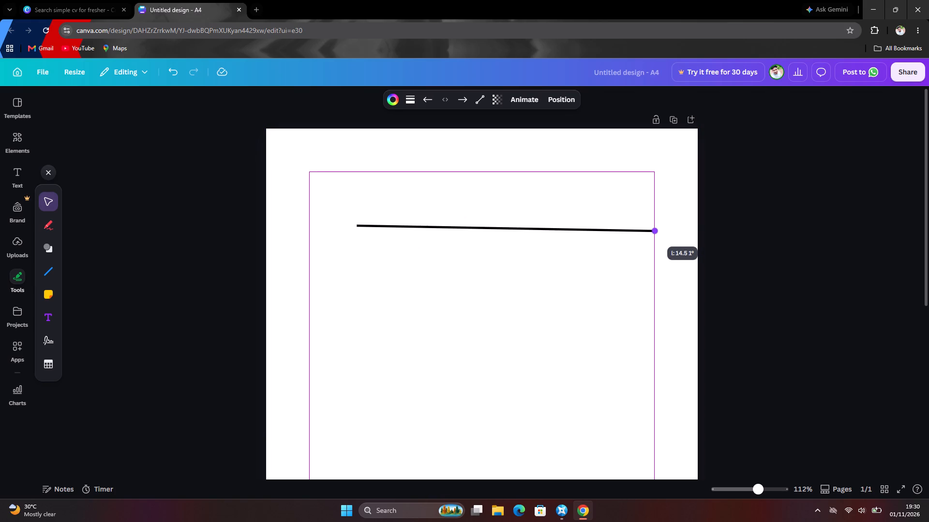
pyautogui.moveTo(654, 229); pyautogui.dragTo(656, 229)
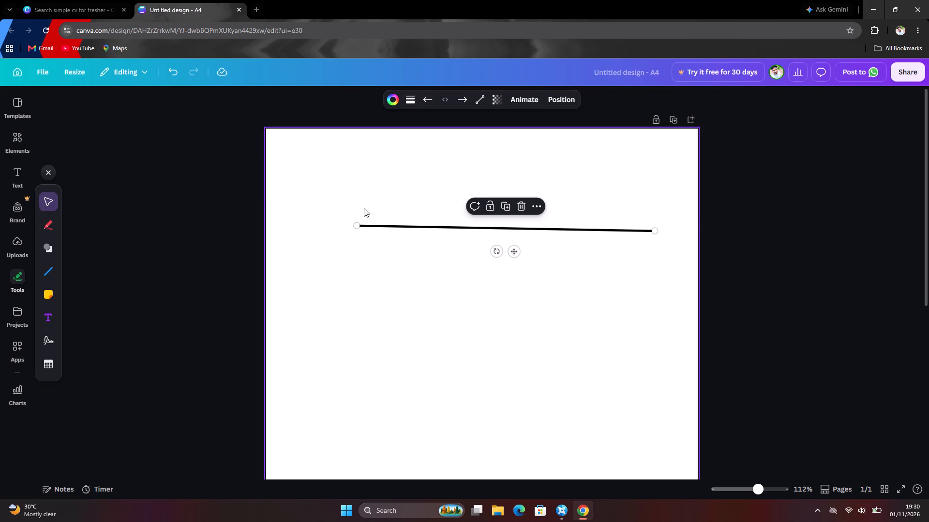
pyautogui.moveTo(359, 225); pyautogui.dragTo(346, 233)
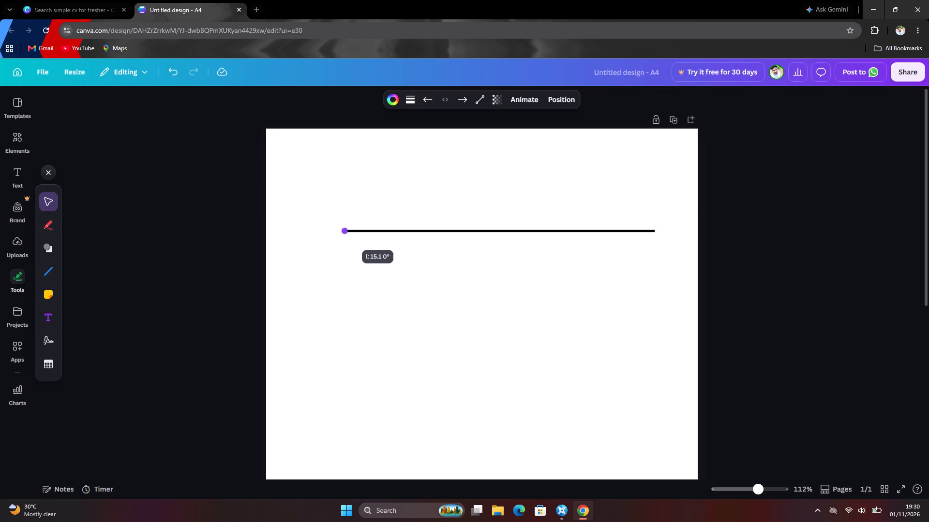
pyautogui.moveTo(346, 233); pyautogui.dragTo(310, 237)
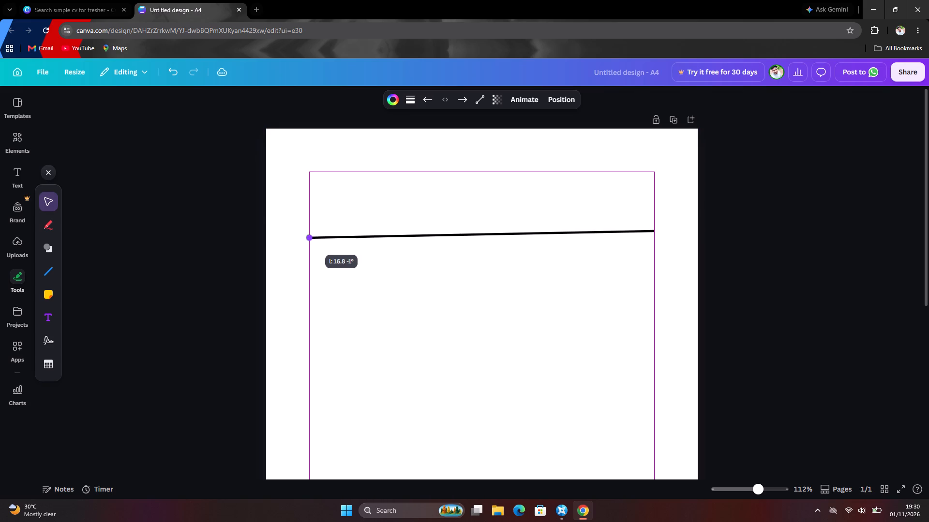
pyautogui.moveTo(310, 237); pyautogui.dragTo(310, 230)
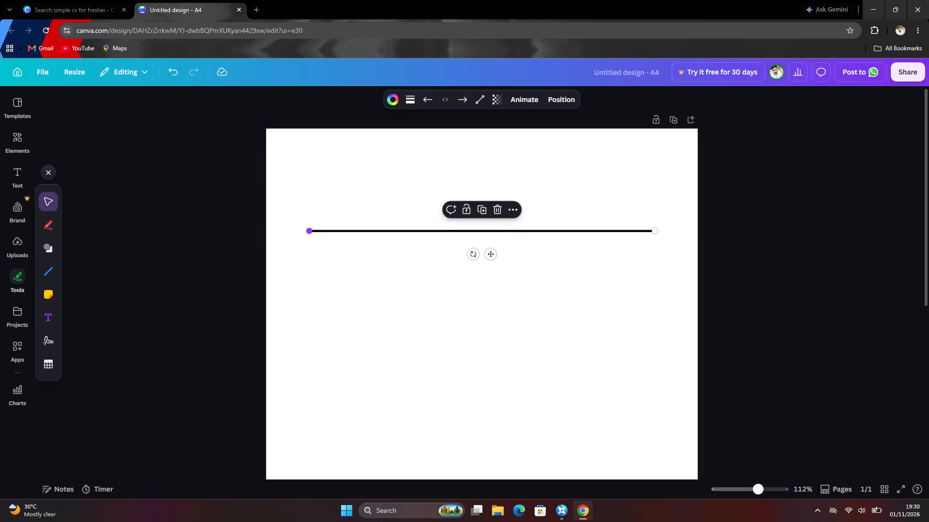
pyautogui.click(406, 288)
pyautogui.click(320, 184)
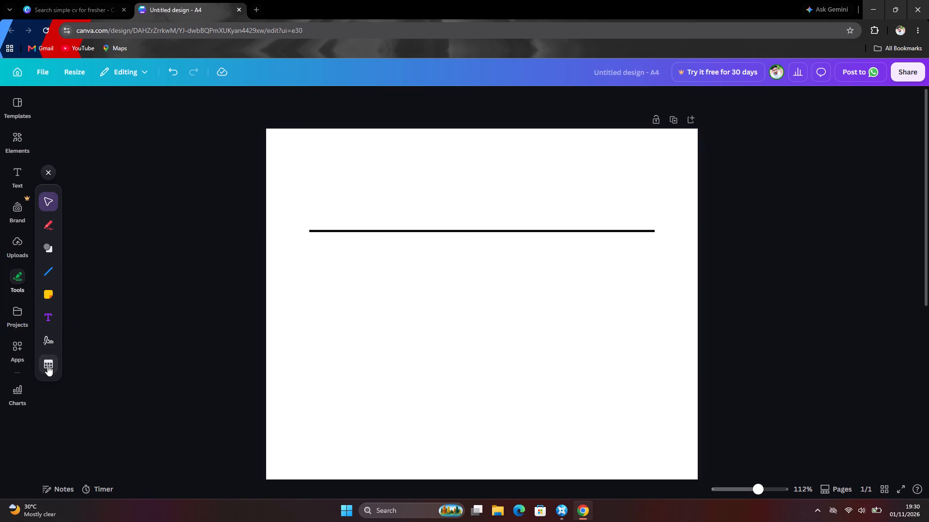
# Add a bold text box below the line and enter the heading text "curriculum Vi".
pyautogui.click(46, 324)
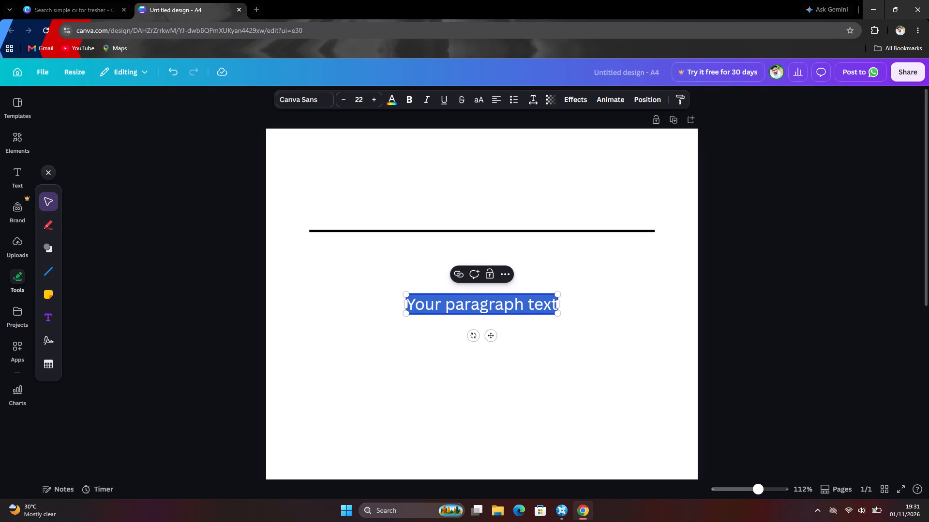
pyautogui.scroll(3, 513, 95)
pyautogui.click(415, 101)
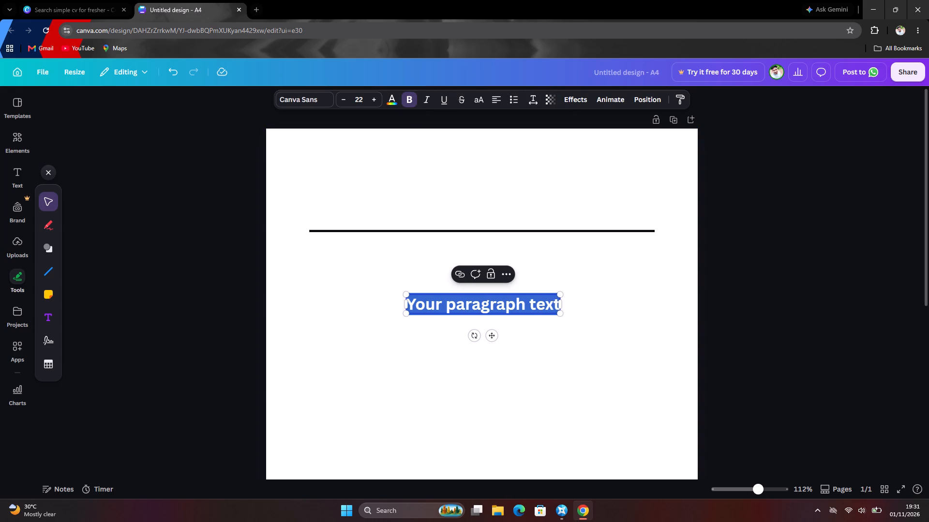
pyautogui.write('curr')
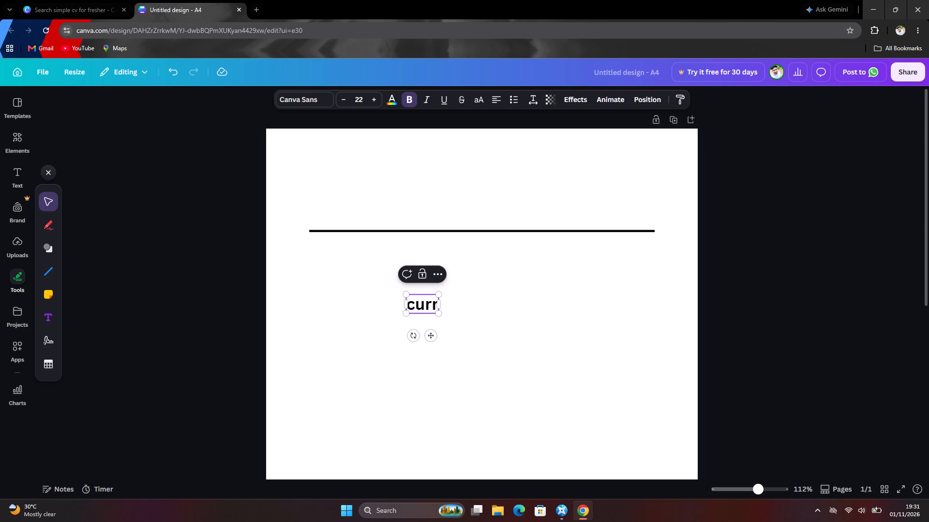
pyautogui.press('i')
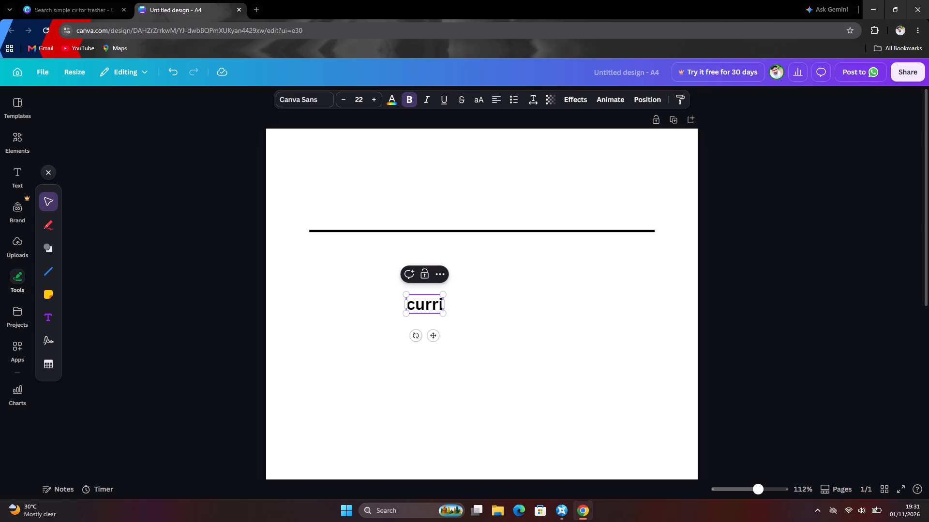
pyautogui.write('culum')
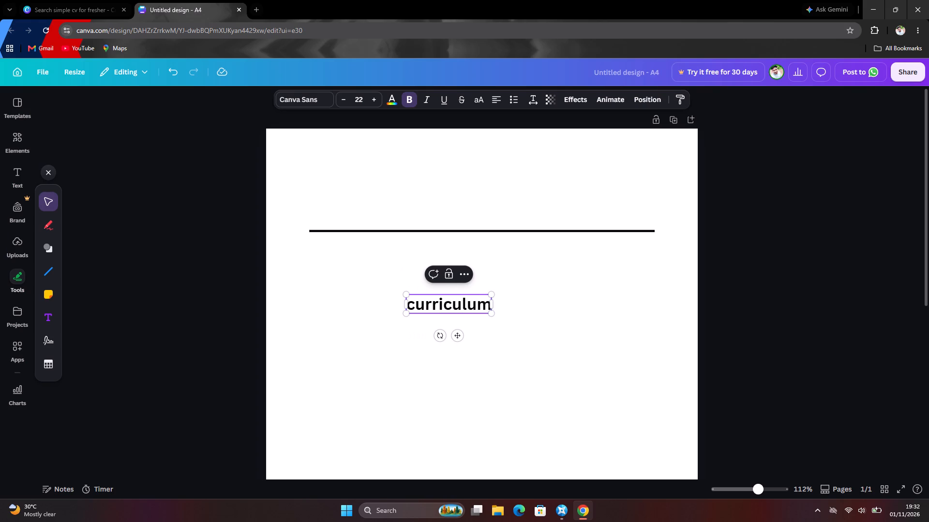
pyautogui.press('space')
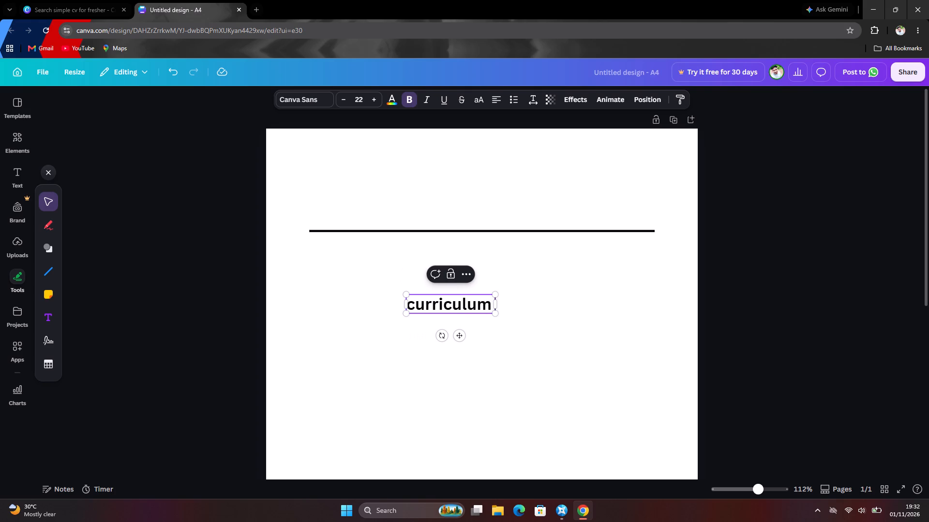
pyautogui.write('vi')
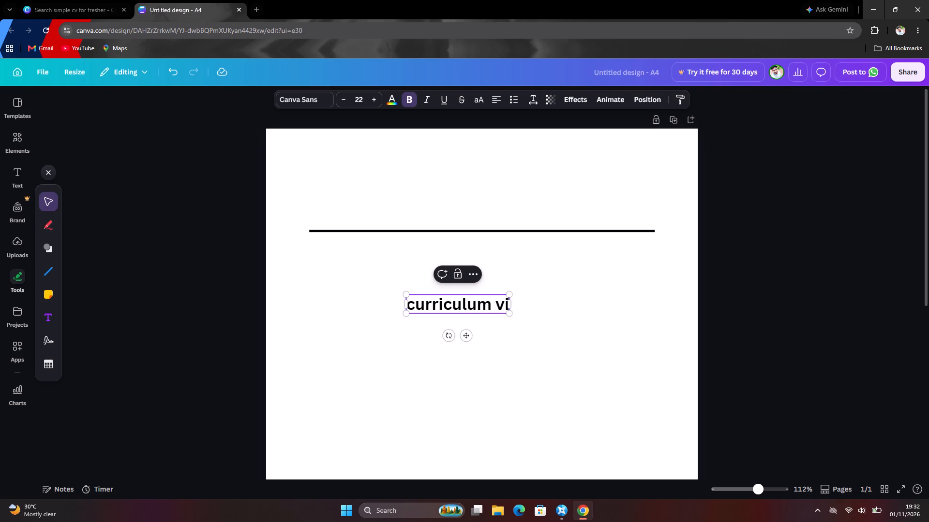
pyautogui.press('BackSpace')
pyautogui.press('BackSpace')
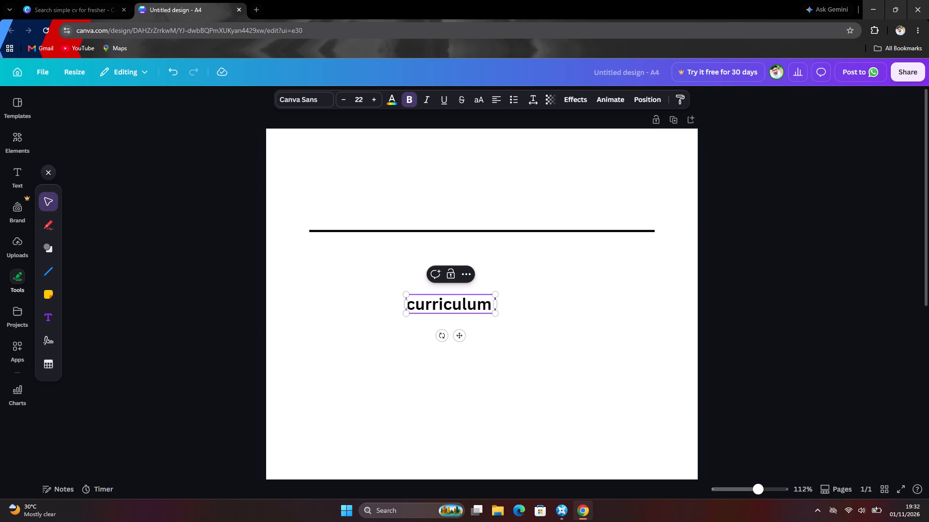
pyautogui.hotkey('shift', 'v')
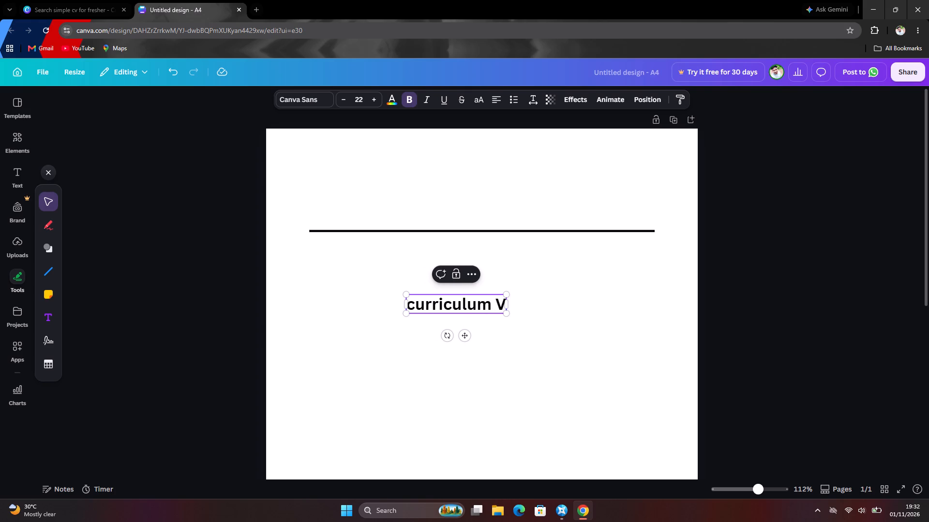
pyautogui.press('i')
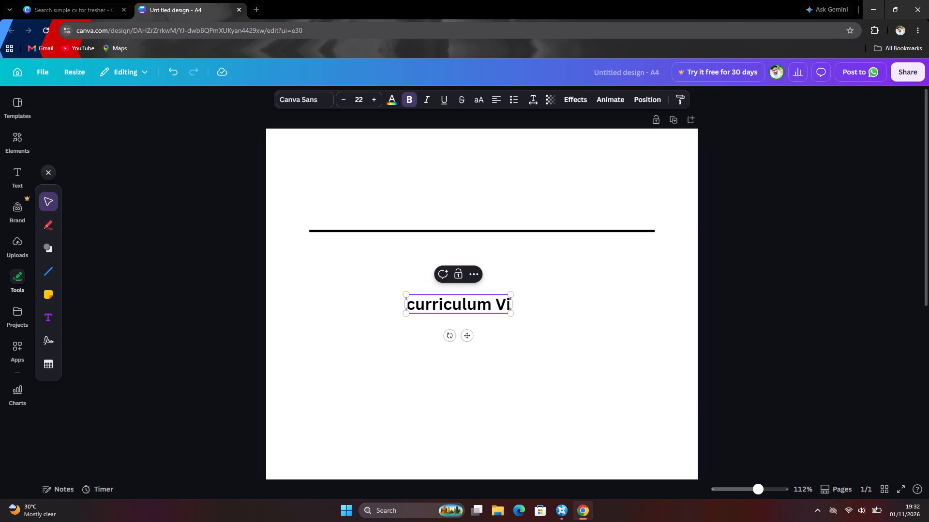
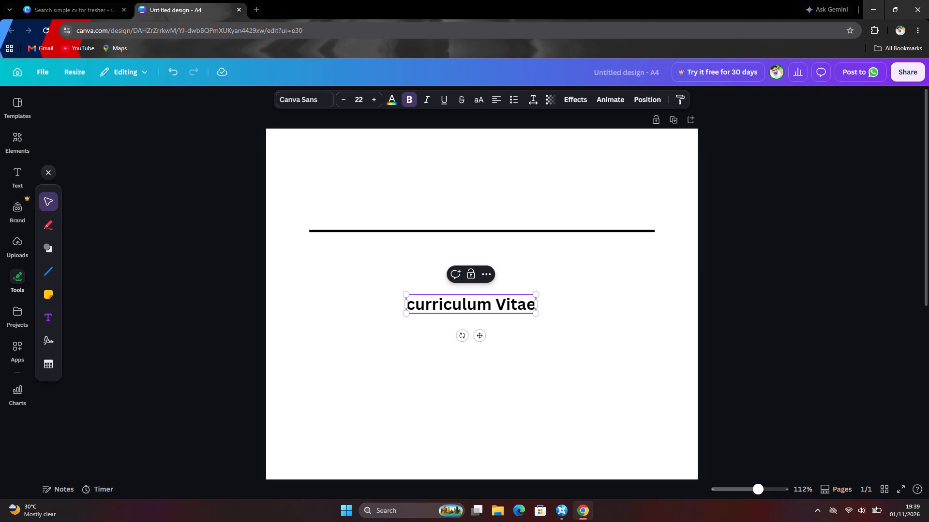
# Replace the capital V in the heading with a lowercase v so it reads "curriculum vitae".
pyautogui.press('Left')
pyautogui.press('Left')
pyautogui.press('Left')
pyautogui.press('Left')
pyautogui.press('Left')
pyautogui.press('Left')
pyautogui.press('Left')
pyautogui.press('Left')
pyautogui.press('Left')
pyautogui.press('Left')
pyautogui.press('Left')
pyautogui.press('Left')
pyautogui.press('Left')
pyautogui.press('Left')
pyautogui.press('Left')
pyautogui.press('Right')
pyautogui.press('Right')
pyautogui.press('Right')
pyautogui.press('Right')
pyautogui.press('Right')
pyautogui.press('Right')
pyautogui.press('Right')
pyautogui.press('Right')
pyautogui.press('Right')
pyautogui.press('Right')
pyautogui.press('Right')
pyautogui.press('Right')
pyautogui.press('Right')
pyautogui.press('Right')
pyautogui.press('Right')
pyautogui.press('Right')
pyautogui.press('Right')
pyautogui.press('Left')
pyautogui.press('Left')
pyautogui.press('Left')
pyautogui.press('Left')
pyautogui.press('BackSpace')
pyautogui.press('v')
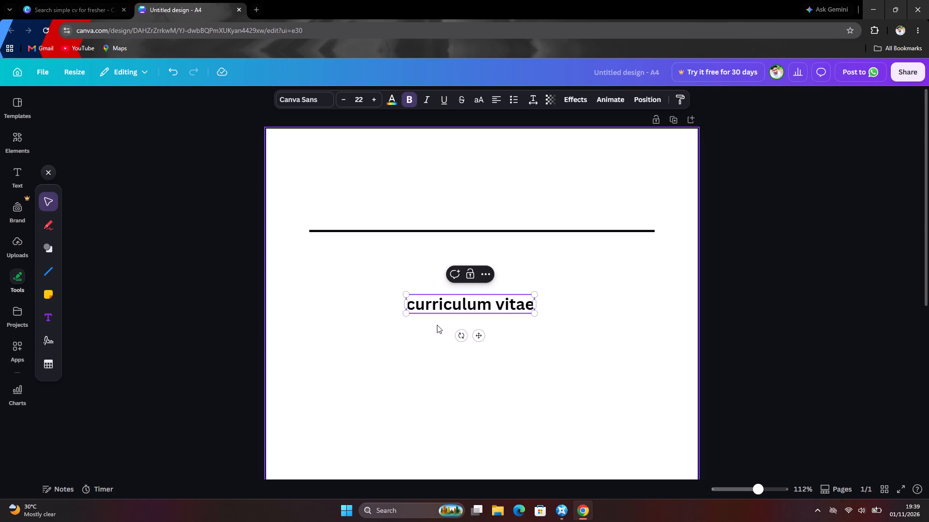
pyautogui.click(411, 333)
pyautogui.click(371, 319)
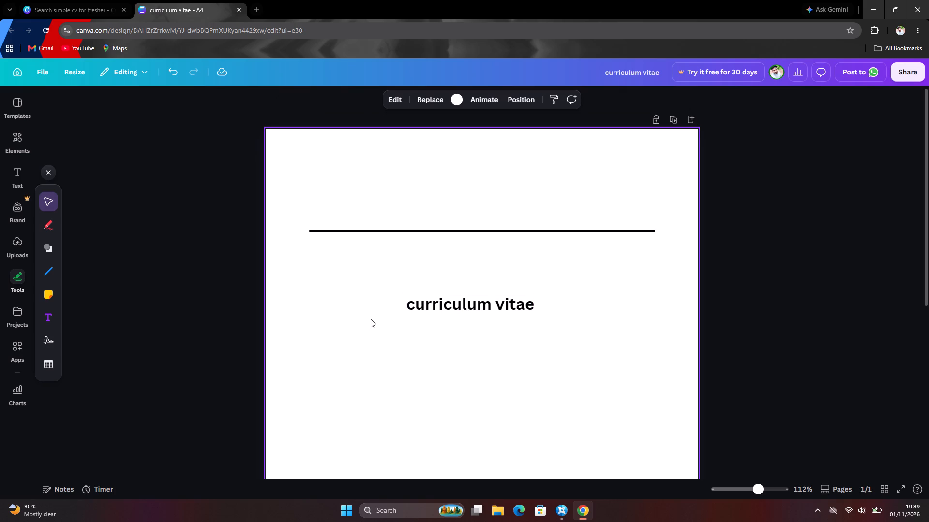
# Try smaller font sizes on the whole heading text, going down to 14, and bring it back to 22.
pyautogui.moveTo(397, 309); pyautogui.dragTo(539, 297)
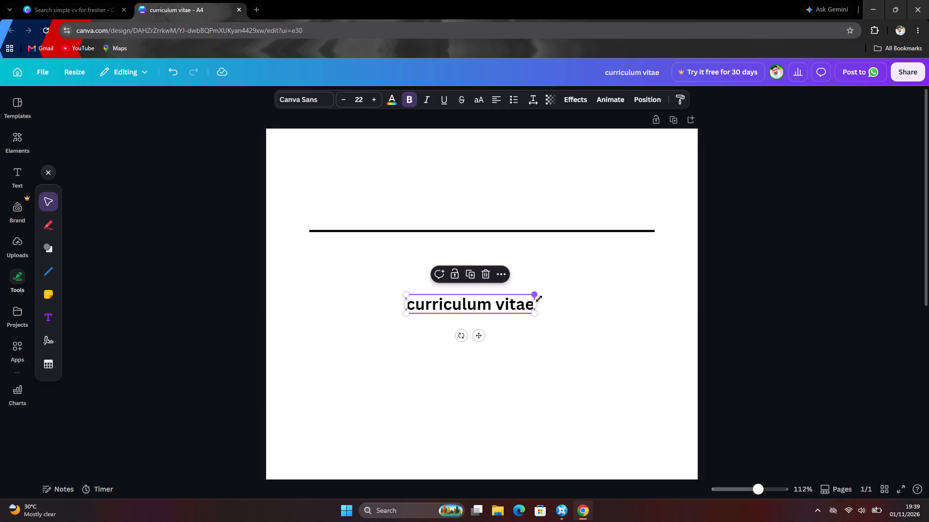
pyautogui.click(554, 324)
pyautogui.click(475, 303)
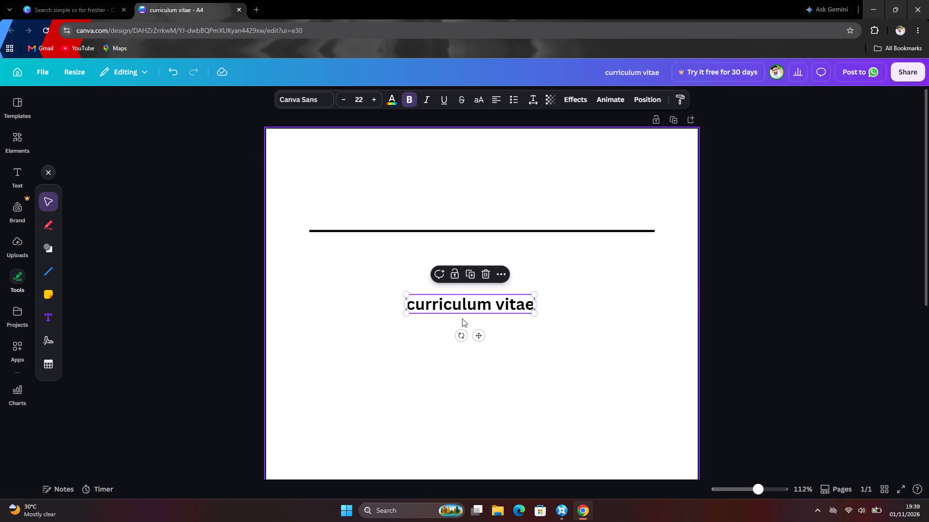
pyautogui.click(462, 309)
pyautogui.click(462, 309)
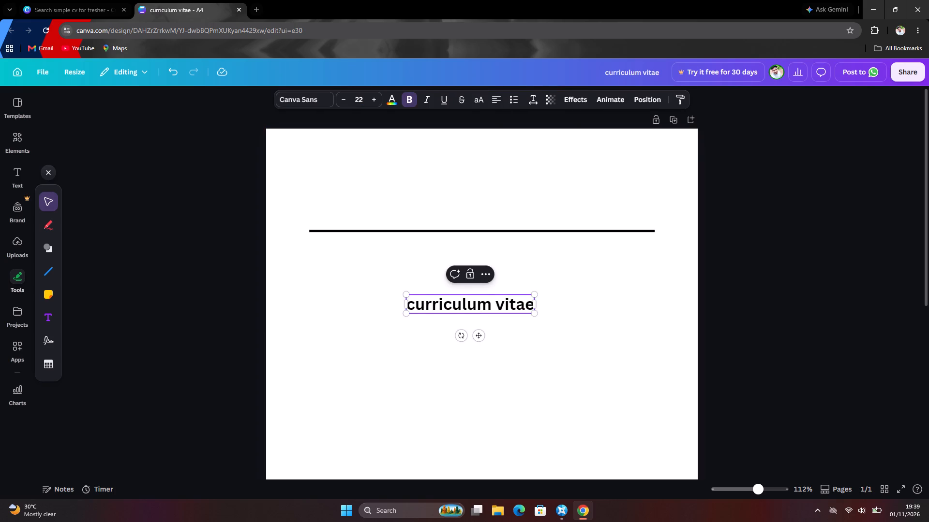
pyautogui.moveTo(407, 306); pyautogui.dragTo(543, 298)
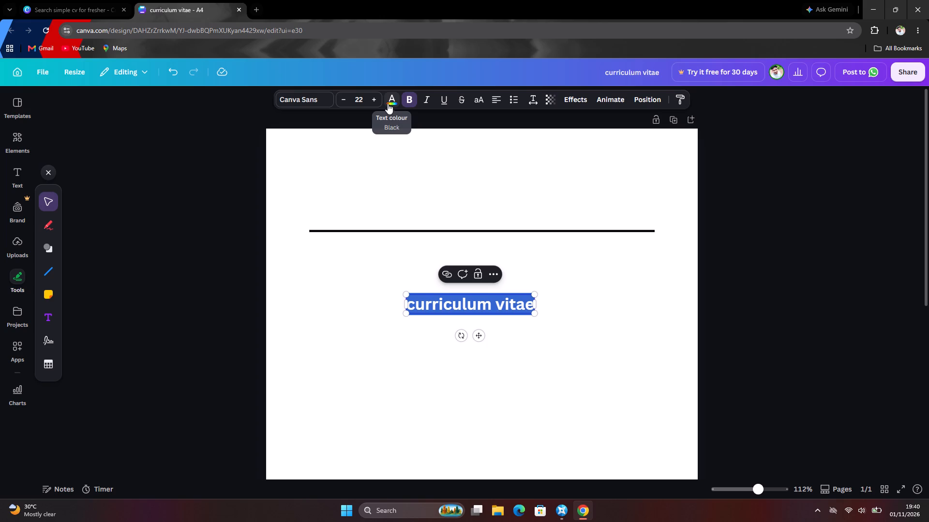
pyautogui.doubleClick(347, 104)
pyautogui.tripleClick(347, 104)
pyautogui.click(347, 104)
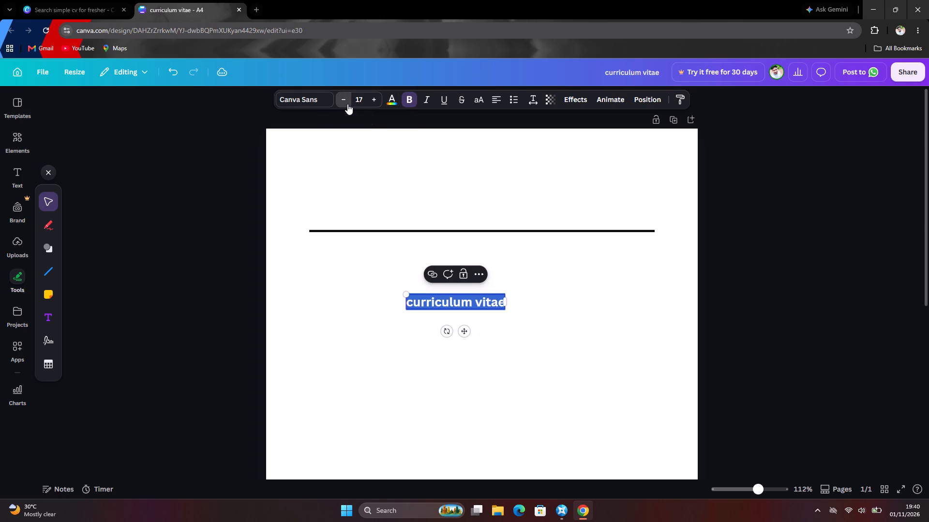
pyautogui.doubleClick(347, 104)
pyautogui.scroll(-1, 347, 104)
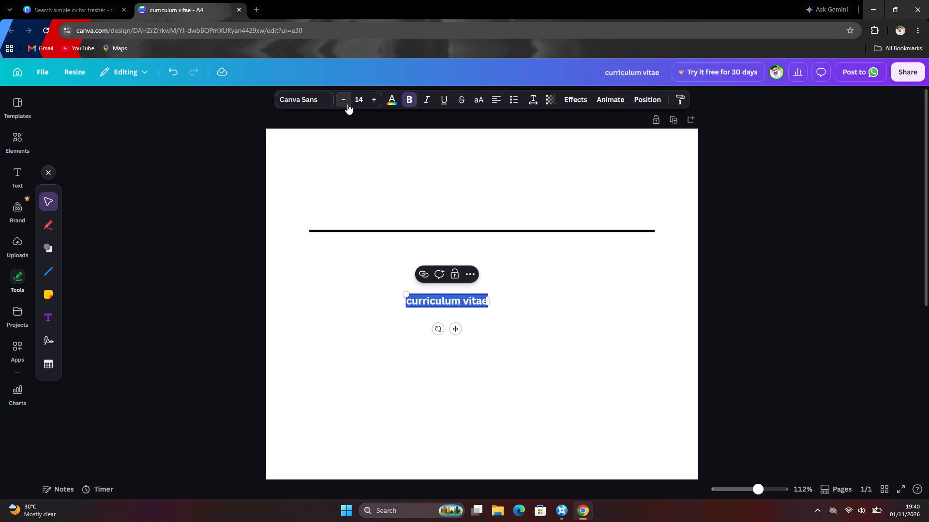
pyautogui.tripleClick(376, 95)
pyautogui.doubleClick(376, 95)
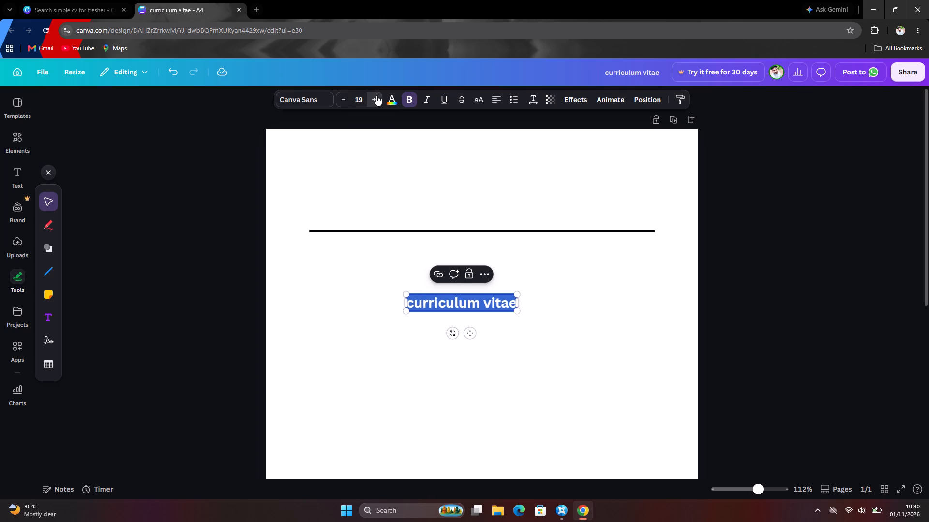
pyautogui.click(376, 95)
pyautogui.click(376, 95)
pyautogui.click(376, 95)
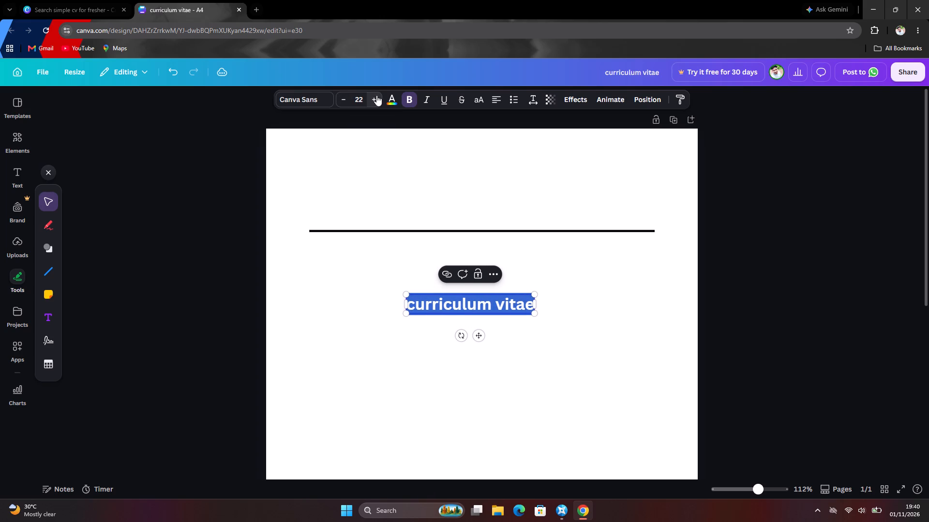
# Move the curriculum vitae heading above the line, into the page's upper-left margin corner.
pyautogui.moveTo(479, 311); pyautogui.dragTo(442, 257)
pyautogui.click(574, 320)
pyautogui.moveTo(486, 306); pyautogui.dragTo(397, 206)
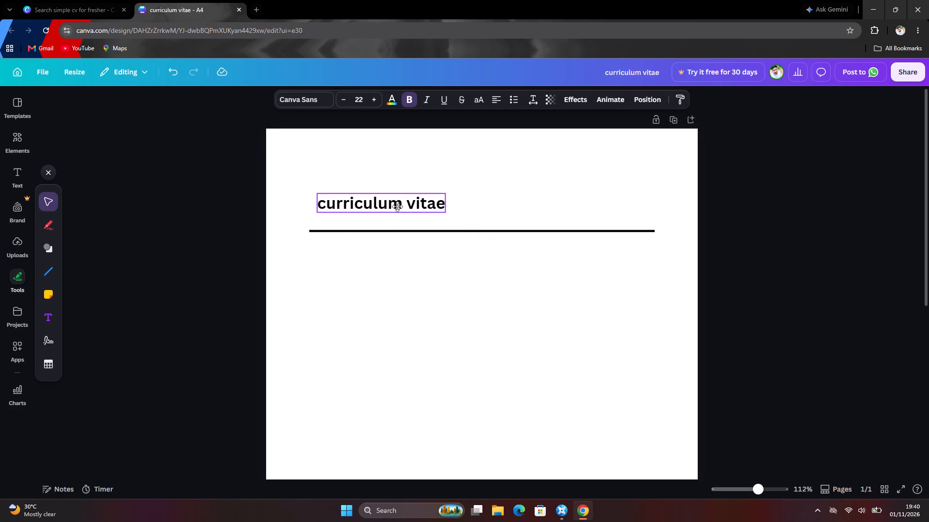
pyautogui.moveTo(397, 206); pyautogui.dragTo(390, 208)
pyautogui.moveTo(390, 208); pyautogui.dragTo(390, 191)
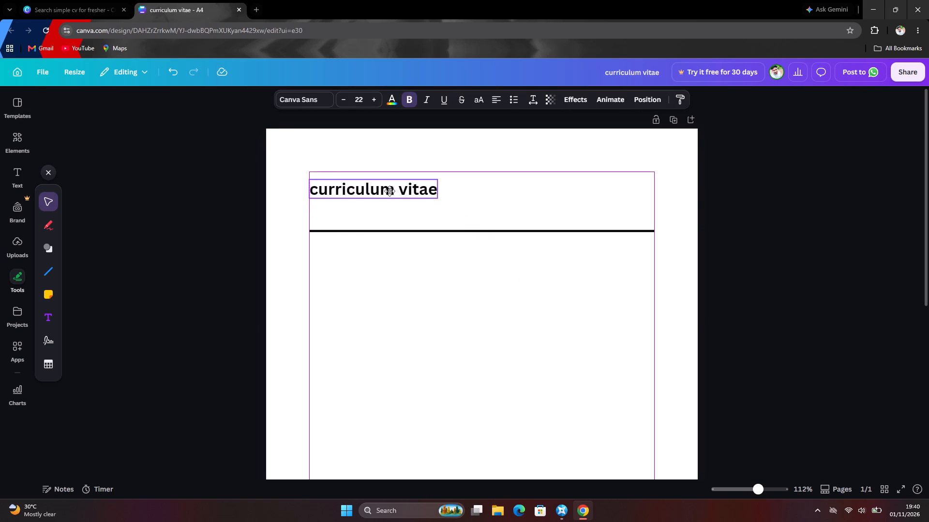
pyautogui.moveTo(390, 191); pyautogui.dragTo(390, 185)
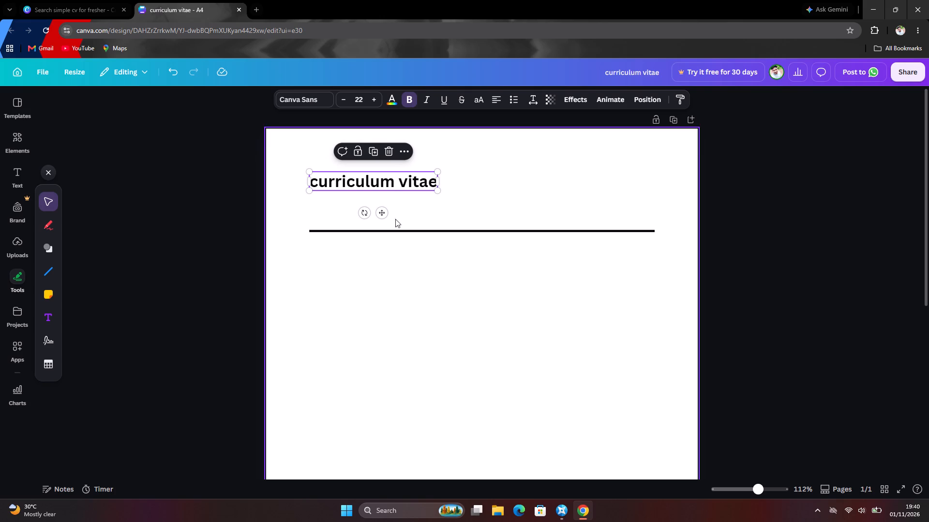
# Move the horizontal line up so it sits just beneath the heading with a small gap.
pyautogui.click(464, 257)
pyautogui.click(460, 231)
pyautogui.moveTo(460, 231); pyautogui.dragTo(460, 206)
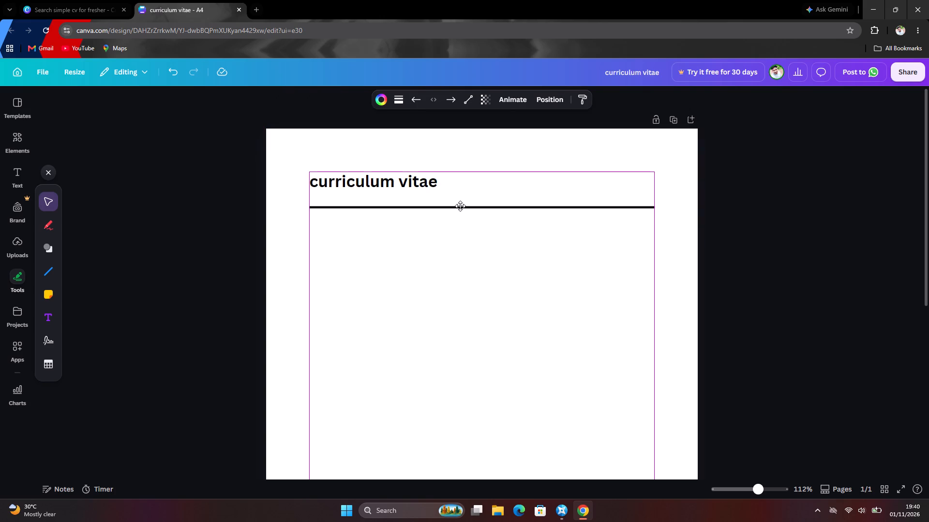
pyautogui.moveTo(460, 206); pyautogui.dragTo(460, 190)
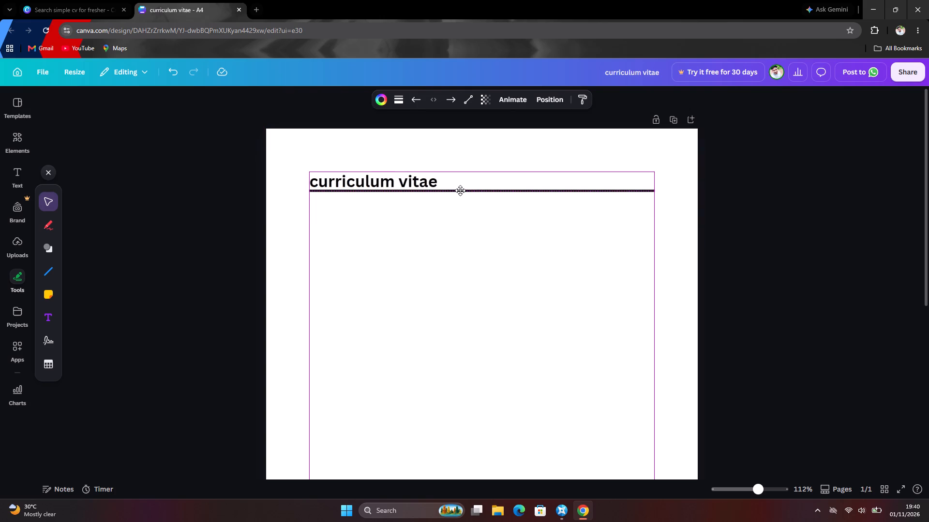
pyautogui.moveTo(460, 190); pyautogui.dragTo(464, 198)
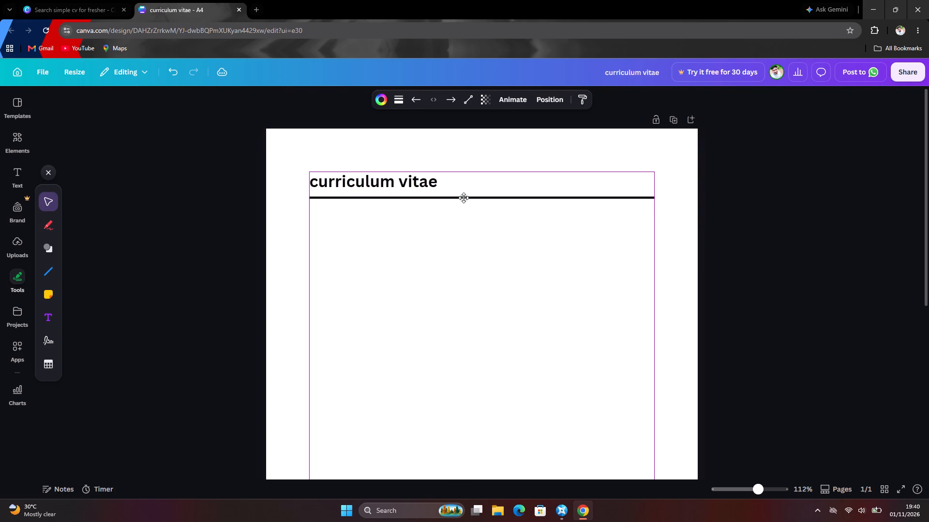
pyautogui.moveTo(464, 198); pyautogui.dragTo(464, 192)
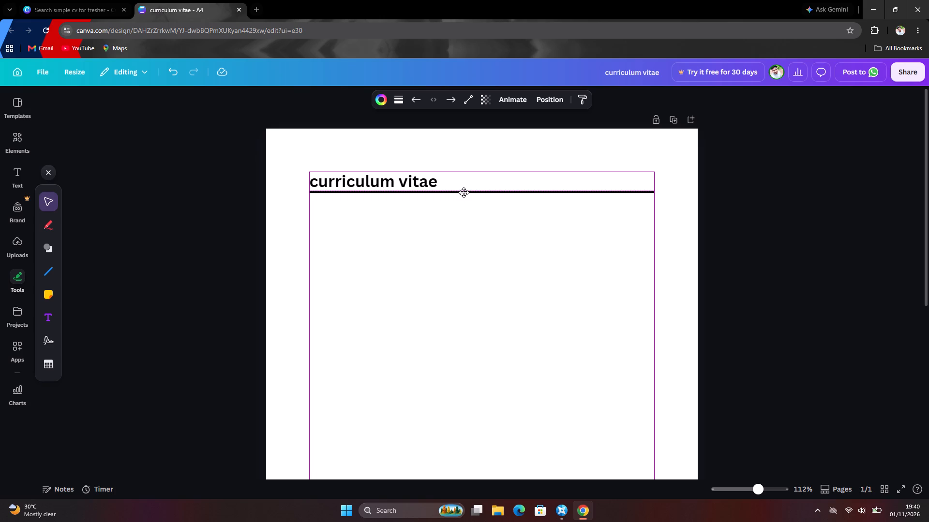
pyautogui.moveTo(464, 192); pyautogui.dragTo(464, 197)
pyautogui.click(388, 219)
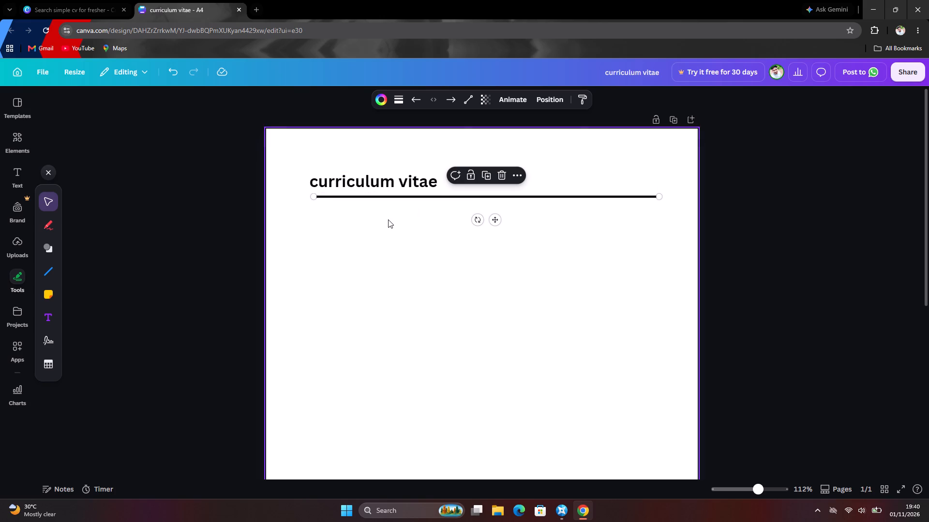
pyautogui.click(390, 199)
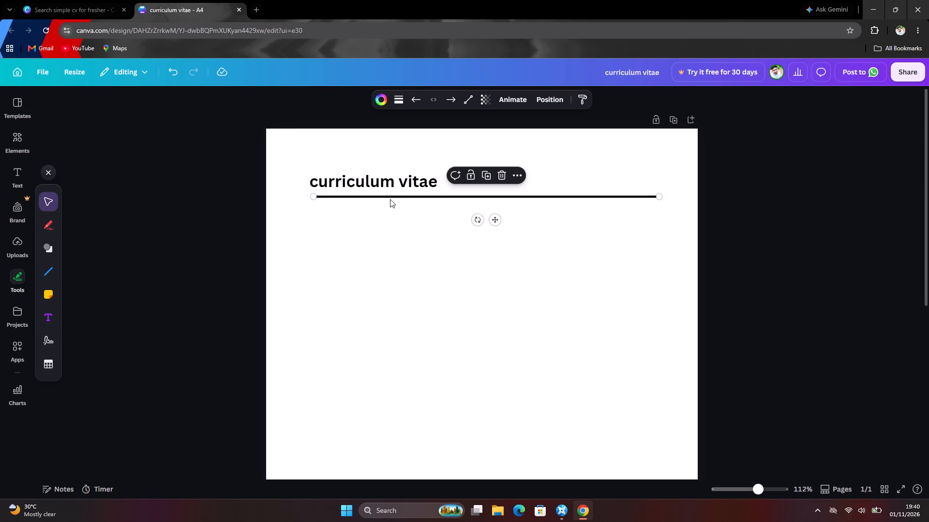
# Extend the line's left end to the left margin, flush with the heading, for a length of about 17.
pyautogui.click(329, 210)
pyautogui.click(327, 185)
pyautogui.click(327, 194)
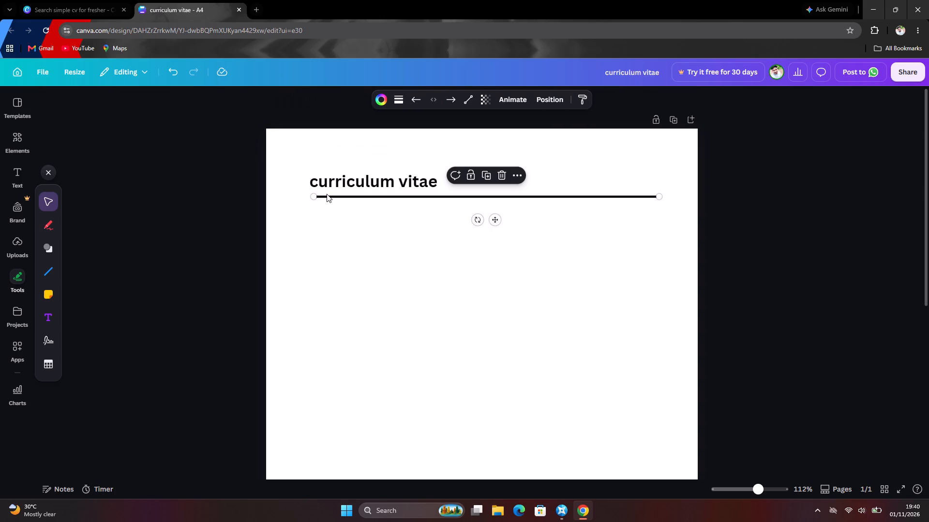
pyautogui.click(327, 194)
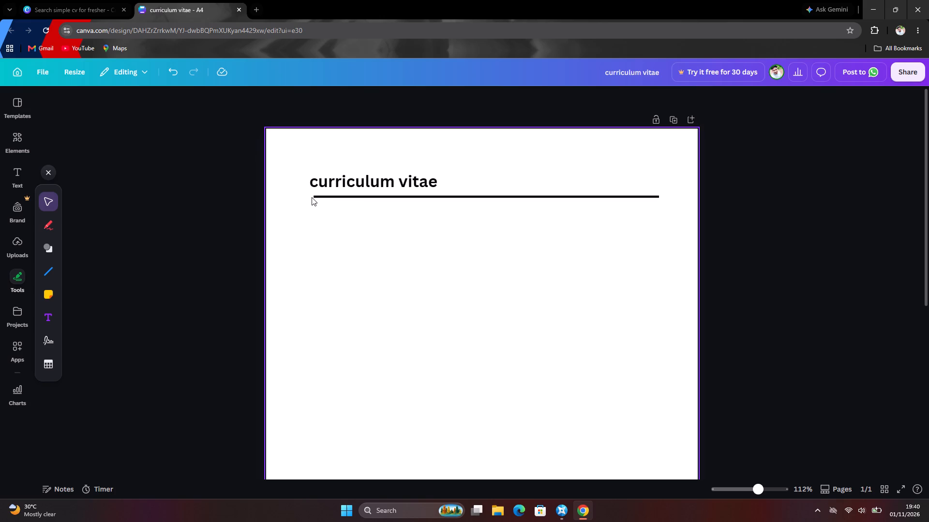
pyautogui.click(333, 193)
pyautogui.moveTo(312, 197); pyautogui.dragTo(308, 198)
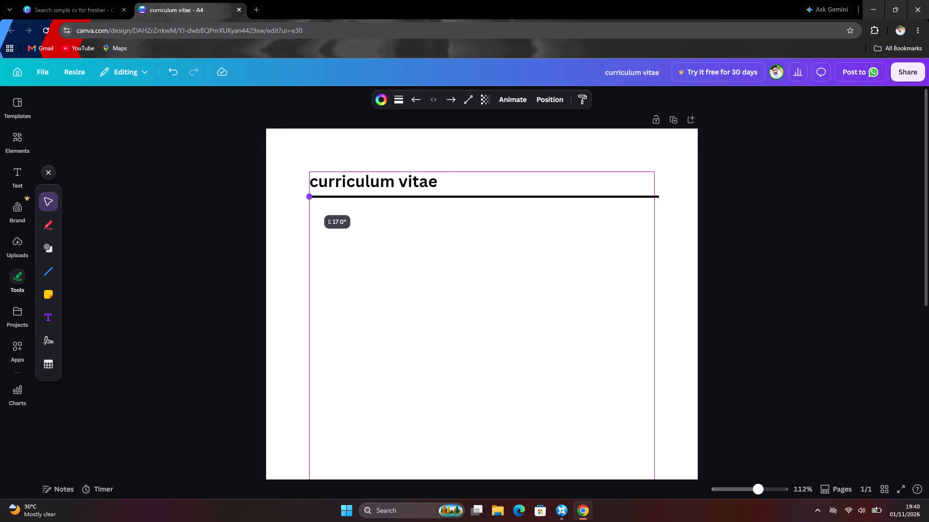
pyautogui.moveTo(308, 198); pyautogui.dragTo(305, 196)
pyautogui.click(329, 214)
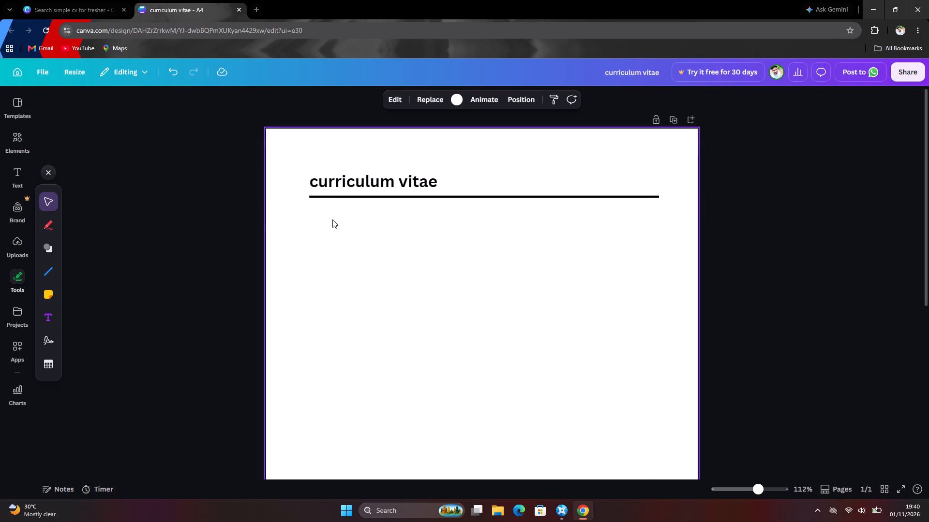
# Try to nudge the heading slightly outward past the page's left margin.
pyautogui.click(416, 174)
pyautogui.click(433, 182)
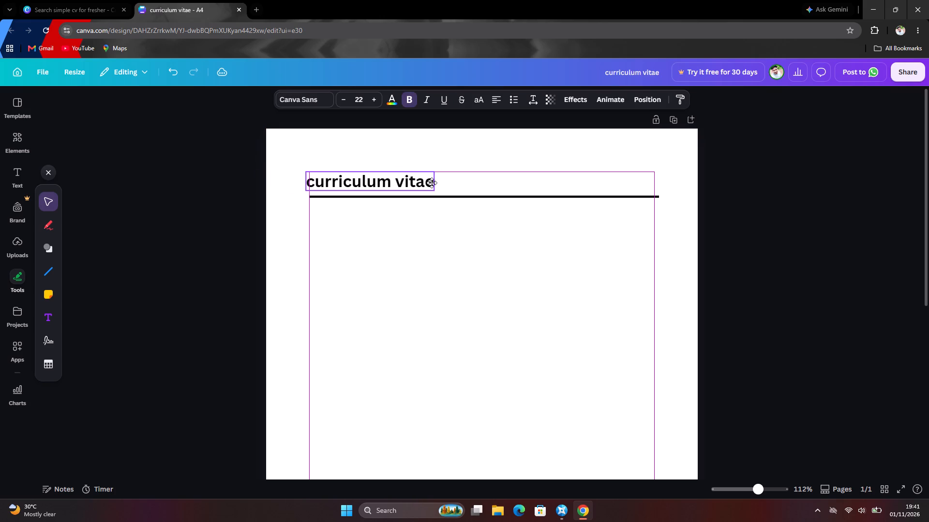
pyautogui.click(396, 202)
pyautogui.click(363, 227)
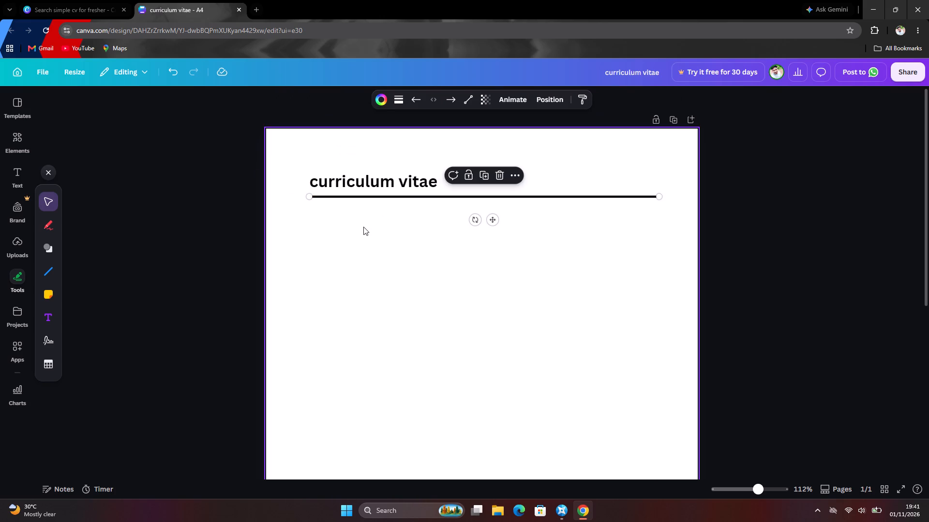
# Convert the entire curriculum vitae heading text to uppercase.
pyautogui.click(313, 184)
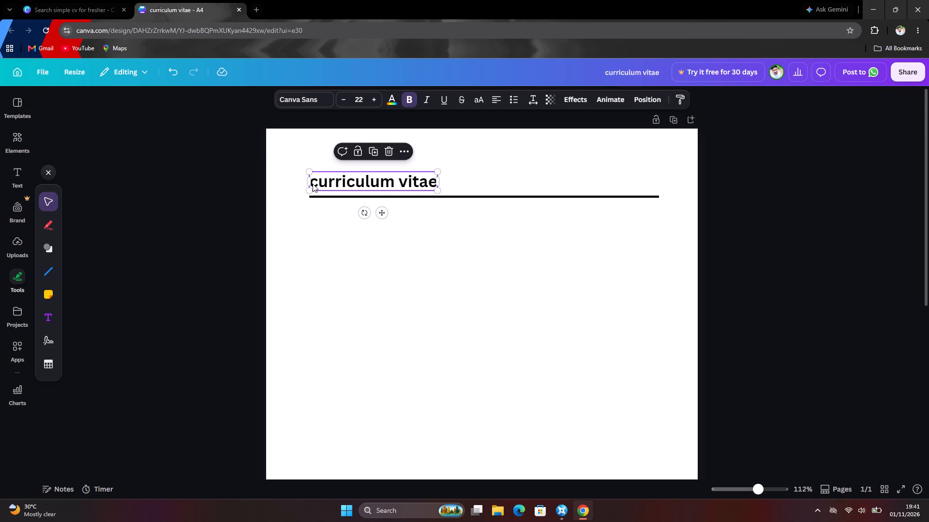
pyautogui.click(313, 183)
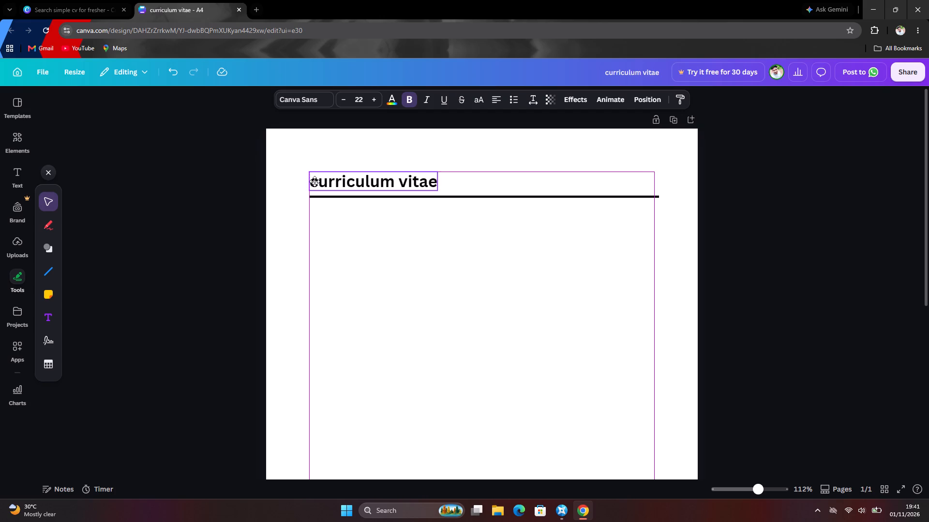
pyautogui.click(308, 184)
pyautogui.click(311, 184)
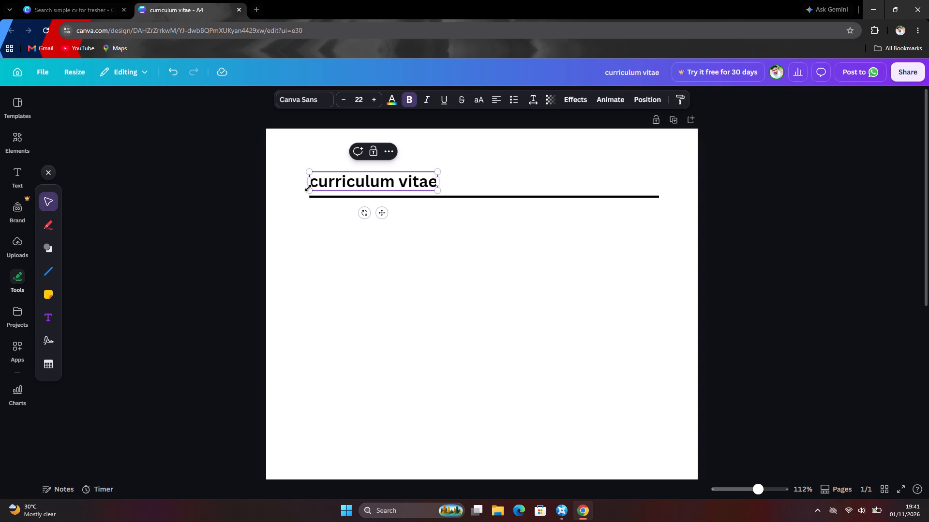
pyautogui.moveTo(311, 182); pyautogui.dragTo(430, 182)
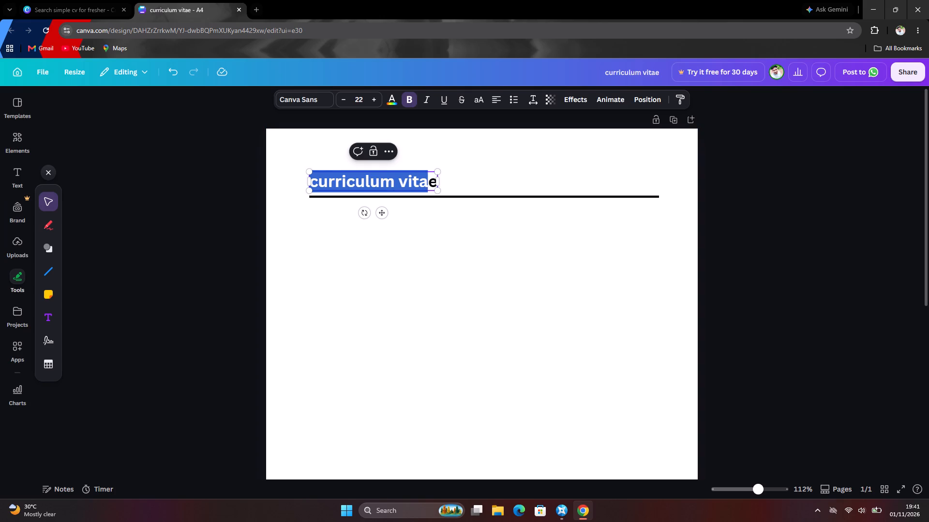
pyautogui.moveTo(430, 182); pyautogui.dragTo(436, 182)
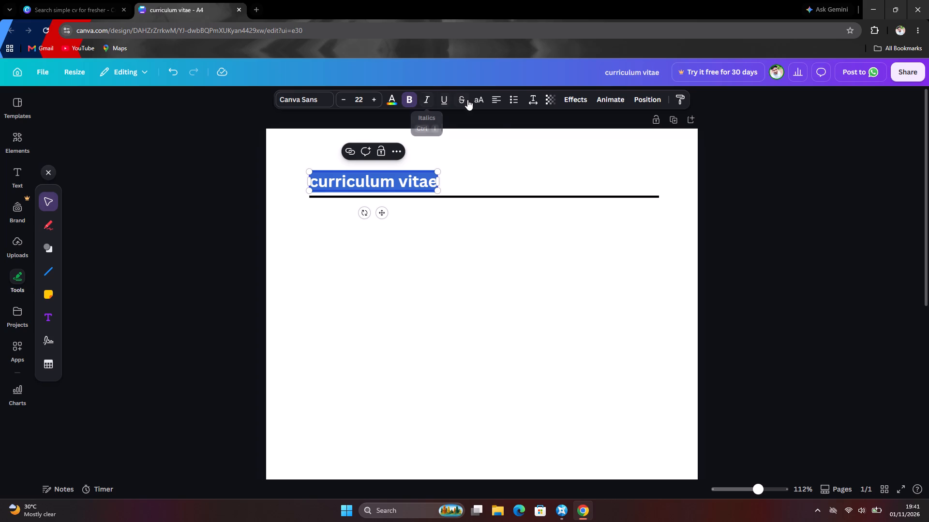
pyautogui.click(483, 100)
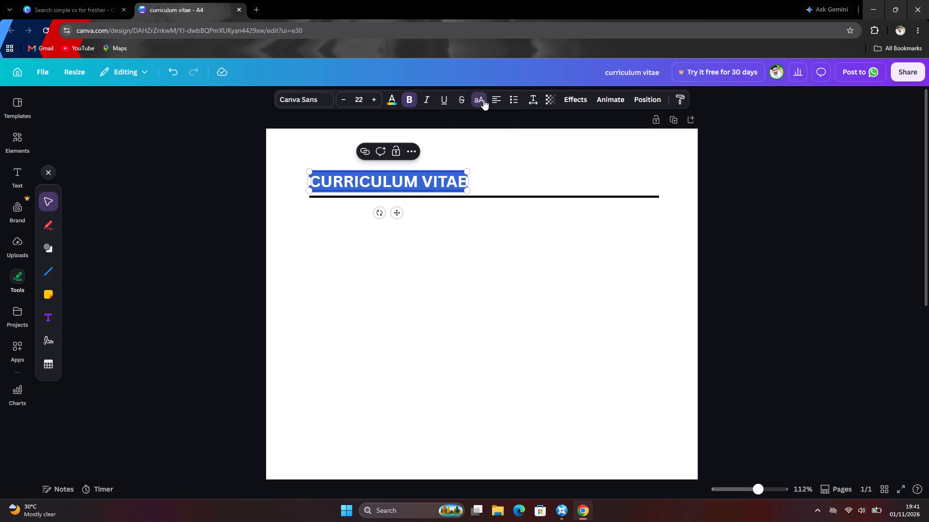
pyautogui.click(491, 233)
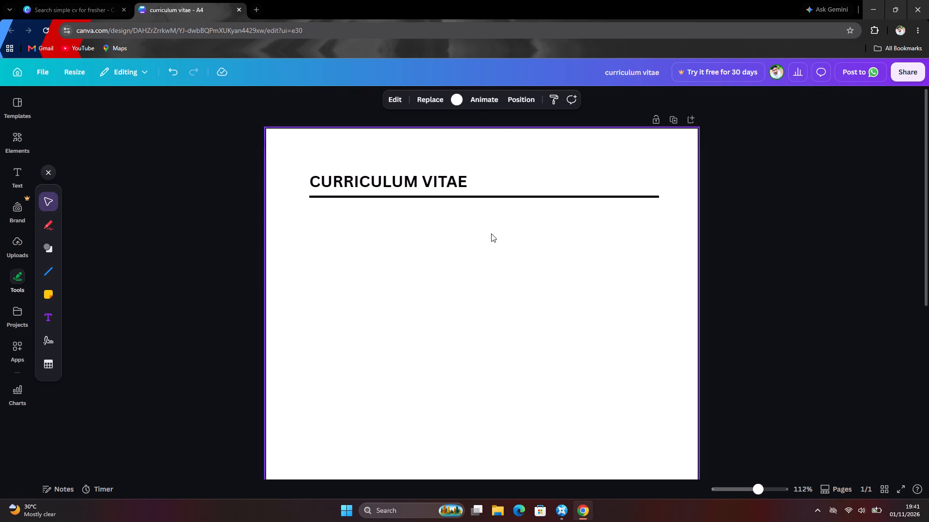
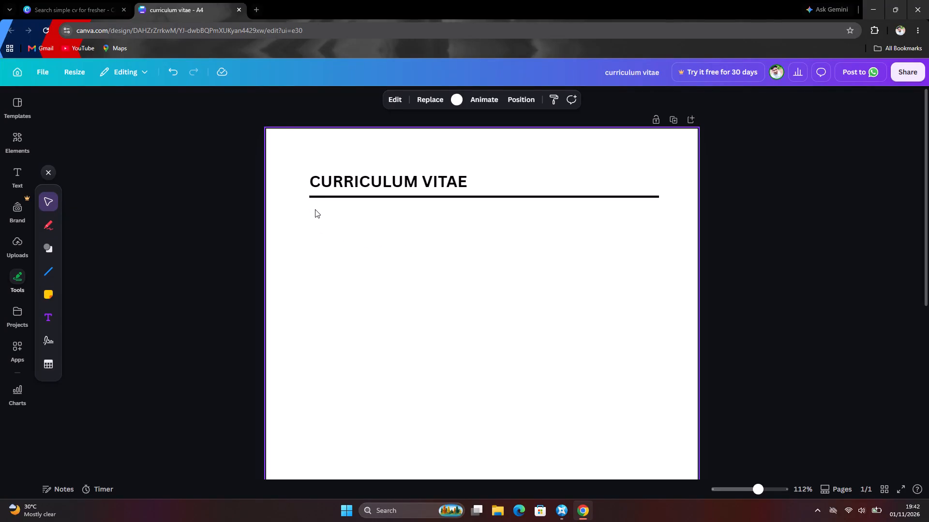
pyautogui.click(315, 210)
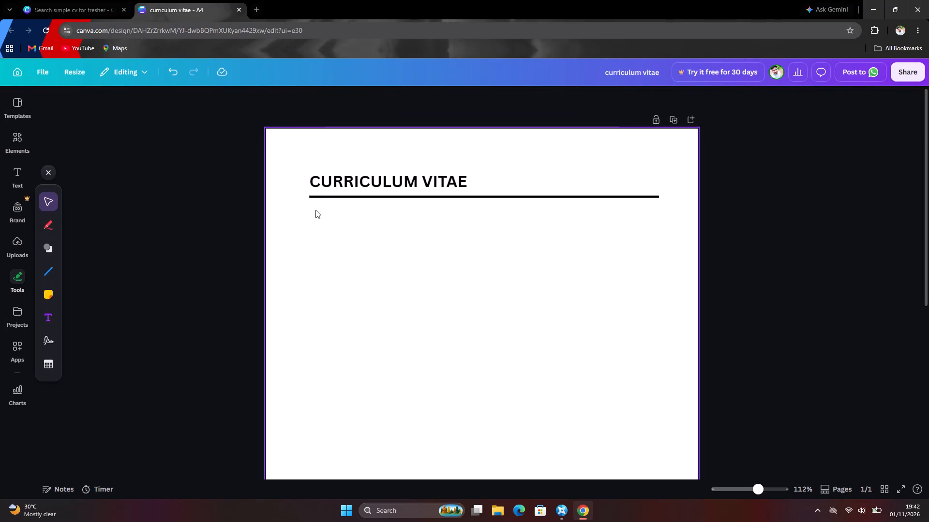
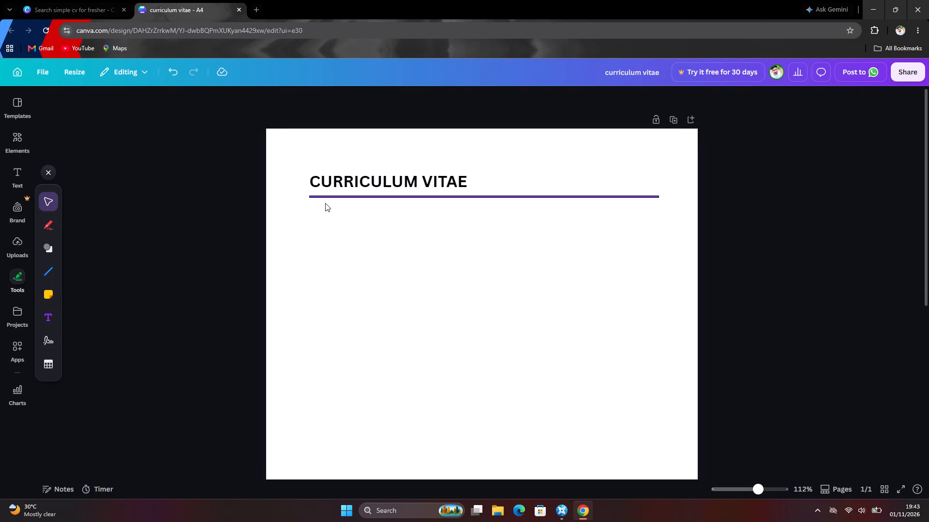
# Move the CURRICULUM VITAE heading slightly upward, away from the divider line.
pyautogui.click(496, 183)
pyautogui.click(465, 184)
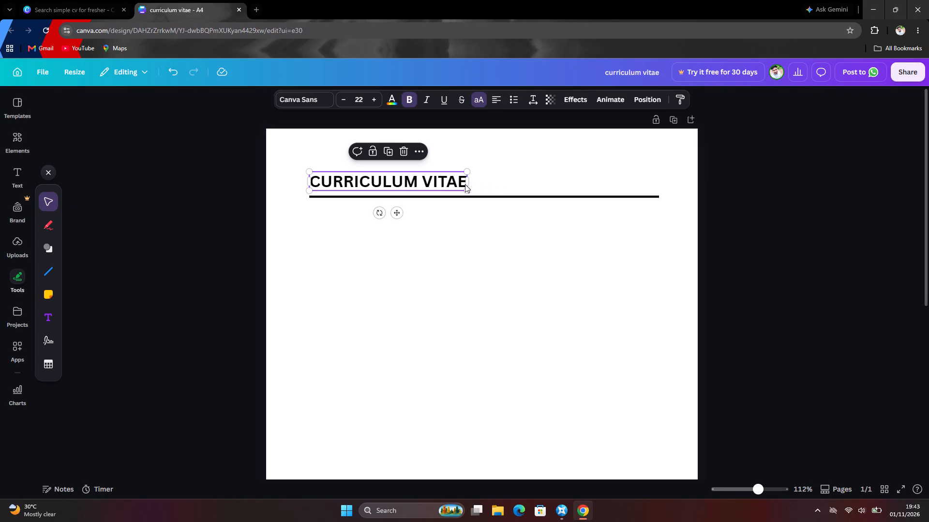
pyautogui.click(453, 178)
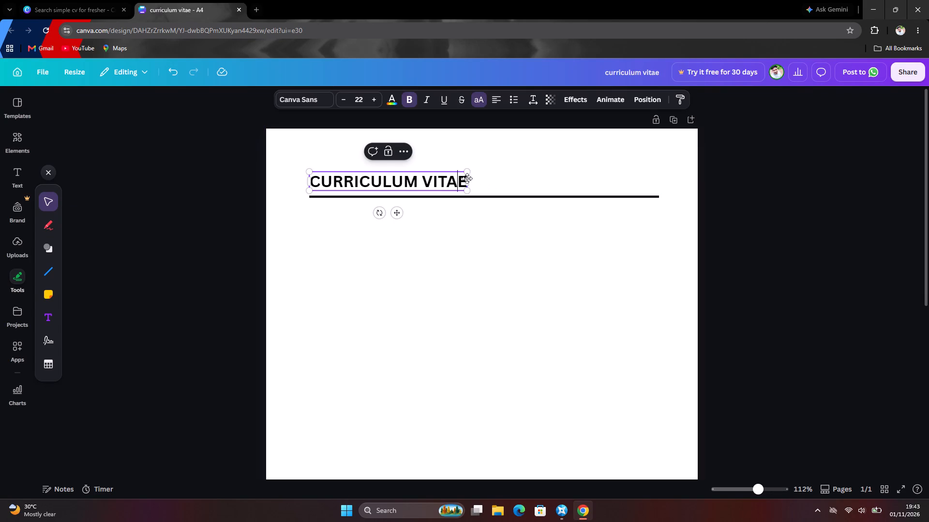
pyautogui.click(467, 178)
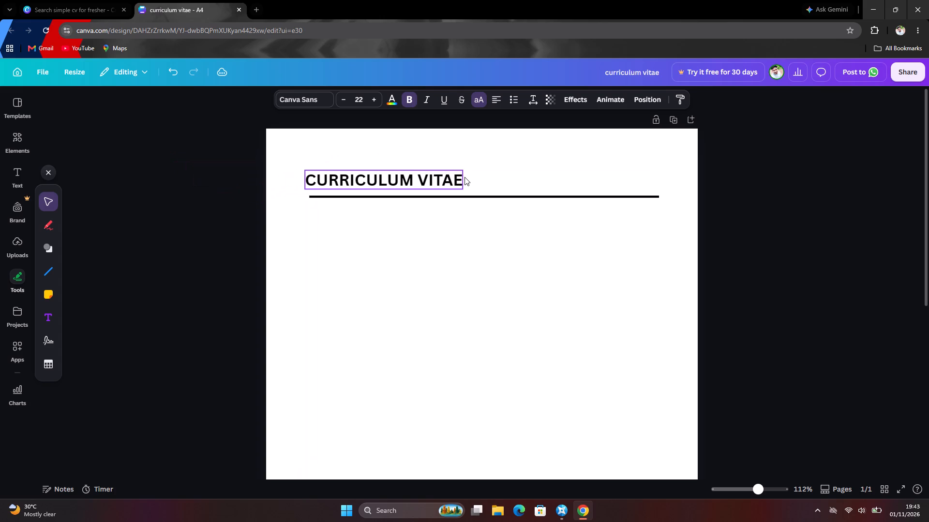
pyautogui.click(400, 272)
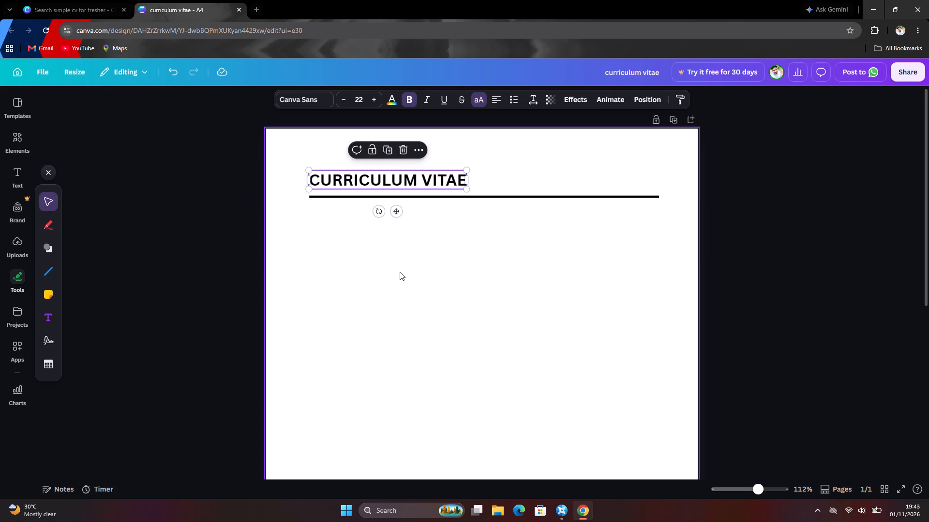
# Replace the word CURRICULUM in the heading with the CV owner's first name, middle initial and surname.
pyautogui.click(414, 182)
pyautogui.click(392, 181)
pyautogui.doubleClick(322, 180)
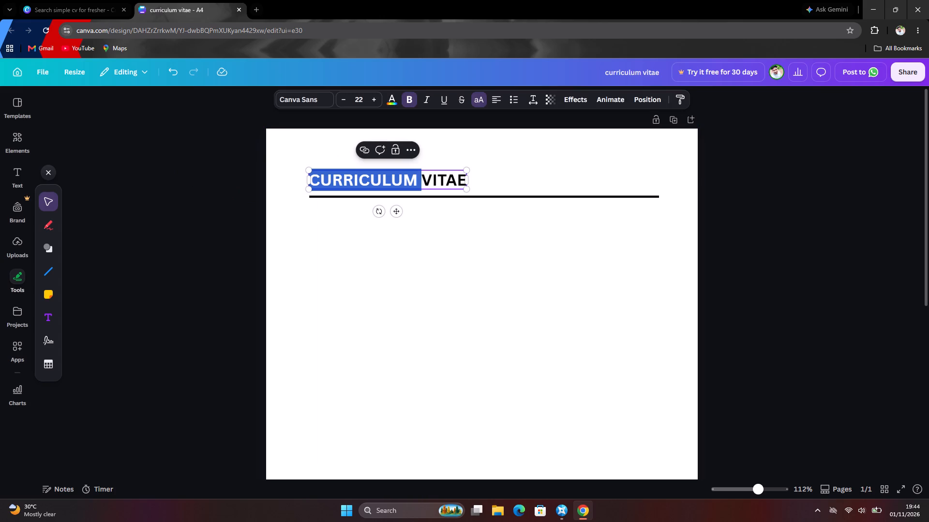
pyautogui.doubleClick(451, 181)
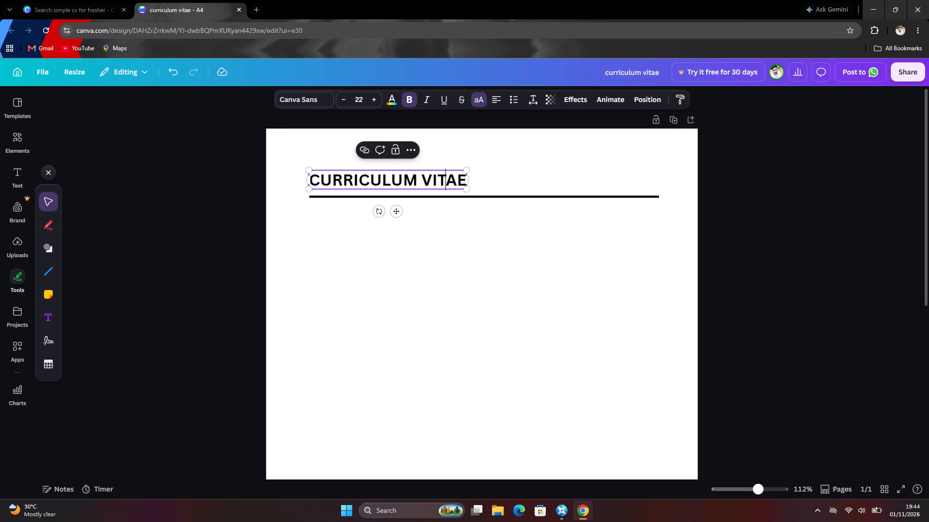
pyautogui.click(396, 181)
pyautogui.doubleClick(396, 181)
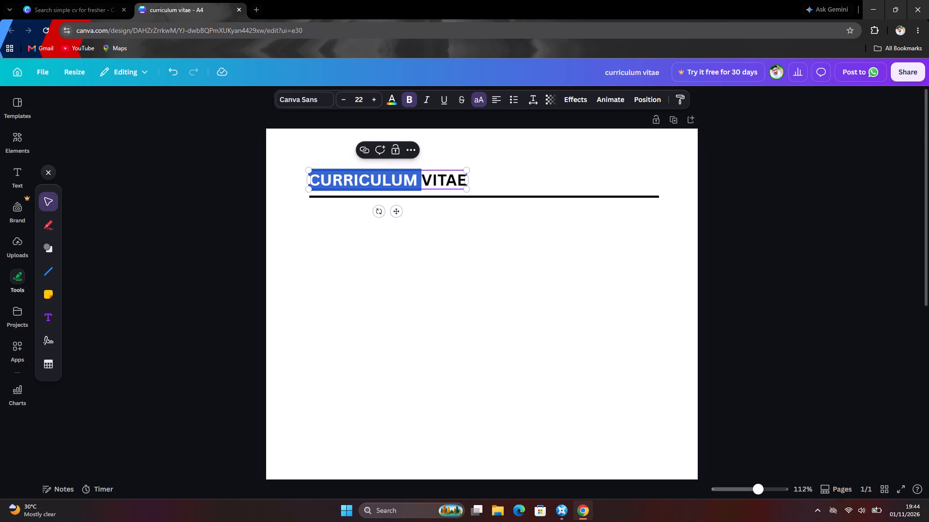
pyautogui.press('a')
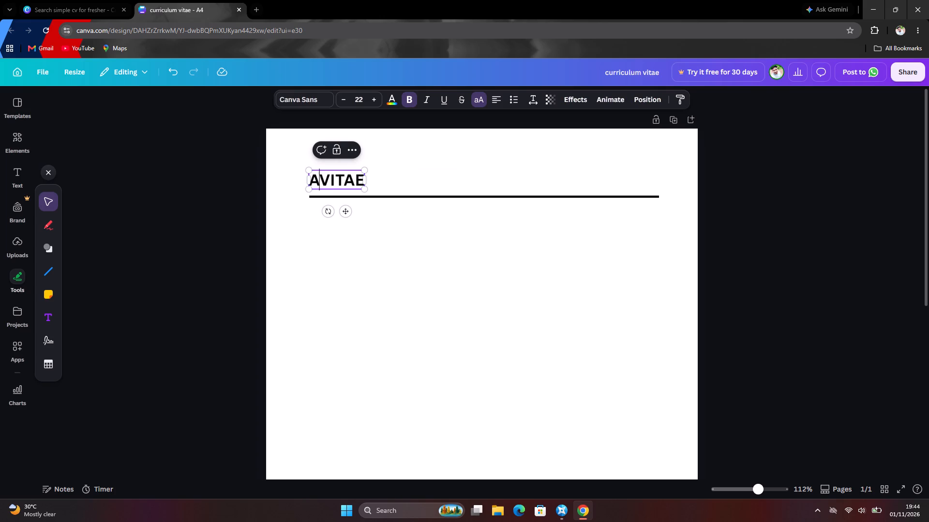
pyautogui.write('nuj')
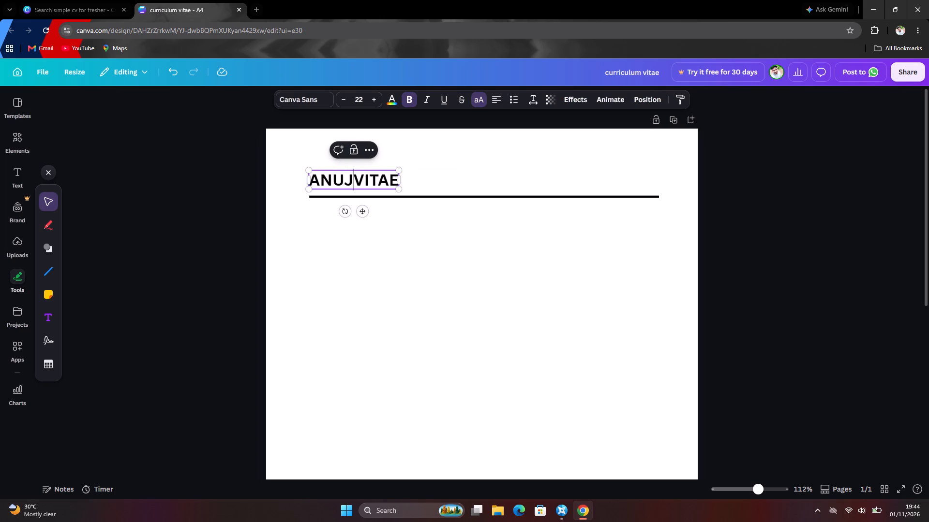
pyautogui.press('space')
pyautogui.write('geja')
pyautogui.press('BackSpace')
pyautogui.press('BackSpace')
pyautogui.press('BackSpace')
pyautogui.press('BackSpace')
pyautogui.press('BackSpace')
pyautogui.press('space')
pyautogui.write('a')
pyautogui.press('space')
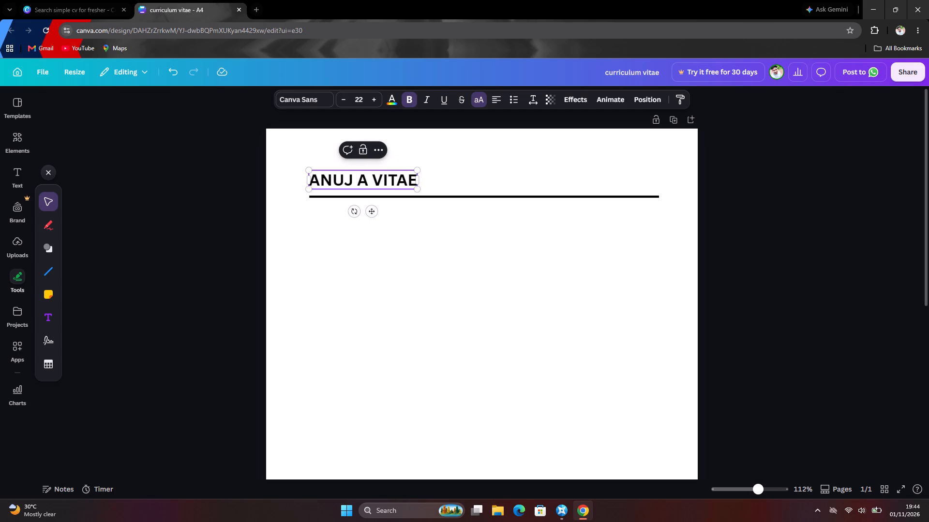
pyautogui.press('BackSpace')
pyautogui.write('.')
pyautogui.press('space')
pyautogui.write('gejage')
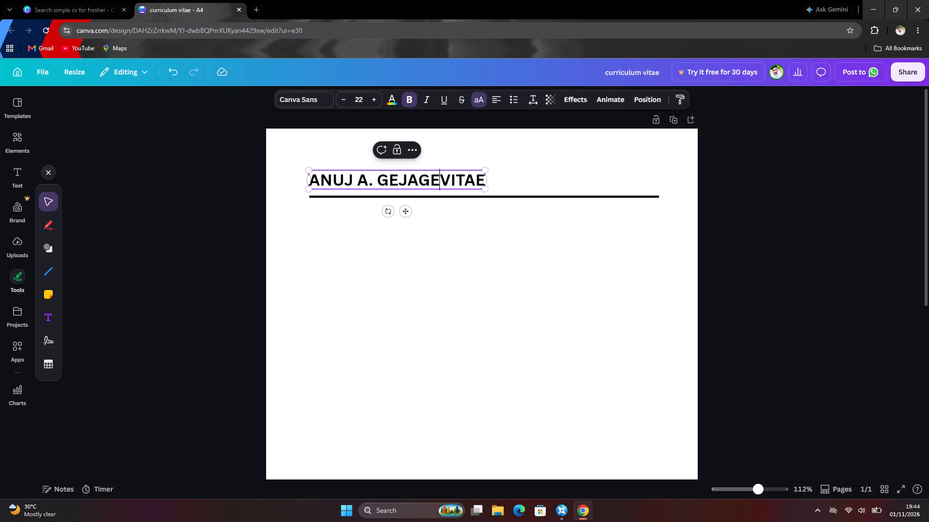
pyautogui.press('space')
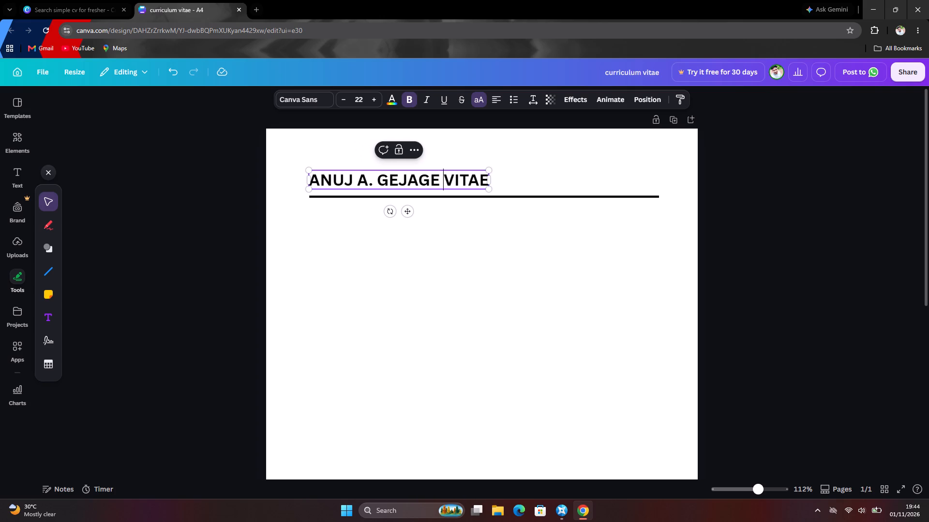
# Remove the leftover word VITAE from the end of the heading, leaving only the owner's name.
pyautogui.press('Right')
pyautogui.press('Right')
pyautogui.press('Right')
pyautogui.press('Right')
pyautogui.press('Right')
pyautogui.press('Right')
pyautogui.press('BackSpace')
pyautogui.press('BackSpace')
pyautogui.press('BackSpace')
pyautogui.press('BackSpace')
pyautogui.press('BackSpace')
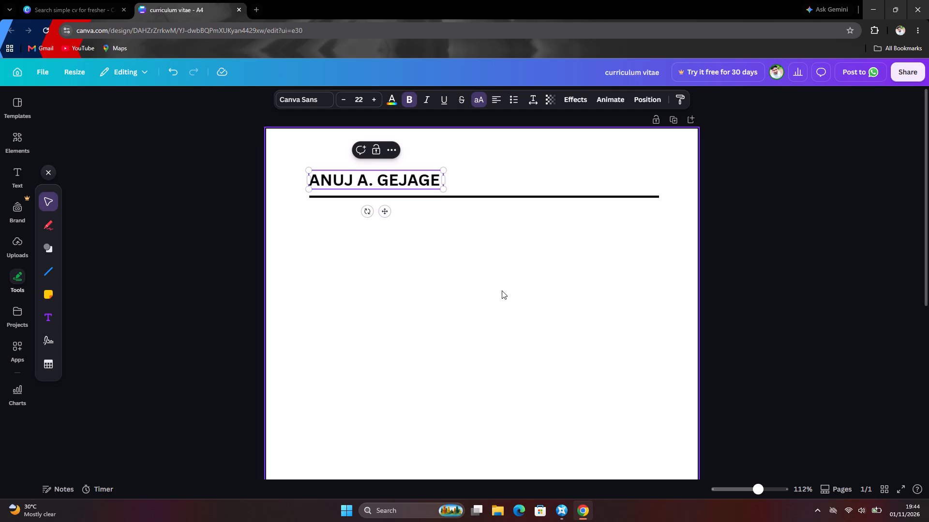
# Delete the divider line beneath the name heading.
pyautogui.click(460, 214)
pyautogui.click(460, 196)
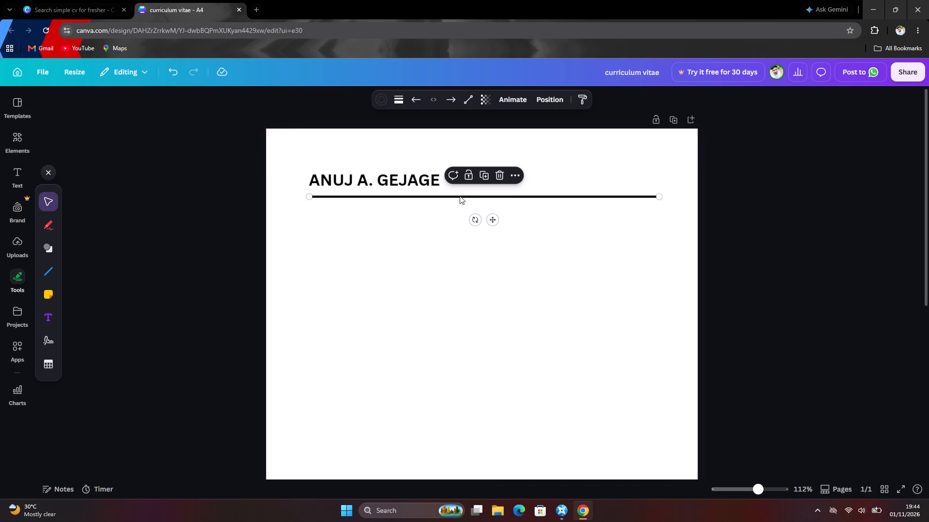
pyautogui.click(502, 174)
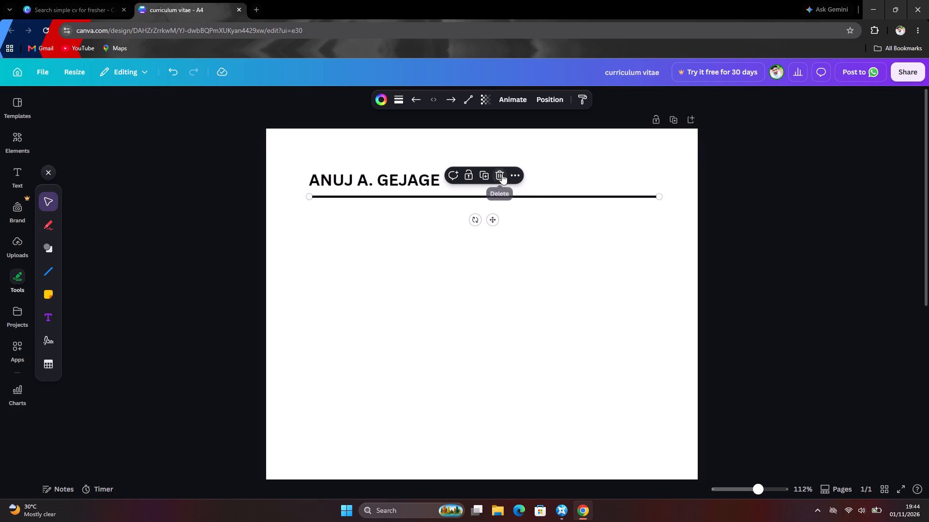
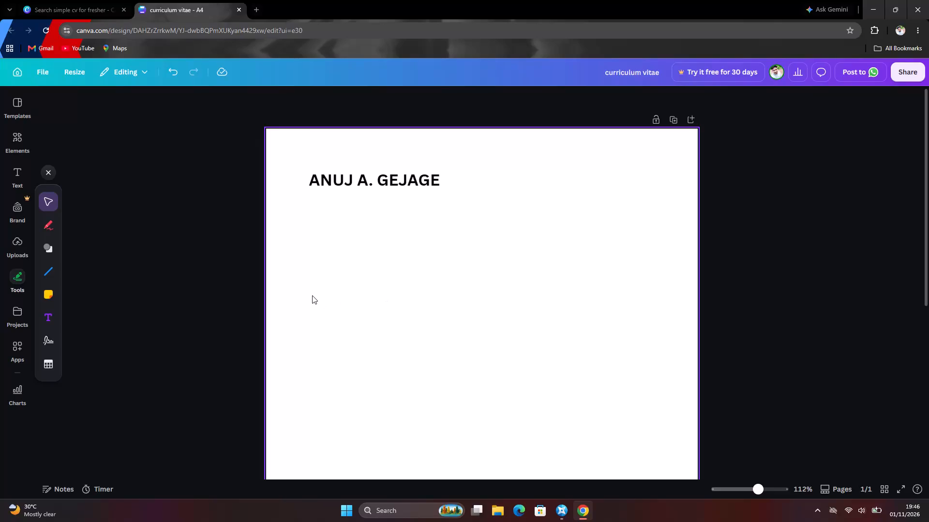
# Set the font size of the entire name heading to 28.
pyautogui.click(333, 177)
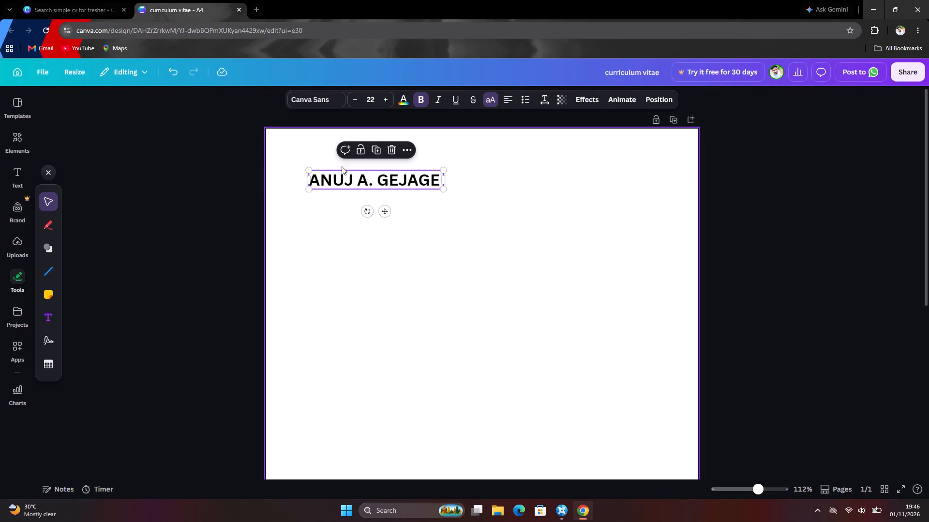
pyautogui.doubleClick(339, 178)
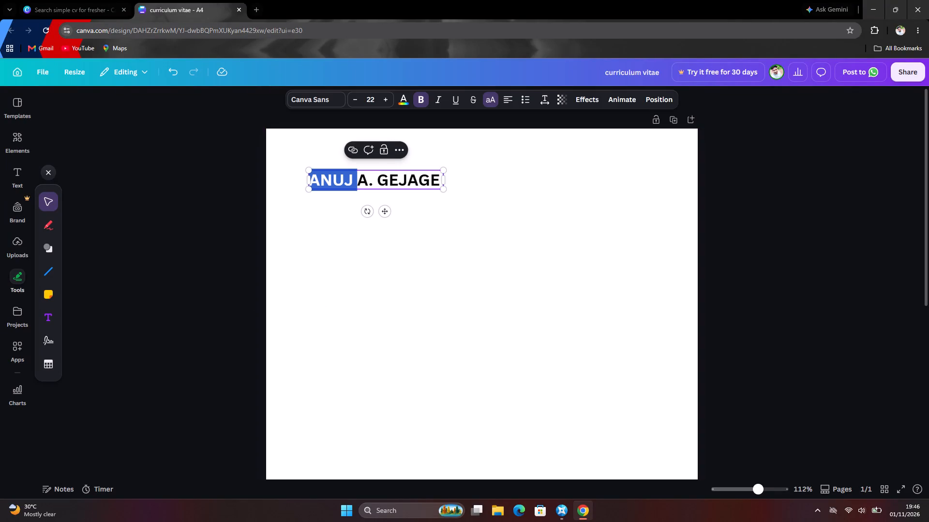
pyautogui.moveTo(356, 182); pyautogui.dragTo(403, 181)
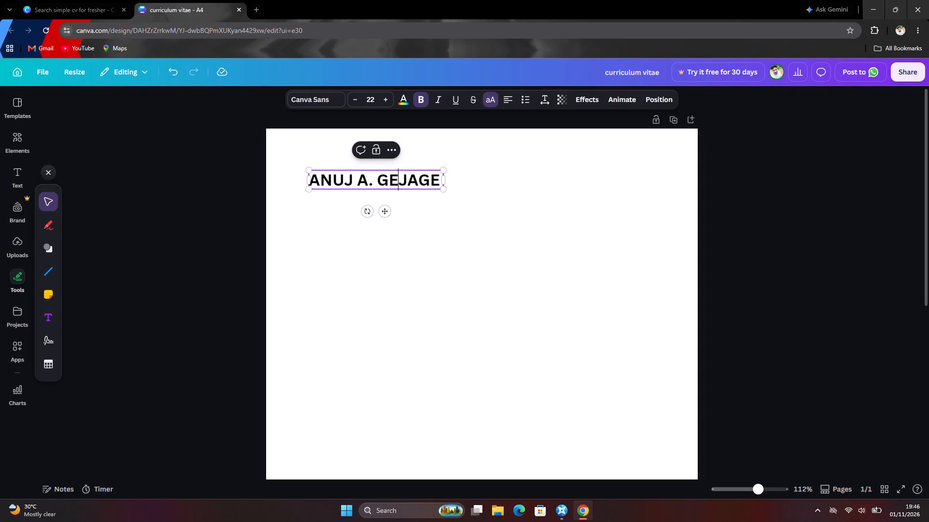
pyautogui.moveTo(311, 179); pyautogui.dragTo(343, 179)
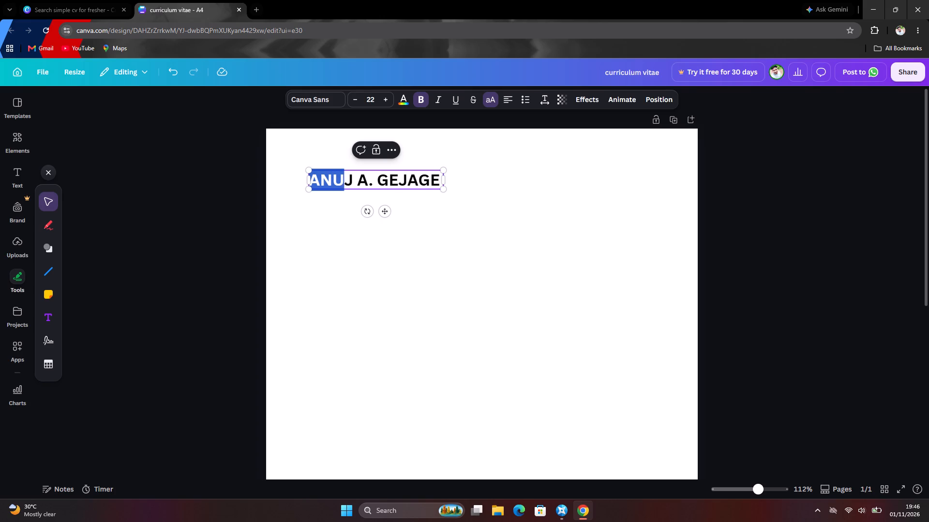
pyautogui.moveTo(343, 179); pyautogui.dragTo(445, 190)
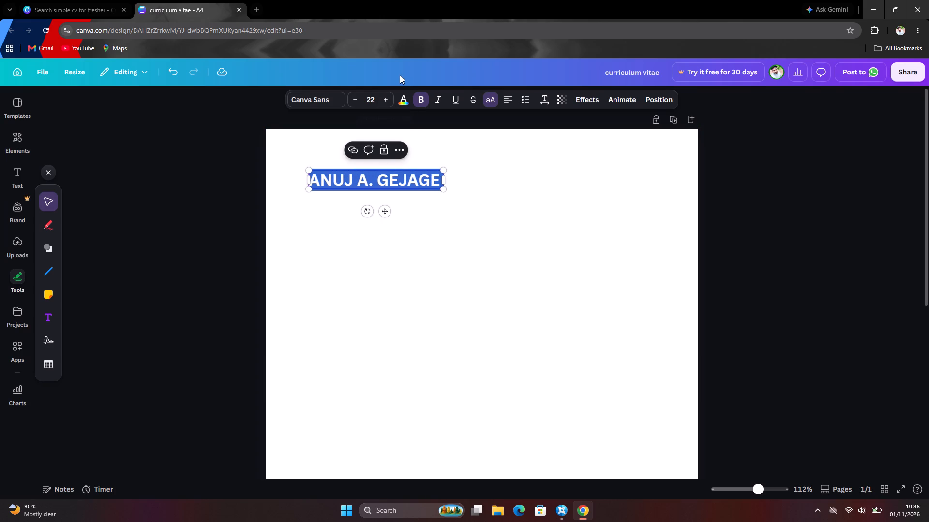
pyautogui.tripleClick(390, 99)
pyautogui.click(390, 99)
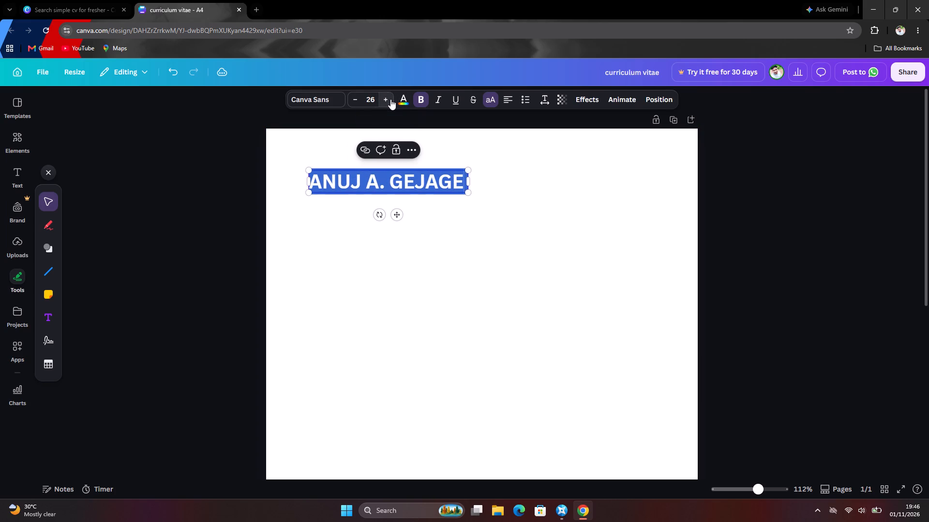
pyautogui.doubleClick(390, 99)
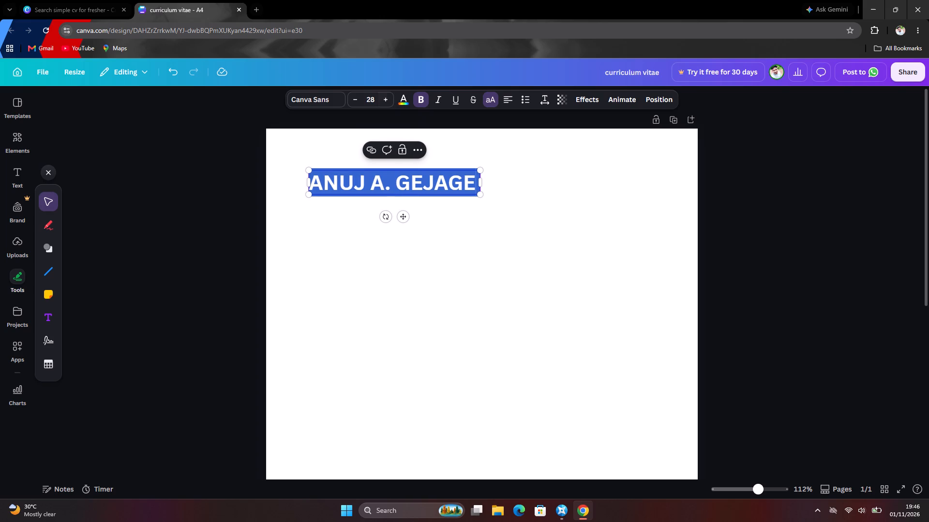
pyautogui.click(453, 213)
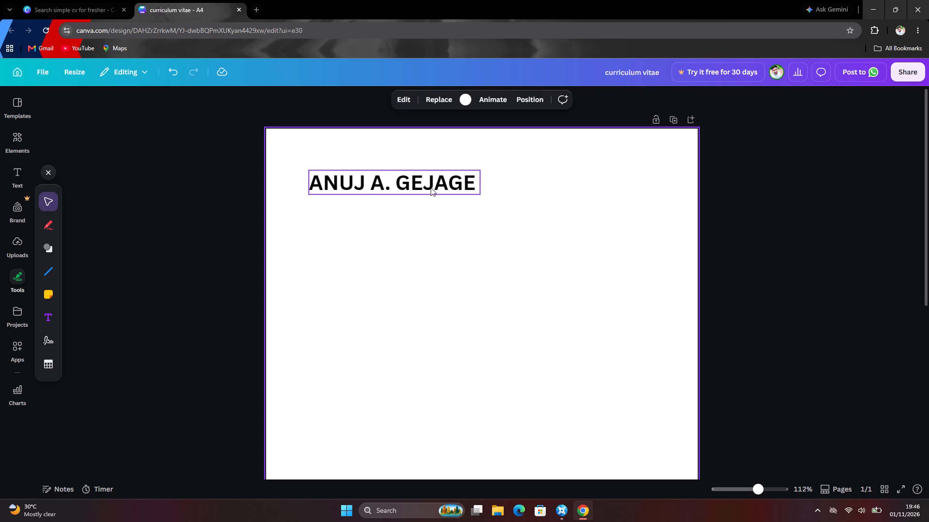
pyautogui.doubleClick(431, 188)
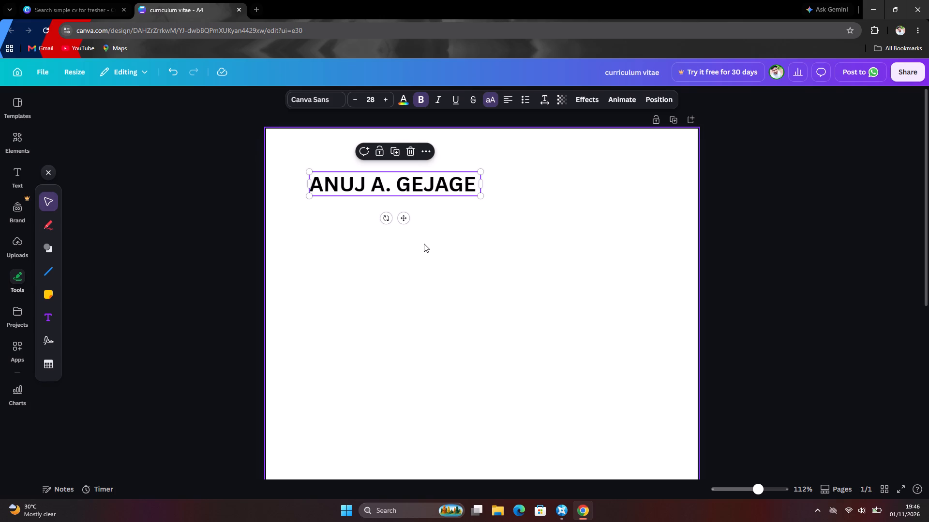
pyautogui.click(341, 215)
pyautogui.click(336, 211)
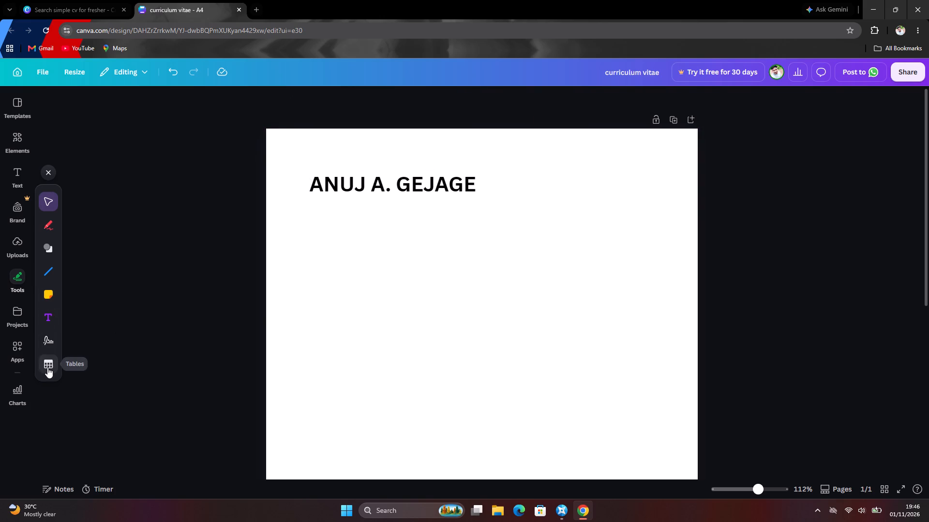
# Add a text box reading "DMLT Student" in the middle of the page, below the name heading.
pyautogui.click(51, 313)
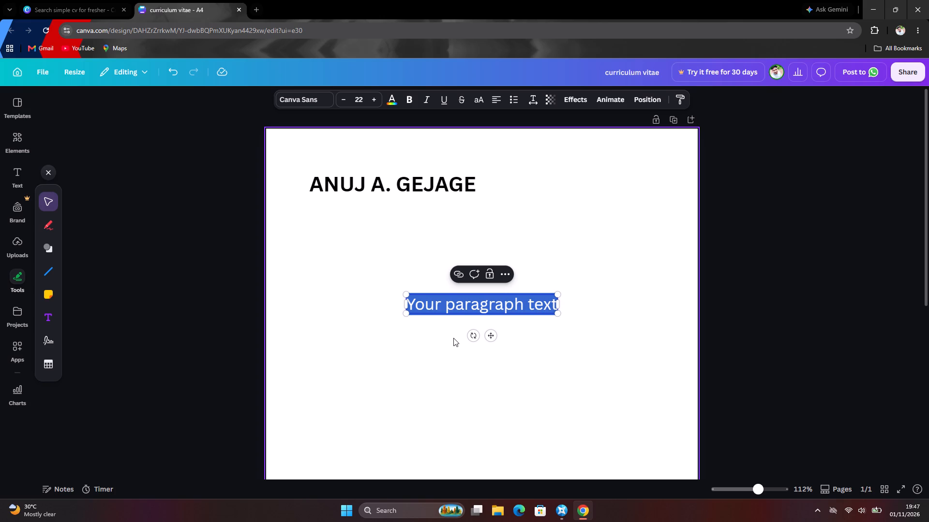
pyautogui.press('d')
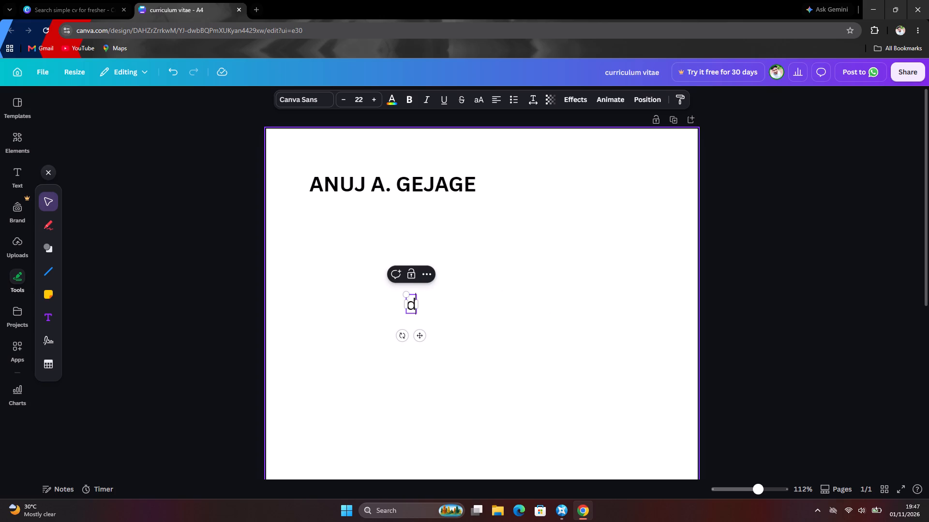
pyautogui.press('BackSpace')
pyautogui.hotkey('shift', 'd')
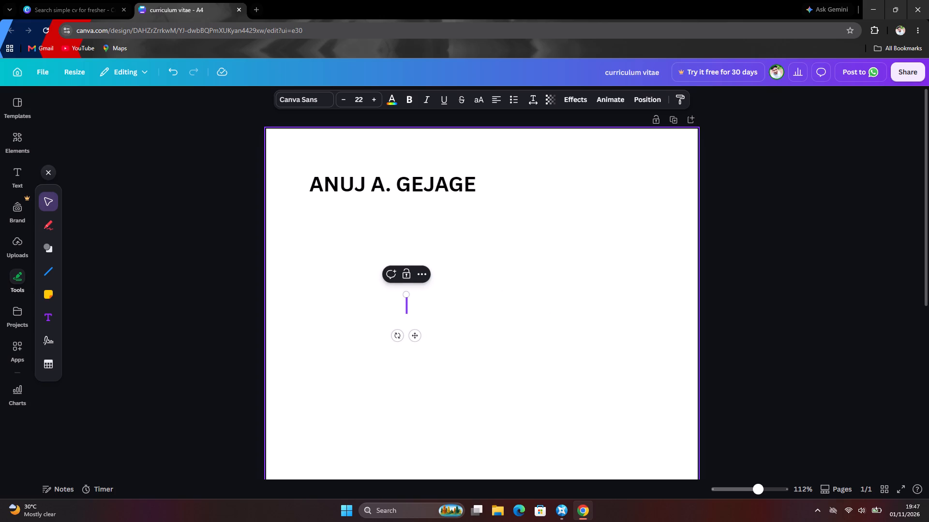
pyautogui.write('MLT')
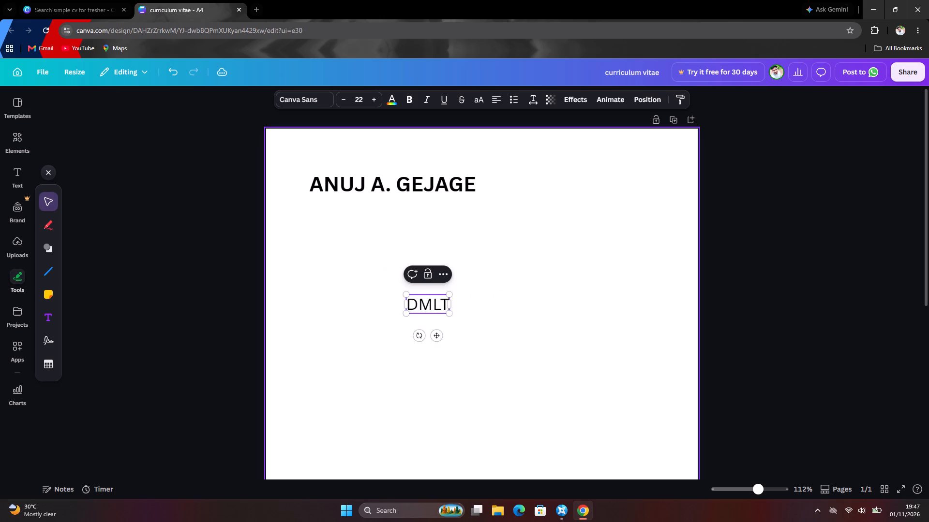
pyautogui.hotkey('shift', 'space')
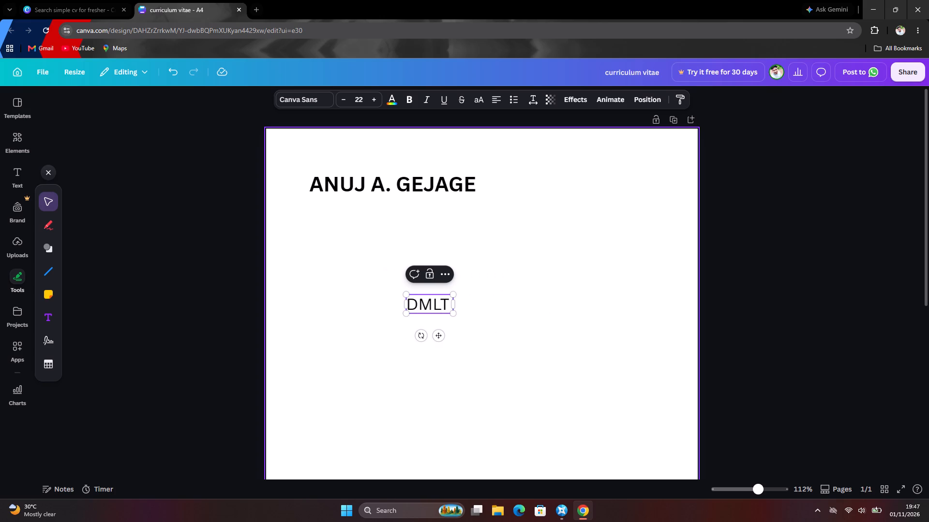
pyautogui.write('st')
pyautogui.press('BackSpace')
pyautogui.press('BackSpace')
pyautogui.hotkey('shift', 's')
pyautogui.write('tu')
pyautogui.write('dent')
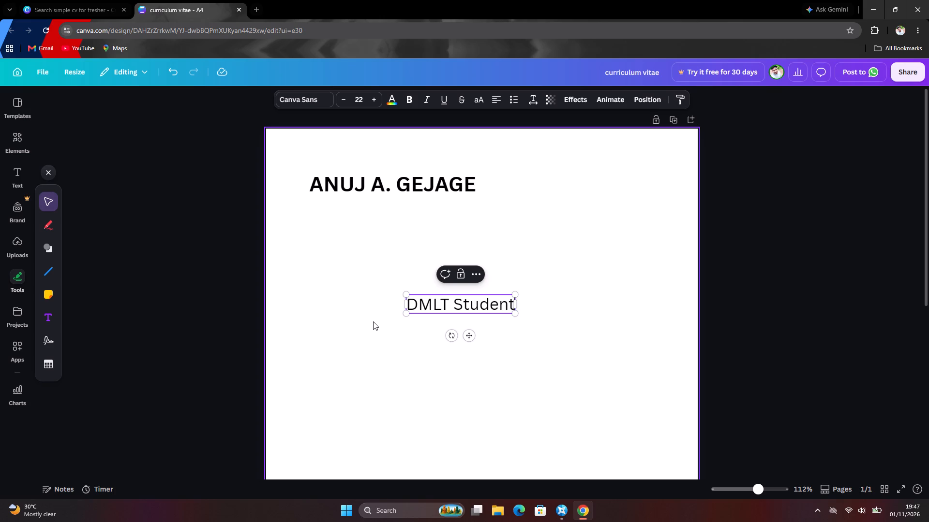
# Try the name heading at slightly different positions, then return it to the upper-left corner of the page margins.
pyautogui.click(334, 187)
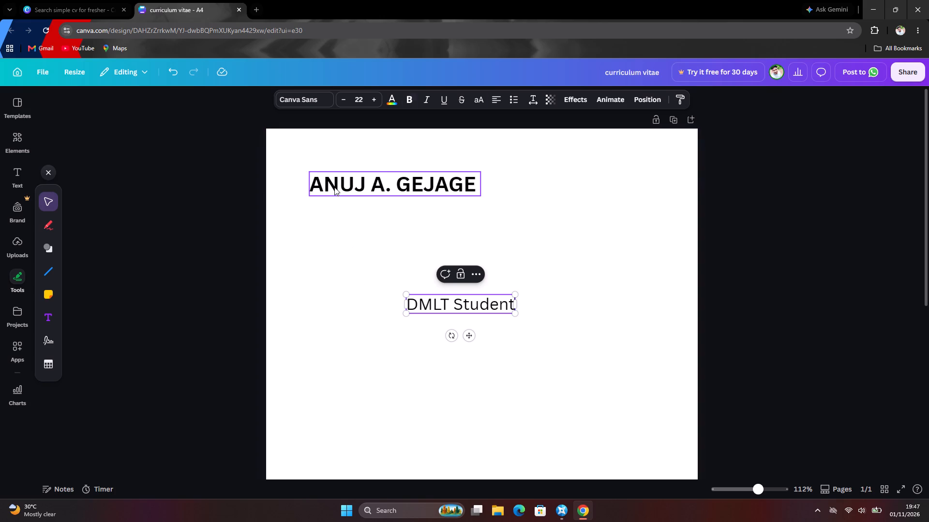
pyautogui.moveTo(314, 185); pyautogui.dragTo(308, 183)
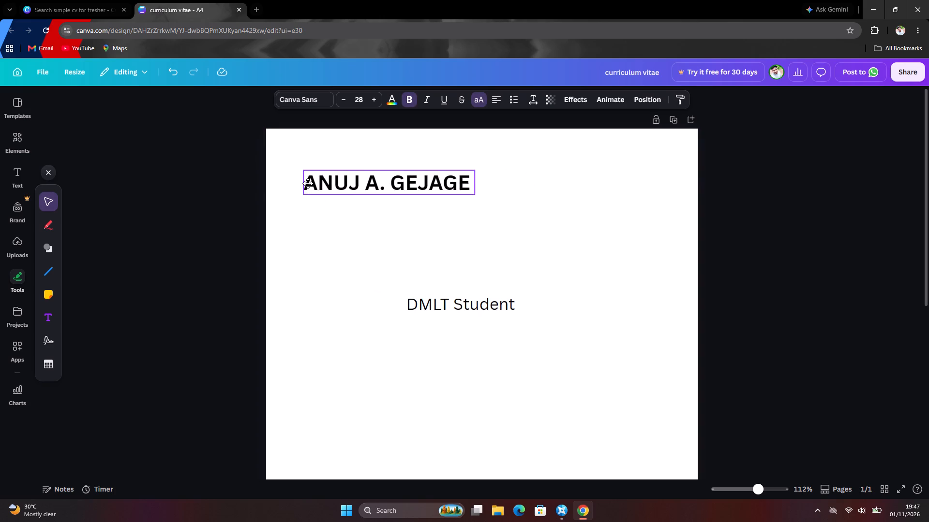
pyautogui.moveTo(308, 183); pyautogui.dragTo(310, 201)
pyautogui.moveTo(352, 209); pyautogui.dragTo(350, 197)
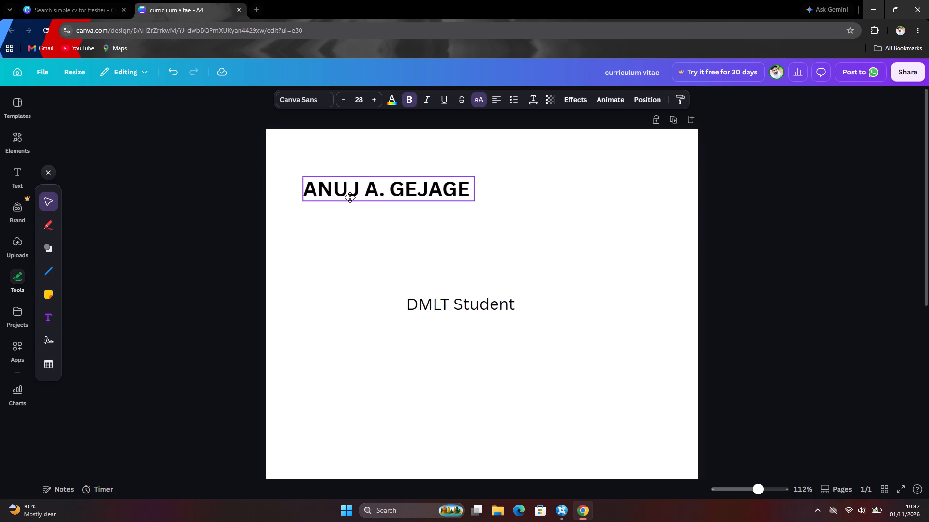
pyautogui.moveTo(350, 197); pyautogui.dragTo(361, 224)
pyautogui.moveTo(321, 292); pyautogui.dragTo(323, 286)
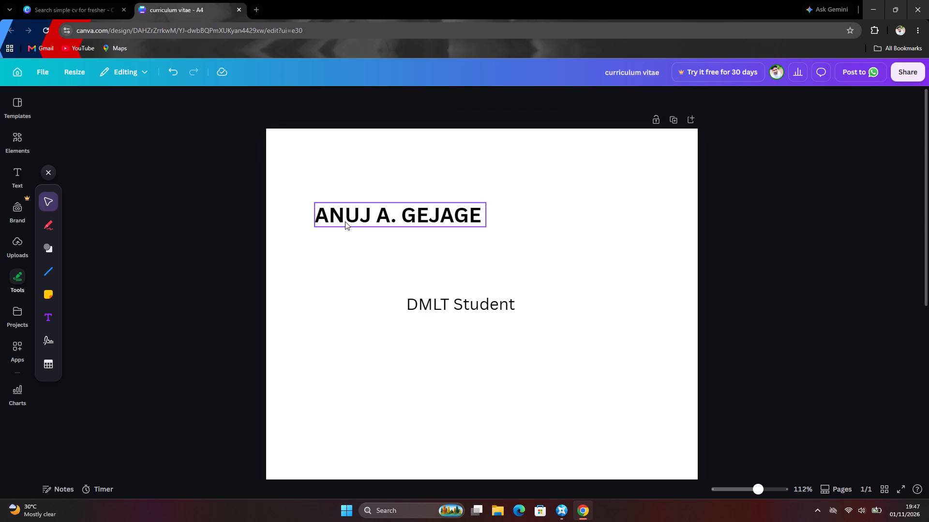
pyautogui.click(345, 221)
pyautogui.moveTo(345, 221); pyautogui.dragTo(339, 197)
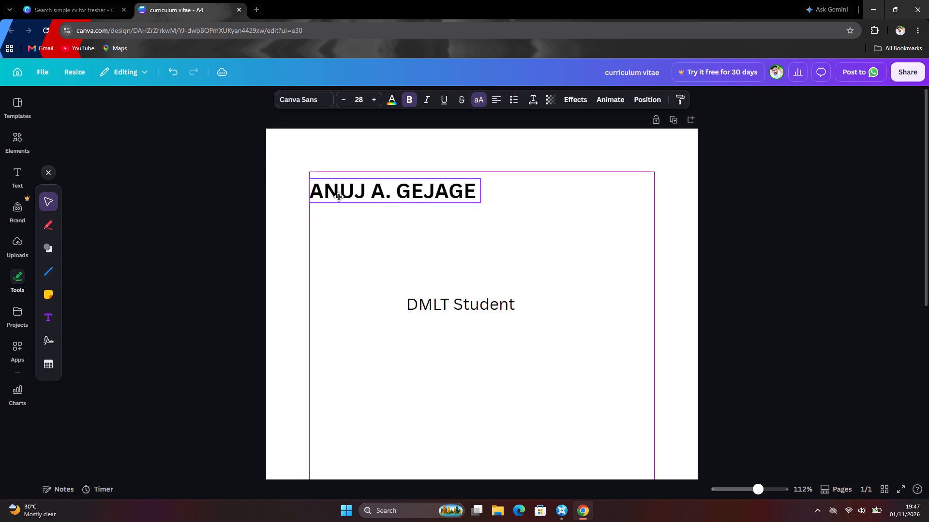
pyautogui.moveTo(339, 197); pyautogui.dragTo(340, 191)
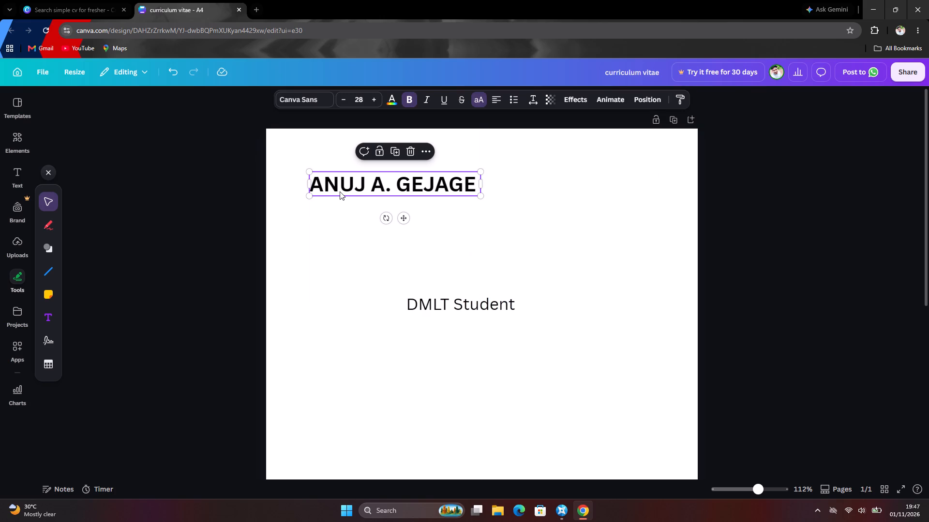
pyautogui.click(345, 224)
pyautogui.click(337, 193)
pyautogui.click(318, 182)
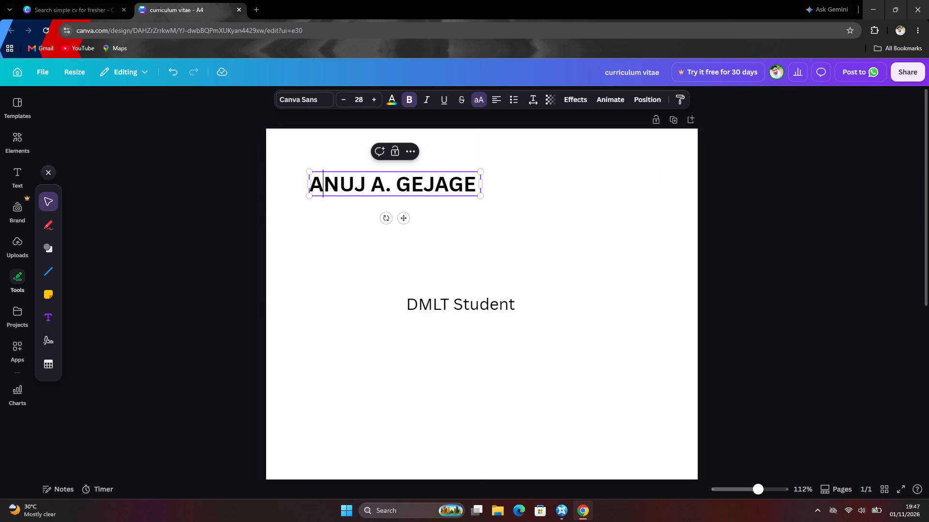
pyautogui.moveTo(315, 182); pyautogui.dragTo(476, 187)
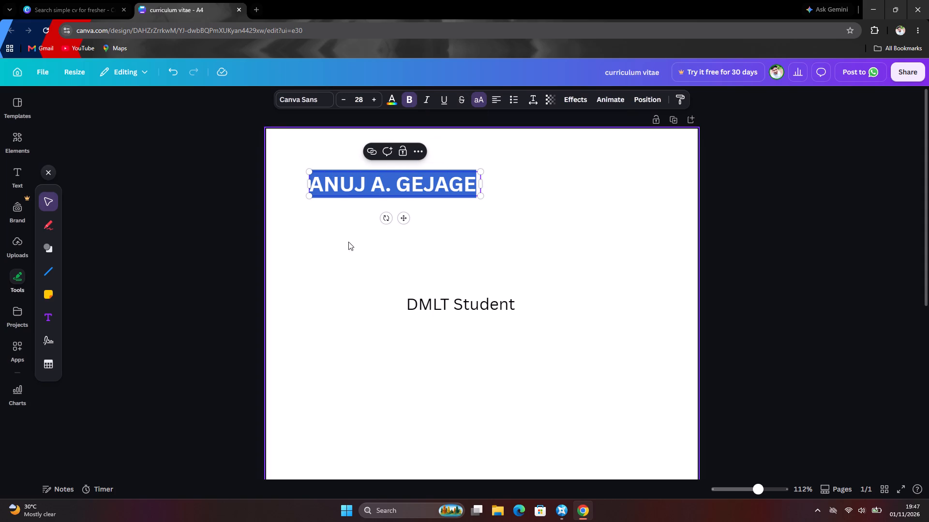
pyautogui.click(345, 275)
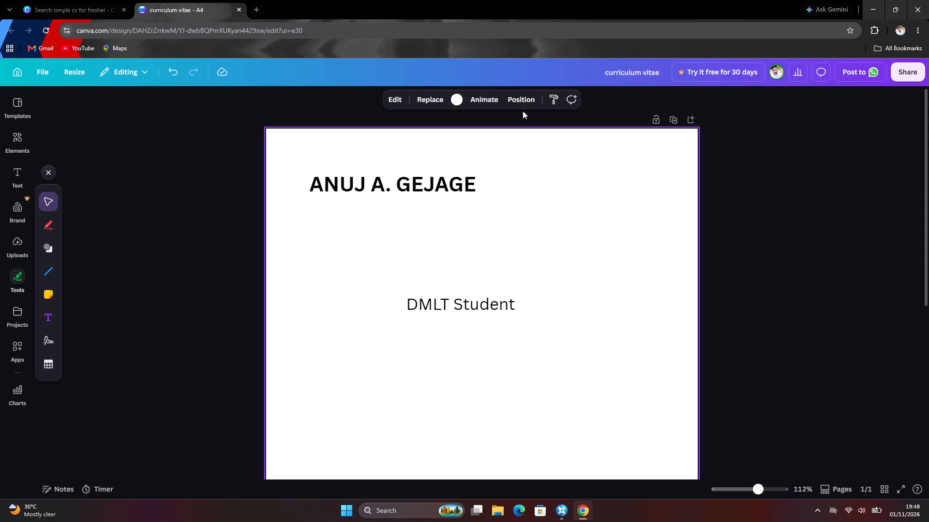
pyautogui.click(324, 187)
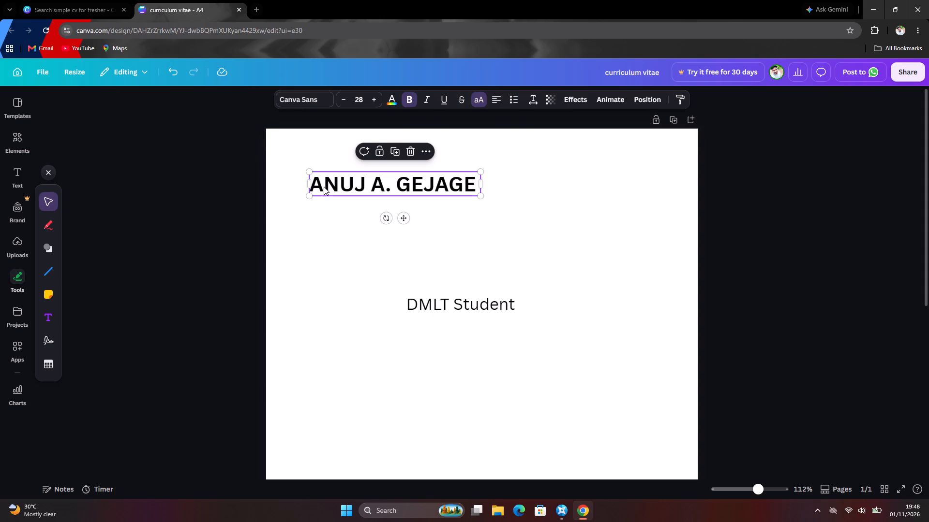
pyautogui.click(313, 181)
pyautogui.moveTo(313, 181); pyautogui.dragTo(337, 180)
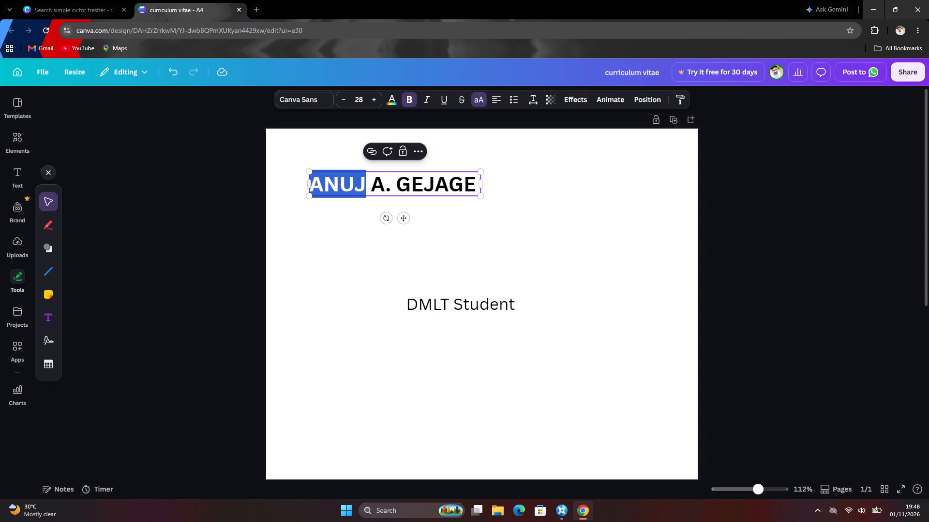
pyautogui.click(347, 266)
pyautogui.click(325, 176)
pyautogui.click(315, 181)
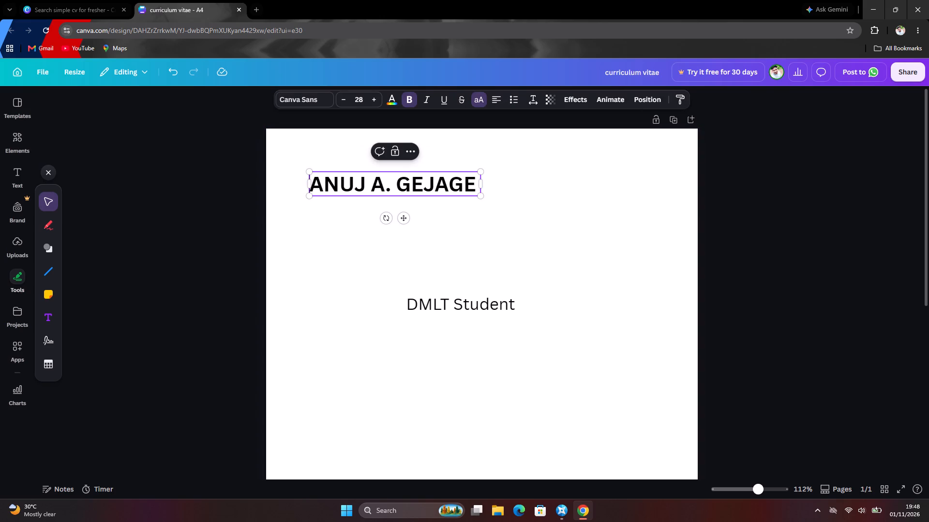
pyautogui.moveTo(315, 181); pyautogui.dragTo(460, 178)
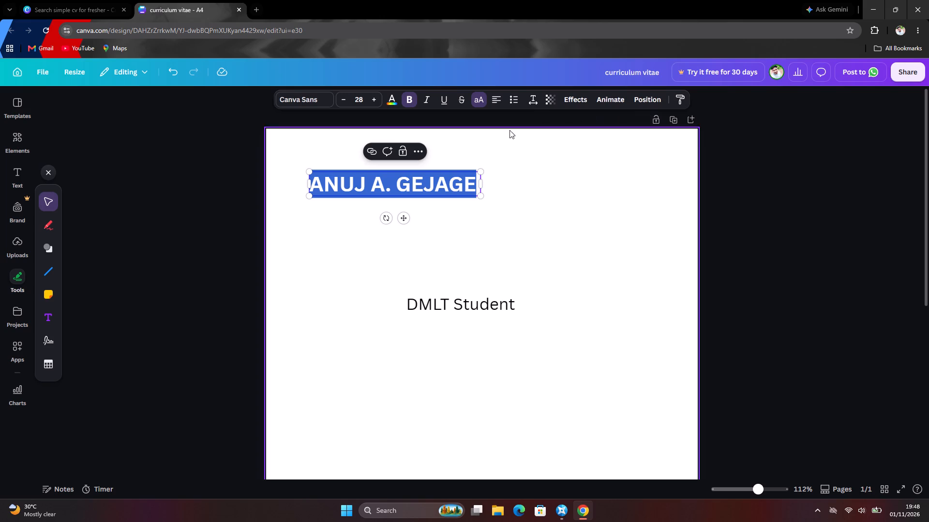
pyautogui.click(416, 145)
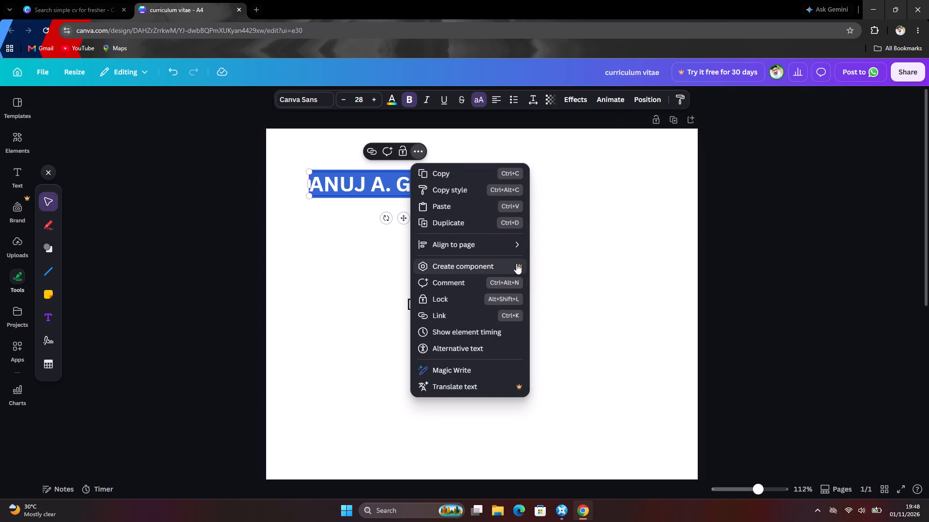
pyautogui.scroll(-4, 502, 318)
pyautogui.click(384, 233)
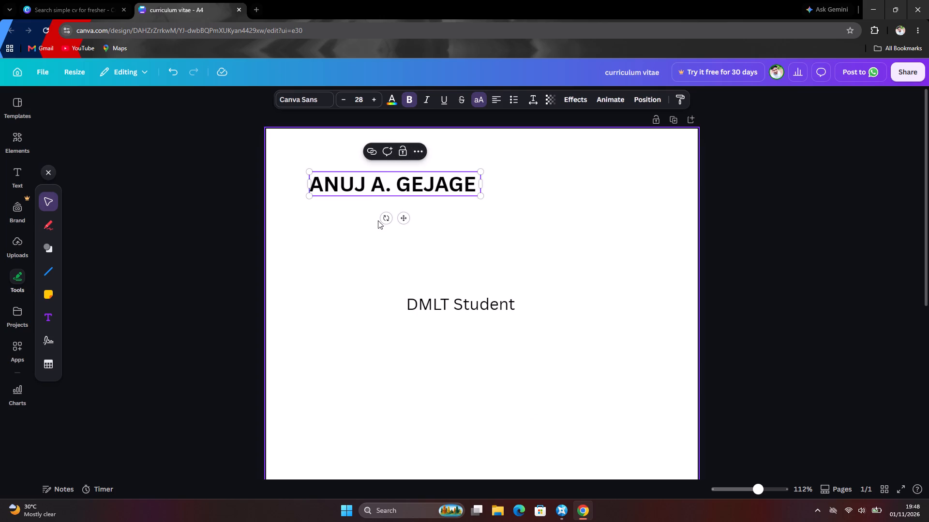
# Change the font of the entire name heading to Arial.
pyautogui.click(335, 182)
pyautogui.click(319, 185)
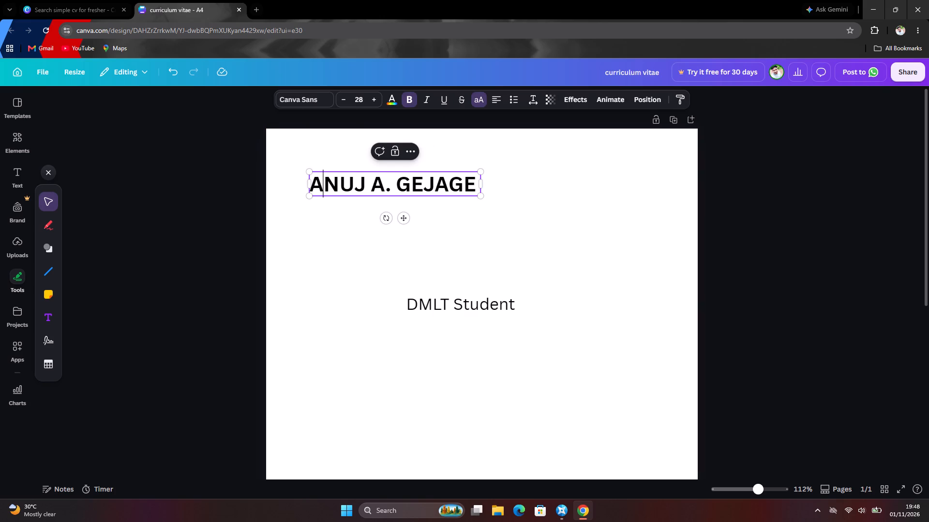
pyautogui.moveTo(310, 185); pyautogui.dragTo(472, 177)
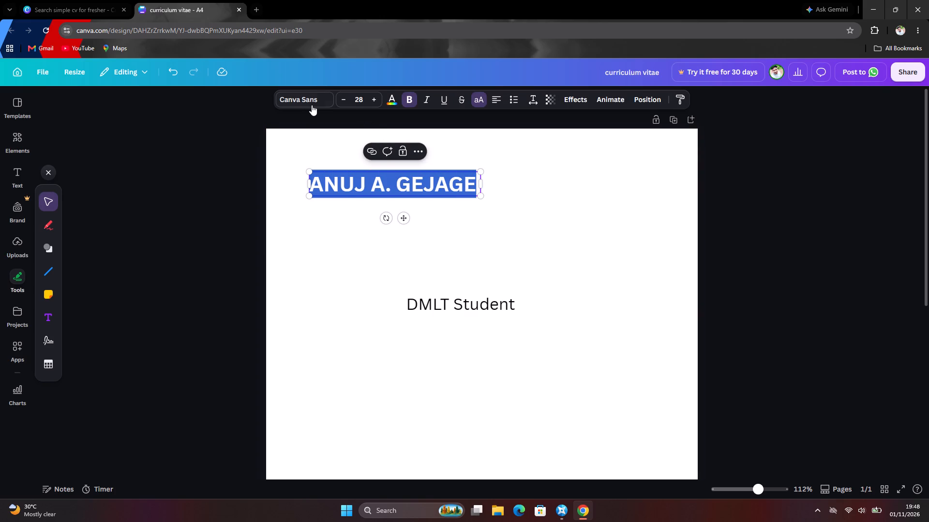
pyautogui.click(310, 103)
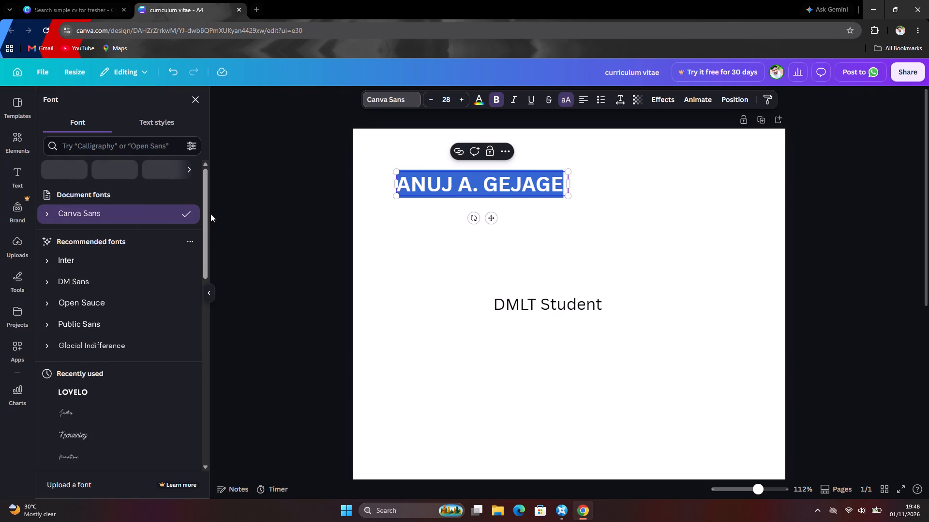
pyautogui.scroll(-2, 171, 273)
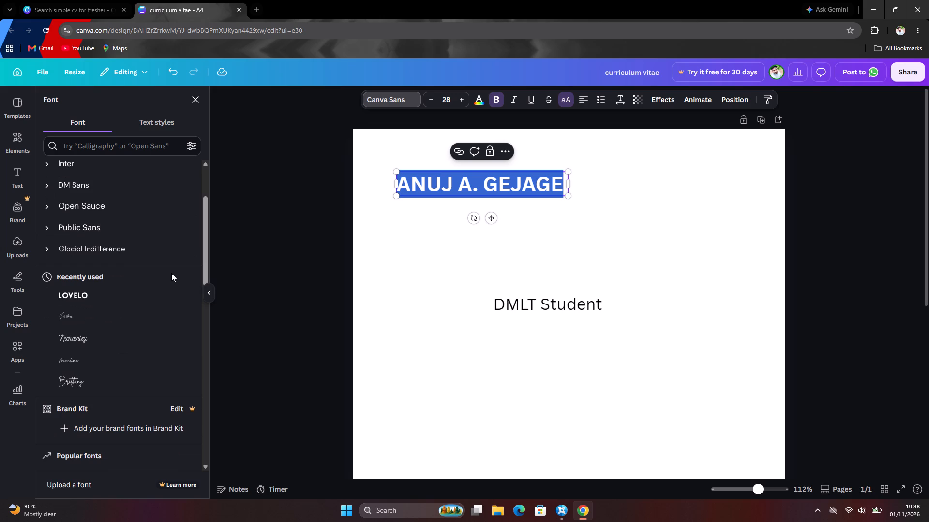
pyautogui.scroll(4, 171, 273)
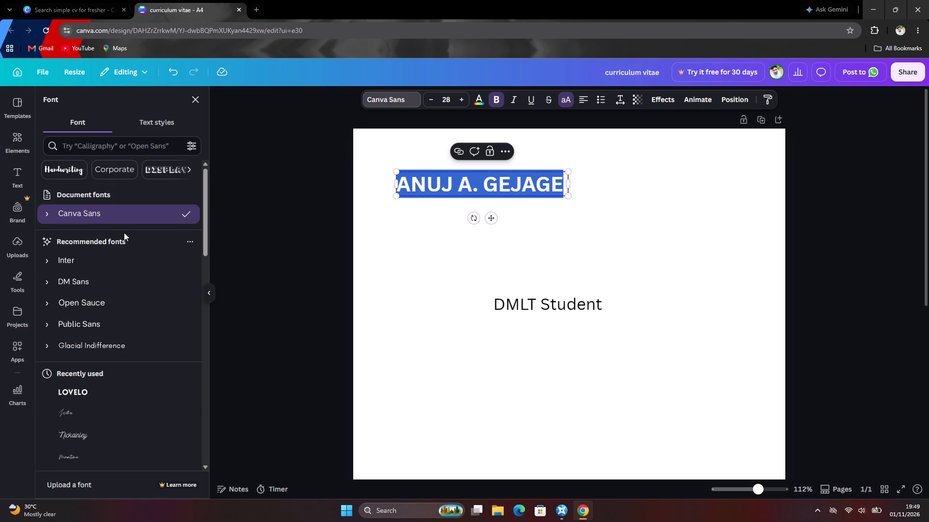
pyautogui.click(123, 147)
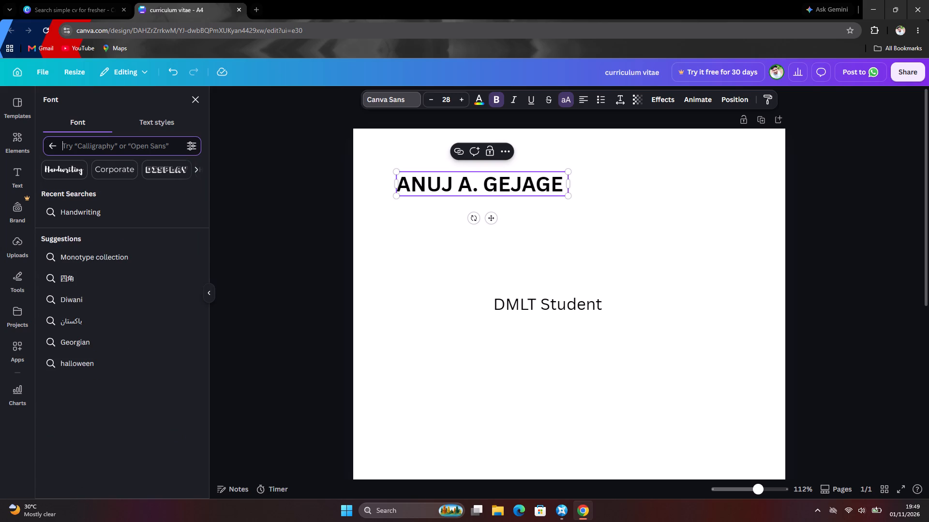
pyautogui.press('a')
pyautogui.write('rial')
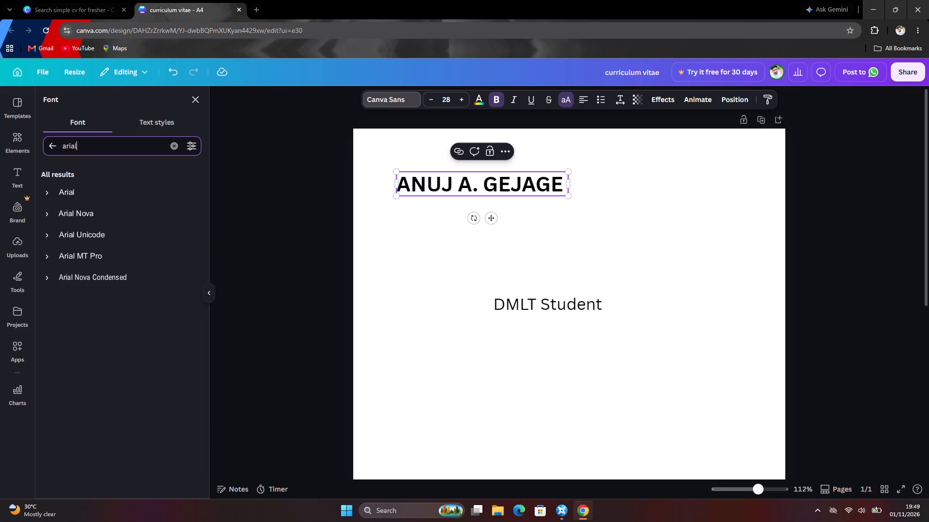
pyautogui.click(66, 189)
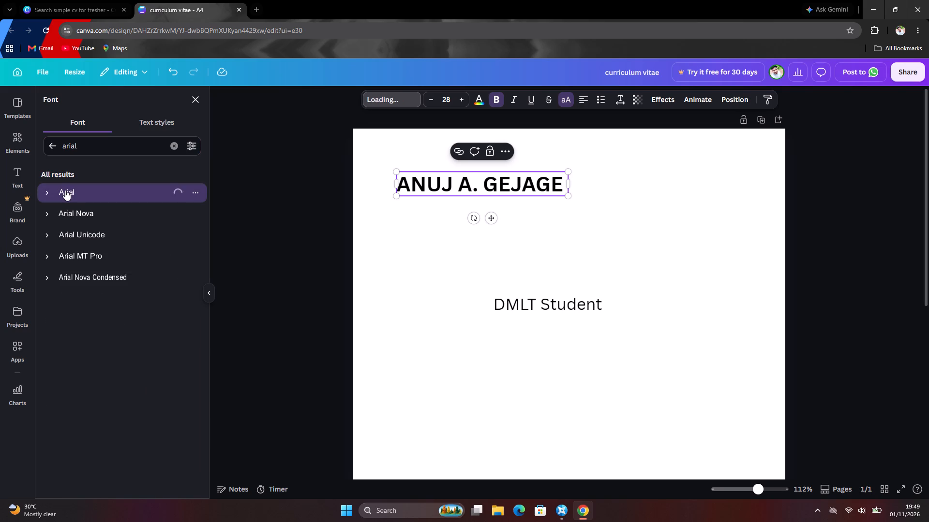
pyautogui.click(386, 340)
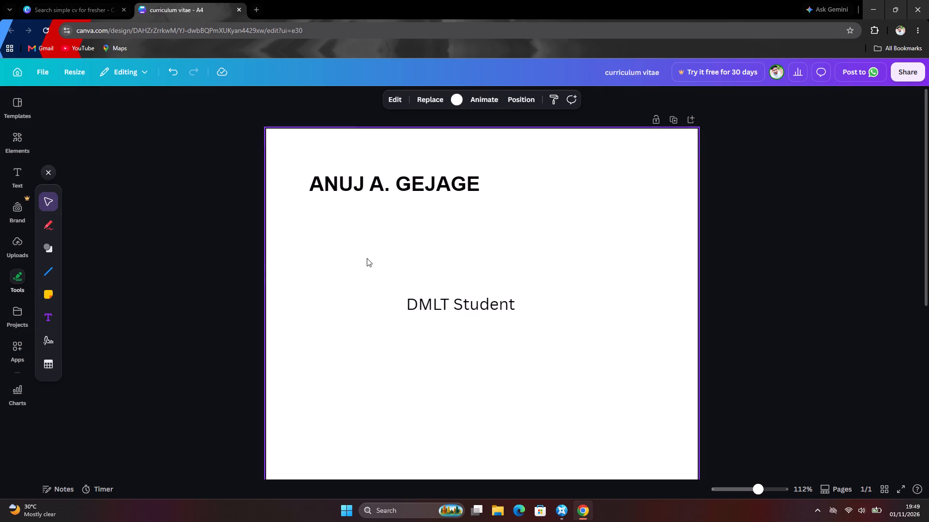
# Move the "DMLT Student" text directly beneath the name heading, aligned with the heading's left edge.
pyautogui.click(476, 311)
pyautogui.moveTo(475, 311); pyautogui.dragTo(405, 228)
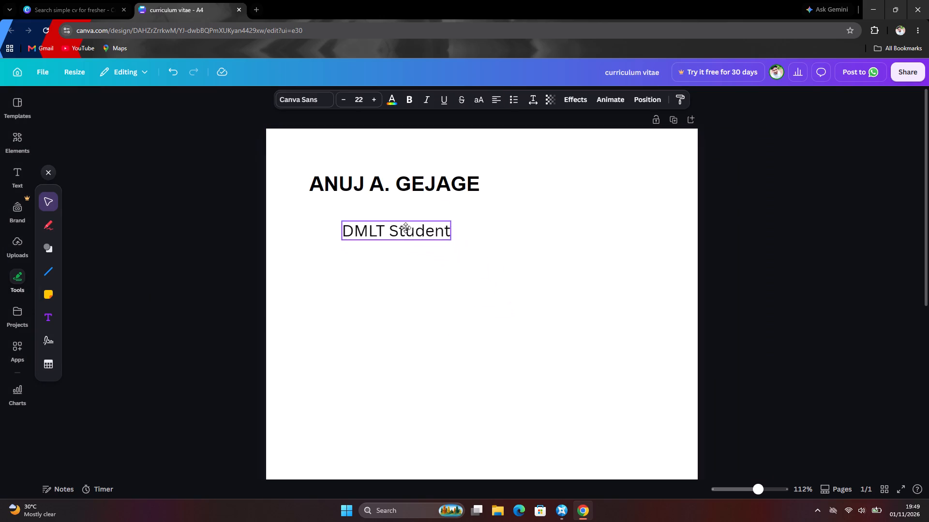
pyautogui.moveTo(405, 228); pyautogui.dragTo(392, 224)
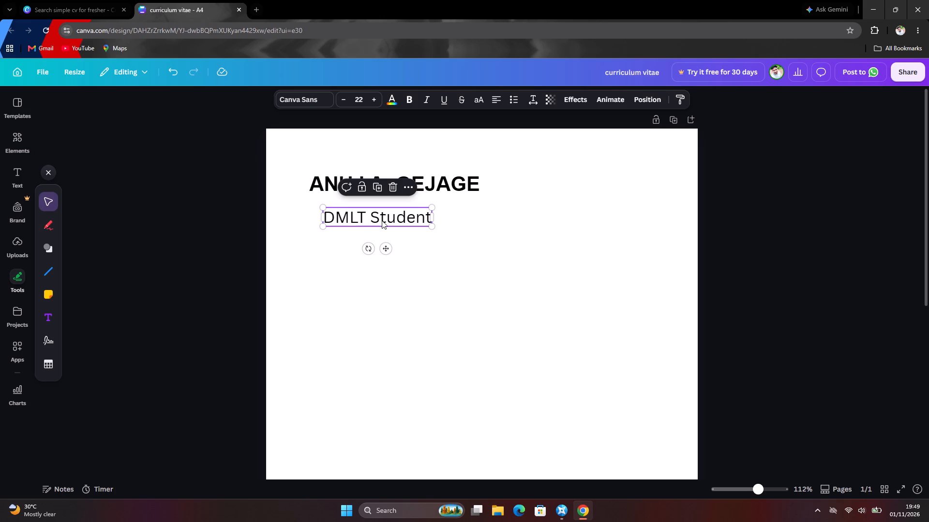
pyautogui.click(382, 220)
pyautogui.moveTo(382, 220); pyautogui.dragTo(355, 215)
pyautogui.click(441, 269)
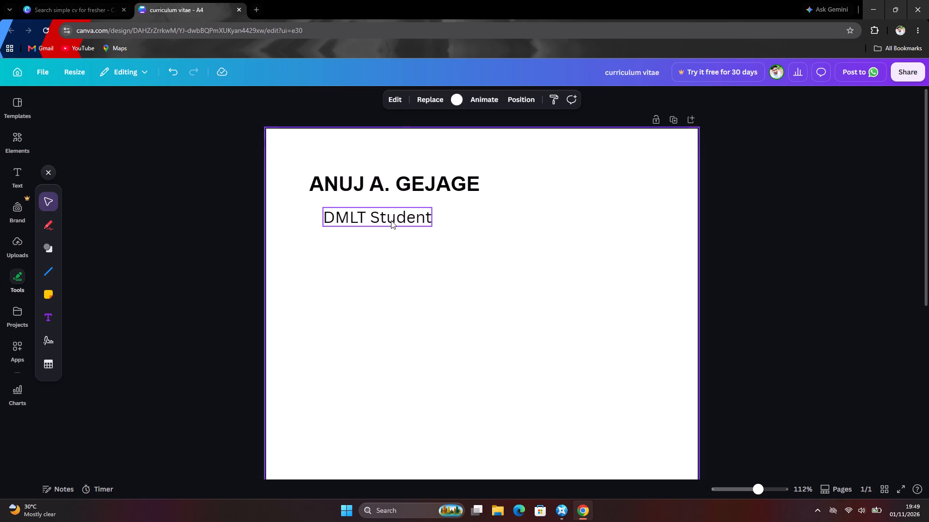
pyautogui.moveTo(391, 220); pyautogui.dragTo(380, 213)
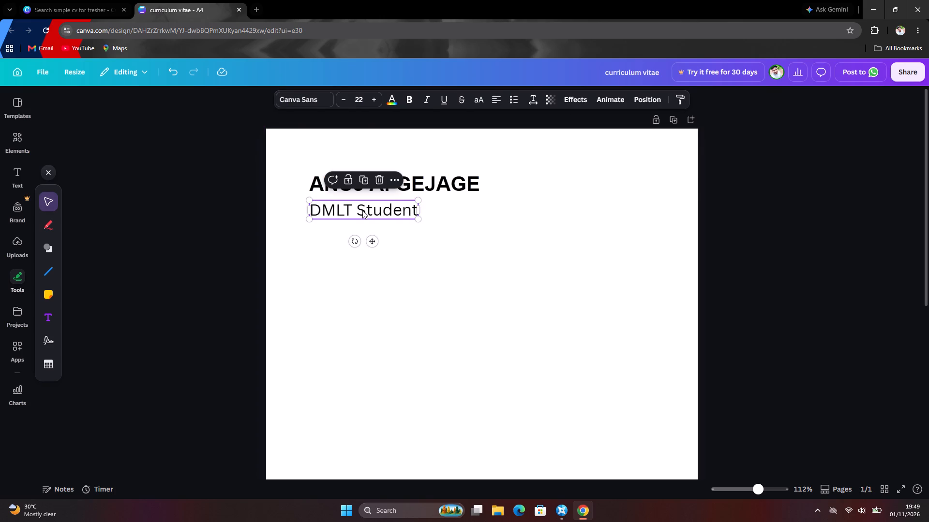
# Reduce the font size of the entire "DMLT Student" line to 18.
pyautogui.click(320, 204)
pyautogui.click(317, 205)
pyautogui.moveTo(316, 206); pyautogui.dragTo(357, 210)
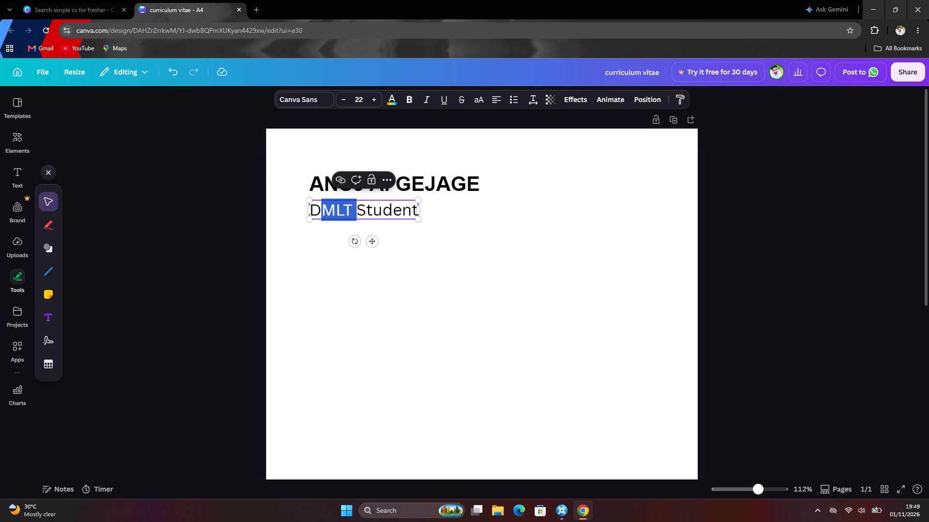
pyautogui.click(313, 213)
pyautogui.moveTo(313, 213); pyautogui.dragTo(404, 217)
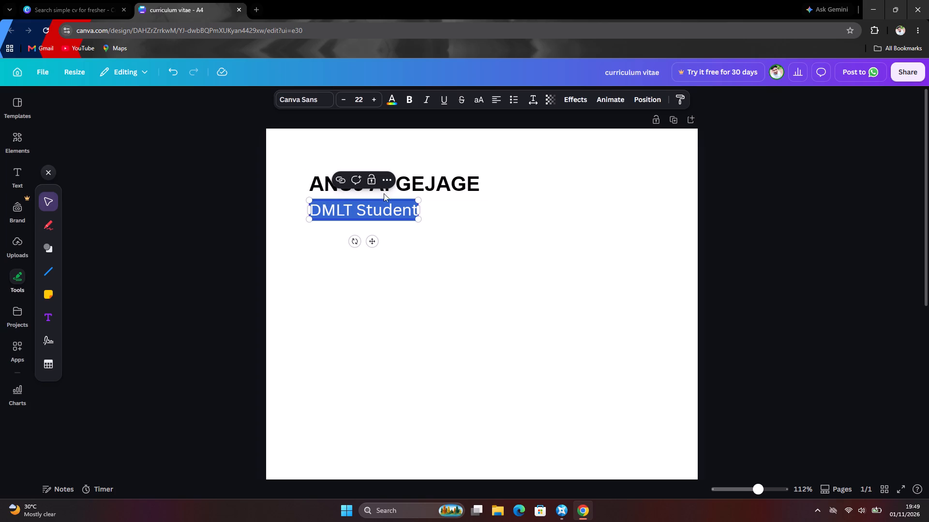
pyautogui.tripleClick(345, 101)
pyautogui.click(345, 101)
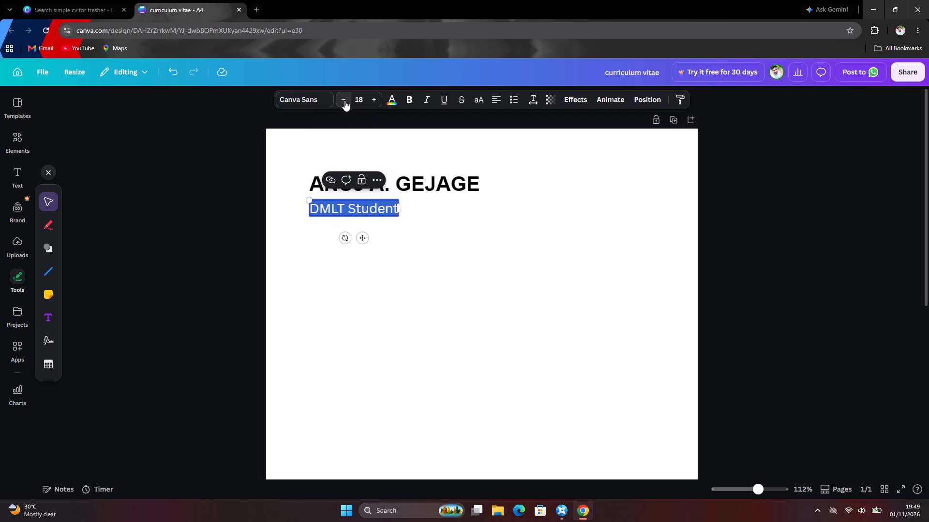
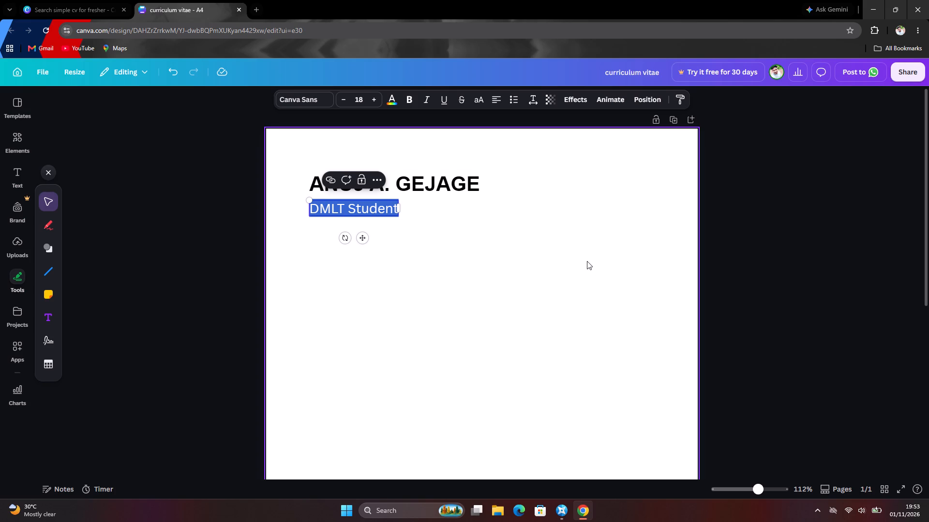
# Make the entire "DMLT Student" line beneath the name heading bold.
pyautogui.click(514, 283)
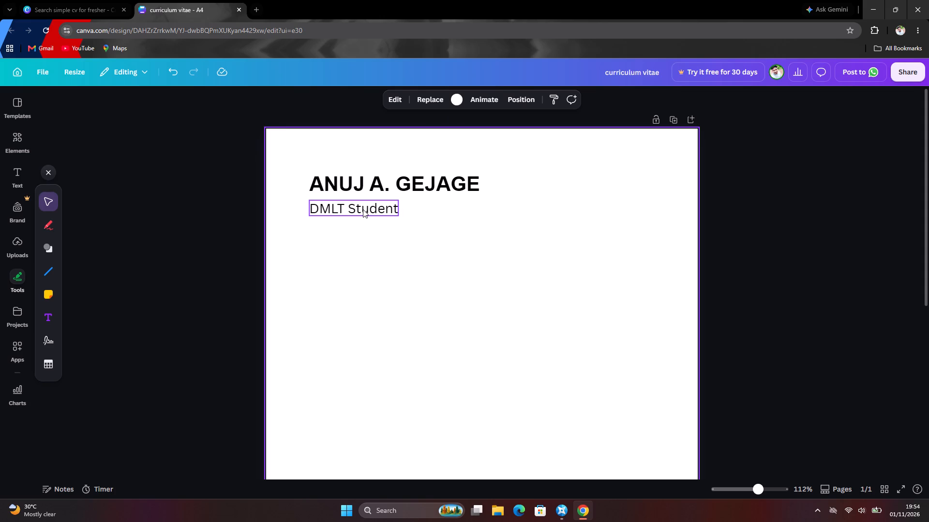
pyautogui.click(363, 209)
pyautogui.doubleClick(363, 209)
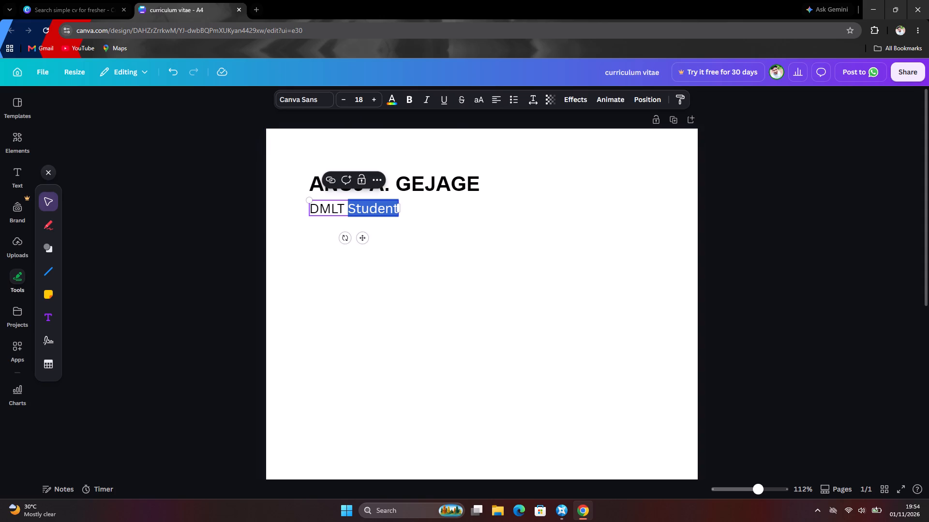
pyautogui.moveTo(313, 209); pyautogui.dragTo(402, 205)
pyautogui.click(410, 99)
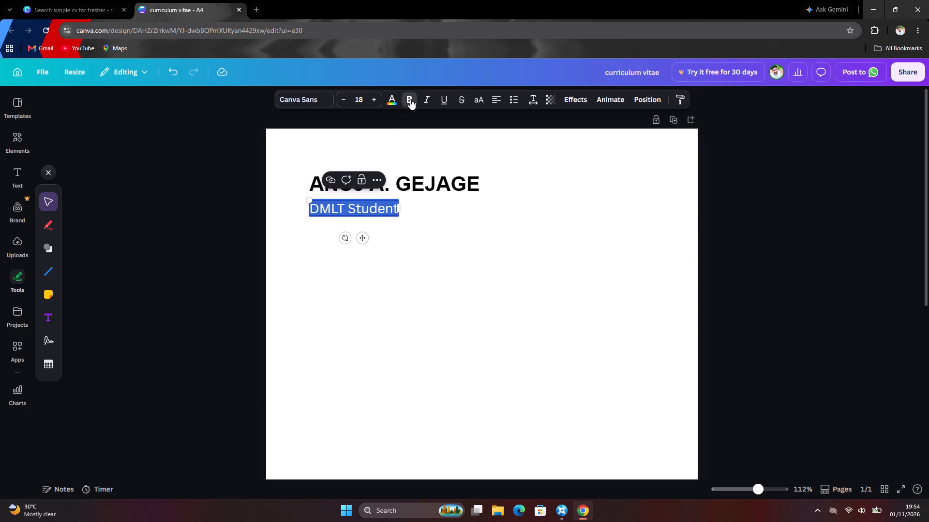
pyautogui.click(397, 330)
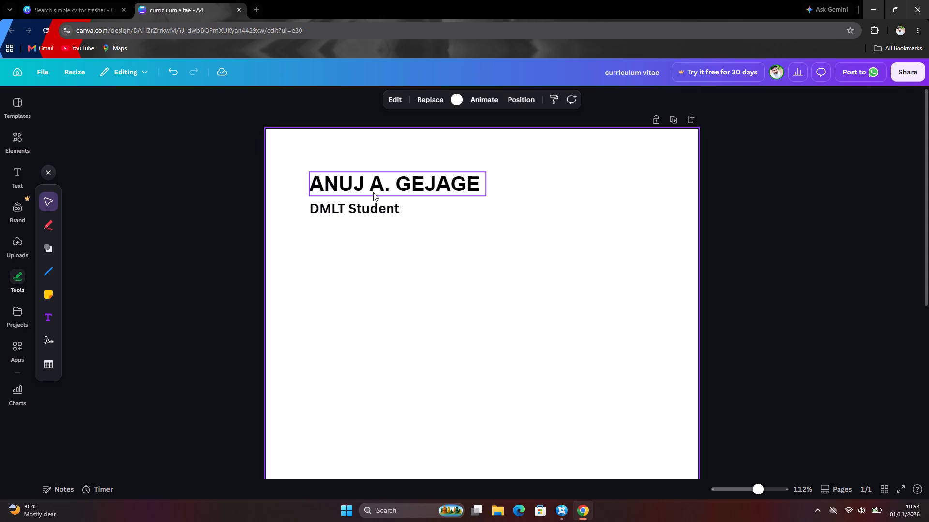
# Turn off the uppercase formatting on the entire name heading.
pyautogui.click(316, 184)
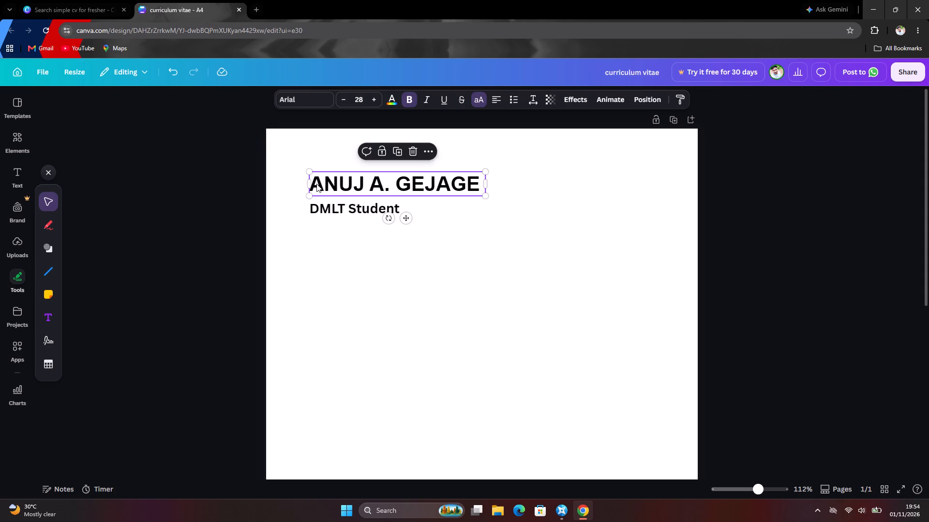
pyautogui.click(316, 184)
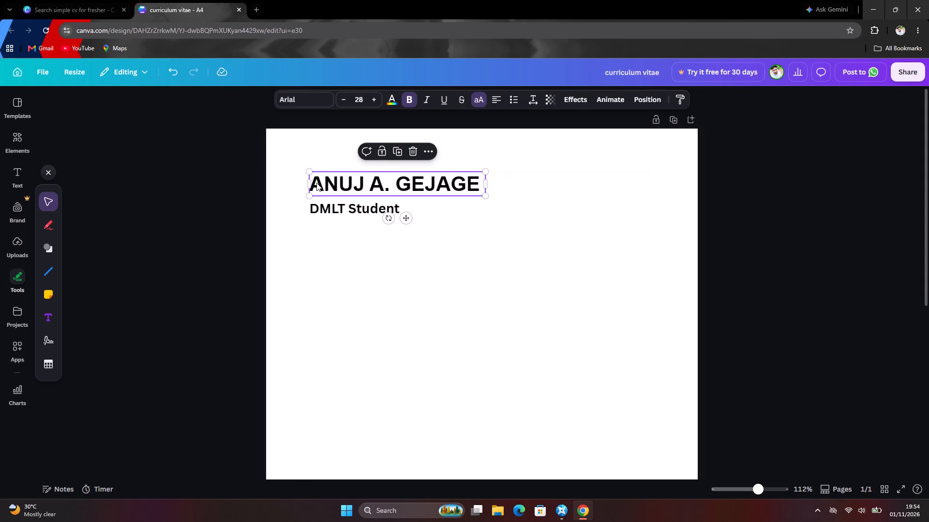
pyautogui.click(316, 183)
pyautogui.moveTo(316, 183); pyautogui.dragTo(433, 189)
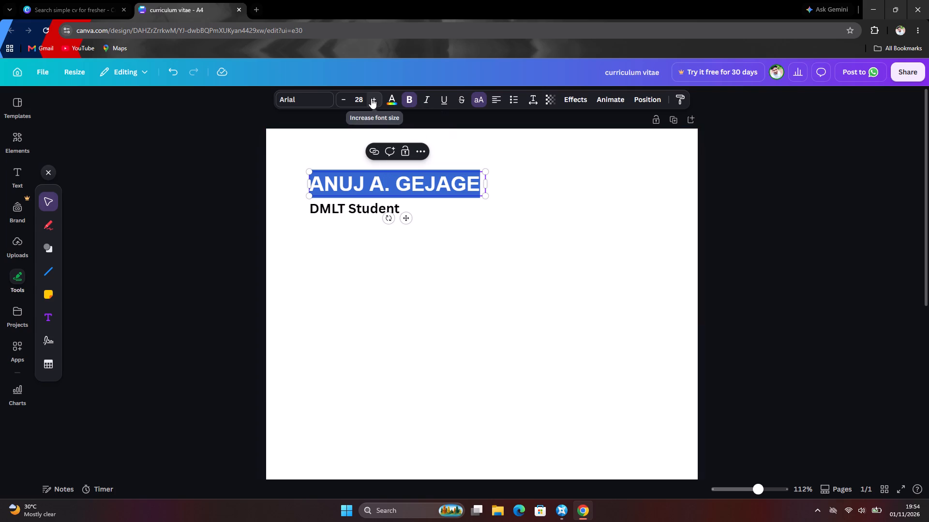
pyautogui.click(478, 99)
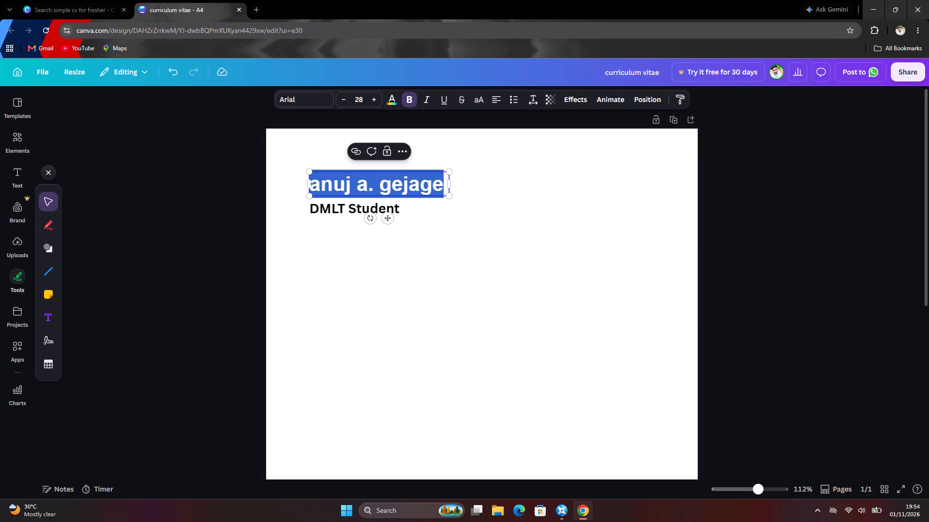
# Capitalize the initial letters of the first name, middle initial and surname in the name heading.
pyautogui.click(317, 180)
pyautogui.click(319, 181)
pyautogui.press('BackSpace')
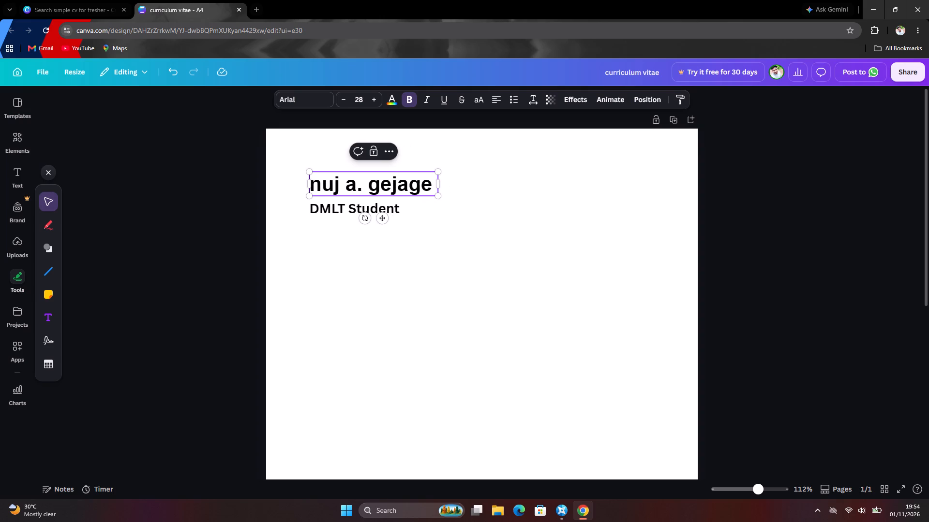
pyautogui.hotkey('shift', 'a')
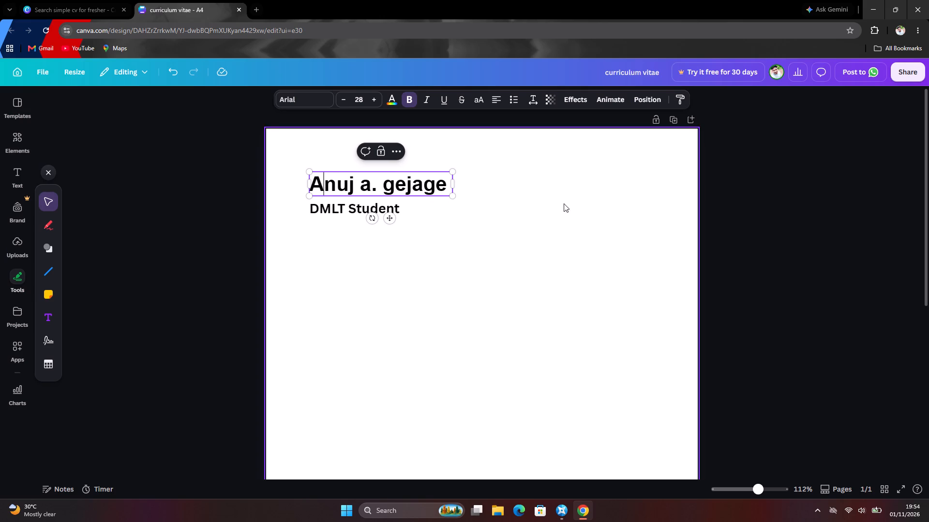
pyautogui.click(370, 187)
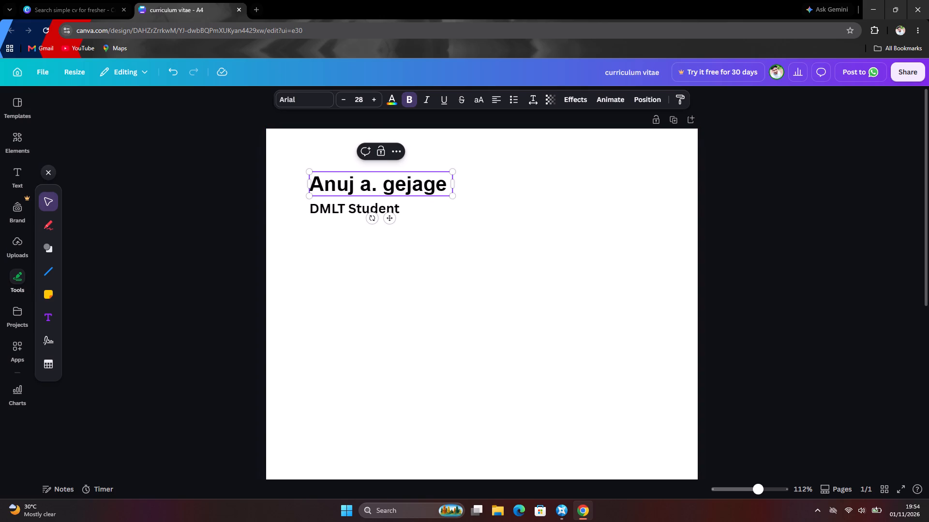
pyautogui.press('BackSpace')
pyautogui.hotkey('shift', 'a')
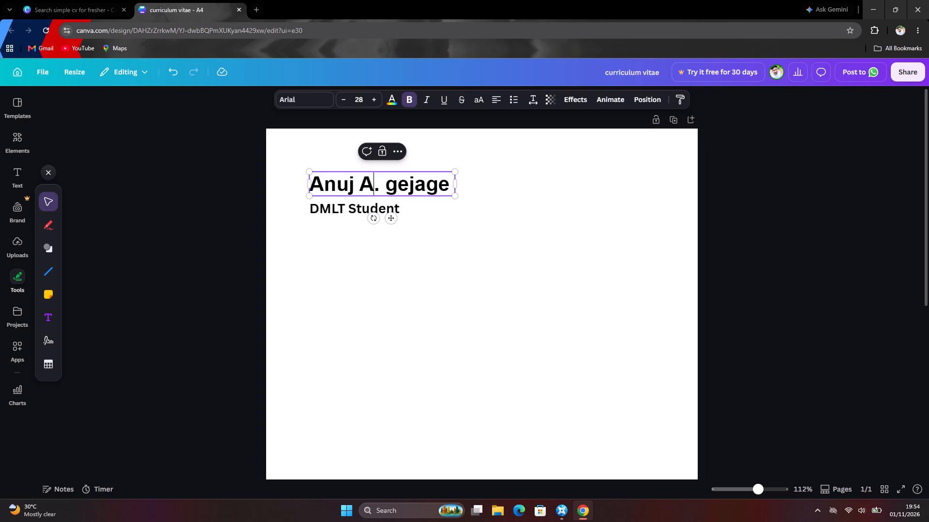
pyautogui.click(396, 187)
pyautogui.press('BackSpace')
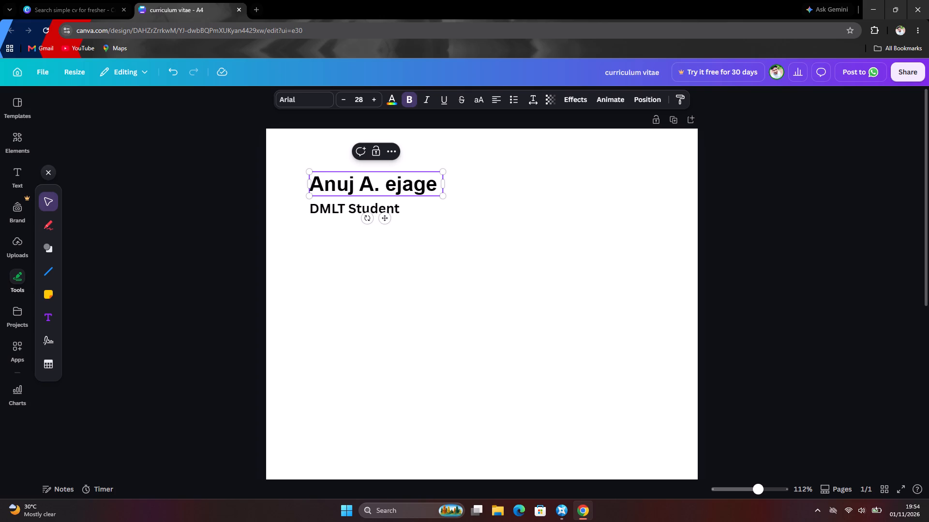
pyautogui.hotkey('shift', 'g')
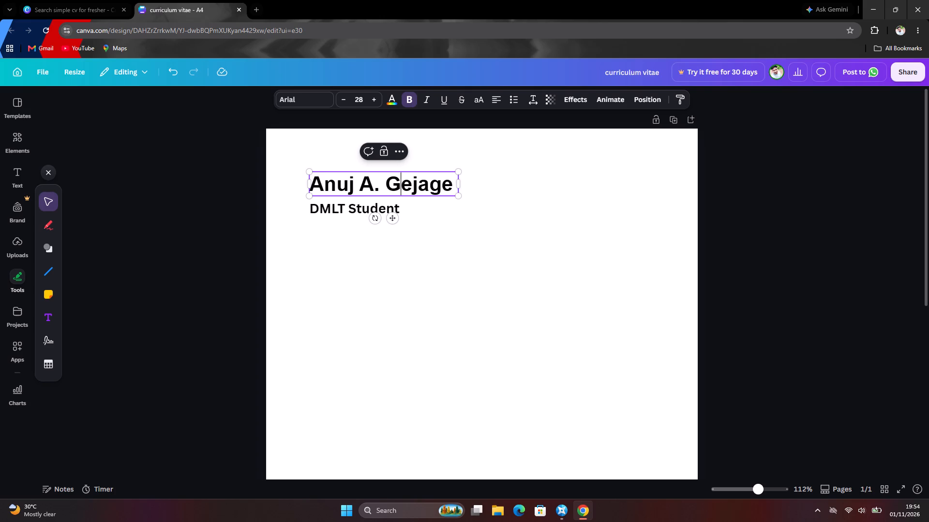
pyautogui.click(376, 298)
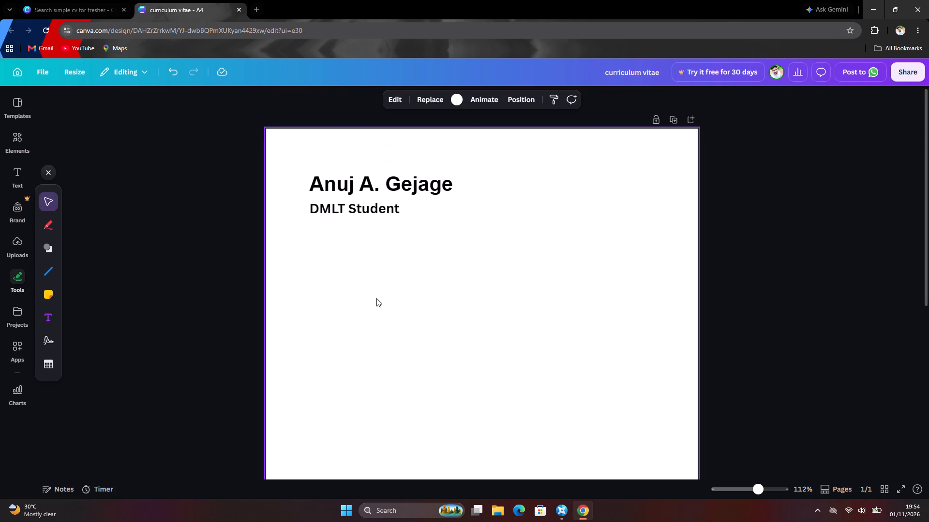
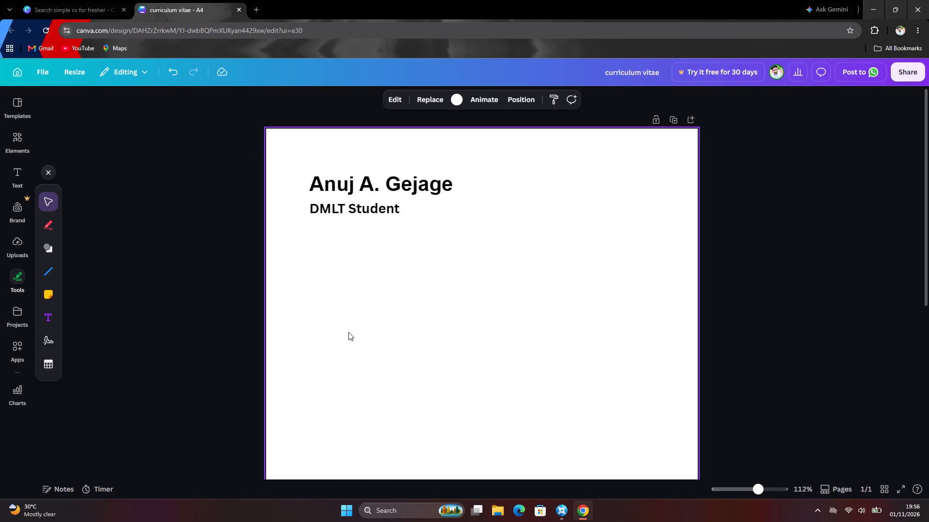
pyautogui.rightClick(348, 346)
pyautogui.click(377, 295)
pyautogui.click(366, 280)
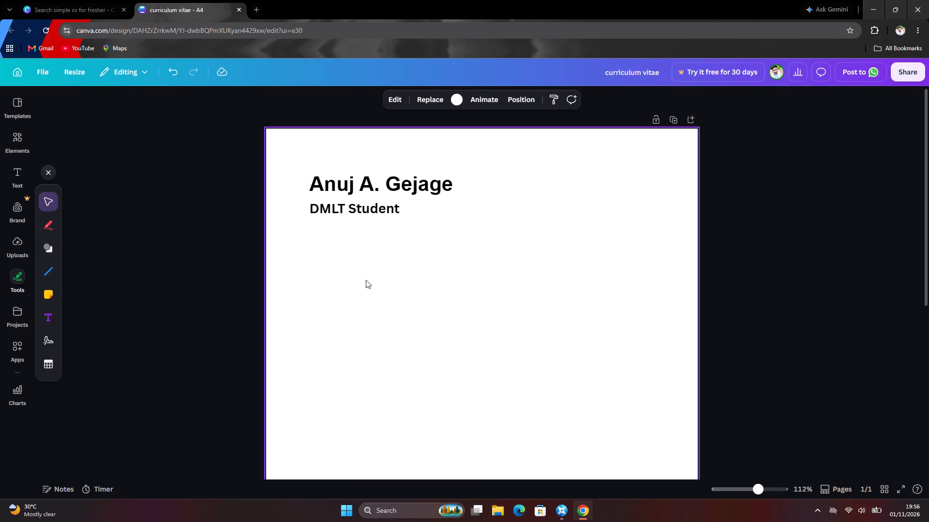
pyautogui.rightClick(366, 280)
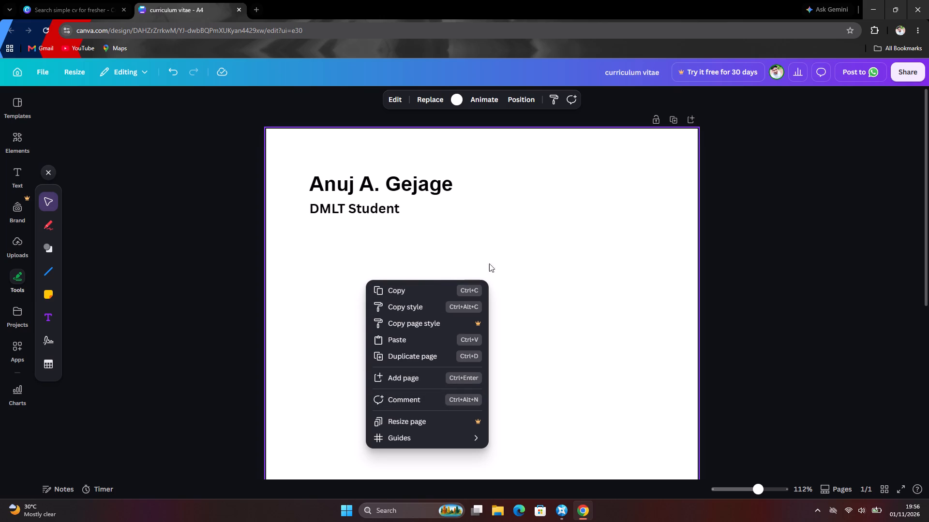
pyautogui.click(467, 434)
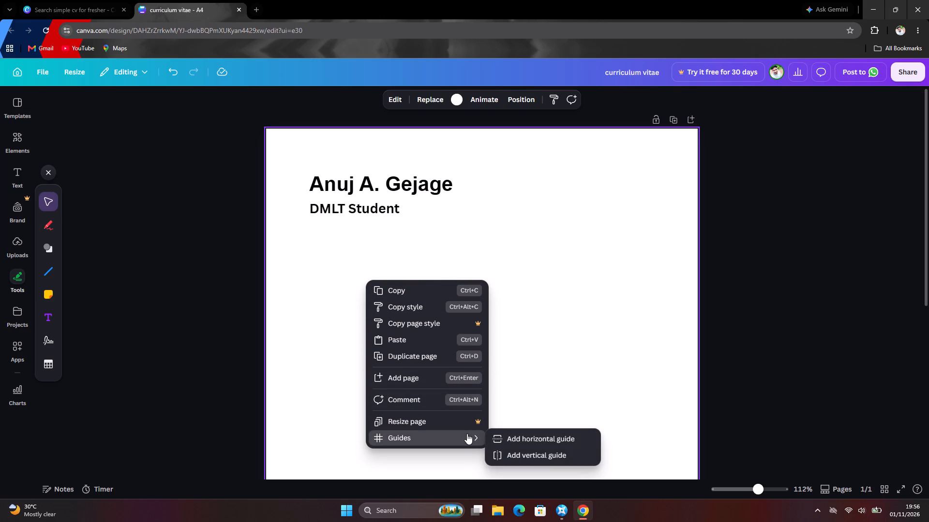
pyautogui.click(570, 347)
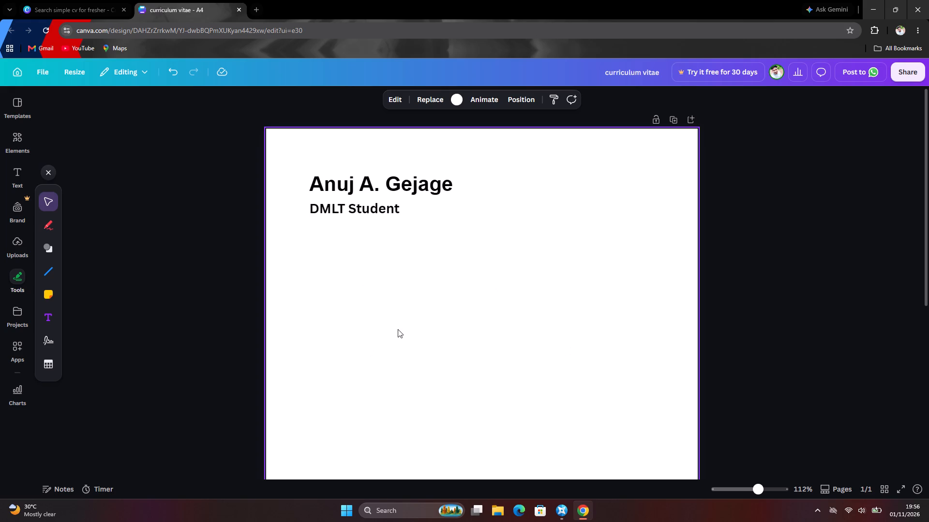
# Add a straight line to the page.
pyautogui.click(58, 269)
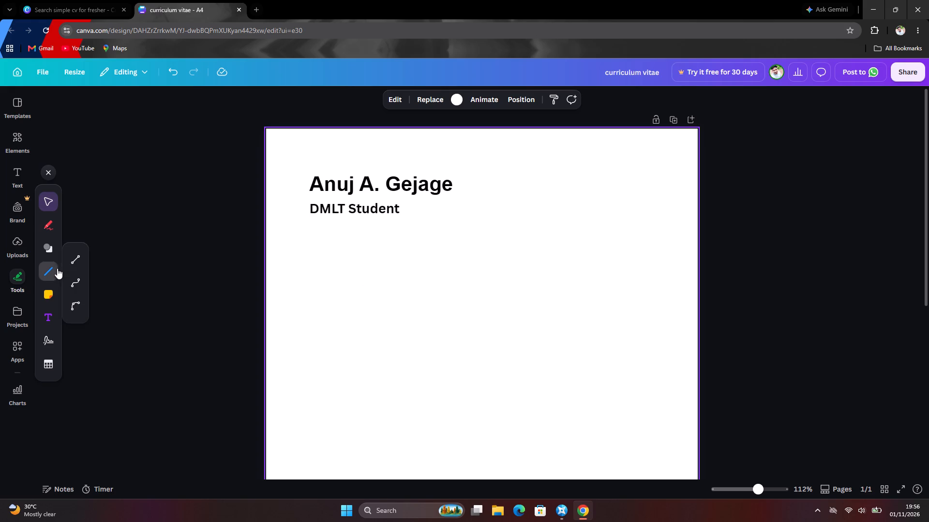
pyautogui.click(74, 251)
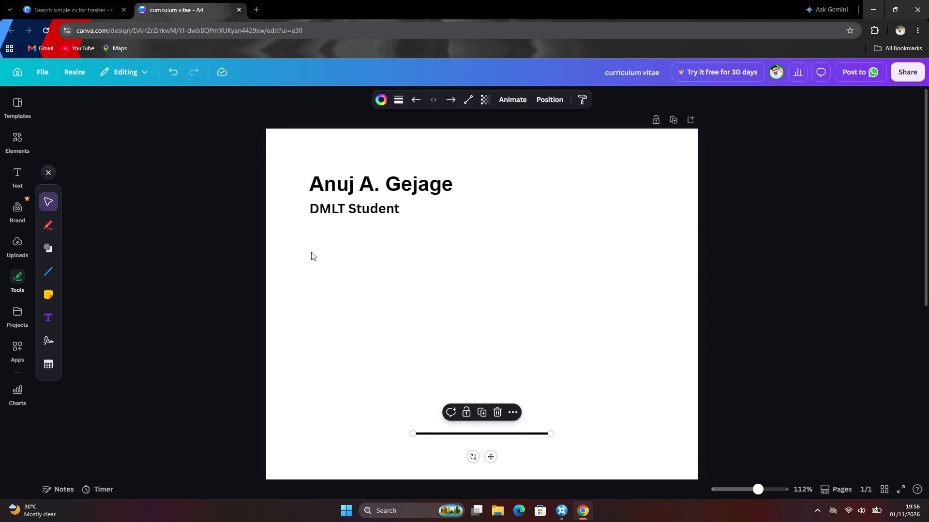
pyautogui.click(307, 228)
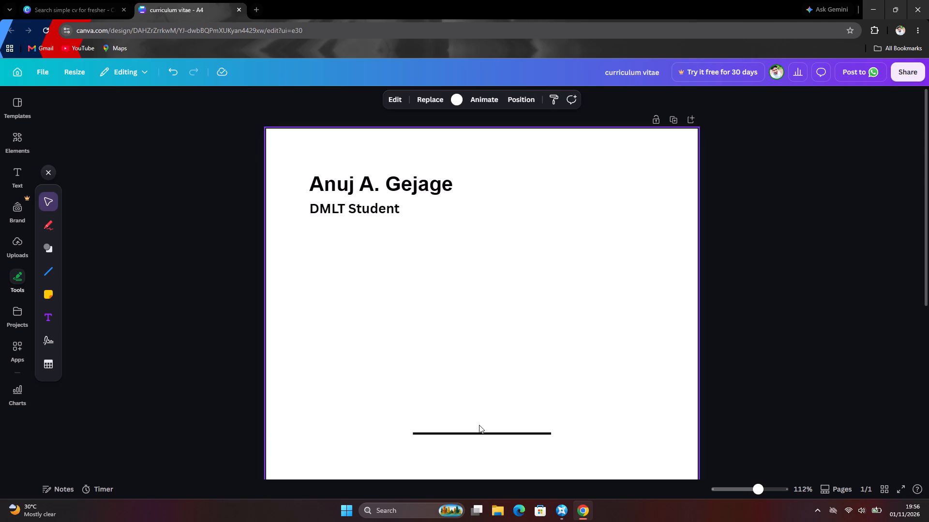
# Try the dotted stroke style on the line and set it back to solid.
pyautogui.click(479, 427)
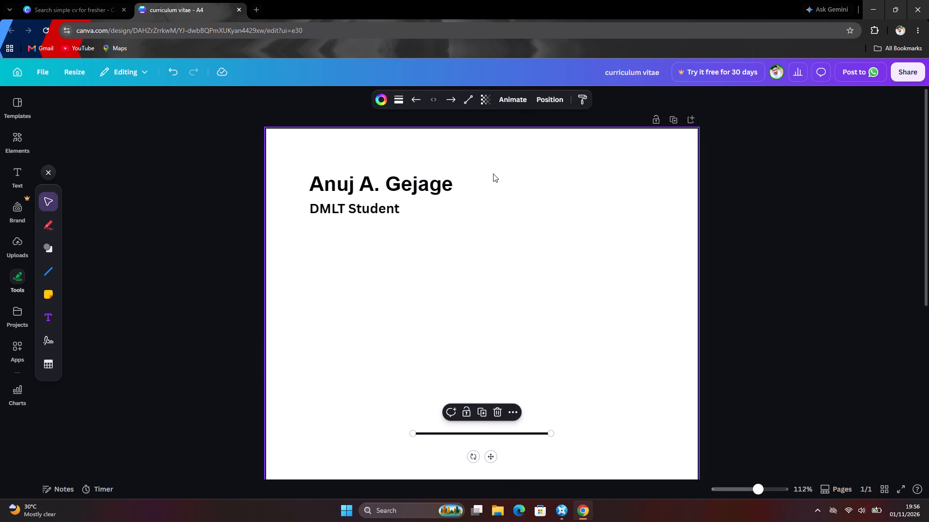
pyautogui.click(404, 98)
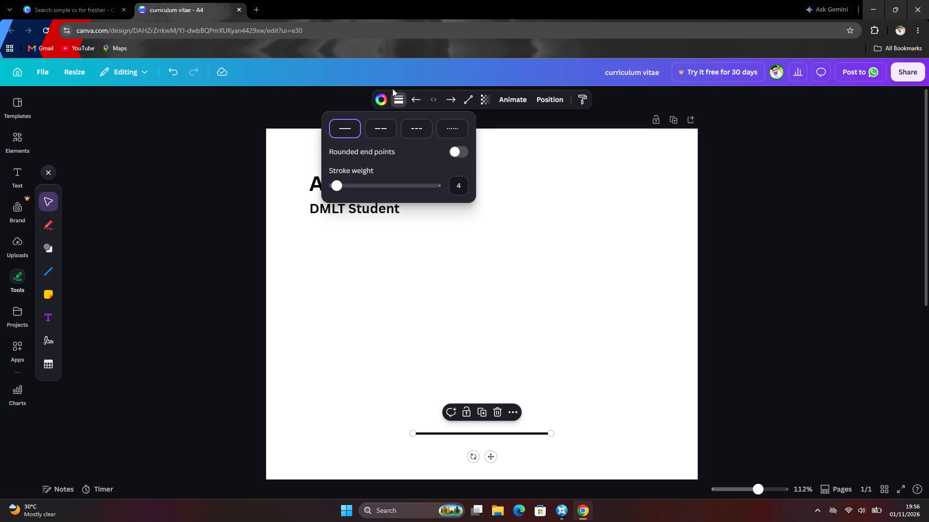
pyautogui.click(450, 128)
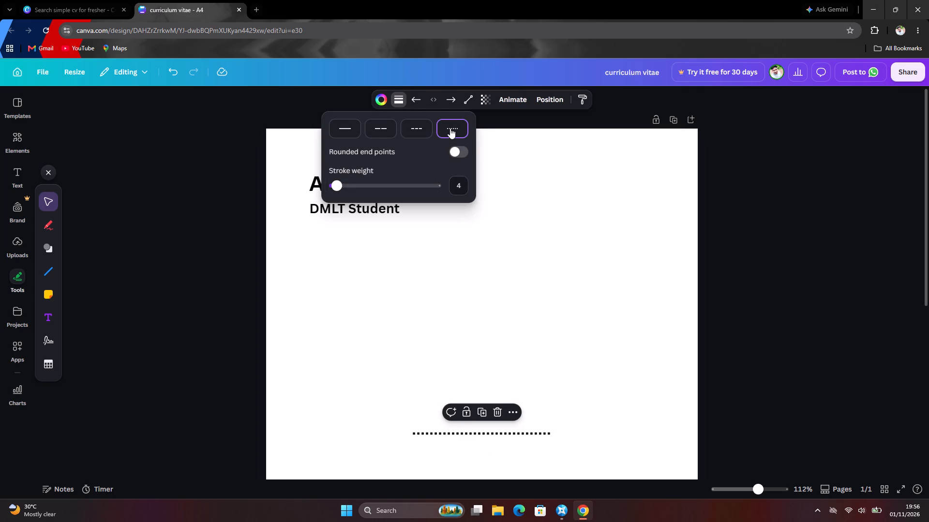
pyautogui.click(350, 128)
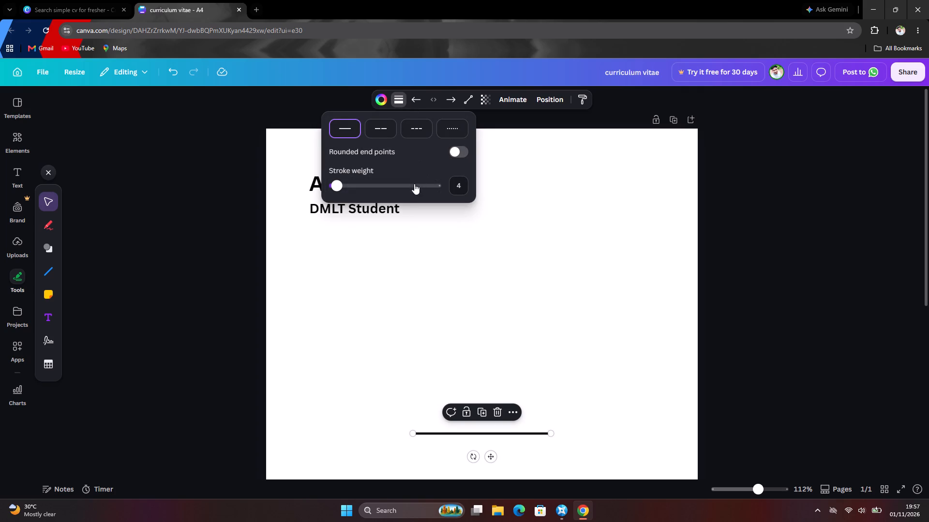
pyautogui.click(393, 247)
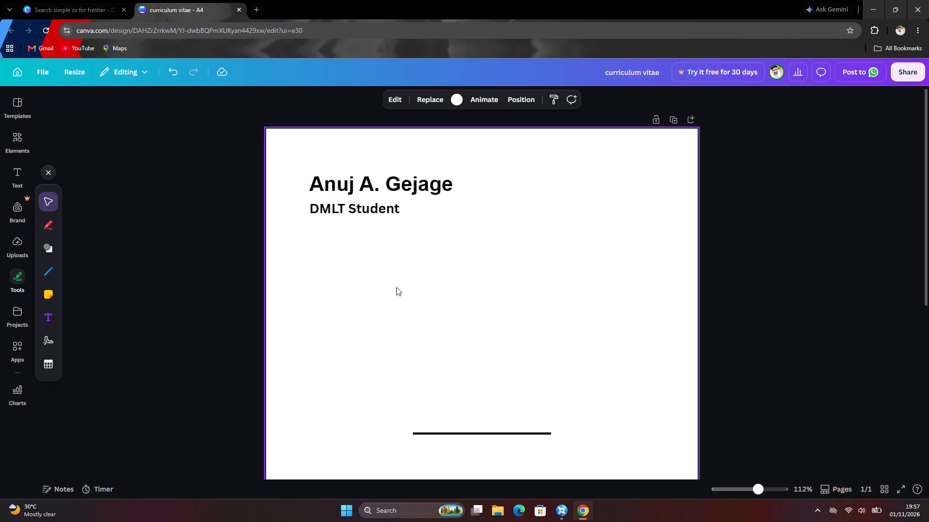
# Turn on rounded end points for the straight line.
pyautogui.click(430, 435)
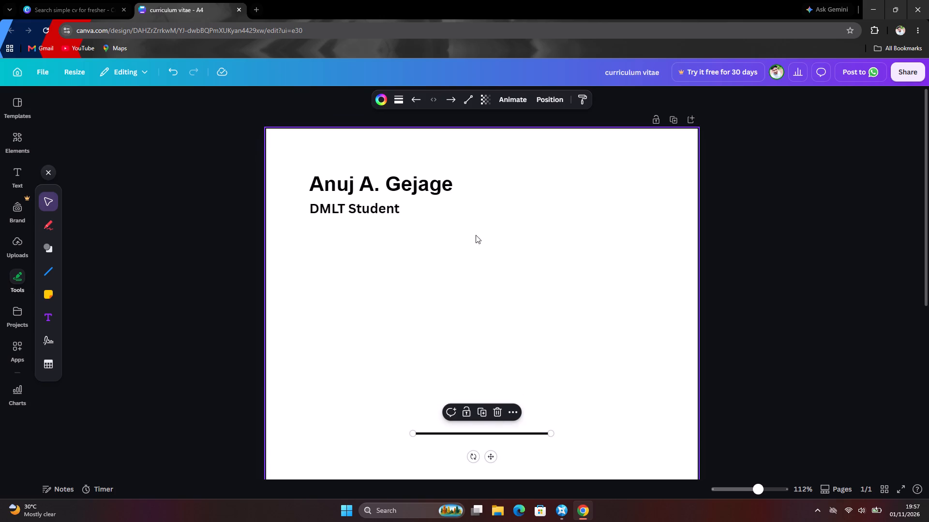
pyautogui.click(404, 99)
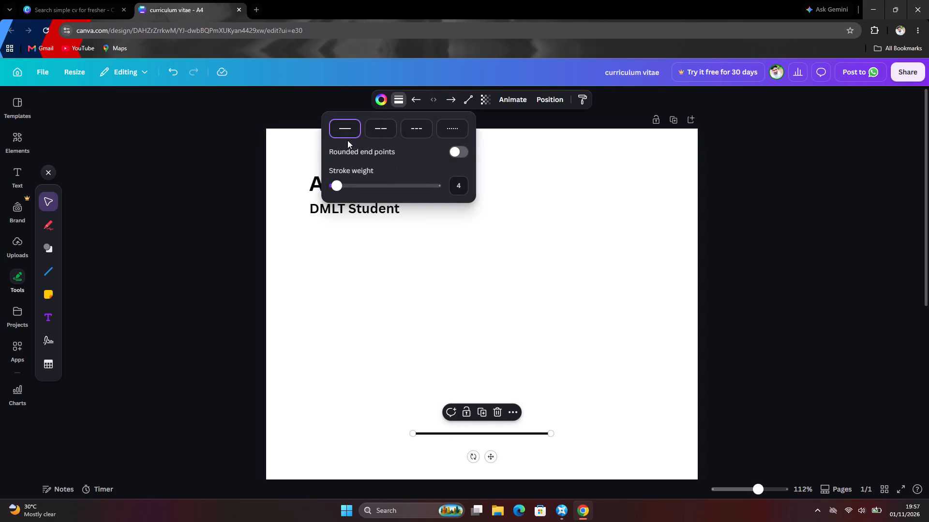
pyautogui.click(461, 153)
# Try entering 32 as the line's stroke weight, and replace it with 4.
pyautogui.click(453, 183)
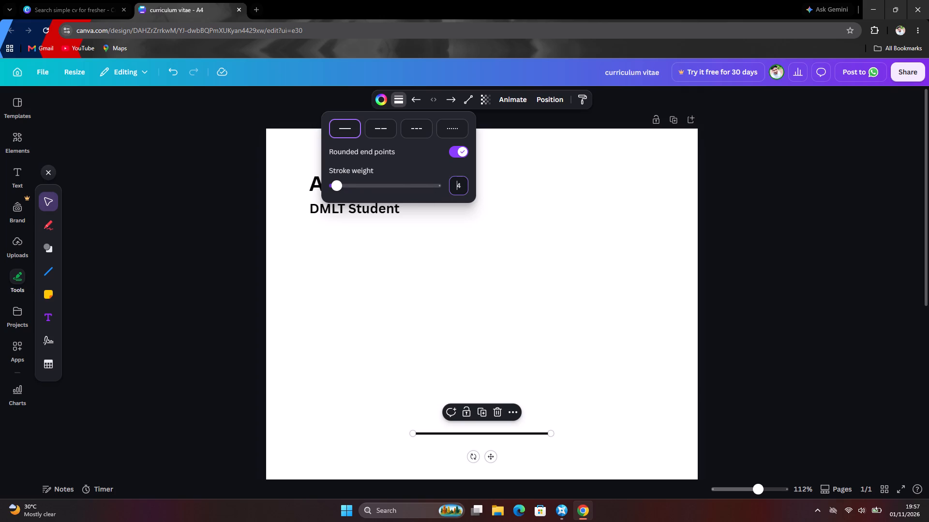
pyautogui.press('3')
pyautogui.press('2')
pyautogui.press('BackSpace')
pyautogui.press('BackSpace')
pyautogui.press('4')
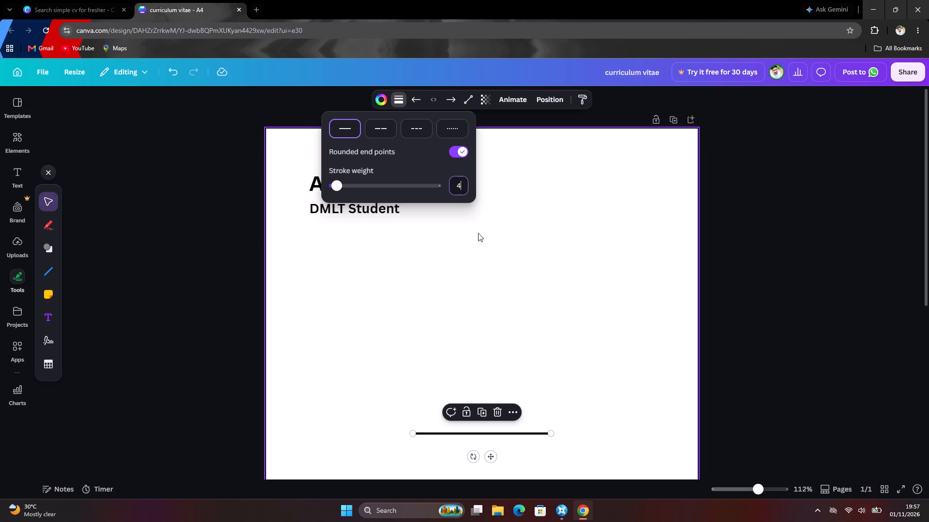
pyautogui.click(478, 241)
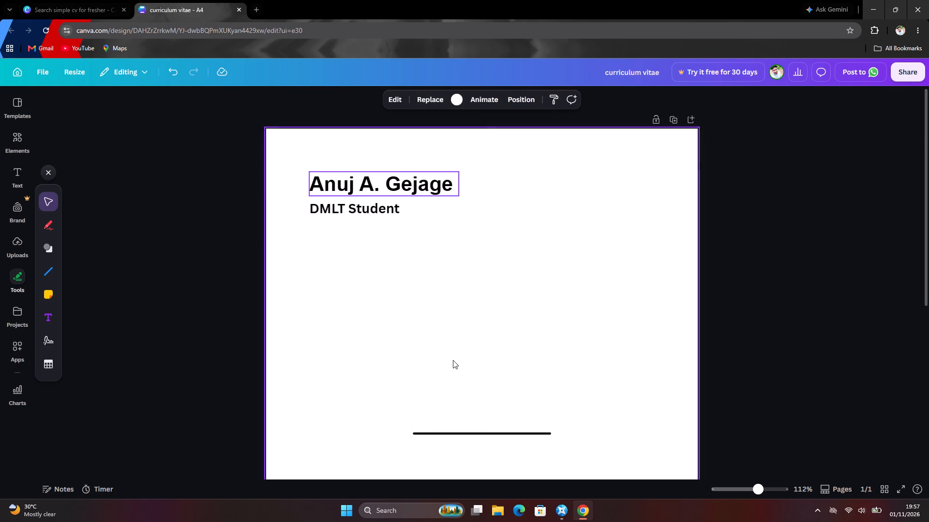
# Try thinner and thicker stroke weights on the line and settle on a weight of 2.
pyautogui.click(441, 431)
pyautogui.click(400, 100)
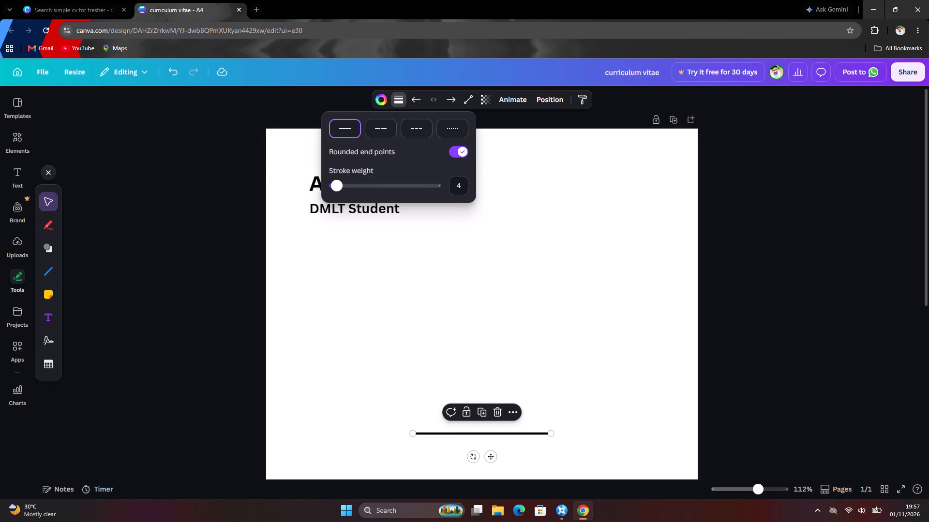
pyautogui.moveTo(338, 187); pyautogui.dragTo(331, 192)
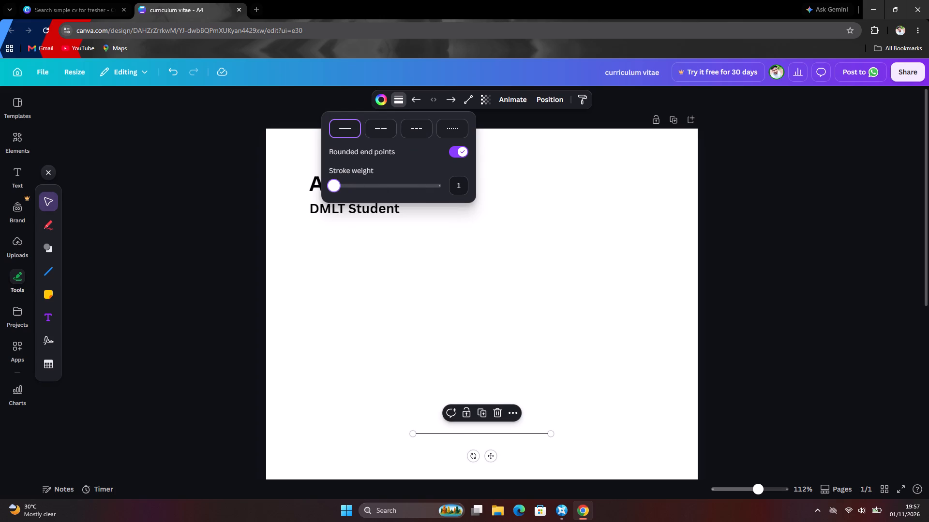
pyautogui.click(339, 186)
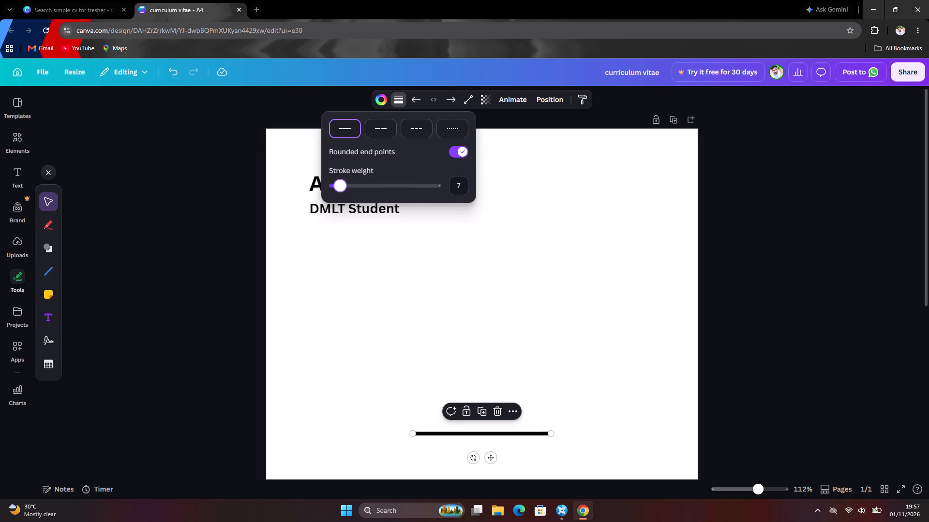
pyautogui.moveTo(390, 185); pyautogui.dragTo(450, 189)
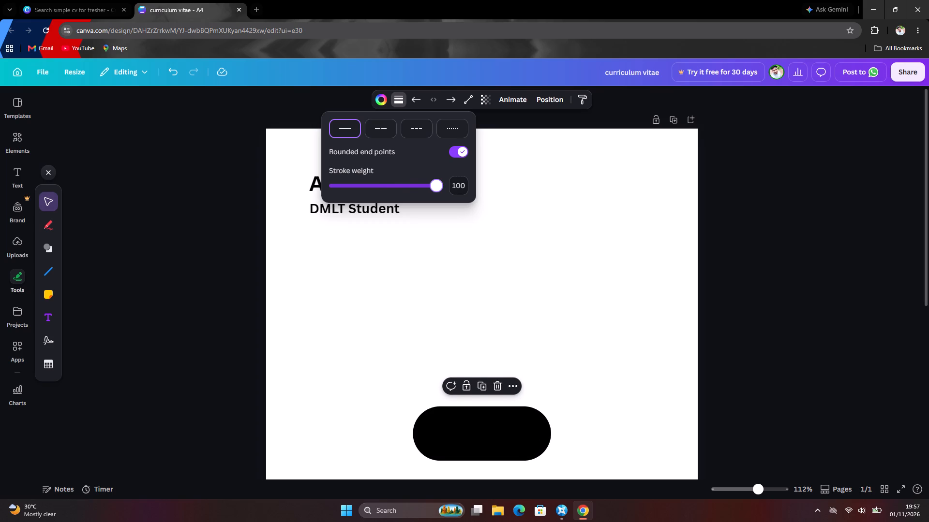
pyautogui.moveTo(450, 189); pyautogui.dragTo(341, 318)
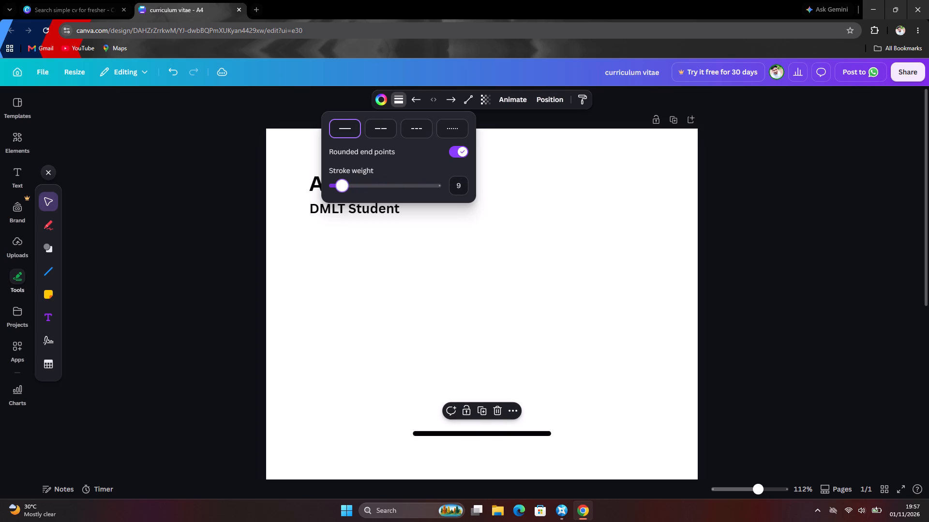
pyautogui.moveTo(341, 318); pyautogui.dragTo(335, 317)
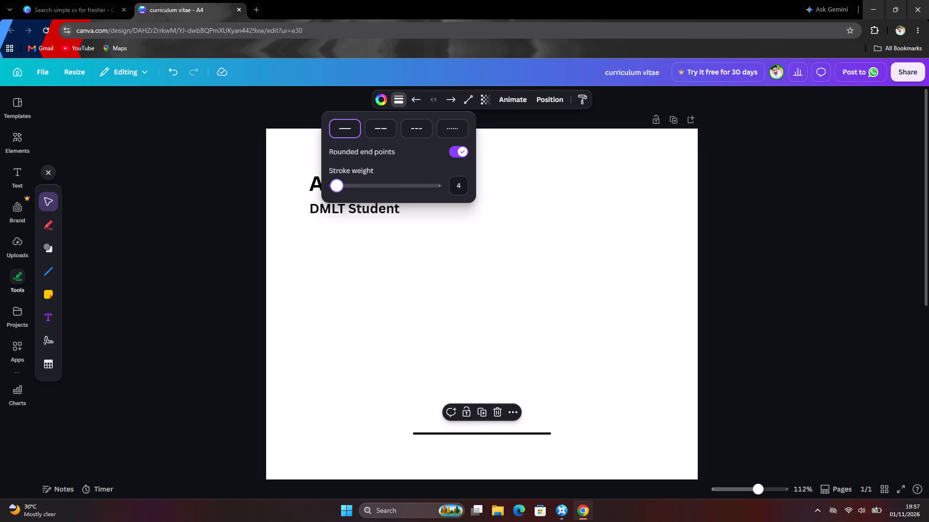
pyautogui.moveTo(335, 317); pyautogui.dragTo(334, 317)
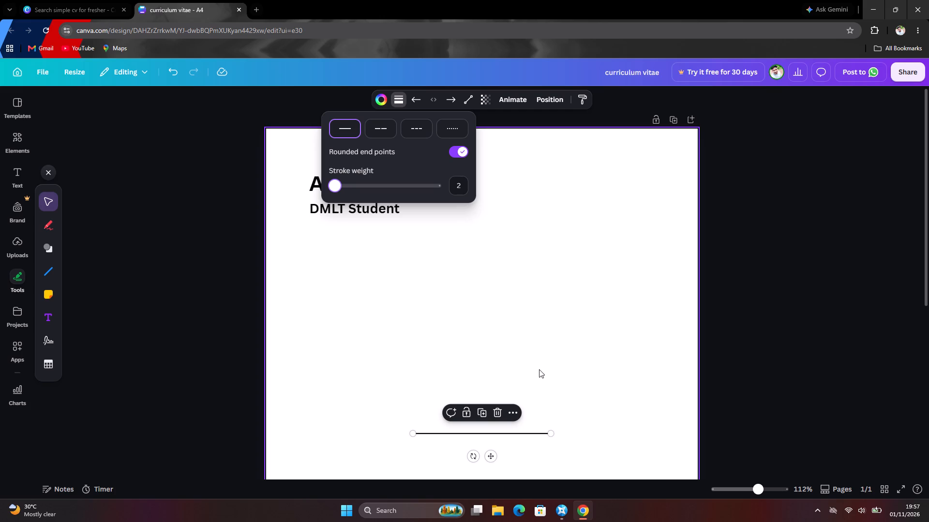
pyautogui.click(647, 342)
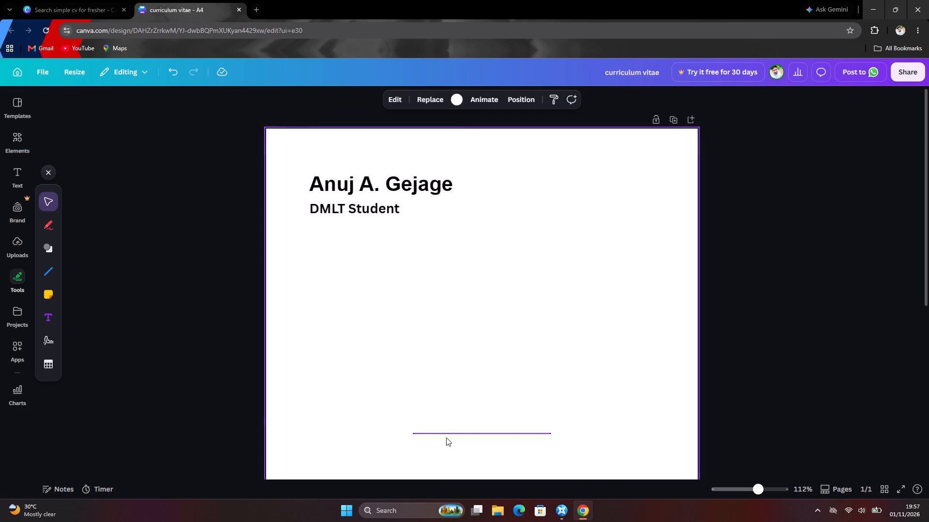
# Move the line directly beneath the "DMLT Student" text, with its start aligned to the text's left edge.
pyautogui.moveTo(446, 434); pyautogui.dragTo(348, 223)
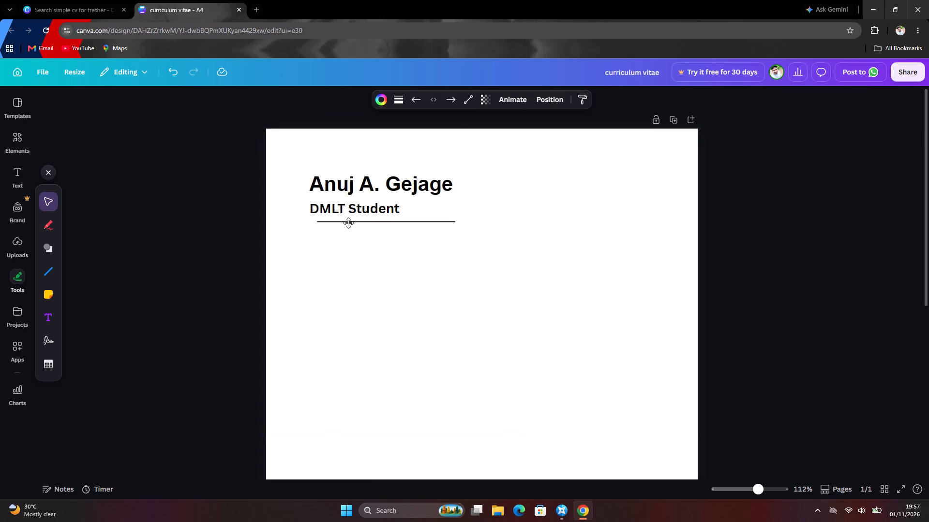
pyautogui.moveTo(348, 223); pyautogui.dragTo(340, 229)
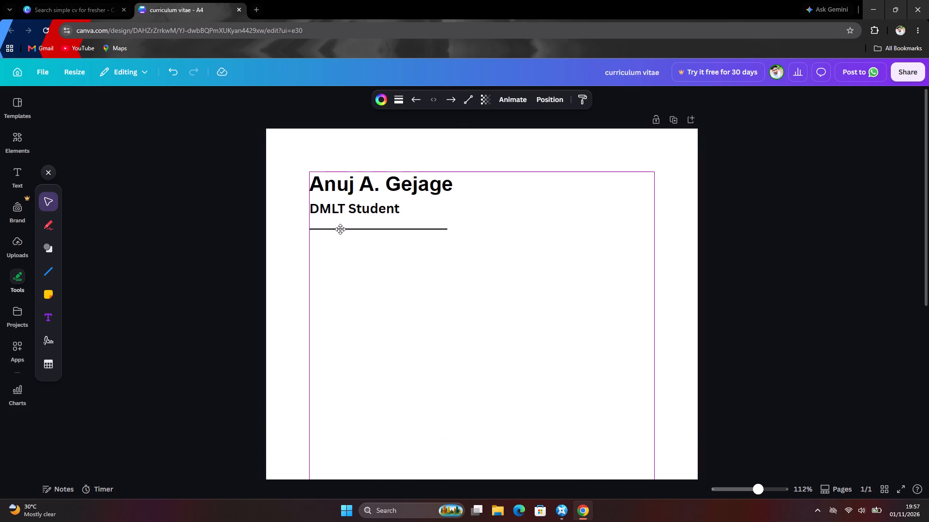
pyautogui.moveTo(340, 229); pyautogui.dragTo(341, 222)
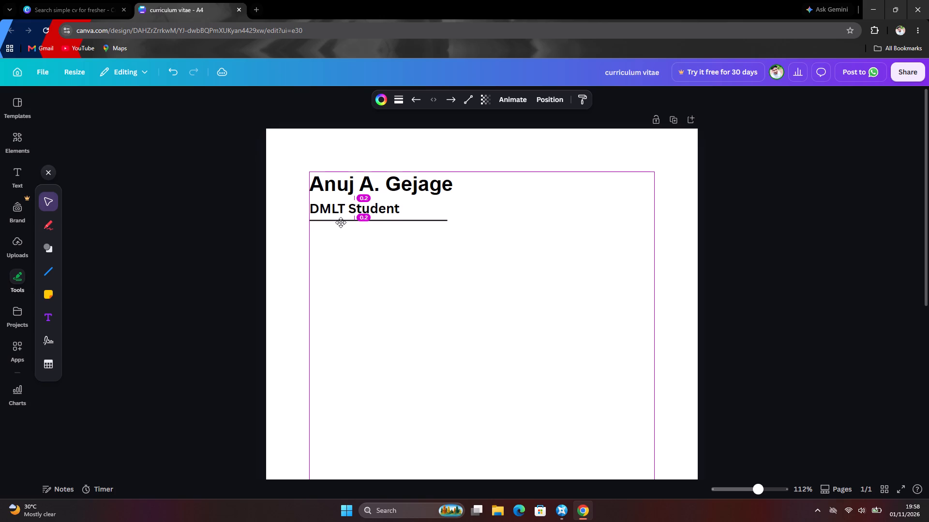
pyautogui.moveTo(341, 222); pyautogui.dragTo(340, 223)
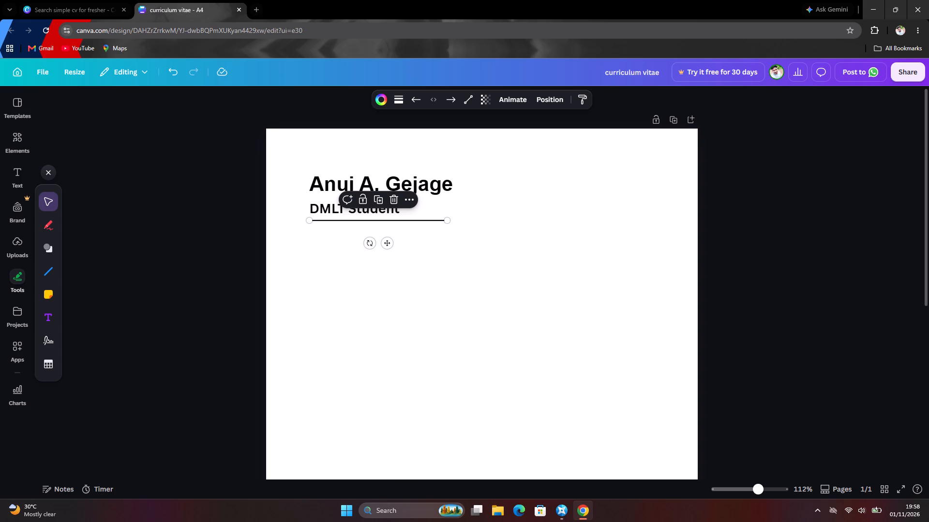
pyautogui.click(313, 243)
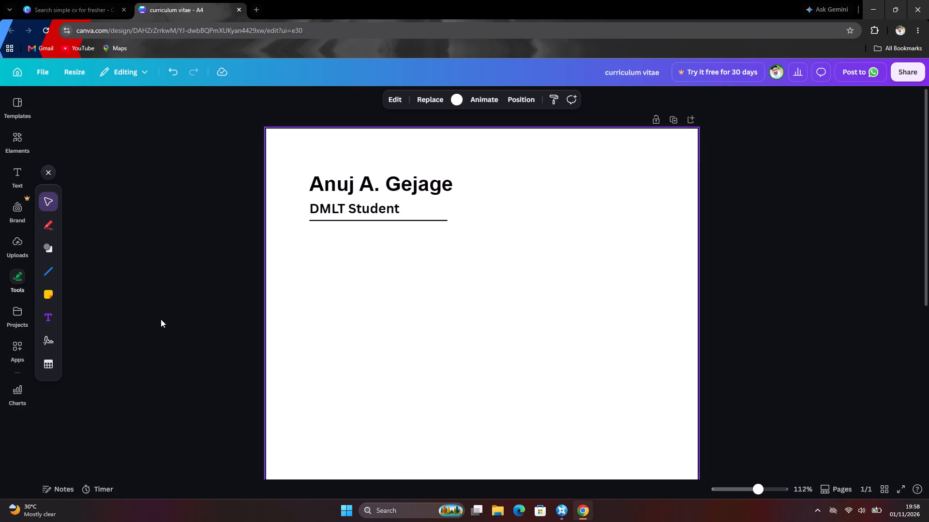
# Add a text box to the page reading "Career Objective", with both words capitalised.
pyautogui.click(56, 318)
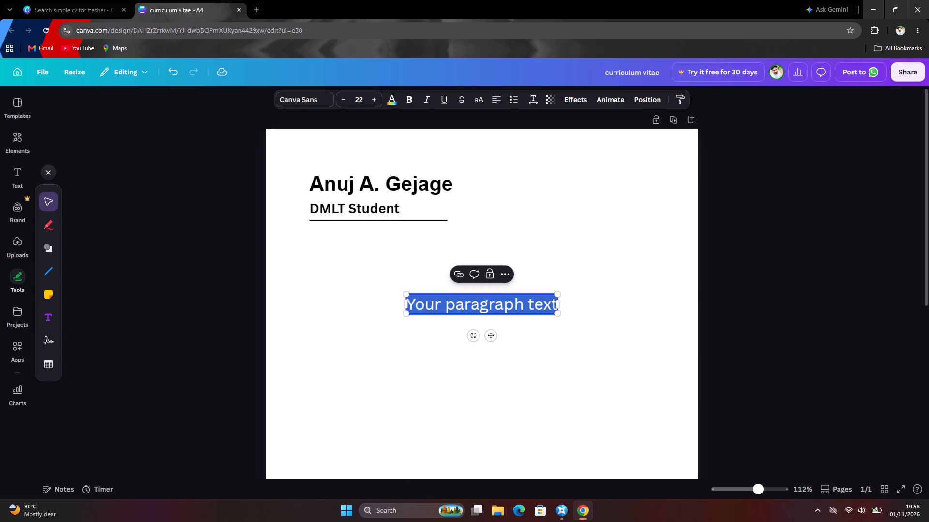
pyautogui.write('caree')
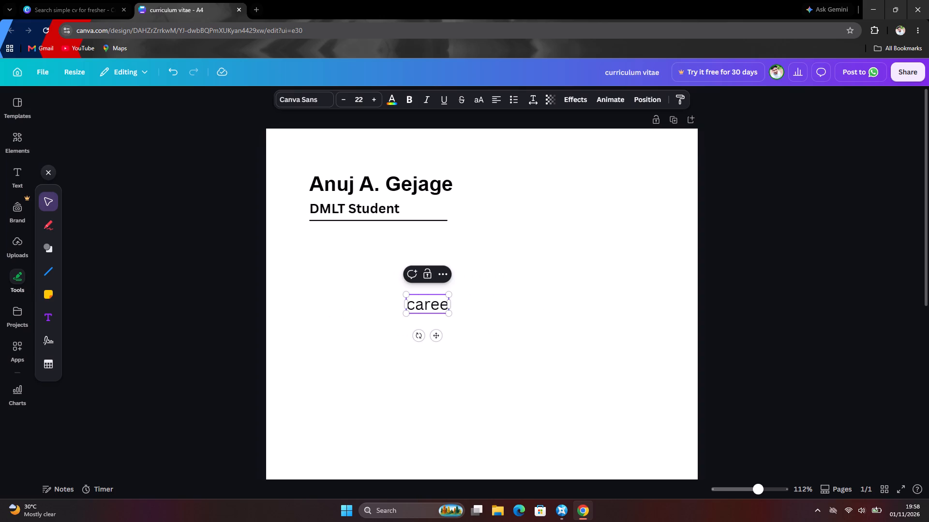
pyautogui.press('r')
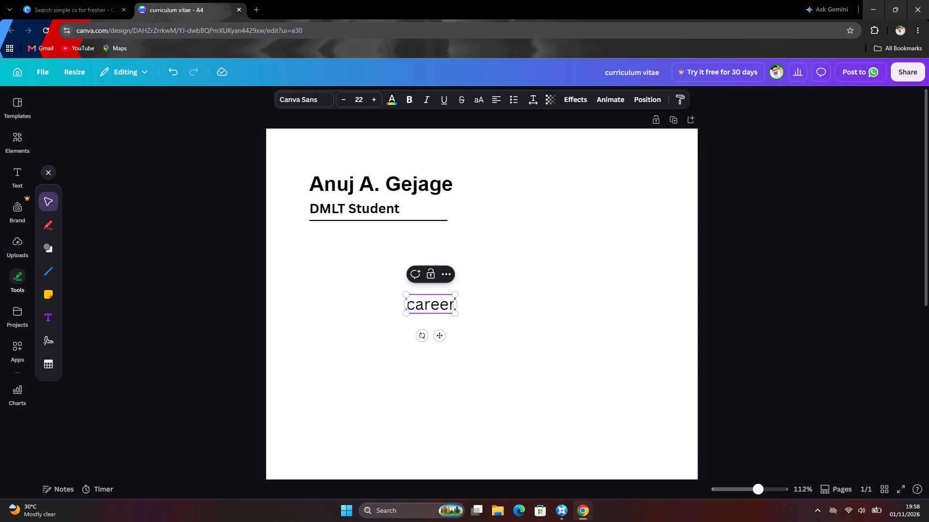
pyautogui.press('BackSpace')
pyautogui.press('BackSpace')
pyautogui.press('BackSpace')
pyautogui.press('BackSpace')
pyautogui.press('BackSpace')
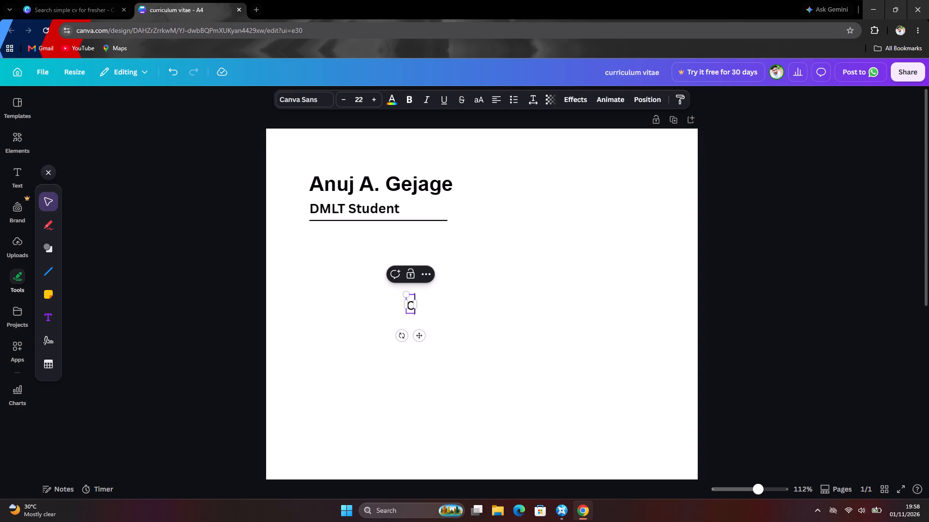
pyautogui.press('BackSpace')
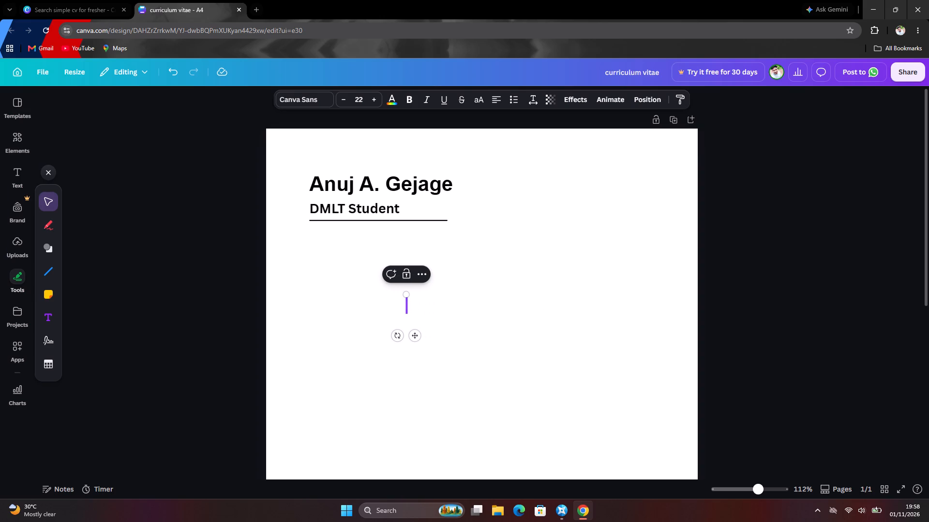
pyautogui.hotkey('shift', 'c')
pyautogui.write('areer')
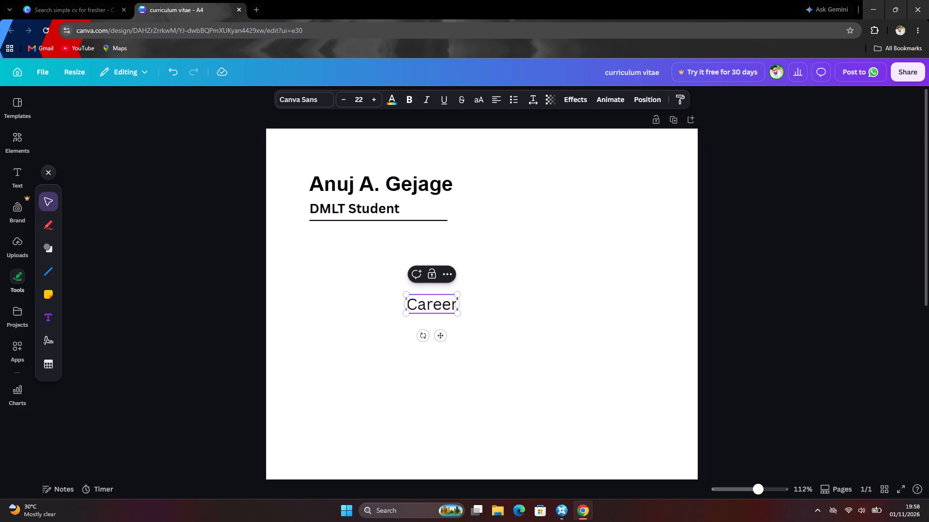
pyautogui.press('space')
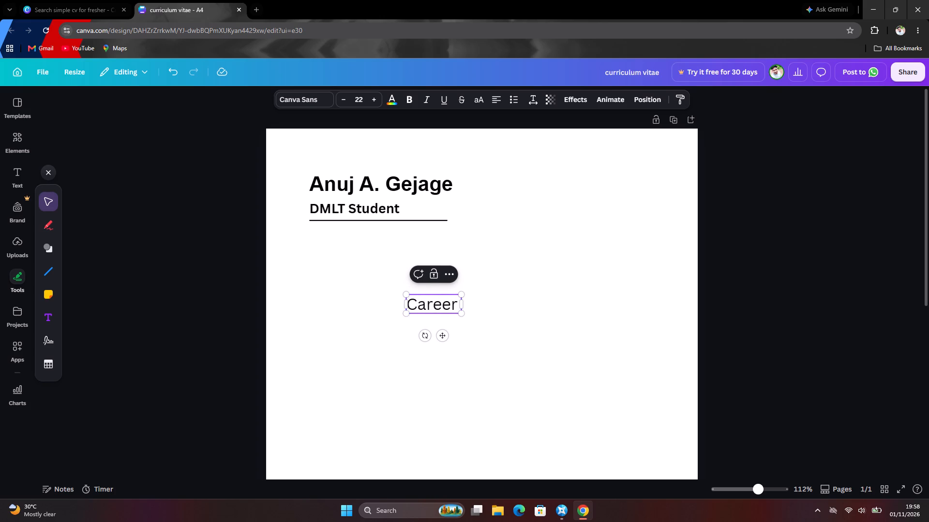
pyautogui.hotkey('shift', 'o')
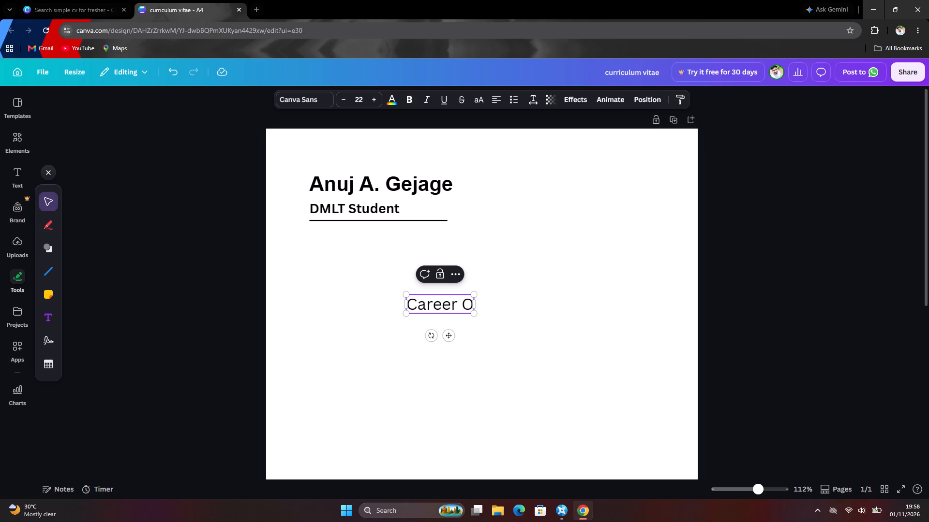
pyautogui.write('bjective')
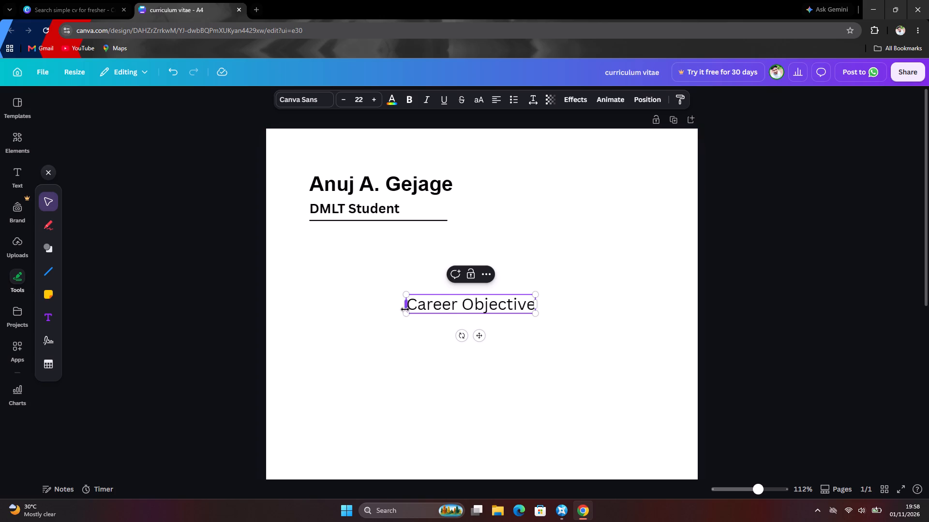
# Make the "Career Objective" text bold and set its font size to 16.
pyautogui.click(415, 306)
pyautogui.click(409, 304)
pyautogui.moveTo(409, 304); pyautogui.dragTo(543, 297)
pyautogui.click(403, 99)
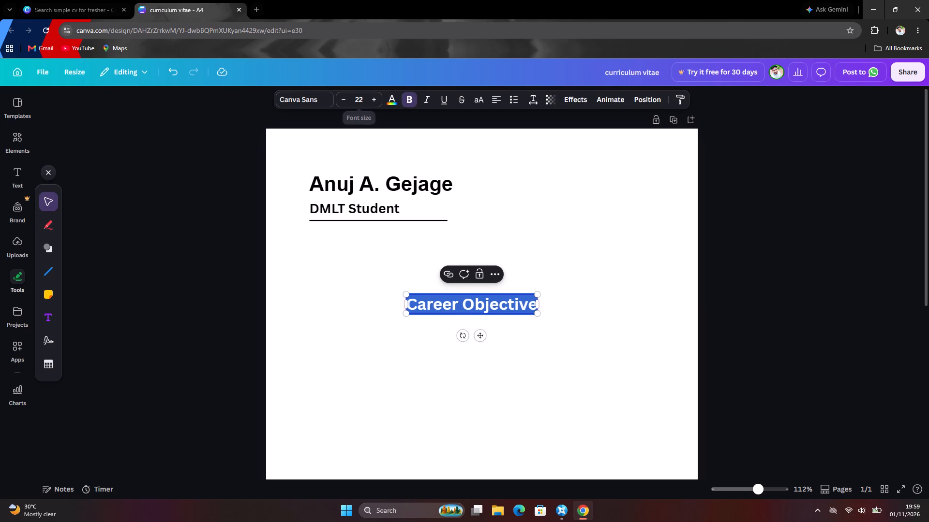
pyautogui.tripleClick(350, 103)
pyautogui.tripleClick(350, 103)
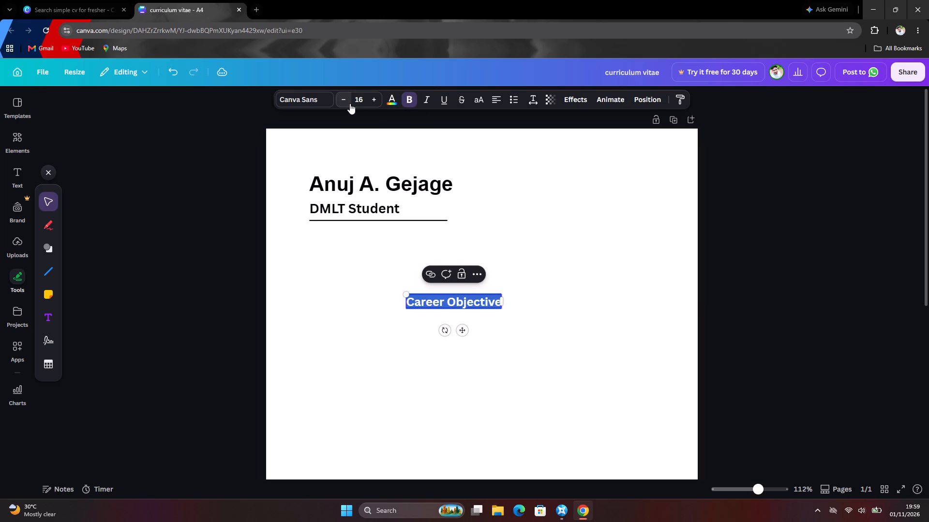
# Move the "Career Objective" heading beneath the divider line, aligned with the line's left end.
pyautogui.click(536, 326)
pyautogui.moveTo(467, 298); pyautogui.dragTo(376, 247)
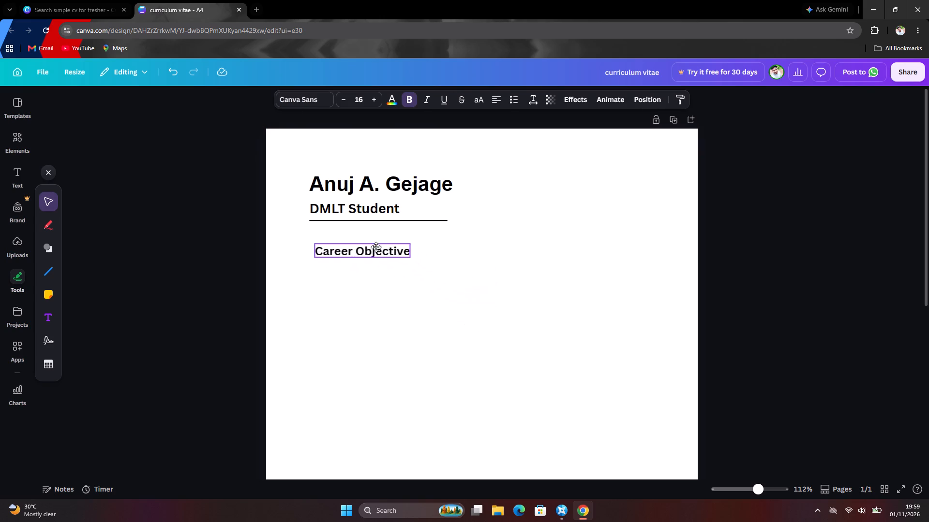
pyautogui.moveTo(376, 247); pyautogui.dragTo(371, 237)
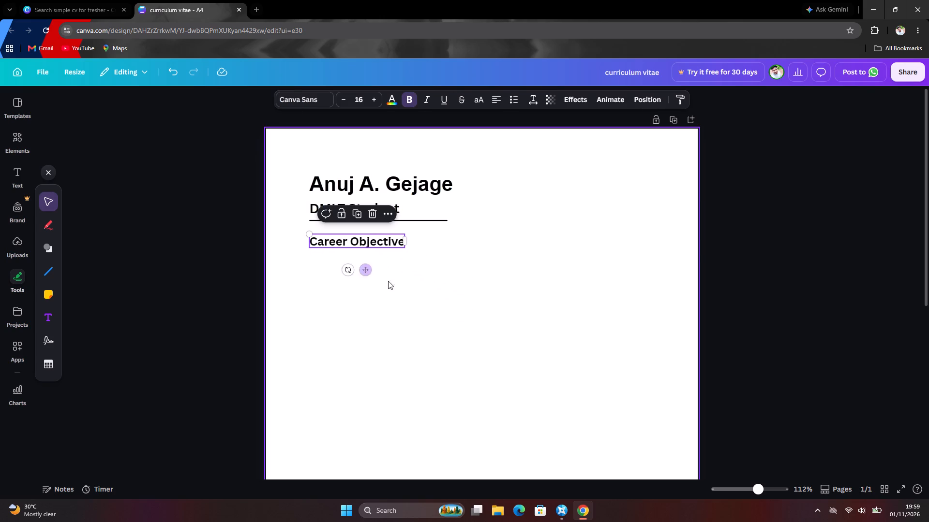
pyautogui.click(412, 290)
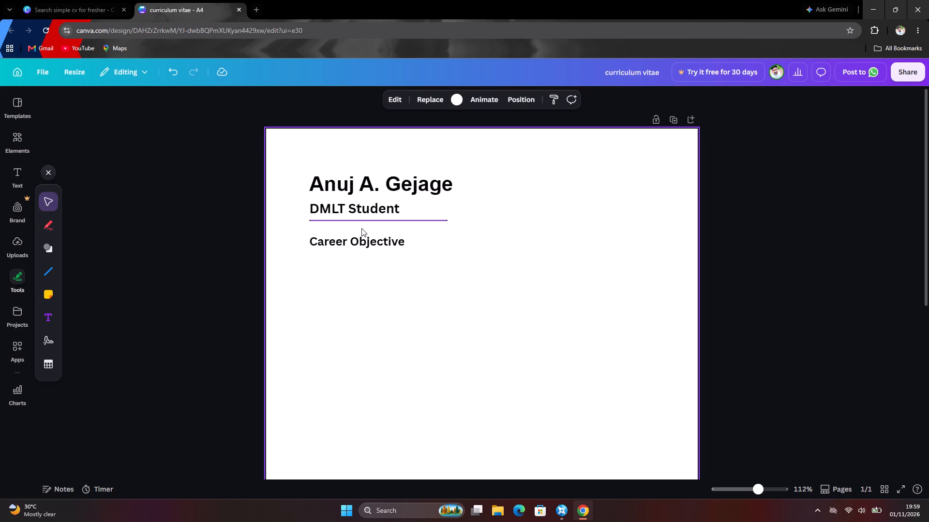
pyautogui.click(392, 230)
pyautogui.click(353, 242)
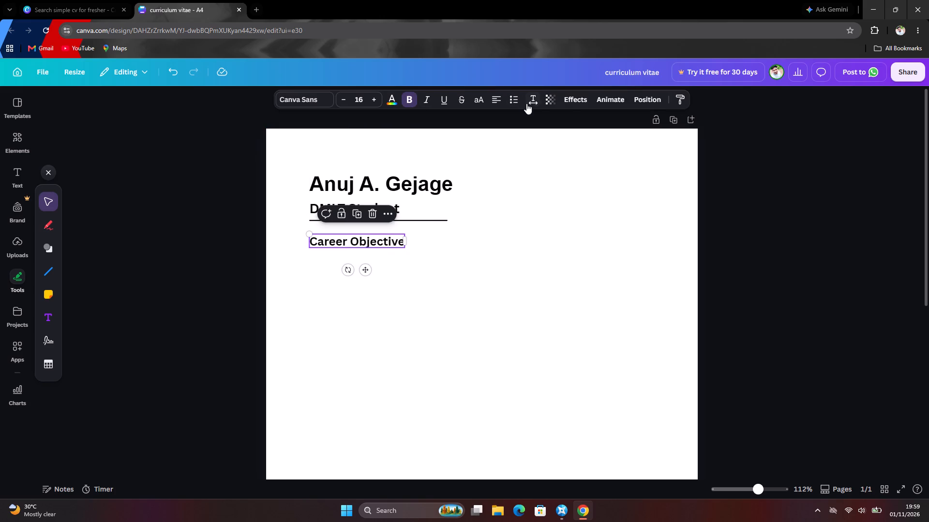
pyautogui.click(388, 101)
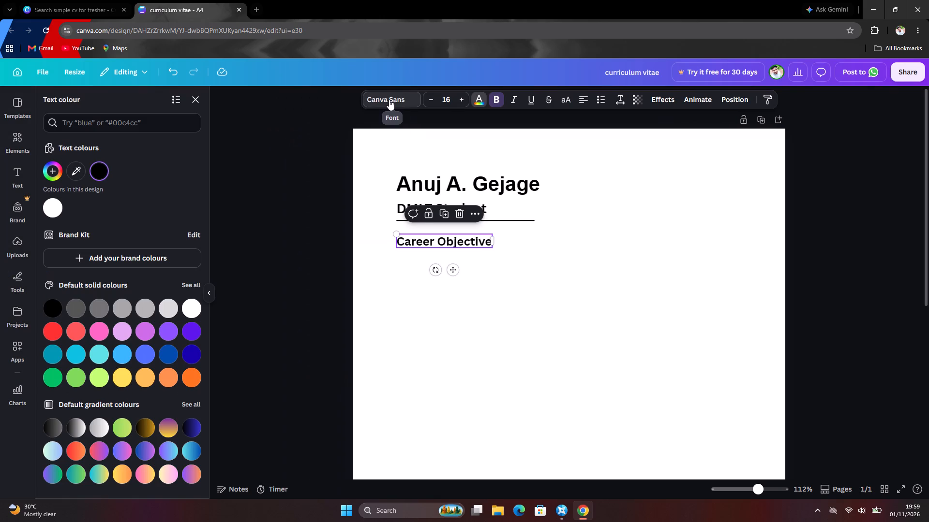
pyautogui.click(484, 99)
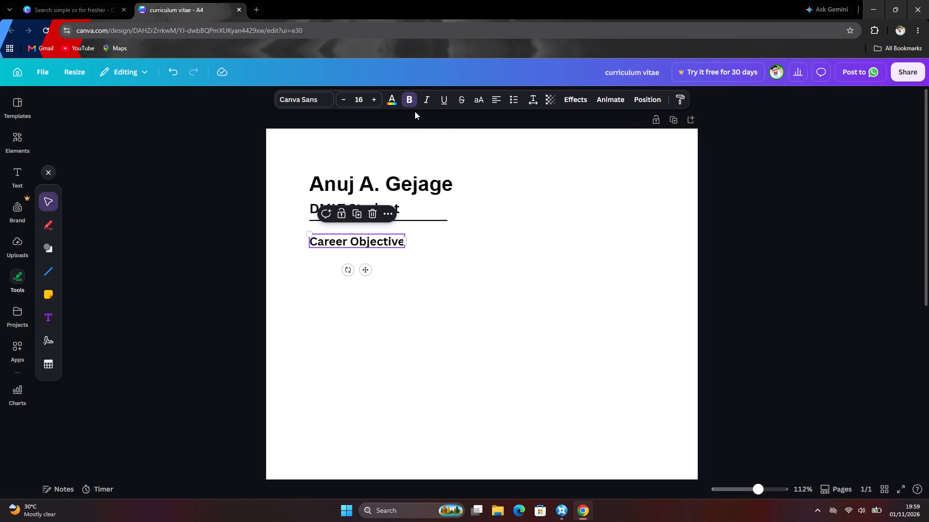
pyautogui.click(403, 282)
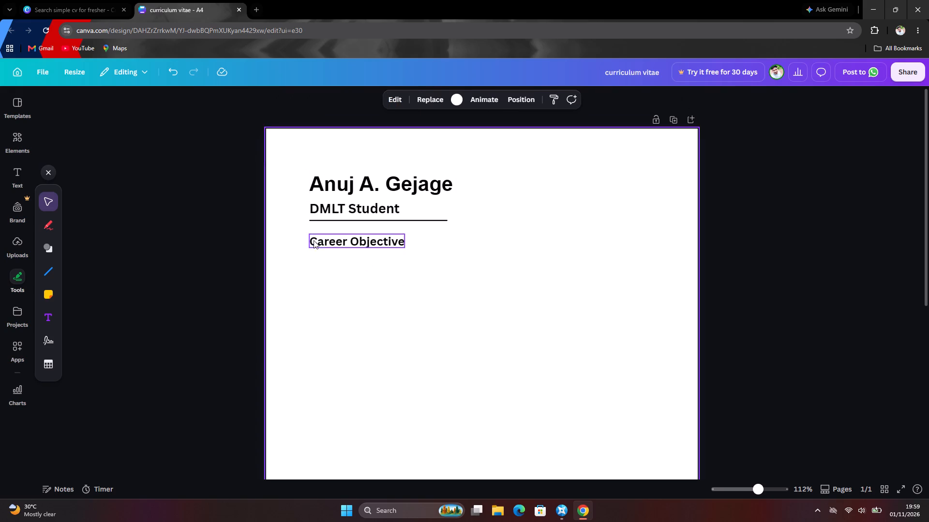
# Nudge the "Career Objective" heading slightly up towards the divider line, keeping its left alignment.
pyautogui.click(314, 237)
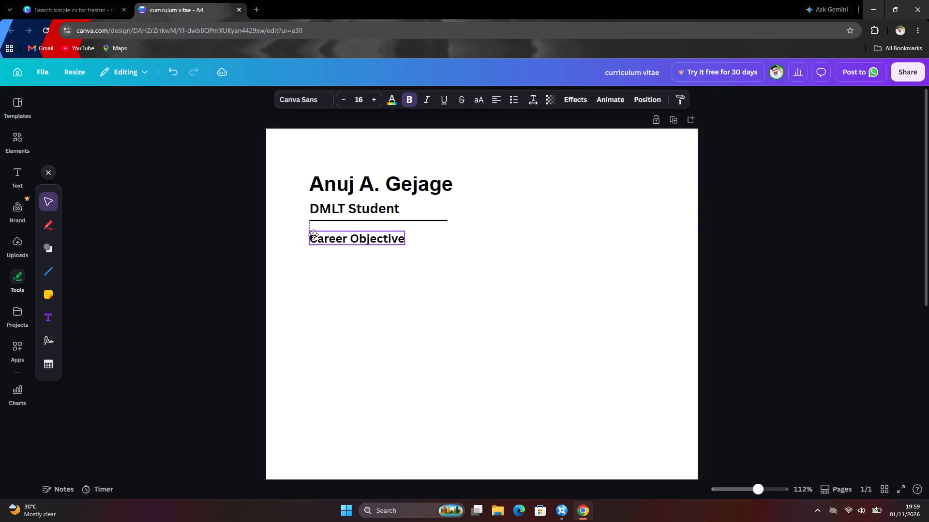
pyautogui.click(315, 252)
pyautogui.click(314, 241)
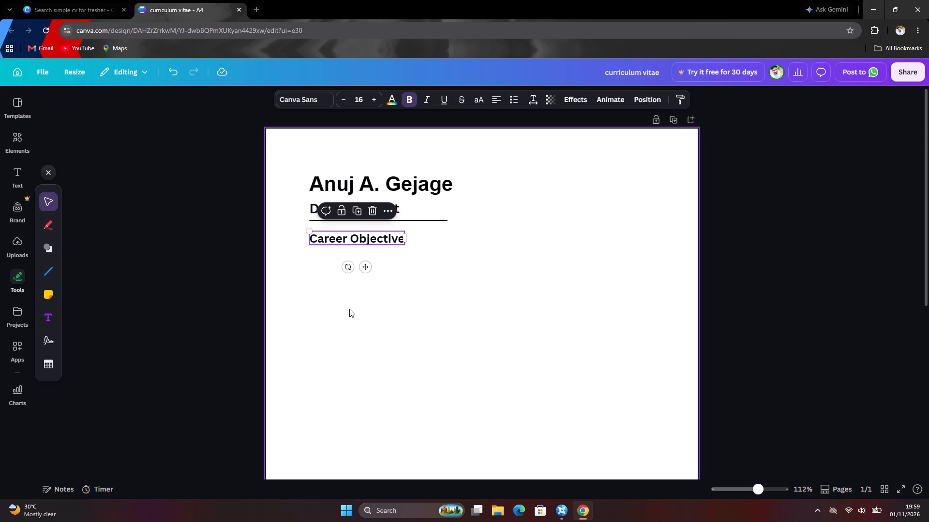
pyautogui.click(317, 300)
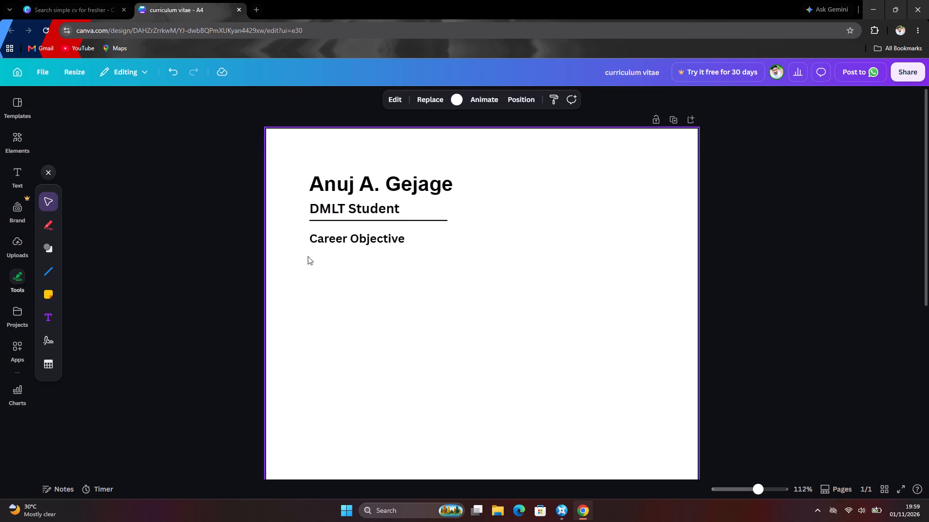
pyautogui.click(309, 253)
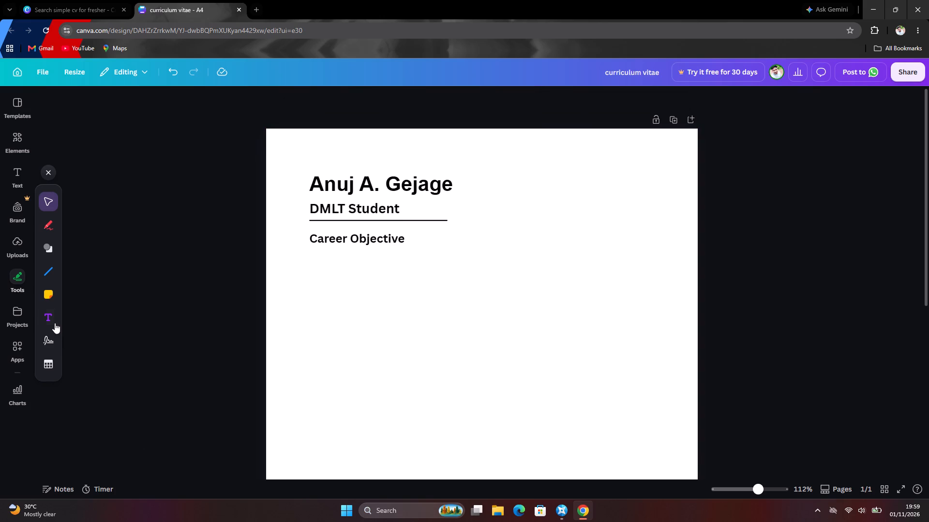
# Add another text box below the "Career Objective" heading and replace its placeholder with a statement beginning "To".
pyautogui.click(55, 321)
pyautogui.click(327, 254)
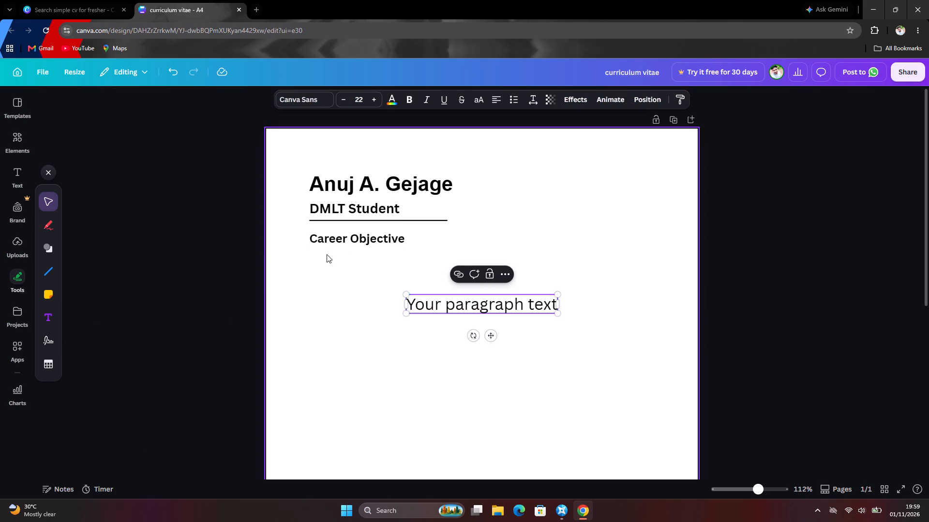
pyautogui.click(418, 302)
pyautogui.click(414, 302)
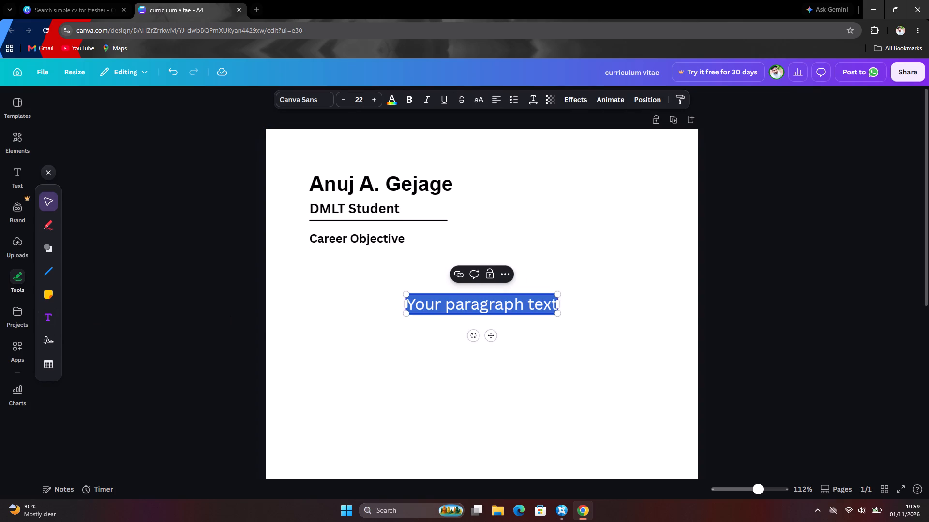
pyautogui.click(414, 302)
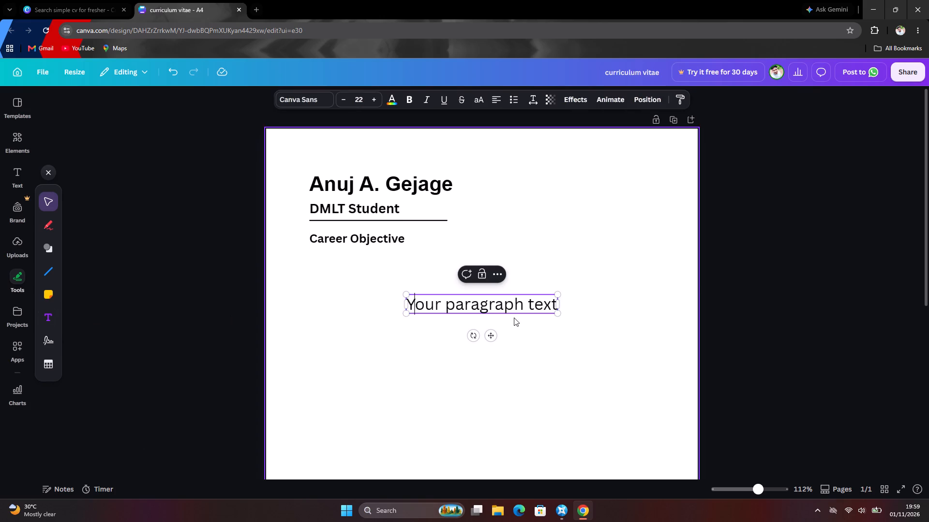
pyautogui.click(465, 292)
pyautogui.doubleClick(458, 301)
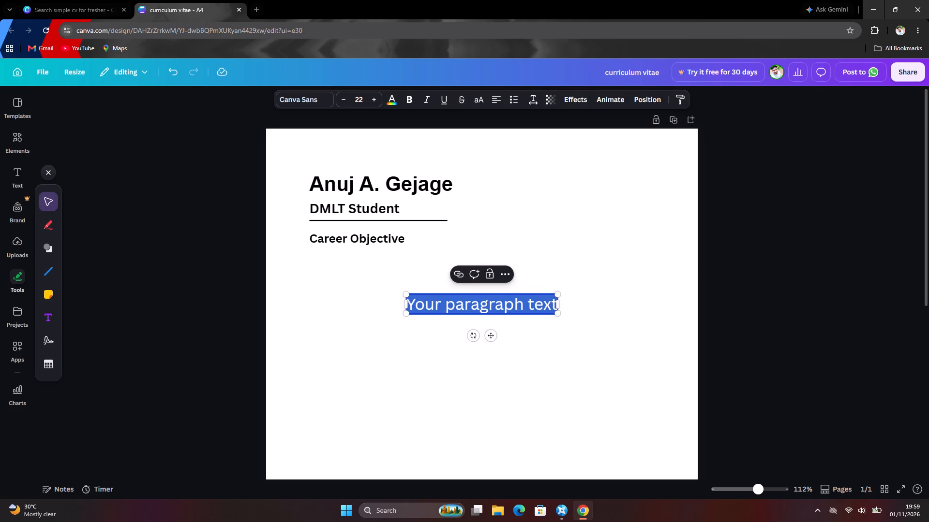
pyautogui.press('BackSpace')
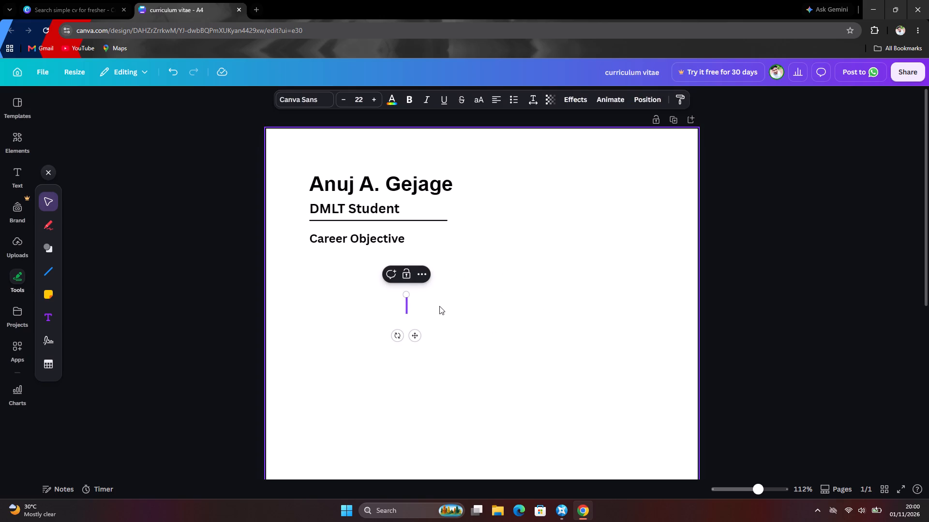
pyautogui.press('t')
pyautogui.press('BackSpace')
pyautogui.hotkey('shift', 't')
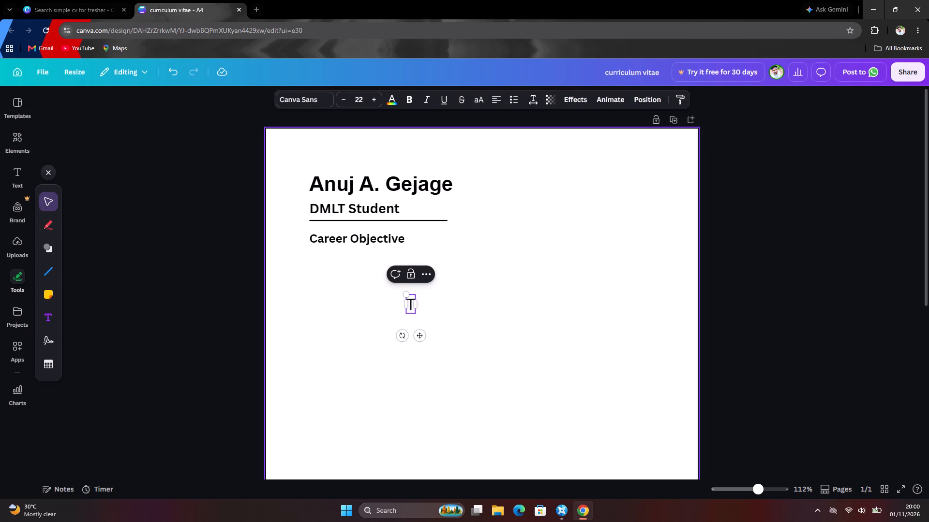
pyautogui.write('o')
pyautogui.press('space')
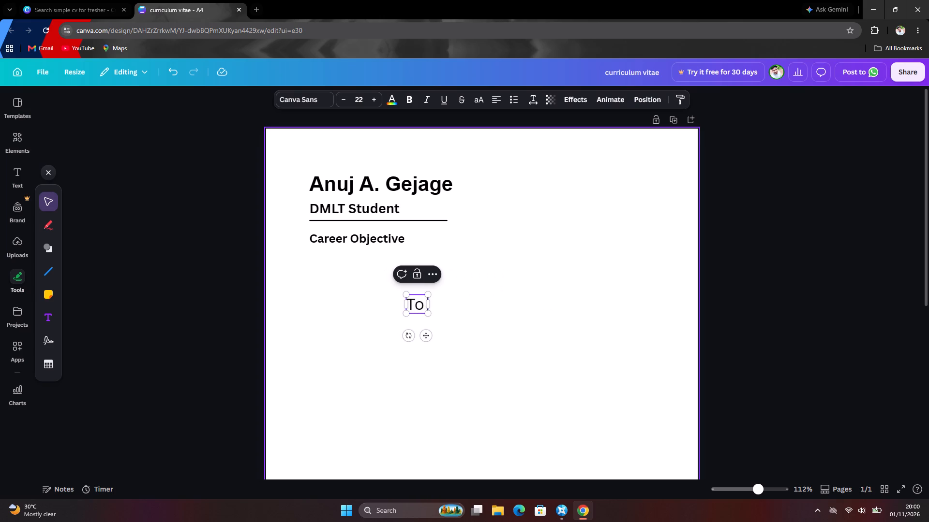
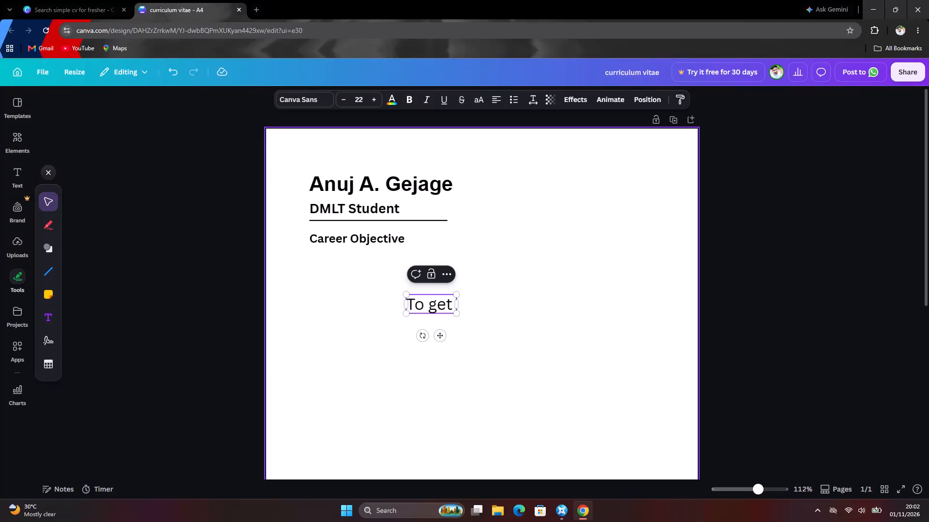
# Continue the objective statement after "To get" with the words "opportunity where".
pyautogui.press('o')
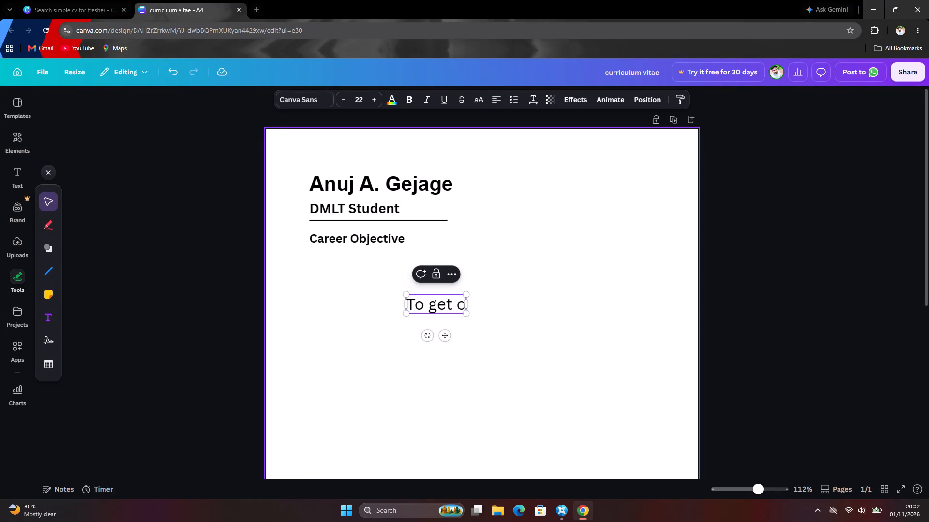
pyautogui.write('ppo')
pyautogui.write('rtub')
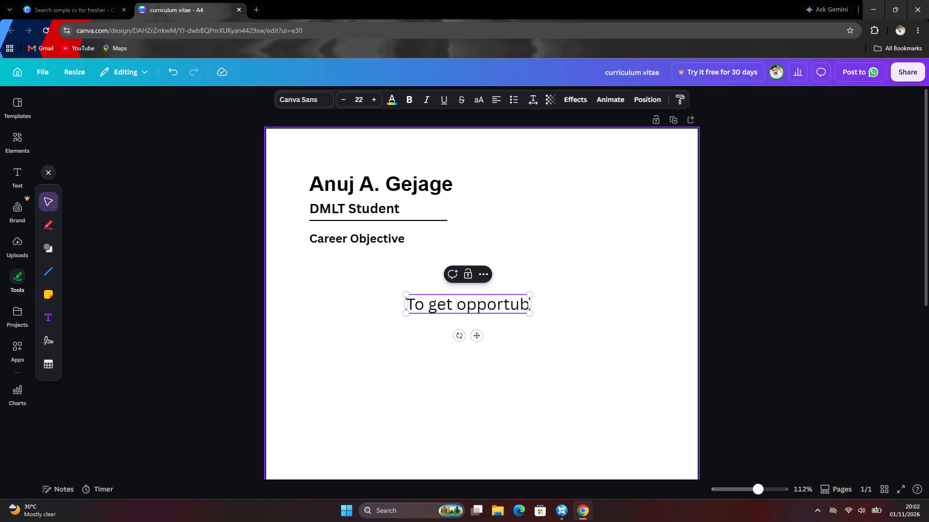
pyautogui.press('BackSpace')
pyautogui.write('niy')
pyautogui.press('BackSpace')
pyautogui.write('ty')
pyautogui.press('space')
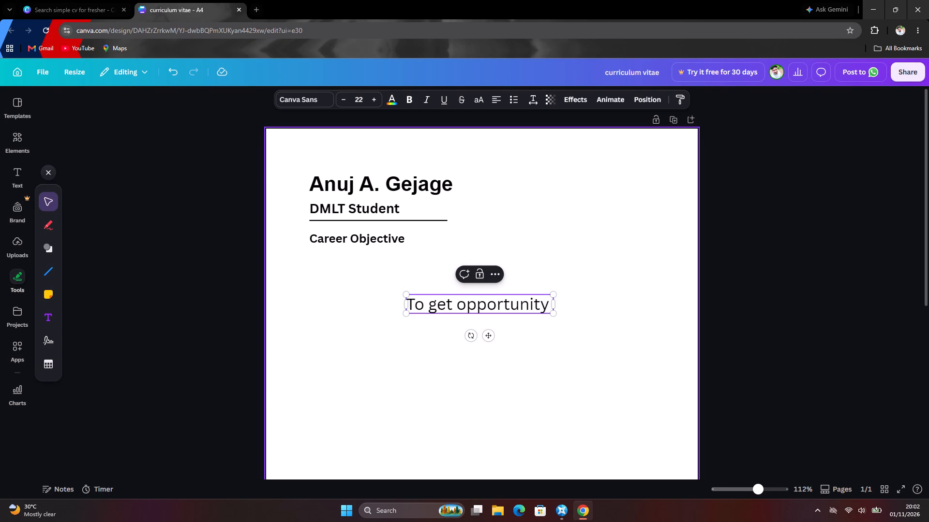
pyautogui.write('where')
pyautogui.press('space')
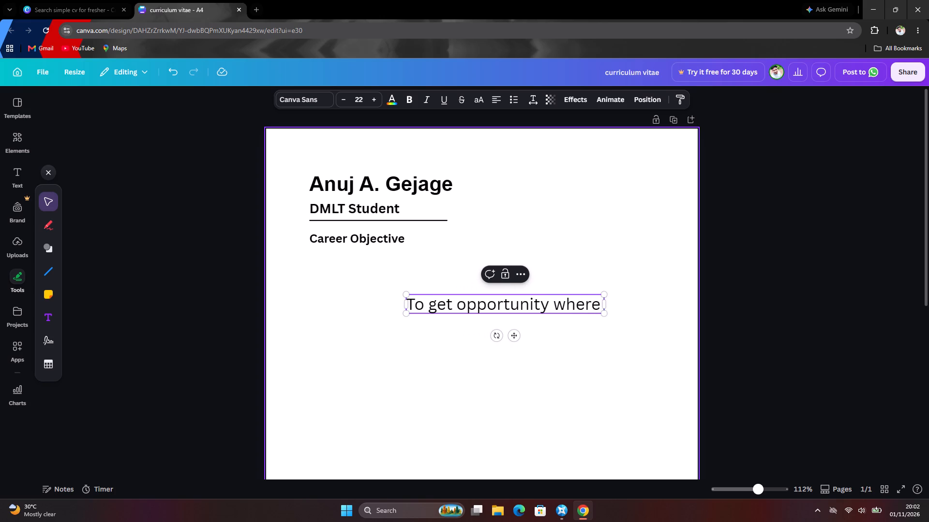
pyautogui.scroll(1, 439, 306)
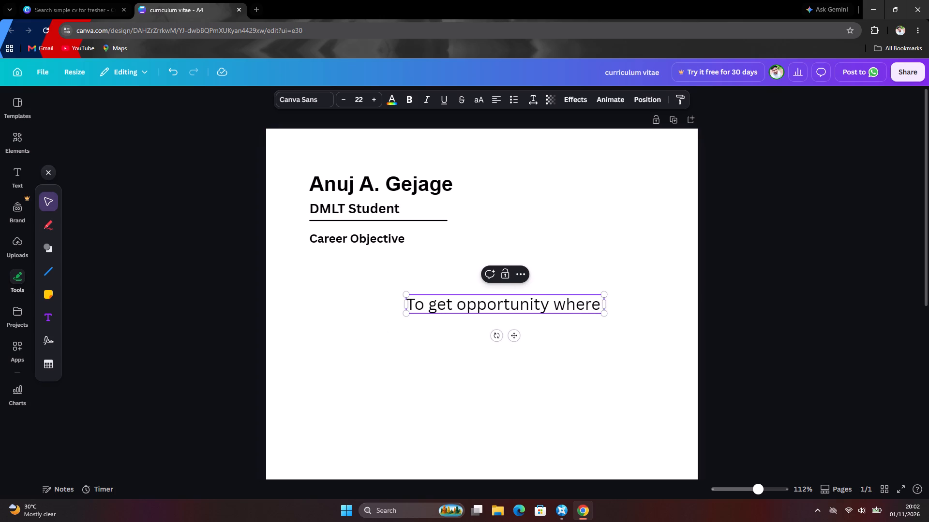
# Select the whole objective statement and reduce its font size to 11.
pyautogui.click(412, 305)
pyautogui.moveTo(412, 305); pyautogui.dragTo(569, 302)
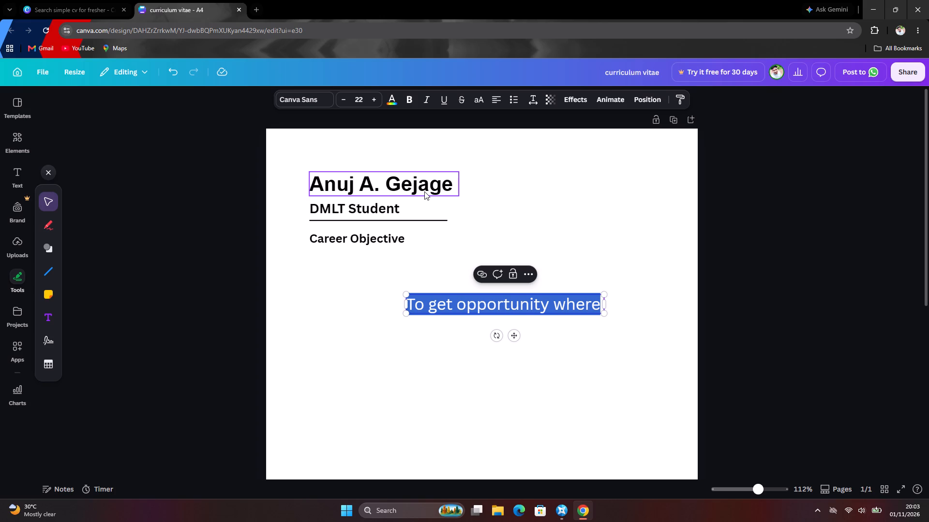
pyautogui.tripleClick(341, 95)
pyautogui.tripleClick(341, 95)
pyautogui.tripleClick(341, 95)
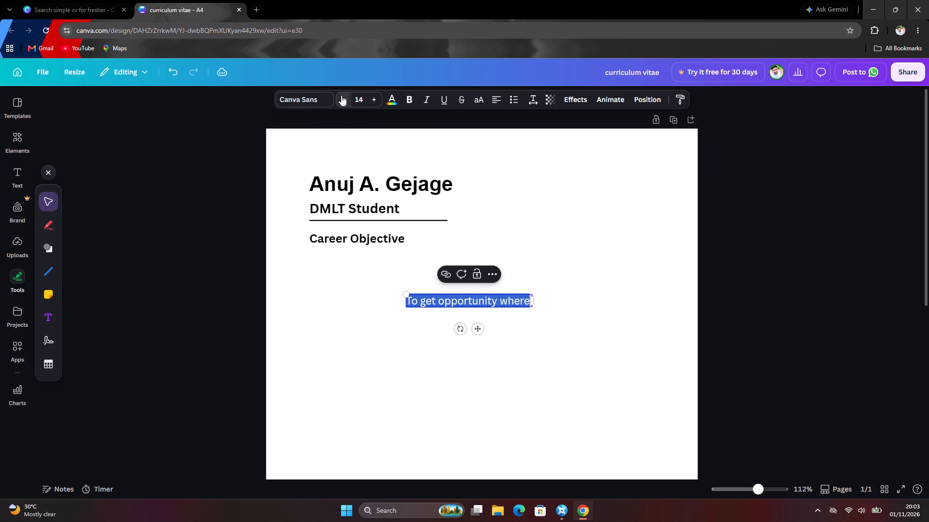
pyautogui.doubleClick(341, 95)
pyautogui.click(341, 95)
pyautogui.click(376, 98)
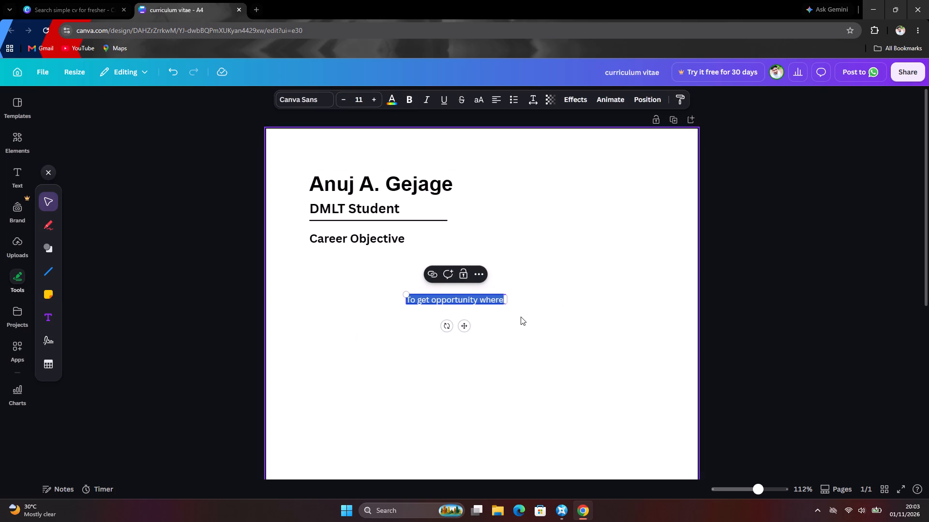
# Resume editing at the end of the objective statement and add "I can" after "where".
pyautogui.click(502, 304)
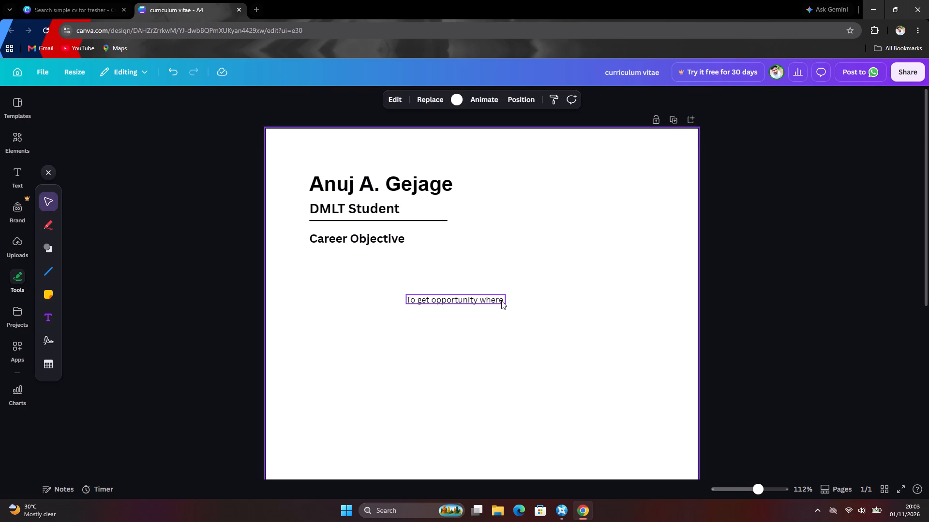
pyautogui.click(501, 301)
pyautogui.click(495, 299)
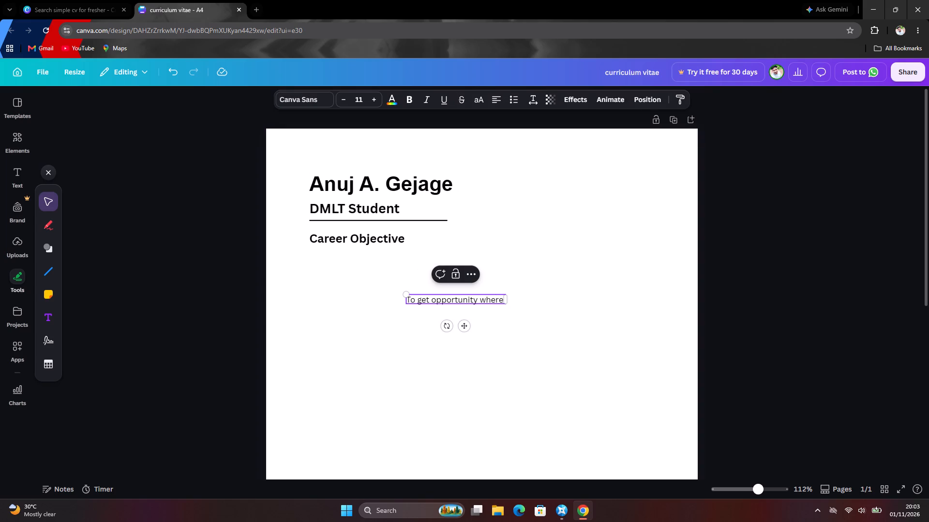
pyautogui.press('Right')
pyautogui.press('Right')
pyautogui.press('BackSpace')
pyautogui.write('e')
pyautogui.press('space')
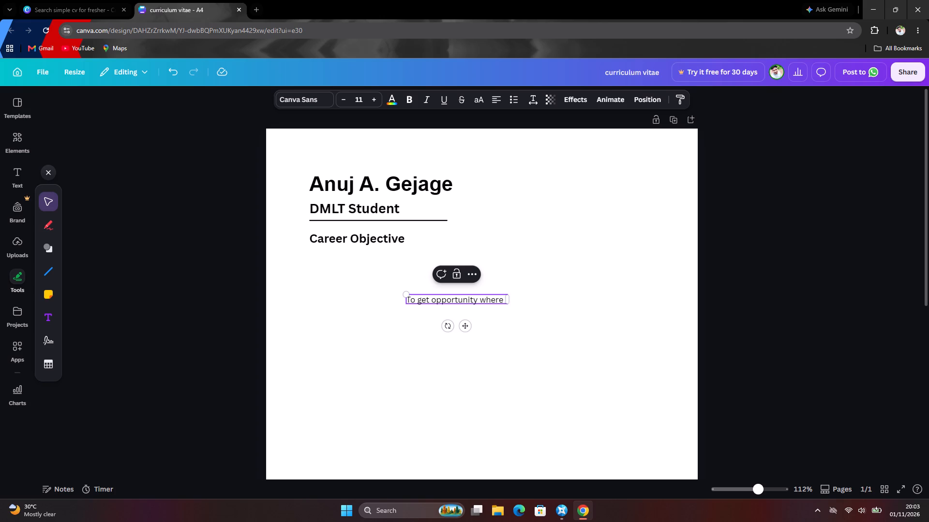
pyautogui.write('i')
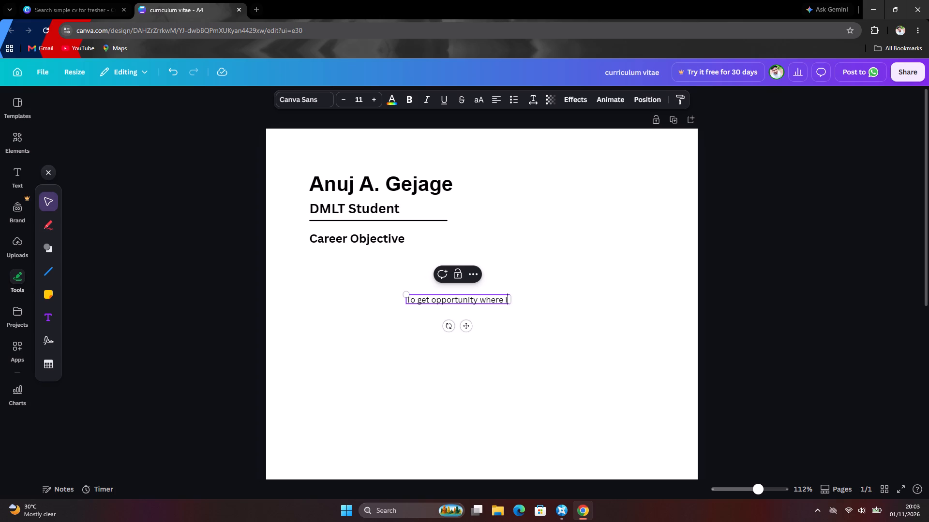
pyautogui.press('space')
pyautogui.press('BackSpace')
pyautogui.press('BackSpace')
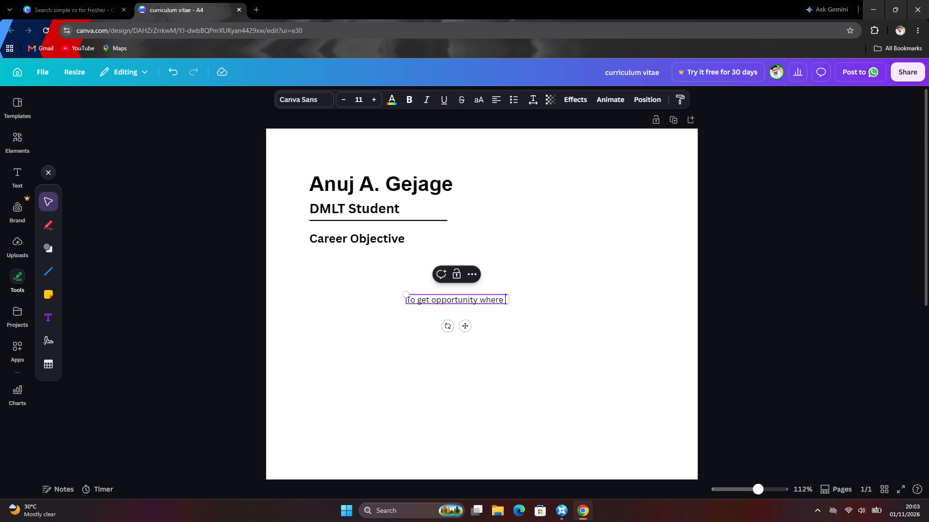
pyautogui.write('I can')
pyautogui.press('space')
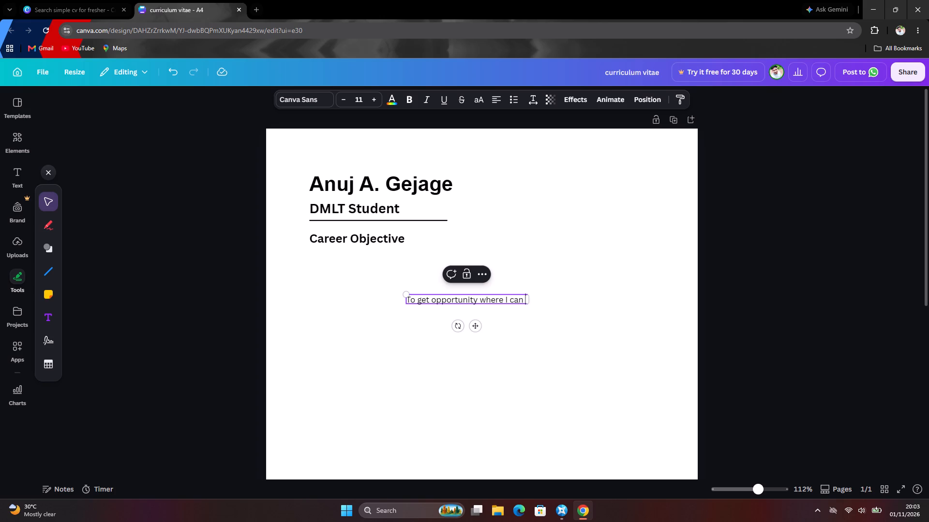
# Continue the objective statement with "make the best of my potential".
pyautogui.write('make the est')
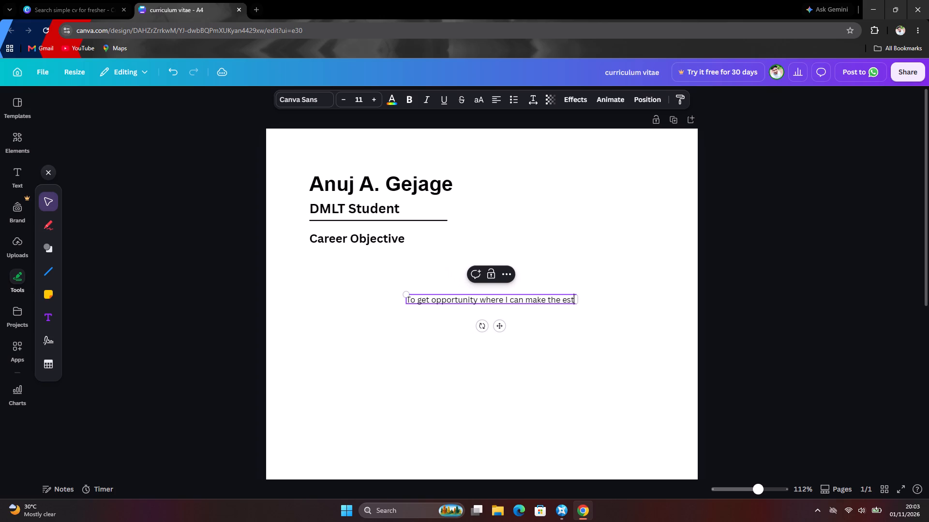
pyautogui.press('BackSpace')
pyautogui.press('BackSpace')
pyautogui.press('BackSpace')
pyautogui.write('best')
pyautogui.press('space')
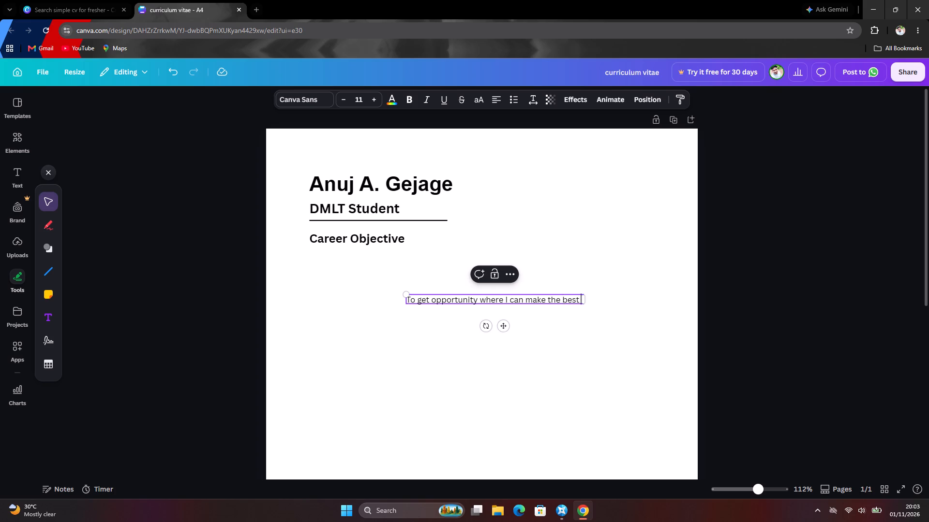
pyautogui.press('p')
pyautogui.press('BackSpace')
pyautogui.press('o')
pyautogui.write('f')
pyautogui.press('space')
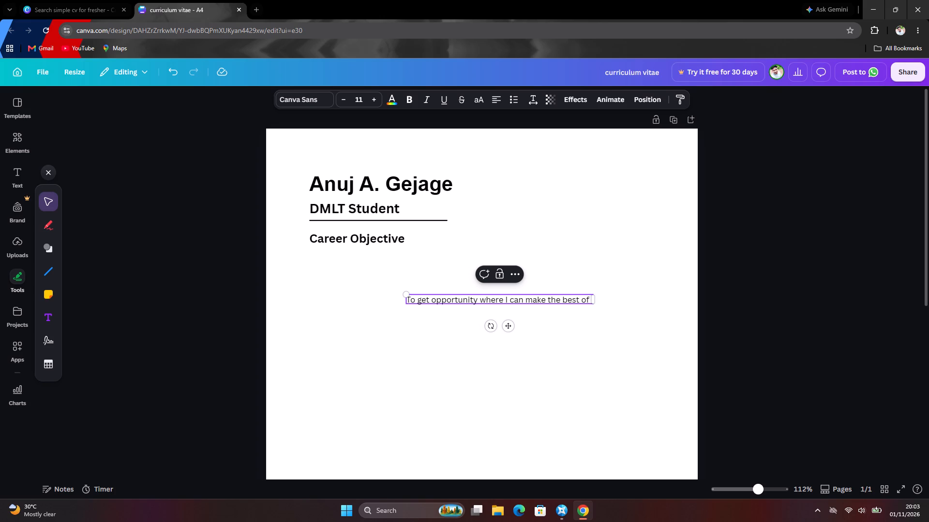
pyautogui.write('my')
pyautogui.press('space')
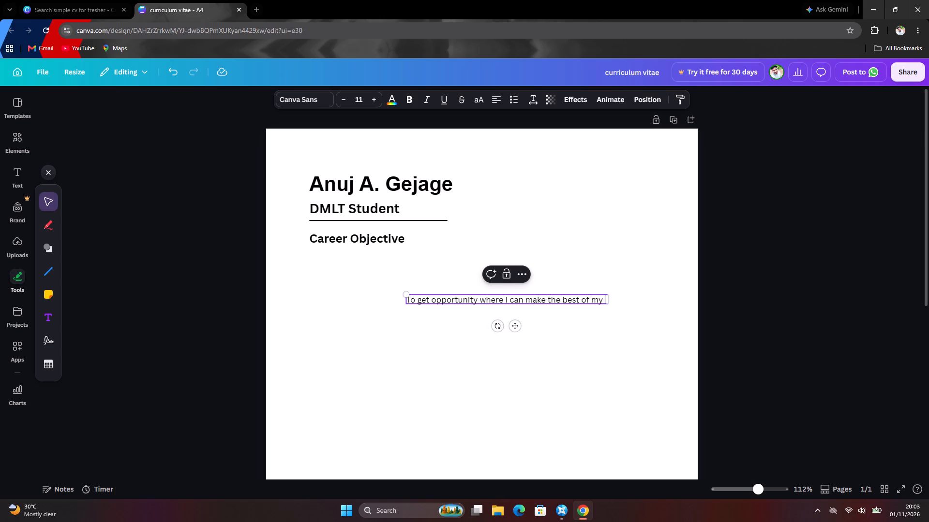
pyautogui.write('poten')
pyautogui.write('tial')
pyautogui.press('space')
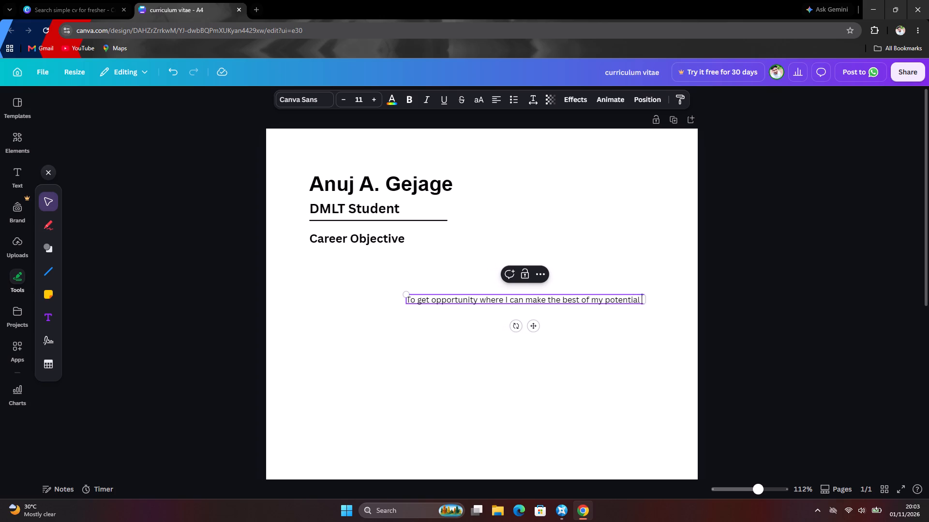
# Extend the objective statement with "and contribute to the healthcare sector".
pyautogui.write('and')
pyautogui.press('space')
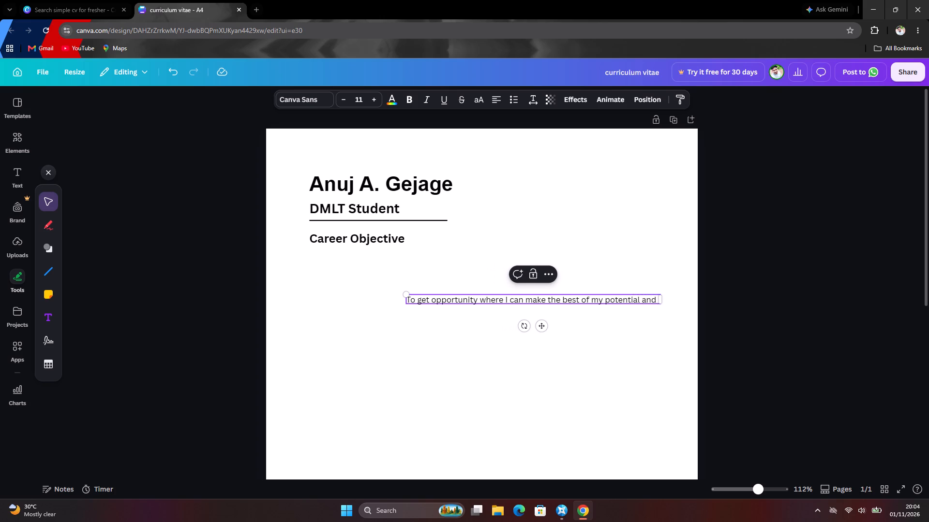
pyautogui.write('contribute')
pyautogui.press('space')
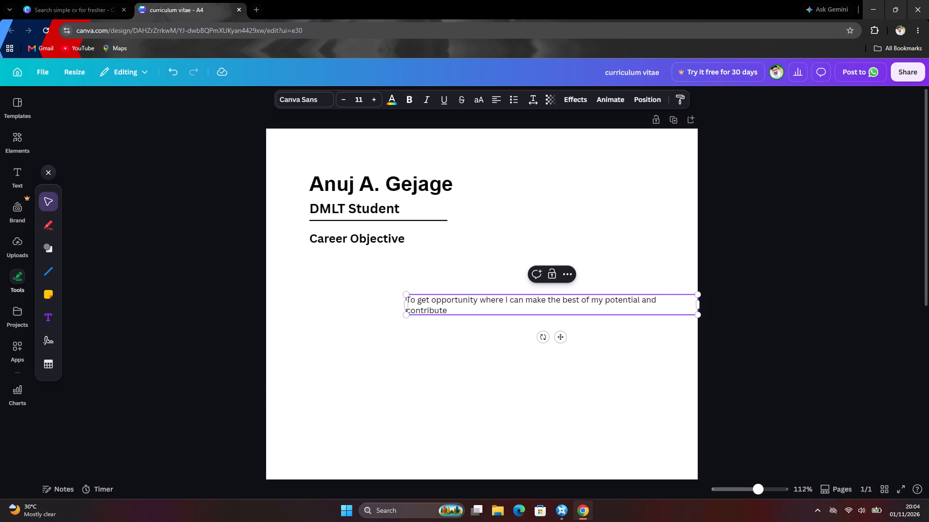
pyautogui.write('to the')
pyautogui.press('space')
pyautogui.write('he')
pyautogui.press('a')
pyautogui.write('lthv')
pyautogui.press('BackSpace')
pyautogui.write('care sector')
pyautogui.press('space')
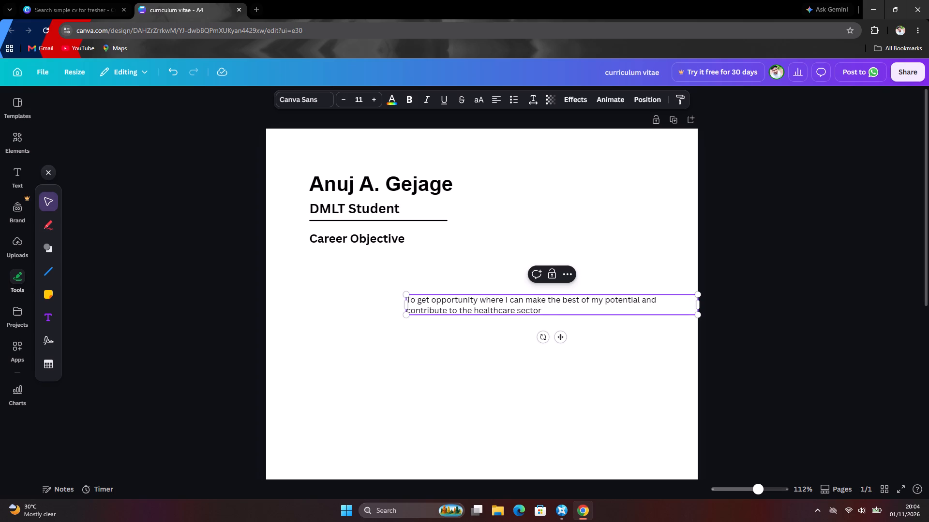
# Finish the objective statement with the word "growth" and a full stop.
pyautogui.write('ge')
pyautogui.press('BackSpace')
pyautogui.write('rp')
pyautogui.press('BackSpace')
pyautogui.write('otn')
pyautogui.press('BackSpace')
pyautogui.press('h')
pyautogui.press('BackSpace')
pyautogui.press('BackSpace')
pyautogui.write('wth')
pyautogui.press('.')
# Move the objective statement directly beneath the "Career Objective" heading, lined up with the heading's left edge.
pyautogui.moveTo(545, 305); pyautogui.dragTo(513, 299)
pyautogui.click(500, 360)
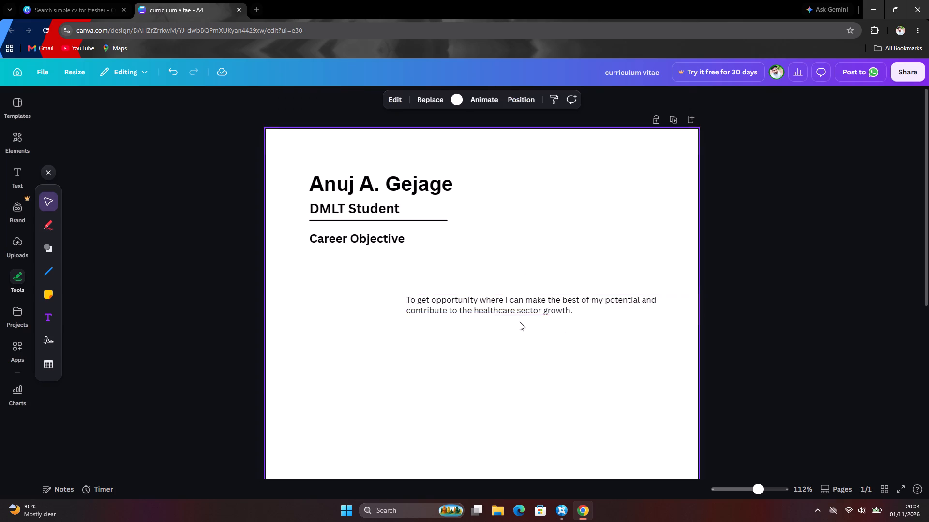
pyautogui.moveTo(538, 303); pyautogui.dragTo(442, 267)
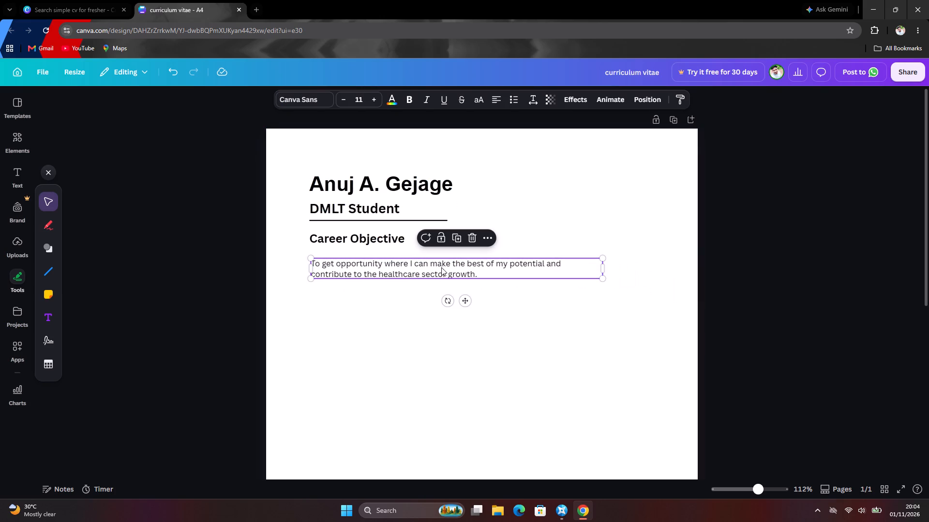
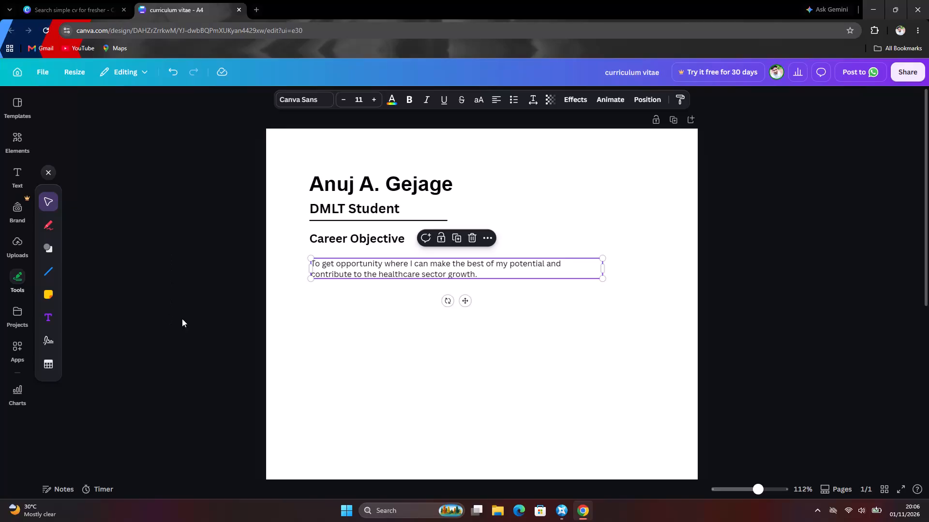
# Reposition the objective statement slightly higher beneath the "Career Objective" heading, with its left edge aligned to the heading.
pyautogui.click(376, 339)
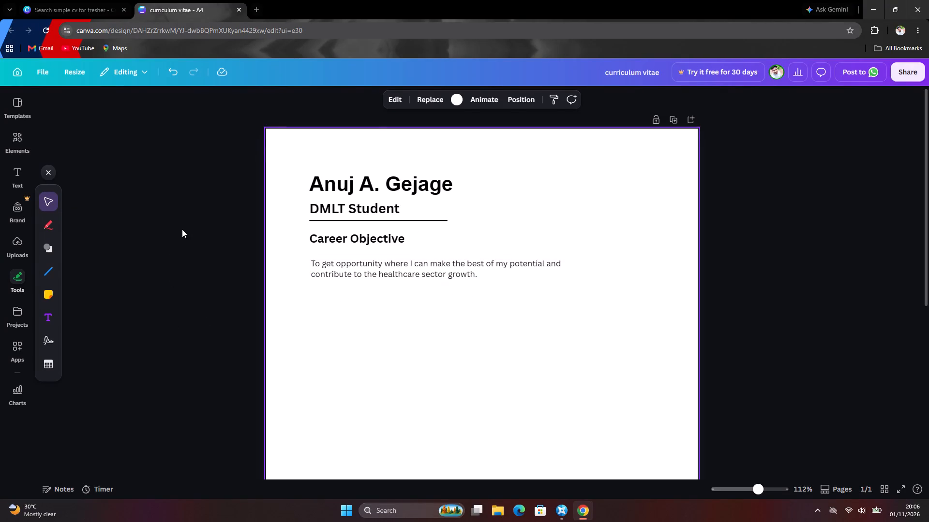
pyautogui.click(346, 268)
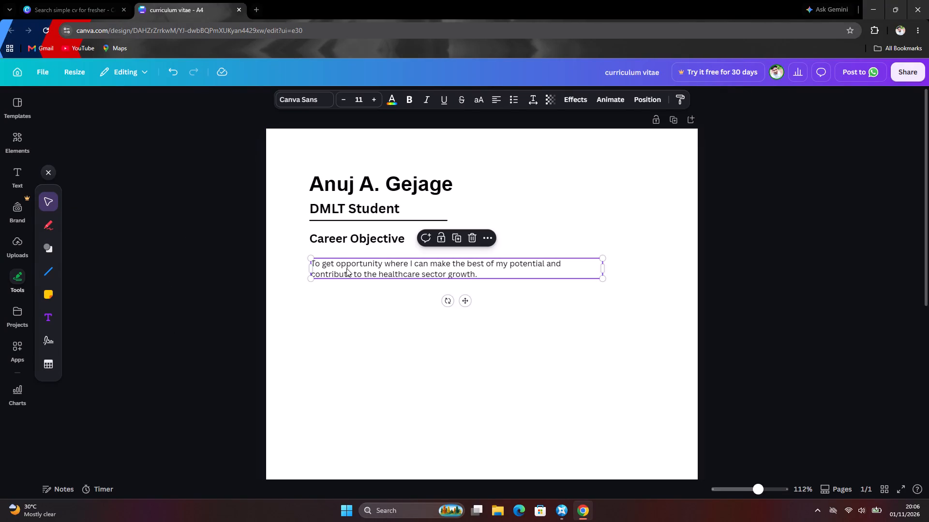
pyautogui.moveTo(346, 268); pyautogui.dragTo(345, 262)
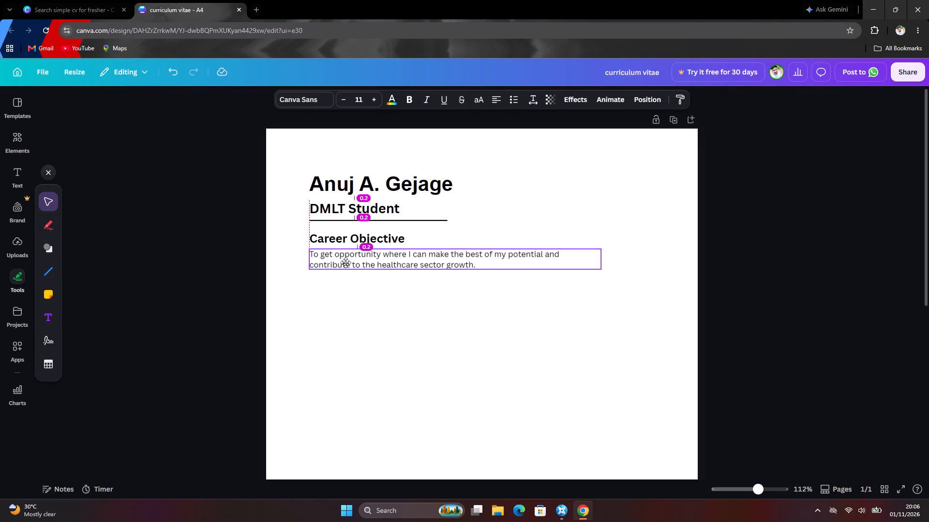
pyautogui.moveTo(345, 262); pyautogui.dragTo(344, 276)
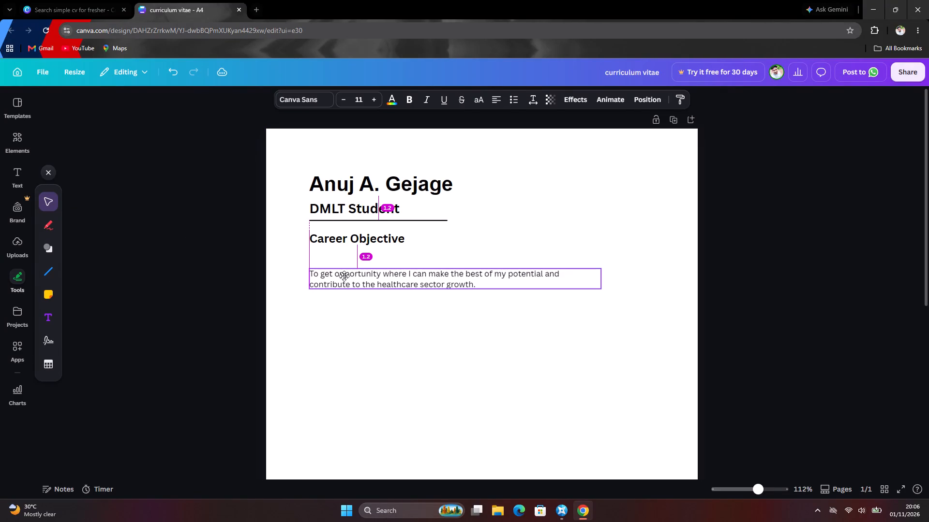
pyautogui.moveTo(344, 276); pyautogui.dragTo(344, 275)
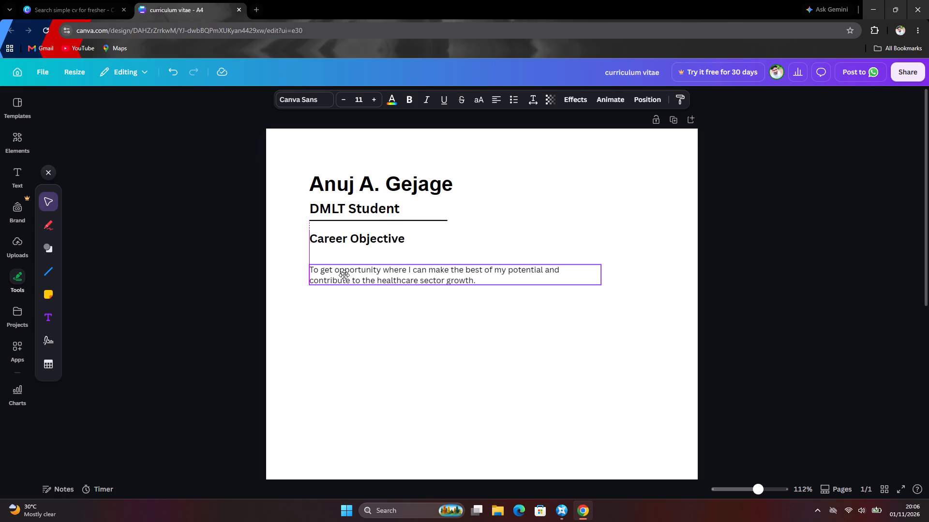
pyautogui.moveTo(344, 275); pyautogui.dragTo(342, 266)
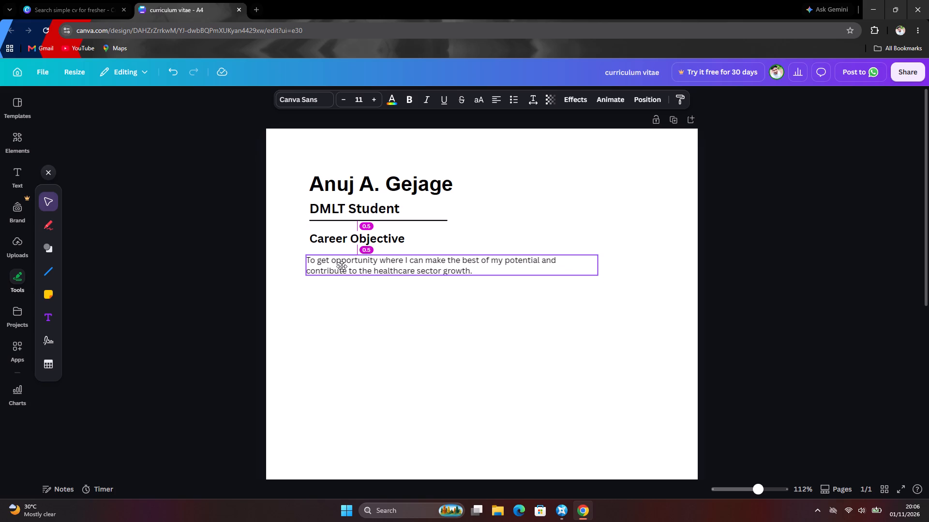
pyautogui.moveTo(342, 266); pyautogui.dragTo(342, 266)
pyautogui.click(336, 303)
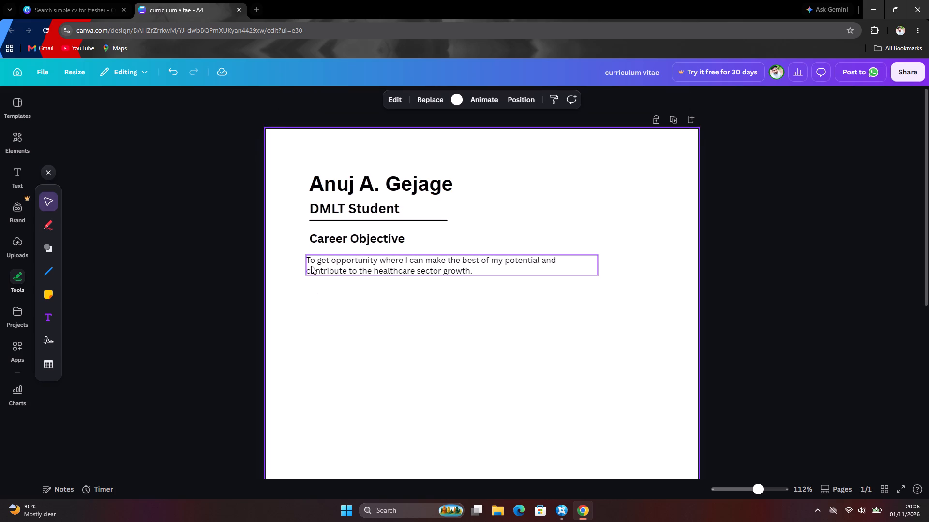
pyautogui.click(312, 262)
pyautogui.click(311, 281)
pyautogui.click(315, 266)
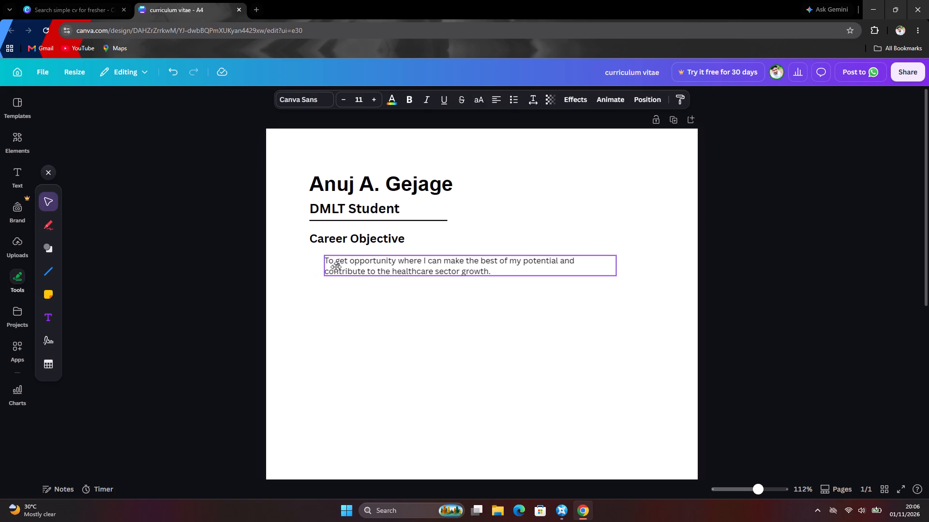
pyautogui.click(317, 286)
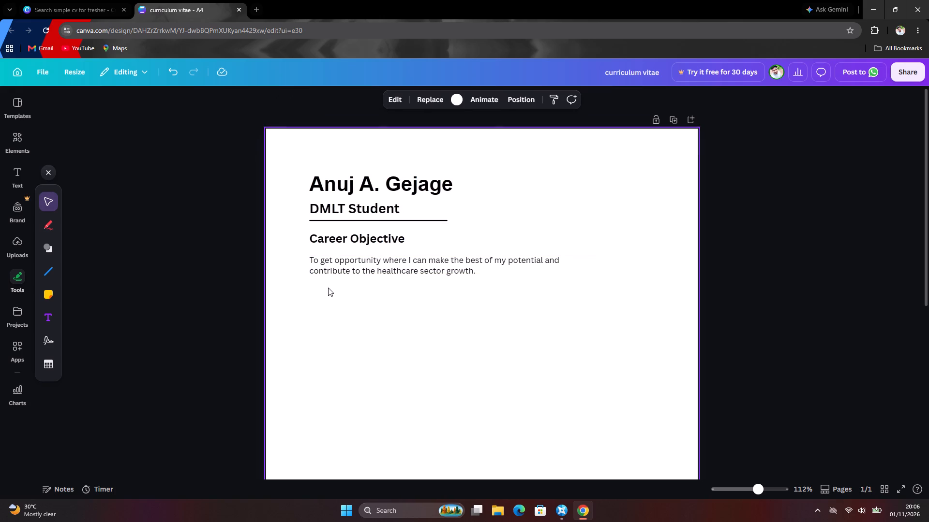
pyautogui.click(323, 296)
# Add a text box reading "Education" below the objective statement.
pyautogui.click(49, 319)
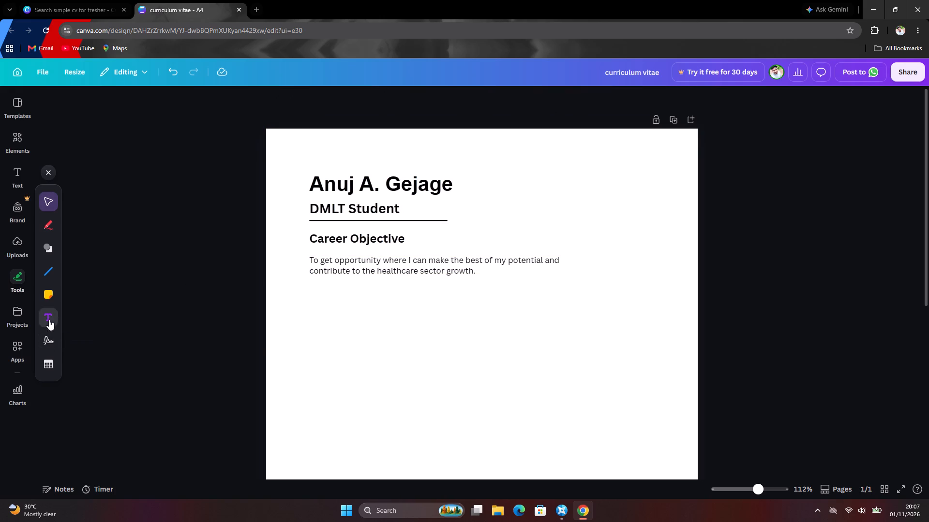
pyautogui.hotkey('shift', 'e')
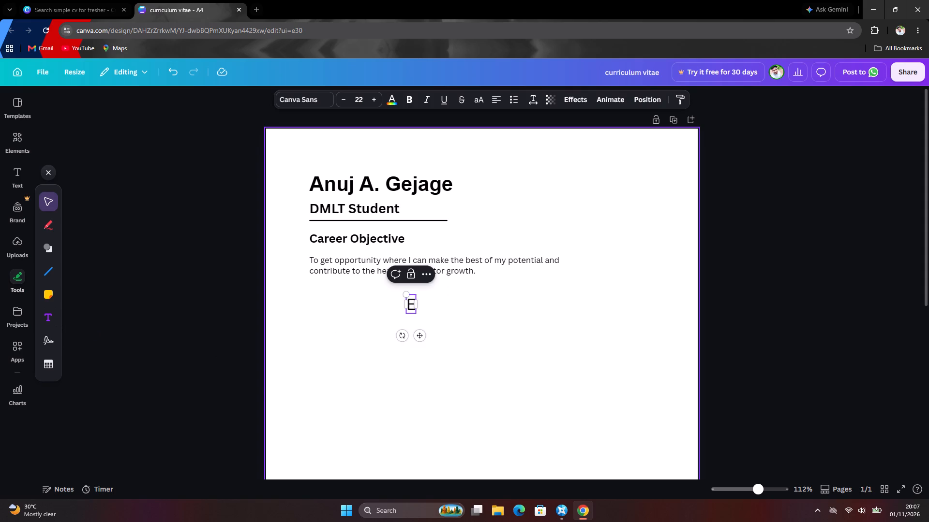
pyautogui.write('ducation')
pyautogui.press('space')
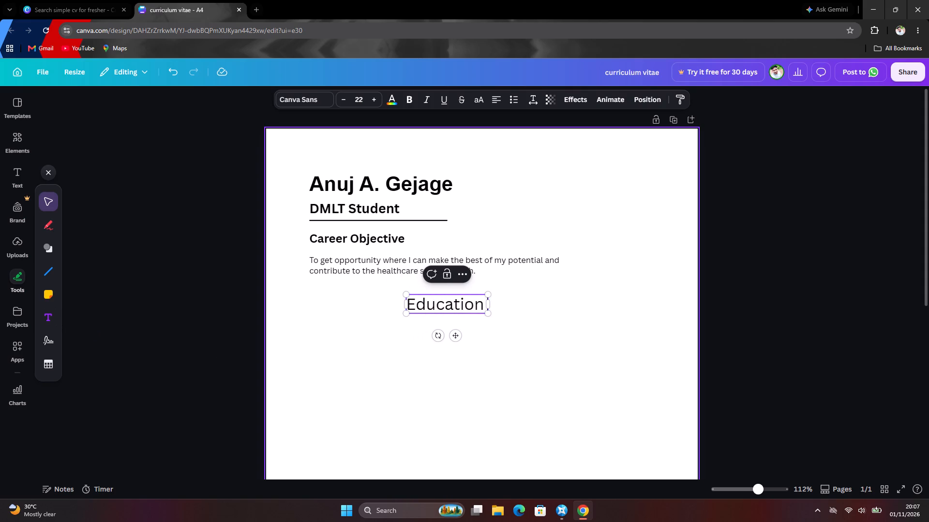
pyautogui.press('BackSpace')
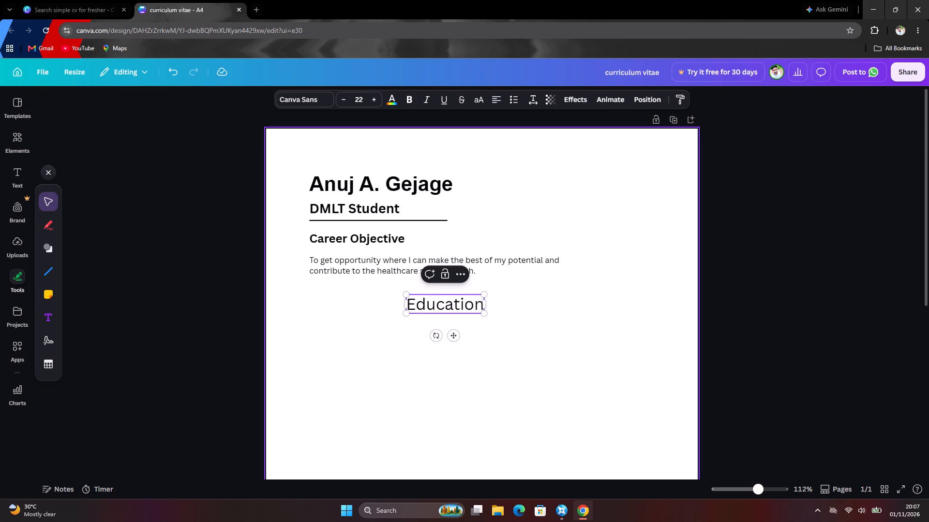
pyautogui.scroll(2, 335, 332)
# Move the objective statement up close under the "Career Objective" heading and widen its text box so "contribute to the" fits on the first line.
pyautogui.click(552, 270)
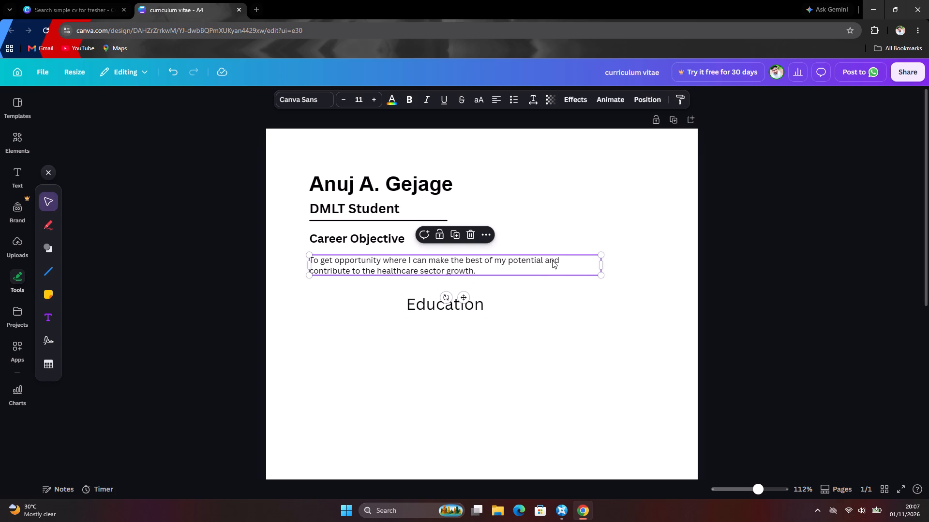
pyautogui.moveTo(600, 261); pyautogui.dragTo(625, 258)
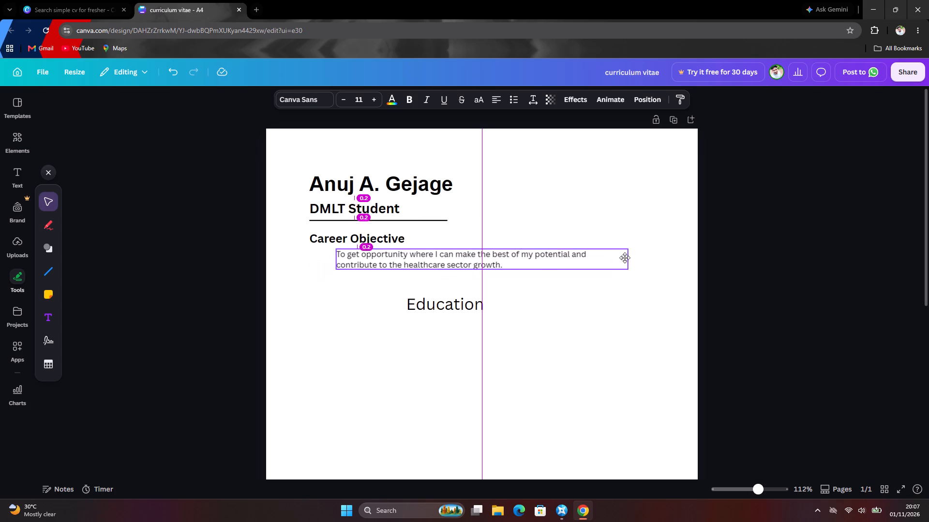
pyautogui.moveTo(625, 258); pyautogui.dragTo(599, 255)
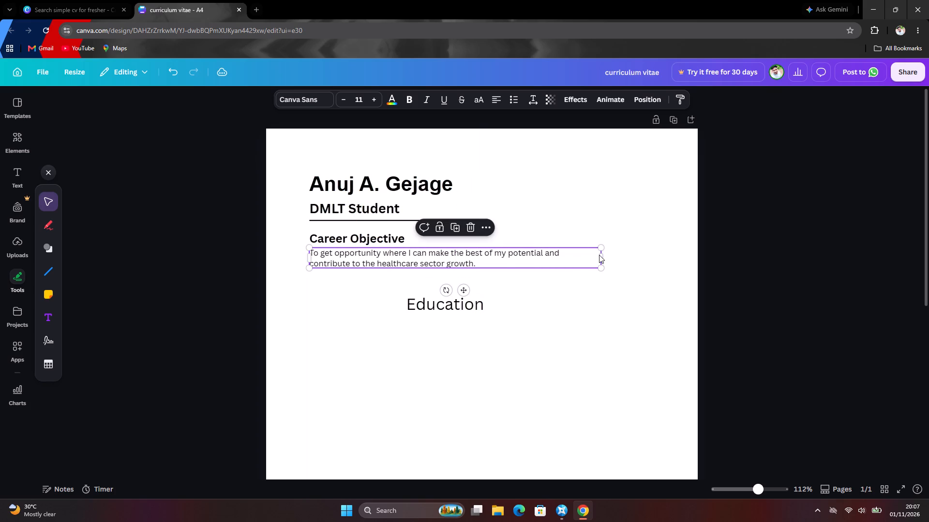
pyautogui.click(576, 302)
pyautogui.click(486, 254)
pyautogui.moveTo(601, 256); pyautogui.dragTo(654, 254)
pyautogui.click(625, 274)
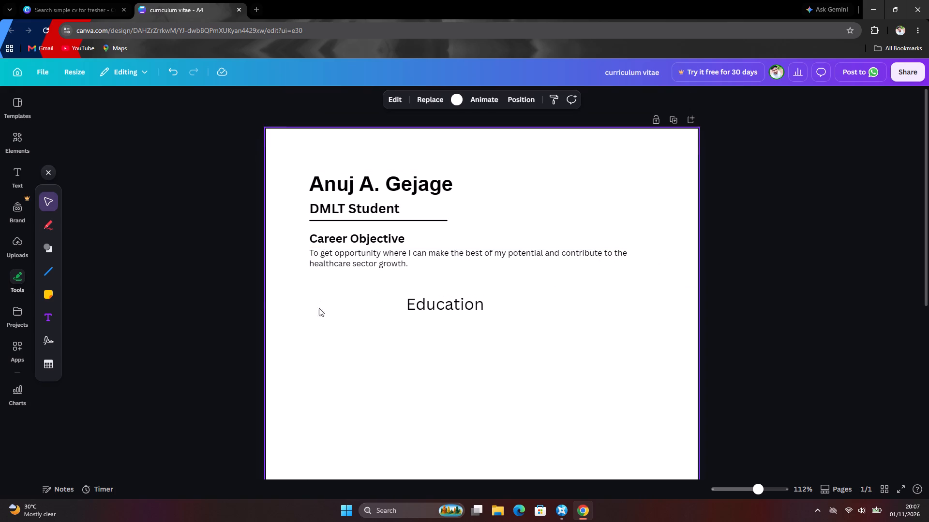
# Move the "Education" text beneath the start of the objective statement.
pyautogui.click(434, 312)
pyautogui.moveTo(434, 310); pyautogui.dragTo(369, 308)
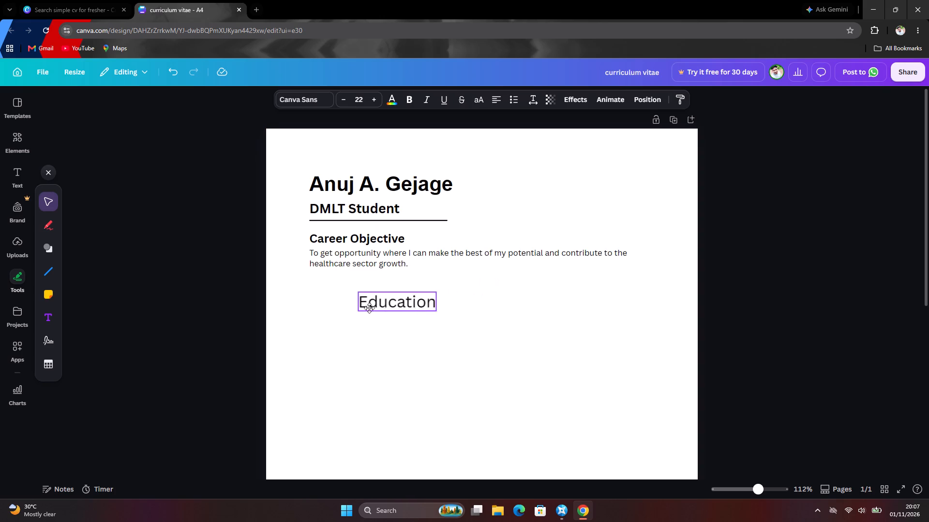
pyautogui.moveTo(369, 308); pyautogui.dragTo(350, 302)
# Format the "Education" text as a heading with font size 16 and bold.
pyautogui.doubleClick(321, 294)
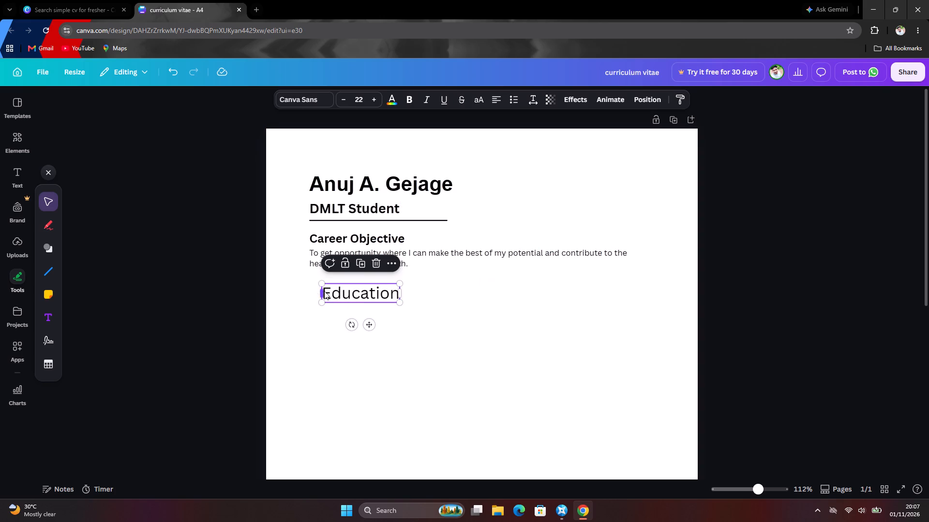
pyautogui.doubleClick(331, 291)
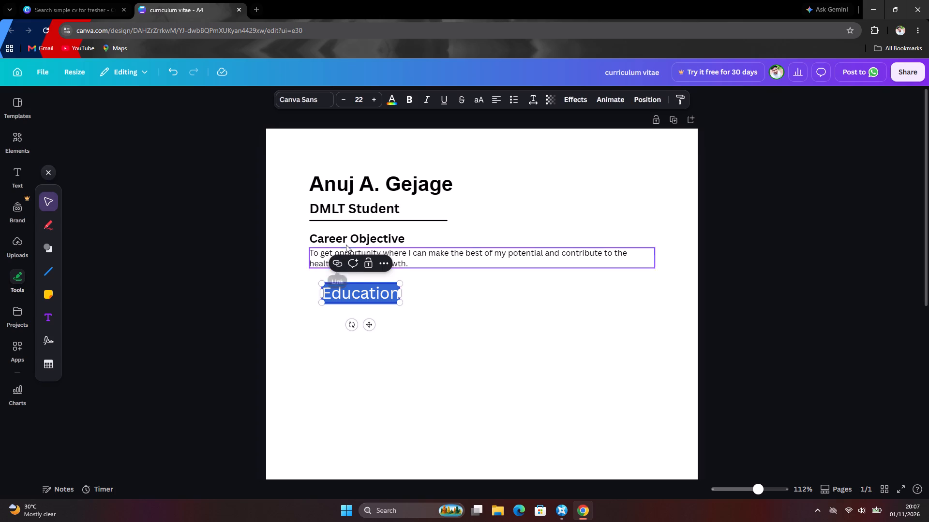
pyautogui.tripleClick(340, 96)
pyautogui.tripleClick(340, 96)
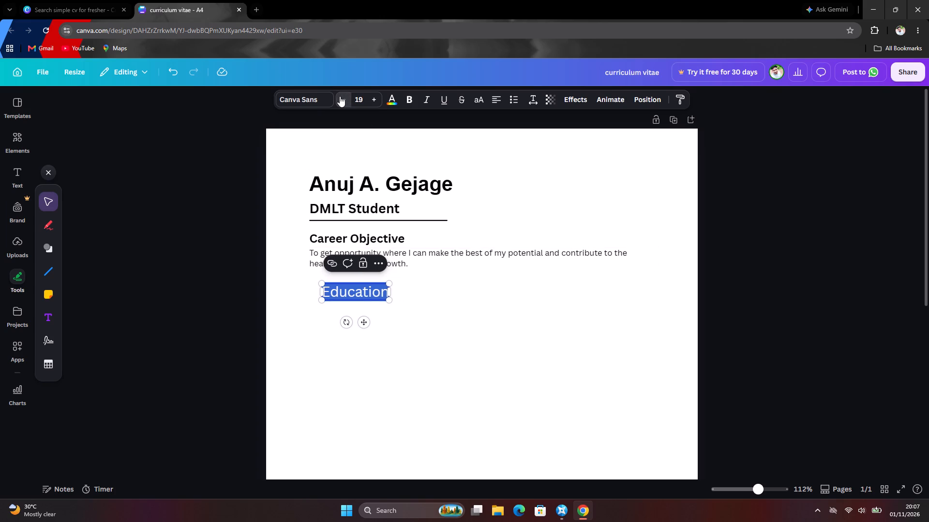
pyautogui.click(426, 375)
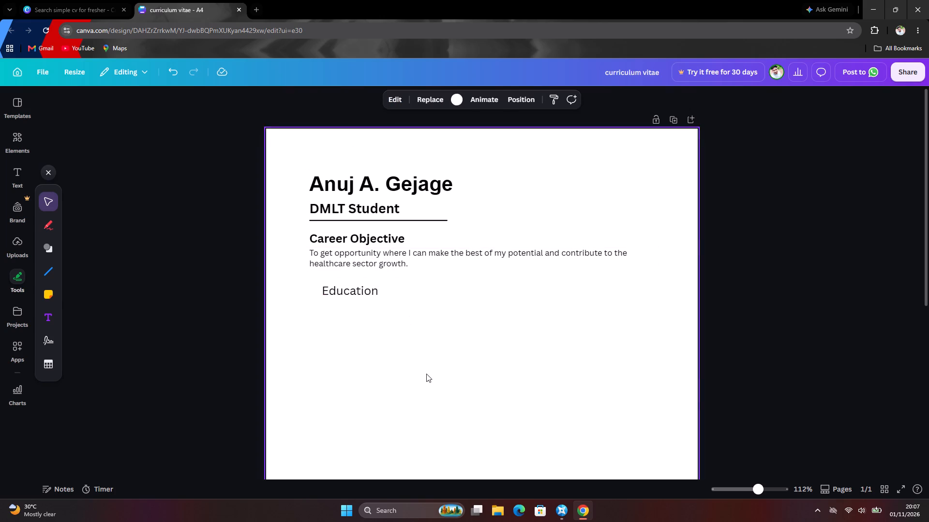
pyautogui.doubleClick(364, 293)
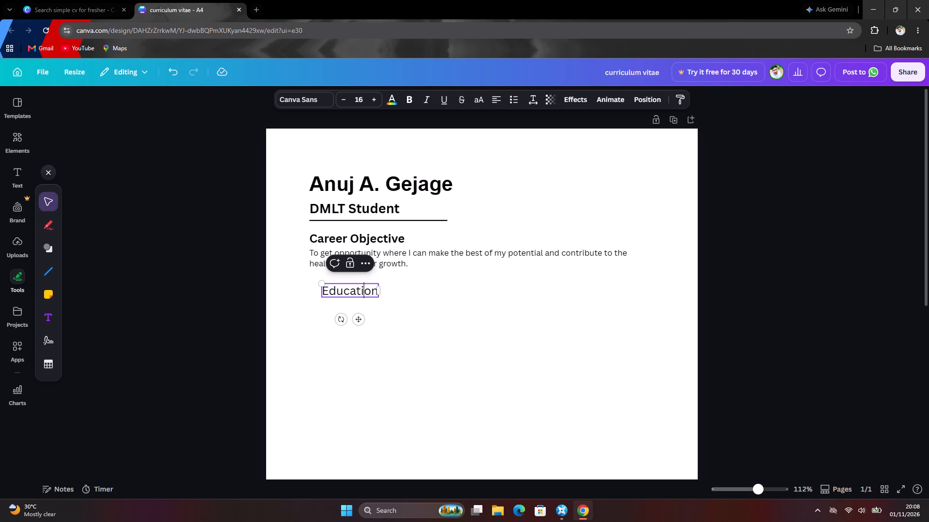
pyautogui.doubleClick(328, 297)
pyautogui.doubleClick(333, 290)
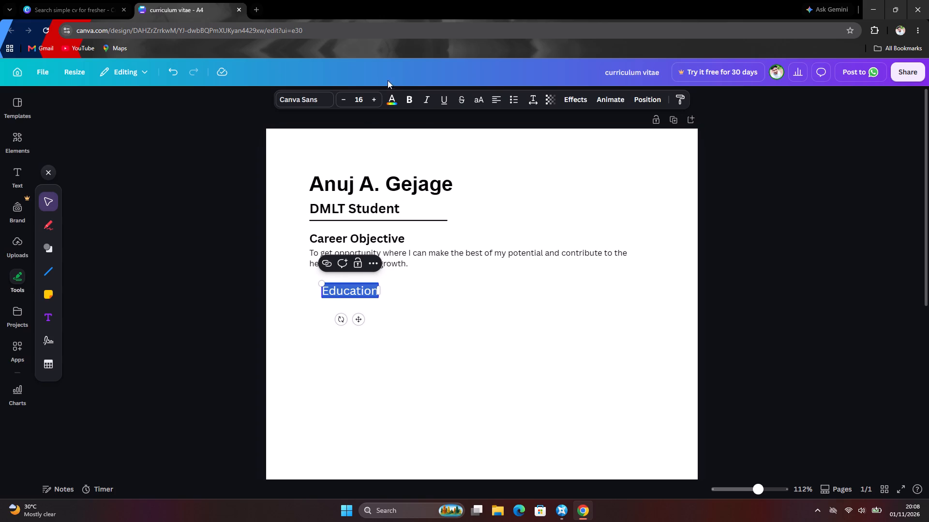
pyautogui.click(402, 94)
pyautogui.click(405, 319)
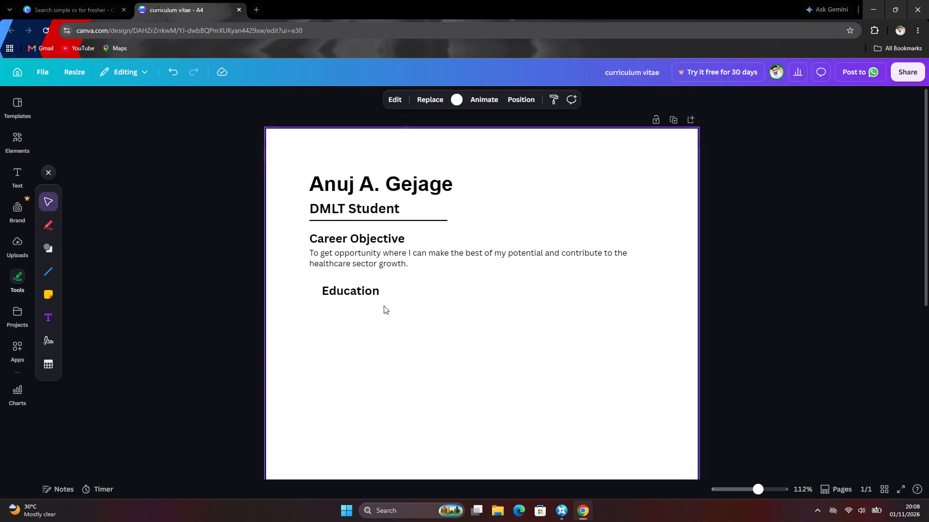
# Align the "Education" heading with the left edge of the objective statement, a little below it.
pyautogui.moveTo(353, 295); pyautogui.dragTo(344, 287)
pyautogui.click(435, 332)
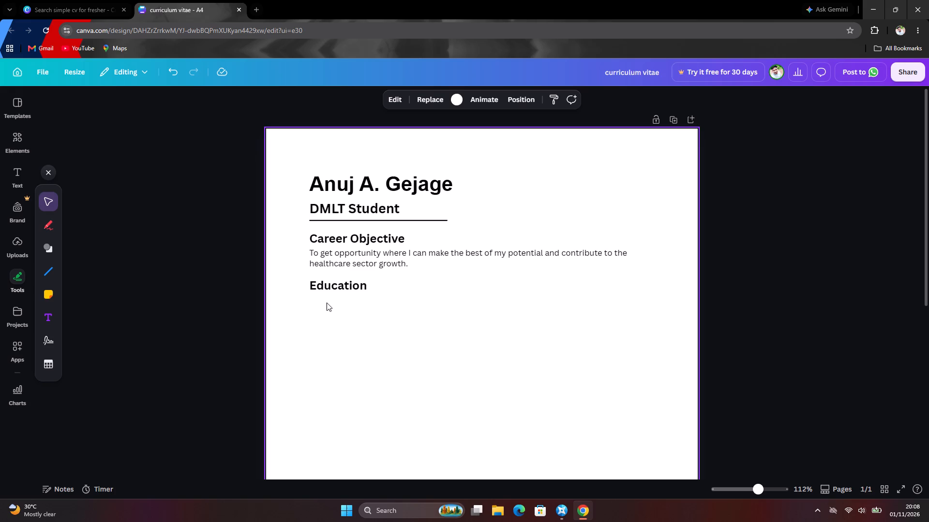
# Add a new text box below the "Education" heading and set its placeholder text to font size 12.
pyautogui.click(45, 320)
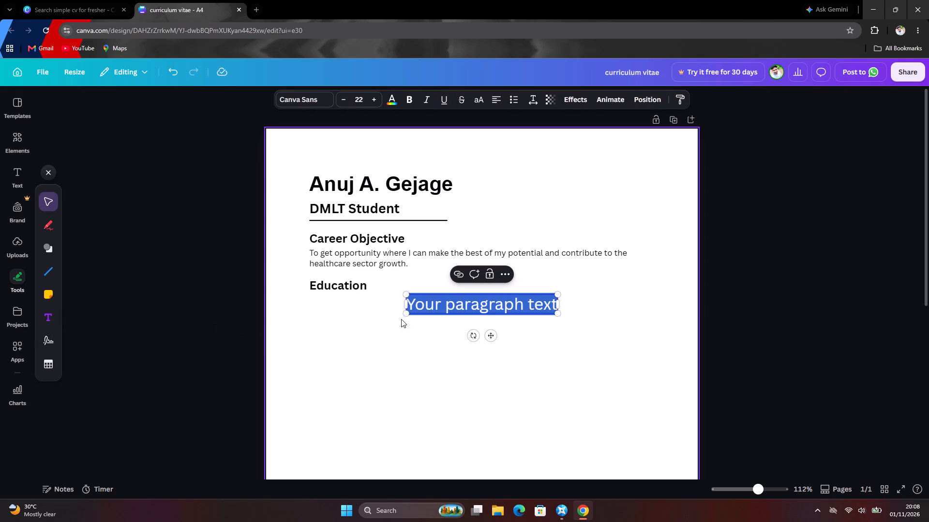
pyautogui.click(444, 305)
pyautogui.doubleClick(411, 303)
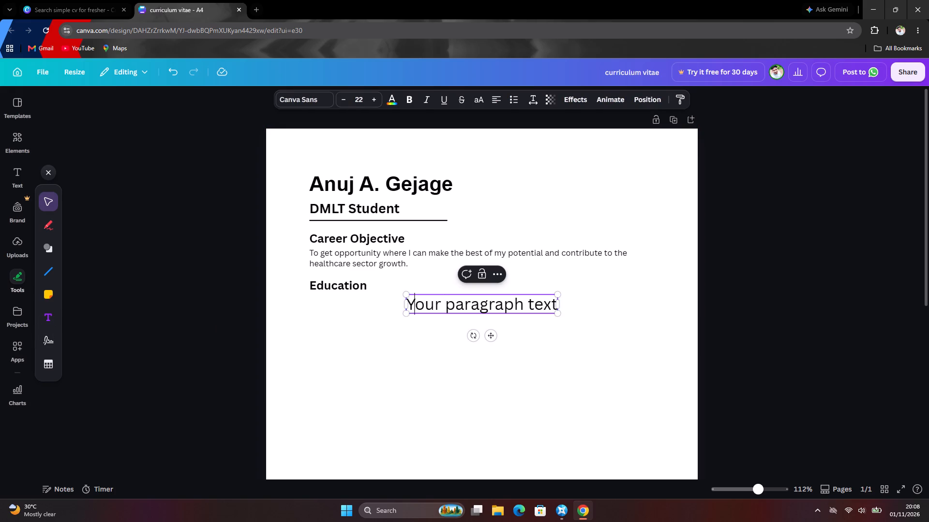
pyautogui.click(524, 324)
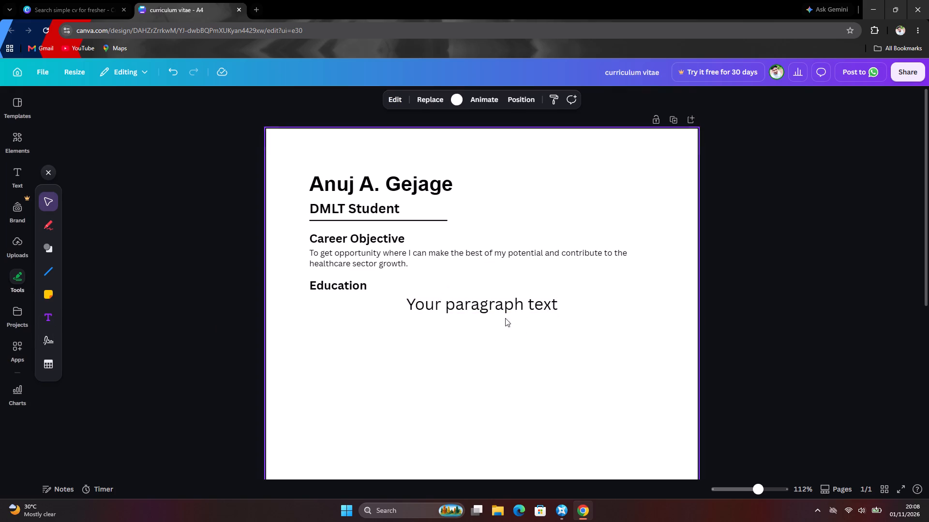
pyautogui.doubleClick(415, 303)
pyautogui.moveTo(415, 303); pyautogui.dragTo(508, 310)
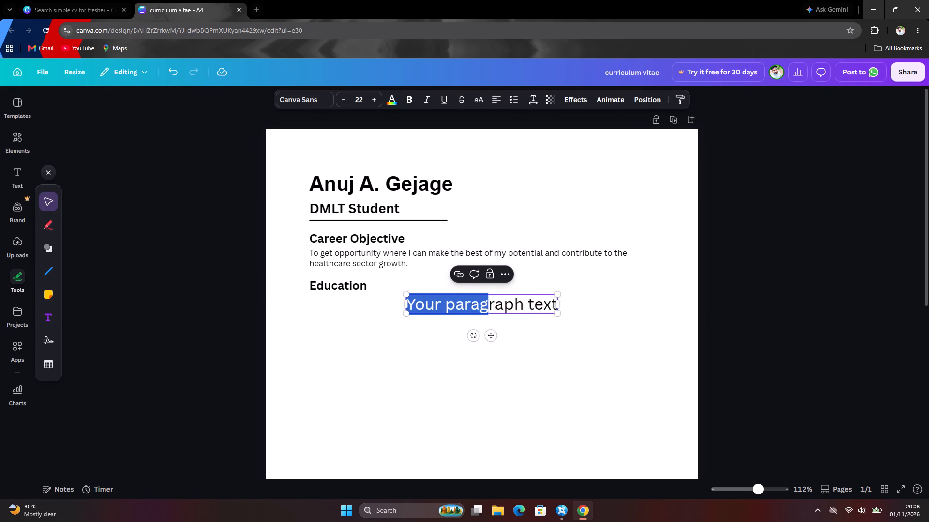
pyautogui.moveTo(508, 310); pyautogui.dragTo(584, 312)
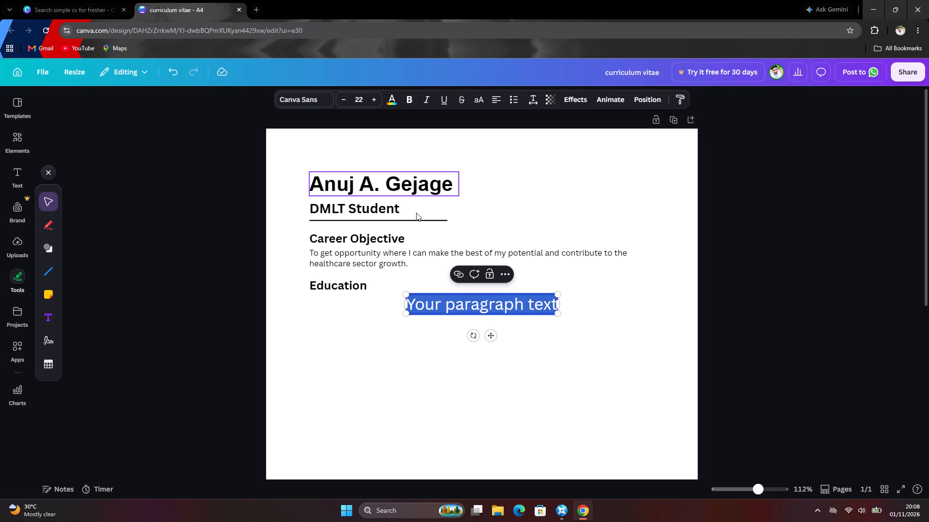
pyautogui.tripleClick(338, 100)
pyautogui.tripleClick(338, 100)
pyautogui.click(338, 100)
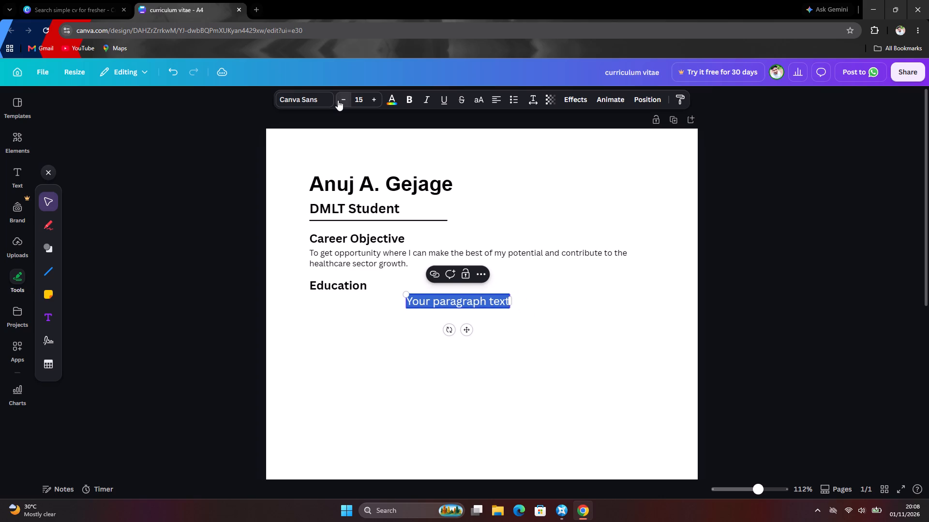
pyautogui.doubleClick(338, 100)
pyautogui.click(338, 100)
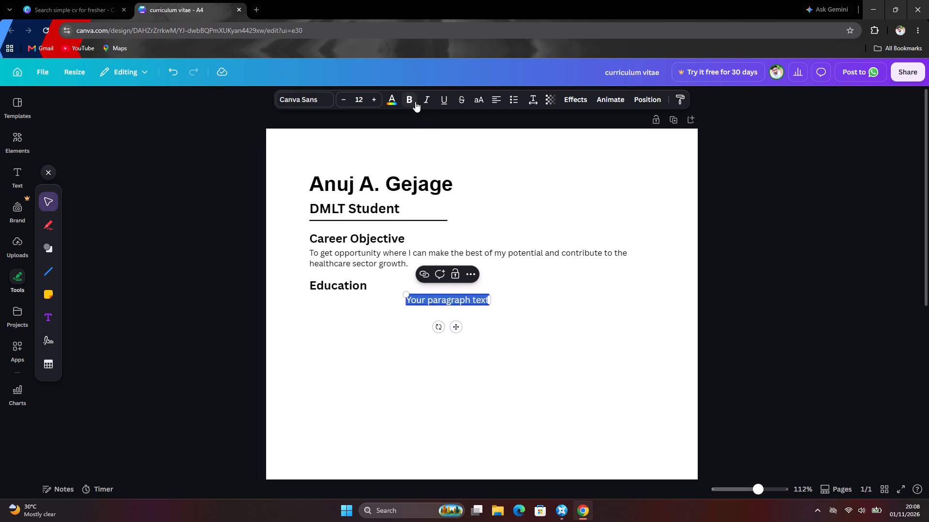
# Enter "DMLT ( Diploma In Medical Laboratory Technology )" in bold in the new text box, replacing the placeholder.
pyautogui.click(412, 100)
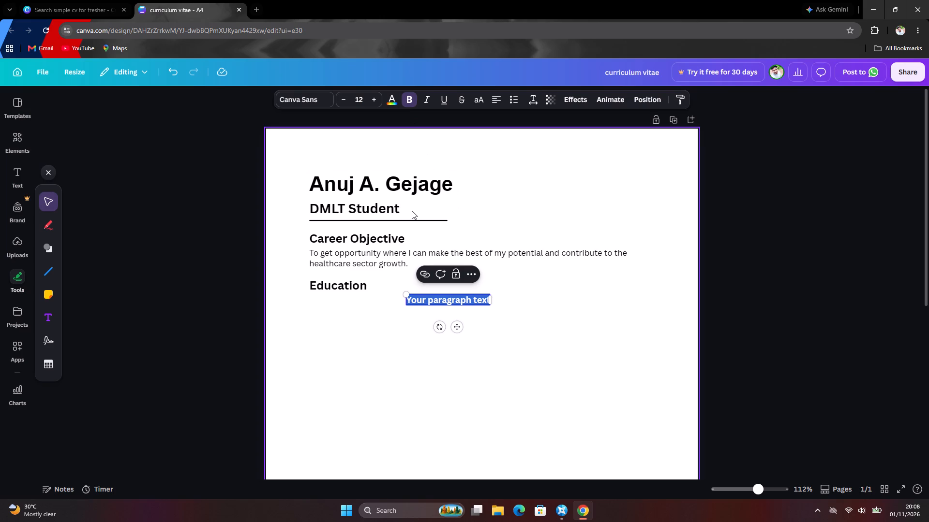
pyautogui.hotkey('shift', 'd')
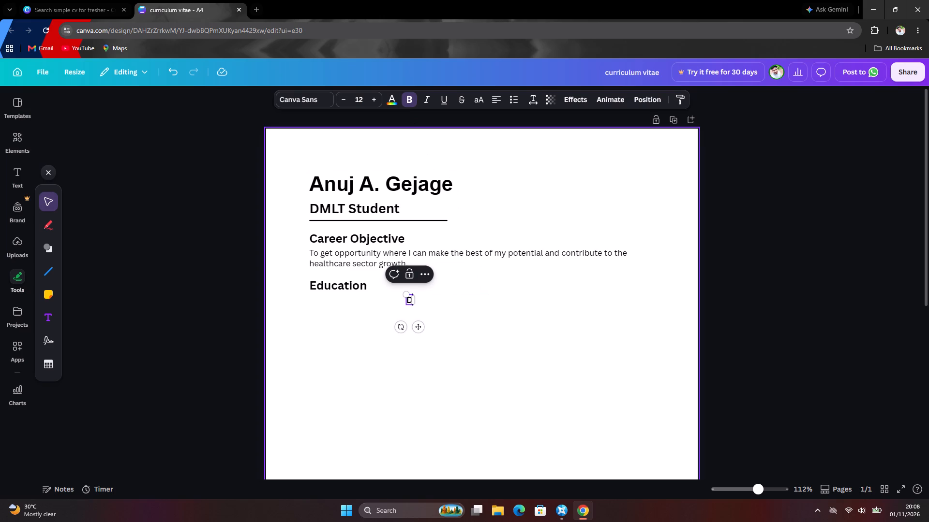
pyautogui.write('MLT')
pyautogui.press('space')
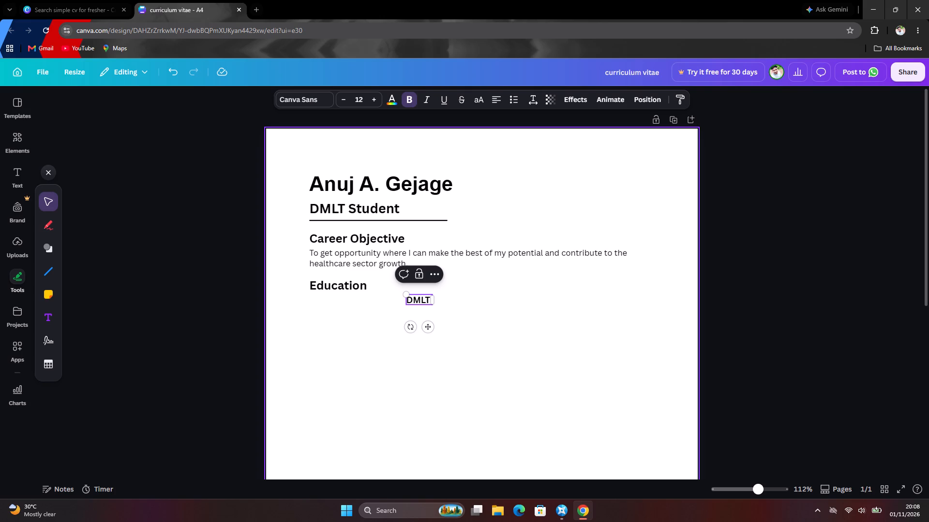
pyautogui.press('space')
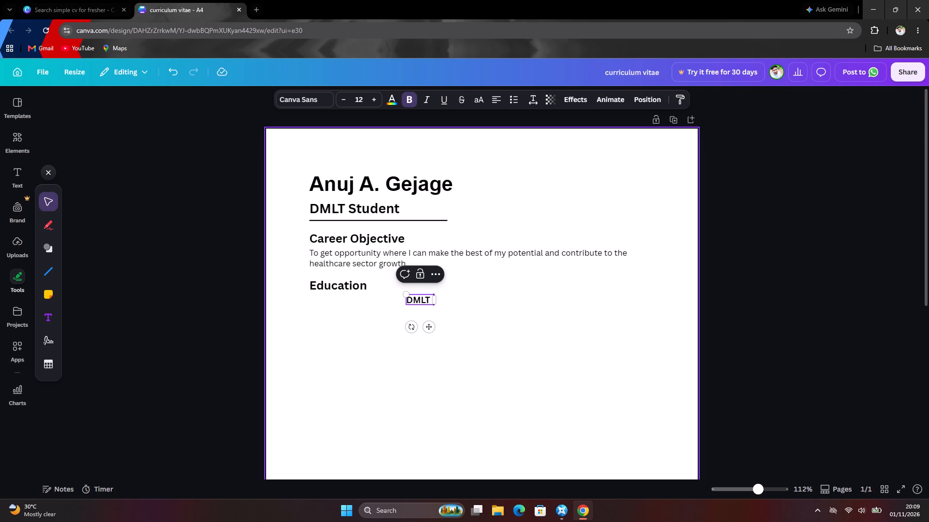
pyautogui.press('9')
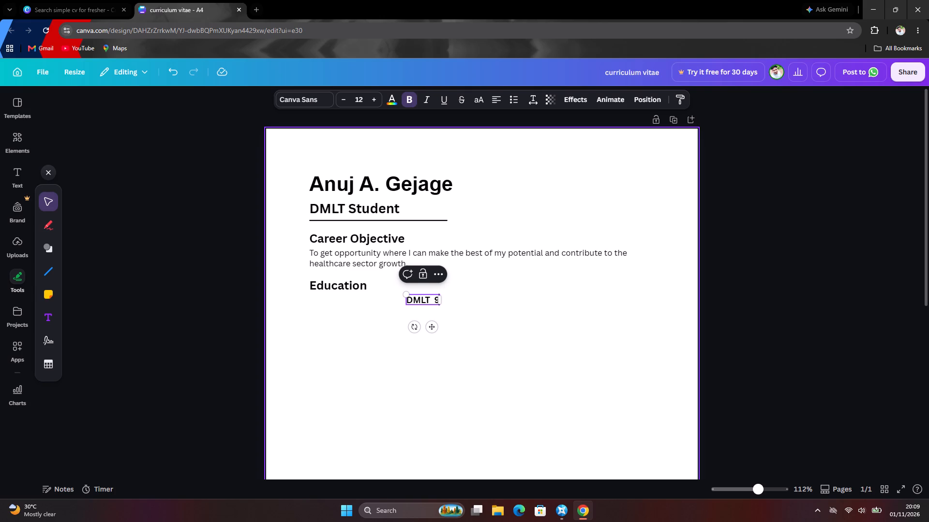
pyautogui.press('BackSpace')
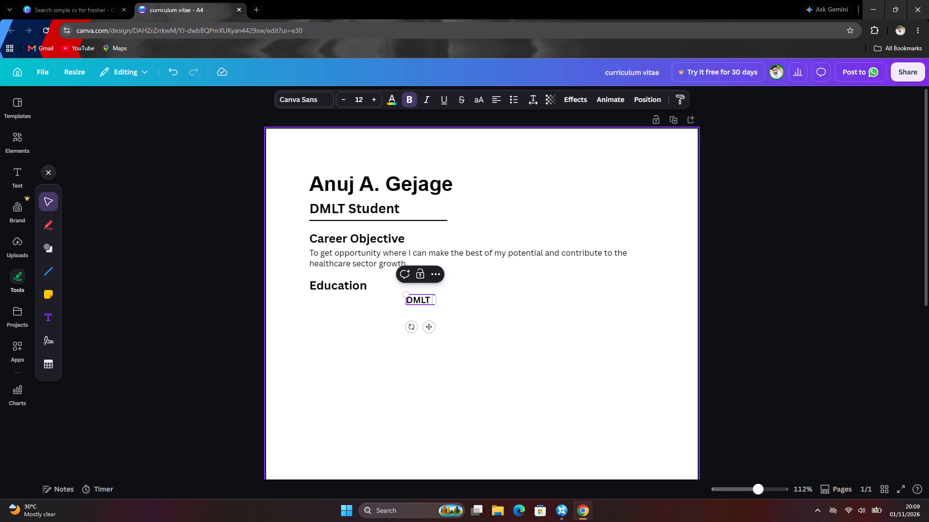
pyautogui.hotkey('shift', '(')
pyautogui.press('space')
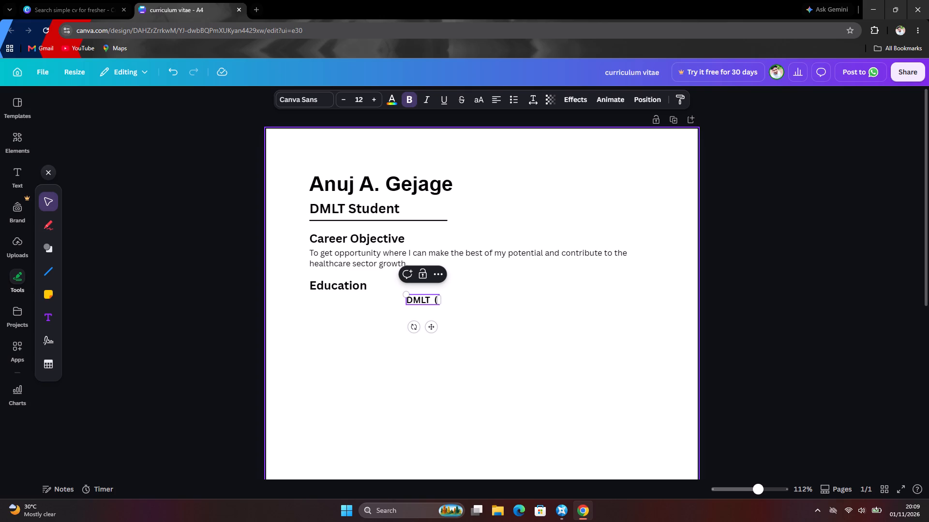
pyautogui.hotkey('shift', 'd')
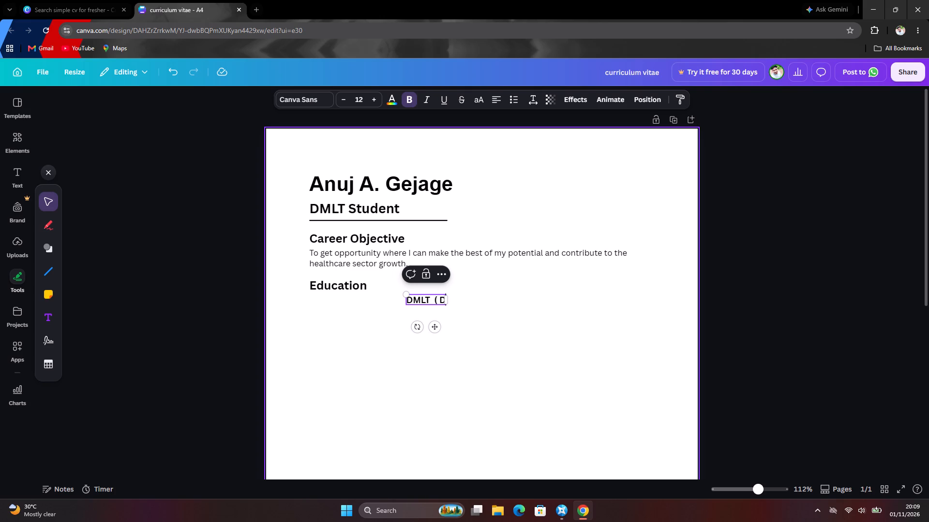
pyautogui.write('iploma')
pyautogui.press('space')
pyautogui.write('In')
pyautogui.press('space')
pyautogui.hotkey('shift', 'm')
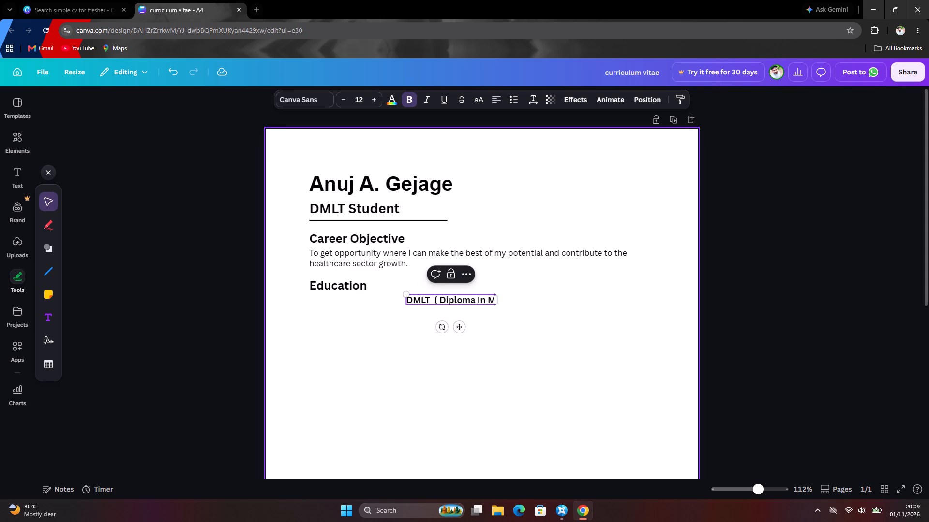
pyautogui.write('edi')
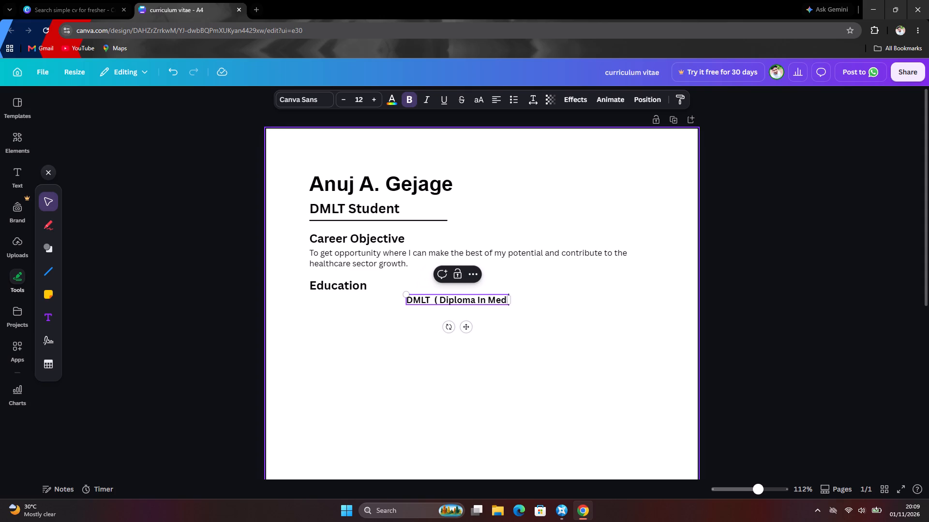
pyautogui.write('ca')
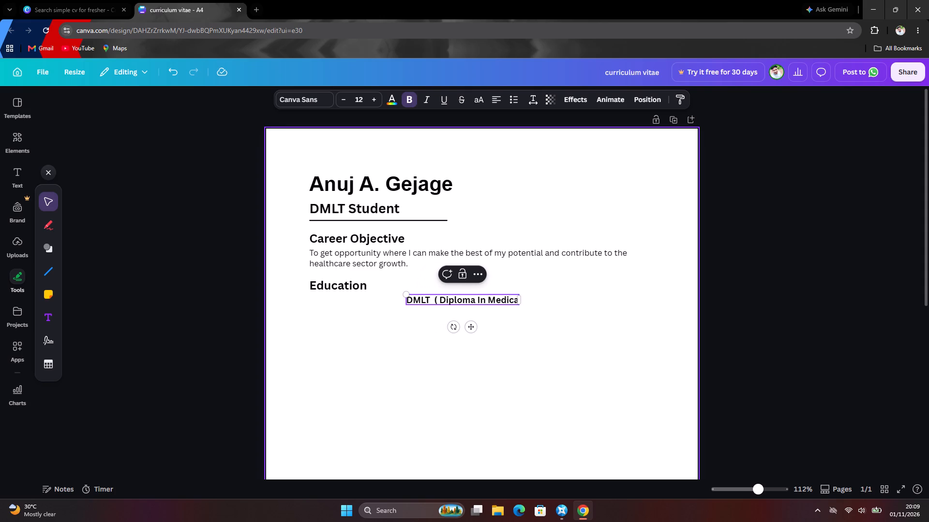
pyautogui.press('l')
pyautogui.press('n')
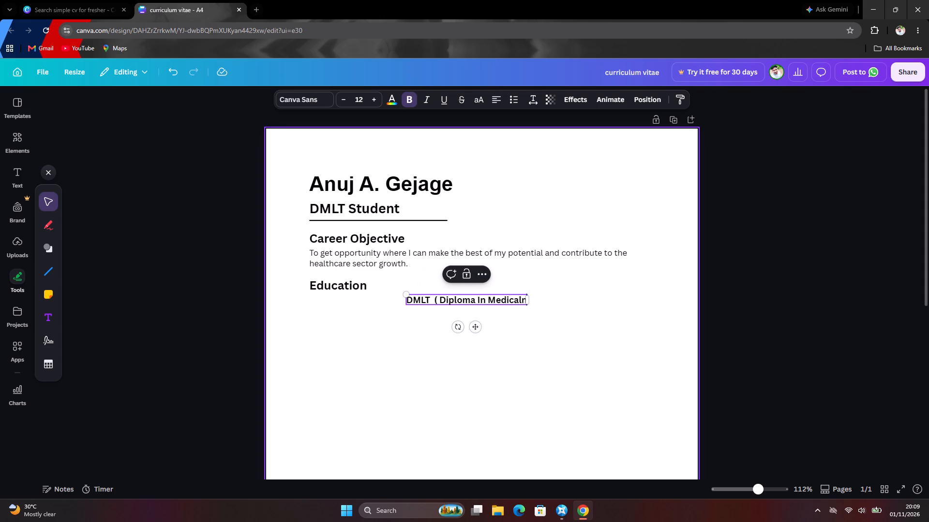
pyautogui.press('BackSpace')
pyautogui.press('space')
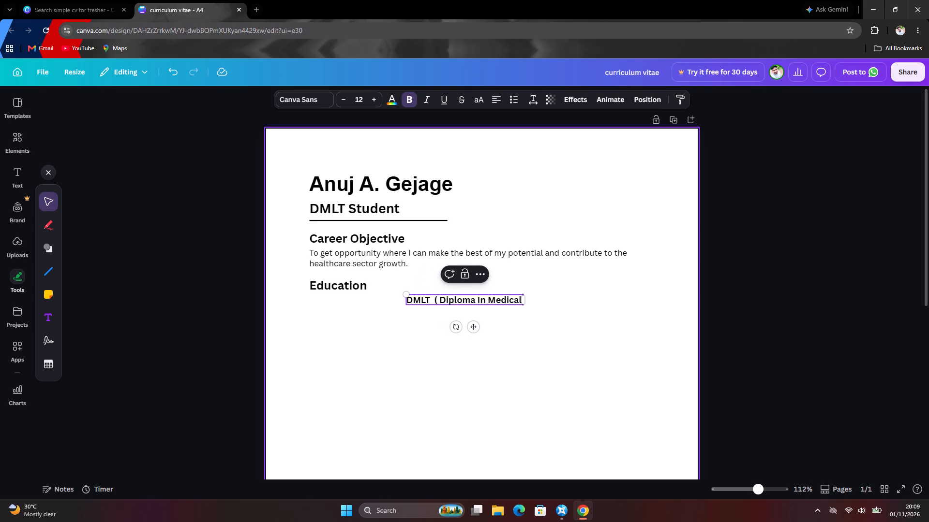
pyautogui.hotkey('shift', 'l')
pyautogui.write('ab')
pyautogui.press('space')
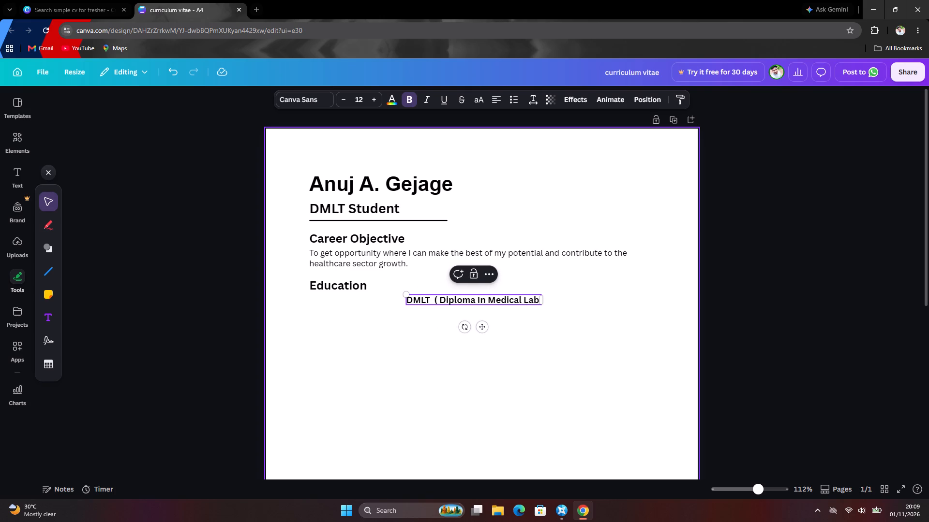
pyautogui.press('BackSpace')
pyautogui.write('oratory')
pyautogui.press('space')
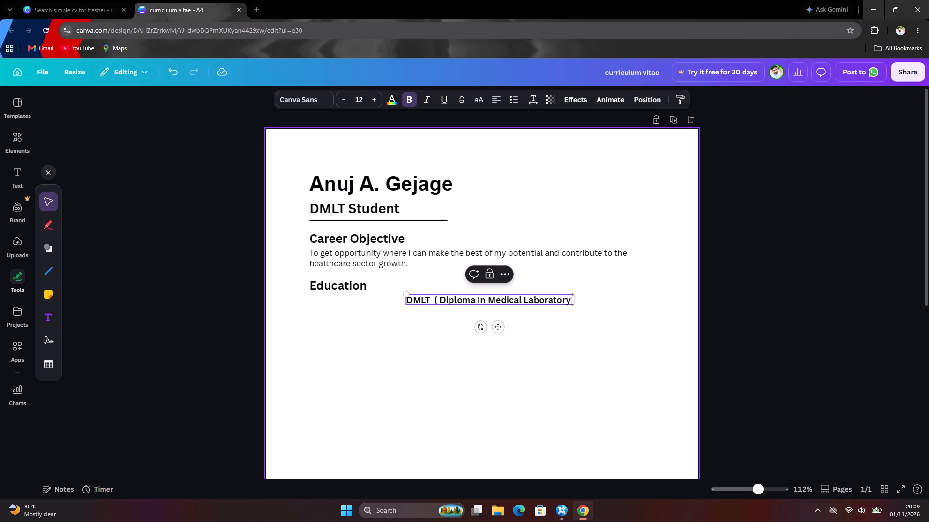
pyautogui.hotkey('shift', 't')
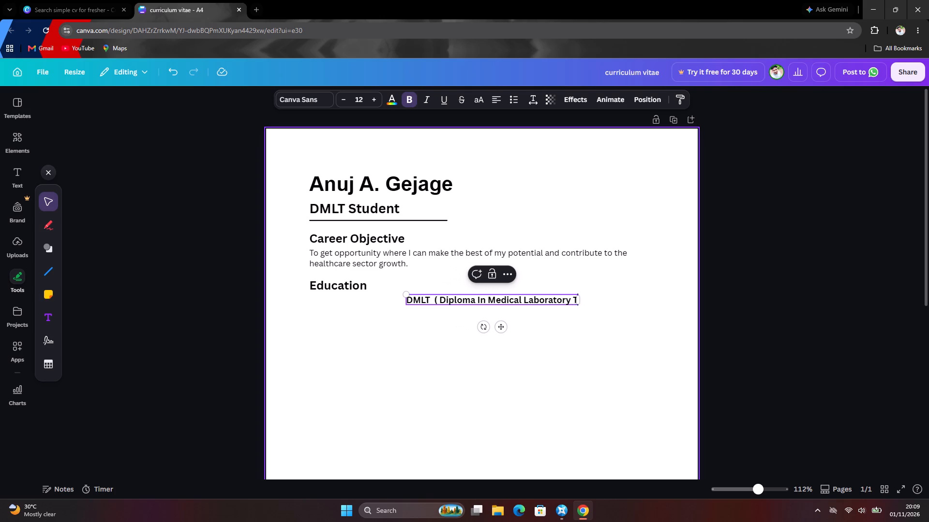
pyautogui.write('echn')
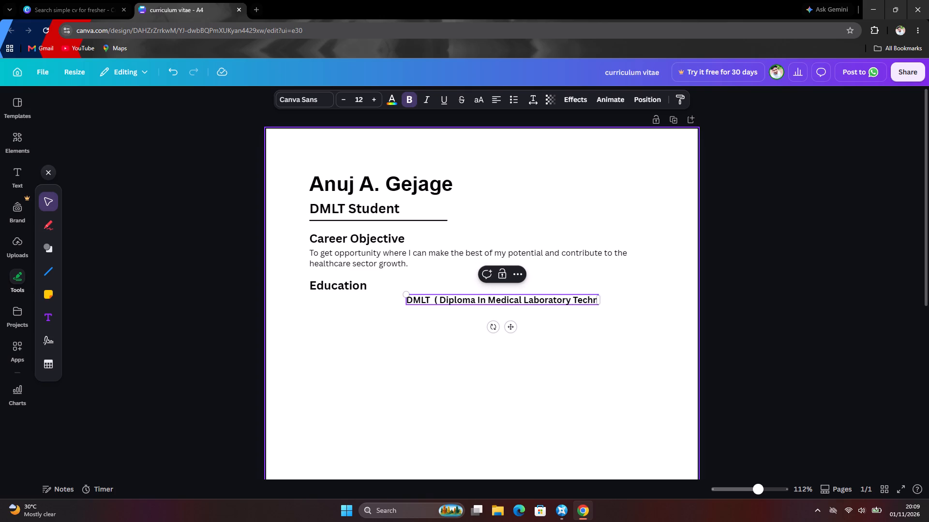
pyautogui.press('o')
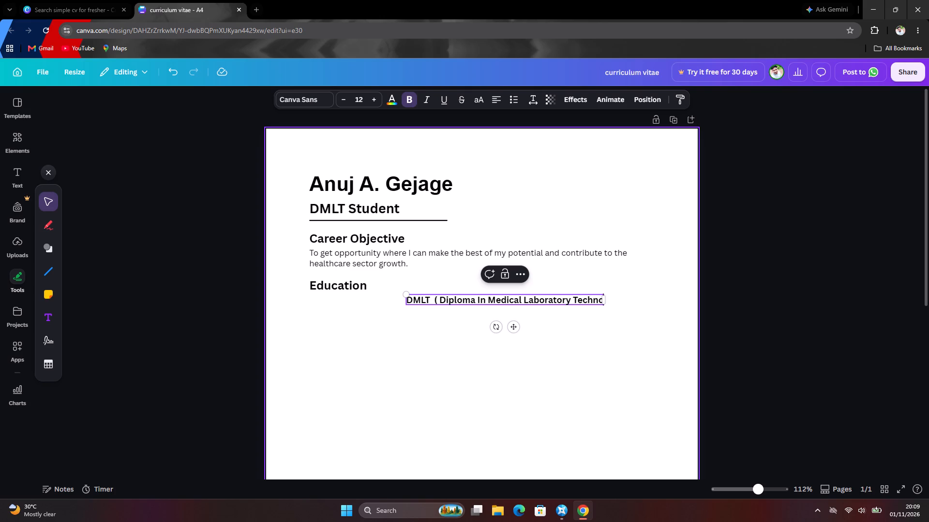
pyautogui.write('logy')
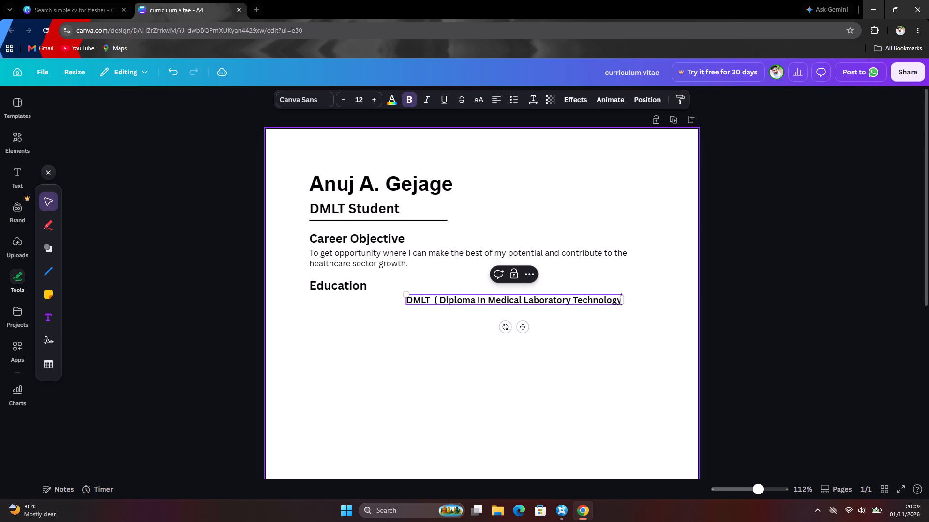
pyautogui.press('space')
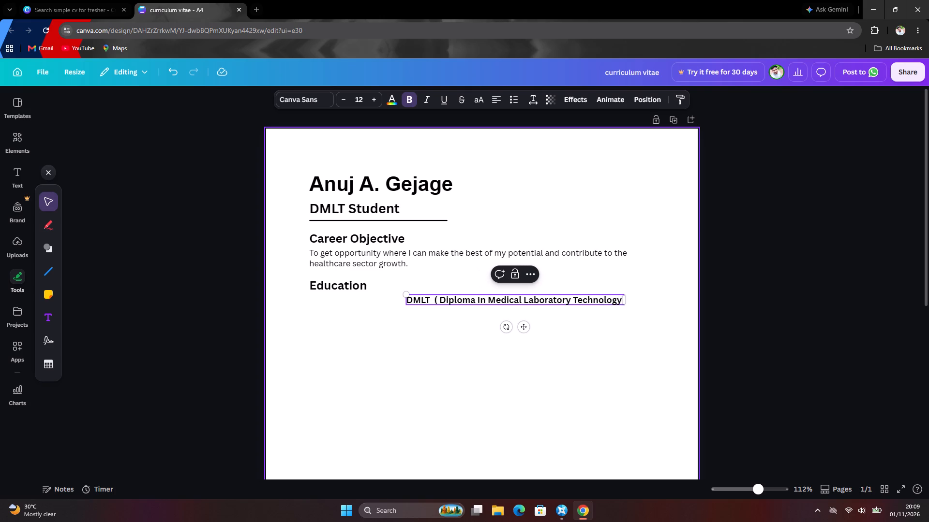
pyautogui.hotkey('shift', ')')
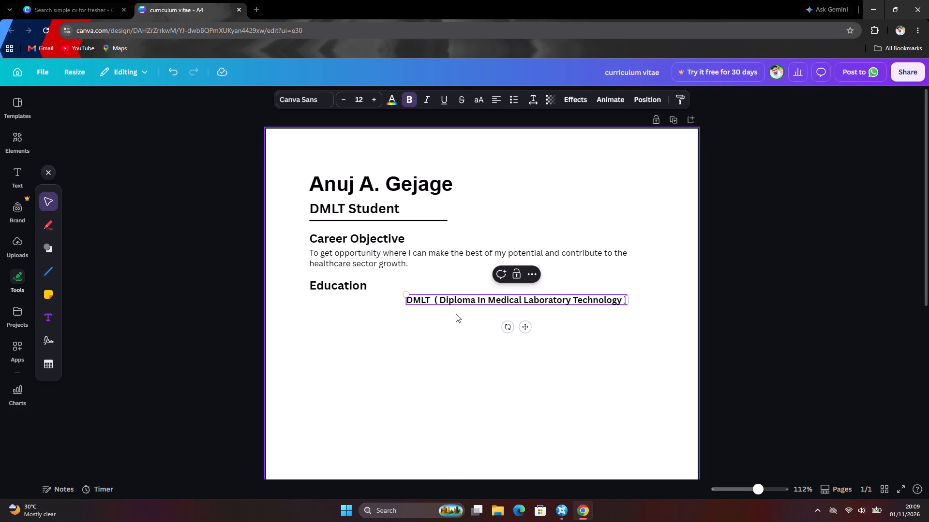
pyautogui.click(456, 314)
# Move the DMLT qualification line directly beneath the "Education" heading, aligned with its left edge.
pyautogui.moveTo(457, 300); pyautogui.dragTo(358, 303)
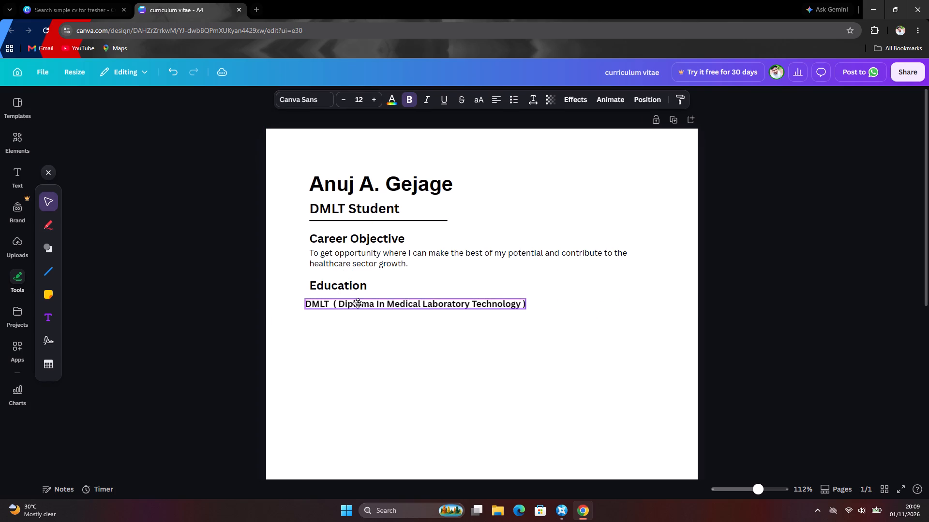
pyautogui.moveTo(358, 303); pyautogui.dragTo(361, 302)
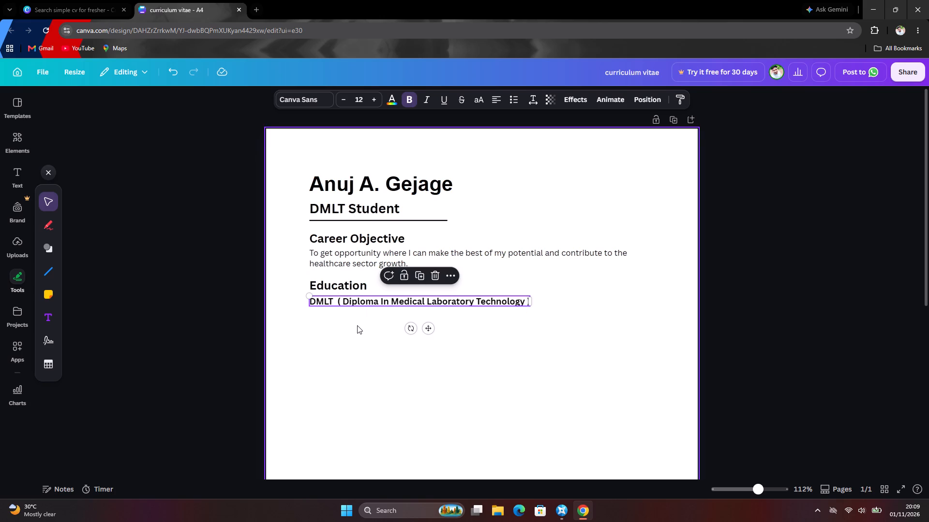
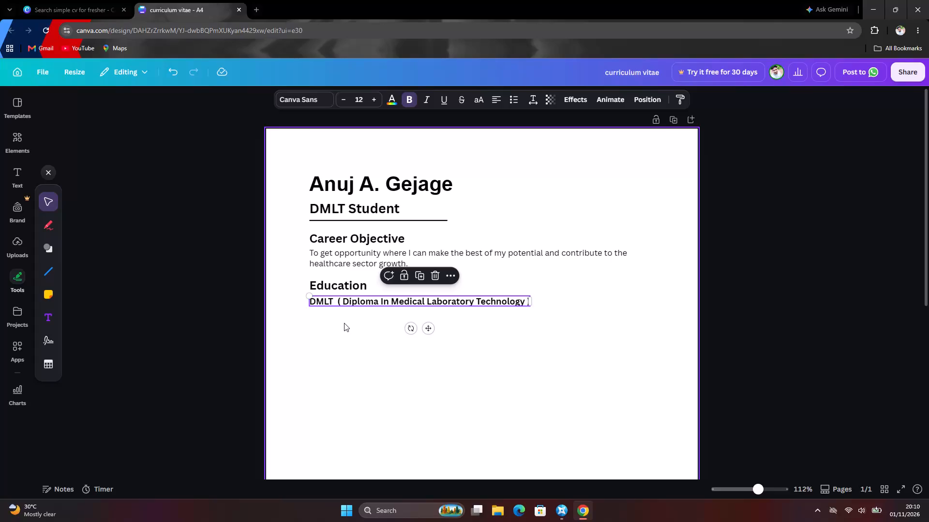
# Widen the DMLT qualification text box so it extends across most of the page, leaving room after the text.
pyautogui.click(344, 323)
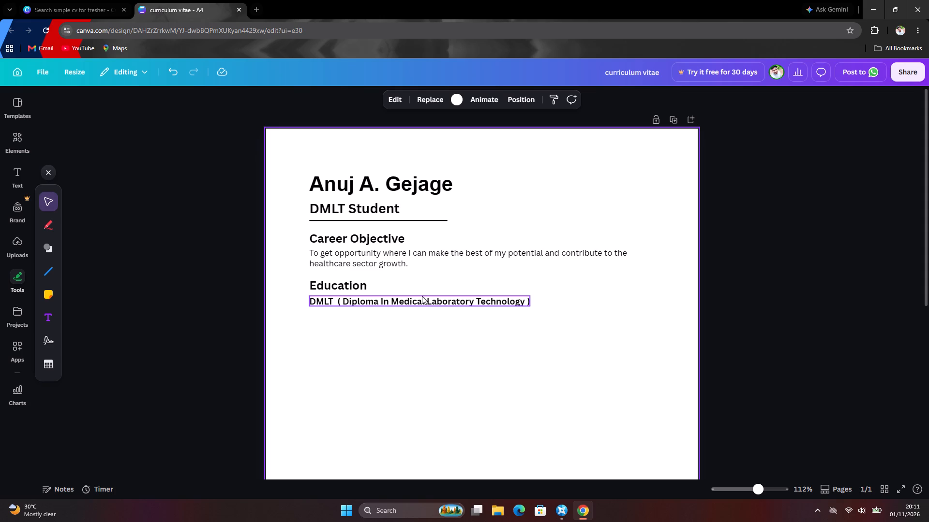
pyautogui.click(553, 297)
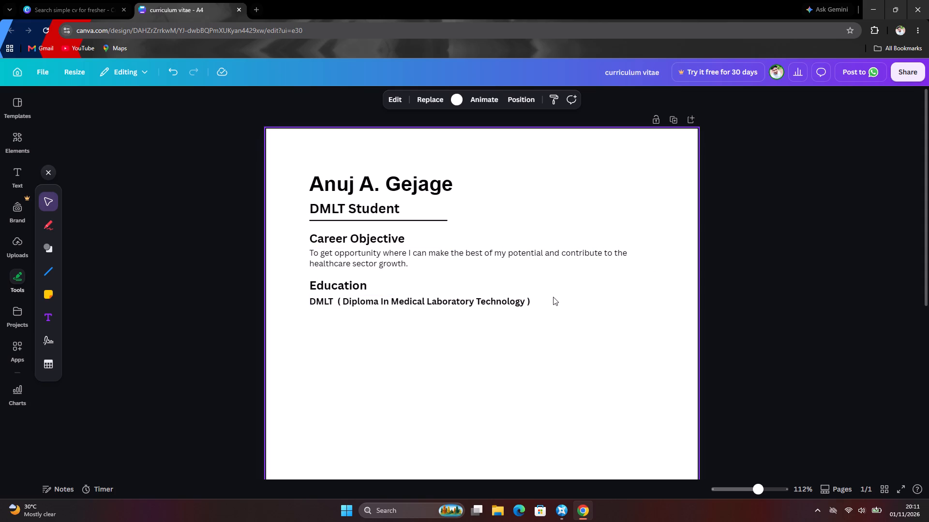
pyautogui.click(533, 305)
pyautogui.click(531, 302)
pyautogui.click(528, 299)
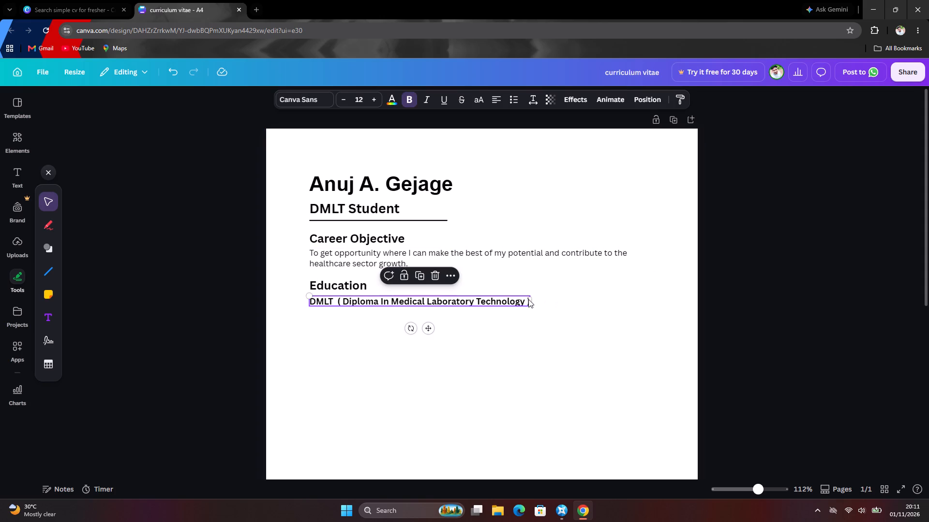
pyautogui.moveTo(533, 300); pyautogui.dragTo(672, 290)
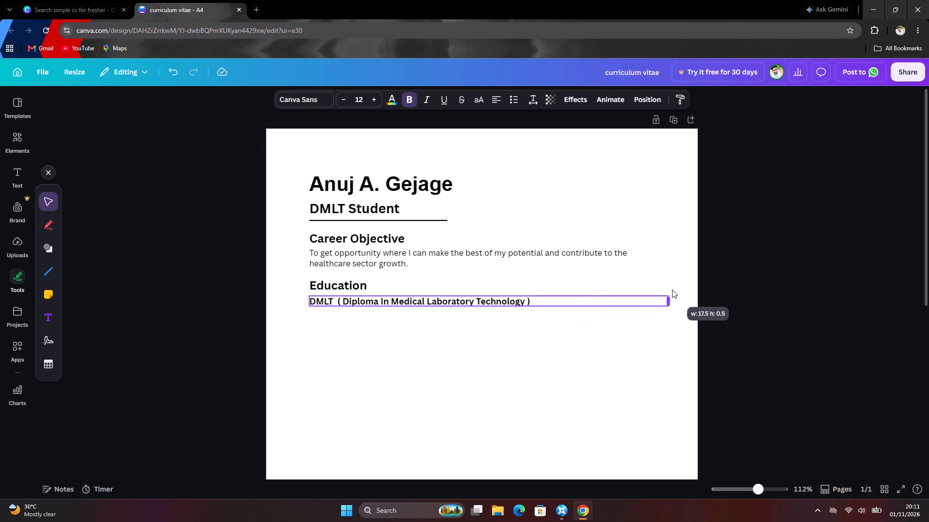
pyautogui.moveTo(672, 290); pyautogui.dragTo(656, 294)
# Append the years "2025 - 2027" to the DMLT qualification line, spaced well apart from the course name.
pyautogui.click(555, 297)
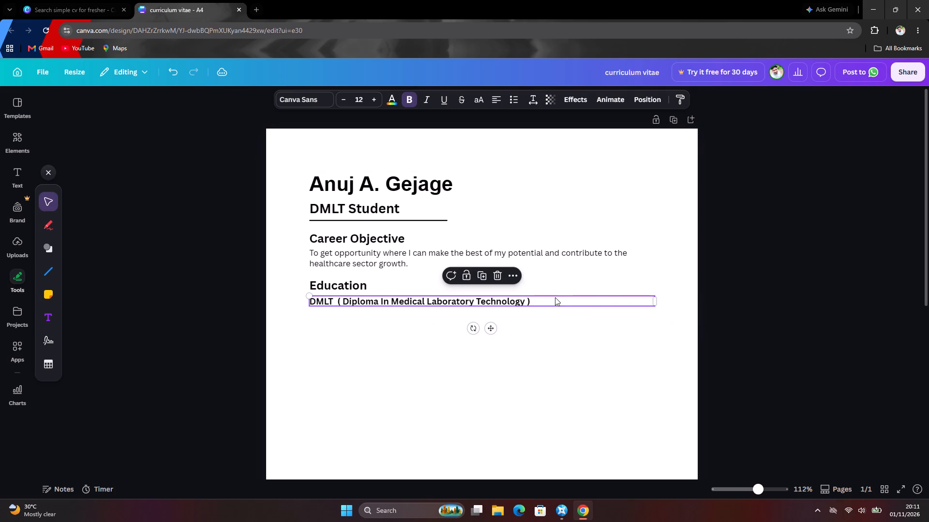
pyautogui.click(589, 302)
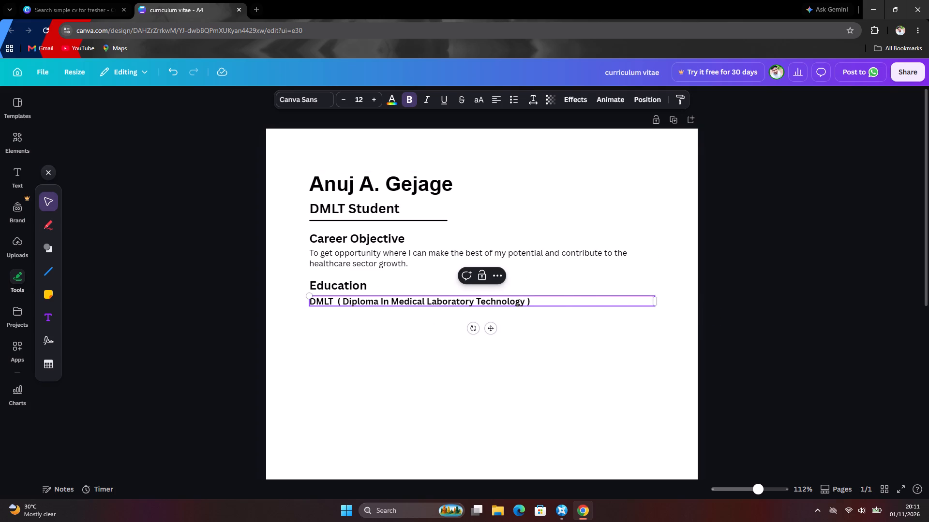
pyautogui.press('space')
pyautogui.press('space')
pyautogui.press('space')
pyautogui.press('space')
pyautogui.press('space')
pyautogui.press('space')
pyautogui.press('space')
pyautogui.press('space')
pyautogui.press('space')
pyautogui.press('space')
pyautogui.press('space')
pyautogui.press('space')
pyautogui.press('space')
pyautogui.press('space')
pyautogui.press('space')
pyautogui.press('space')
pyautogui.press('space')
pyautogui.press('space')
pyautogui.press('space')
pyautogui.press('space')
pyautogui.write('20')
pyautogui.write('25')
pyautogui.press('space')
pyautogui.press('-')
pyautogui.press('space')
pyautogui.write('2027')
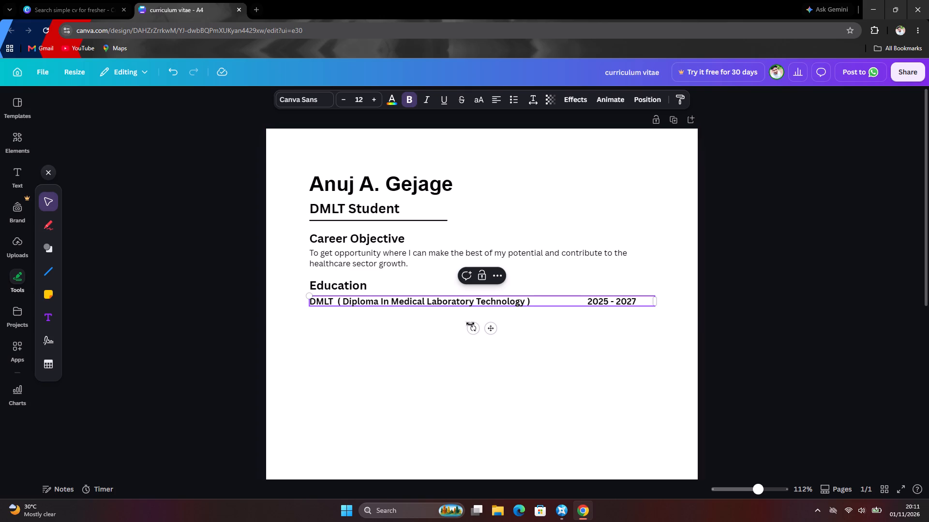
pyautogui.click(329, 312)
pyautogui.click(330, 308)
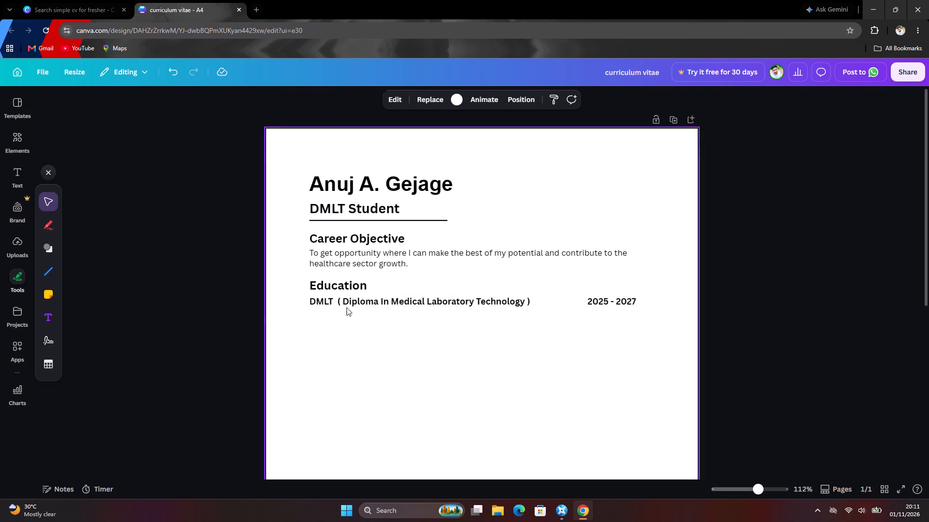
pyautogui.click(595, 324)
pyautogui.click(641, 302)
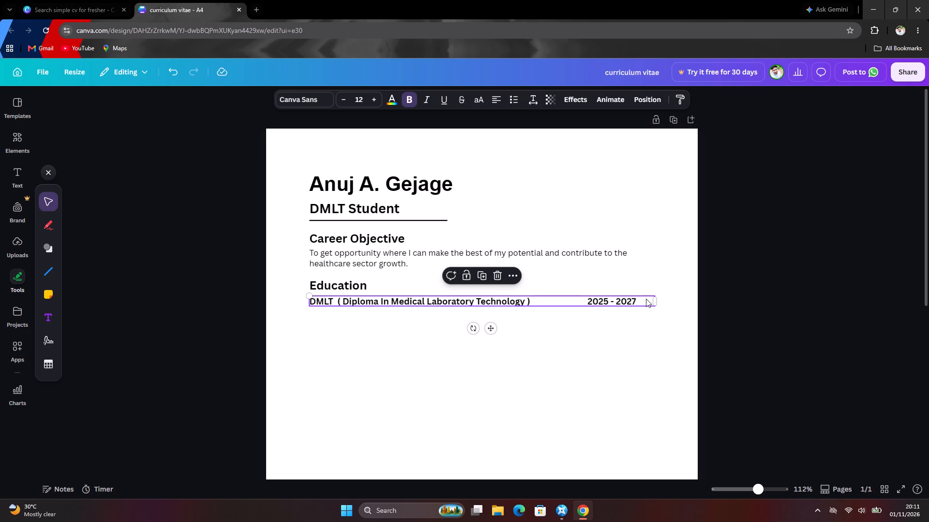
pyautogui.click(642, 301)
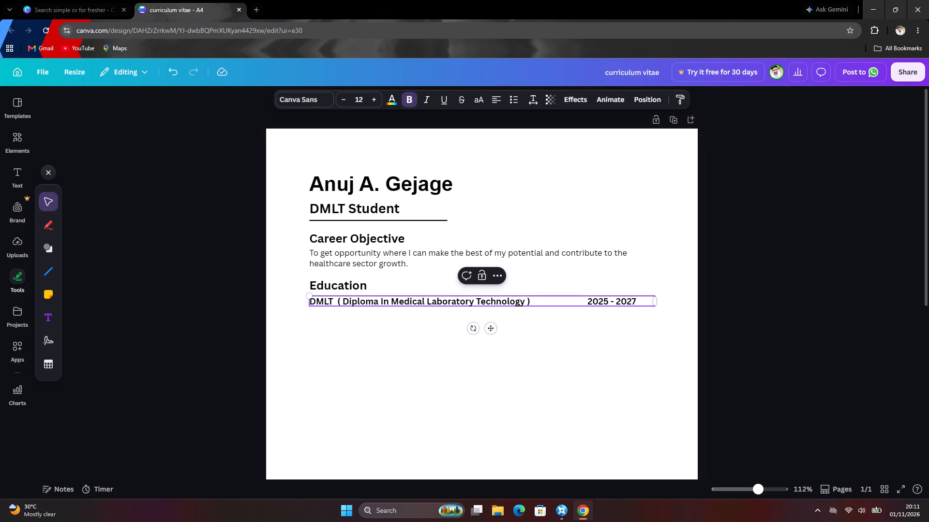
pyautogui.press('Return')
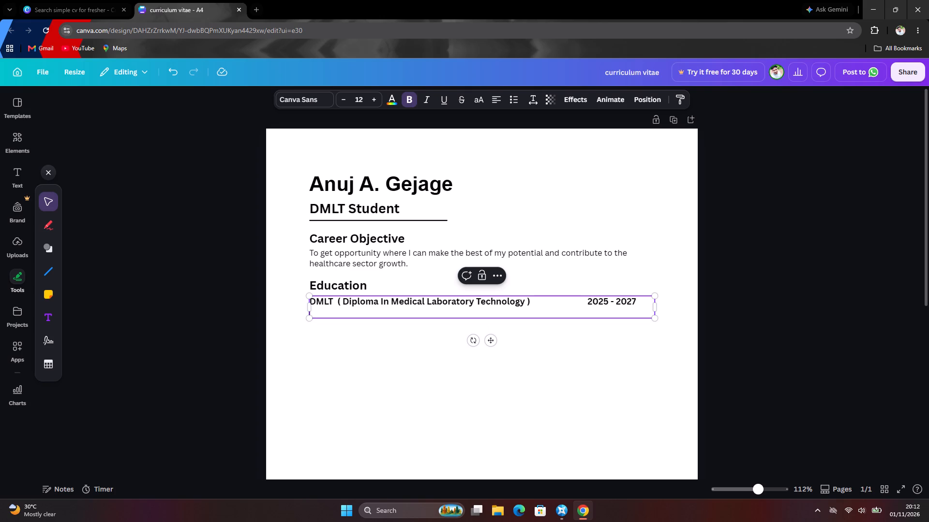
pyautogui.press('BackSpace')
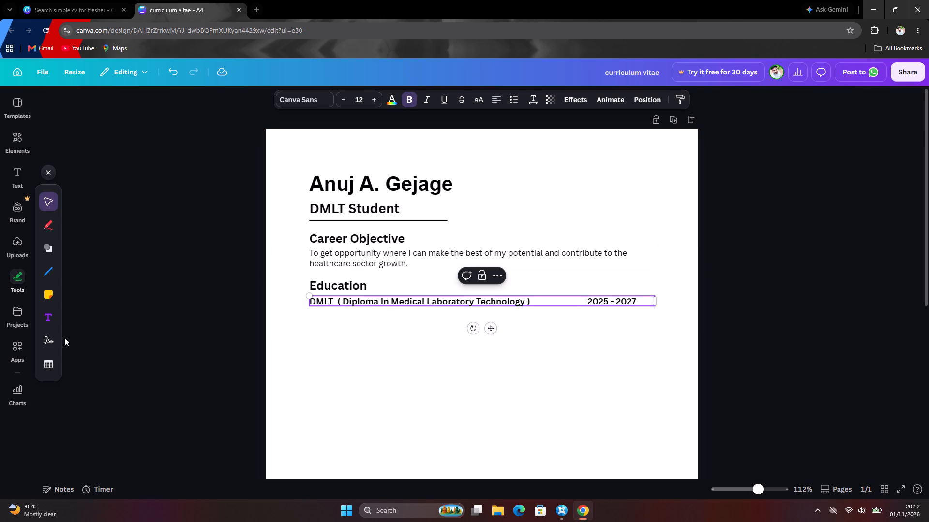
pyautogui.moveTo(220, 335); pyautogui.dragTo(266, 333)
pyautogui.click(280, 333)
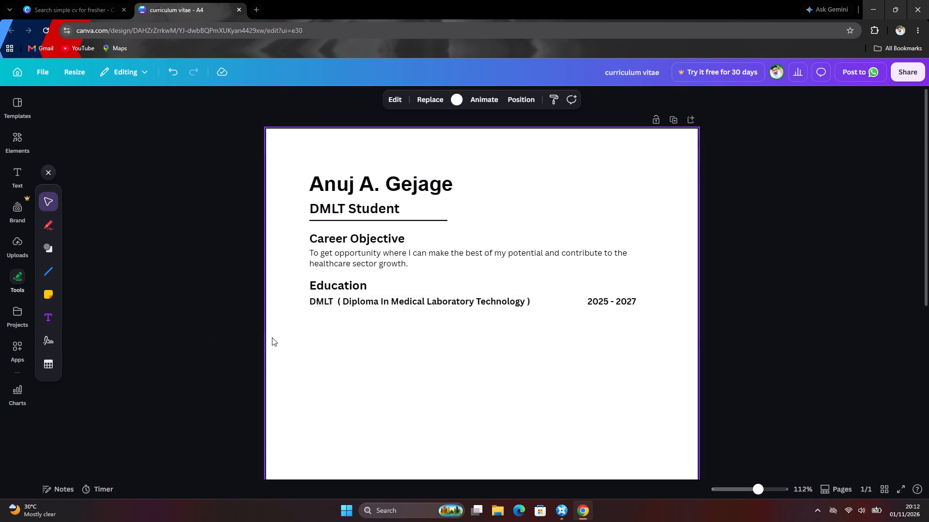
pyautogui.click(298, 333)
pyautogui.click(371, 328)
# Add a new text box and place it just below the DMLT qualification line.
pyautogui.click(49, 320)
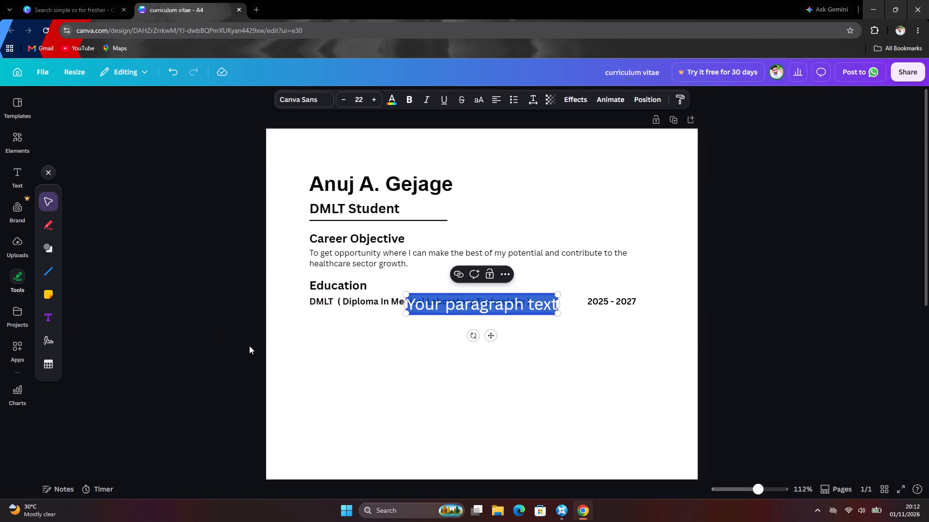
pyautogui.moveTo(509, 301); pyautogui.dragTo(512, 327)
pyautogui.click(533, 333)
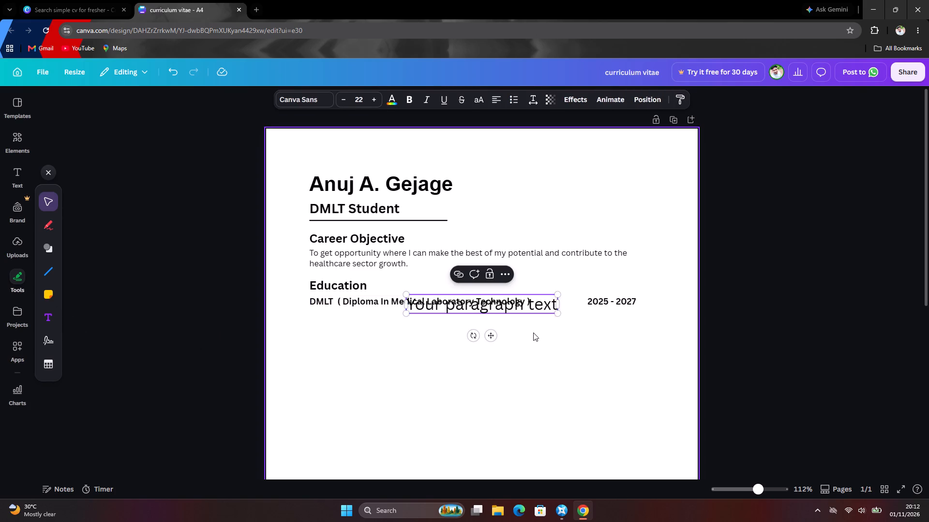
pyautogui.moveTo(488, 308); pyautogui.dragTo(490, 328)
pyautogui.click(505, 345)
pyautogui.click(488, 325)
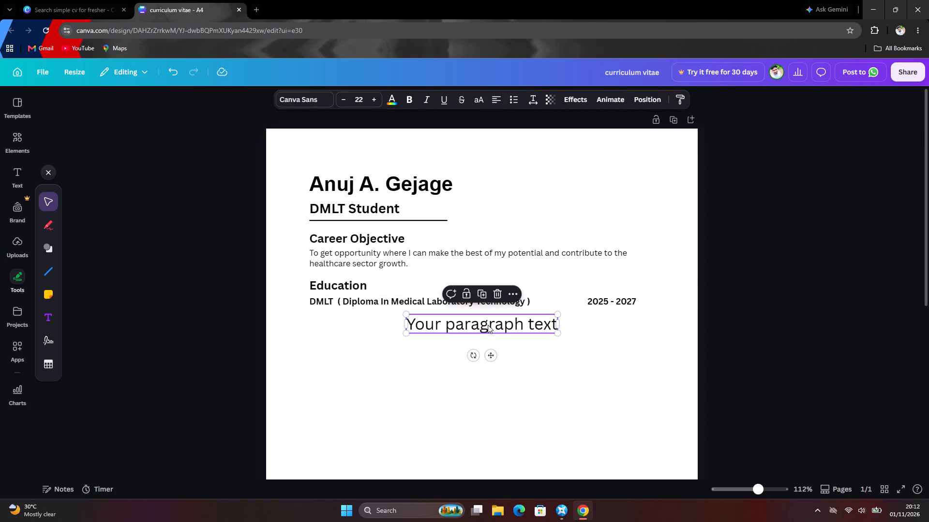
# Set the placeholder text in the new text box to font size 11.
pyautogui.doubleClick(505, 325)
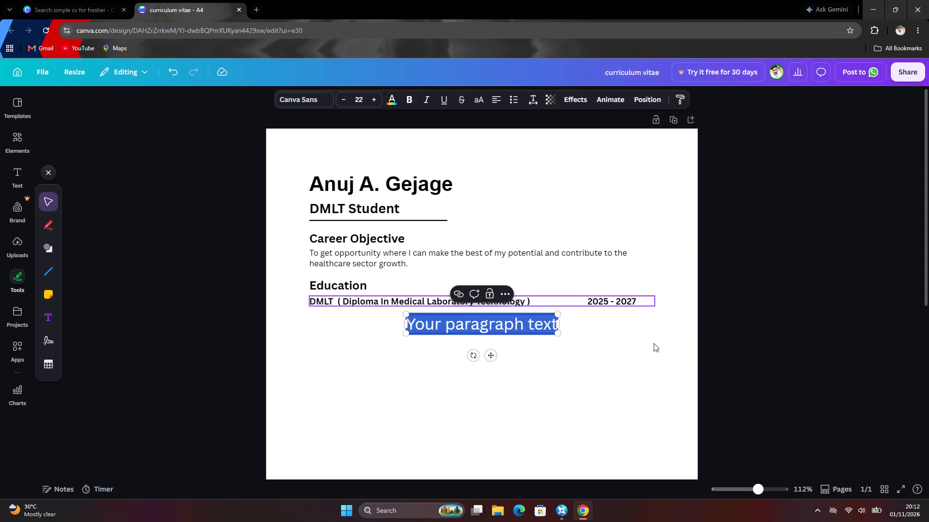
pyautogui.tripleClick(338, 95)
pyautogui.tripleClick(338, 95)
pyautogui.tripleClick(338, 95)
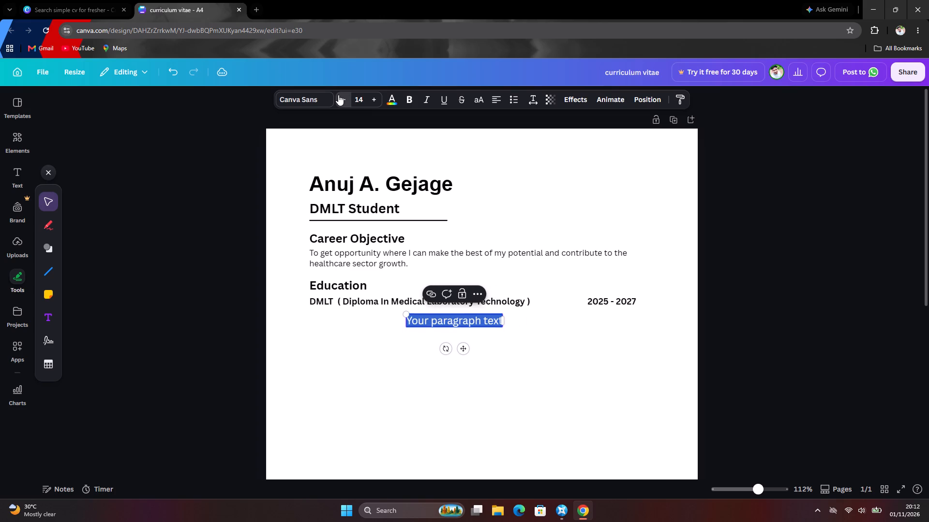
pyautogui.click(338, 95)
pyautogui.click(338, 95)
pyautogui.click(338, 95)
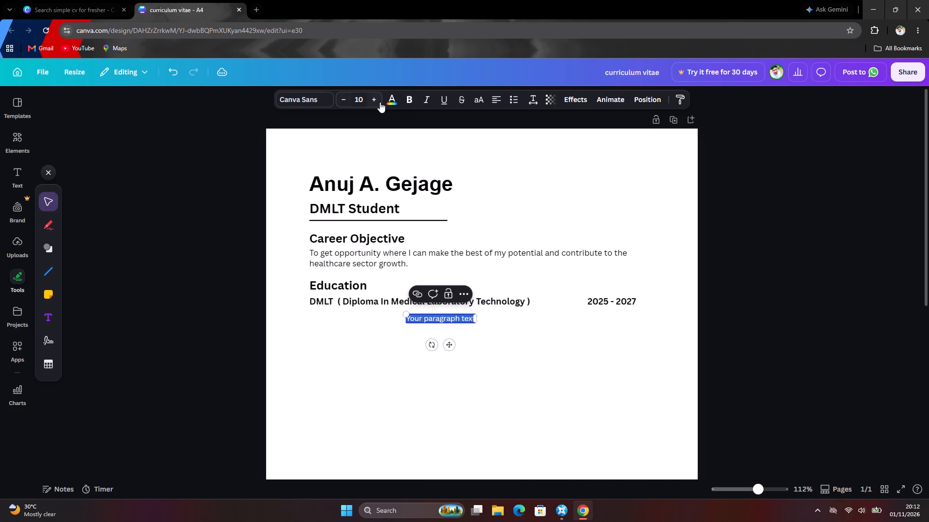
pyautogui.click(380, 102)
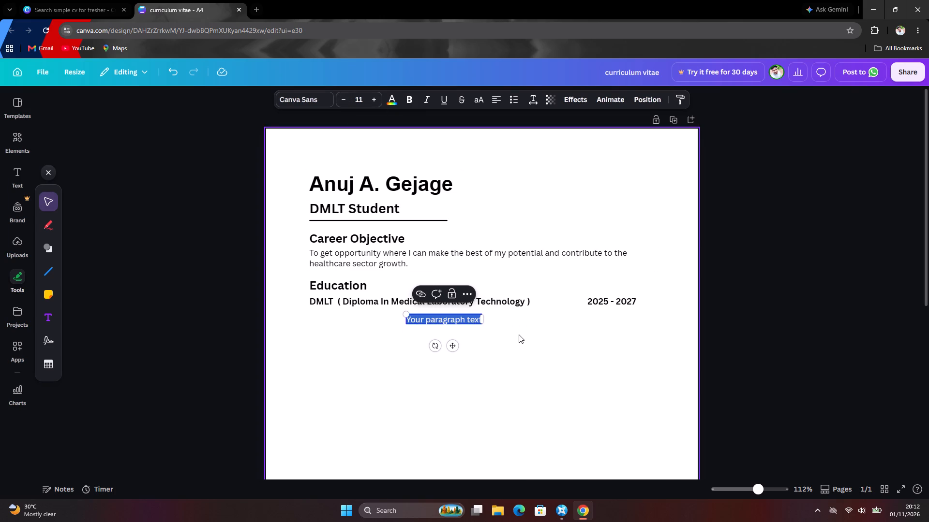
# Replace the placeholder text below the DMLT line with the college name, starting with "Sahyog Col".
pyautogui.click(767, 491)
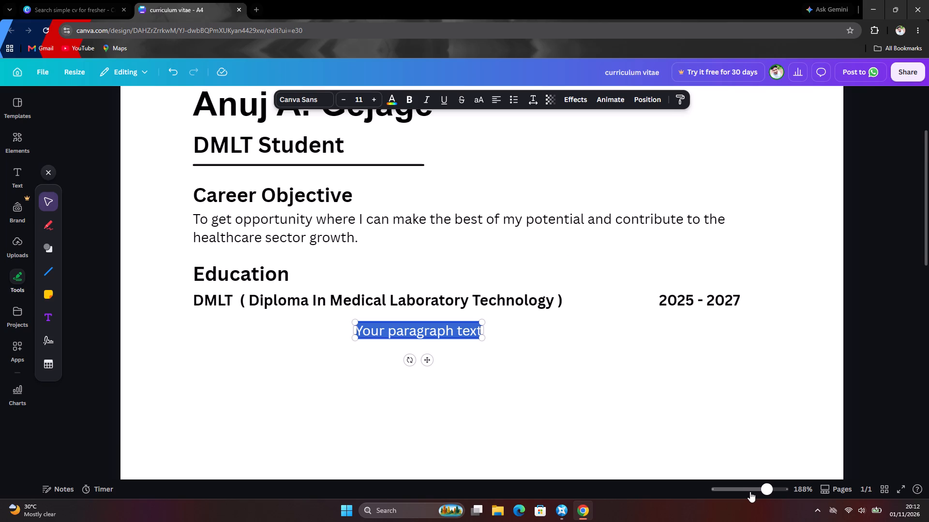
pyautogui.write('Sah')
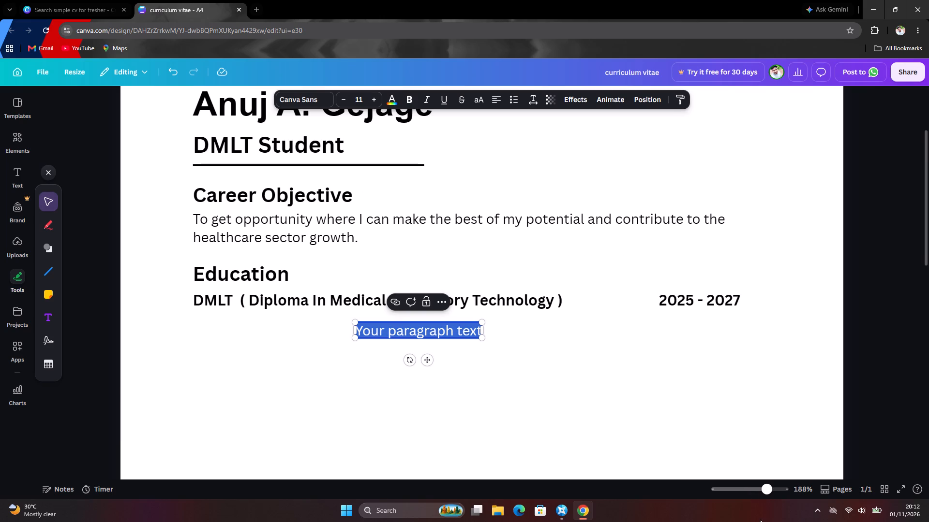
pyautogui.click(463, 332)
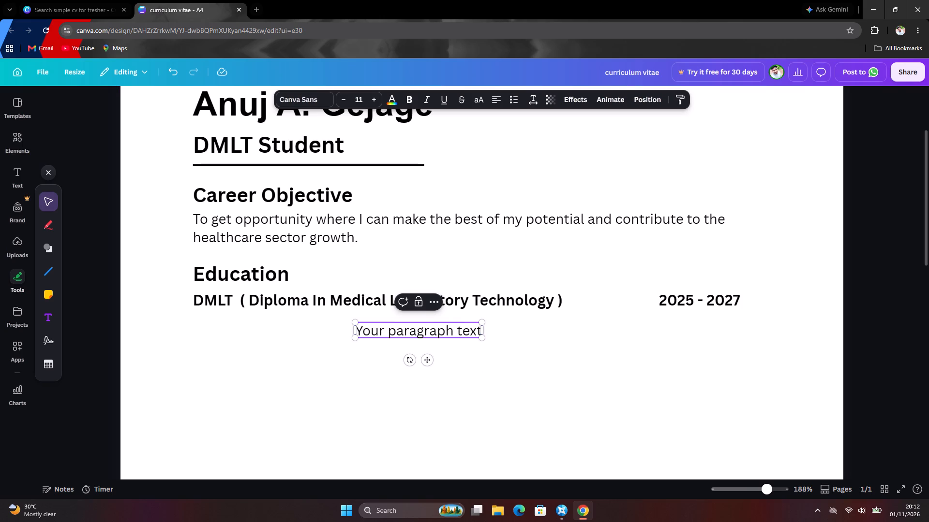
pyautogui.doubleClick(477, 330)
pyautogui.click(477, 330)
pyautogui.doubleClick(428, 333)
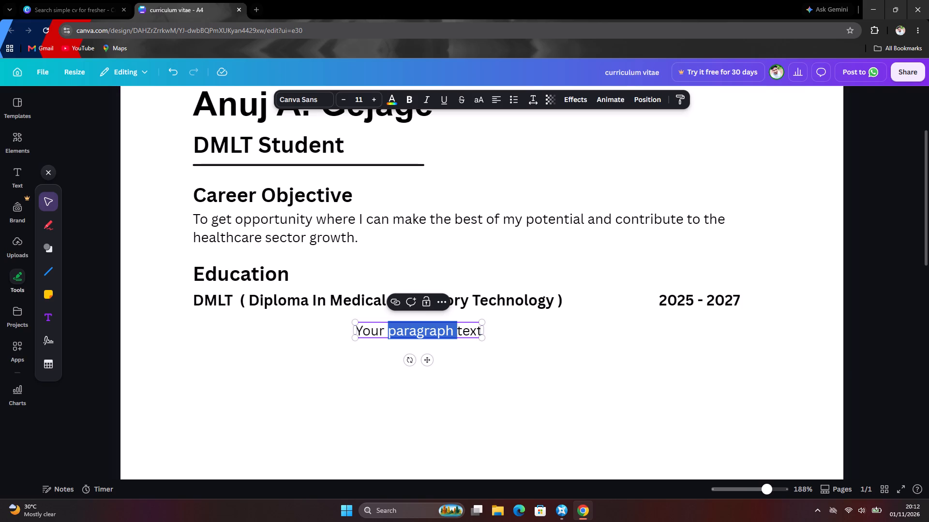
pyautogui.click(456, 381)
pyautogui.doubleClick(430, 332)
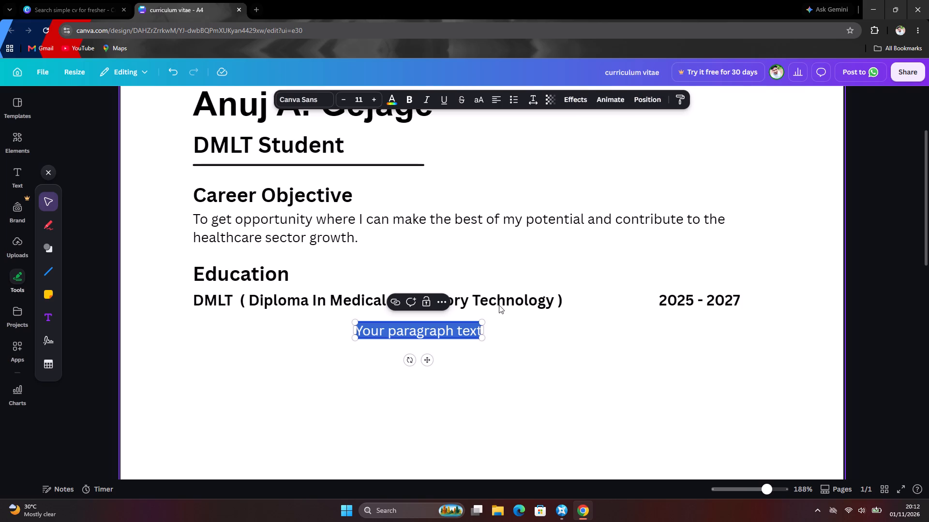
pyautogui.press('BackSpace')
pyautogui.write('Sah')
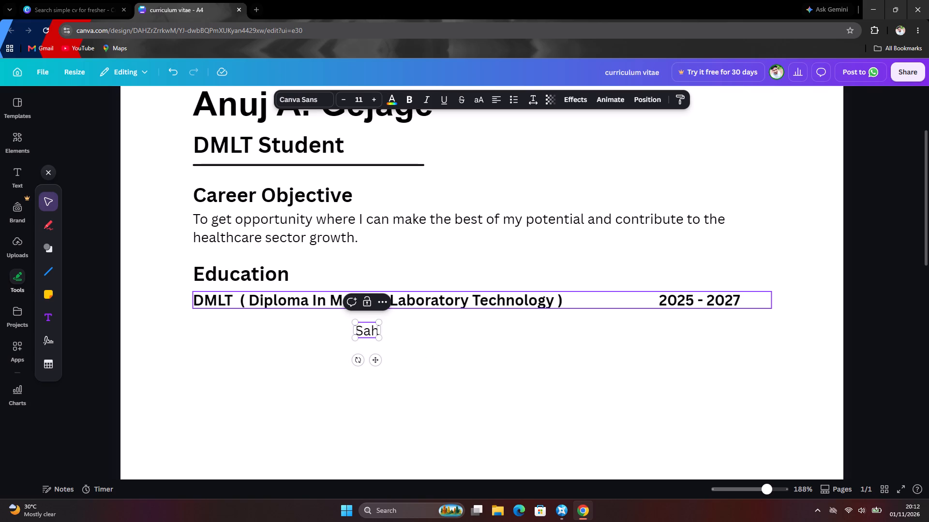
pyautogui.write('yog')
pyautogui.press('space')
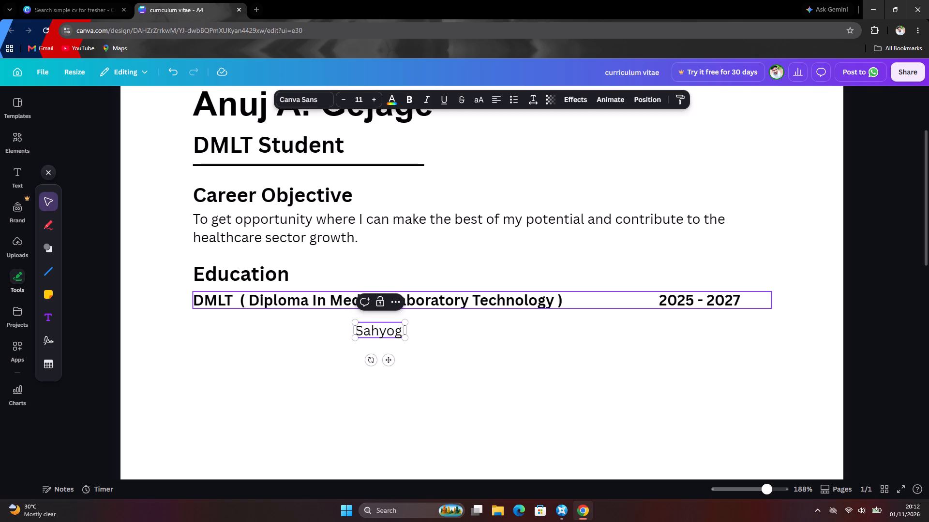
pyautogui.hotkey('shift', 'c')
pyautogui.write('ol')
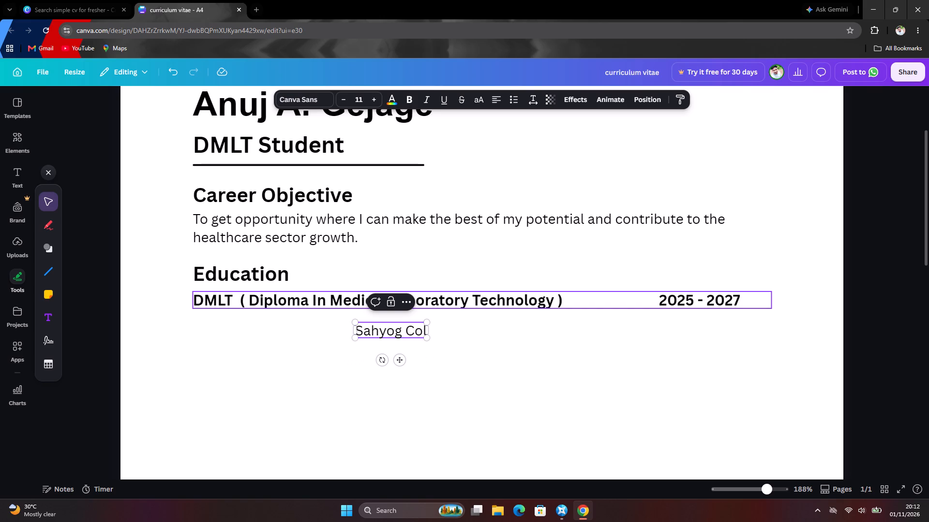
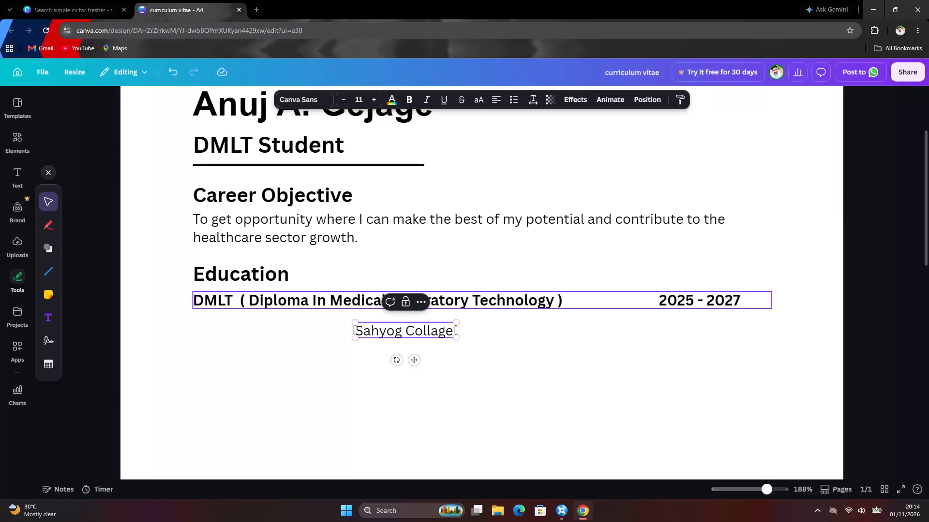
# Complete the college name below the DMLT line by adding "Of Paramedical & Science" after "Sahyog Collage".
pyautogui.write('Of Paramediv')
pyautogui.press('BackSpace')
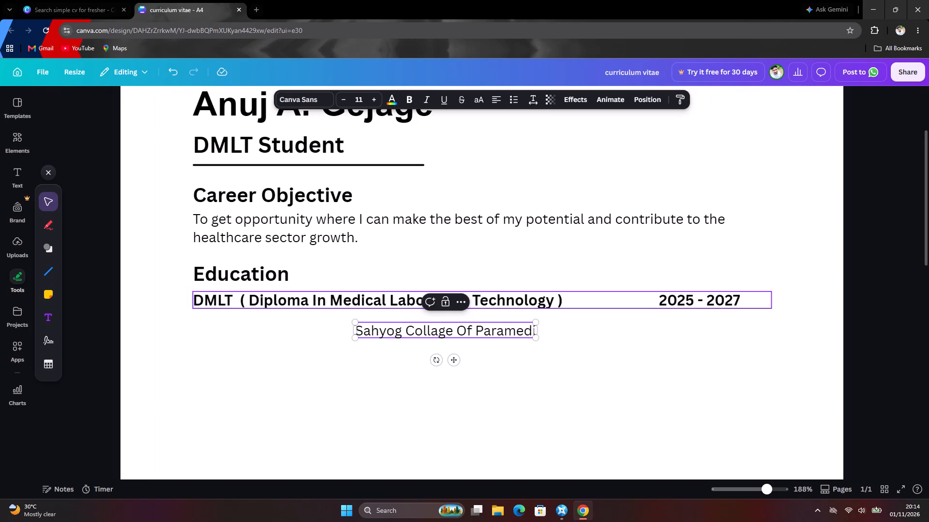
pyautogui.write('cal')
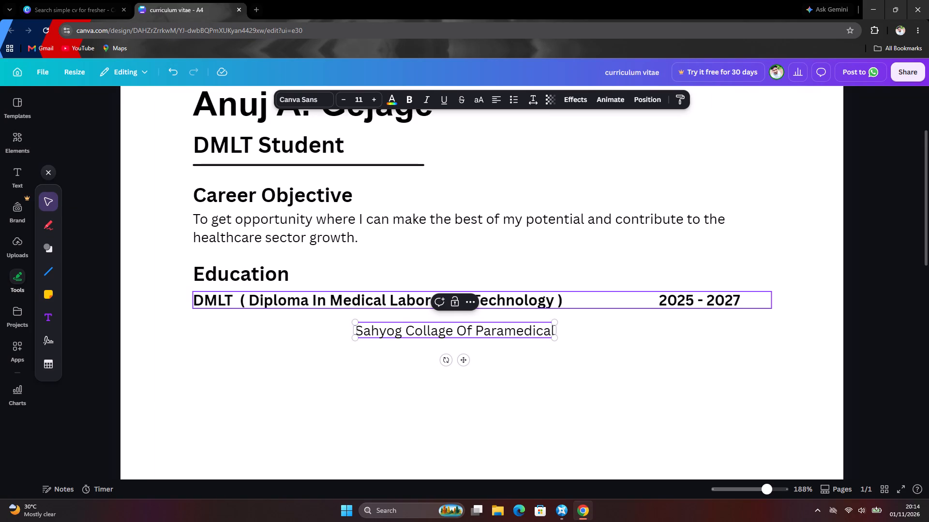
pyautogui.press('space')
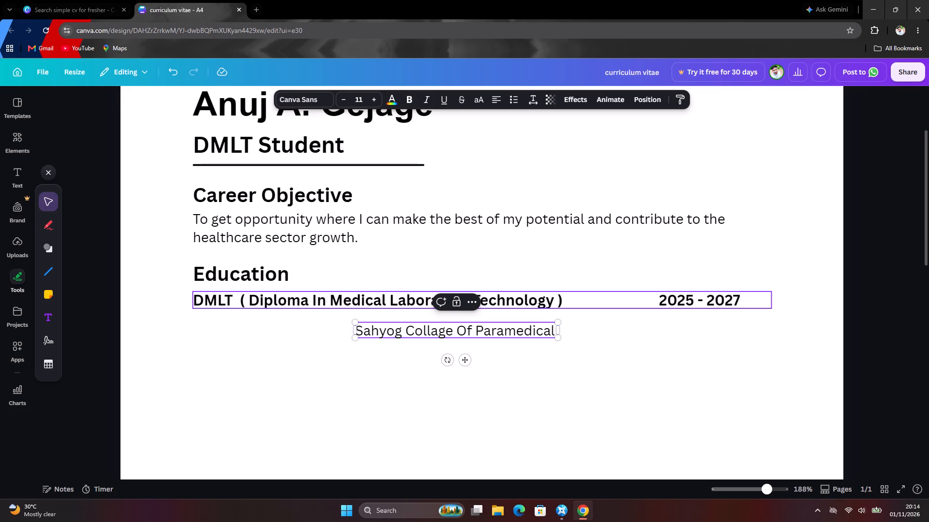
pyautogui.press('7')
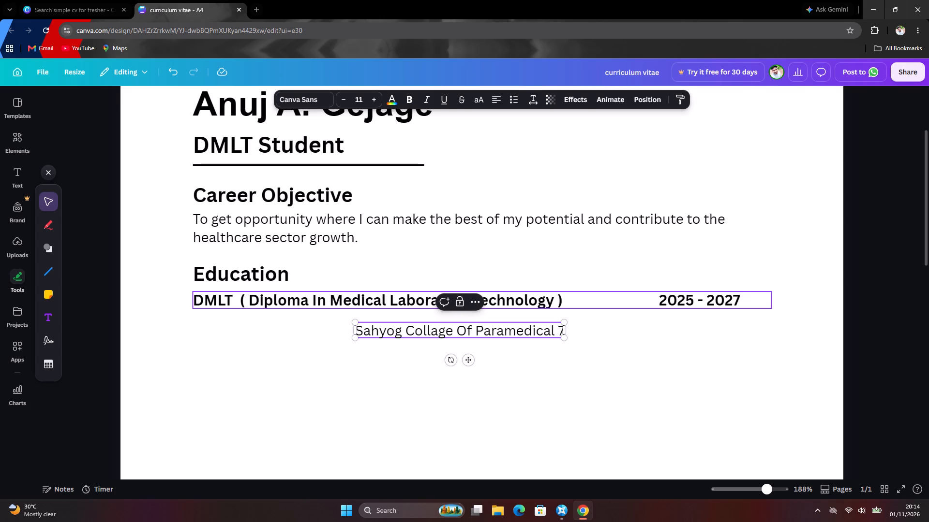
pyautogui.press('BackSpace')
pyautogui.hotkey('shift', '&')
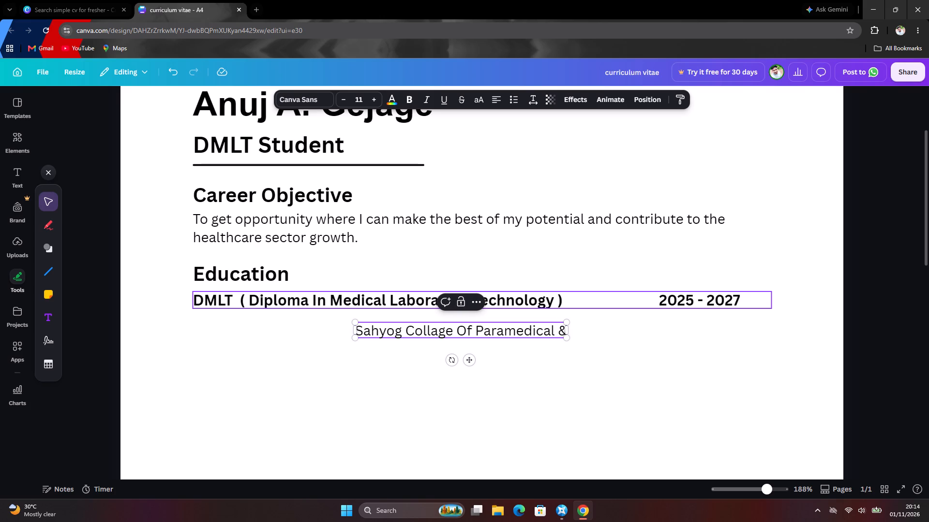
pyautogui.press('space')
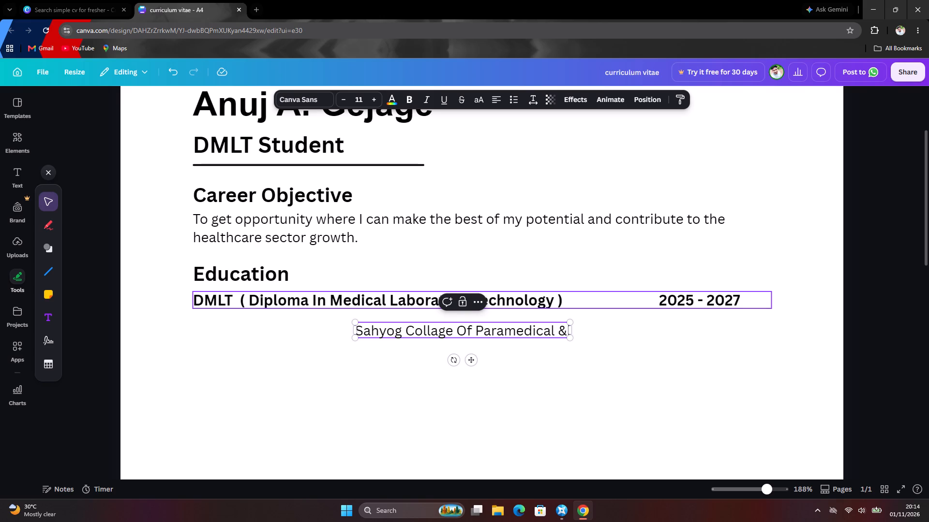
pyautogui.write('Science')
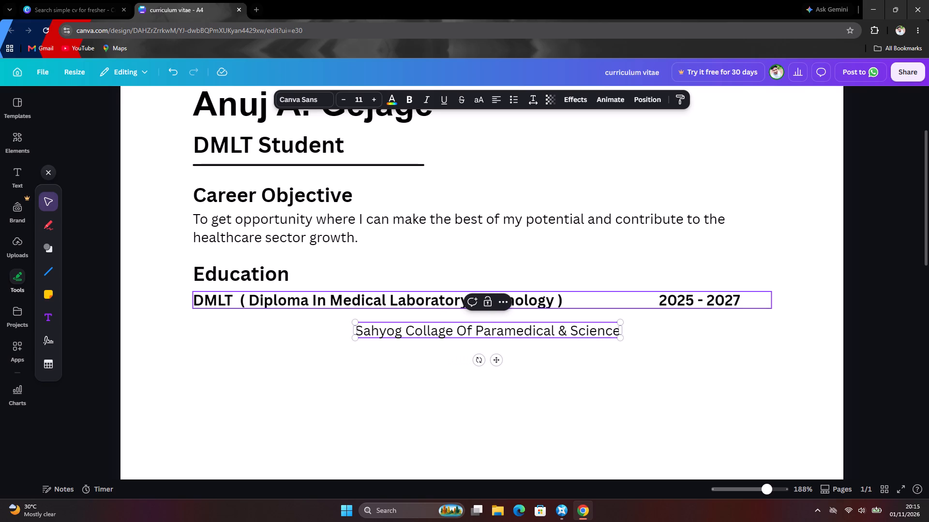
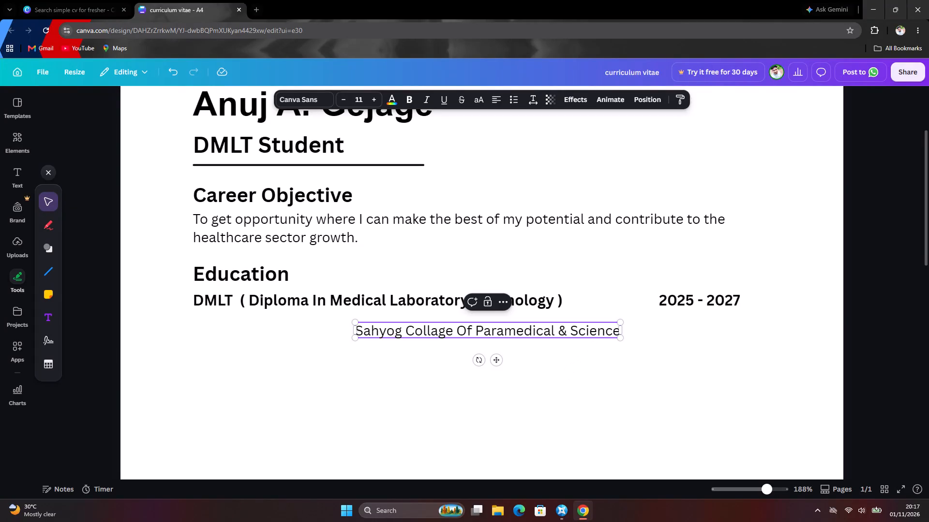
# Shorten the college line below the DMLT entry to "Sahyog Collage" by removing "Of Paramedical & Science".
pyautogui.click(618, 330)
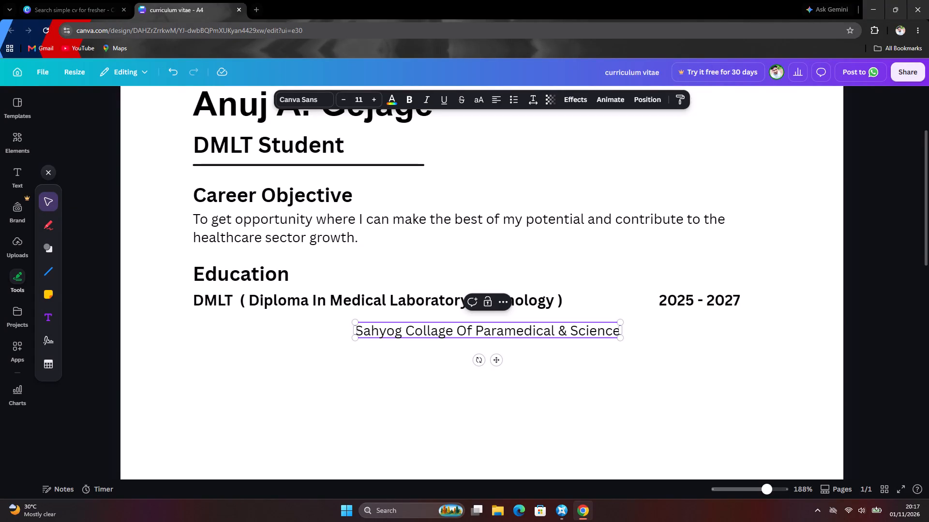
pyautogui.click(612, 332)
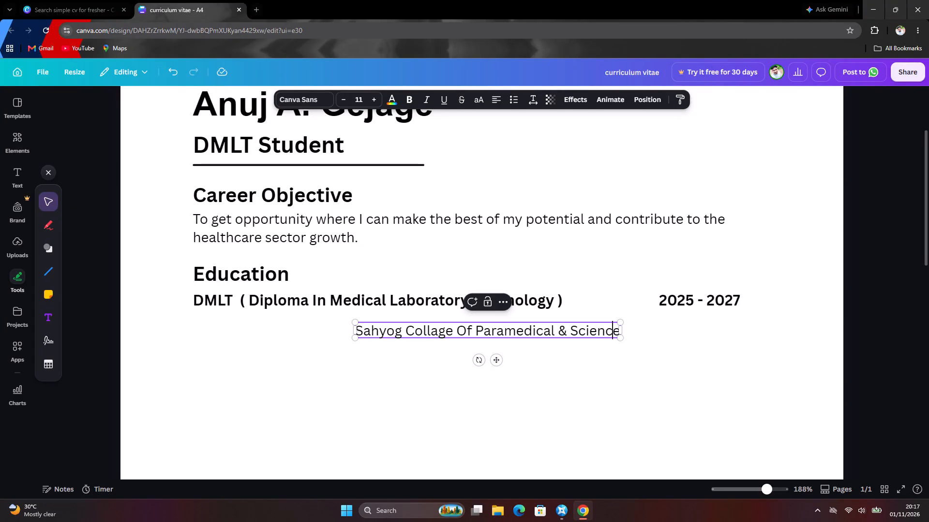
pyautogui.click(616, 332)
pyautogui.click(619, 333)
pyautogui.press('Right')
pyautogui.press('BackSpace')
pyautogui.press('BackSpace')
pyautogui.press('BackSpace')
pyautogui.press('BackSpace')
pyautogui.press('BackSpace')
pyautogui.press('BackSpace')
pyautogui.press('BackSpace')
pyautogui.press('BackSpace')
pyautogui.press('BackSpace')
pyautogui.press('BackSpace')
pyautogui.press('BackSpace')
pyautogui.press('BackSpace')
pyautogui.press('BackSpace')
pyautogui.press('BackSpace')
pyautogui.press('BackSpace')
pyautogui.press('BackSpace')
pyautogui.press('BackSpace')
pyautogui.press('BackSpace')
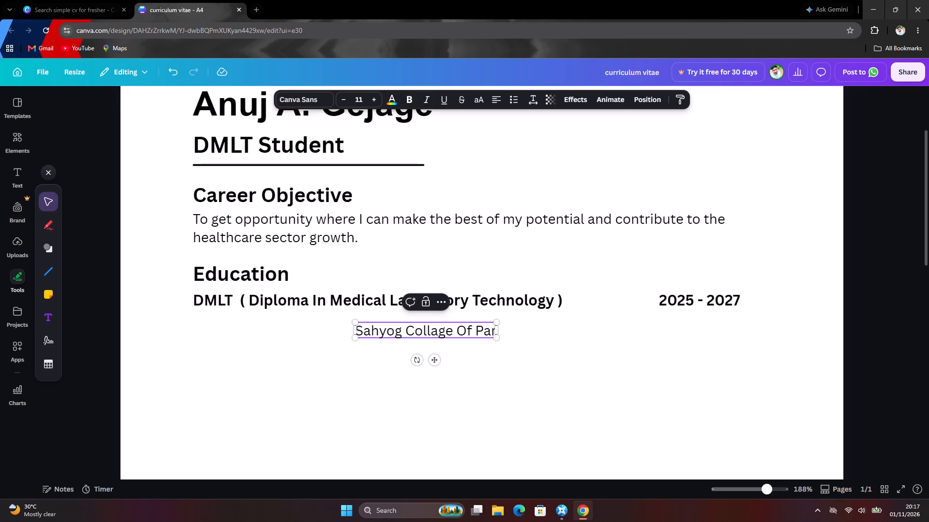
pyautogui.press('BackSpace')
pyautogui.press('BackSpace')
pyautogui.press('BackSpace')
pyautogui.press('BackSpace')
pyautogui.press('BackSpace')
pyautogui.press('BackSpace')
pyautogui.press('BackSpace')
pyautogui.press('BackSpace')
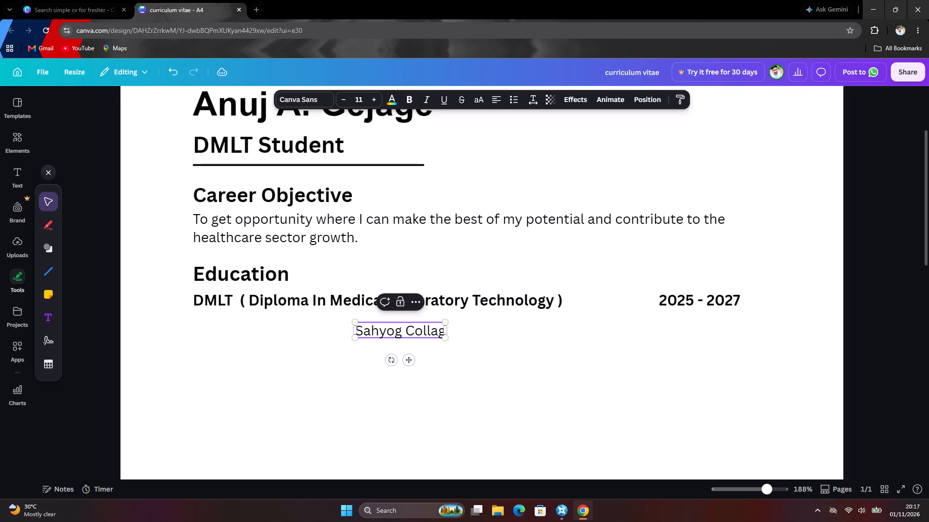
pyautogui.press('e')
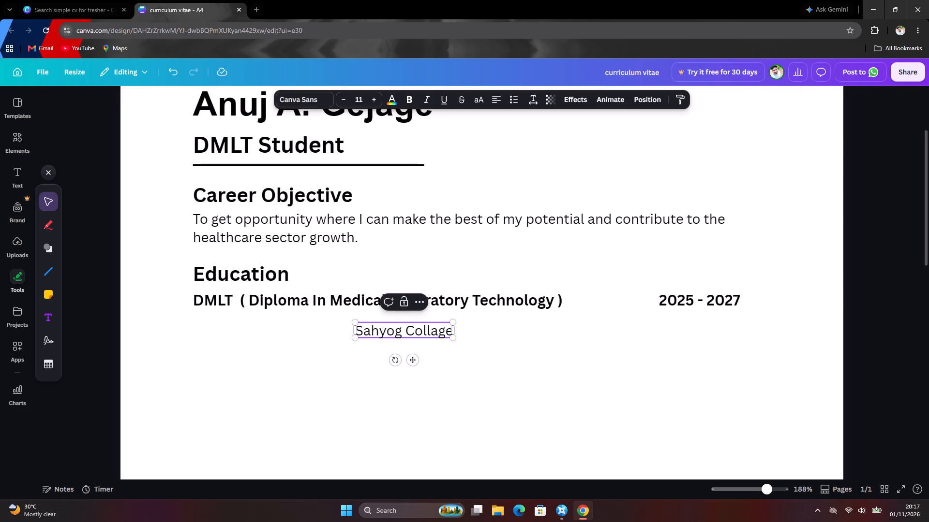
# Extend the college line with the location and university so it reads "Sahyog Collage, Thane ( Mumbai University )".
pyautogui.press(',')
pyautogui.press('space')
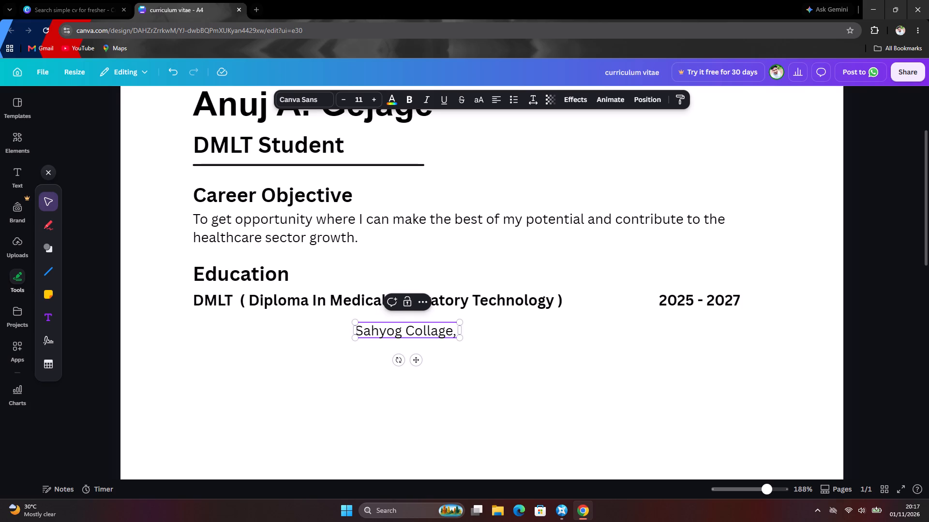
pyautogui.write('Thane')
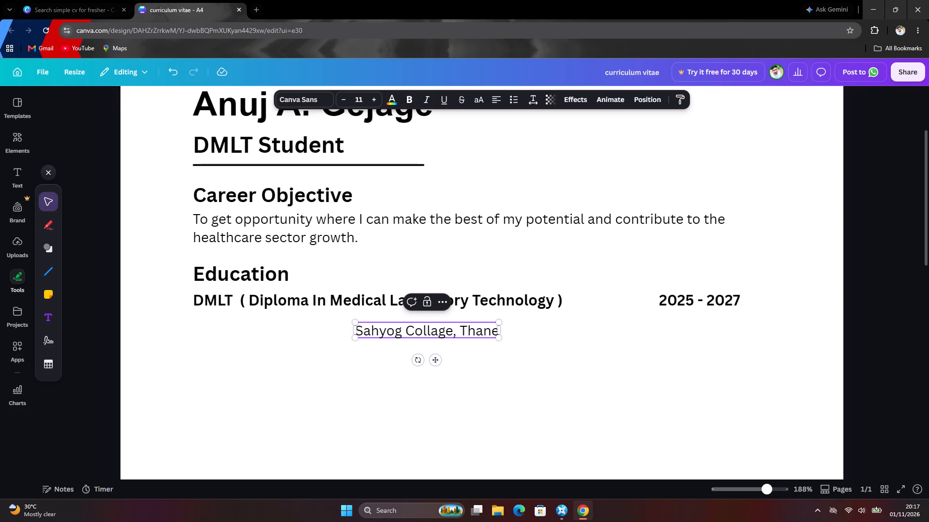
pyautogui.press('space')
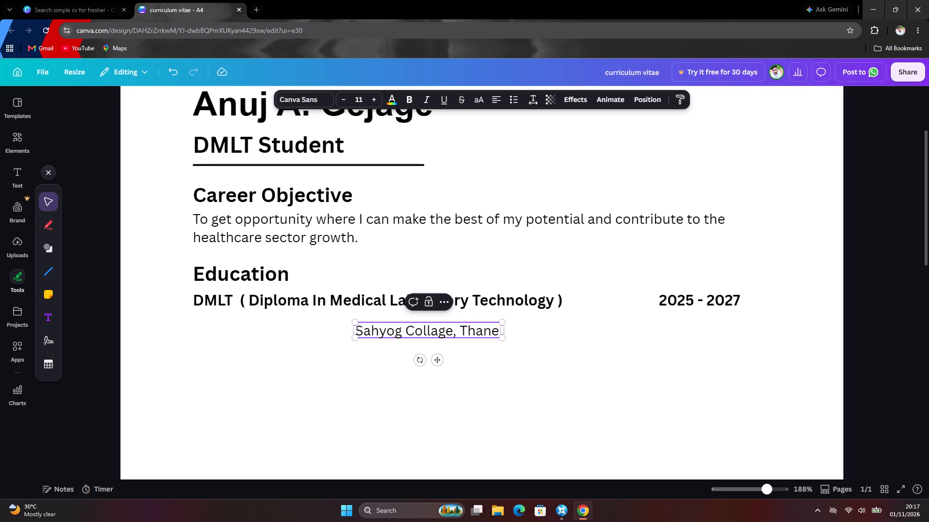
pyautogui.write('(')
pyautogui.press('space')
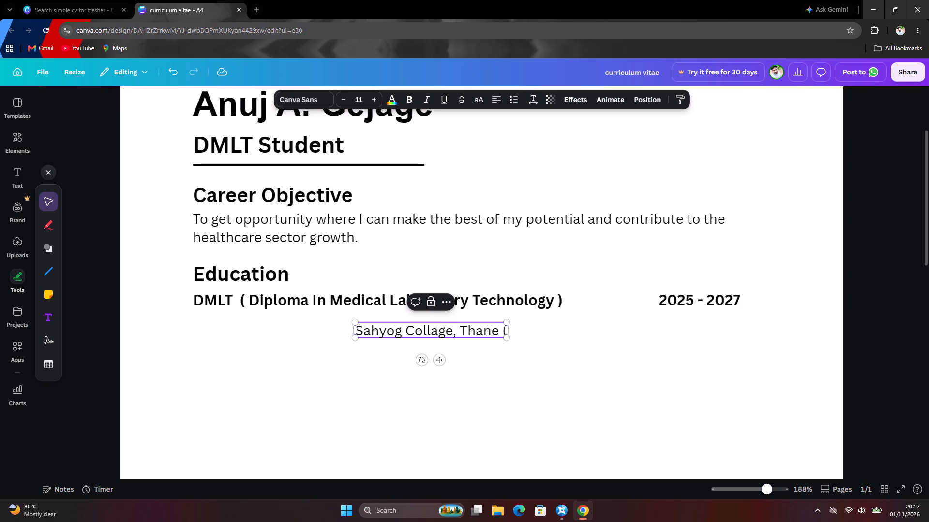
pyautogui.write('Mumbai')
pyautogui.press('space')
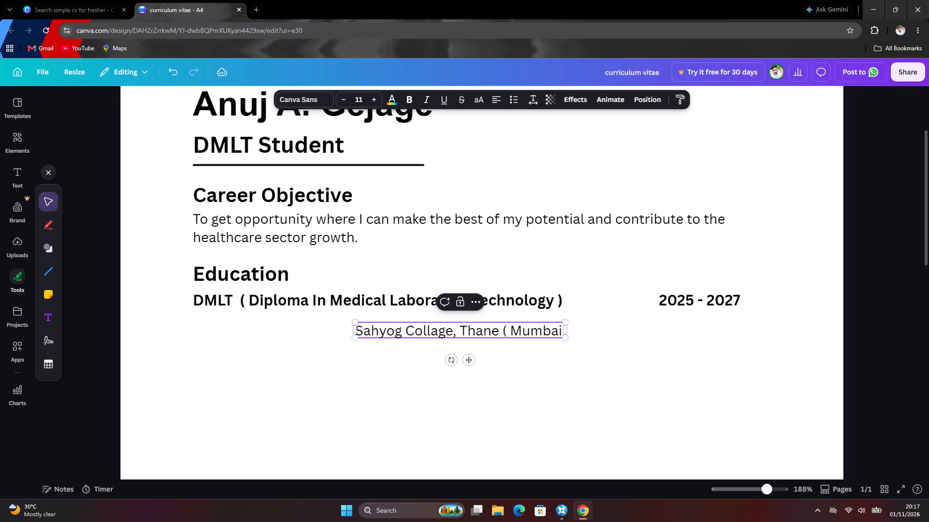
pyautogui.write('Univer')
pyautogui.write('sity')
pyautogui.press('space')
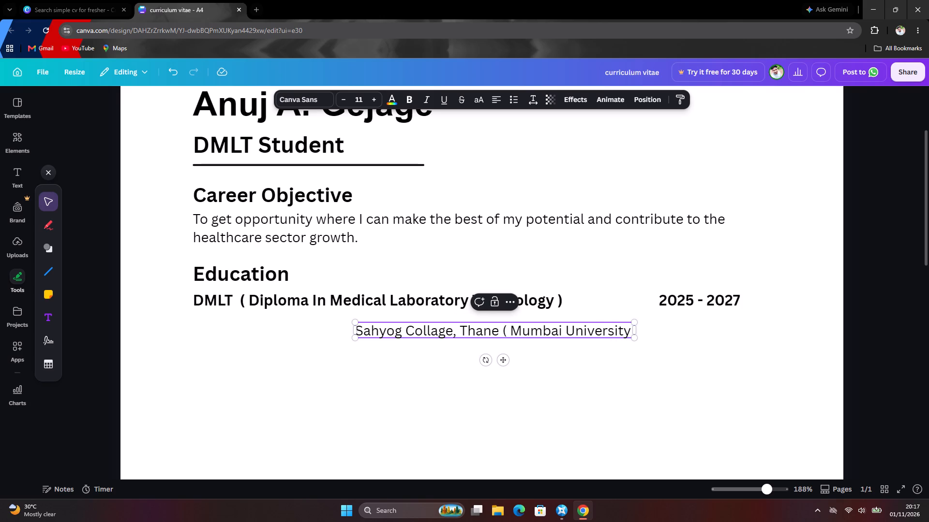
pyautogui.hotkey('shift', ')')
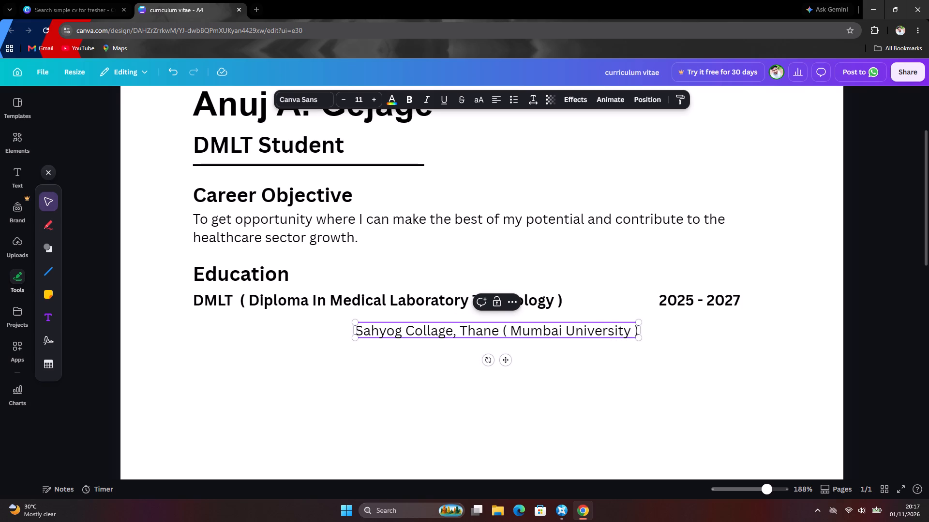
pyautogui.click(557, 369)
# Move the college line directly beneath the DMLT line, aligned with that line's left edge.
pyautogui.moveTo(551, 333); pyautogui.dragTo(480, 333)
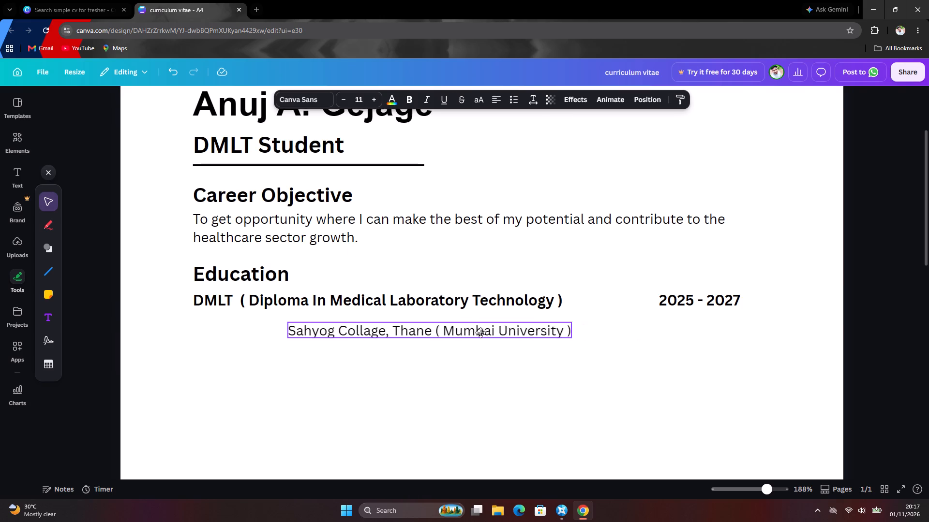
pyautogui.moveTo(480, 333); pyautogui.dragTo(388, 326)
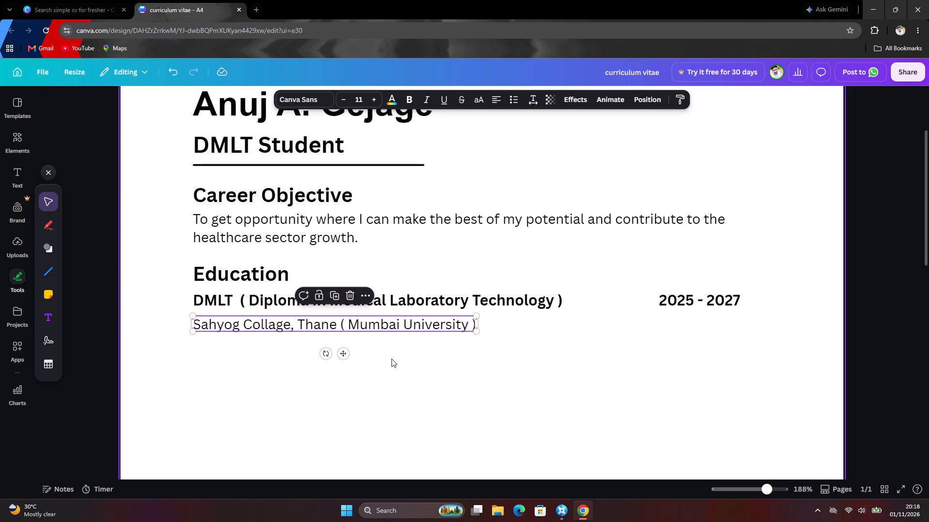
pyautogui.click(391, 359)
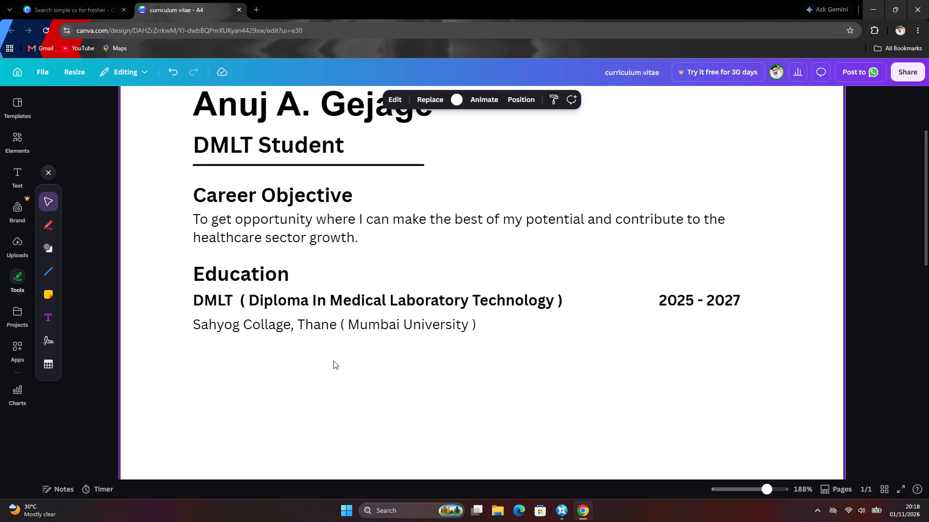
pyautogui.moveTo(306, 327); pyautogui.dragTo(306, 320)
pyautogui.click(302, 343)
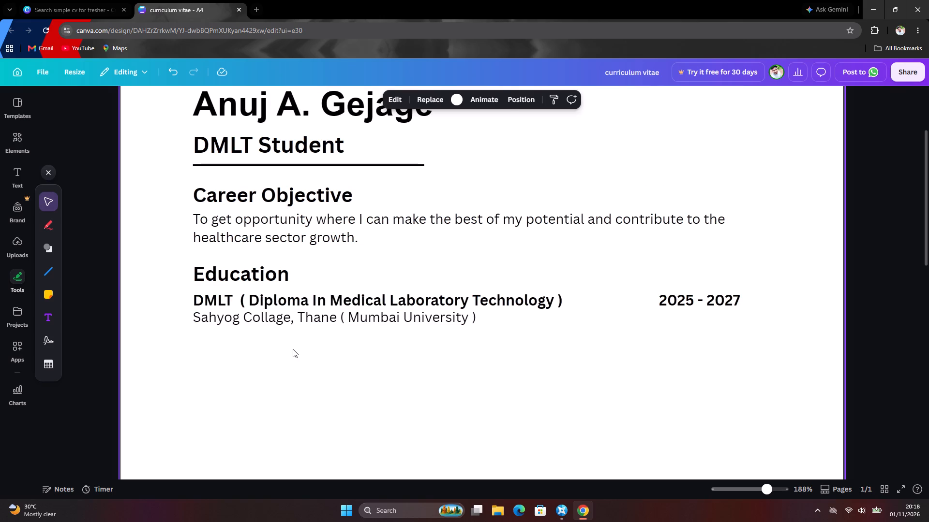
pyautogui.click(211, 343)
pyautogui.click(202, 350)
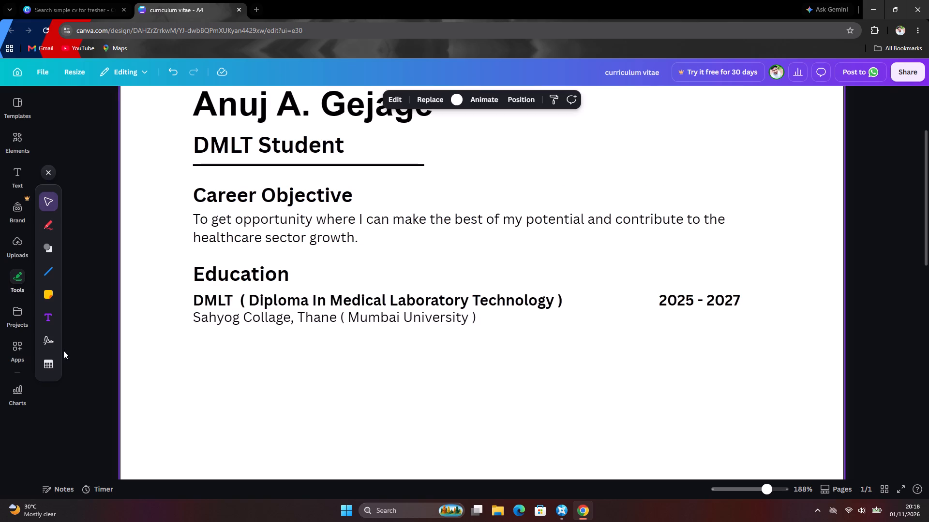
# Add a new text box, place it just below the college line and clear its placeholder text.
pyautogui.click(45, 318)
pyautogui.moveTo(415, 277); pyautogui.dragTo(408, 374)
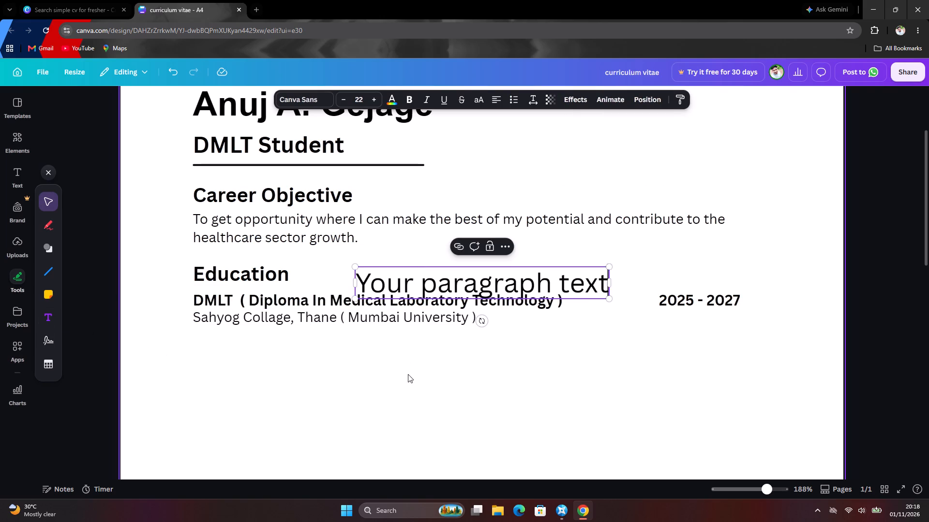
pyautogui.moveTo(408, 374); pyautogui.dragTo(410, 361)
pyautogui.click(410, 360)
pyautogui.click(434, 286)
pyautogui.moveTo(434, 286); pyautogui.dragTo(434, 347)
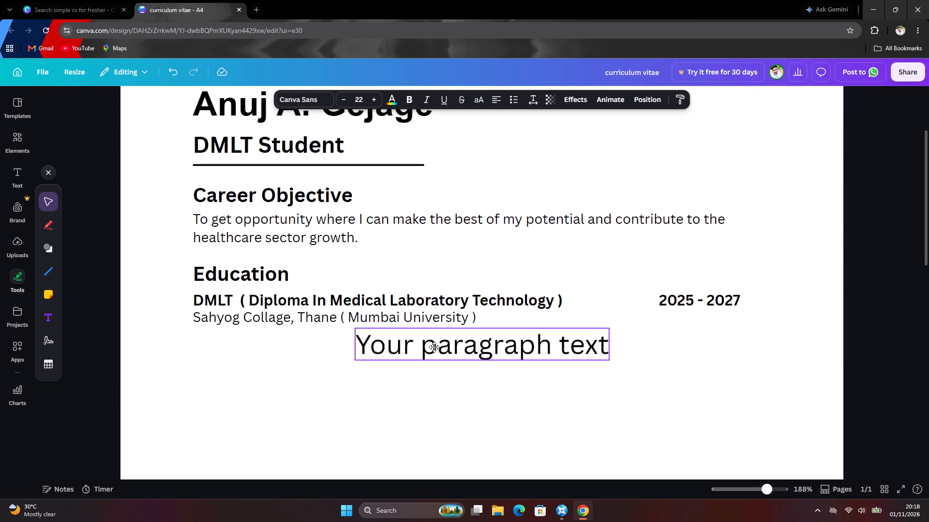
pyautogui.moveTo(434, 347); pyautogui.dragTo(434, 349)
pyautogui.click(402, 402)
pyautogui.click(392, 355)
pyautogui.doubleClick(400, 338)
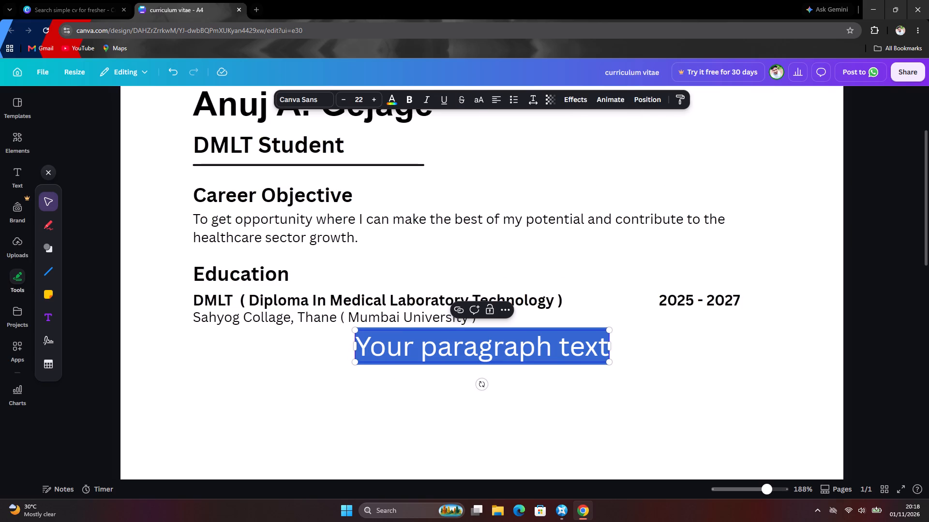
pyautogui.press('BackSpace')
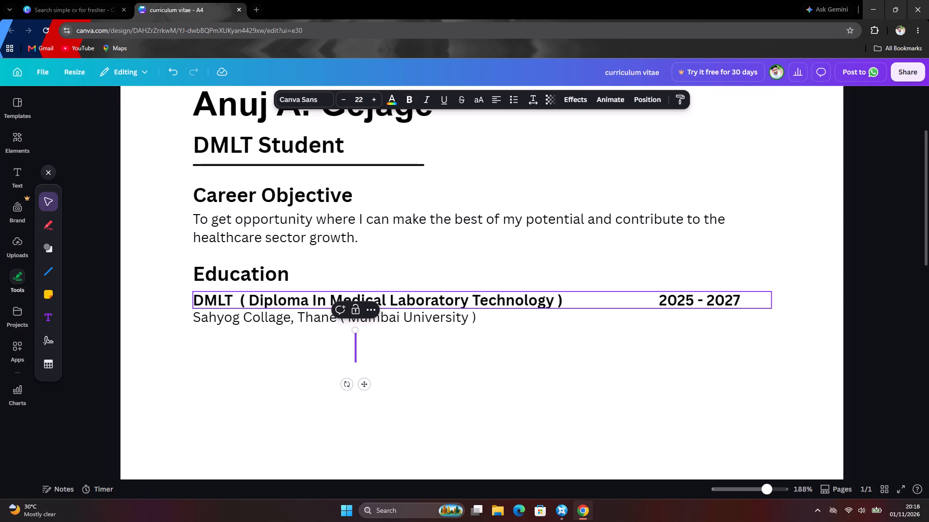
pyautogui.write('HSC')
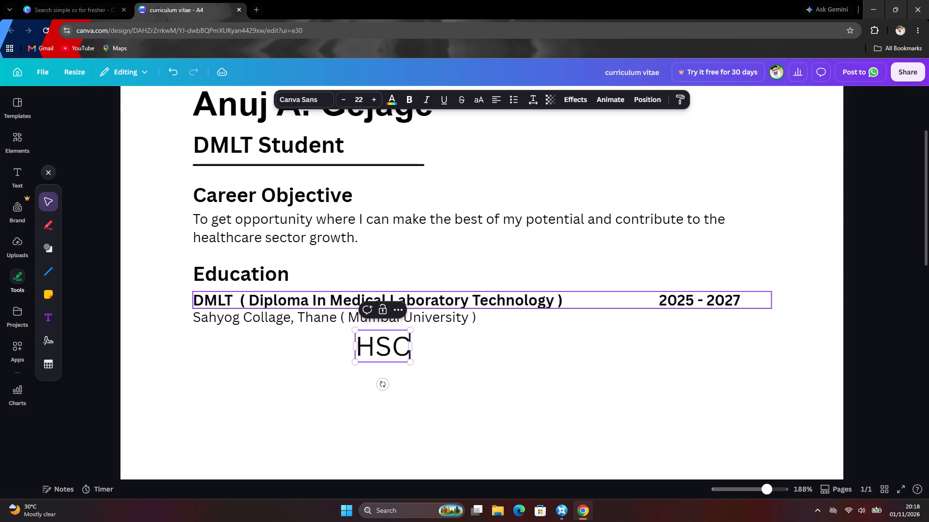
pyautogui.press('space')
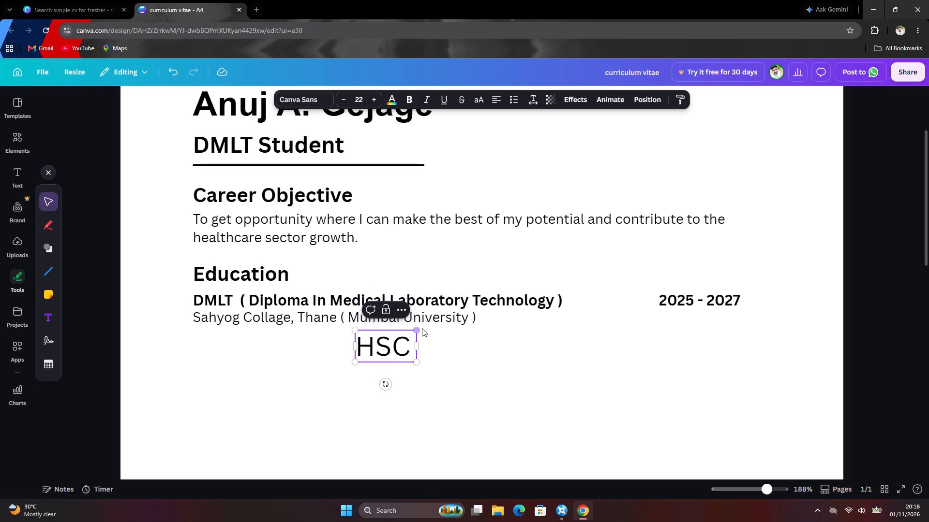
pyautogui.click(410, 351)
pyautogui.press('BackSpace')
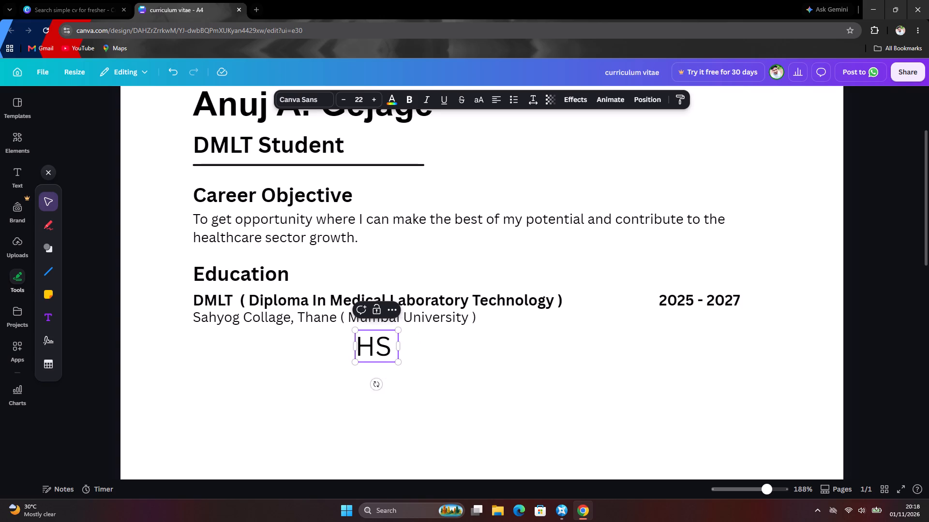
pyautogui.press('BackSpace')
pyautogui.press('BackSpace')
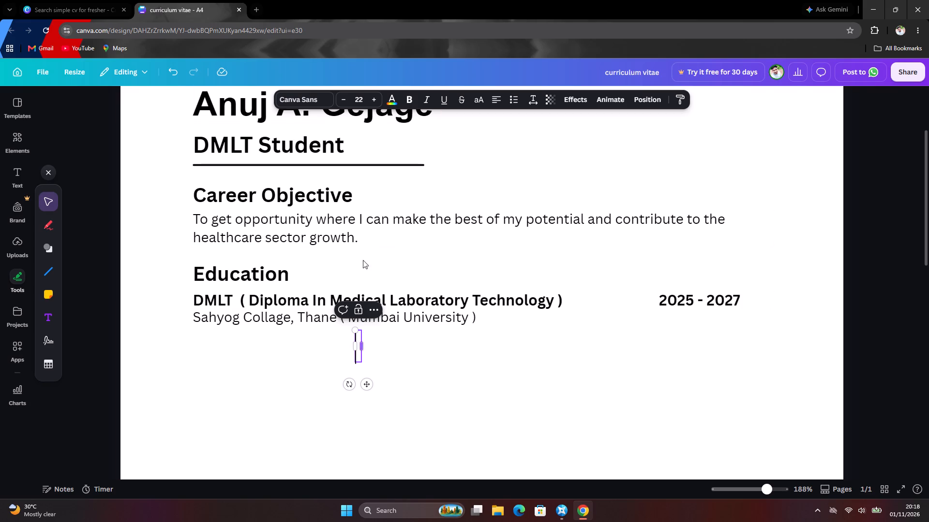
# Set the empty text box below the college line to font size 12 and bold.
pyautogui.tripleClick(344, 99)
pyautogui.tripleClick(344, 99)
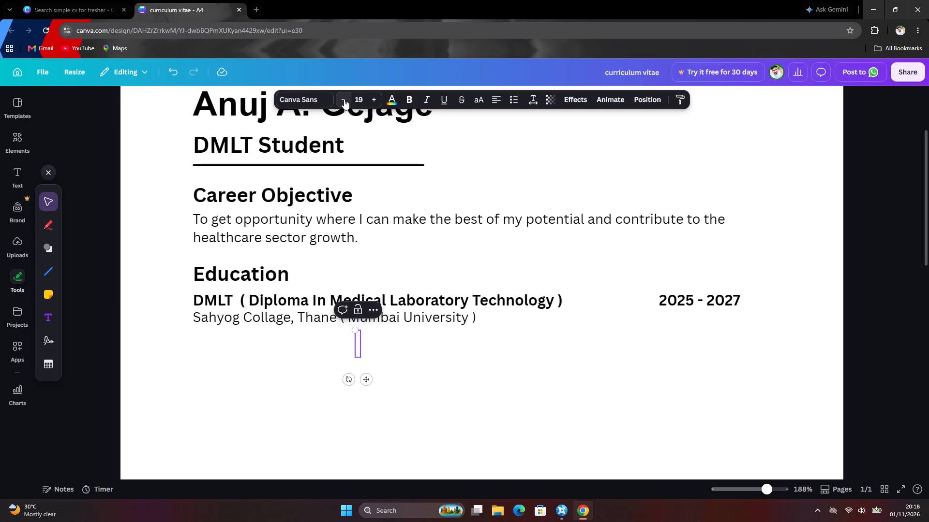
pyautogui.tripleClick(344, 99)
pyautogui.click(344, 99)
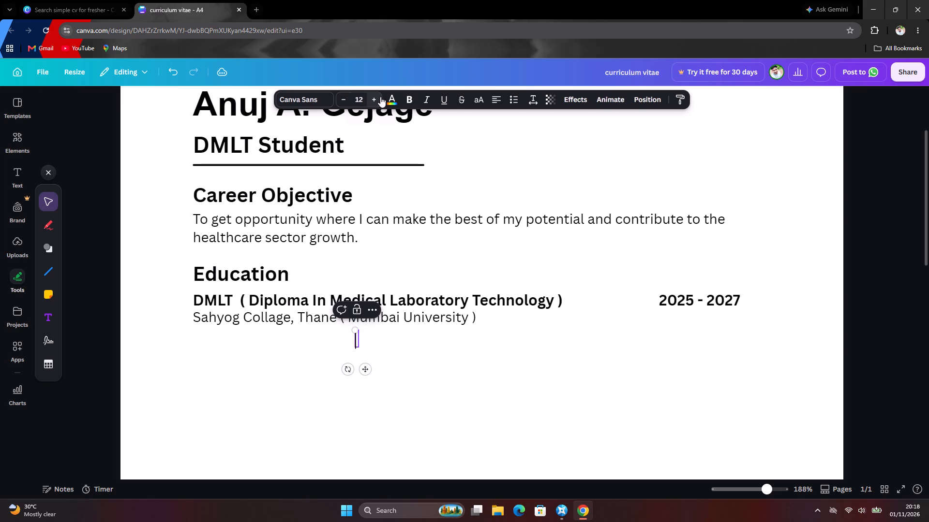
pyautogui.click(404, 97)
# Enter "HSC ( 12th Science )" in the new text box, keeping all of the text bold.
pyautogui.write('HSC')
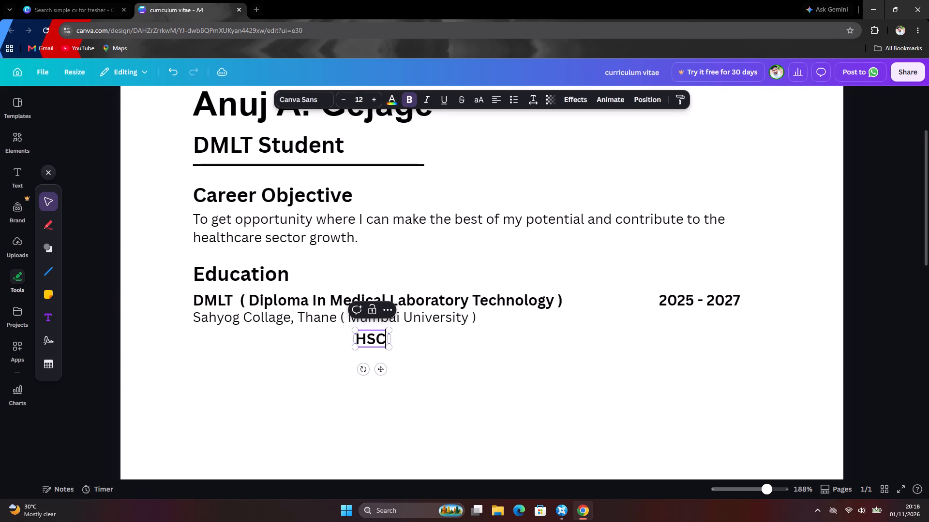
pyautogui.press('space')
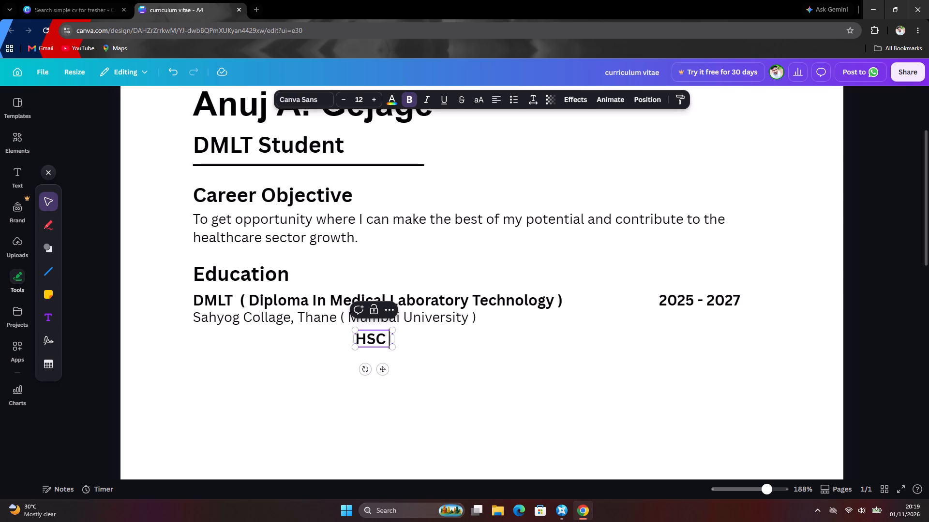
pyautogui.write('(')
pyautogui.press('space')
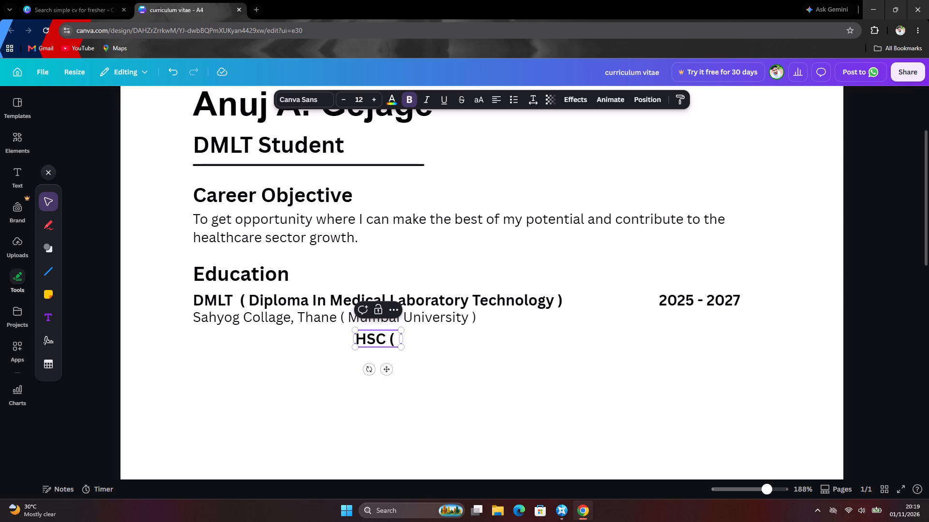
pyautogui.write('12')
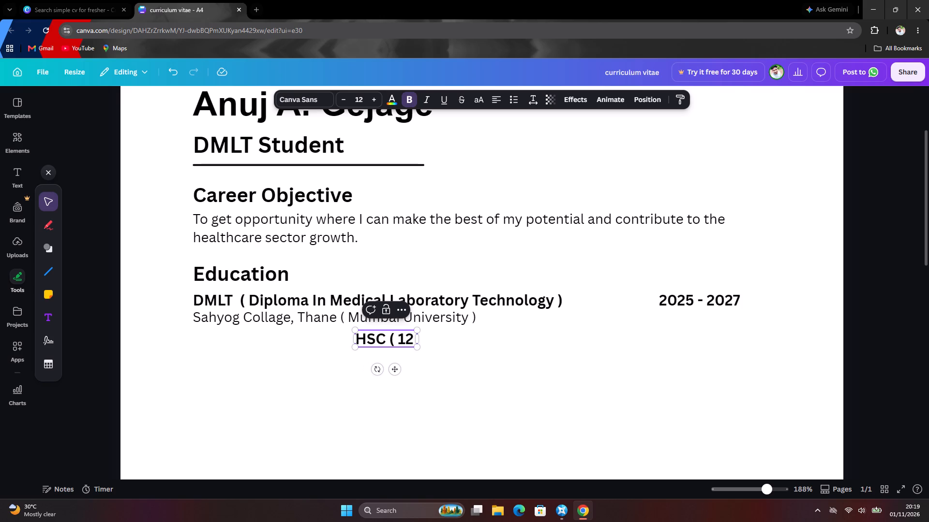
pyautogui.write('th')
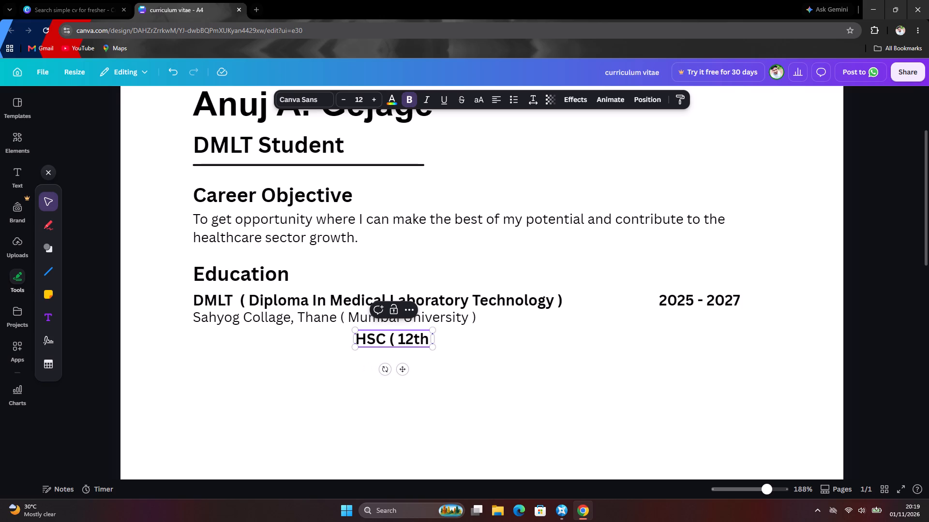
pyautogui.press('space')
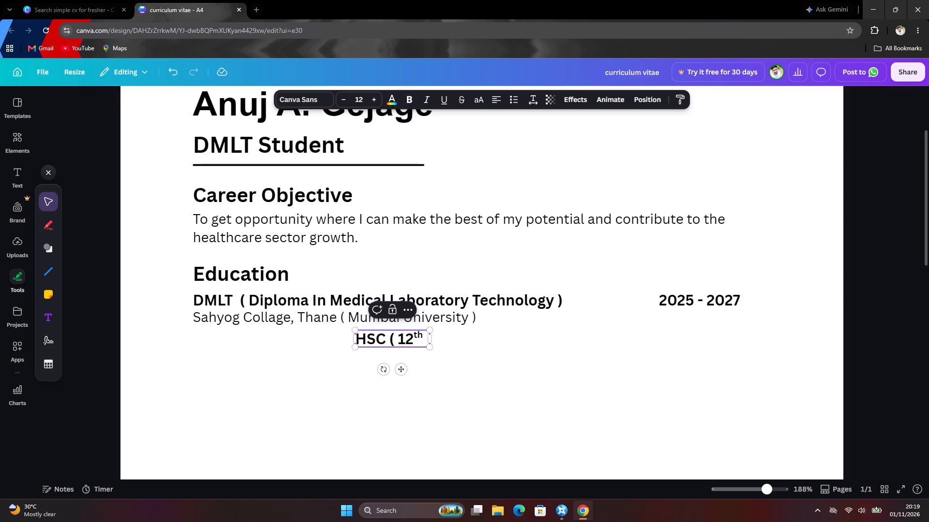
pyautogui.write('Si')
pyautogui.press('BackSpace')
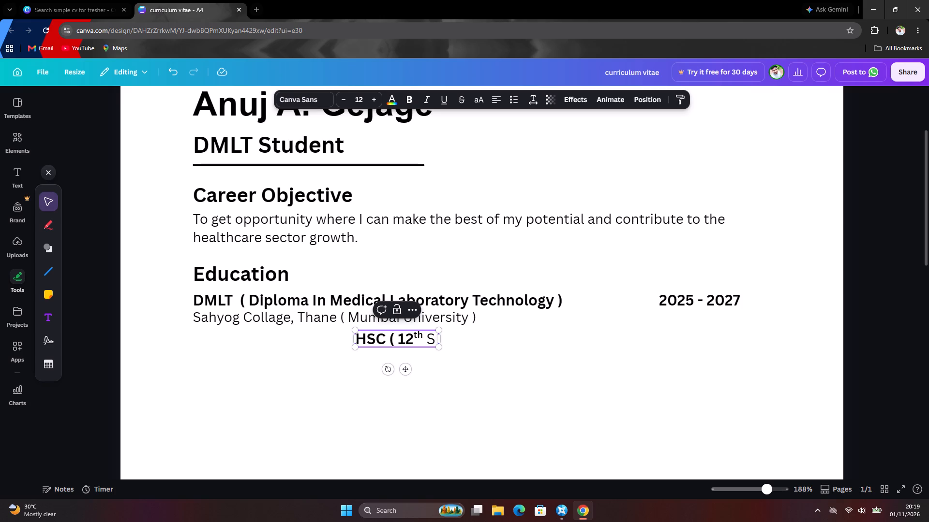
pyautogui.press('BackSpace')
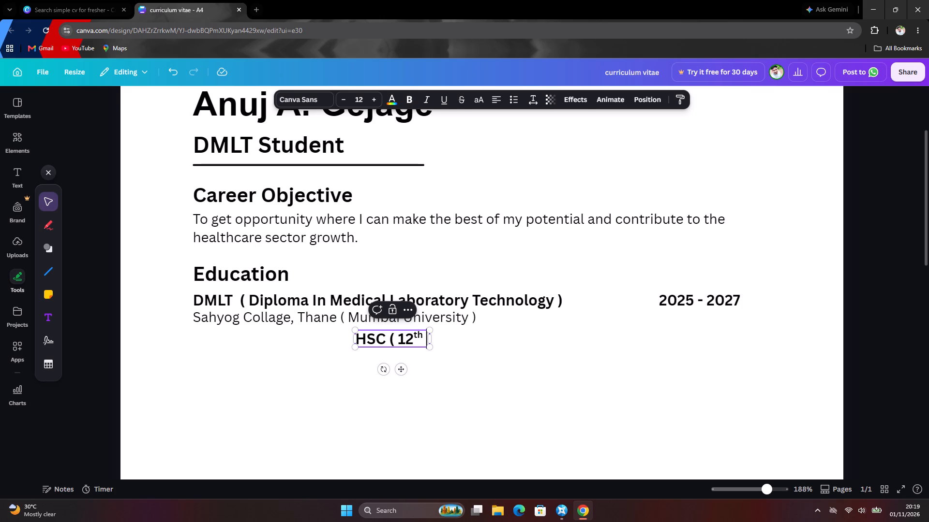
pyautogui.click(406, 94)
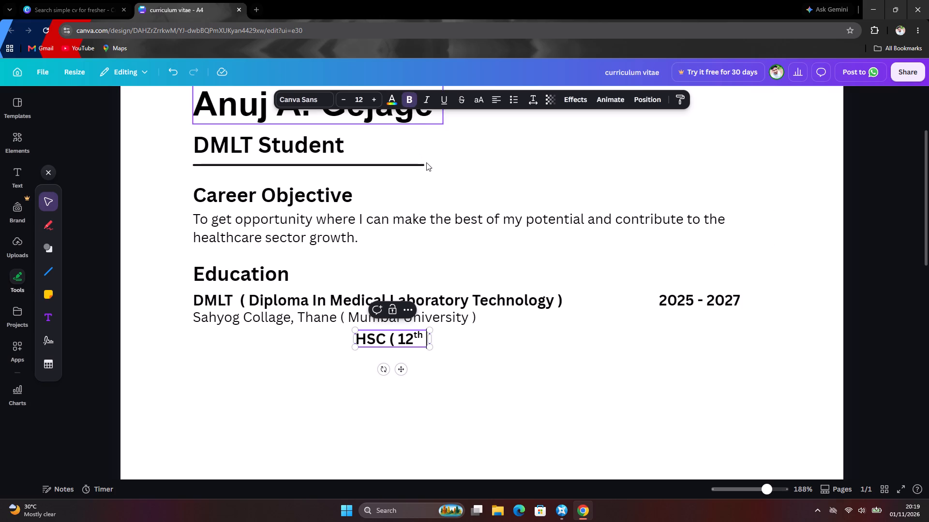
pyautogui.hotkey('shift', 's')
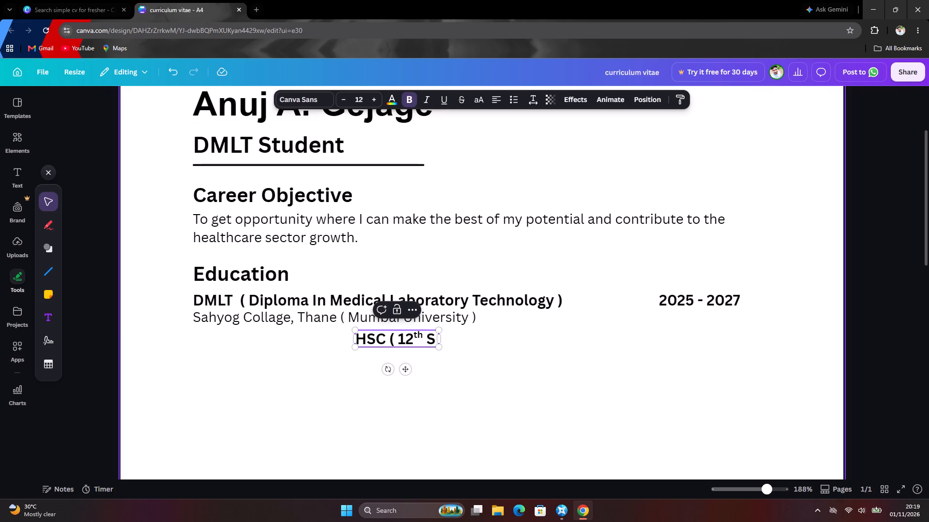
pyautogui.write('cience')
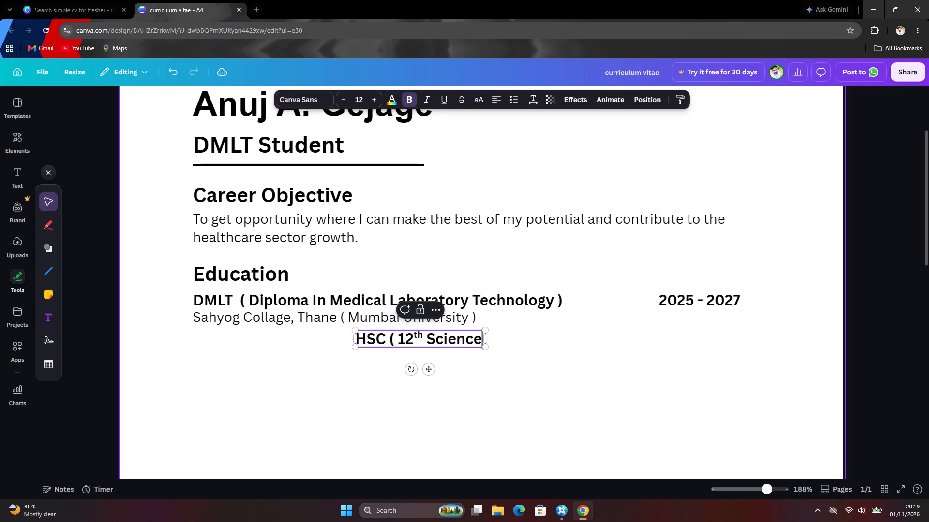
pyautogui.press('space')
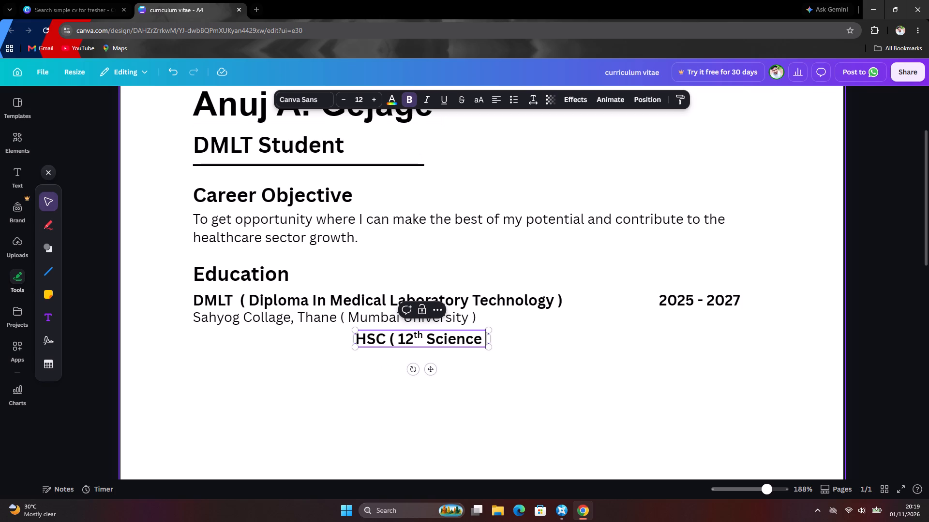
pyautogui.hotkey('shift', ')')
pyautogui.click(573, 348)
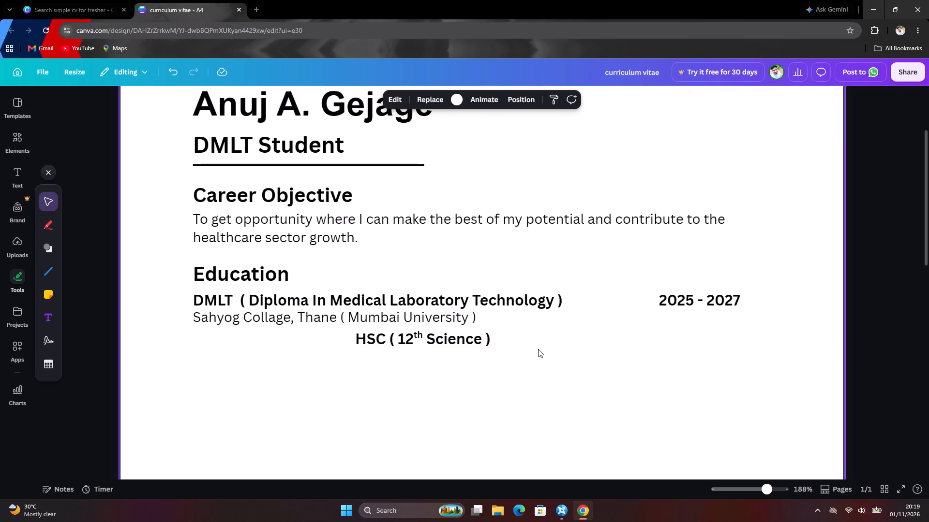
# Move the HSC line below the Sahyog Collage line with a small gap, aligned with that line's left edge.
pyautogui.moveTo(462, 333); pyautogui.dragTo(369, 359)
pyautogui.moveTo(332, 362); pyautogui.dragTo(263, 344)
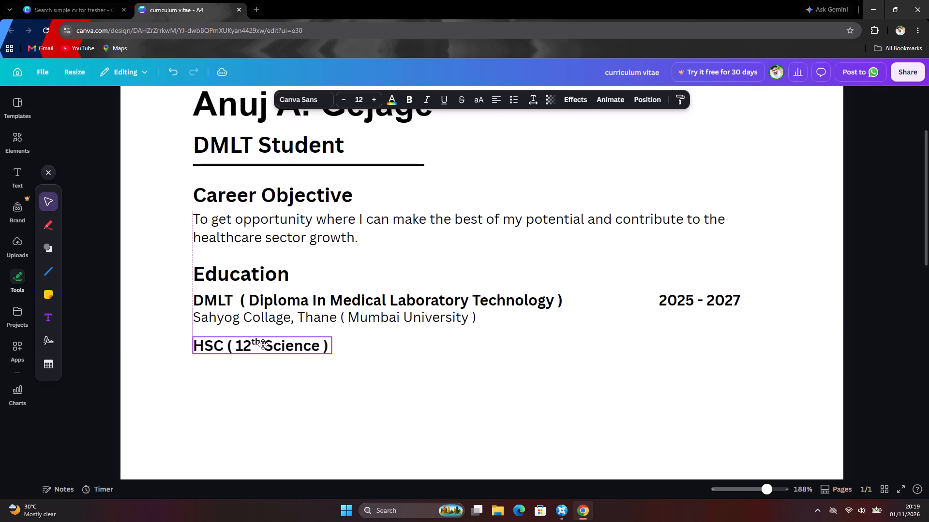
pyautogui.moveTo(263, 344); pyautogui.dragTo(262, 342)
# Widen the HSC text box to about 17, extending it slightly past the end of the DMLT date range.
pyautogui.moveTo(332, 342); pyautogui.dragTo(433, 348)
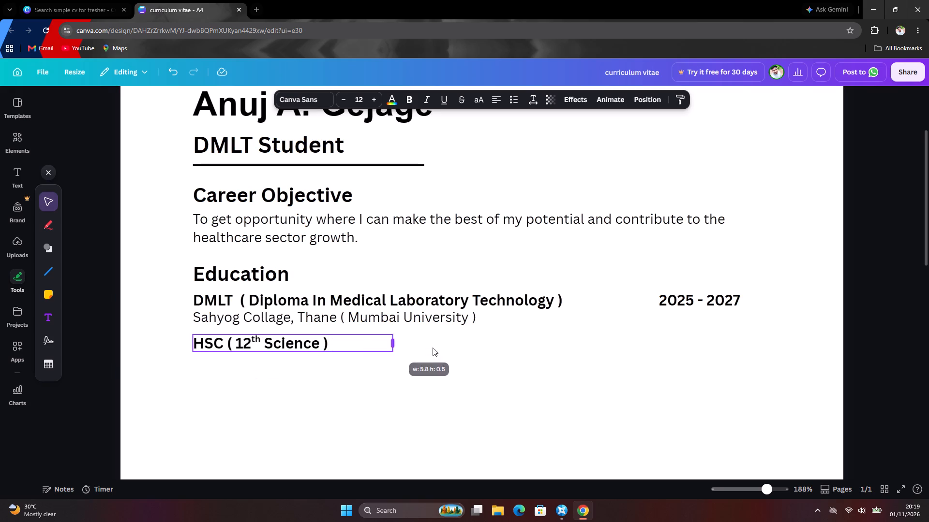
pyautogui.moveTo(433, 348); pyautogui.dragTo(780, 374)
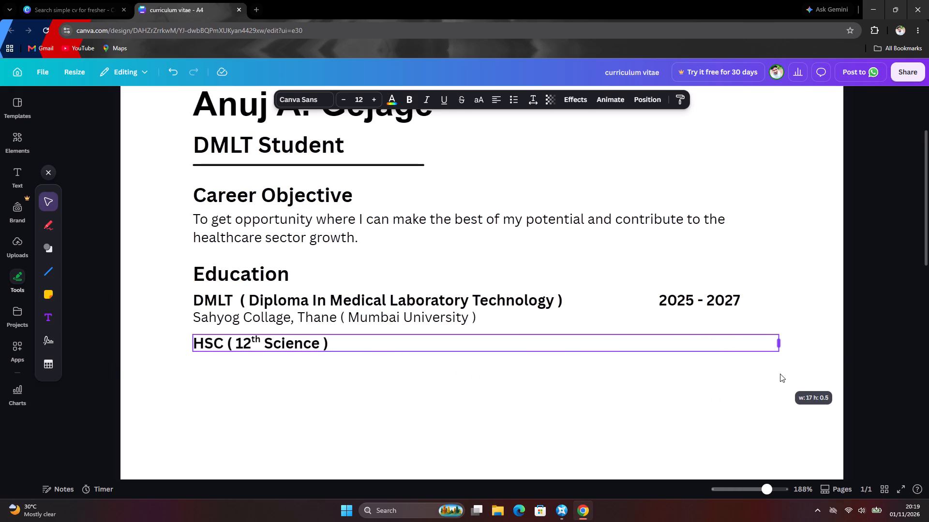
pyautogui.moveTo(780, 374); pyautogui.dragTo(774, 375)
pyautogui.moveTo(774, 375); pyautogui.dragTo(765, 377)
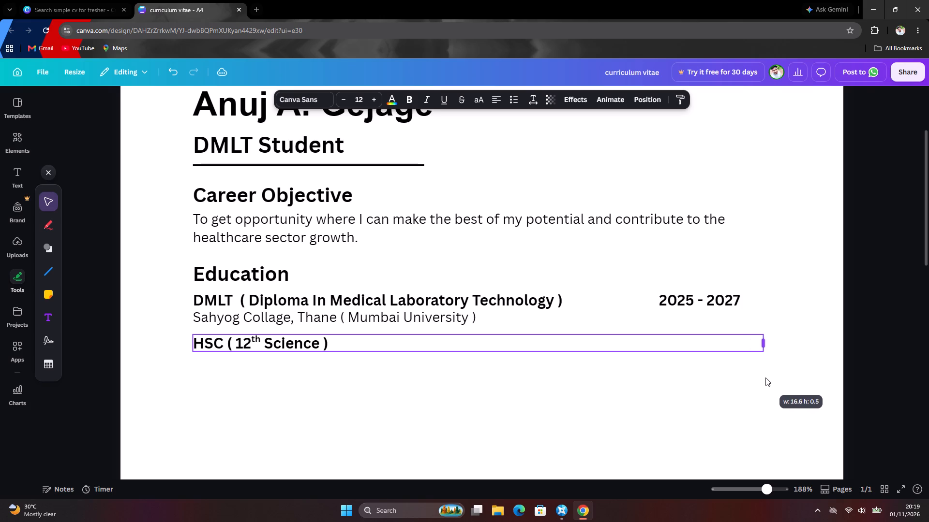
pyautogui.moveTo(765, 377); pyautogui.dragTo(769, 377)
pyautogui.click(705, 376)
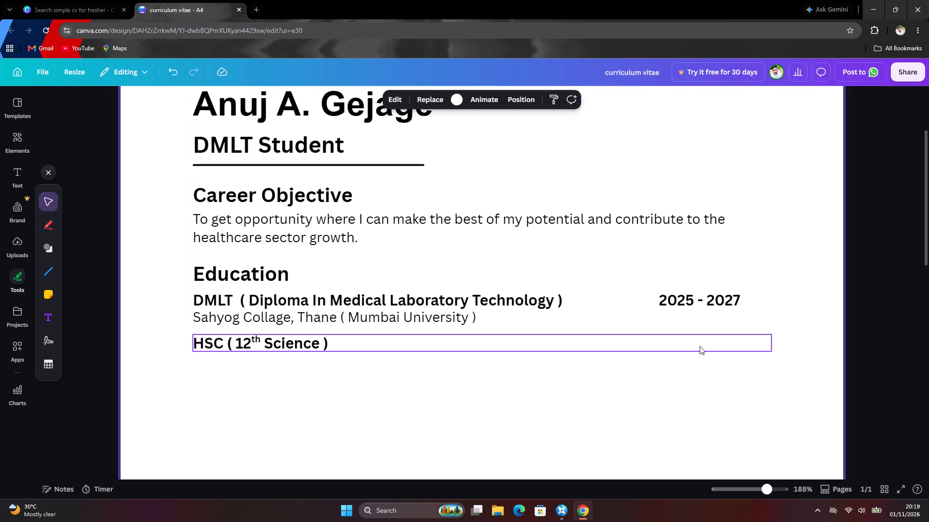
# Add a gap of blank spaces after "HSC ( 12th Science )" on the same line.
pyautogui.click(655, 341)
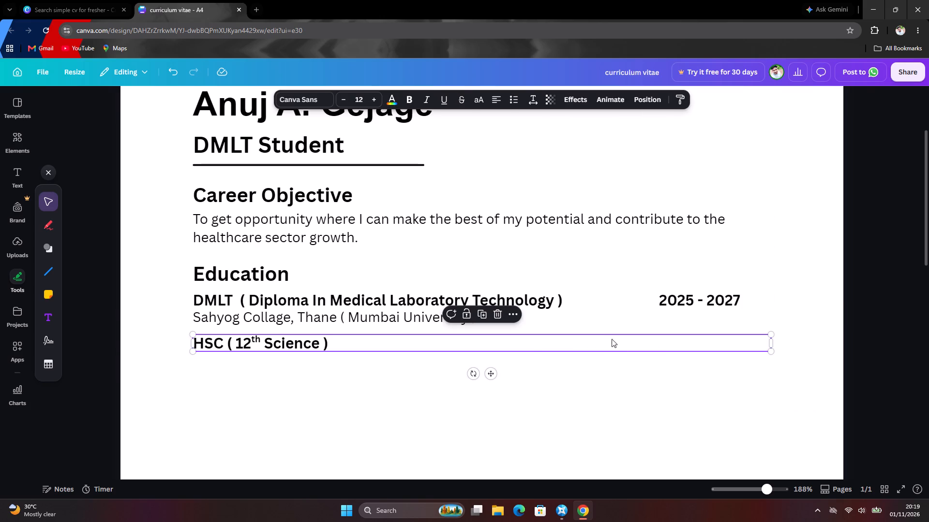
pyautogui.click(357, 348)
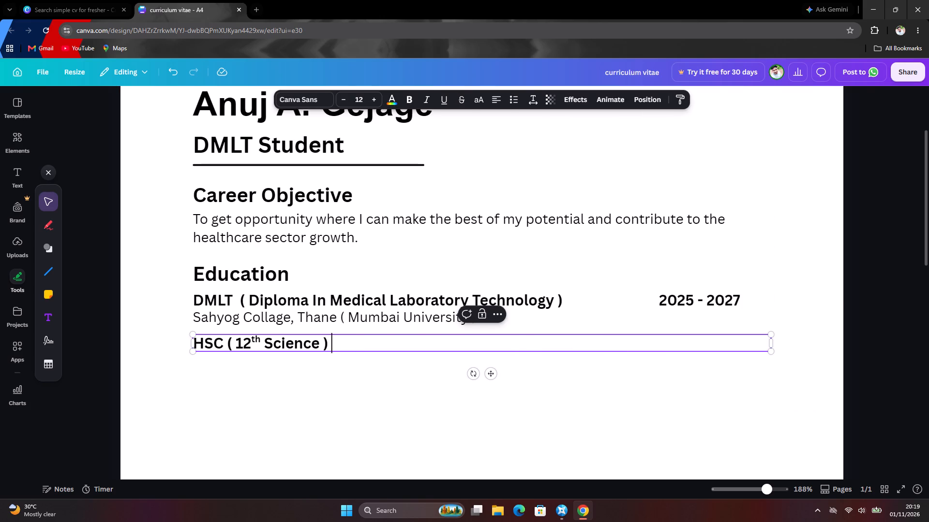
pyautogui.press('space')
pyautogui.press('space')
pyautogui.press('space')
pyautogui.press('space')
pyautogui.press('space')
pyautogui.press('space')
pyautogui.press('space')
pyautogui.press('space')
pyautogui.press('space')
pyautogui.press('space')
pyautogui.press('space')
pyautogui.press('space')
pyautogui.press('space')
pyautogui.press('space')
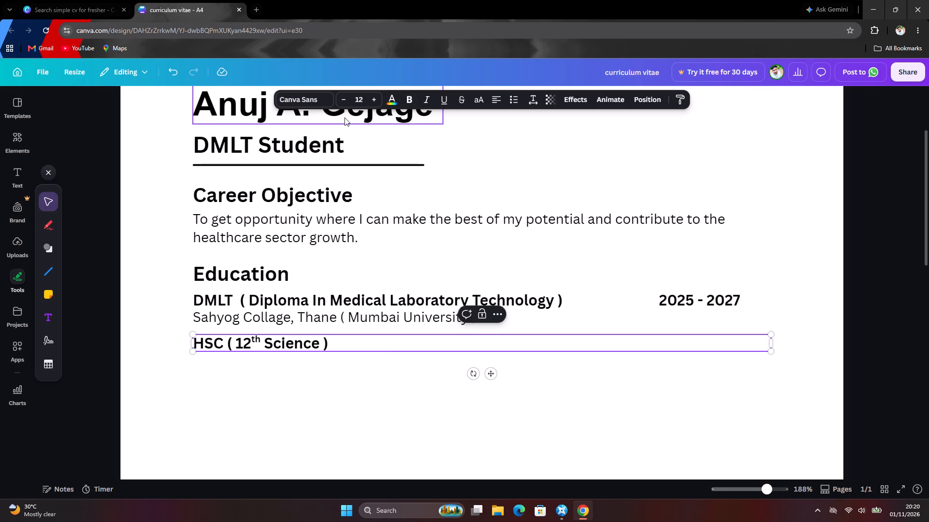
# Enter the date range "2023 - 2024" in bold after the gap on the HSC line.
pyautogui.click(408, 101)
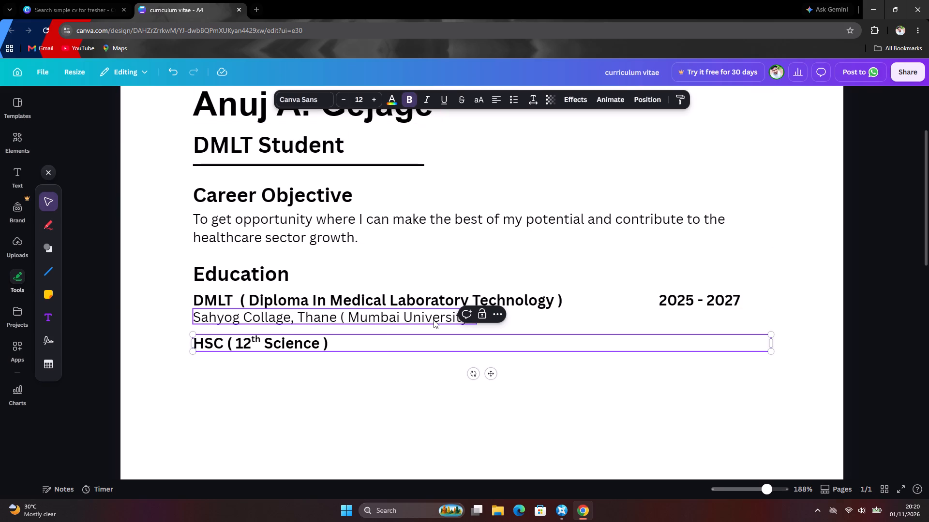
pyautogui.write('20')
pyautogui.write('24')
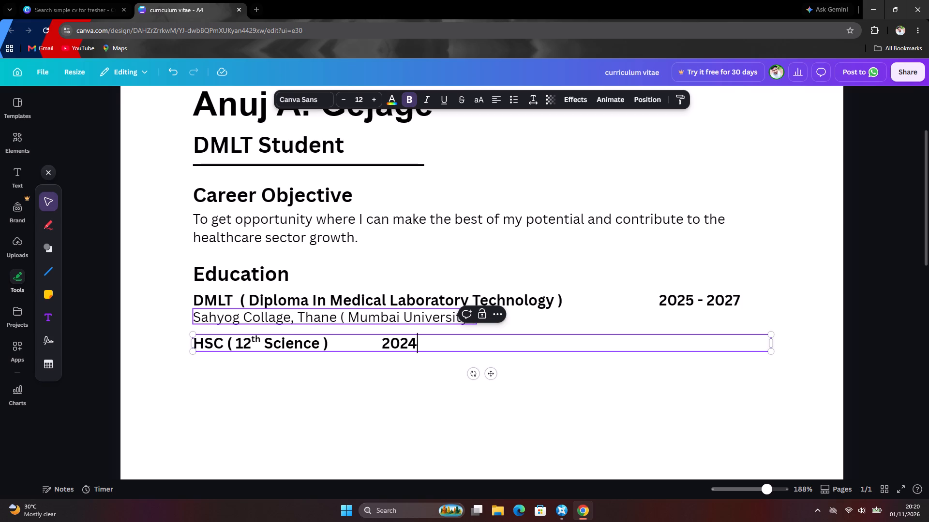
pyautogui.press('BackSpace')
pyautogui.write('3')
pyautogui.press('space')
pyautogui.hotkey('shift', '_')
pyautogui.press('Delete')
pyautogui.press('BackSpace')
pyautogui.write('-')
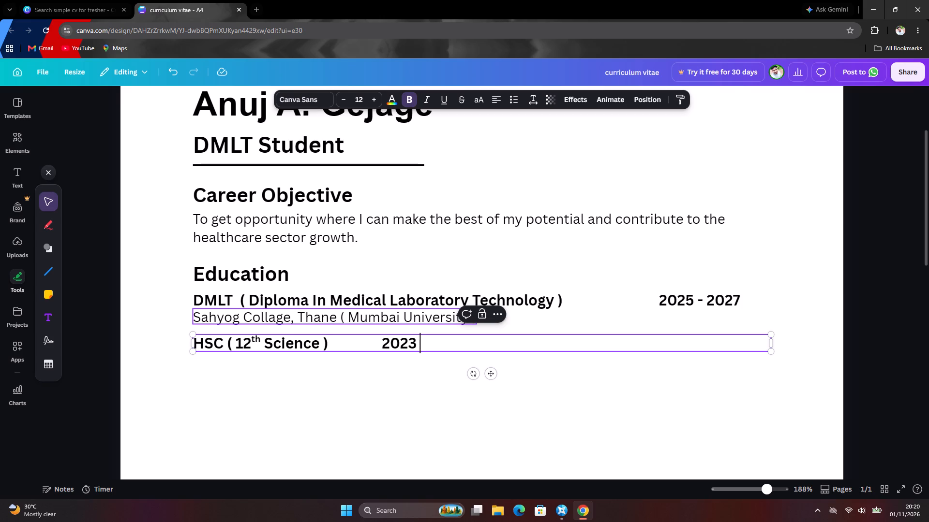
pyautogui.press('space')
pyautogui.write('2024')
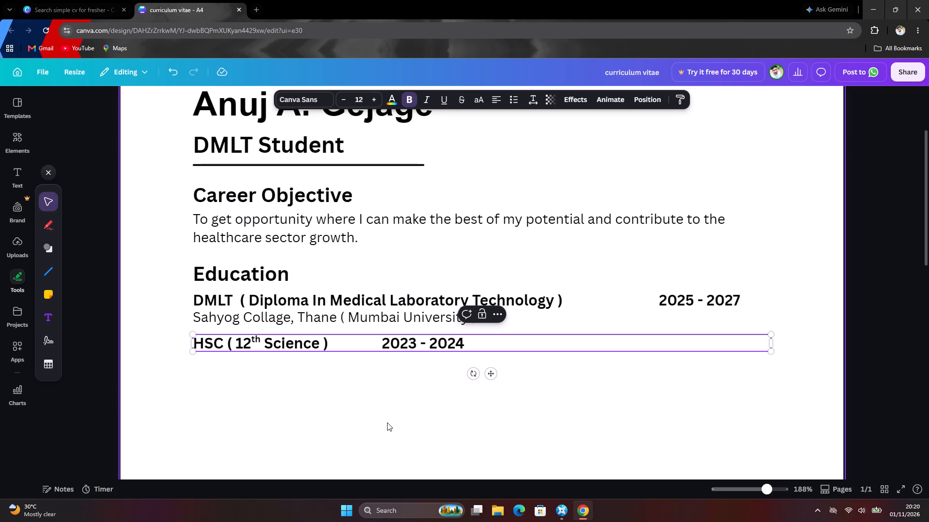
# Lengthen the blank gap before "2023 - 2024" on the HSC line to line the dates up beneath "2025 - 2027".
pyautogui.click(360, 342)
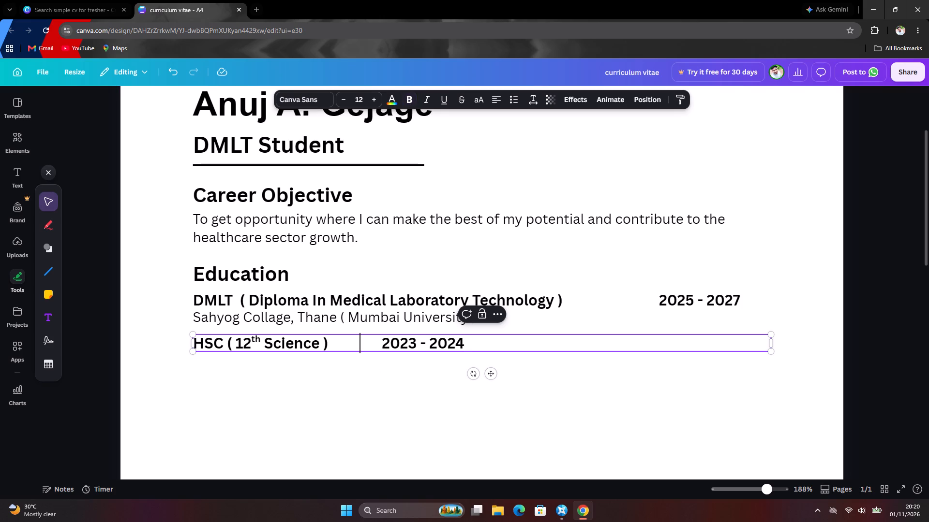
pyautogui.press('space')
pyautogui.press('space')
pyautogui.press('space')
pyautogui.press('space')
pyautogui.press('space')
pyautogui.press('space')
pyautogui.press('space')
pyautogui.press('space')
pyautogui.press('space')
pyautogui.press('space')
pyautogui.press('space')
pyautogui.press('space')
pyautogui.press('space')
pyautogui.press('space')
pyautogui.press('space')
pyautogui.press('space')
pyautogui.press('space')
pyautogui.press('space')
pyautogui.press('space')
pyautogui.press('space')
pyautogui.press('space')
pyautogui.press('space')
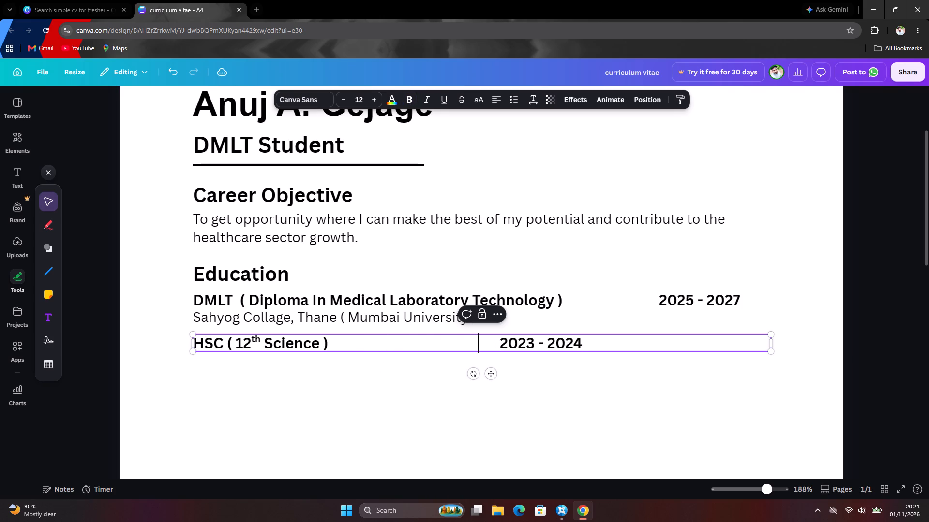
pyautogui.press('space')
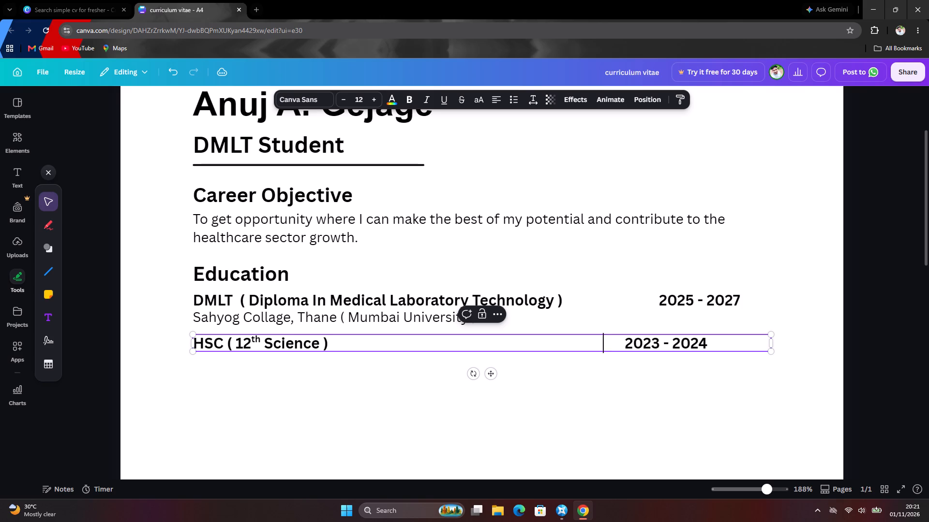
pyautogui.press('space')
pyautogui.press('space')
pyautogui.press('space')
pyautogui.press('space')
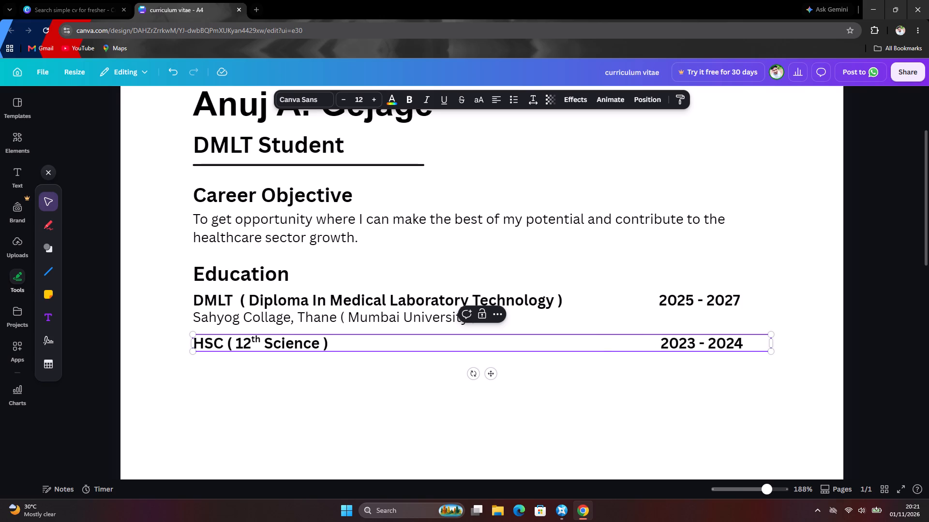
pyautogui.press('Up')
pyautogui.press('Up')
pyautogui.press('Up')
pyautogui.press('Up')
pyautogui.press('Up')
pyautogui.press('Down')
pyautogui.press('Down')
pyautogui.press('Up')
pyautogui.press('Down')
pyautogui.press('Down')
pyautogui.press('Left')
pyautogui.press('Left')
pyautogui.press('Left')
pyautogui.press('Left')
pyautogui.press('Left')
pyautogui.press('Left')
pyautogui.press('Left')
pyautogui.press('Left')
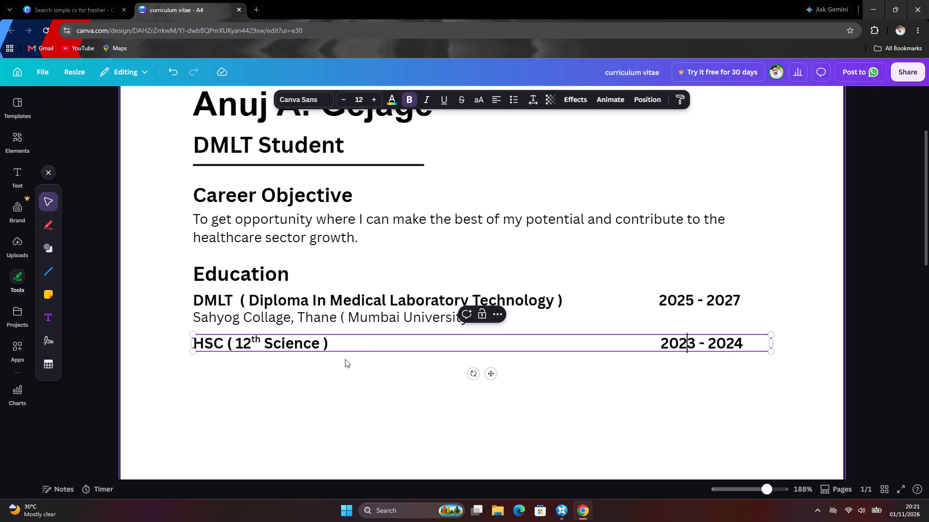
# Add a new text box and move it into the blank area just below the HSC line.
pyautogui.click(225, 398)
pyautogui.click(210, 363)
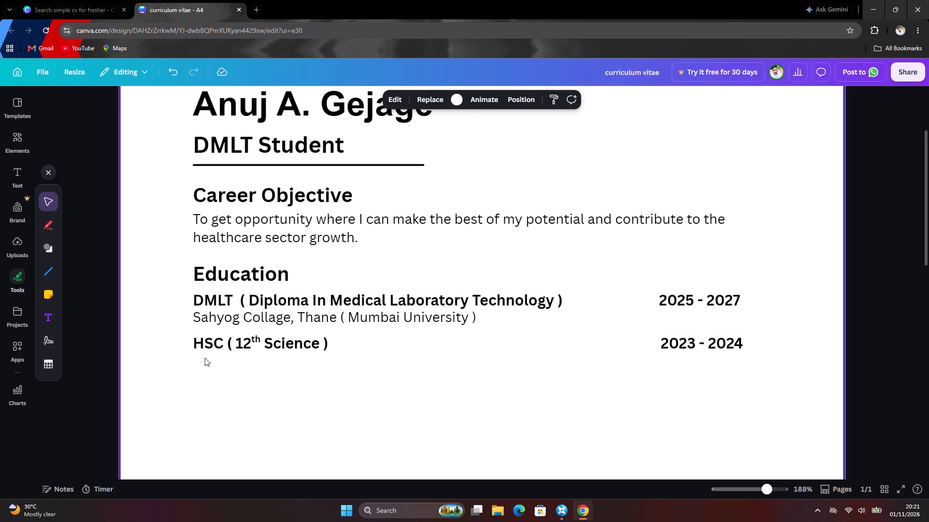
pyautogui.click(51, 319)
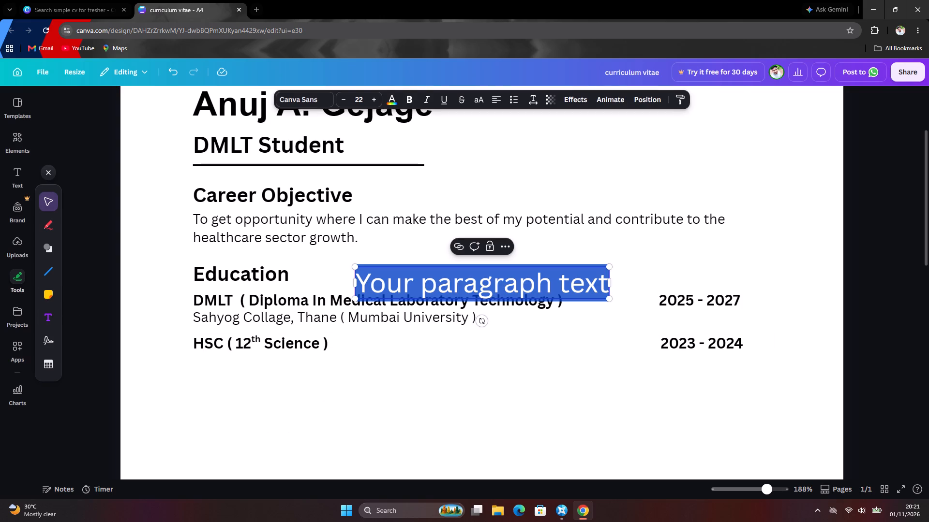
pyautogui.click(389, 290)
pyautogui.click(391, 281)
pyautogui.moveTo(391, 281); pyautogui.dragTo(408, 379)
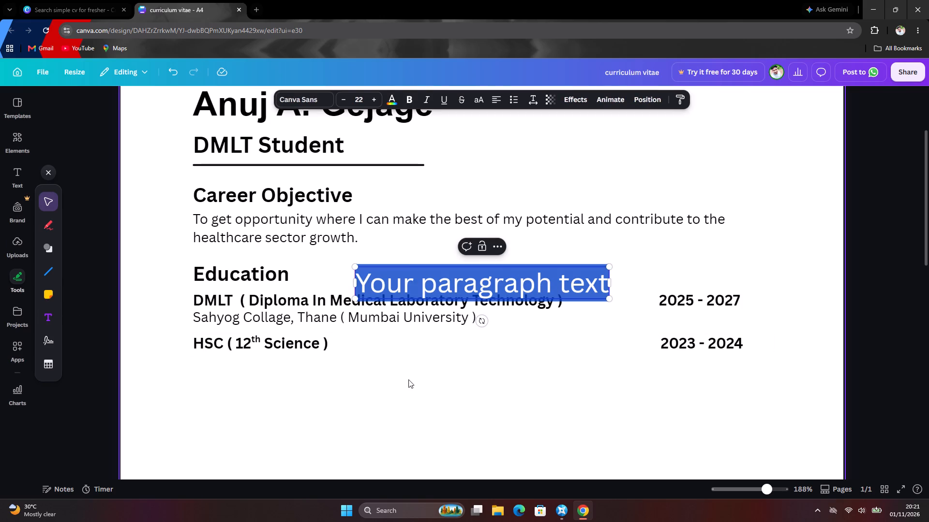
pyautogui.moveTo(408, 379); pyautogui.dragTo(408, 379)
pyautogui.click(415, 275)
pyautogui.doubleClick(415, 275)
pyautogui.click(415, 275)
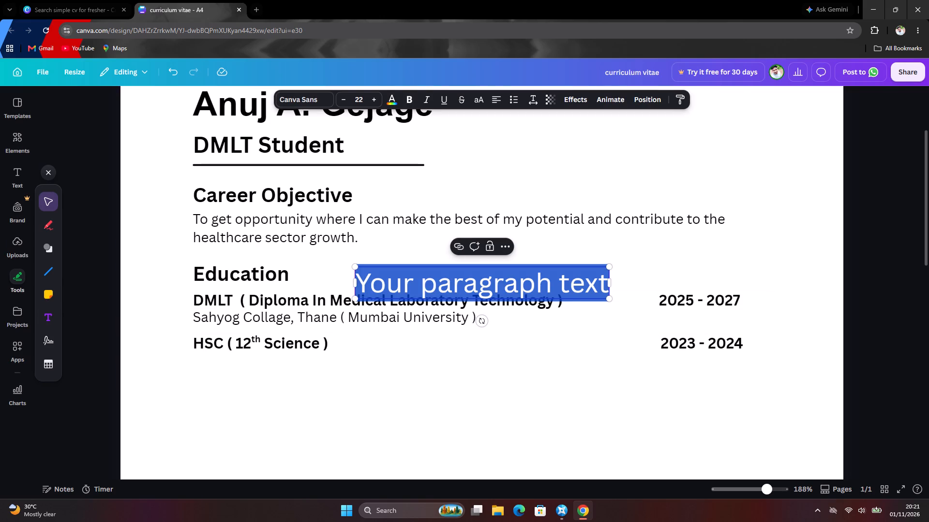
pyautogui.moveTo(416, 298); pyautogui.dragTo(416, 326)
pyautogui.click(426, 261)
pyautogui.moveTo(423, 270); pyautogui.dragTo(430, 360)
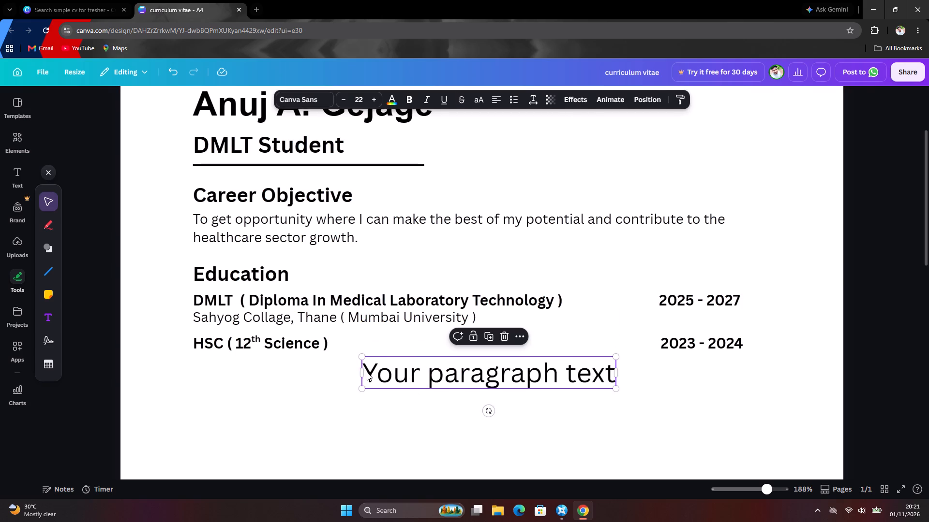
pyautogui.moveTo(364, 372); pyautogui.dragTo(382, 372)
pyautogui.click(382, 372)
# Clear the new text box's placeholder and set its text to size 11 in regular, non-bold weight.
pyautogui.moveTo(382, 372); pyautogui.dragTo(457, 385)
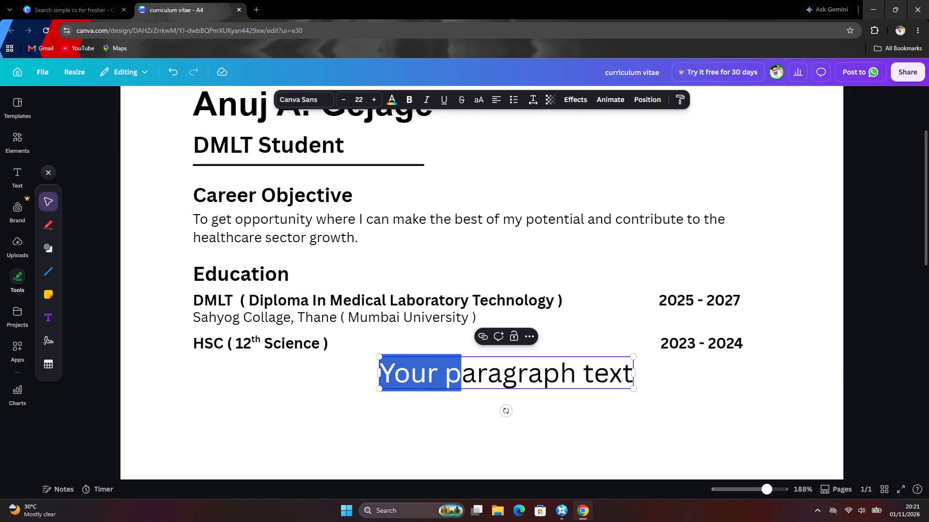
pyautogui.moveTo(457, 385); pyautogui.dragTo(633, 391)
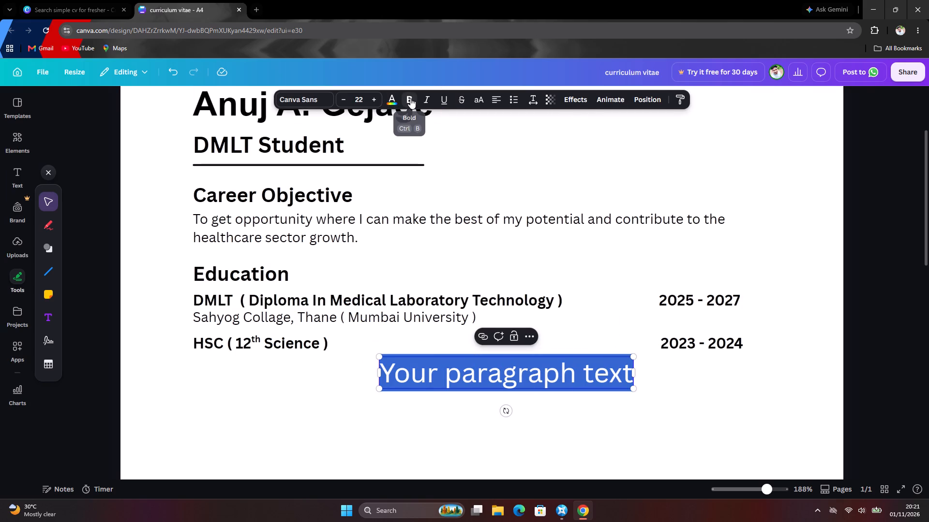
pyautogui.press('BackSpace')
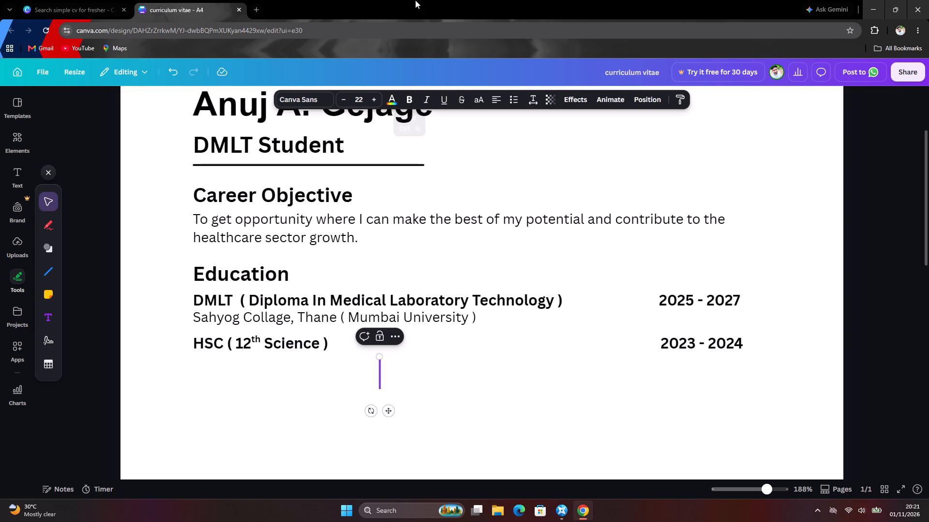
pyautogui.click(409, 100)
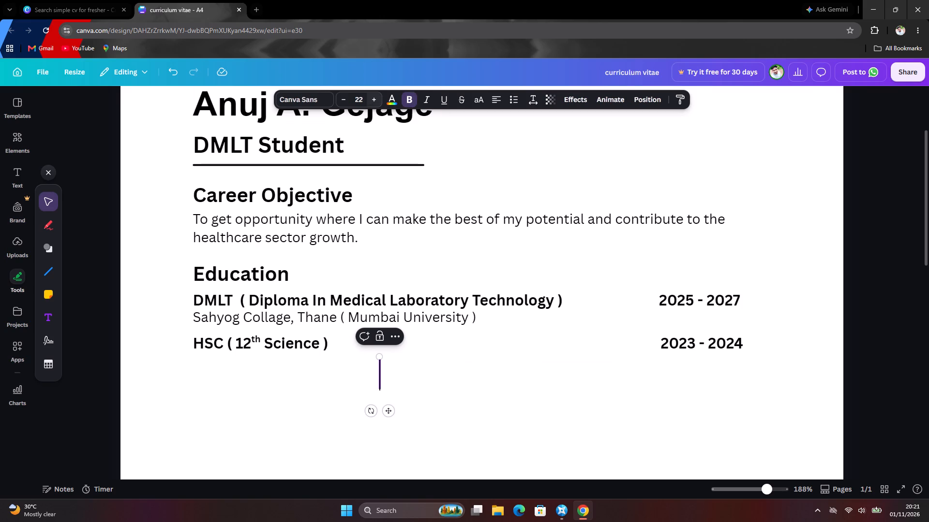
pyautogui.click(344, 104)
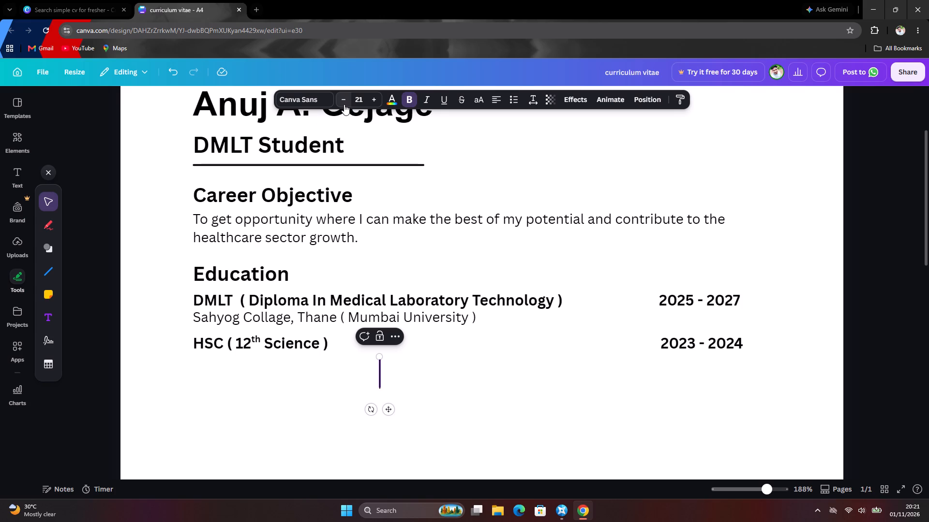
pyautogui.click(344, 104)
pyautogui.tripleClick(344, 104)
pyautogui.tripleClick(344, 104)
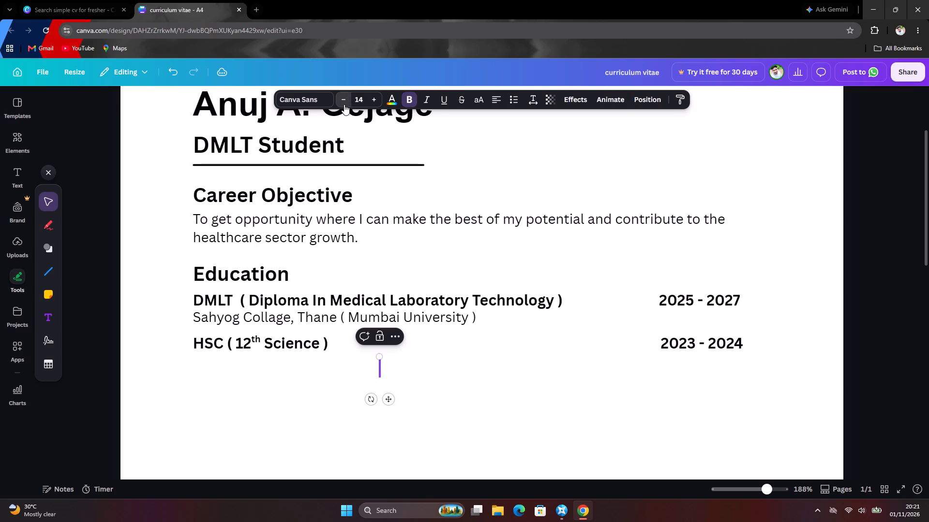
pyautogui.doubleClick(344, 104)
pyautogui.click(344, 104)
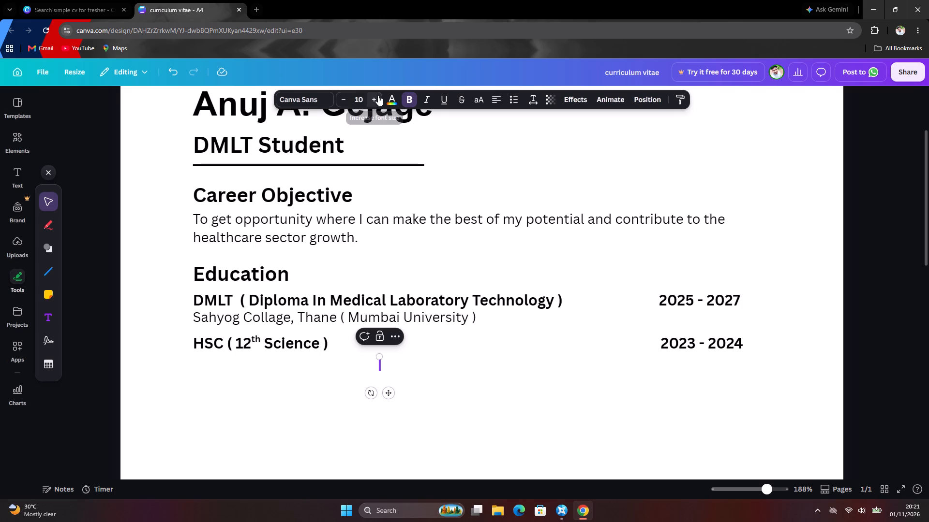
pyautogui.click(378, 95)
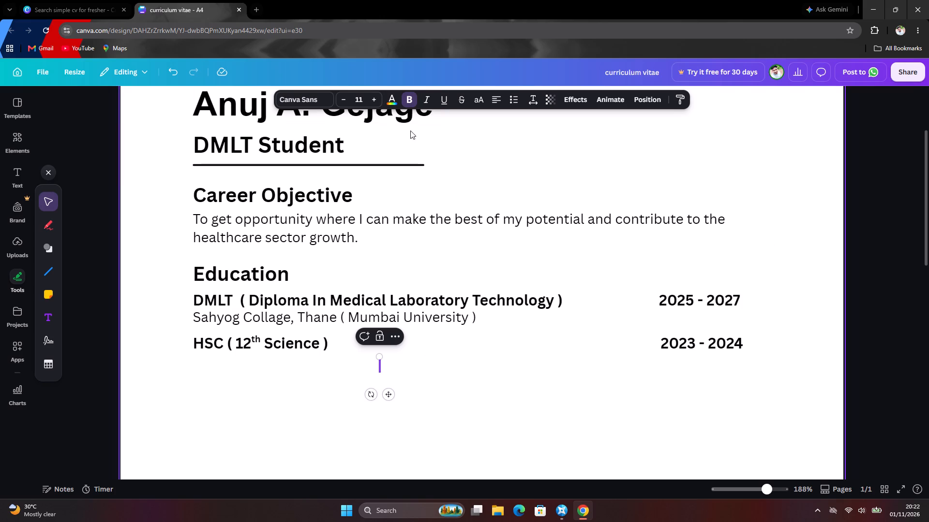
pyautogui.click(413, 96)
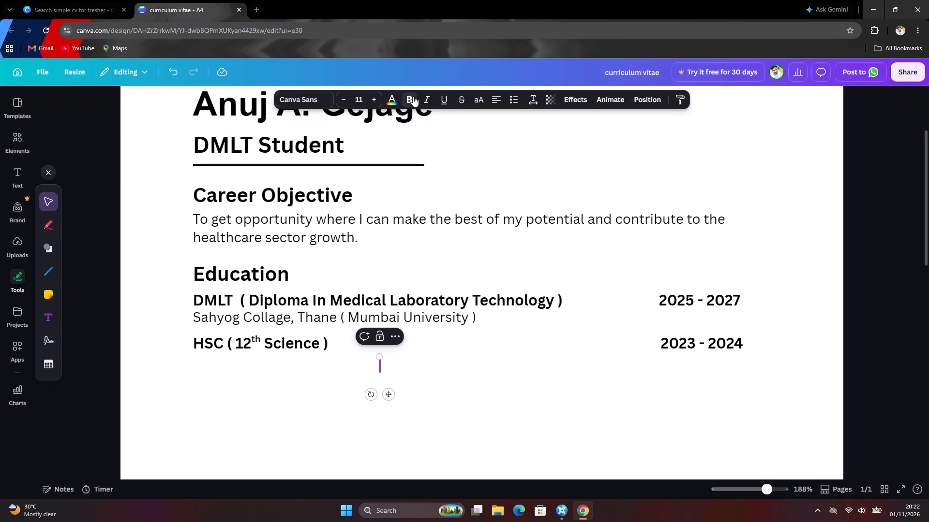
# Enter "Maharashtra State Board" in the empty text box.
pyautogui.hotkey('shift', 'm')
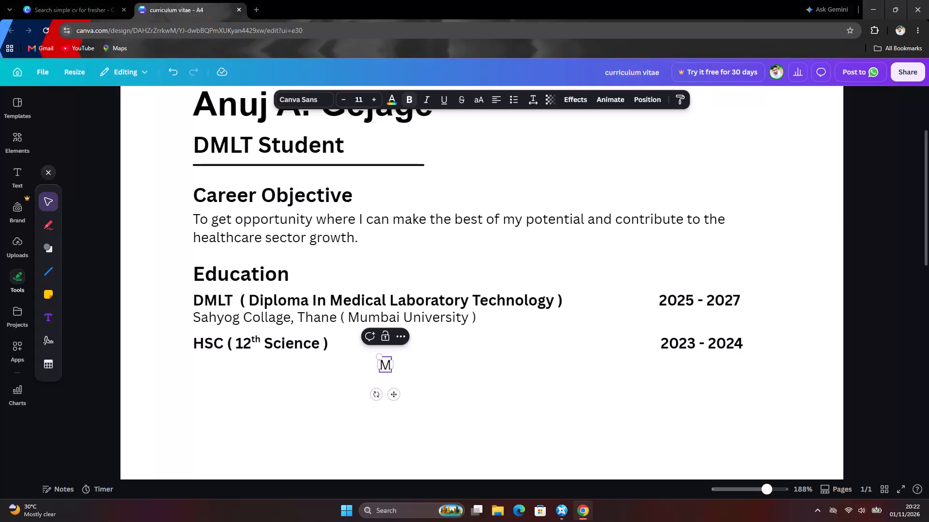
pyautogui.write('aharashtra')
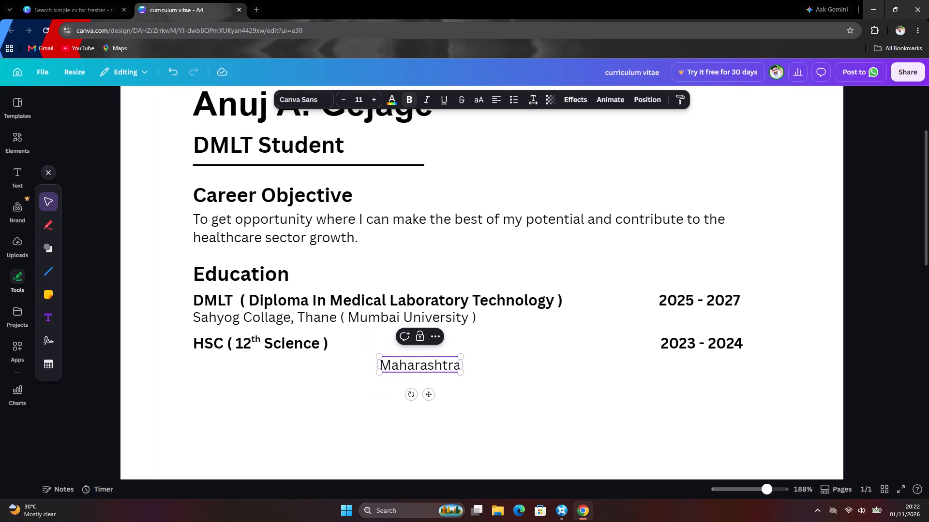
pyautogui.press('space')
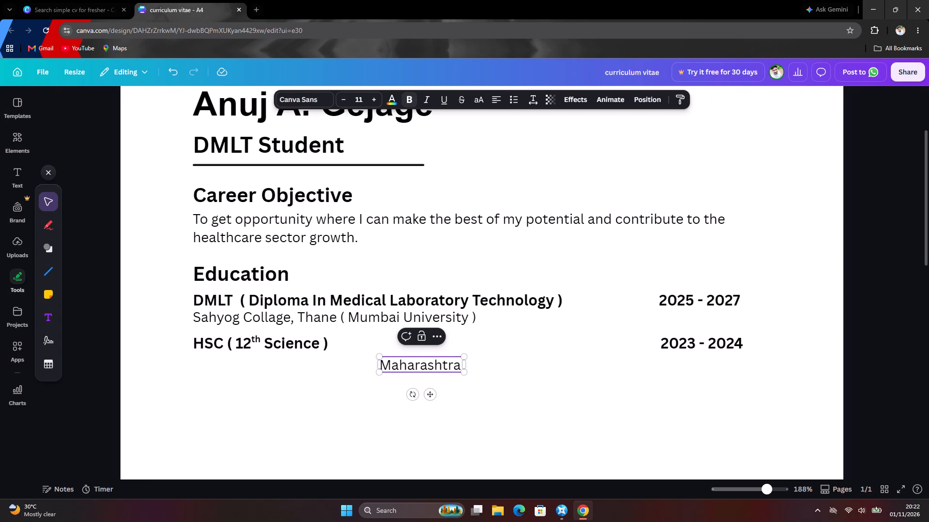
pyautogui.write('State')
pyautogui.press('space')
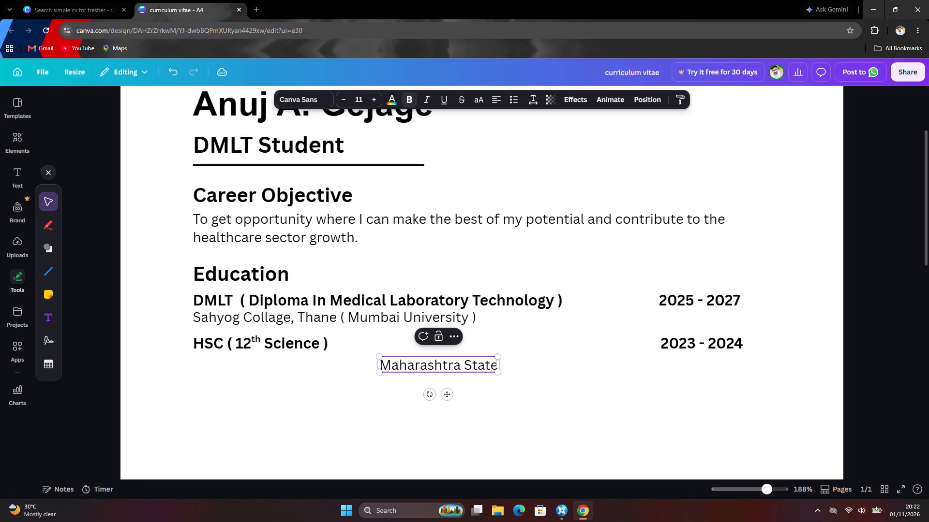
pyautogui.hotkey('shift', 'b')
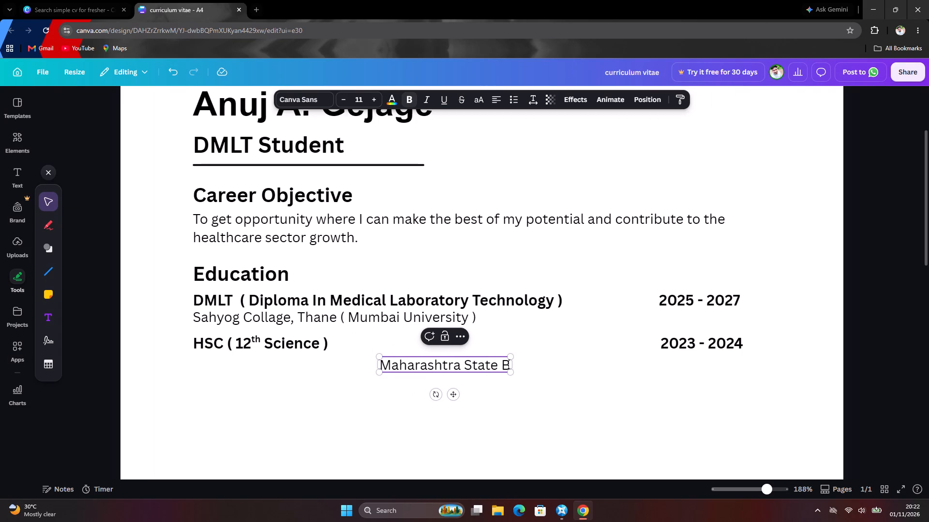
pyautogui.write('oard')
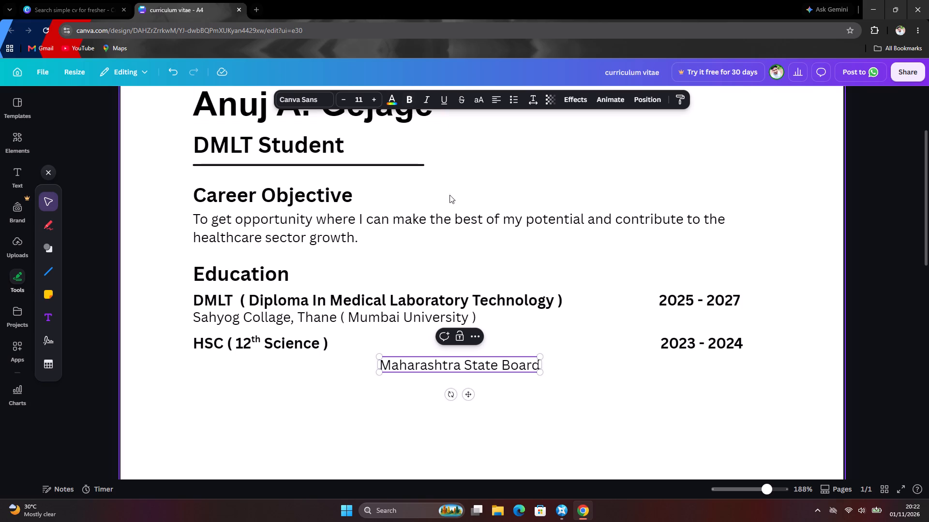
# Move the Maharashtra State Board line directly below the HSC line, aligned with its left edge and spaced like the Sahyog Collage line.
pyautogui.click(588, 422)
pyautogui.moveTo(486, 365); pyautogui.dragTo(334, 376)
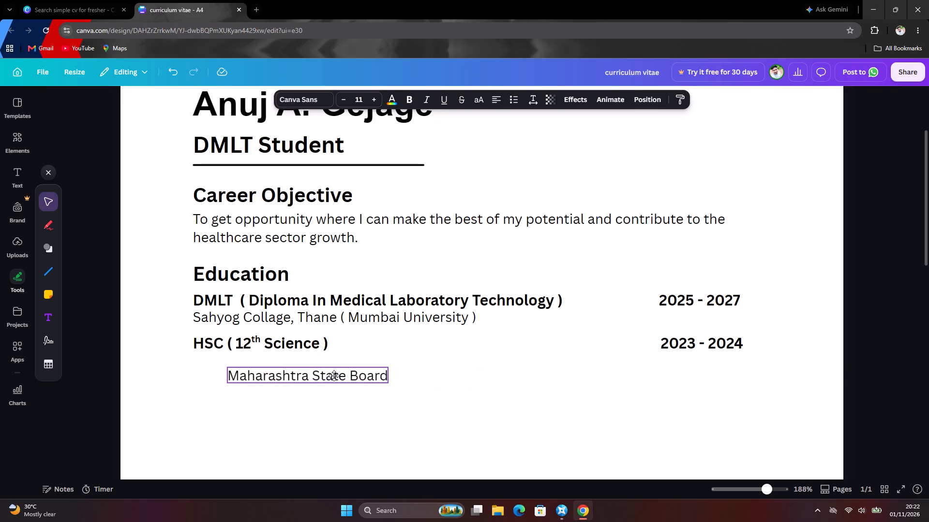
pyautogui.moveTo(334, 376); pyautogui.dragTo(331, 374)
pyautogui.moveTo(305, 373); pyautogui.dragTo(276, 360)
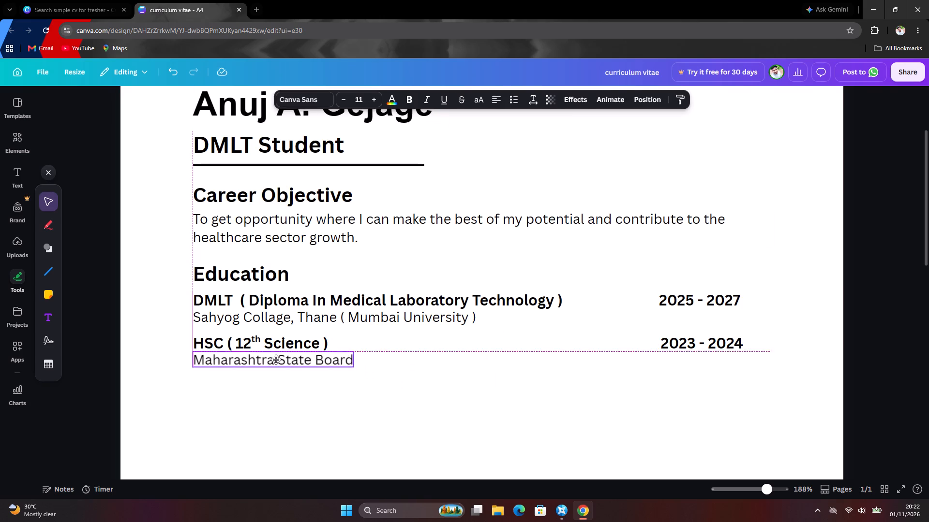
pyautogui.moveTo(276, 360); pyautogui.dragTo(276, 357)
pyautogui.click(318, 390)
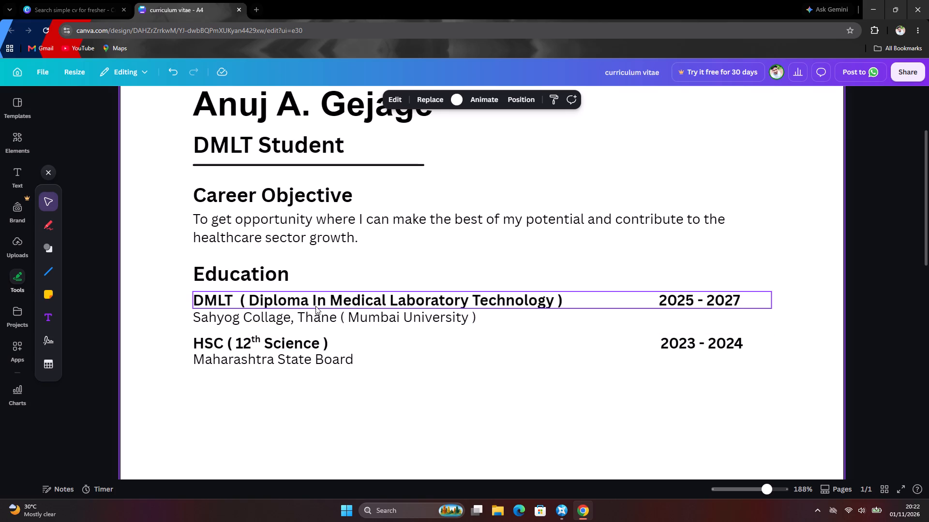
pyautogui.click(308, 366)
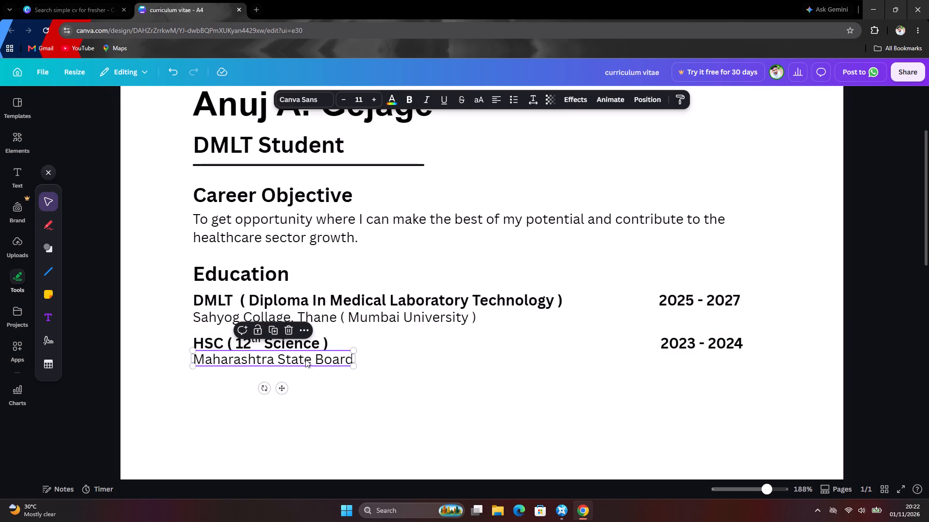
pyautogui.click(305, 356)
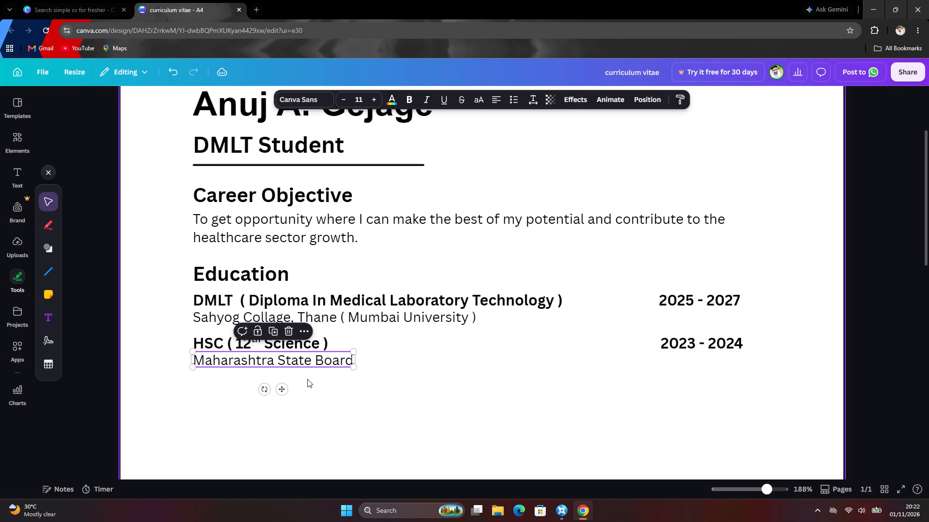
pyautogui.click(308, 379)
pyautogui.click(259, 322)
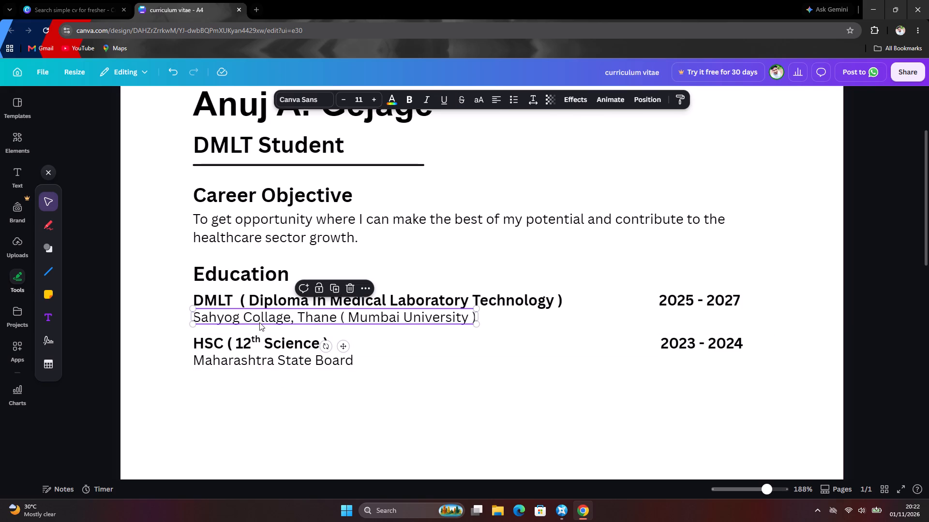
# Check the font sizes of the DMLT, Sahyog Collage, HSC and Maharashtra State Board lines against each other.
pyautogui.click(269, 356)
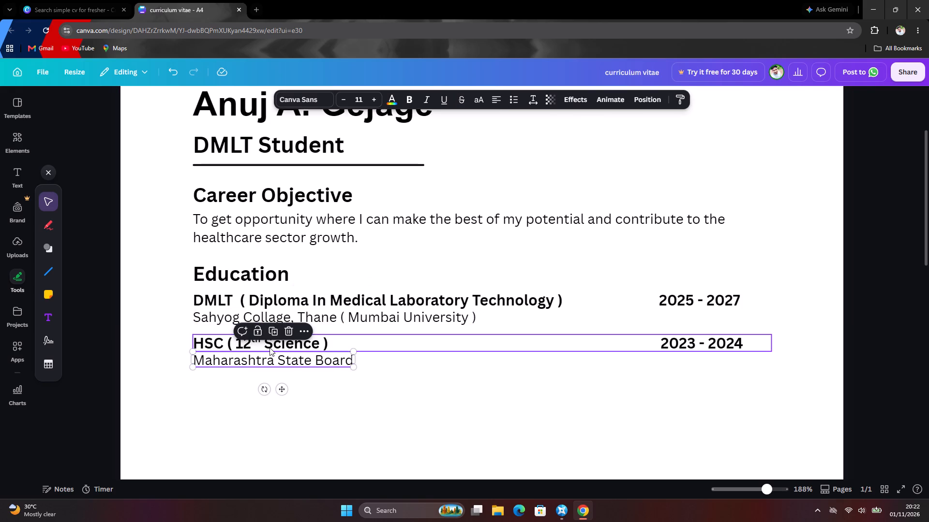
pyautogui.click(270, 348)
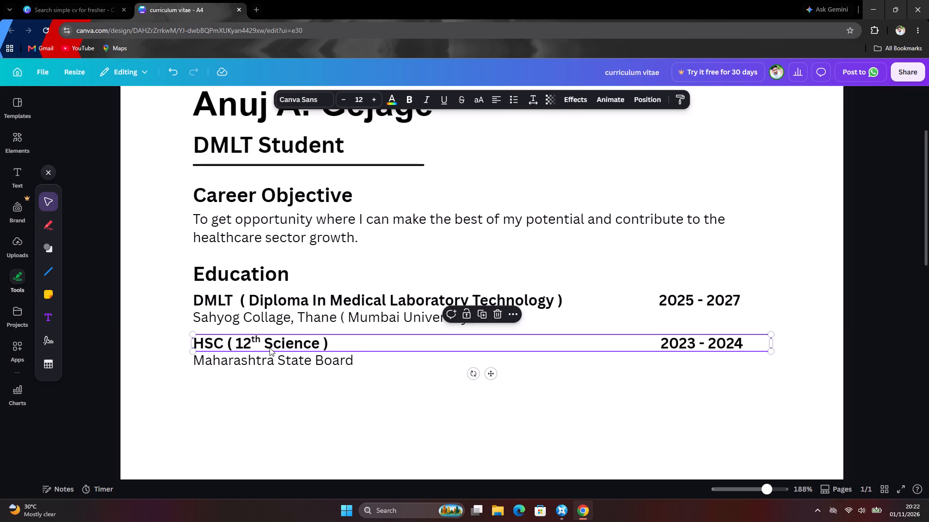
pyautogui.click(273, 365)
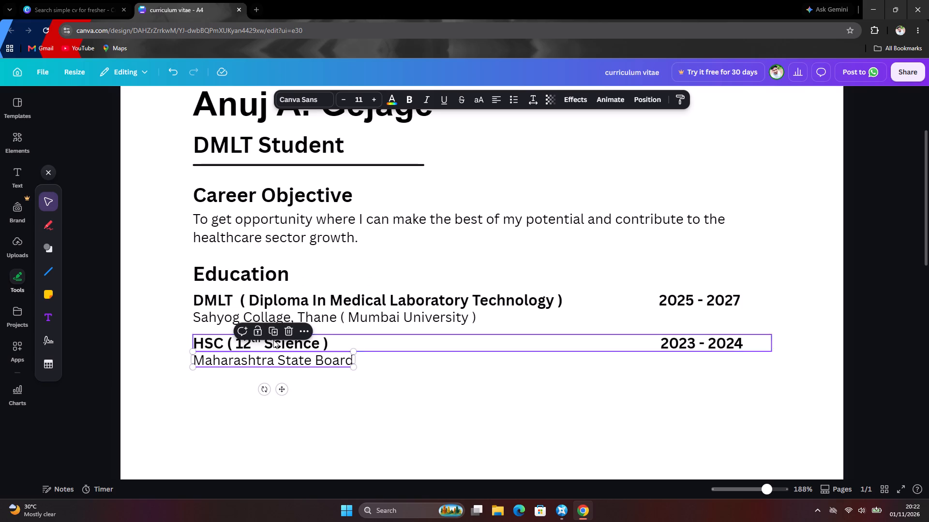
pyautogui.click(281, 304)
pyautogui.click(281, 317)
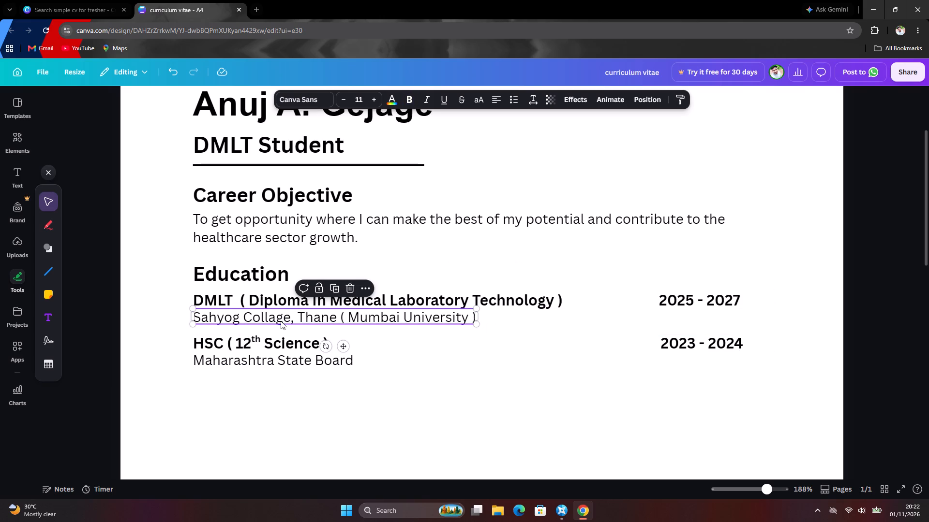
pyautogui.click(279, 356)
pyautogui.click(326, 405)
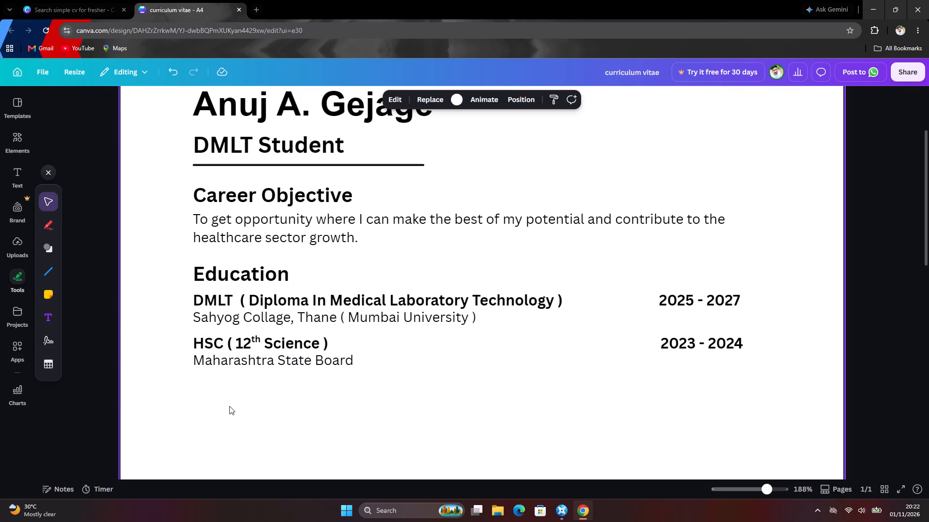
pyautogui.click(165, 408)
# Add a new text box and move it off the DMLT line, beside the Maharashtra State Board line.
pyautogui.click(49, 319)
pyautogui.click(421, 269)
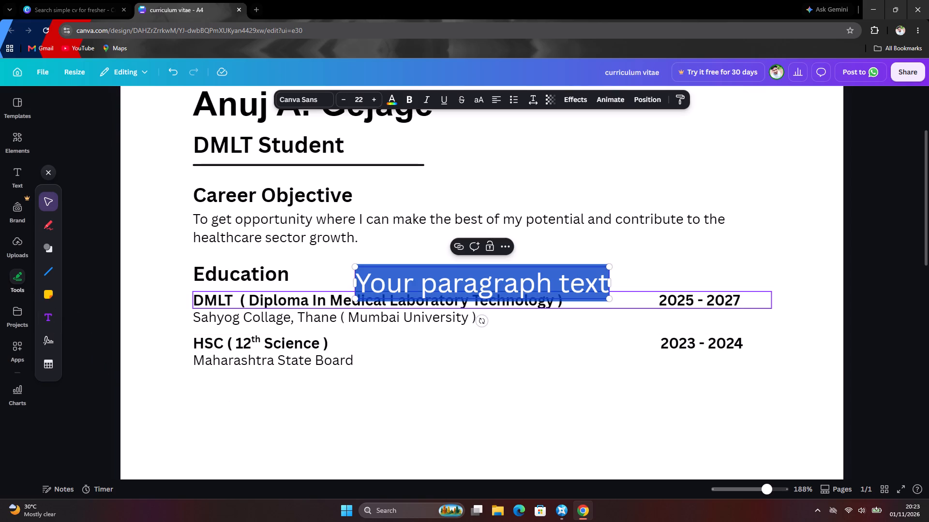
pyautogui.moveTo(422, 269); pyautogui.dragTo(442, 370)
pyautogui.click(441, 353)
pyautogui.click(441, 287)
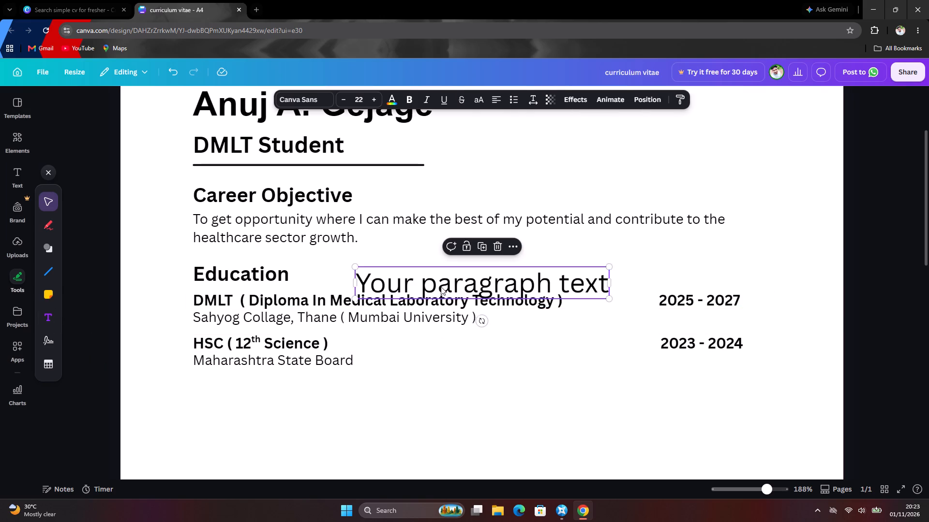
pyautogui.moveTo(441, 283); pyautogui.dragTo(449, 357)
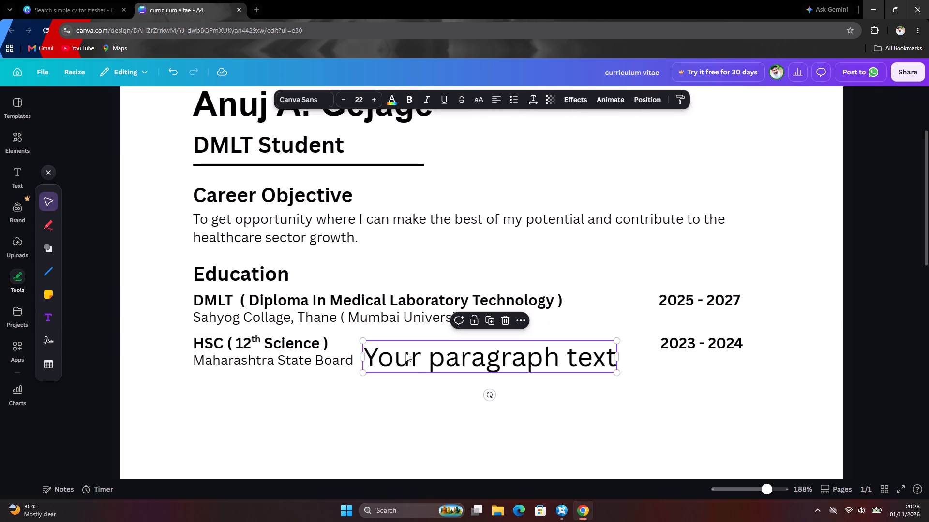
# Clear the new text box's placeholder and set its text to size 12 in bold.
pyautogui.click(369, 360)
pyautogui.moveTo(369, 360); pyautogui.dragTo(497, 352)
pyautogui.moveTo(554, 351); pyautogui.dragTo(628, 360)
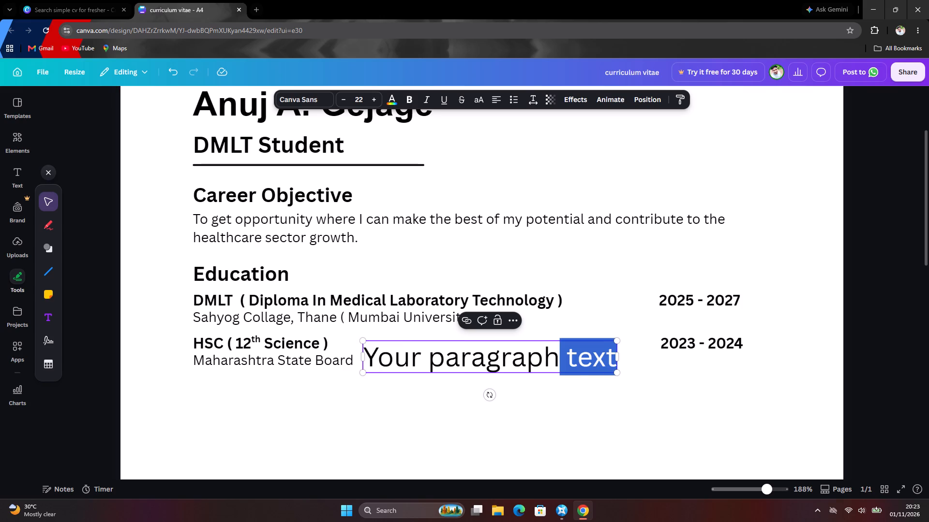
pyautogui.doubleClick(378, 351)
pyautogui.moveTo(378, 351); pyautogui.dragTo(543, 362)
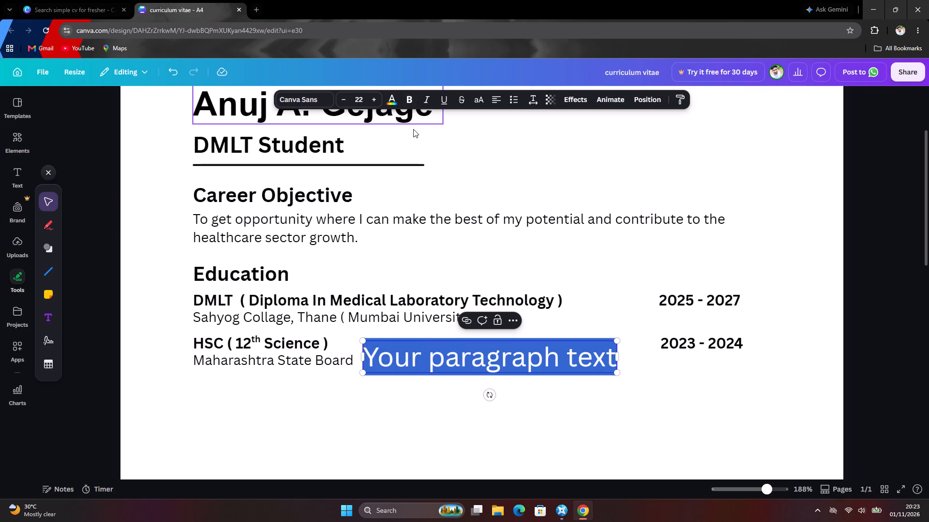
pyautogui.press('BackSpace')
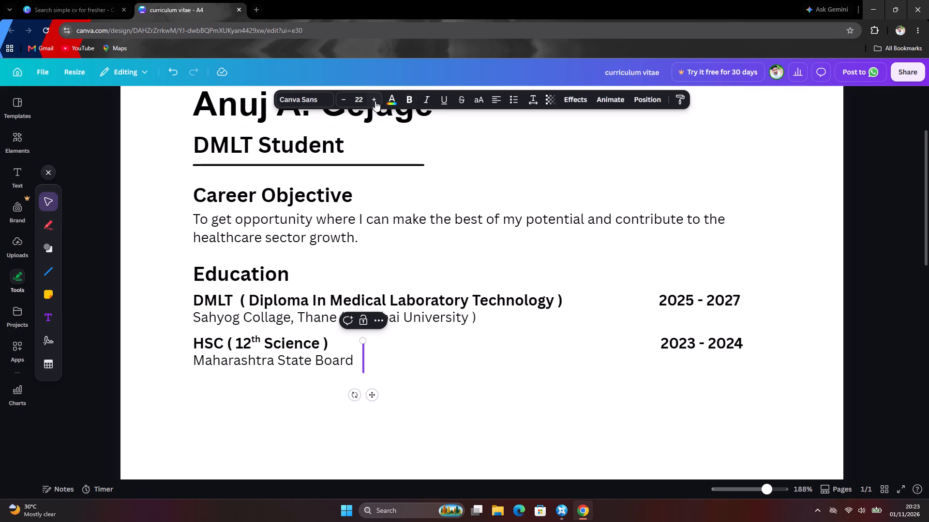
pyautogui.tripleClick(339, 100)
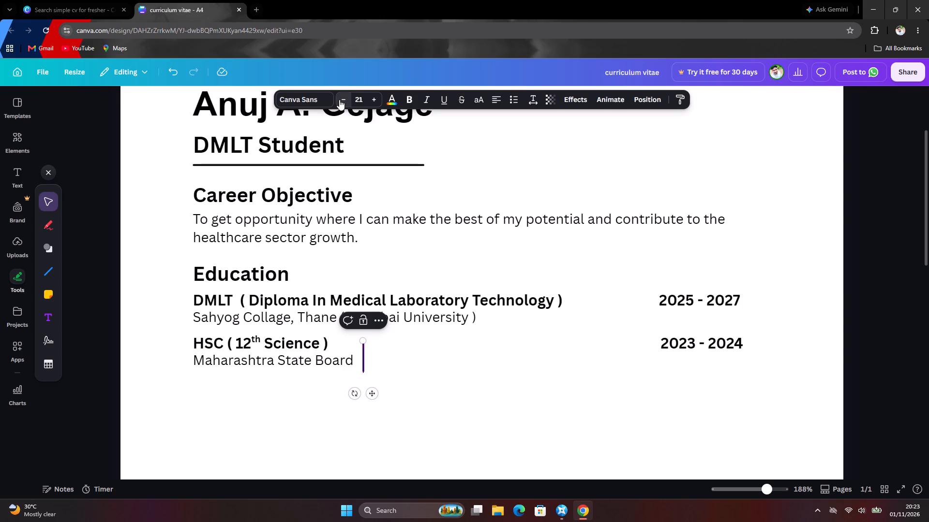
pyautogui.click(339, 100)
pyautogui.tripleClick(339, 100)
pyautogui.tripleClick(339, 100)
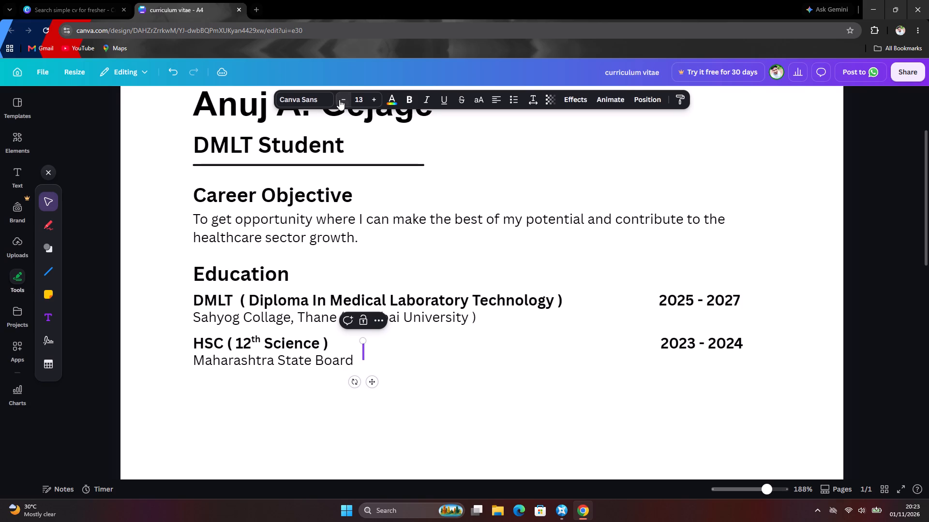
pyautogui.click(339, 100)
pyautogui.click(379, 102)
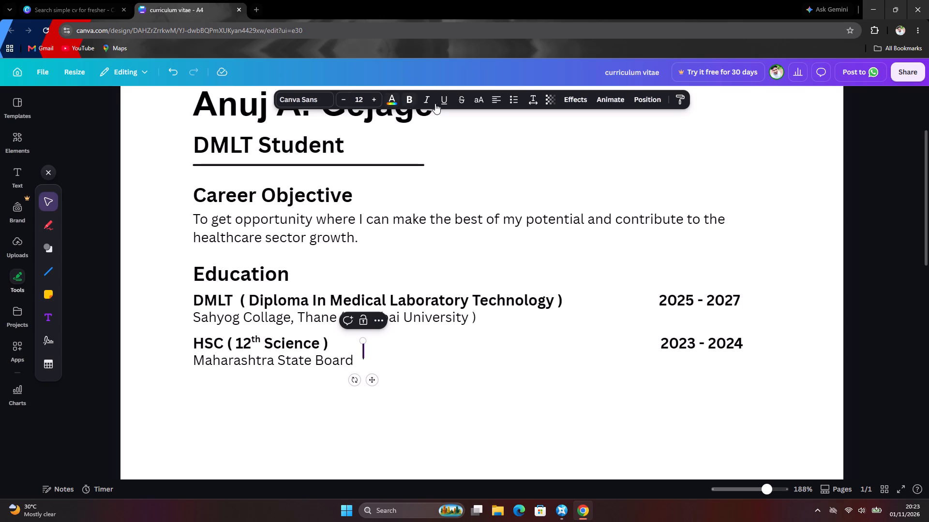
pyautogui.click(407, 103)
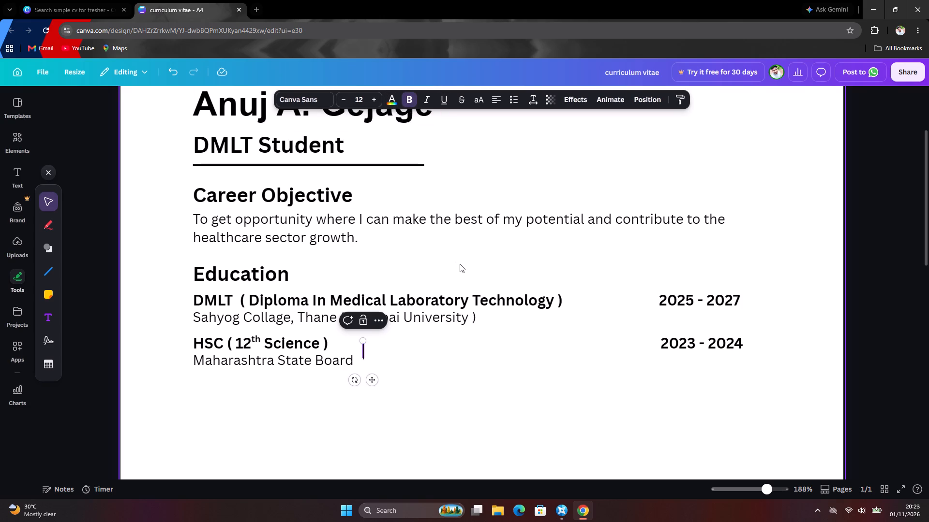
# Enter "SSC ( 10th )" in the empty text box, with the "th" as superscript.
pyautogui.write('SS')
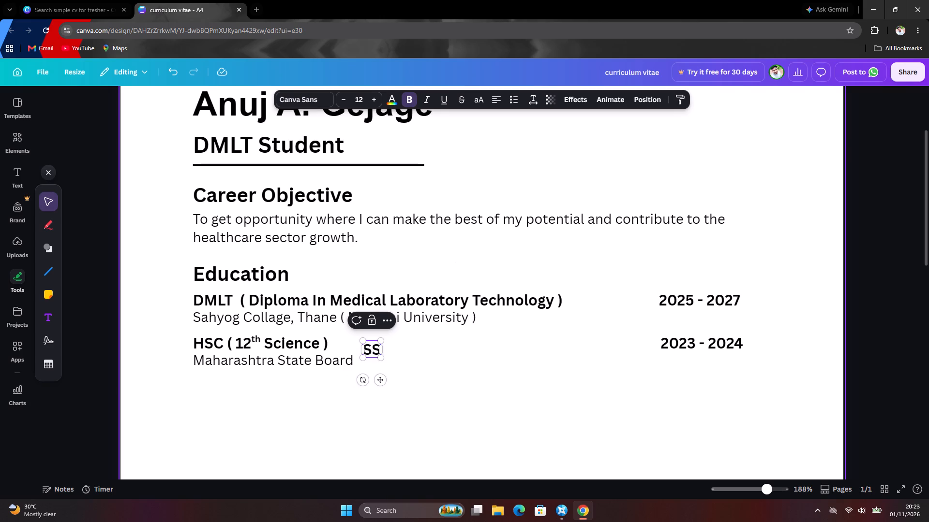
pyautogui.hotkey('shift', 'c')
pyautogui.hotkey('shift', 'space')
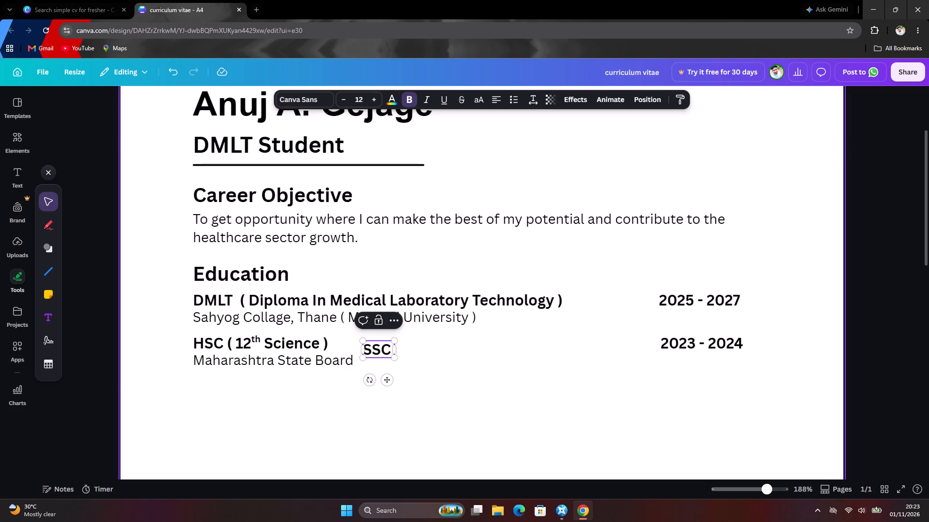
pyautogui.hotkey('shift', '(')
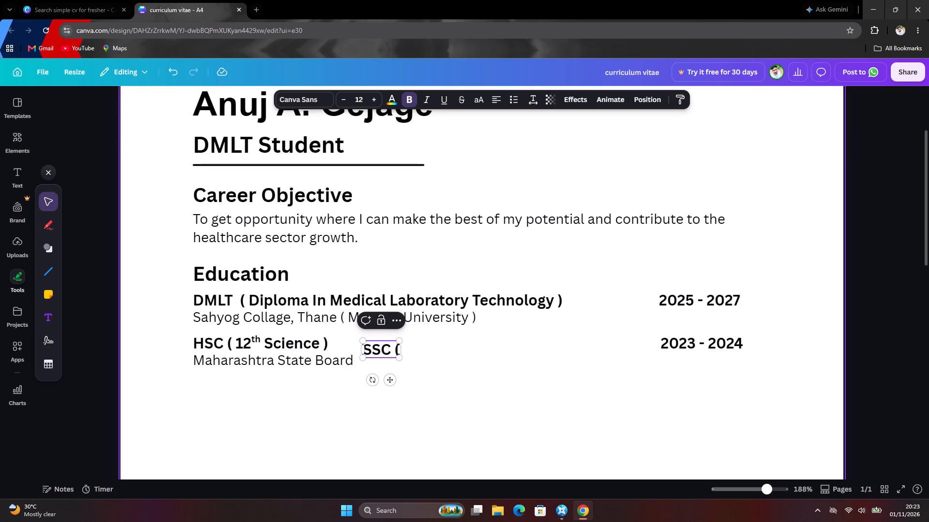
pyautogui.hotkey('shift', ')')
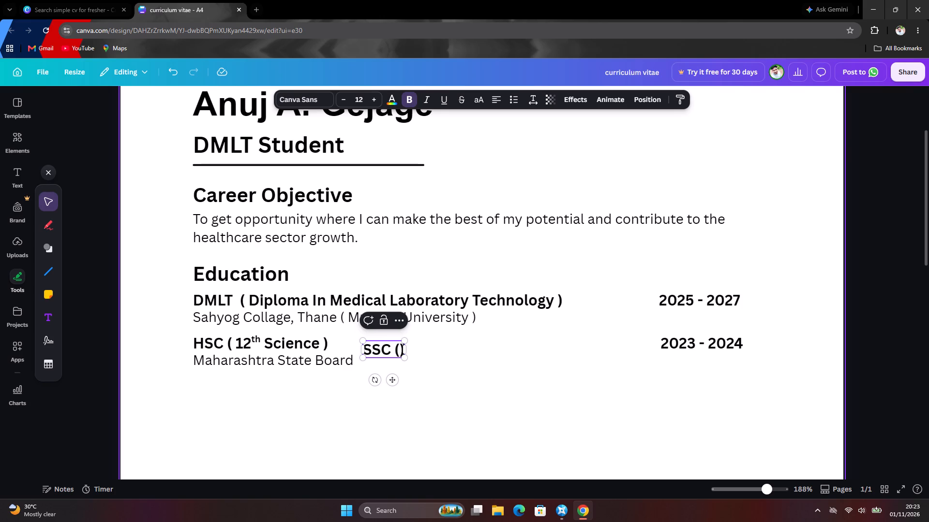
pyautogui.press('Left')
pyautogui.press('space')
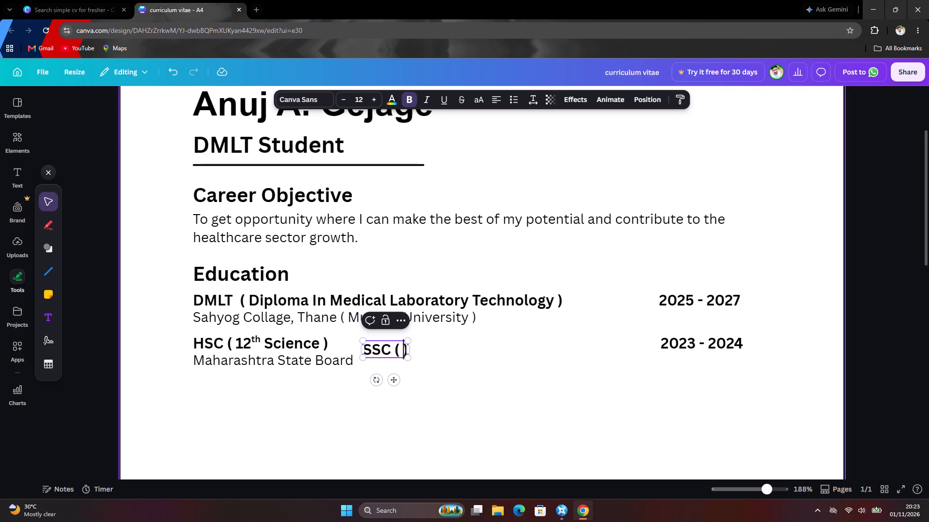
pyautogui.write('10')
pyautogui.write('th')
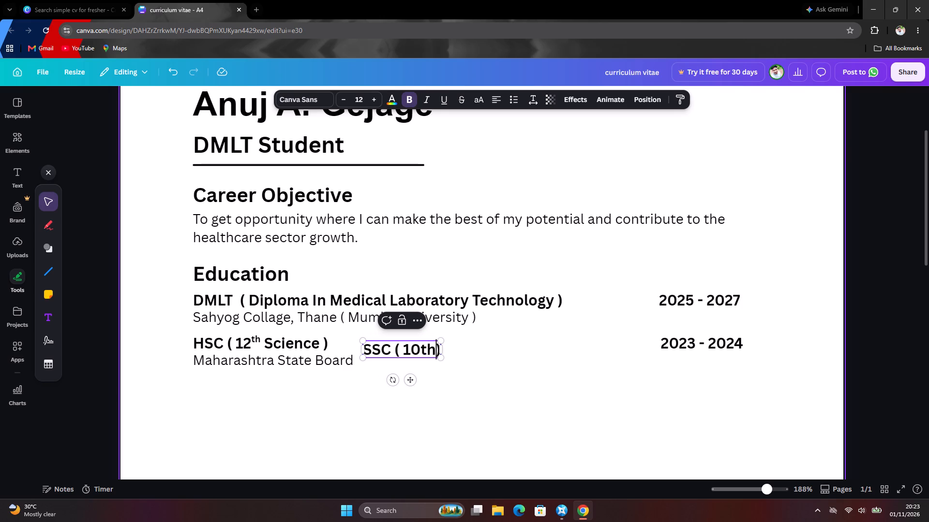
pyautogui.press('space')
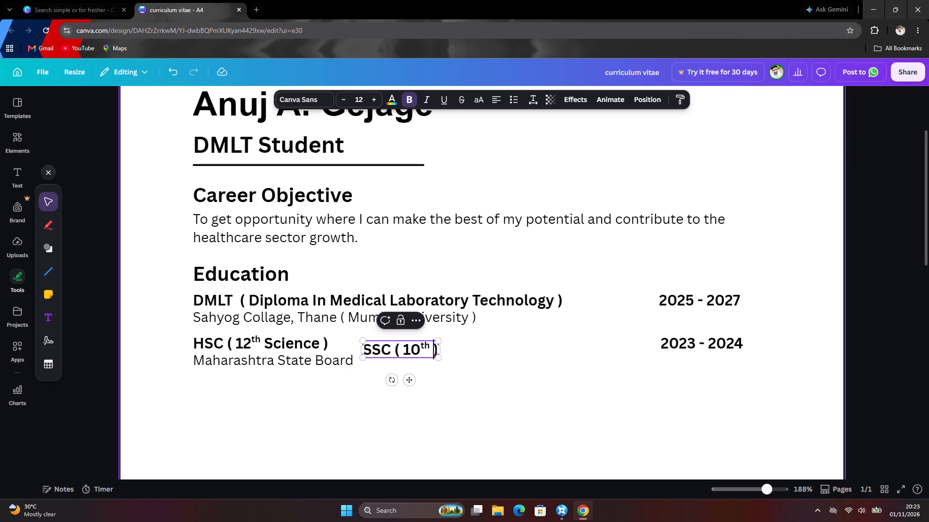
pyautogui.click(489, 403)
# Move the SSC line below the Maharashtra State Board line, aligned with its left edge and with the same 0.3 gap as above the HSC line.
pyautogui.moveTo(425, 355); pyautogui.dragTo(416, 374)
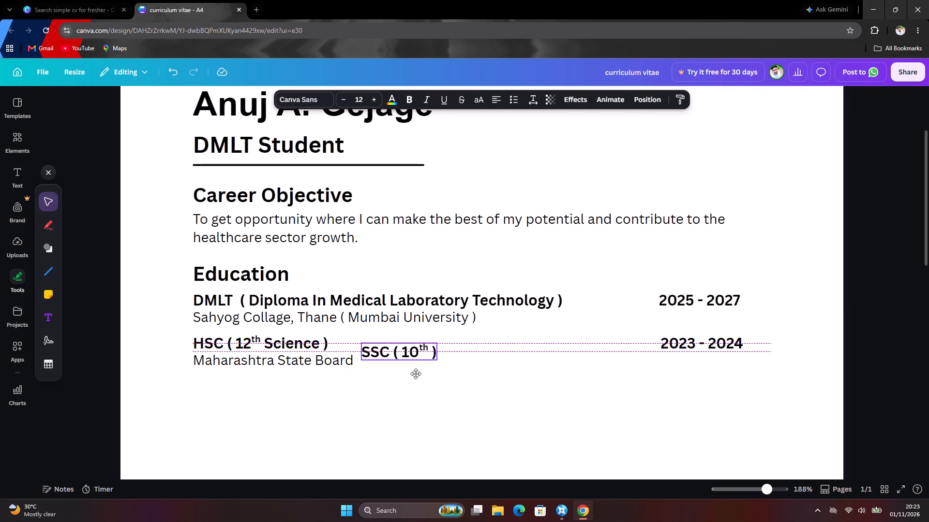
pyautogui.moveTo(416, 374); pyautogui.dragTo(256, 392)
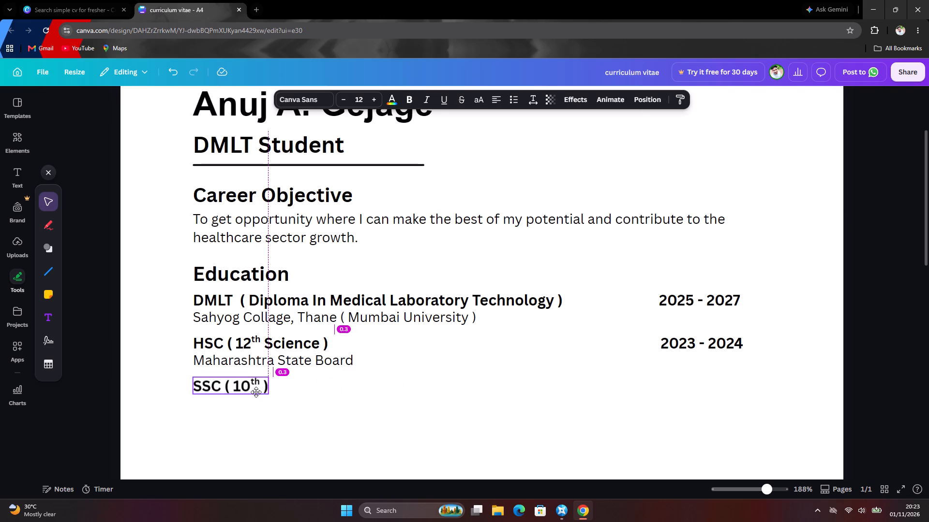
pyautogui.moveTo(256, 392); pyautogui.dragTo(260, 395)
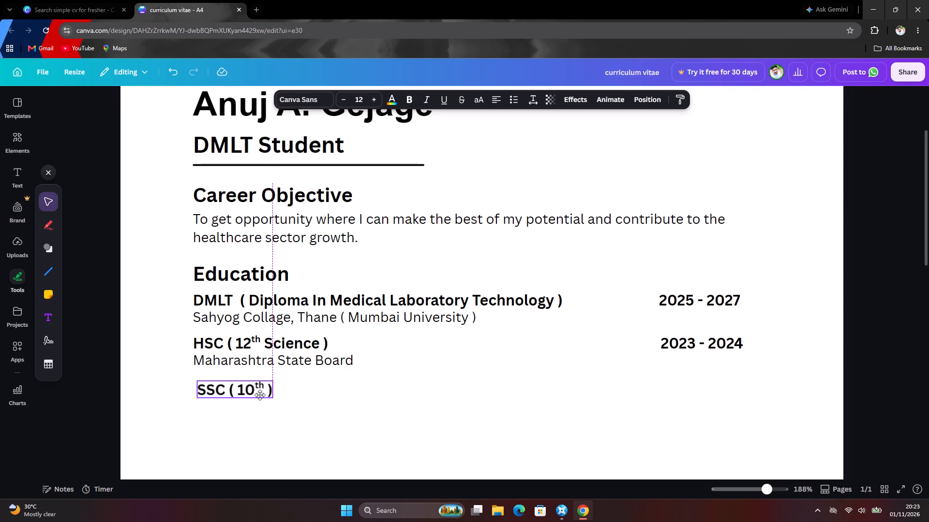
pyautogui.moveTo(260, 395); pyautogui.dragTo(258, 391)
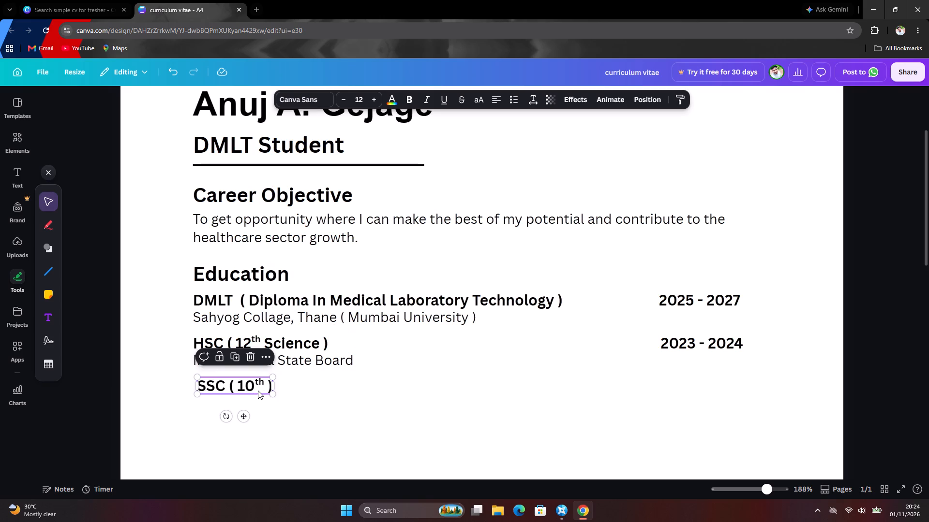
pyautogui.click(212, 383)
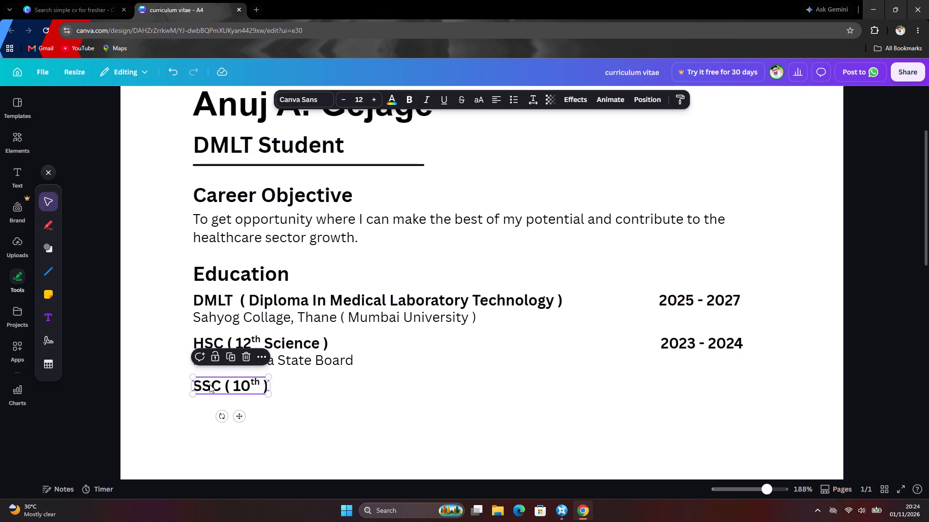
pyautogui.click(206, 387)
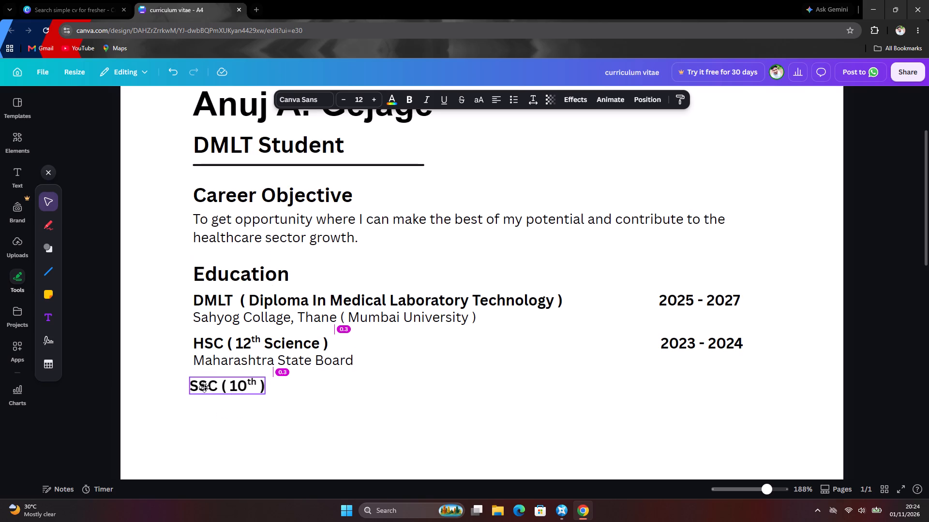
pyautogui.click(277, 428)
pyautogui.click(265, 406)
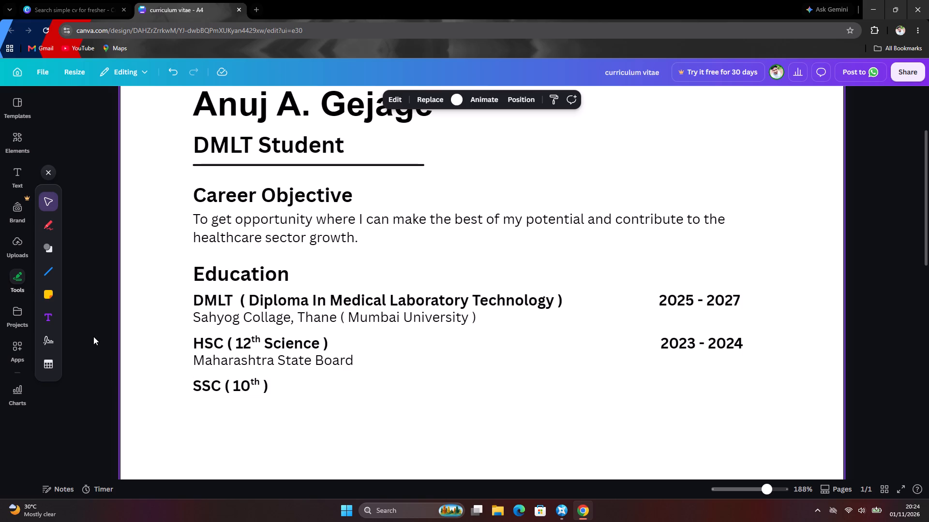
# Add another text box and move it into the blank area below the SSC line.
pyautogui.click(50, 320)
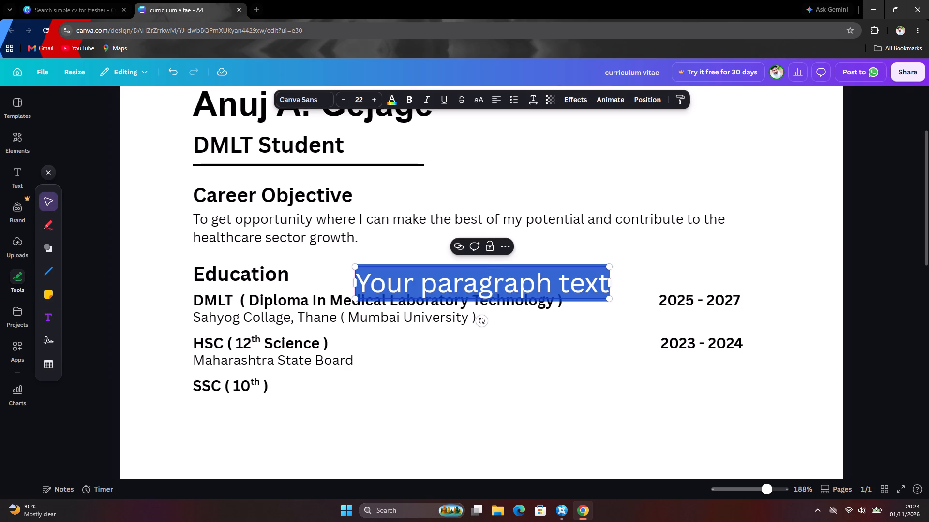
pyautogui.click(483, 283)
pyautogui.click(483, 283)
pyautogui.moveTo(483, 283); pyautogui.dragTo(487, 357)
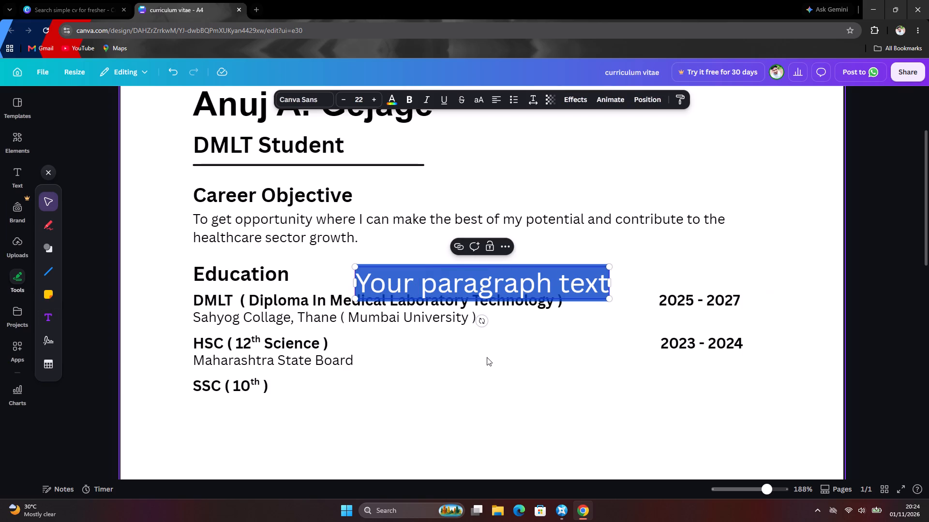
pyautogui.moveTo(487, 357); pyautogui.dragTo(486, 353)
pyautogui.click(490, 284)
pyautogui.moveTo(490, 282); pyautogui.dragTo(496, 341)
pyautogui.click(479, 362)
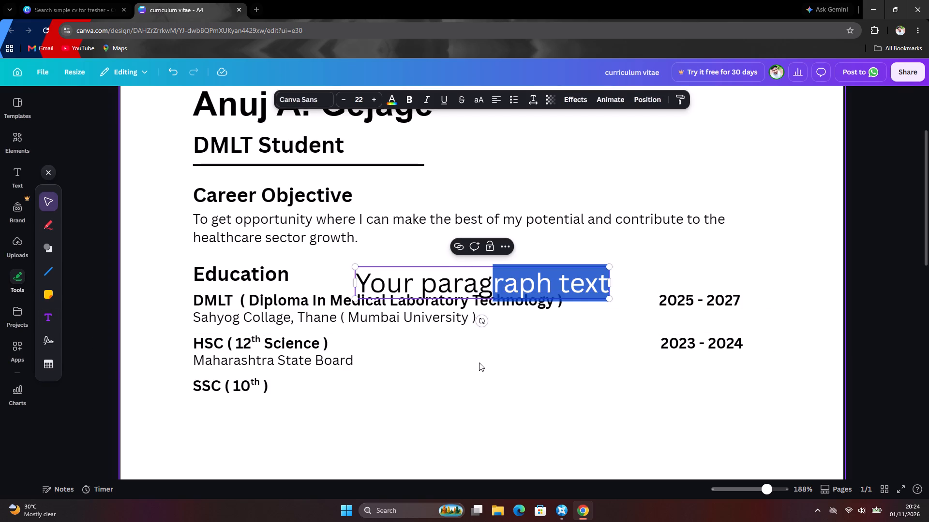
pyautogui.click(479, 274)
pyautogui.moveTo(479, 274); pyautogui.dragTo(475, 442)
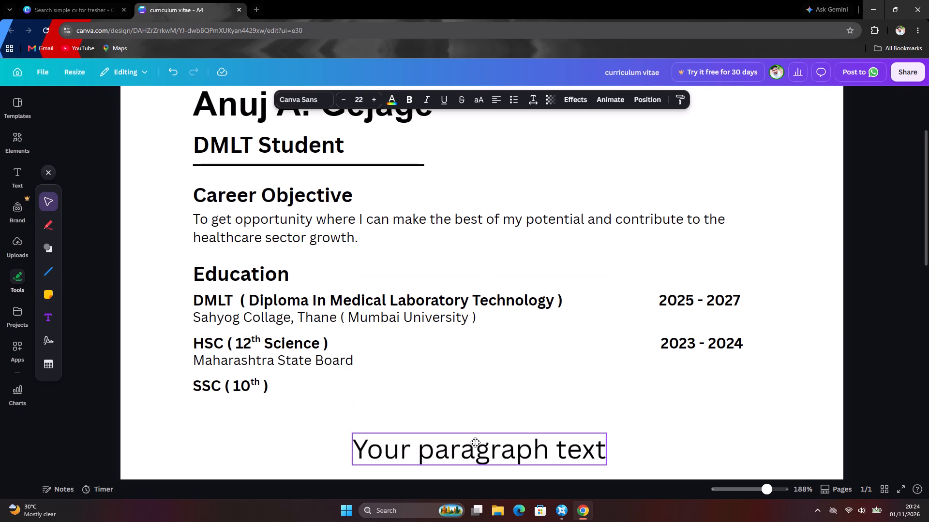
# Widen the SSC line's text box until it extends just past the year column of the entries above.
pyautogui.moveTo(475, 442); pyautogui.dragTo(475, 443)
pyautogui.click(269, 381)
pyautogui.click(268, 387)
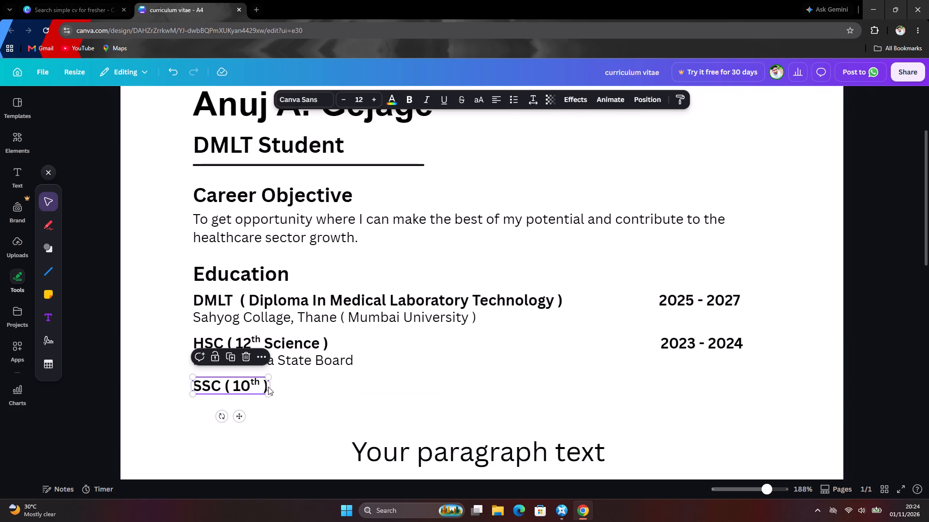
pyautogui.click(268, 386)
pyautogui.moveTo(271, 384); pyautogui.dragTo(765, 391)
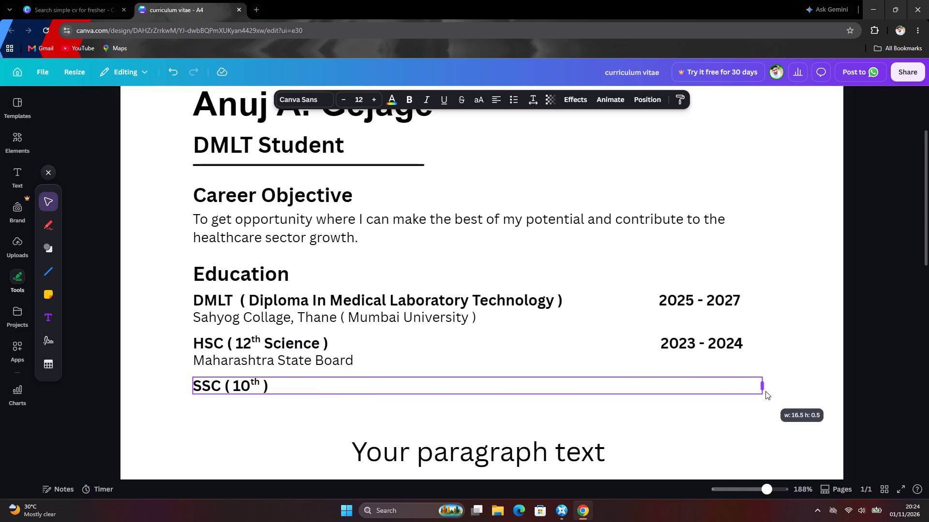
pyautogui.moveTo(765, 391); pyautogui.dragTo(775, 389)
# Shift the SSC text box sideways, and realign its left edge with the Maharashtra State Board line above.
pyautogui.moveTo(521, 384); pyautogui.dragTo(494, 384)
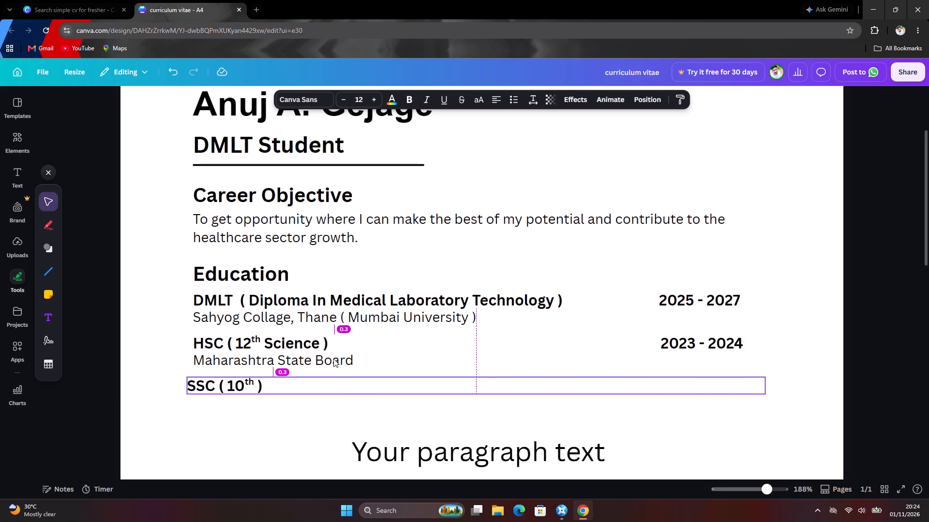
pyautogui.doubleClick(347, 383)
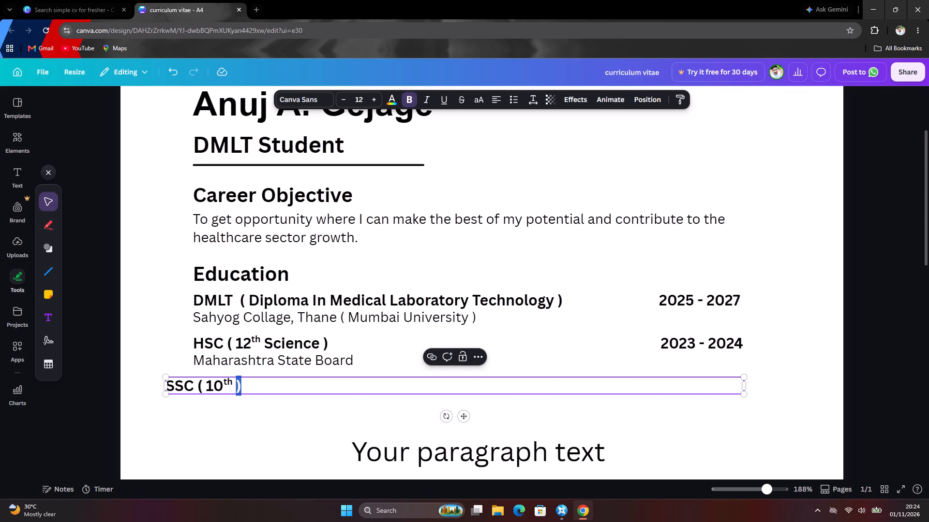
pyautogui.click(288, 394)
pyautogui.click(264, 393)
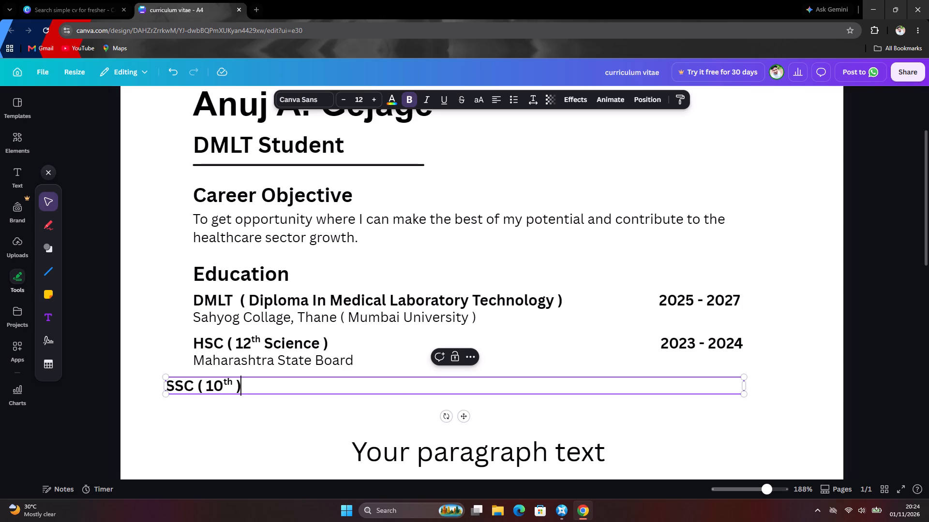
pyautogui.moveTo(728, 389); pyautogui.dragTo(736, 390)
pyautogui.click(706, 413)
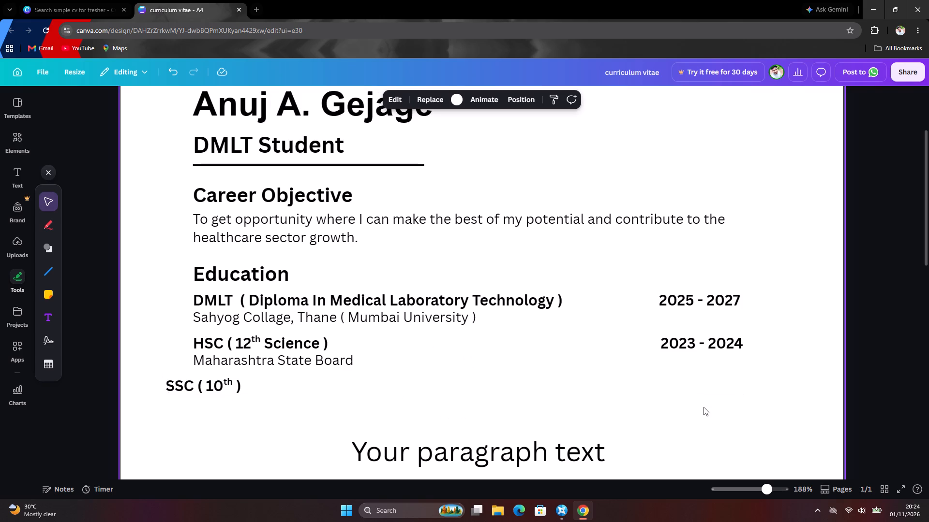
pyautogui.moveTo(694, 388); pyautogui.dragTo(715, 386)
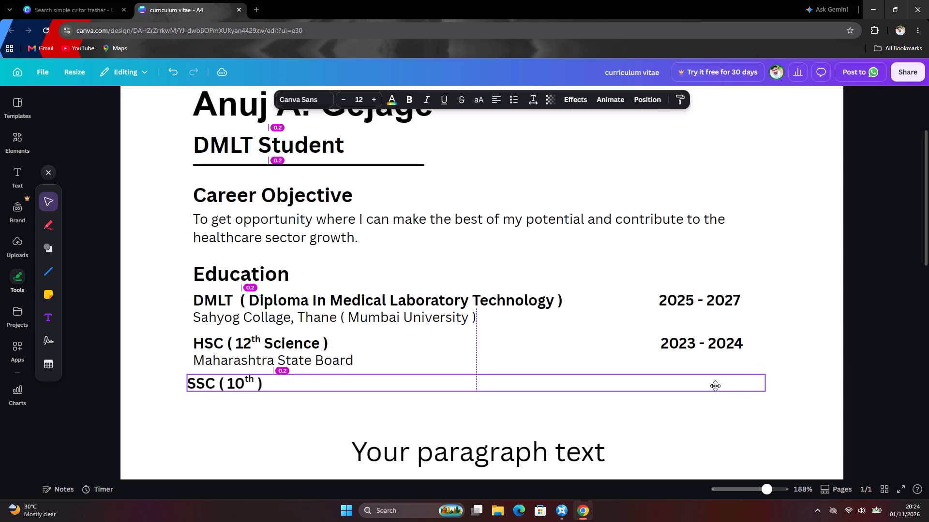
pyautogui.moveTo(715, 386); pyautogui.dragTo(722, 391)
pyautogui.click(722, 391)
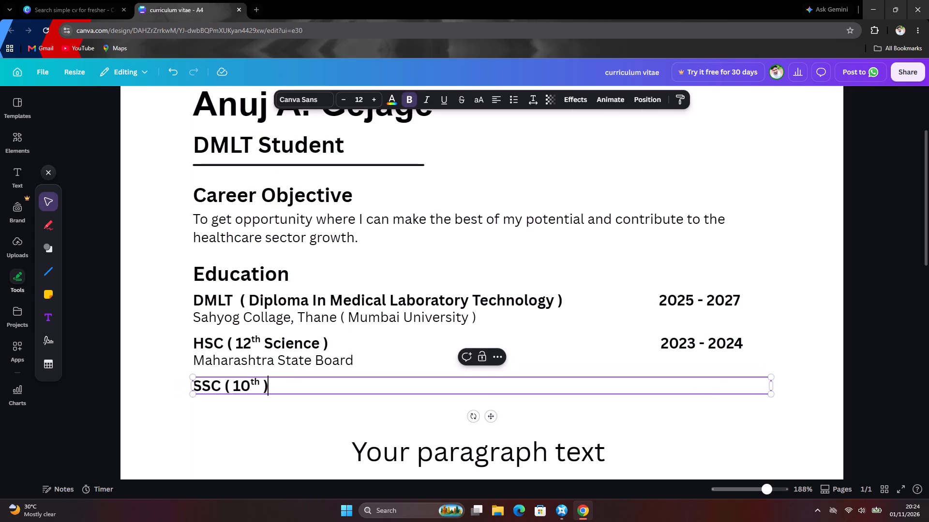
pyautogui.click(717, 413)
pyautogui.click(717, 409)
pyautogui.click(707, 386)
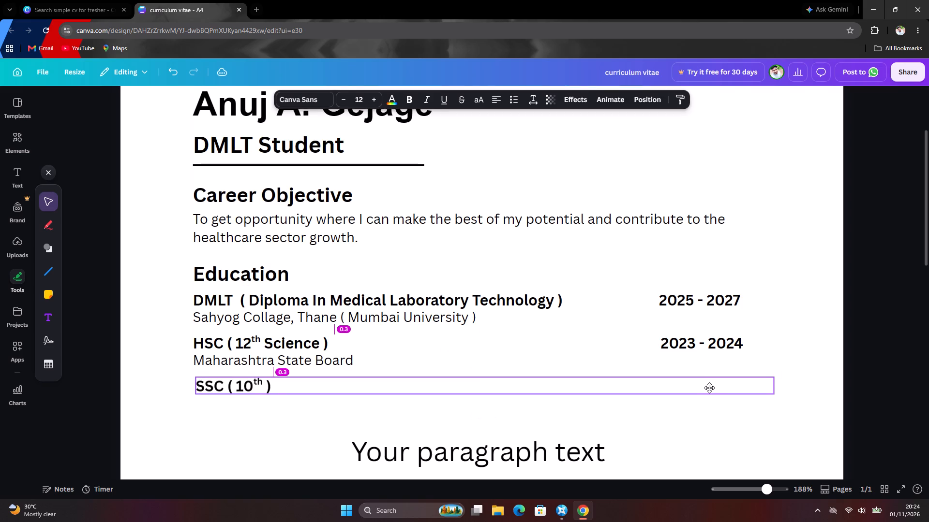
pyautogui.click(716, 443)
# Add "2021 - 2022" after "SSC ( 10th )" on the same line, separated by a run of spaces.
pyautogui.click(286, 380)
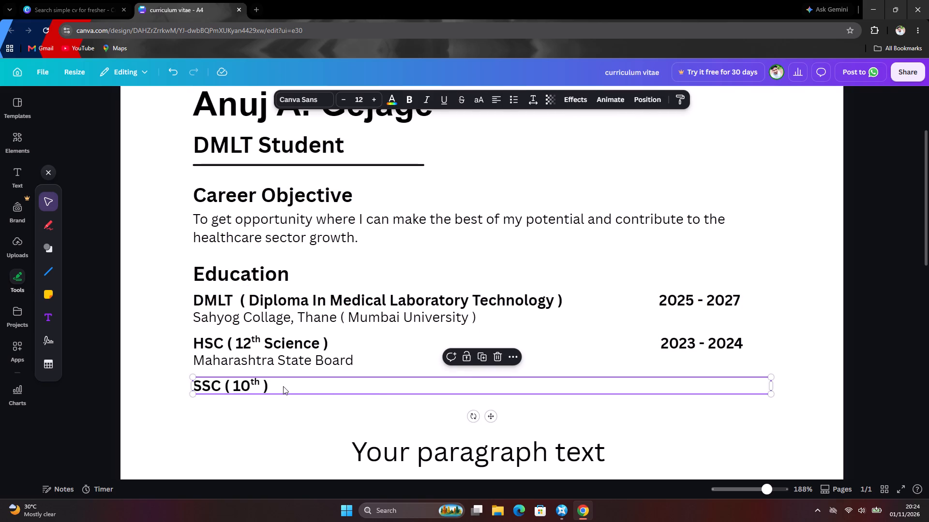
pyautogui.click(283, 386)
pyautogui.press('space')
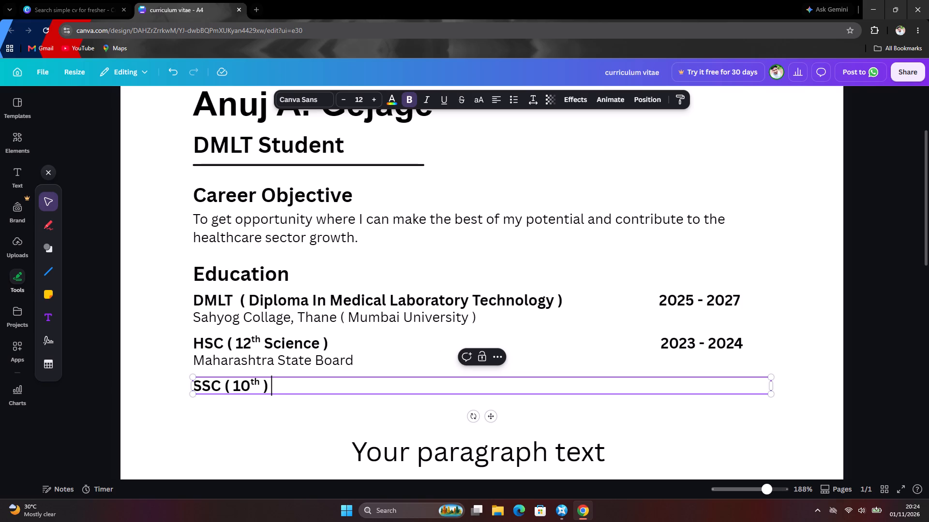
pyautogui.press('space')
pyautogui.press('space')
pyautogui.press('space')
pyautogui.press('space')
pyautogui.press('space')
pyautogui.press('space')
pyautogui.press('space')
pyautogui.press('space')
pyautogui.press('space')
pyautogui.press('space')
pyautogui.press('space')
pyautogui.press('space')
pyautogui.press('space')
pyautogui.press('space')
pyautogui.press('space')
pyautogui.press('space')
pyautogui.press('space')
pyautogui.write('2021')
pyautogui.press('space')
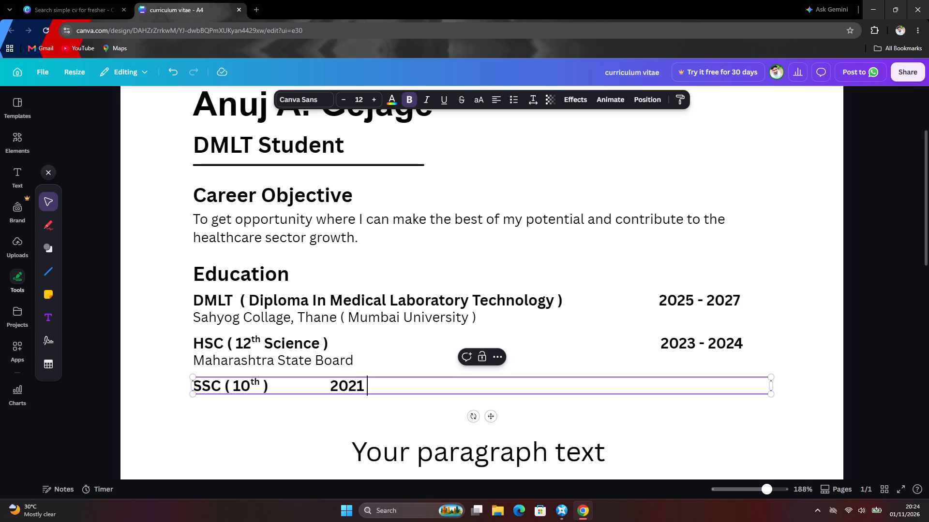
pyautogui.write('-2022')
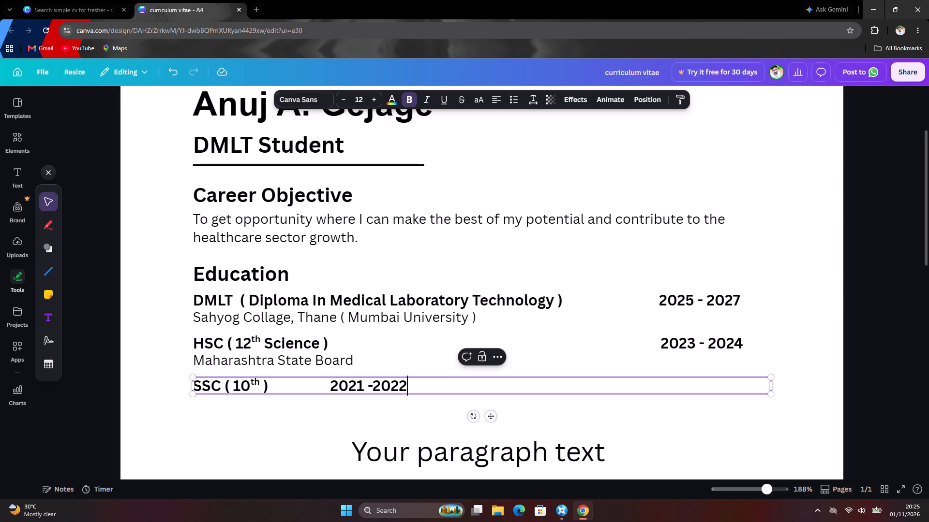
pyautogui.press('Left')
pyautogui.press('Left')
pyautogui.press('Left')
pyautogui.press('Left')
pyautogui.press('space')
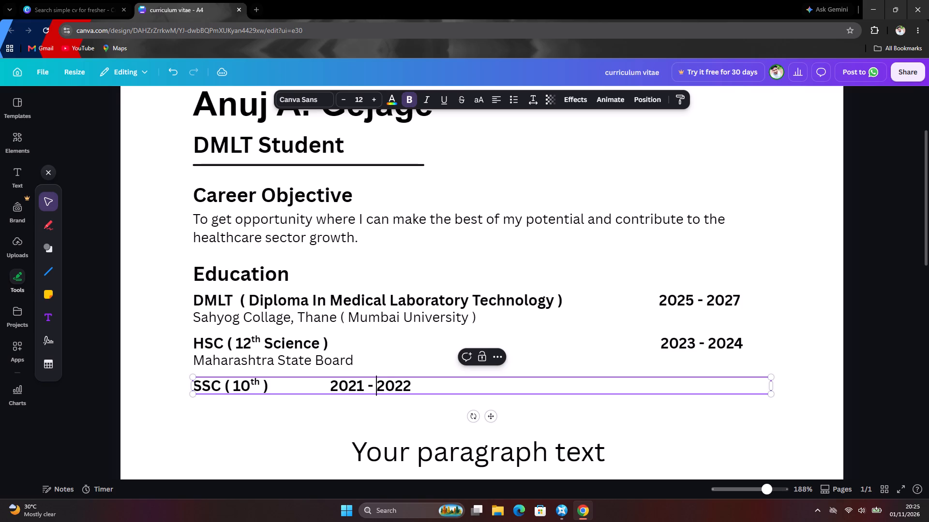
# Pad the gap before "2021 - 2022" with spaces until it lines up under the HSC entry's "2023 - 2024".
pyautogui.press('Left')
pyautogui.press('Left')
pyautogui.press('Left')
pyautogui.press('Left')
pyautogui.press('Left')
pyautogui.press('Left')
pyautogui.press('Left')
pyautogui.press('Left')
pyautogui.press('space')
pyautogui.press('space')
pyautogui.press('space')
pyautogui.press('space')
pyautogui.press('space')
pyautogui.press('space')
pyautogui.press('space')
pyautogui.press('space')
pyautogui.press('space')
pyautogui.press('space')
pyautogui.press('space')
pyautogui.press('space')
pyautogui.press('space')
pyautogui.press('space')
pyautogui.press('space')
pyautogui.press('space')
pyautogui.press('space')
pyautogui.press('space')
pyautogui.press('space')
pyautogui.press('space')
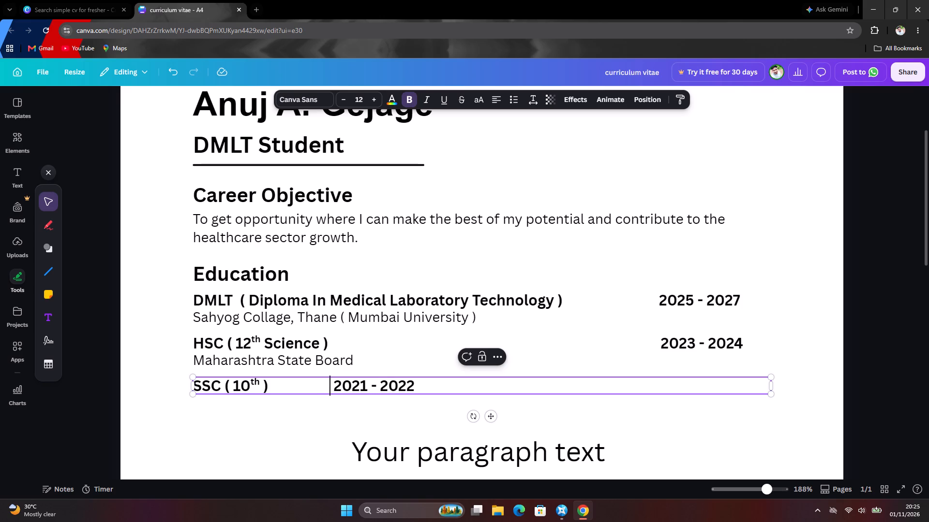
pyautogui.press('space')
pyautogui.press('space')
pyautogui.press('space')
pyautogui.press('space')
pyautogui.press('space')
pyautogui.press('space')
pyautogui.press('space')
pyautogui.press('space')
pyautogui.press('space')
pyautogui.press('space')
pyautogui.press('space')
pyautogui.press('space')
pyautogui.press('space')
pyautogui.press('space')
pyautogui.press('space')
pyautogui.press('space')
pyautogui.press('space')
pyautogui.press('space')
pyautogui.press('space')
pyautogui.press('space')
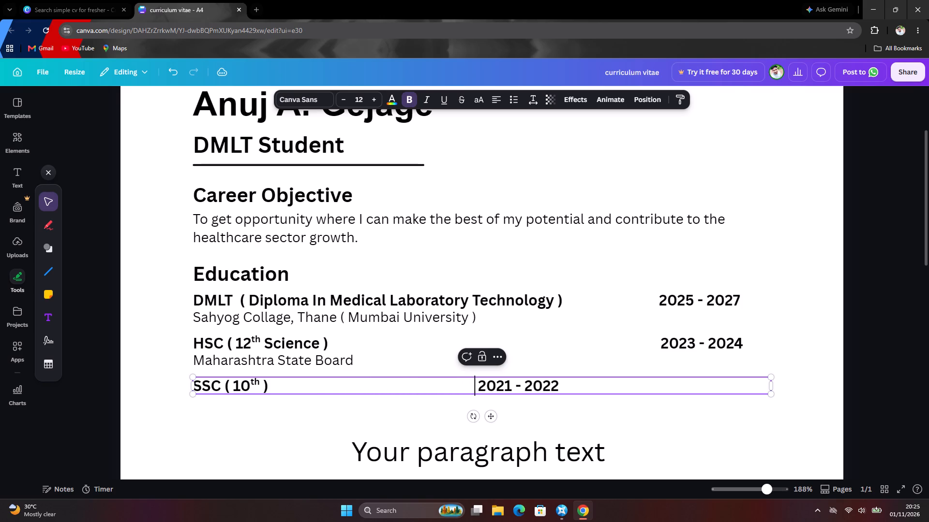
pyautogui.press('space')
pyautogui.press('space')
pyautogui.press('space')
pyautogui.press('space')
pyautogui.press('space')
pyautogui.press('space')
pyautogui.press('space')
pyautogui.press('space')
pyautogui.press('space')
pyautogui.press('space')
pyautogui.press('space')
pyautogui.press('space')
pyautogui.press('space')
pyautogui.press('space')
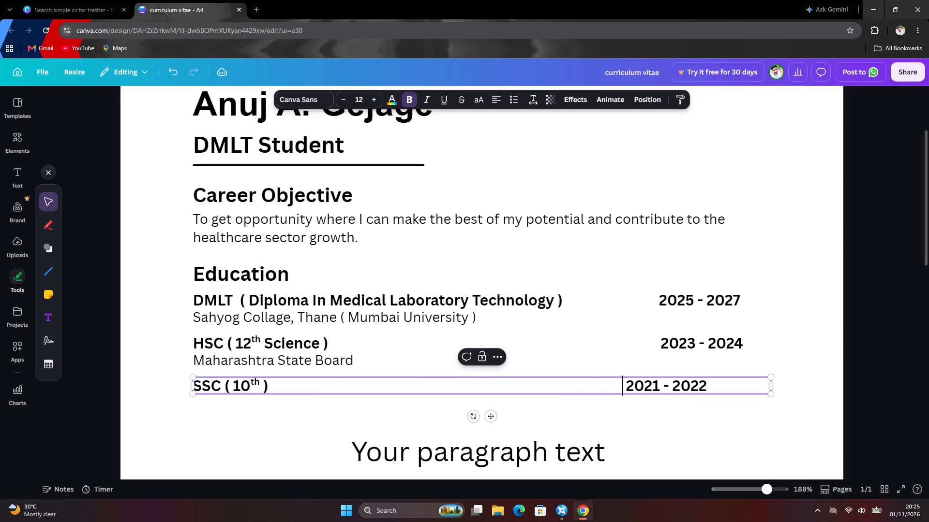
pyautogui.press('space')
pyautogui.press('space')
pyautogui.press('space')
pyautogui.press('space')
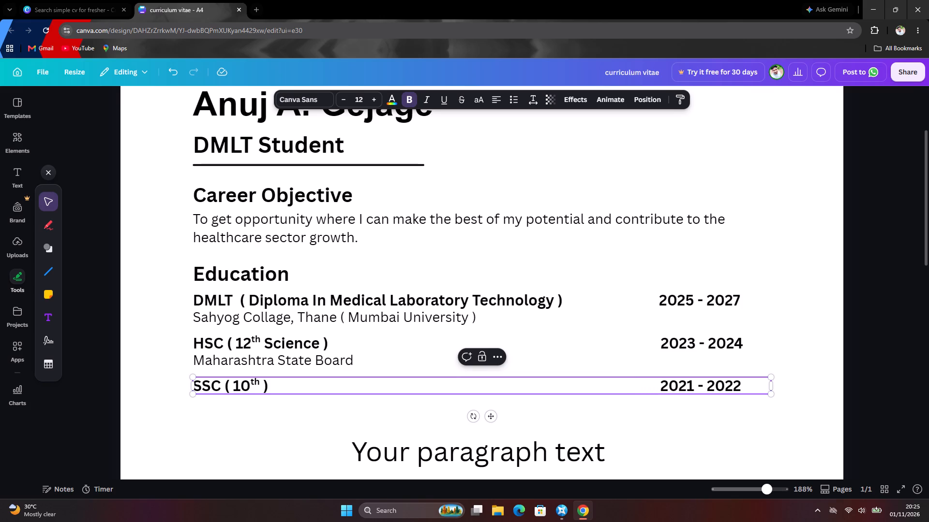
pyautogui.press('space')
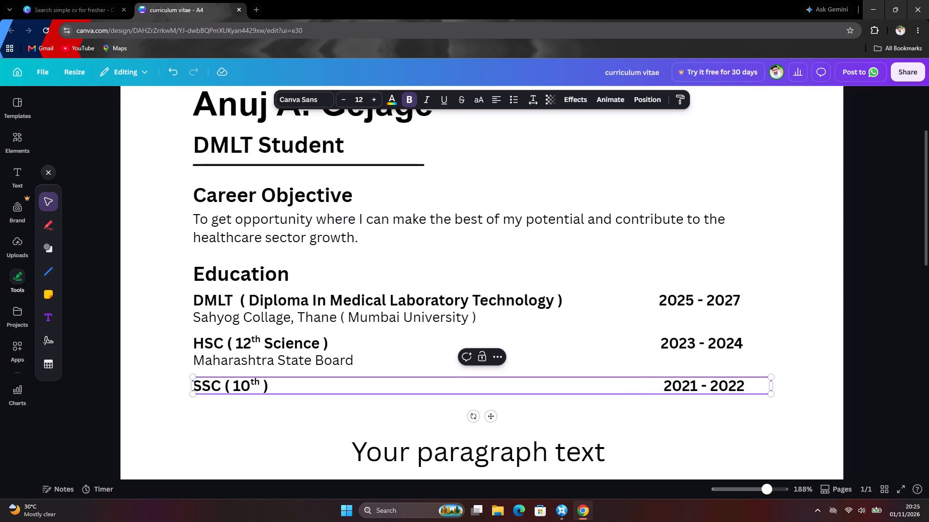
pyautogui.press('Up')
pyautogui.press('Up')
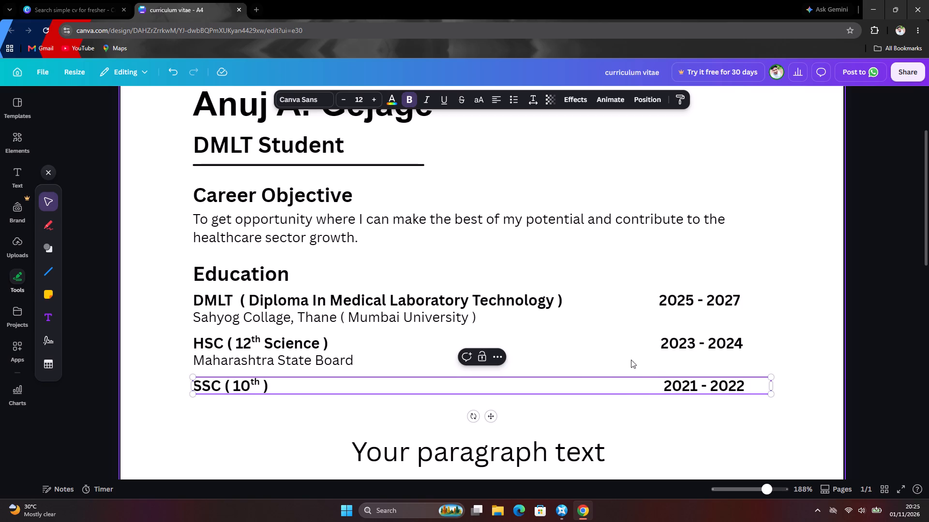
pyautogui.click(632, 389)
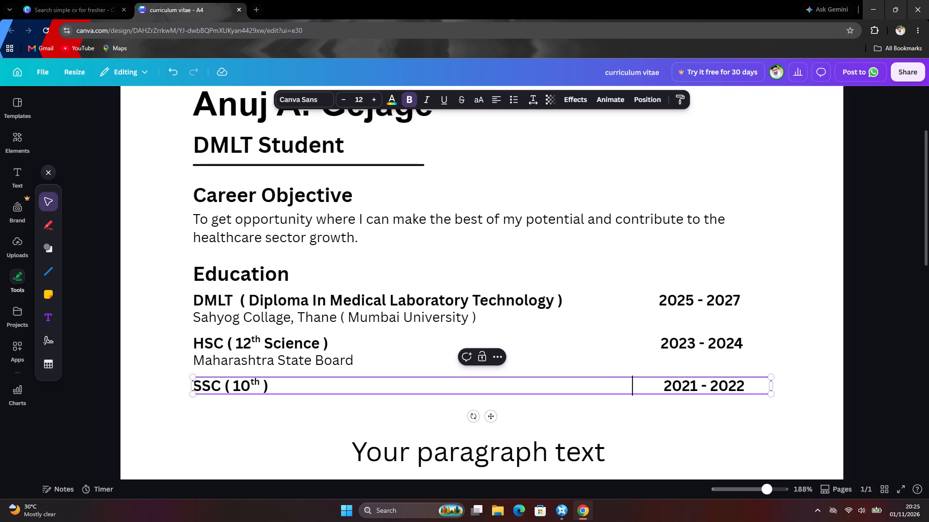
pyautogui.press('BackSpace')
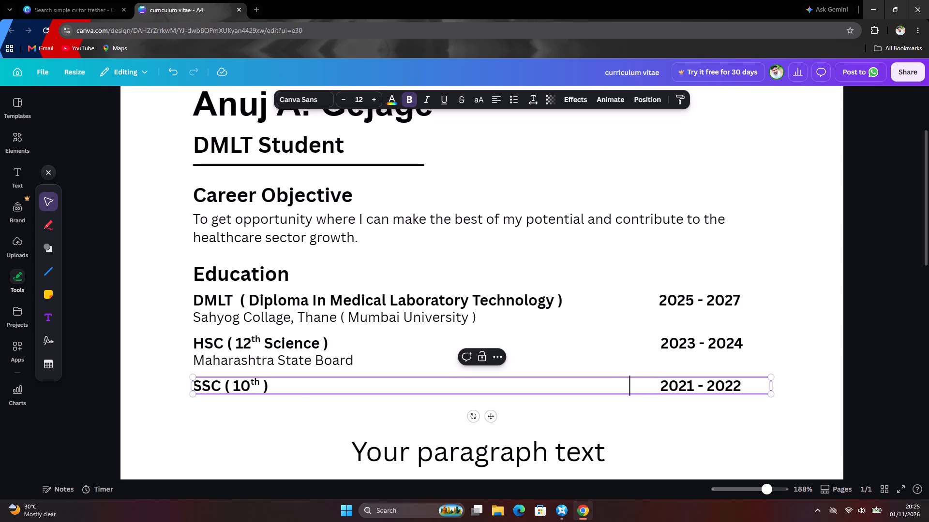
pyautogui.click(275, 412)
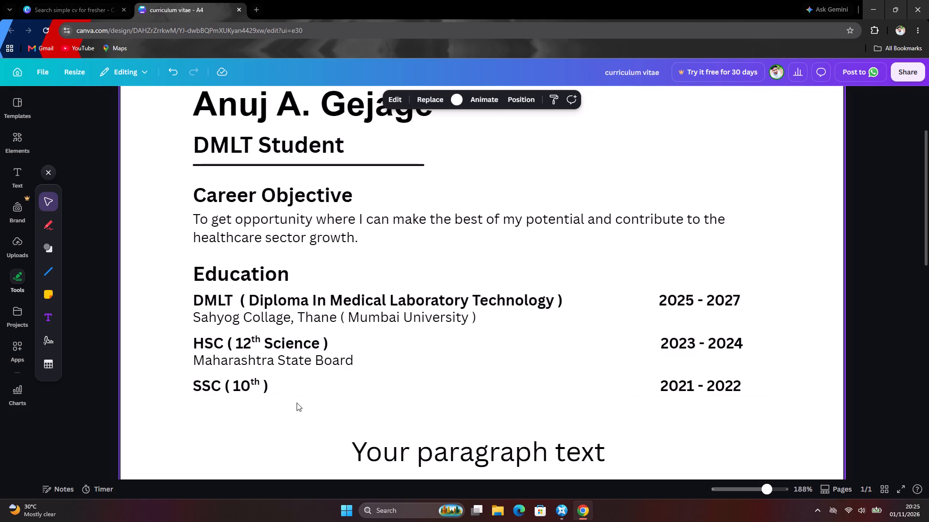
# Clear the placeholder in the text box below the SSC line and set its text size to 11.
pyautogui.click(417, 450)
pyautogui.click(359, 457)
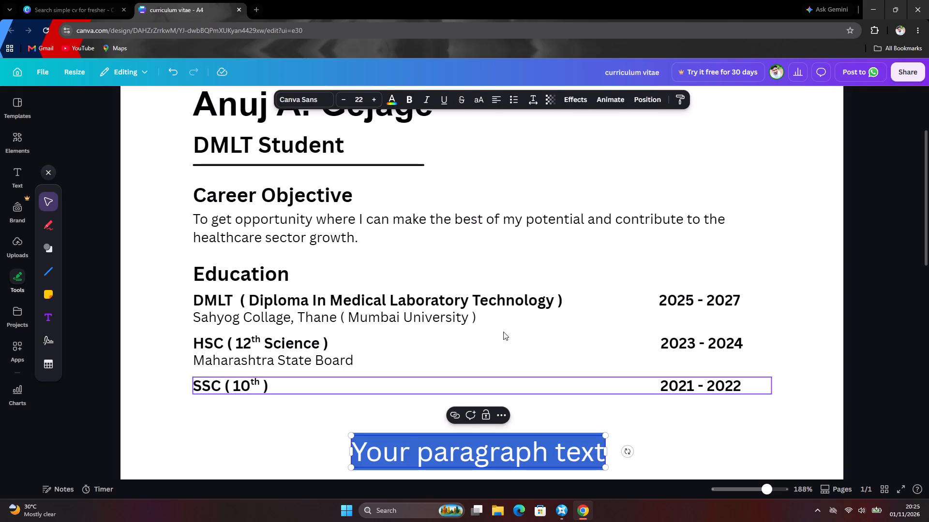
pyautogui.press('BackSpace')
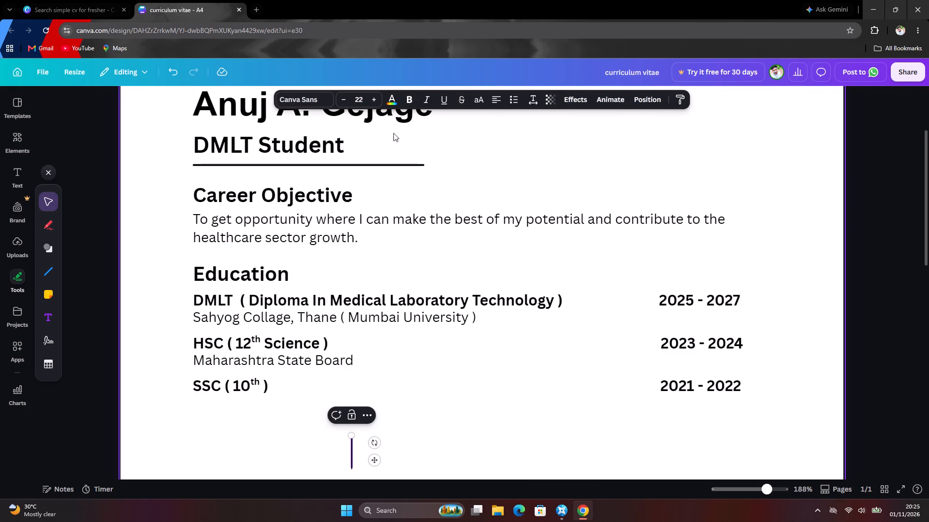
pyautogui.click(345, 101)
pyautogui.tripleClick(345, 101)
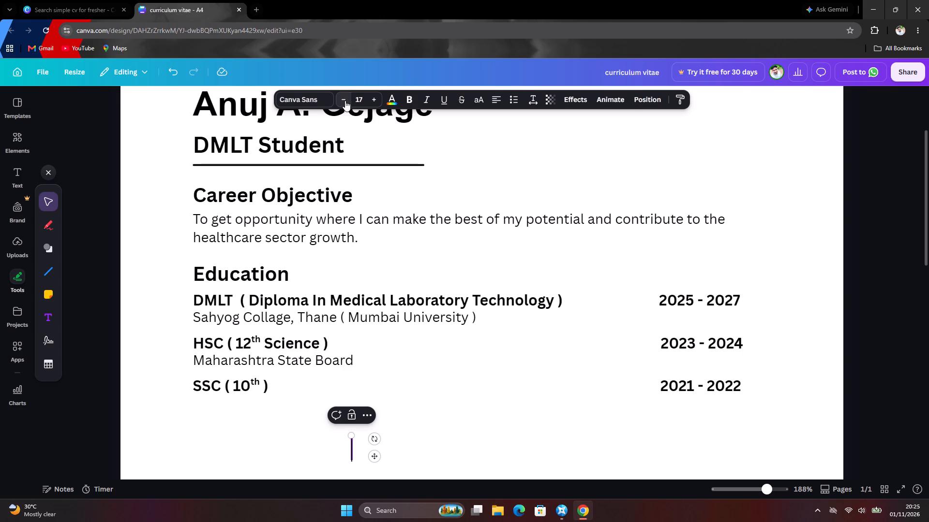
pyautogui.write('11')
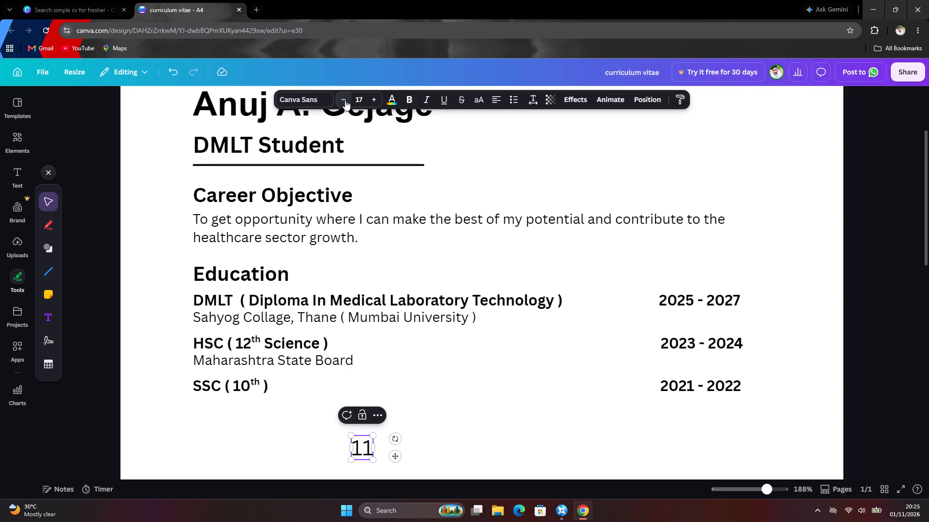
pyautogui.press('BackSpace')
pyautogui.press('BackSpace')
pyautogui.tripleClick(343, 99)
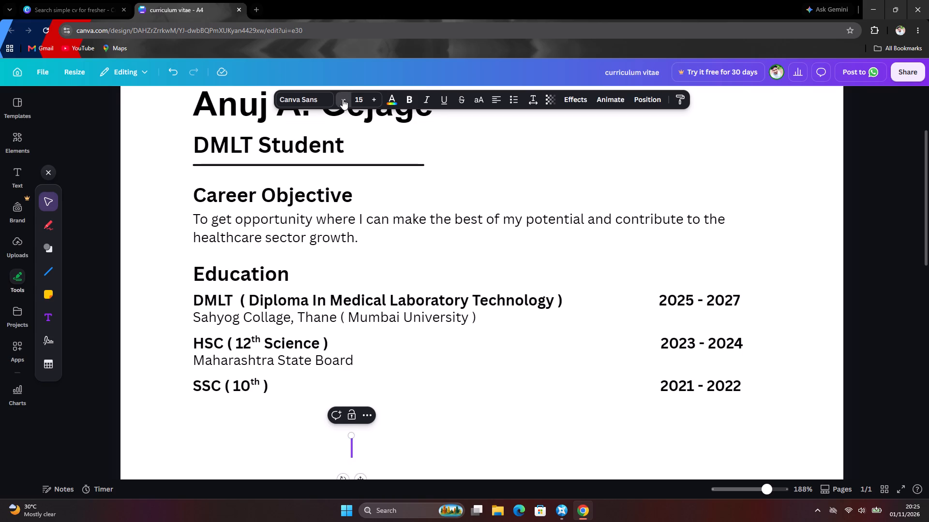
pyautogui.tripleClick(343, 99)
pyautogui.click(343, 99)
pyautogui.click(377, 94)
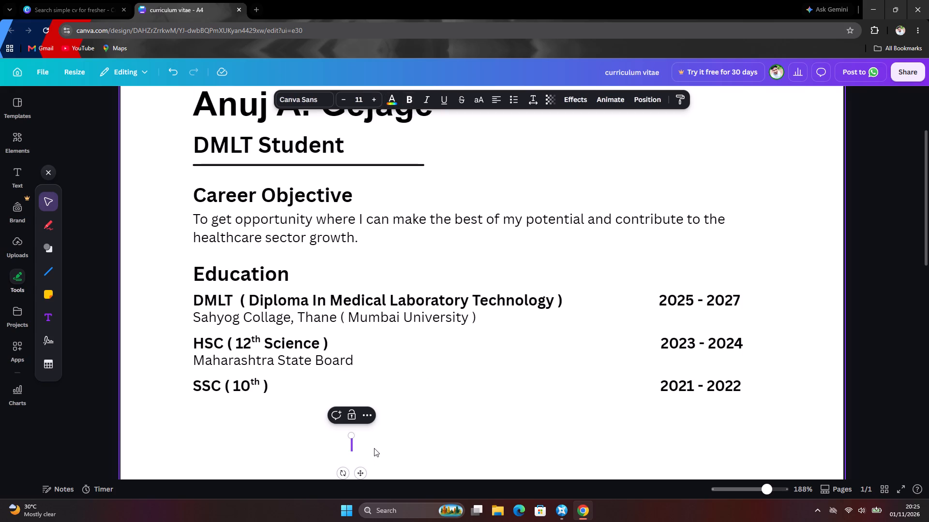
# Enter "Maharashtra State Board" in the empty size-11 text box below the SSC line.
pyautogui.hotkey('shift', 'm')
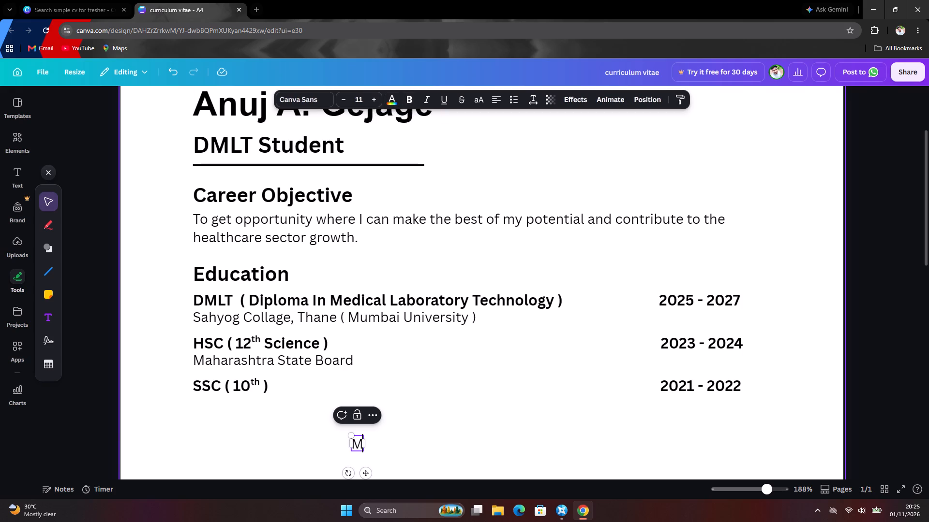
pyautogui.write('aharashtra')
pyautogui.press('space')
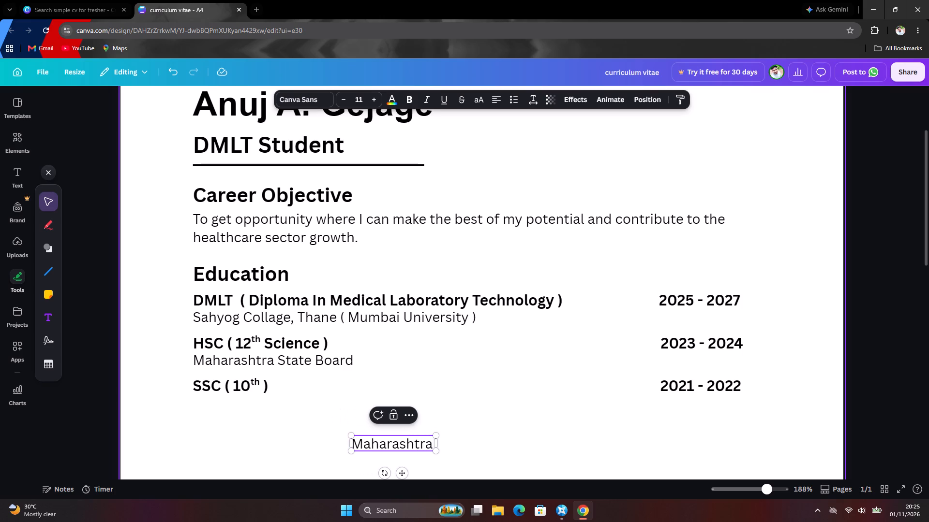
pyautogui.hotkey('shift', 'd')
pyautogui.hotkey('shift', 'BackSpace')
pyautogui.hotkey('shift', 's')
pyautogui.write('tate')
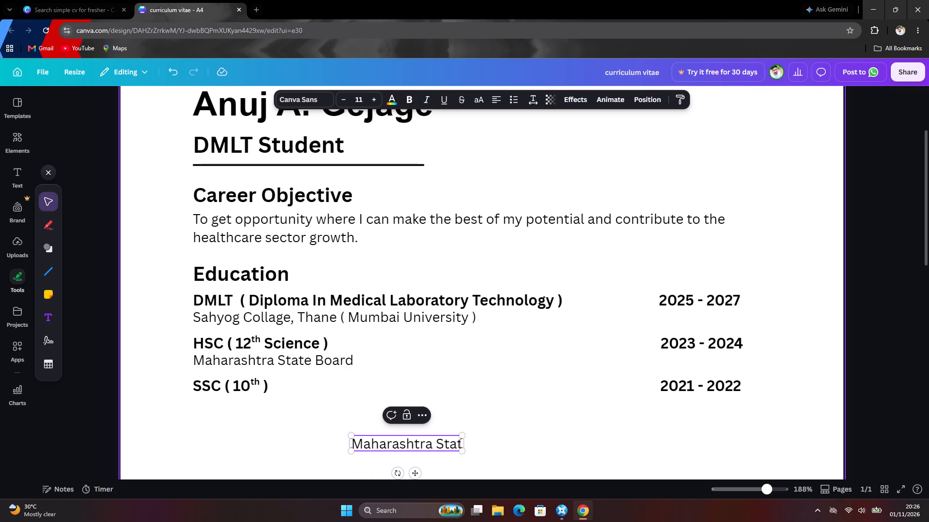
pyautogui.press('space')
pyautogui.write('Boar')
pyautogui.press('d')
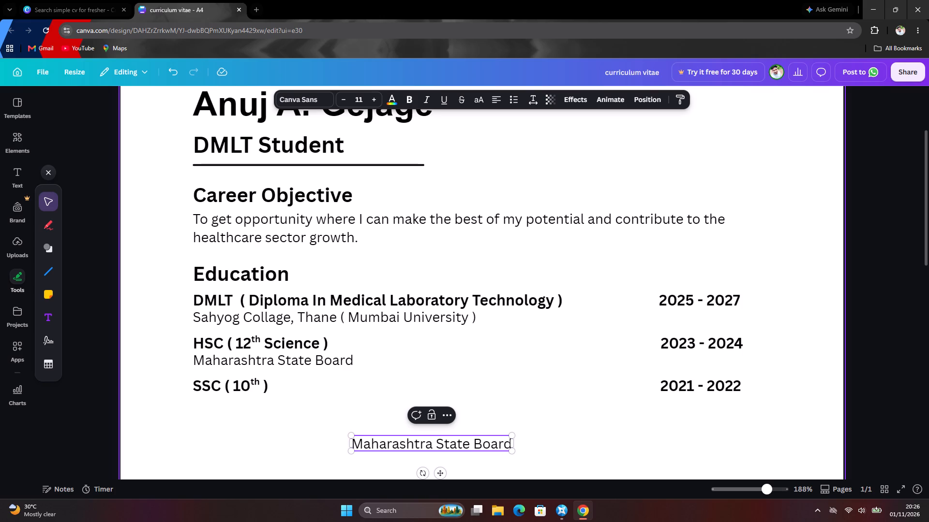
# Move the new "Maharashtra State Board" text directly beneath the SSC ( 10th ) line, left-aligned with the other Education entries.
pyautogui.click(569, 444)
pyautogui.moveTo(477, 445); pyautogui.dragTo(423, 435)
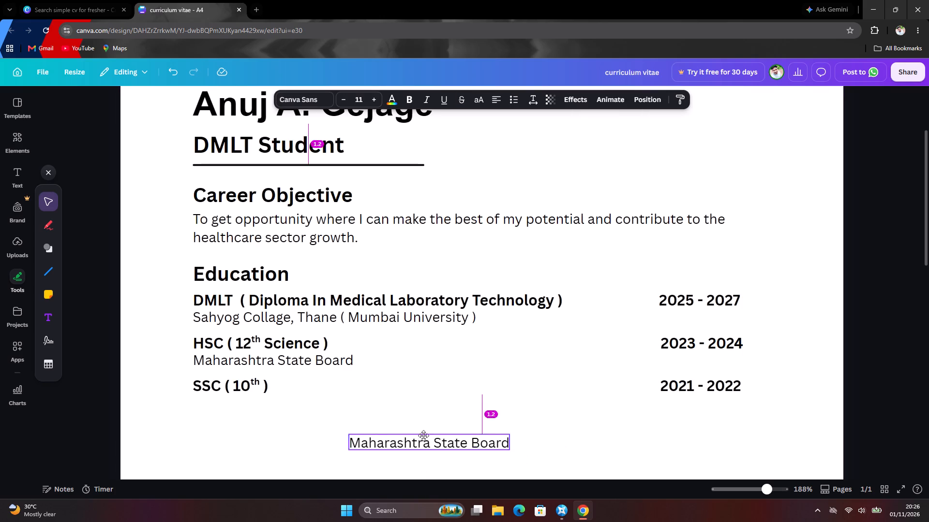
pyautogui.moveTo(423, 435); pyautogui.dragTo(320, 407)
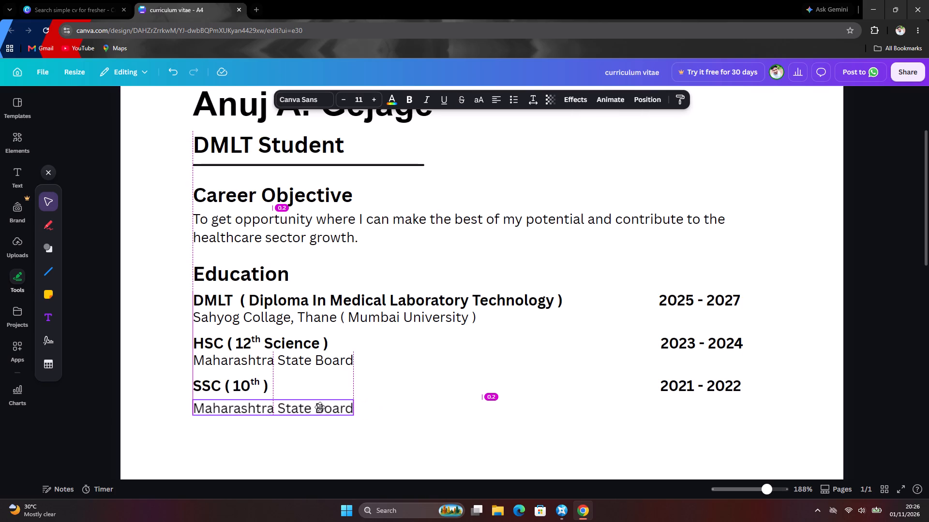
pyautogui.moveTo(320, 407); pyautogui.dragTo(320, 404)
pyautogui.click(360, 429)
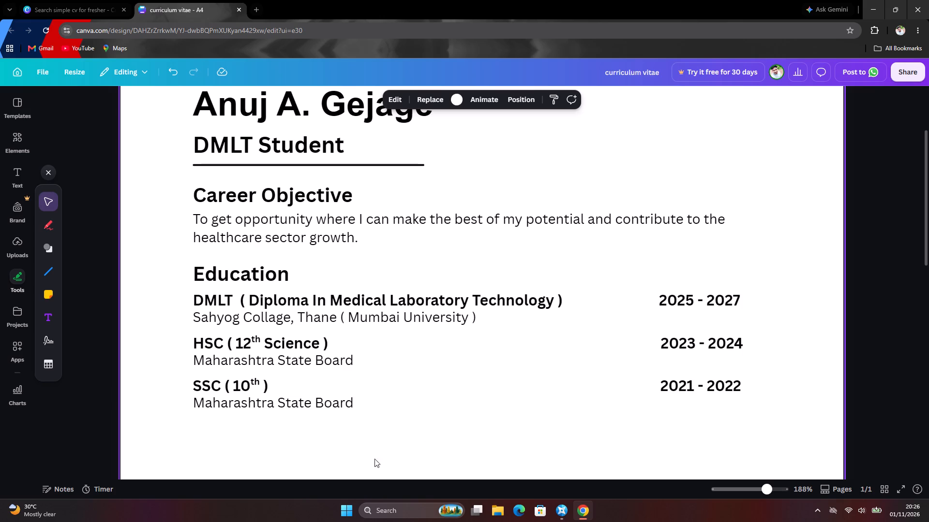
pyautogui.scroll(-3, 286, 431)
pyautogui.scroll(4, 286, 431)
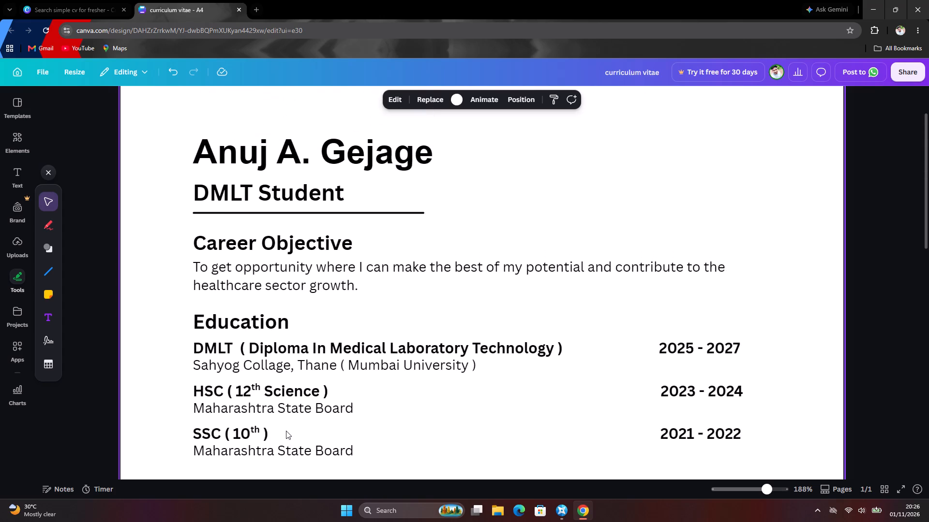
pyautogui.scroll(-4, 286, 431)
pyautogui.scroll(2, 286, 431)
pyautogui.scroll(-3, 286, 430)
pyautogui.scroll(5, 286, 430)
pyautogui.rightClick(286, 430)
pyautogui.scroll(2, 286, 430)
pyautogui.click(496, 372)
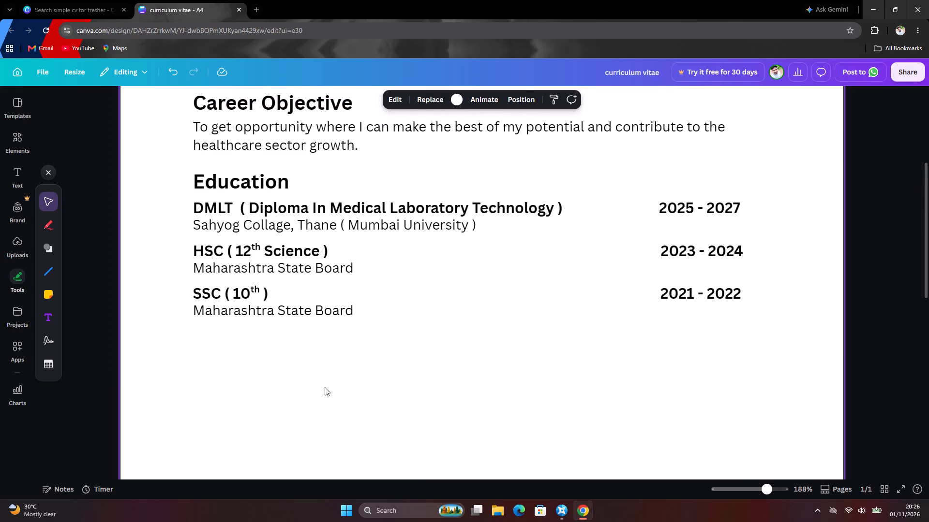
# Add a new text box below the SSC entry and shift it down to leave a gap under "Maharashtra State Board".
pyautogui.scroll(-1, 325, 387)
pyautogui.click(40, 317)
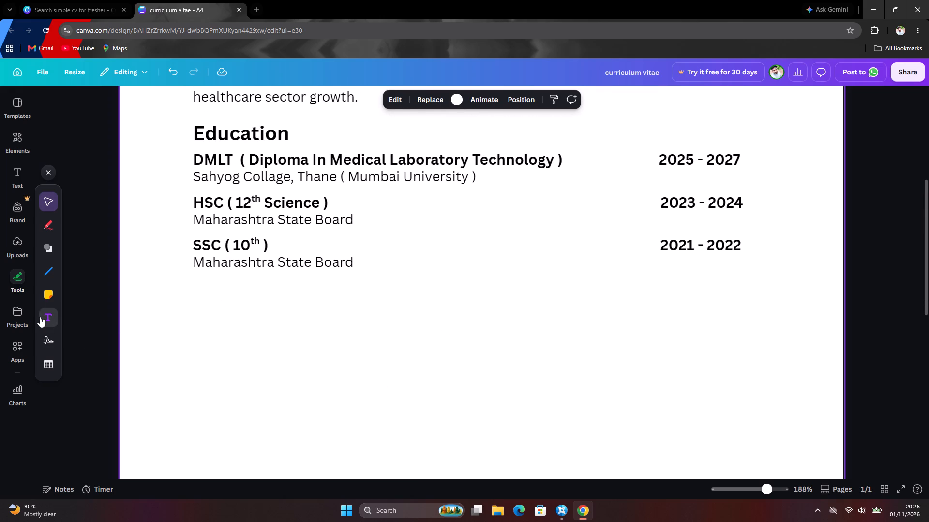
pyautogui.moveTo(427, 293); pyautogui.dragTo(393, 337)
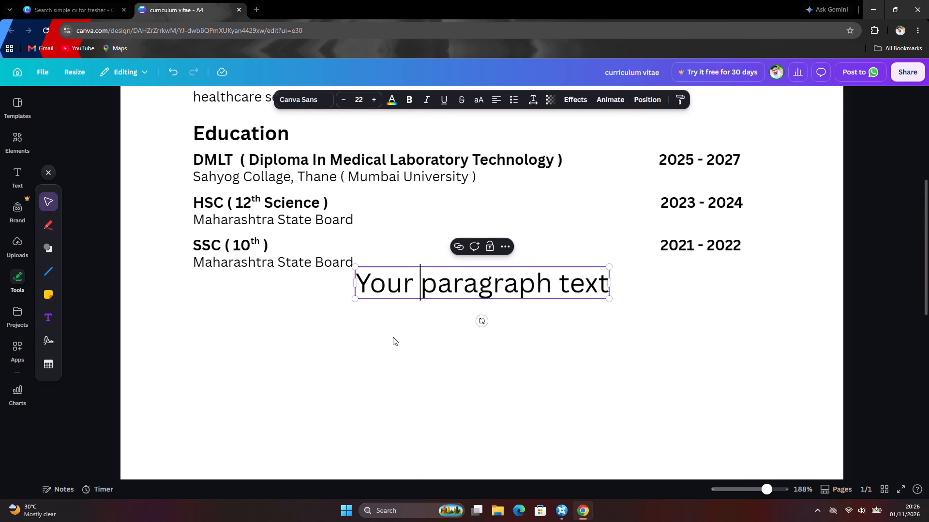
pyautogui.moveTo(393, 337); pyautogui.dragTo(393, 333)
pyautogui.click(397, 317)
pyautogui.moveTo(412, 284); pyautogui.dragTo(393, 316)
pyautogui.click(377, 347)
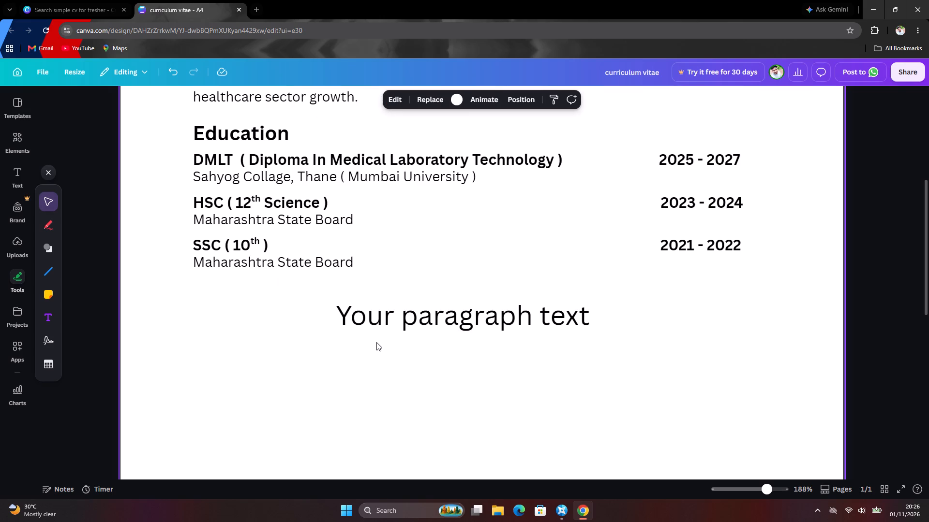
# Clear the placeholder text from the new text box below the Education section.
pyautogui.click(381, 323)
pyautogui.click(381, 322)
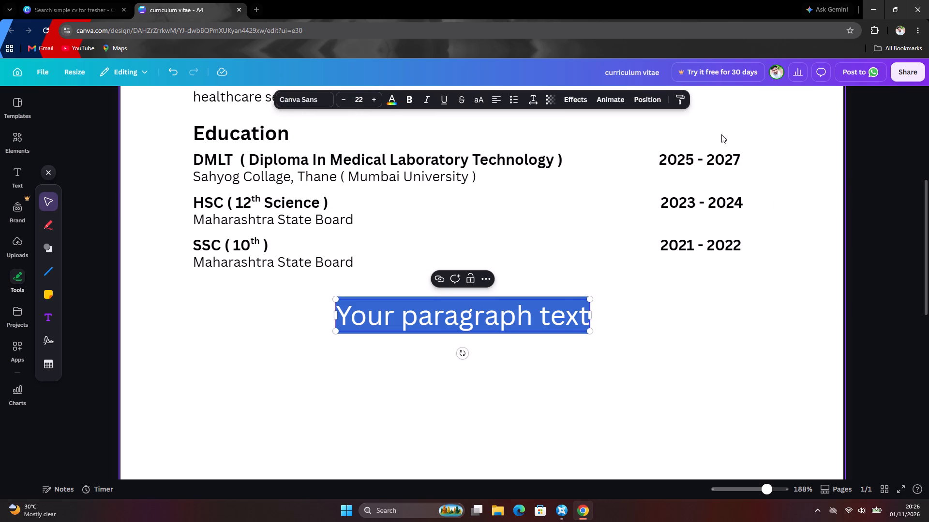
pyautogui.press('BackSpace')
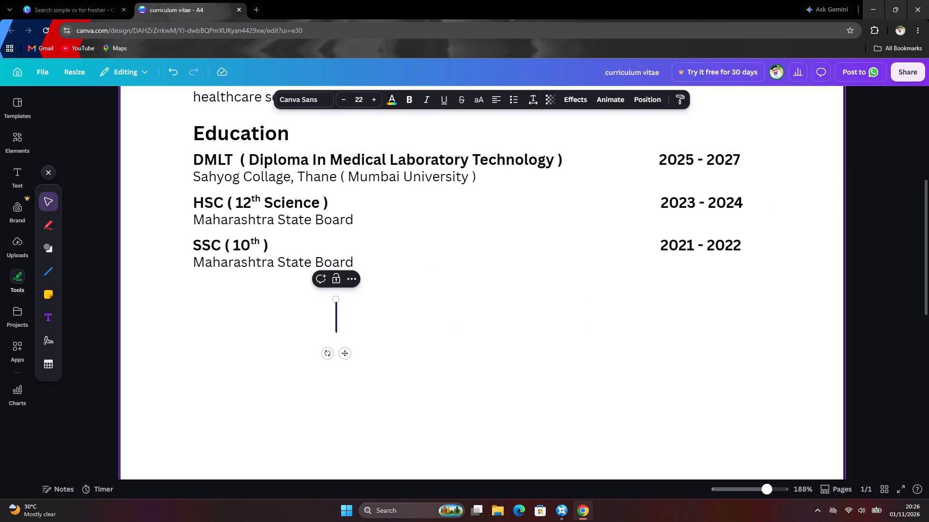
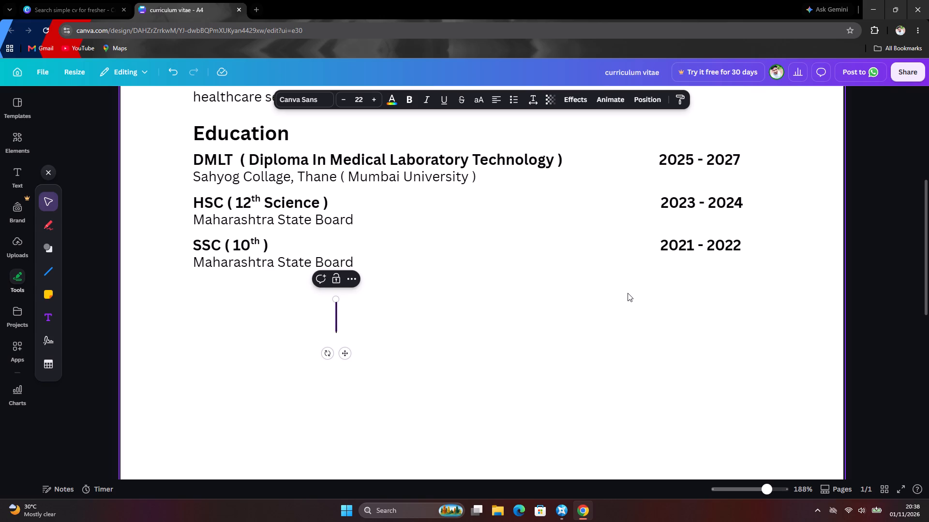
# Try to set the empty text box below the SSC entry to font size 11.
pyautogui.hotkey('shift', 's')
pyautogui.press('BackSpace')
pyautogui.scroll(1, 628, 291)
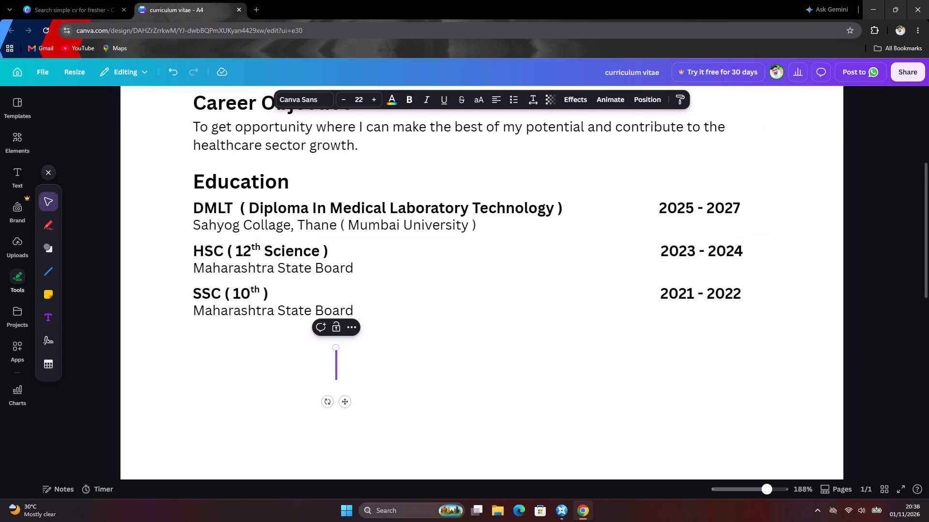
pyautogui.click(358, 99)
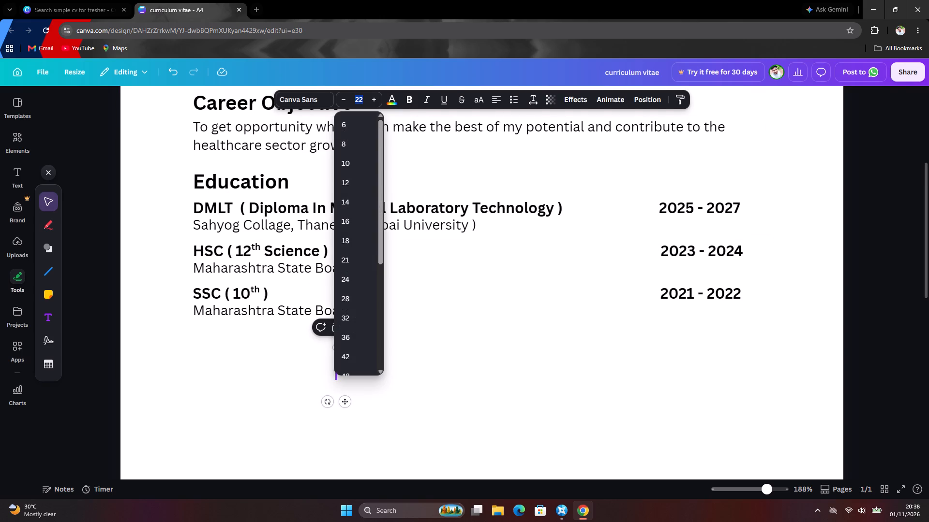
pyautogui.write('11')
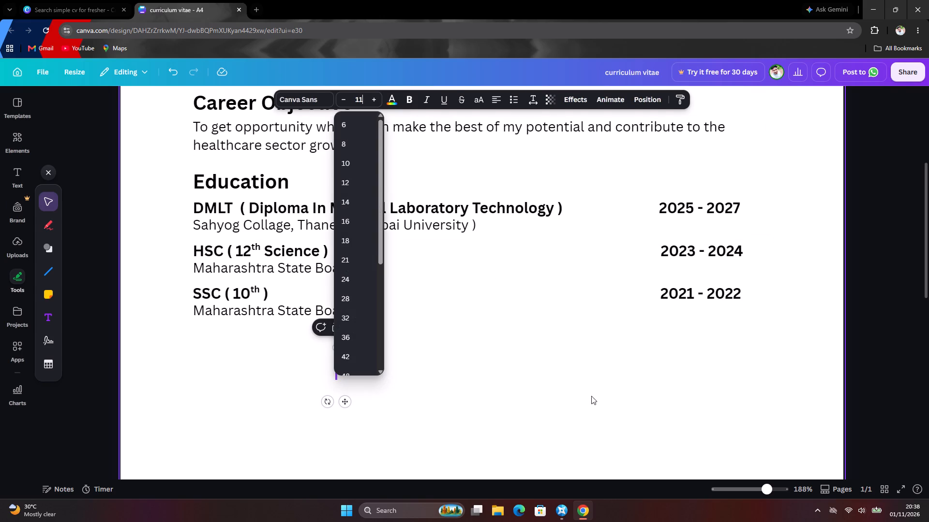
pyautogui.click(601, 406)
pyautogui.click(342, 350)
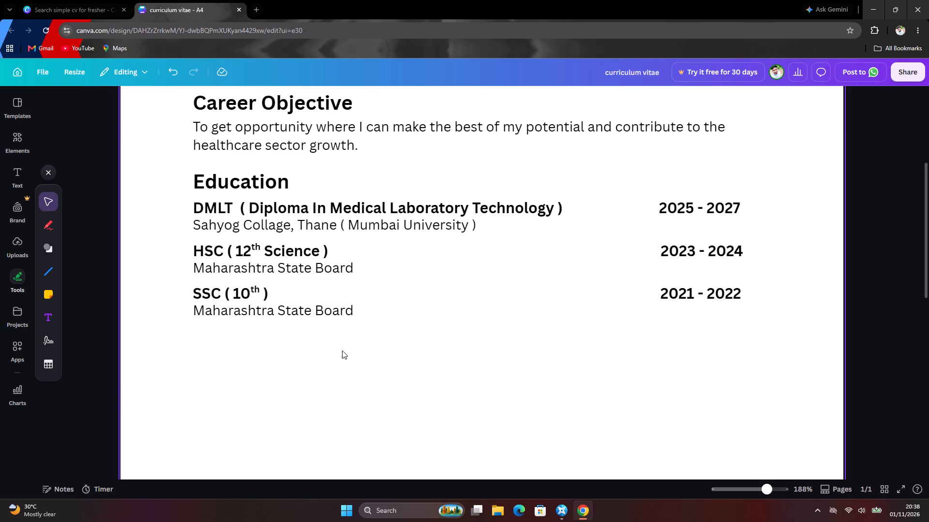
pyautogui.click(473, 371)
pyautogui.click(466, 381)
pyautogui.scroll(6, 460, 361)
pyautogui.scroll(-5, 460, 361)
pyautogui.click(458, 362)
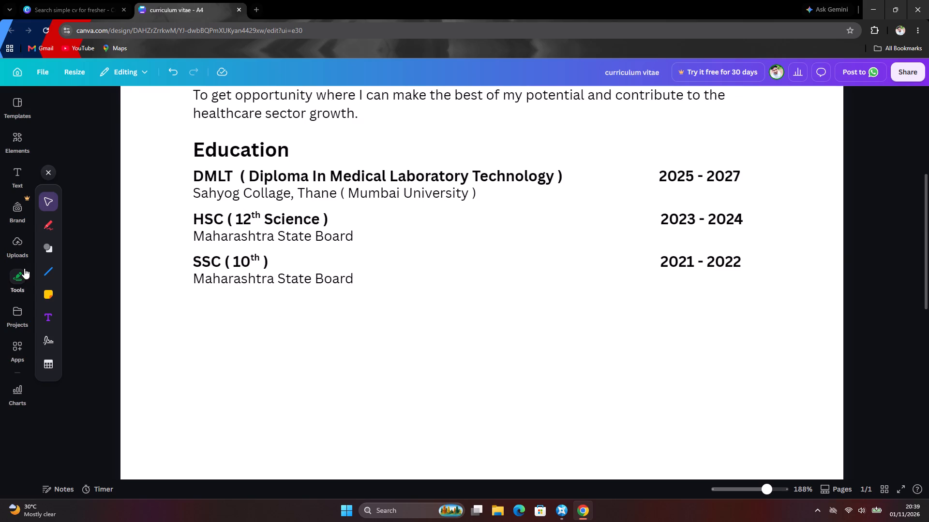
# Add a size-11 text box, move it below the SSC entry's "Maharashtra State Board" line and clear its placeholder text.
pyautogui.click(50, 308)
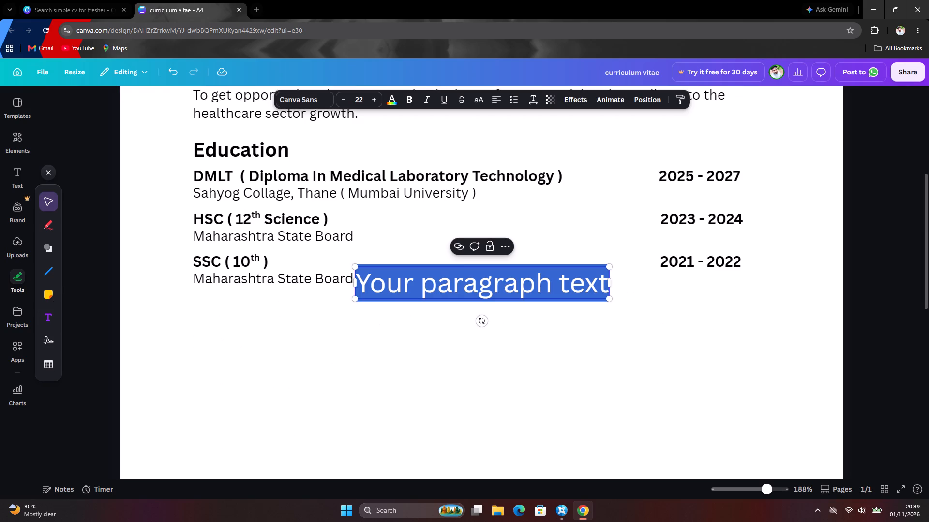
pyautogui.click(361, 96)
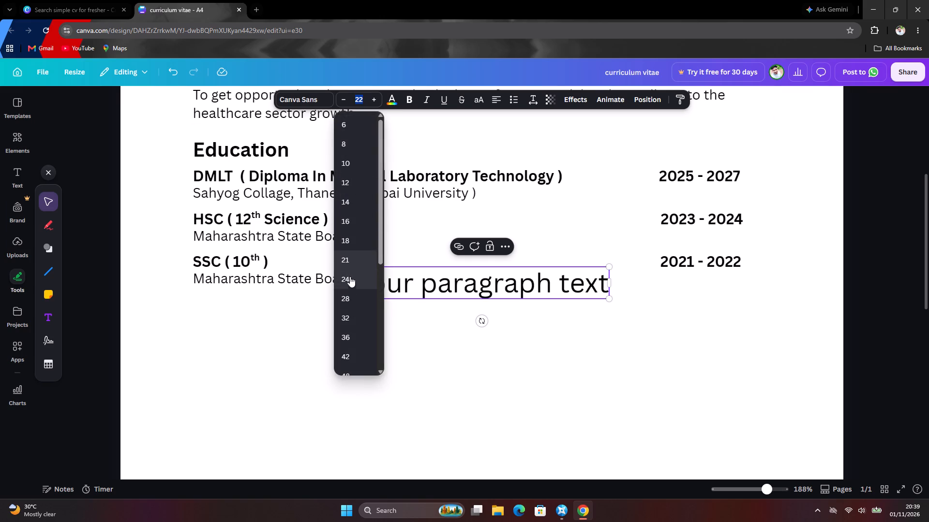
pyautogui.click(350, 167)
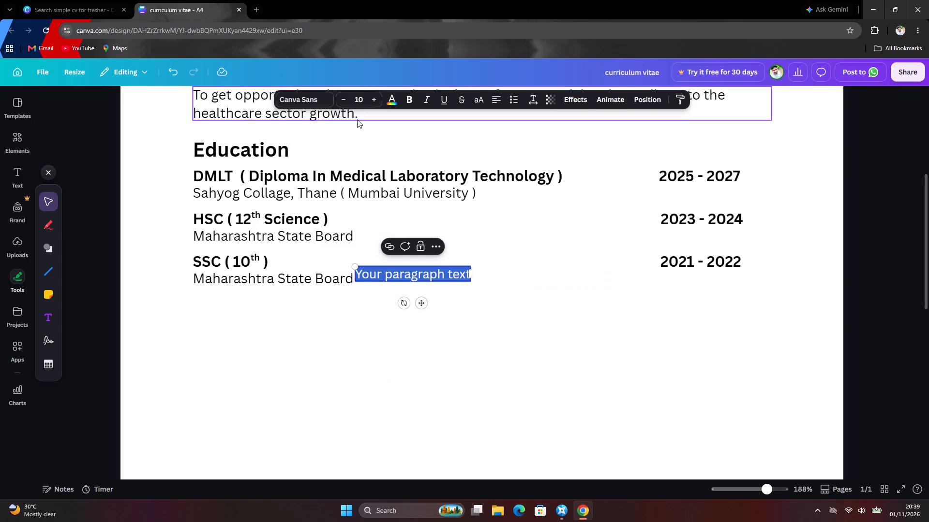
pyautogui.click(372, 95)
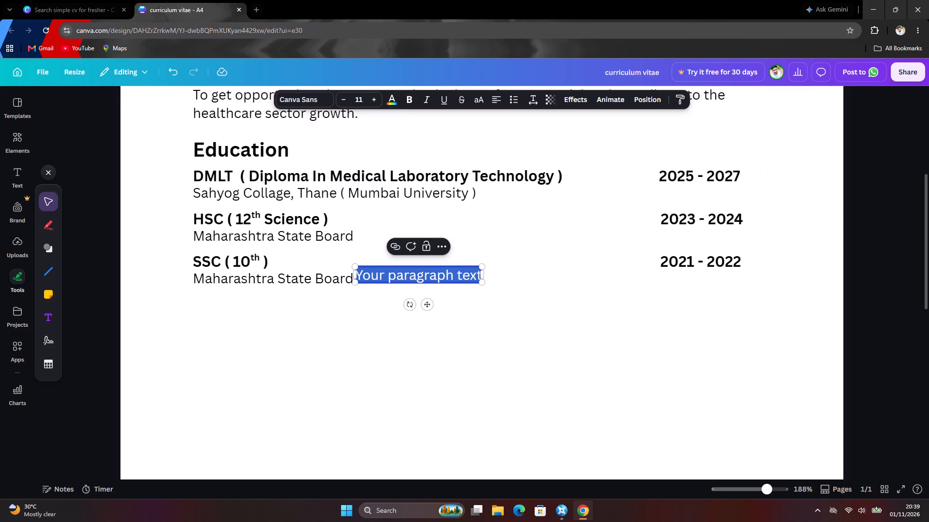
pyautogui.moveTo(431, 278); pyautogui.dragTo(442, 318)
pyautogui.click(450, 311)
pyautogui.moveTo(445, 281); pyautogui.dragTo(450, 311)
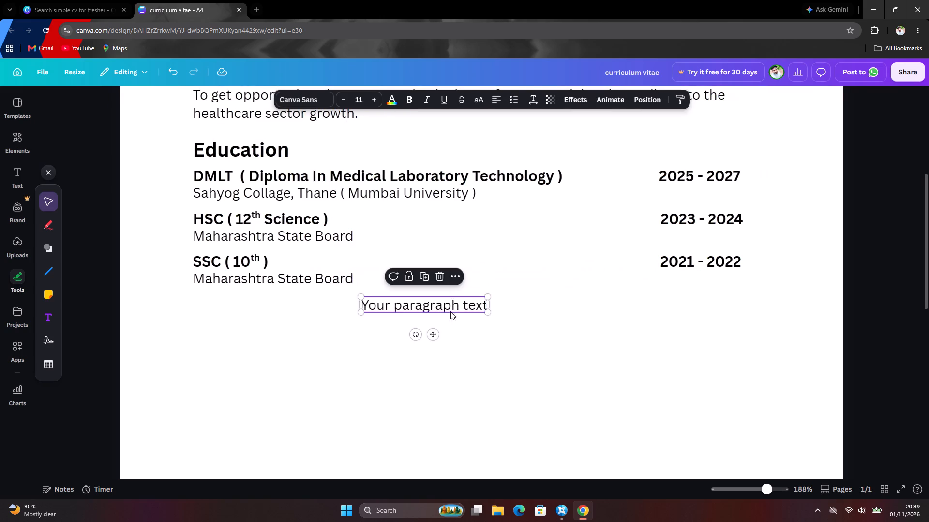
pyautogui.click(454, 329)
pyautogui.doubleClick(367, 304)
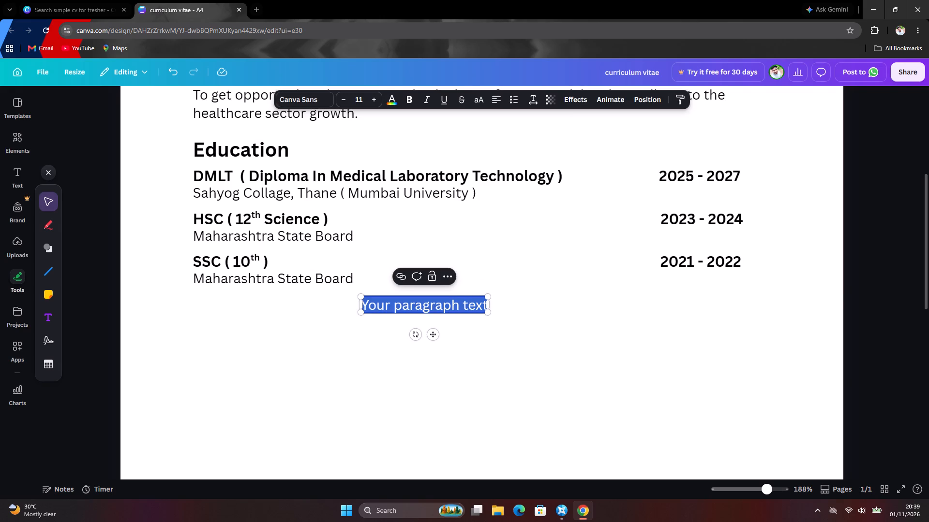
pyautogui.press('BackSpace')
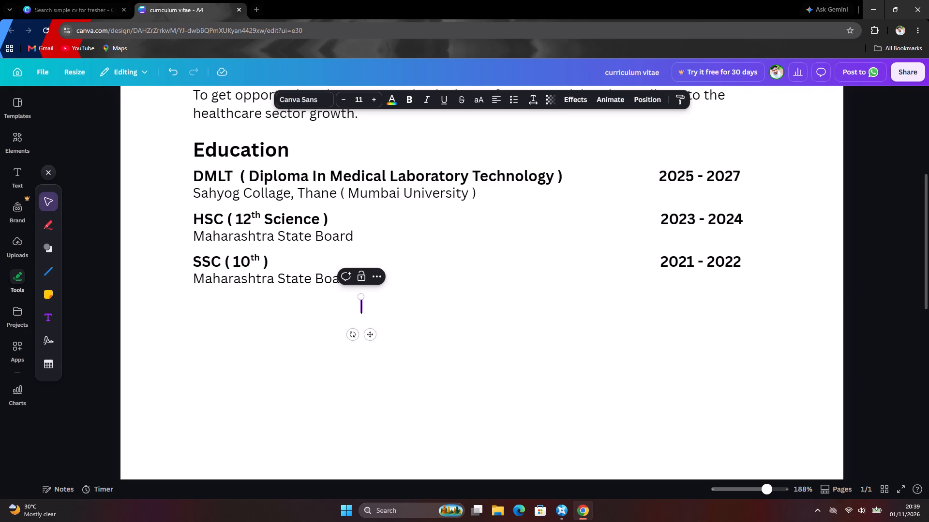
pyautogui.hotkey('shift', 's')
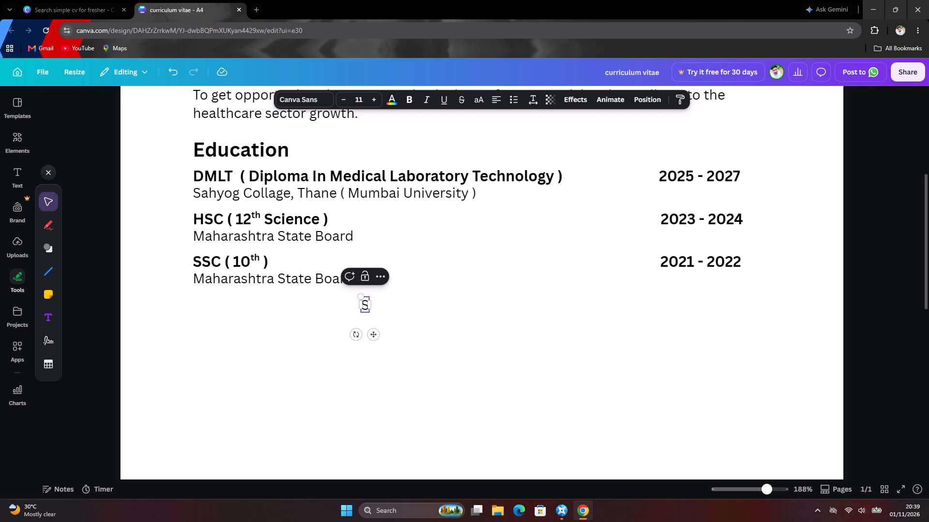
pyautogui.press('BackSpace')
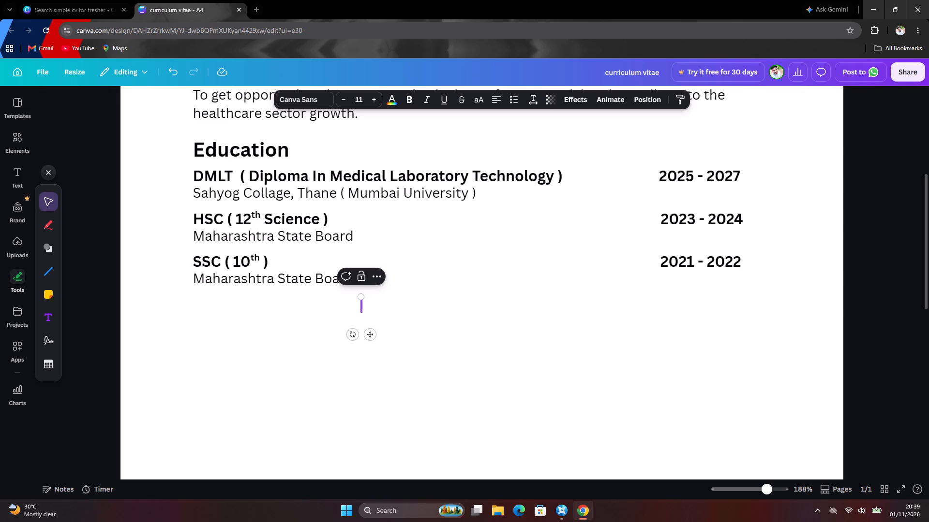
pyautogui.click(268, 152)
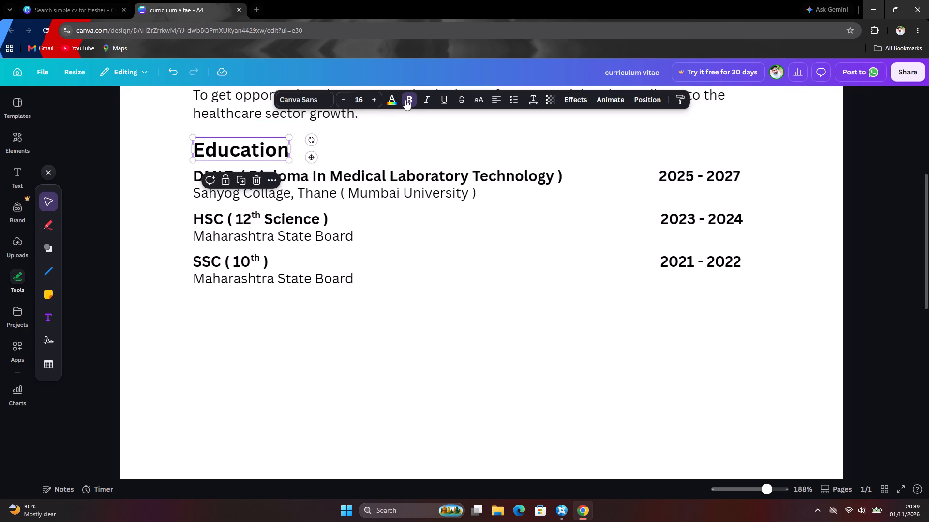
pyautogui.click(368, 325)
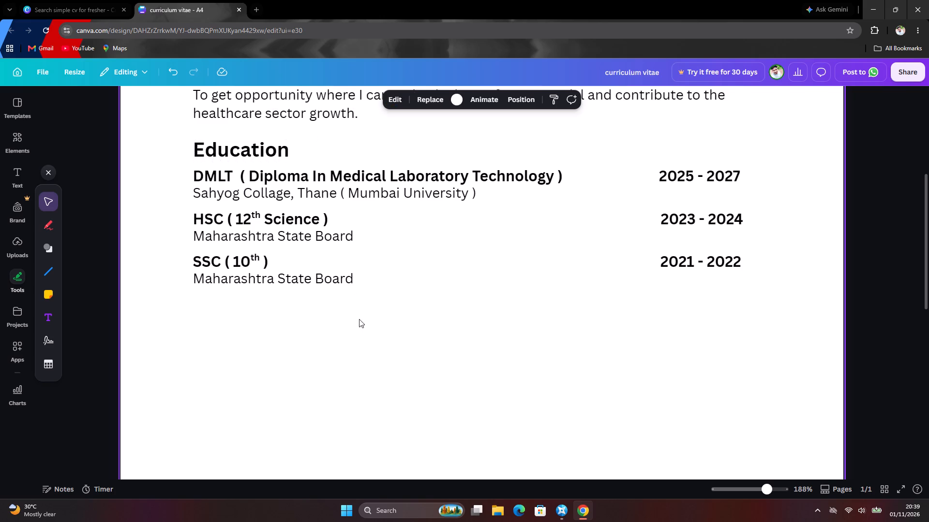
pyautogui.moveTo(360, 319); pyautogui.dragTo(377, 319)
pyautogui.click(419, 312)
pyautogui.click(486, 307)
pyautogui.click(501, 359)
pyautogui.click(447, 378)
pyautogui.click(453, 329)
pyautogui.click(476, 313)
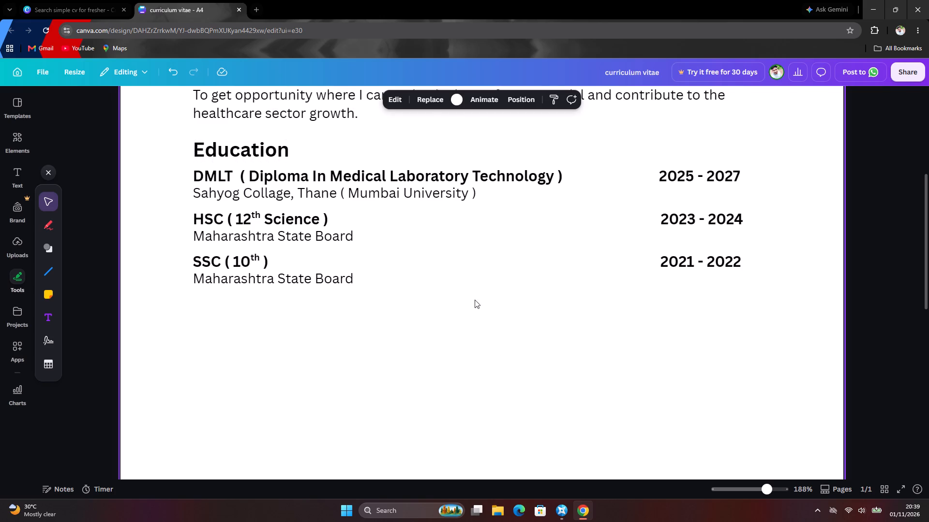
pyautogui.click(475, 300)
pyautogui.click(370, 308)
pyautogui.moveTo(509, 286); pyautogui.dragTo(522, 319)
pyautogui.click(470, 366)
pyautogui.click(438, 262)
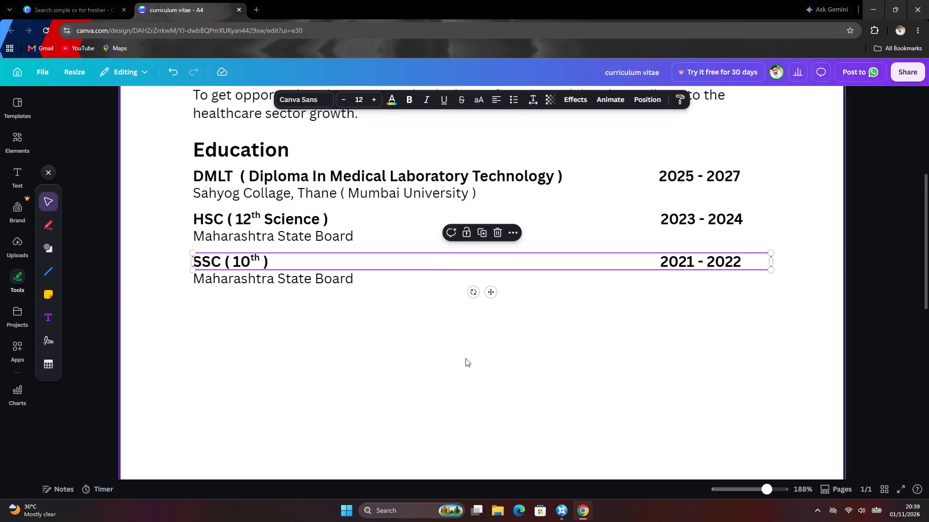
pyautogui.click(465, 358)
# Add a new text box in bold at size 16 and replace its placeholder with the heading "Skills".
pyautogui.click(42, 313)
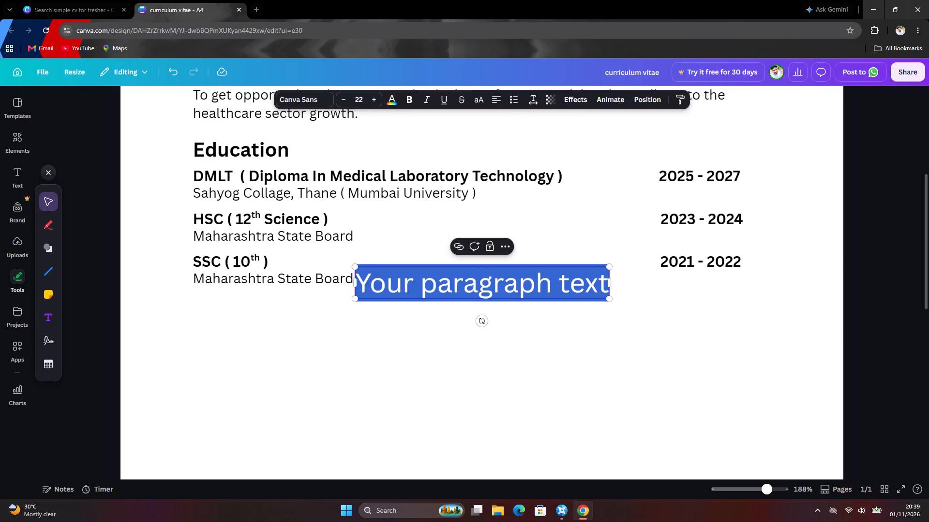
pyautogui.click(356, 98)
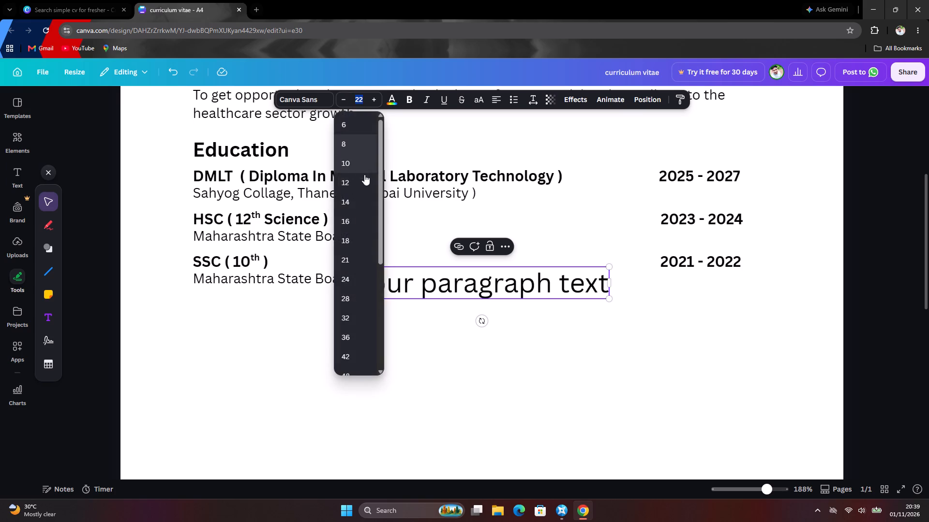
pyautogui.click(357, 224)
pyautogui.click(408, 95)
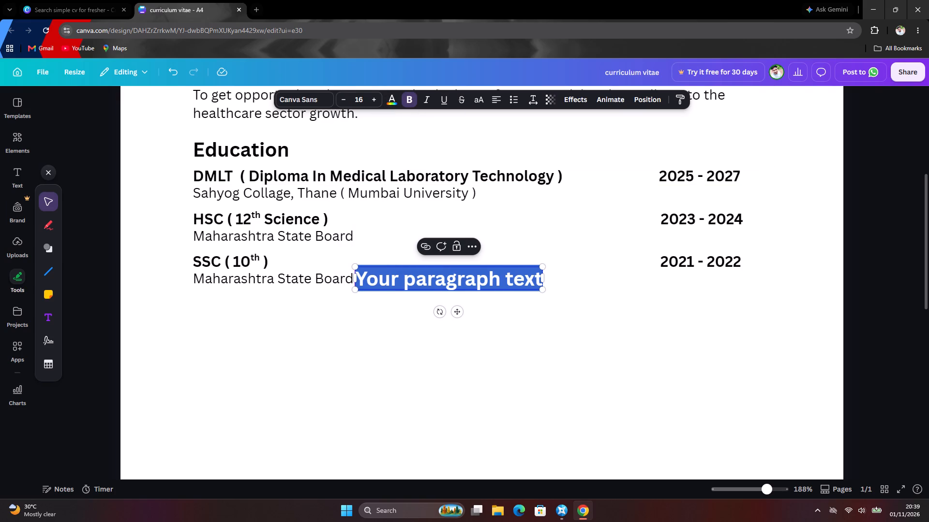
pyautogui.press('BackSpace')
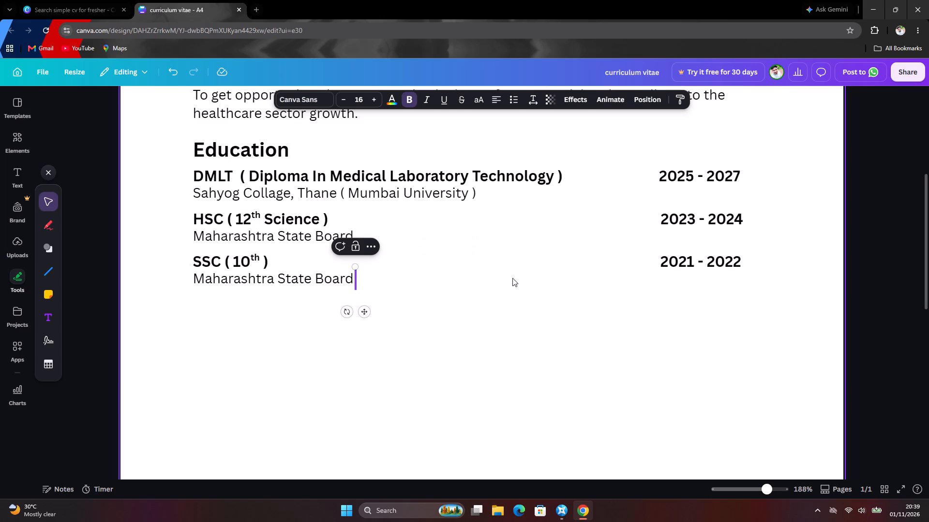
pyautogui.write('Skills')
pyautogui.click(506, 370)
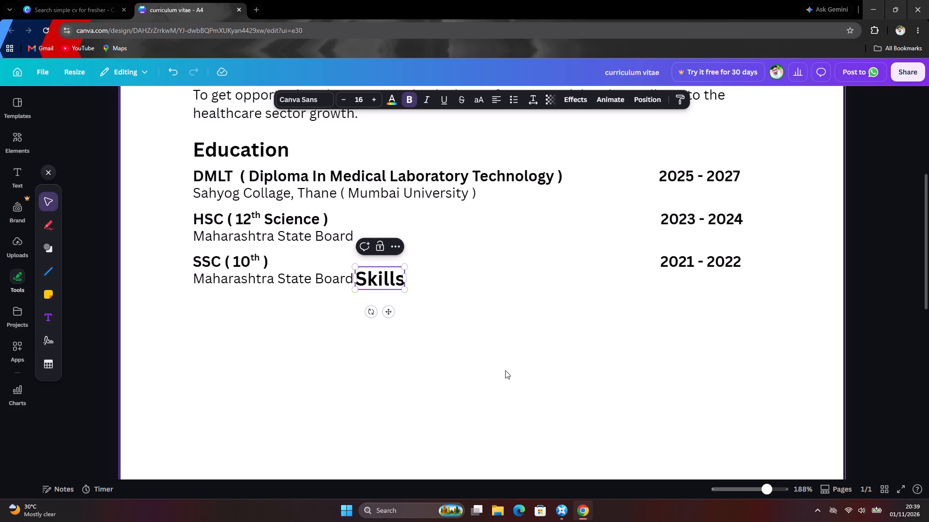
# Move the "Skills" heading just below the last "Maharashtra State Board" line, near the left edge of the Education text.
pyautogui.moveTo(404, 273); pyautogui.dragTo(236, 308)
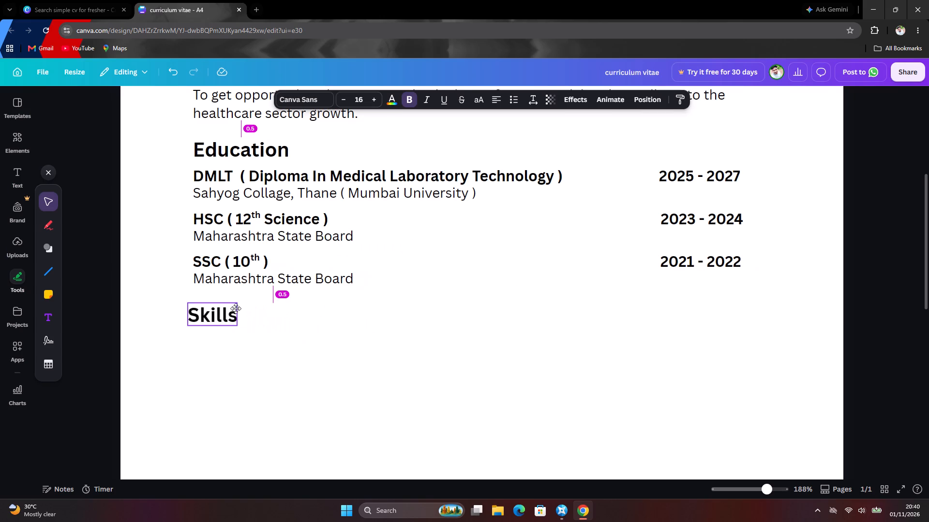
pyautogui.moveTo(236, 308); pyautogui.dragTo(244, 302)
pyautogui.click(283, 343)
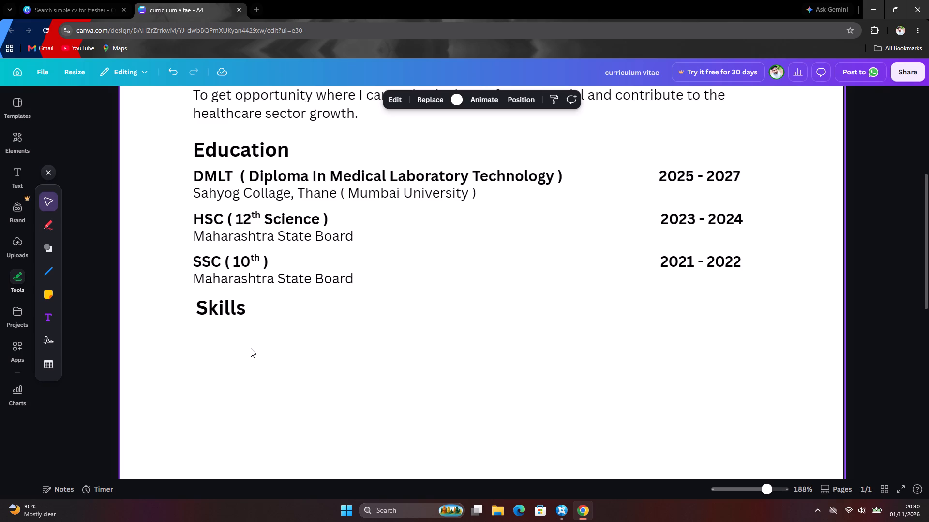
pyautogui.click(250, 348)
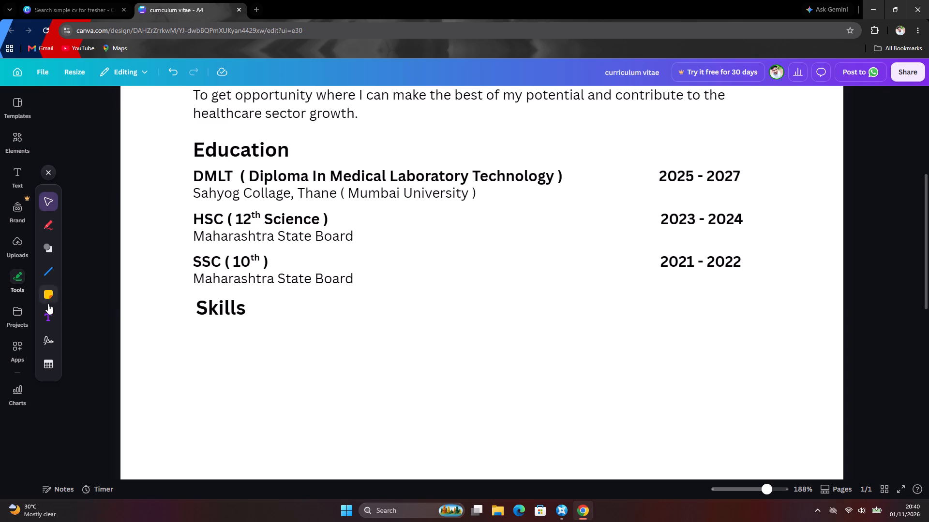
# Add another text box, move it below the "Skills" heading and clear its placeholder text.
pyautogui.click(48, 316)
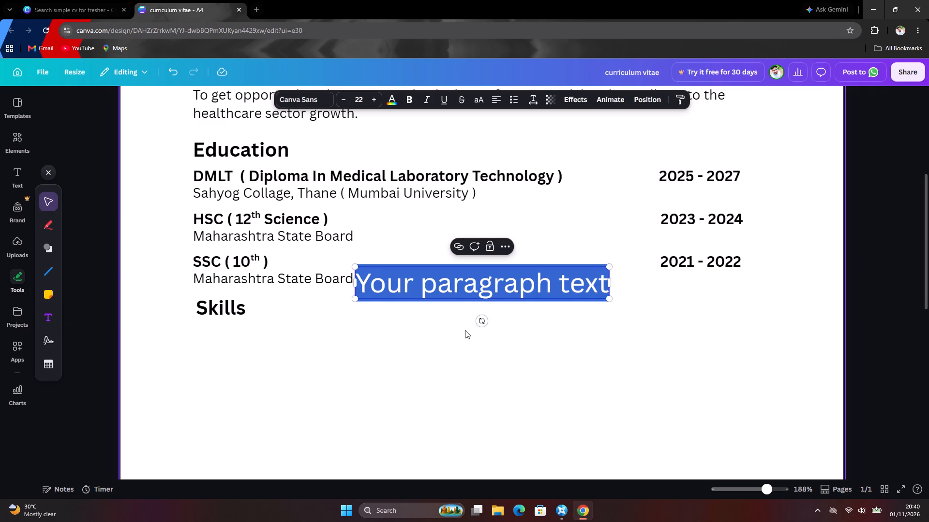
pyautogui.click(432, 340)
pyautogui.moveTo(466, 291); pyautogui.dragTo(439, 383)
pyautogui.click(385, 367)
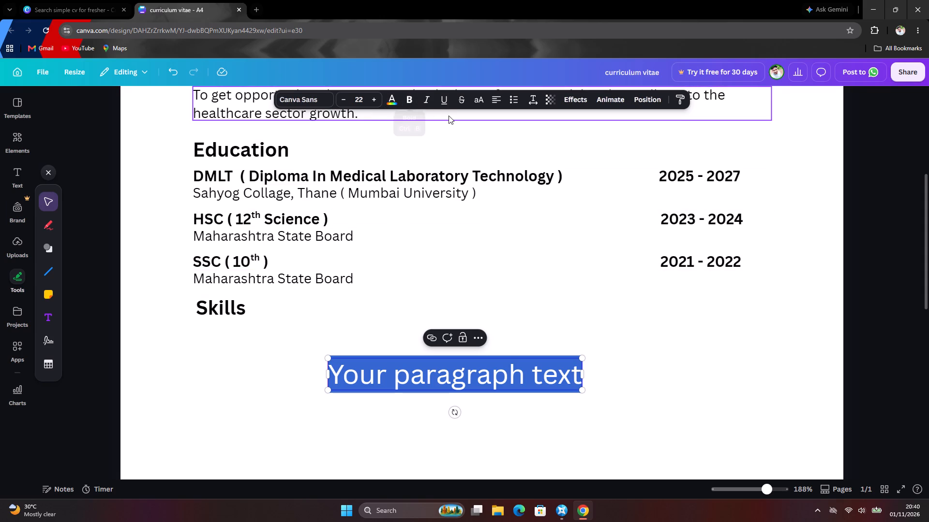
pyautogui.press('BackSpace')
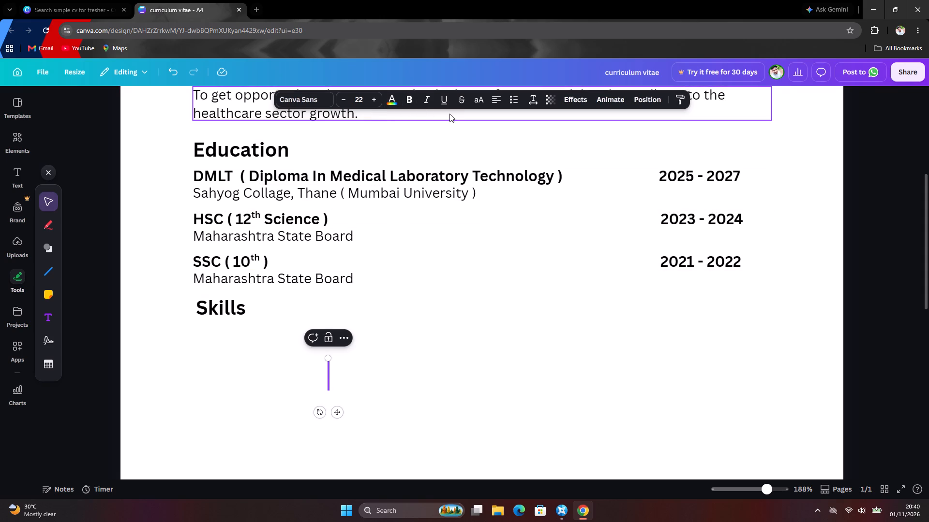
# Set the empty text box below "Skills" to size 11 and format it as a bulleted list.
pyautogui.click(360, 99)
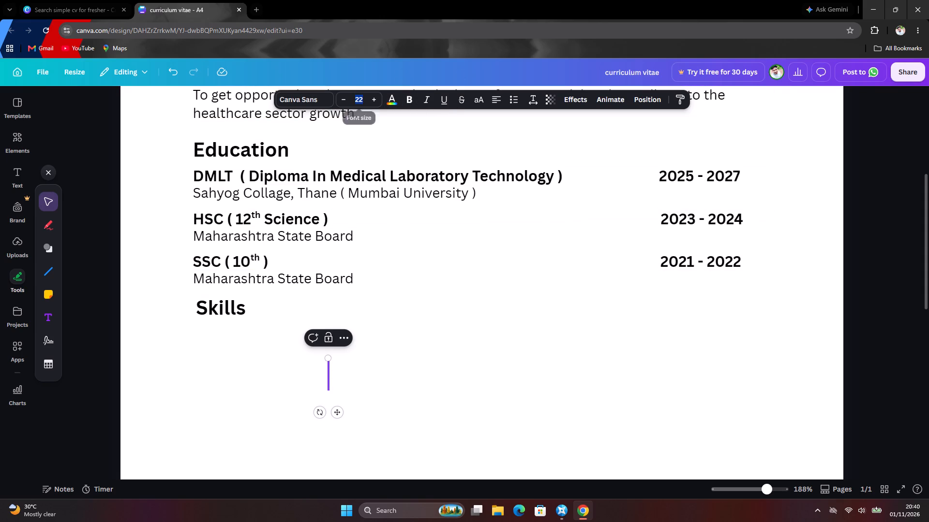
pyautogui.click(355, 168)
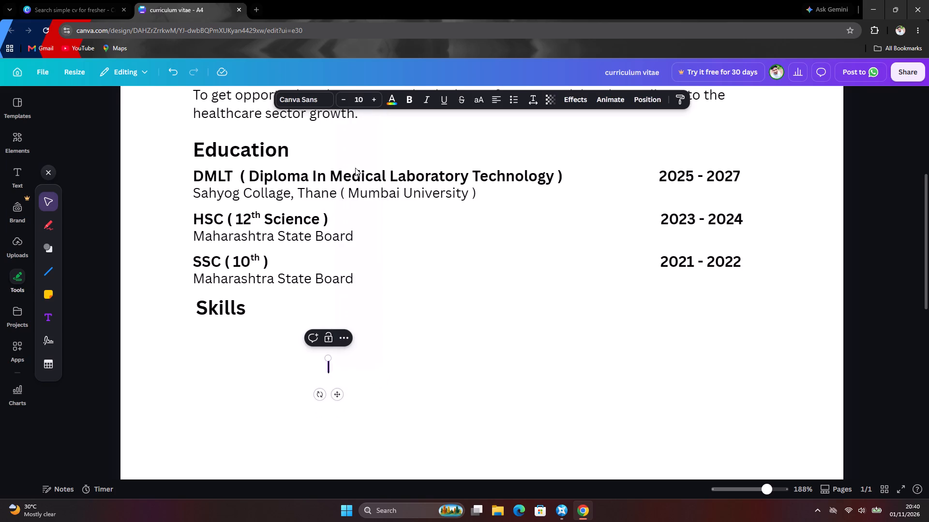
pyautogui.click(378, 98)
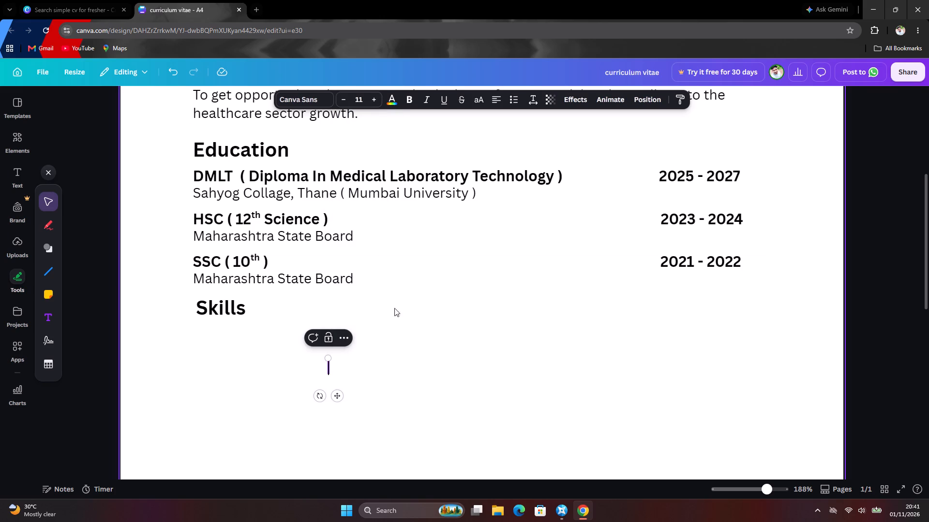
pyautogui.click(510, 101)
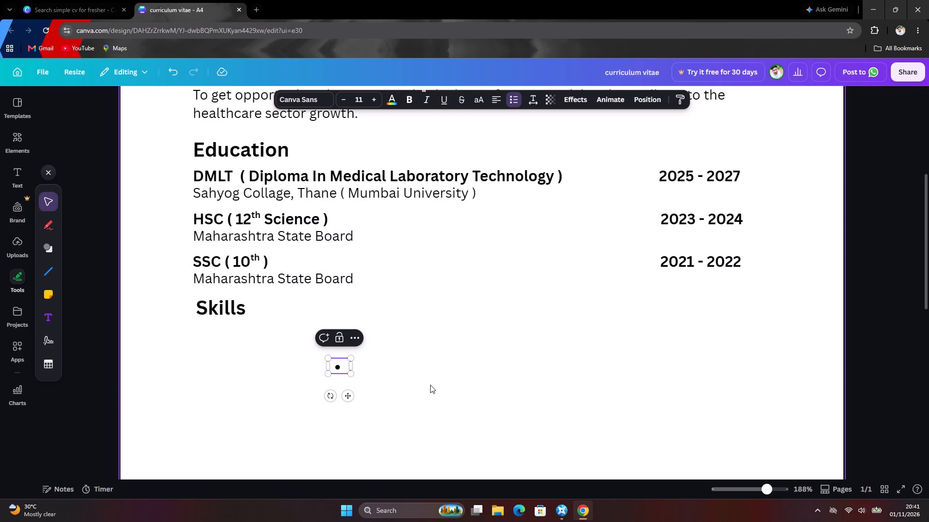
# Enter "Sample collection & Handling" as the first bullet below the "Skills" heading and start a second bullet.
pyautogui.hotkey('shift', 's')
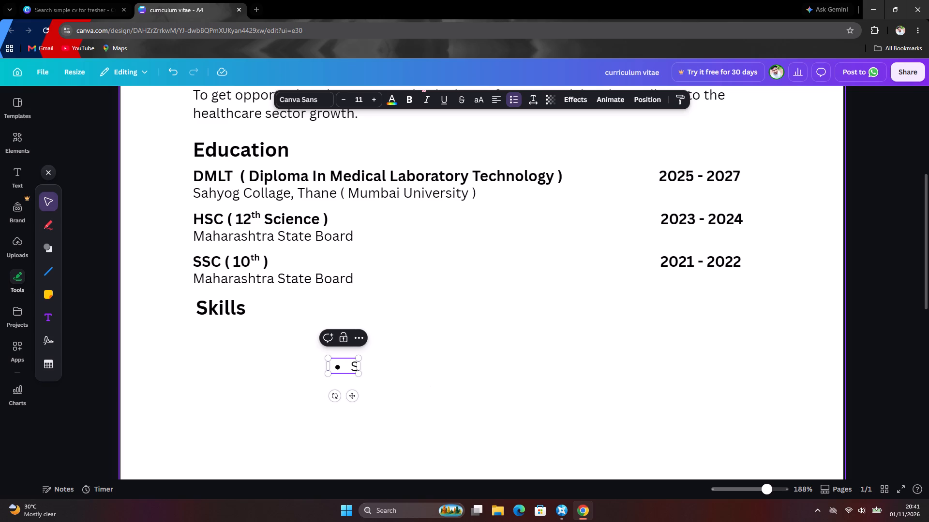
pyautogui.write('am')
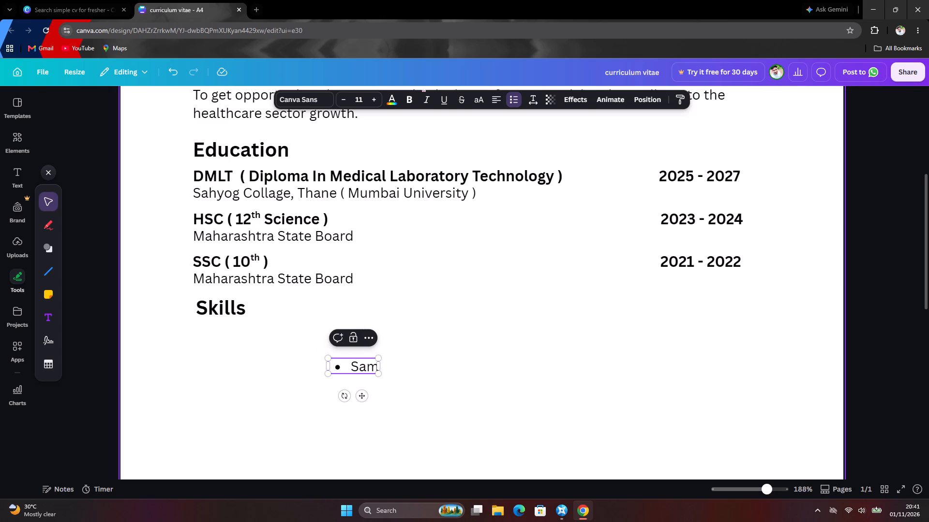
pyautogui.write('ple')
pyautogui.press('space')
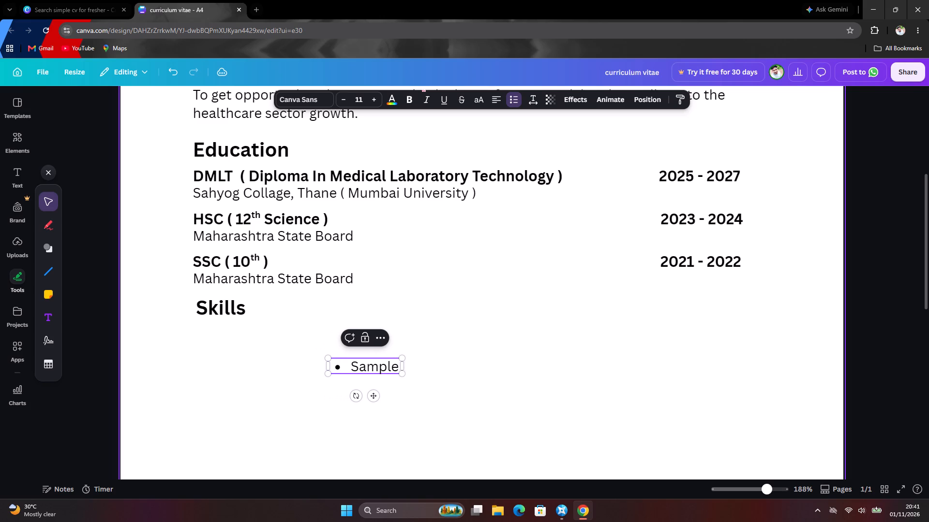
pyautogui.press('c')
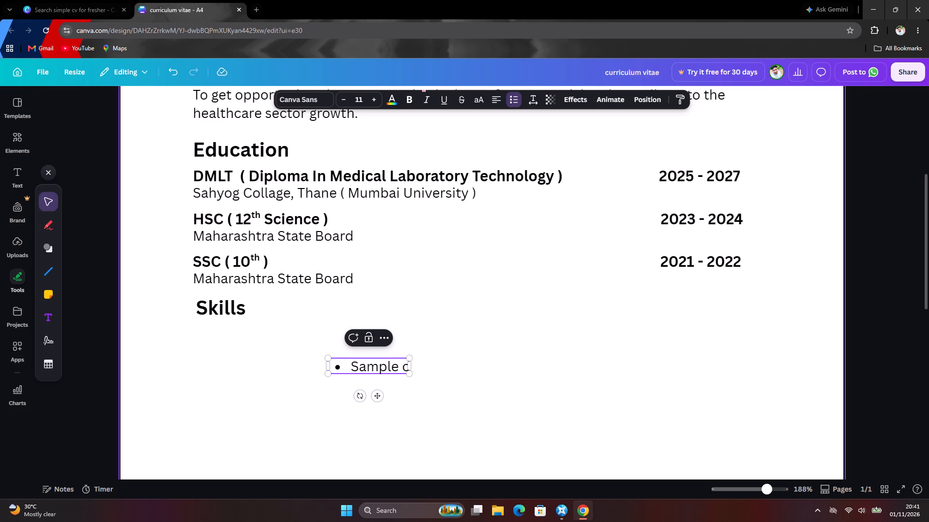
pyautogui.press('BackSpace')
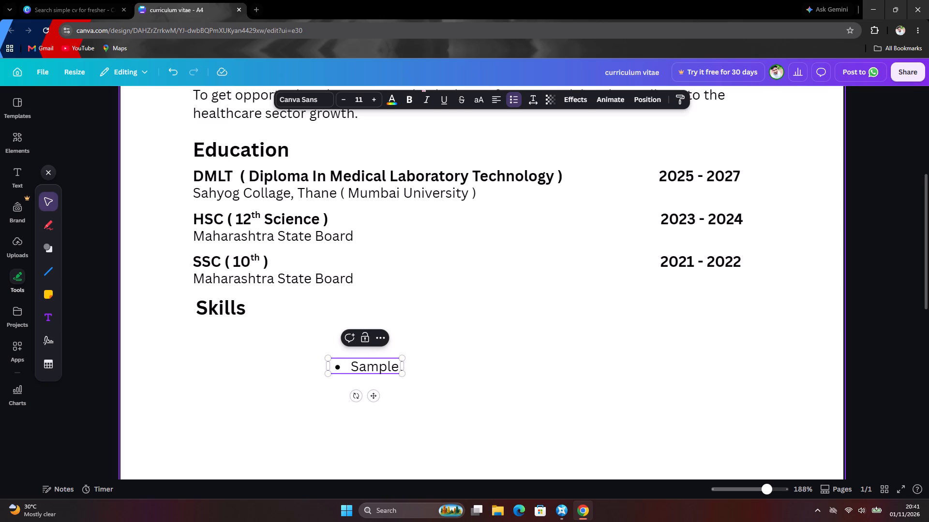
pyautogui.write('collection')
pyautogui.press('space')
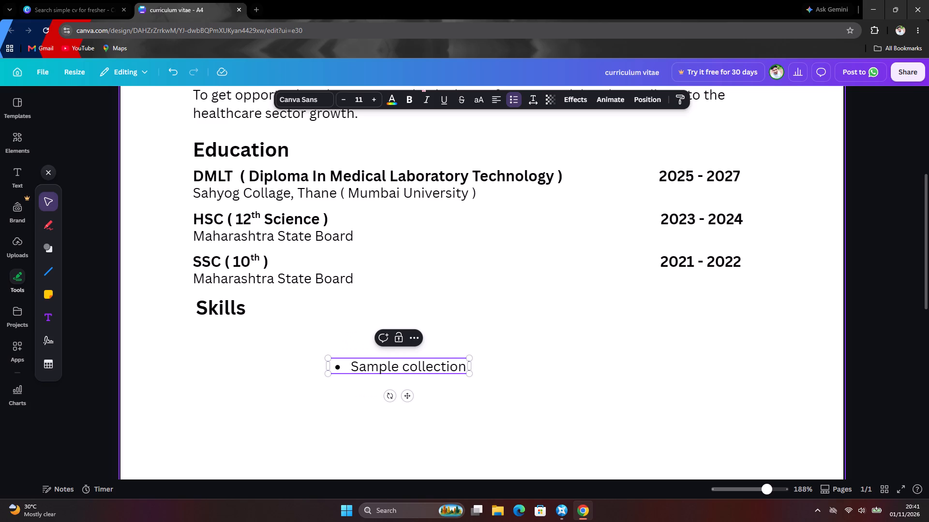
pyautogui.write('&')
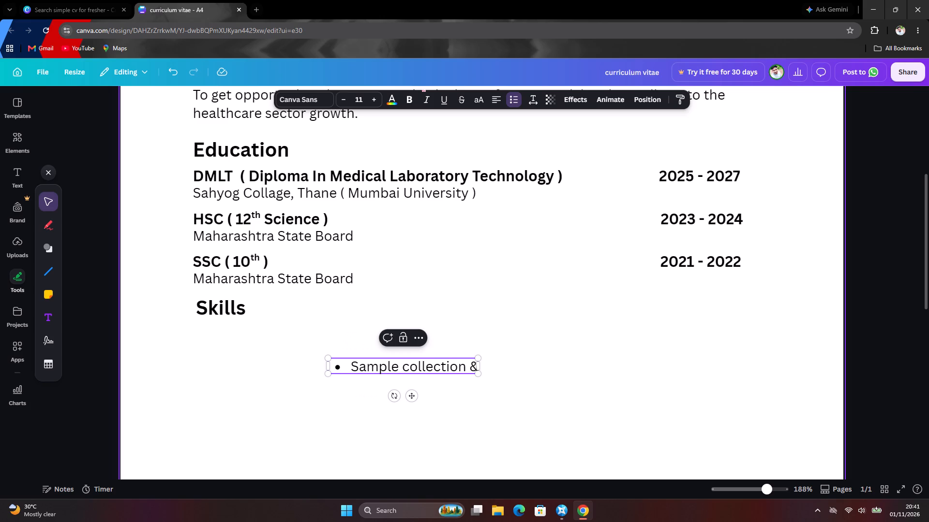
pyautogui.press('space')
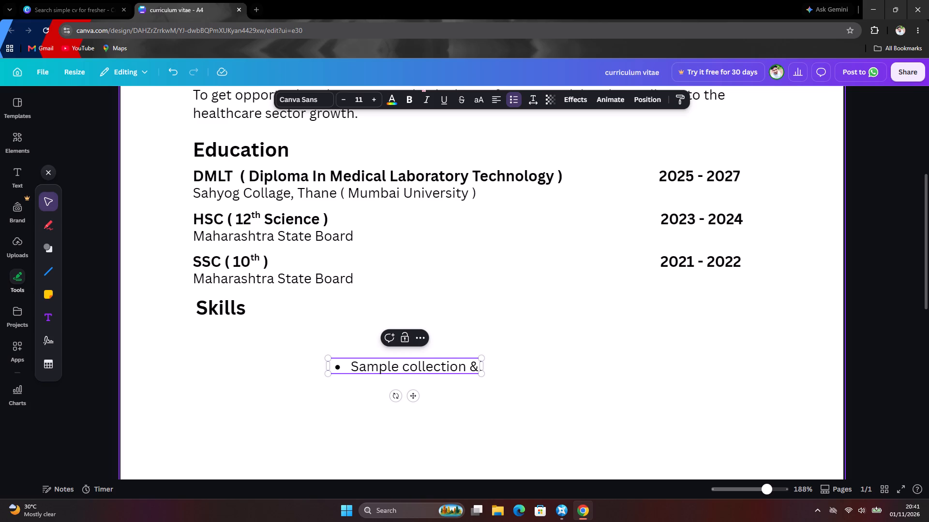
pyautogui.write('Handk')
pyautogui.press('BackSpace')
pyautogui.write('ling')
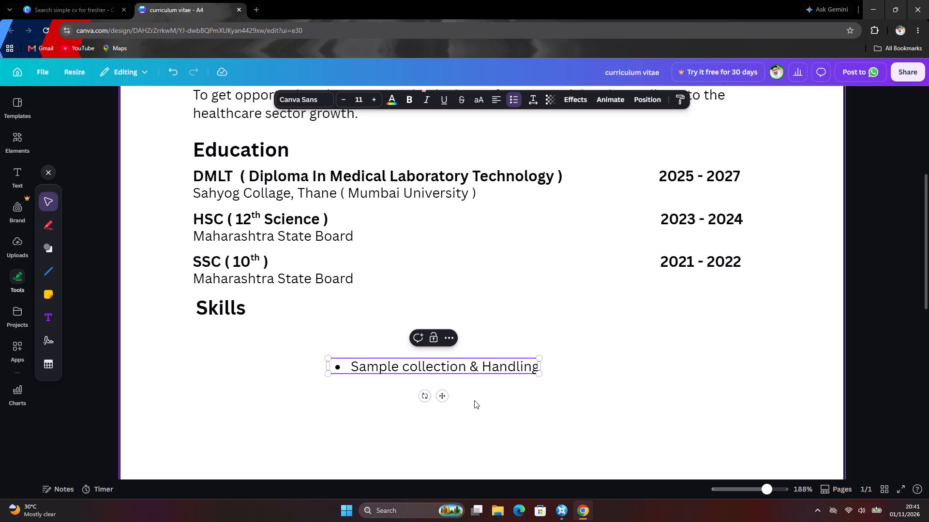
pyautogui.press('Return')
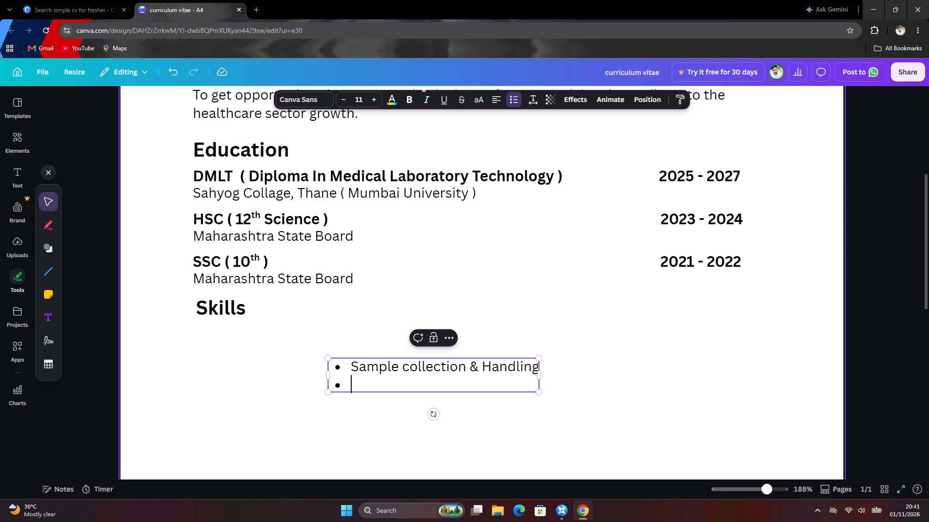
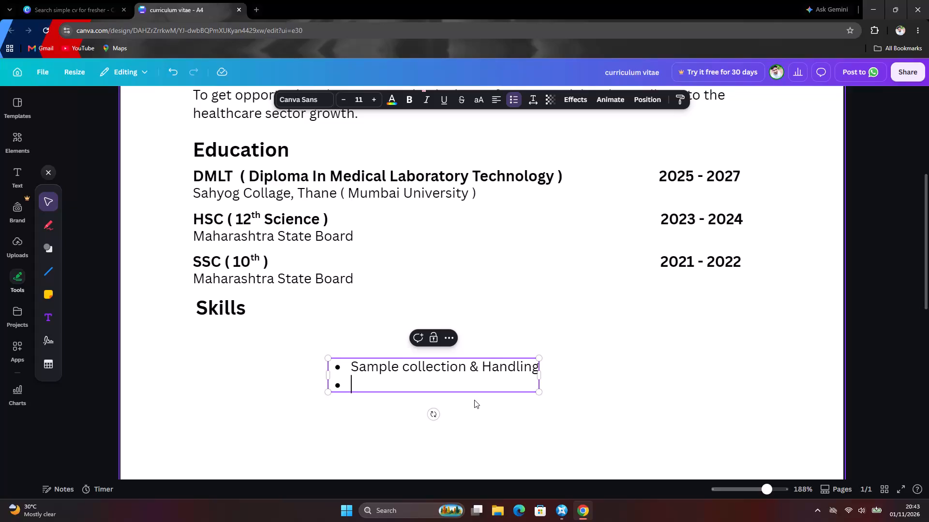
# Enter "Basic Computer Skills" as the second bullet of the list below the "Skills" heading.
pyautogui.write('Basic')
pyautogui.press('space')
pyautogui.write('Compu')
pyautogui.write('ter')
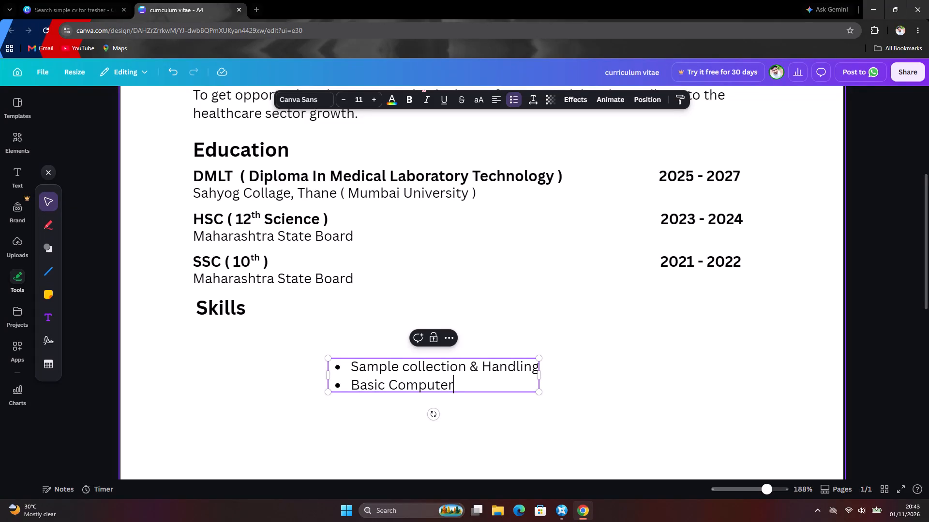
pyautogui.press('space')
pyautogui.write('Skilld')
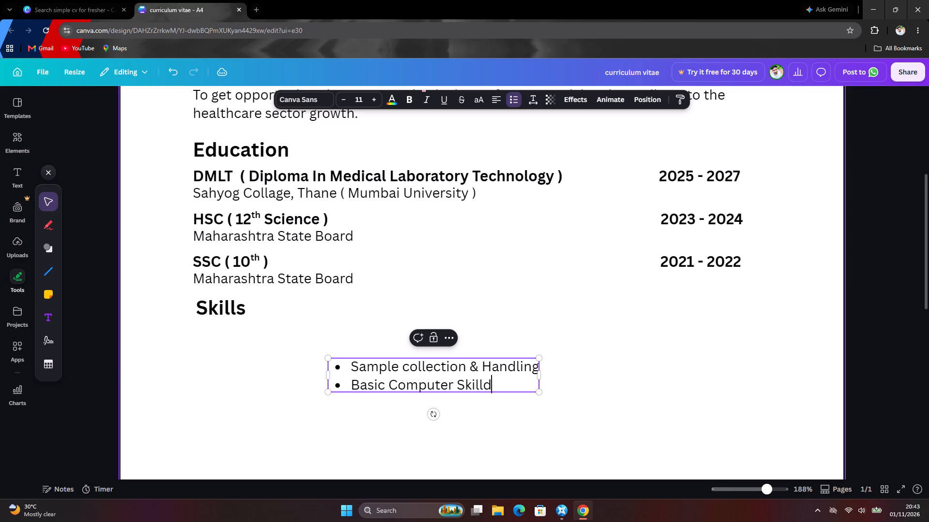
pyautogui.press('BackSpace')
pyautogui.press('s')
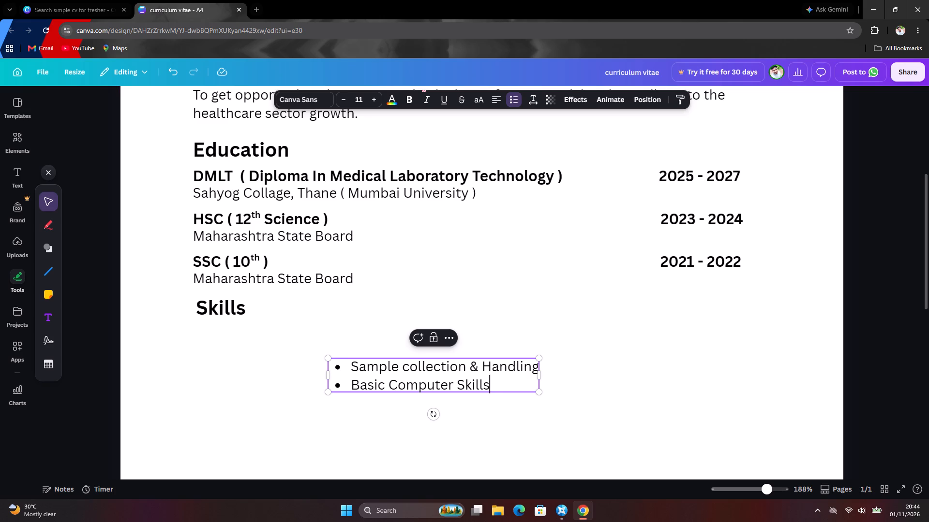
pyautogui.click(605, 378)
# Move the two-item bulleted list directly beneath the "Skills" heading, aligned with the heading's left edge.
pyautogui.moveTo(529, 371); pyautogui.dragTo(477, 369)
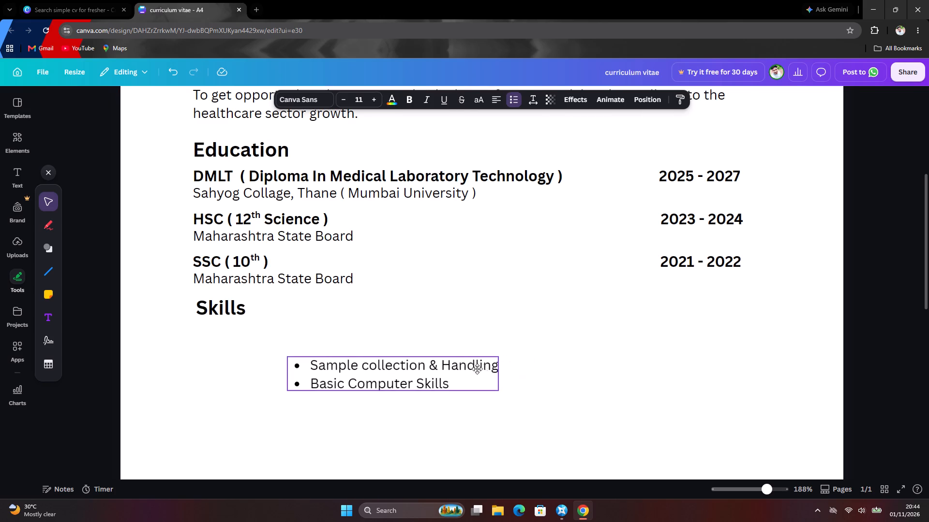
pyautogui.moveTo(477, 369); pyautogui.dragTo(394, 337)
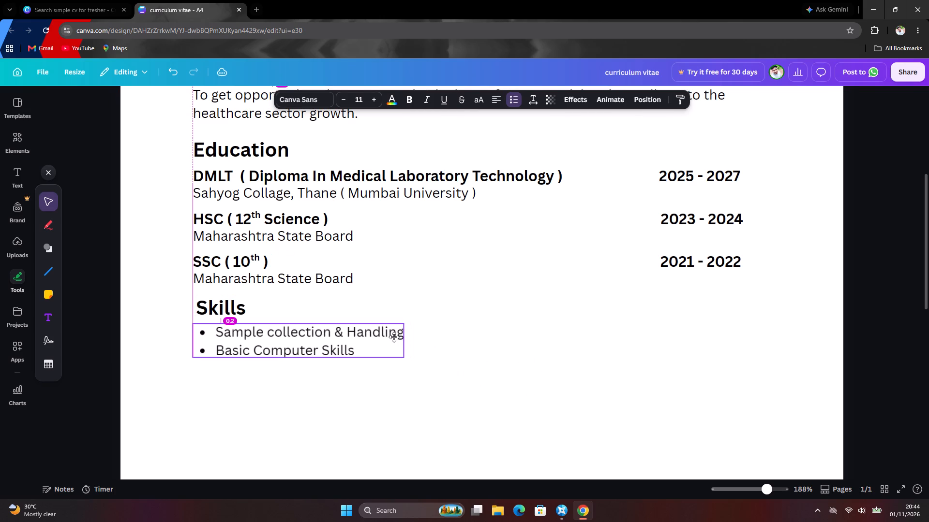
pyautogui.moveTo(394, 337); pyautogui.dragTo(394, 330)
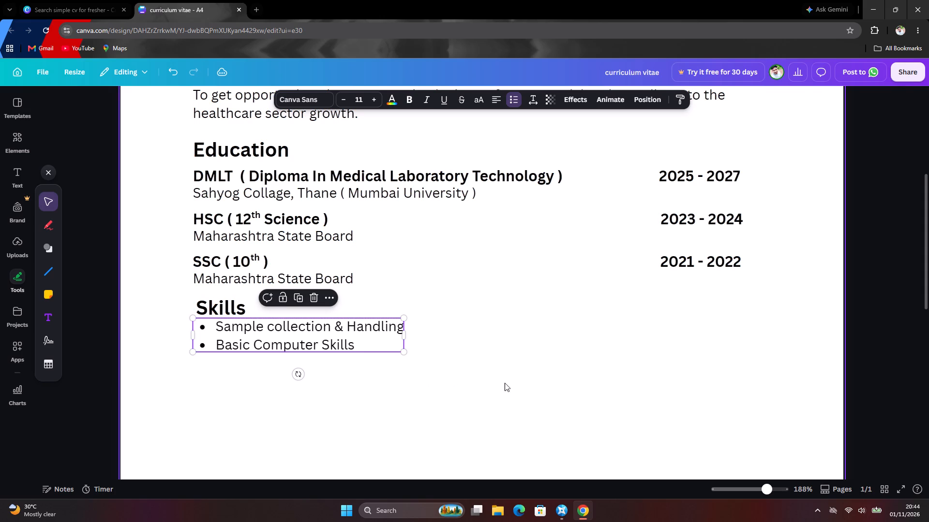
pyautogui.moveTo(305, 334); pyautogui.dragTo(304, 340)
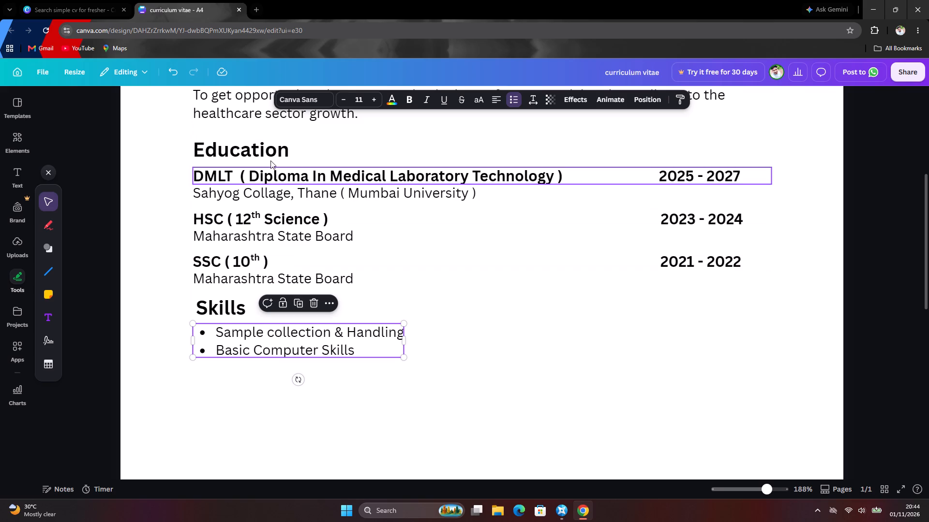
pyautogui.click(265, 173)
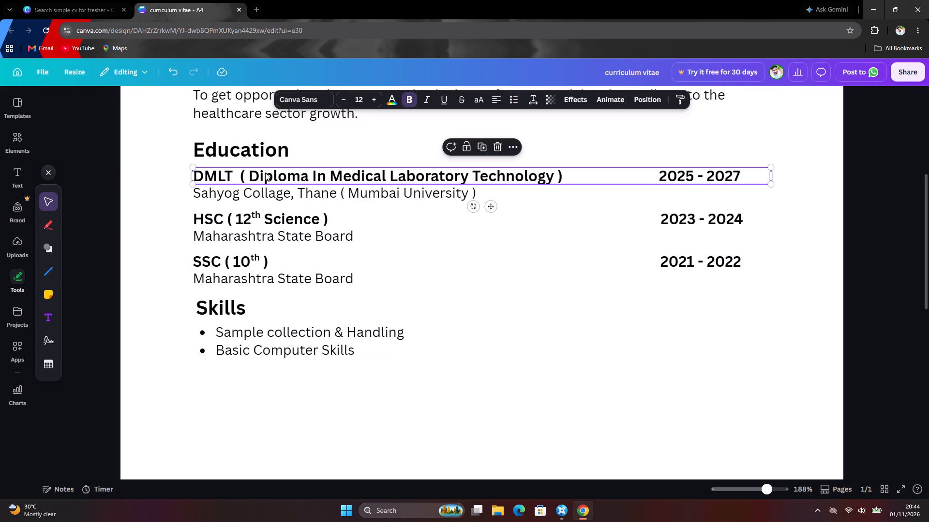
pyautogui.click(272, 336)
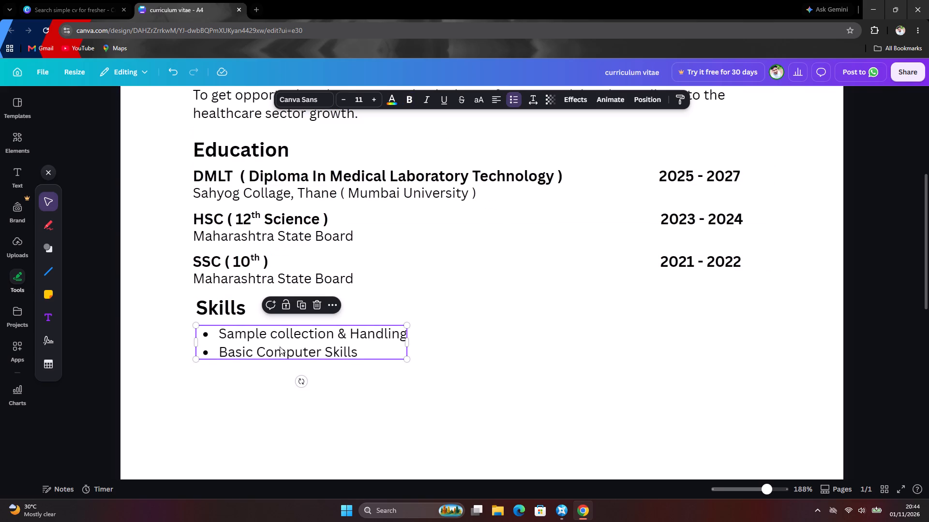
pyautogui.click(517, 333)
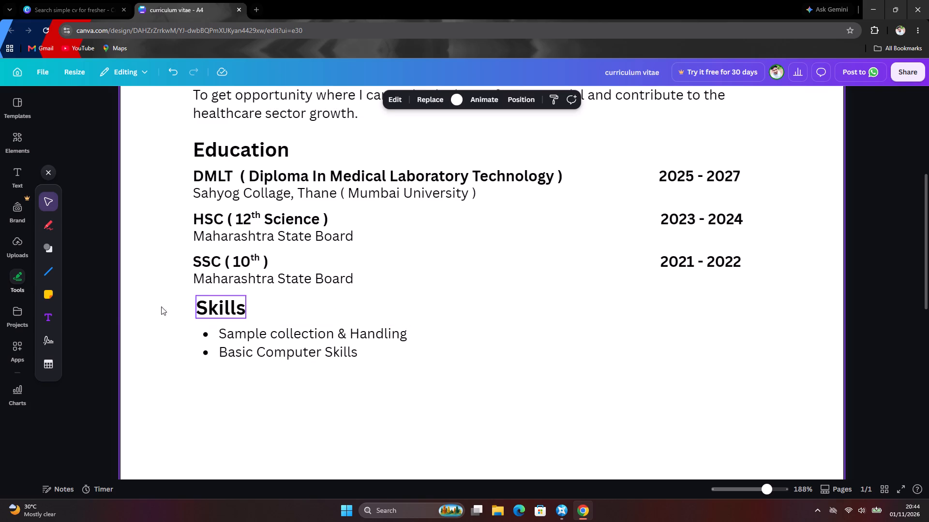
# Add another text box for more skills and set its placeholder text to size 11.
pyautogui.click(57, 315)
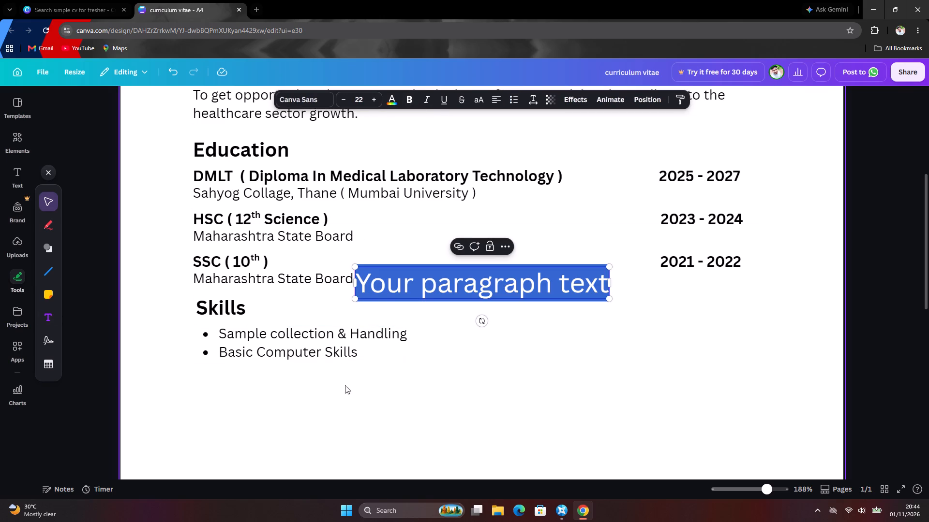
pyautogui.click(325, 356)
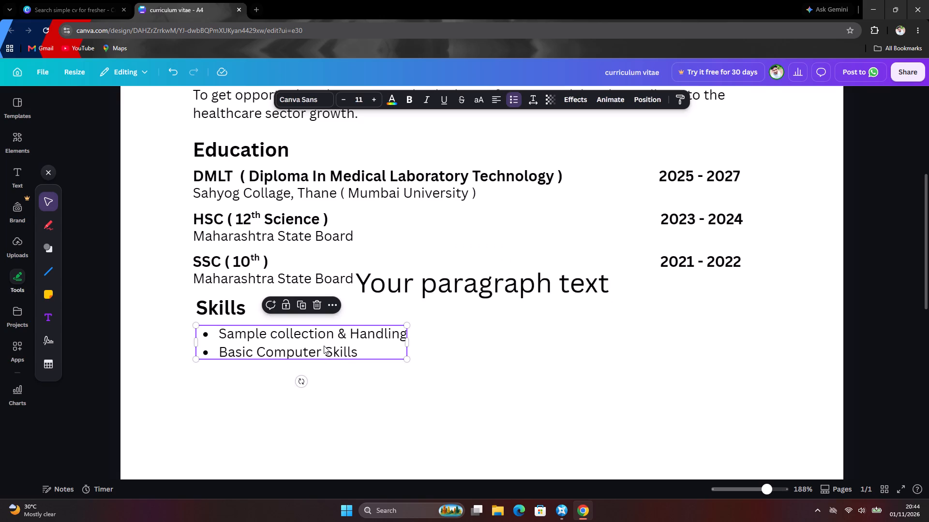
pyautogui.click(426, 274)
pyautogui.doubleClick(427, 276)
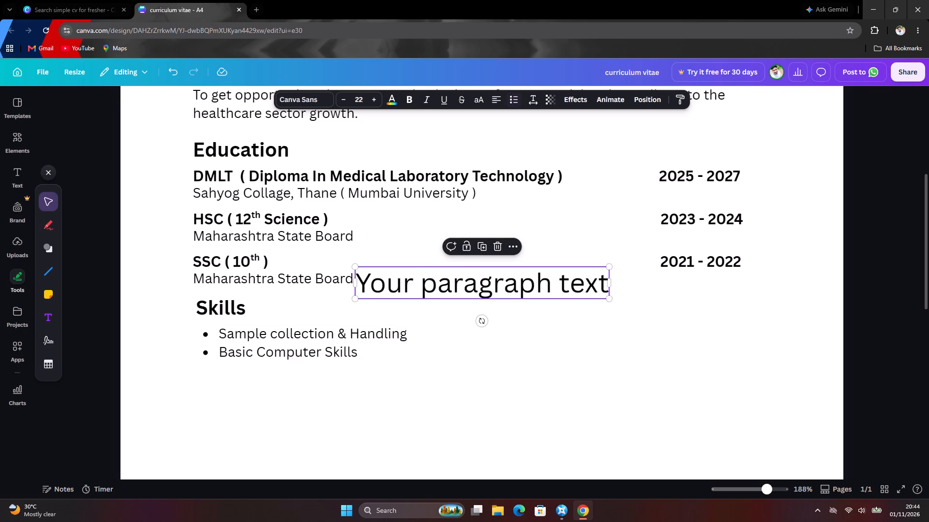
pyautogui.tripleClick(347, 101)
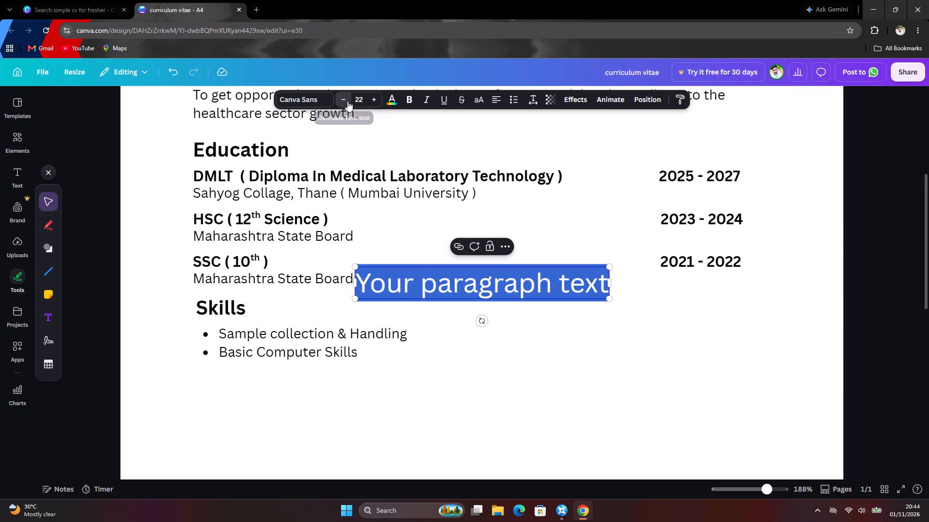
pyautogui.doubleClick(347, 101)
pyautogui.click(359, 100)
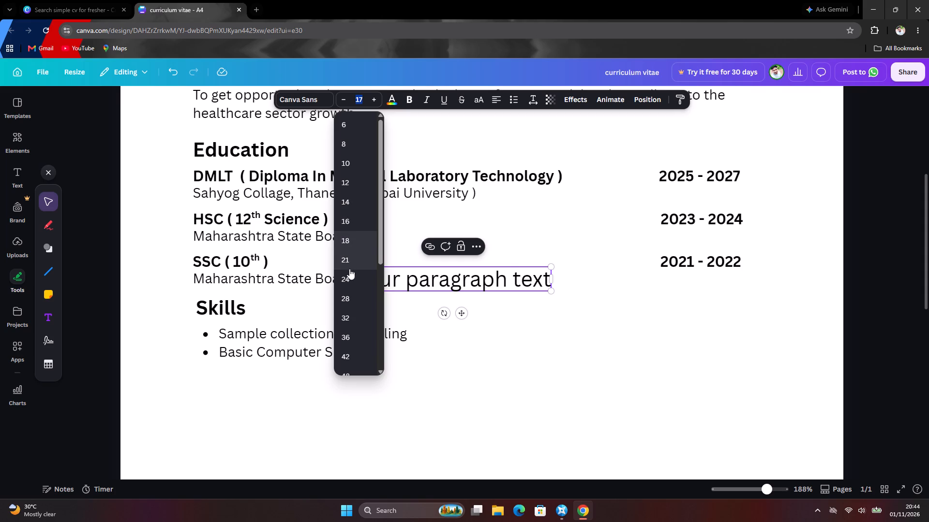
pyautogui.click(355, 158)
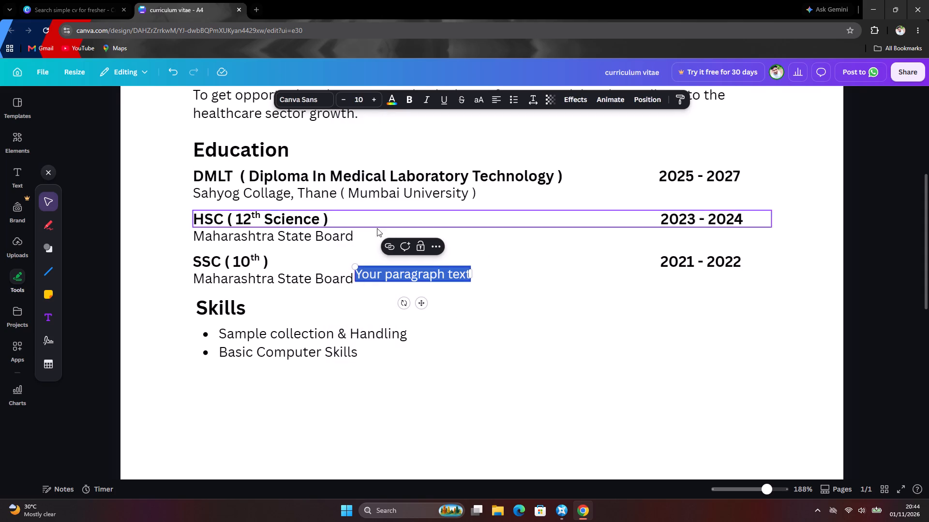
pyautogui.click(371, 104)
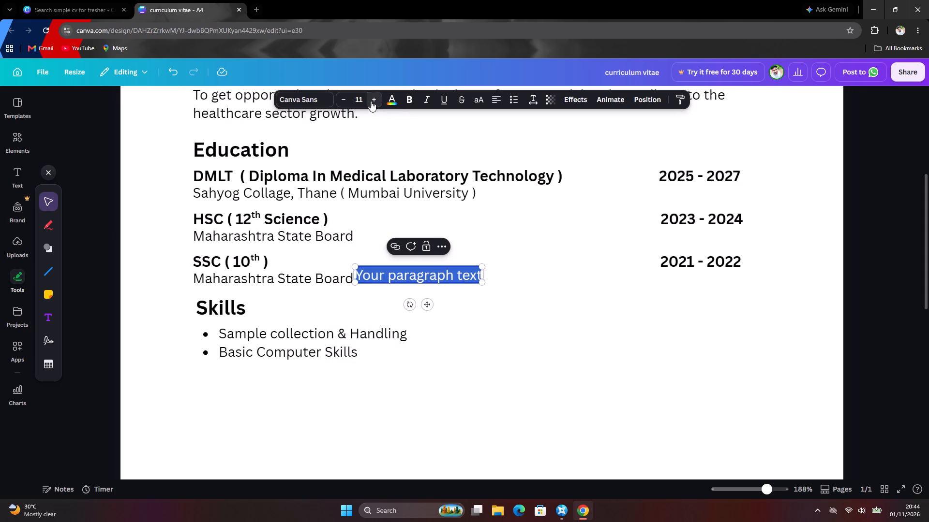
# Move the new text box clear of the last "Maharashtra State Board" line, empty its placeholder text and format it as a bulleted list.
pyautogui.moveTo(428, 282); pyautogui.dragTo(483, 296)
pyautogui.doubleClick(480, 284)
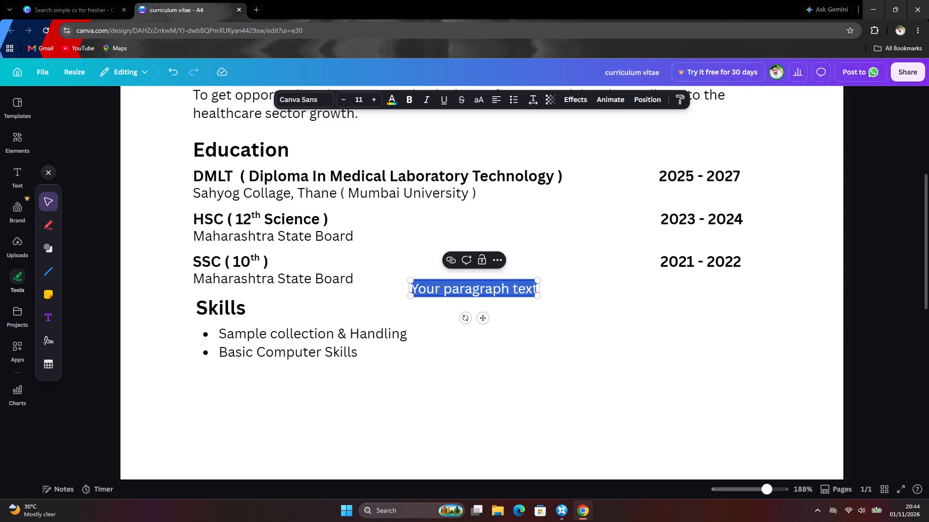
pyautogui.press('BackSpace')
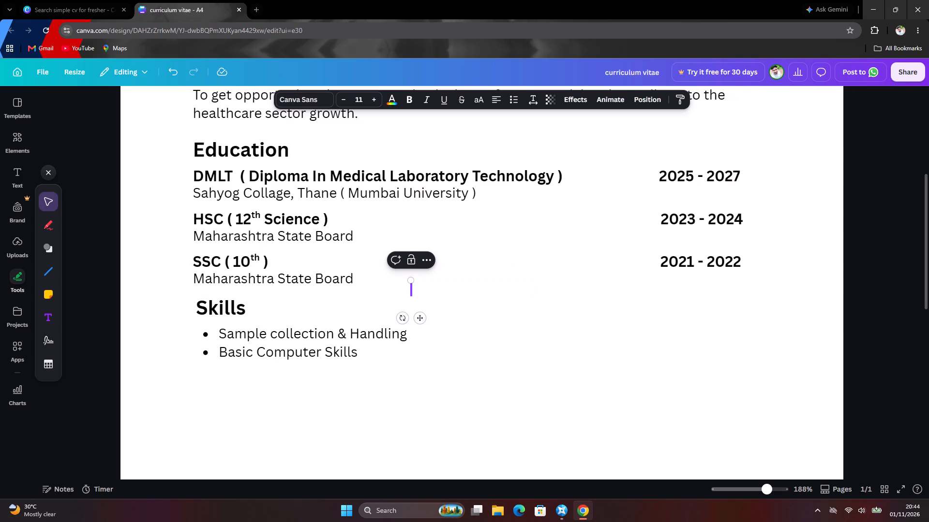
pyautogui.click(511, 101)
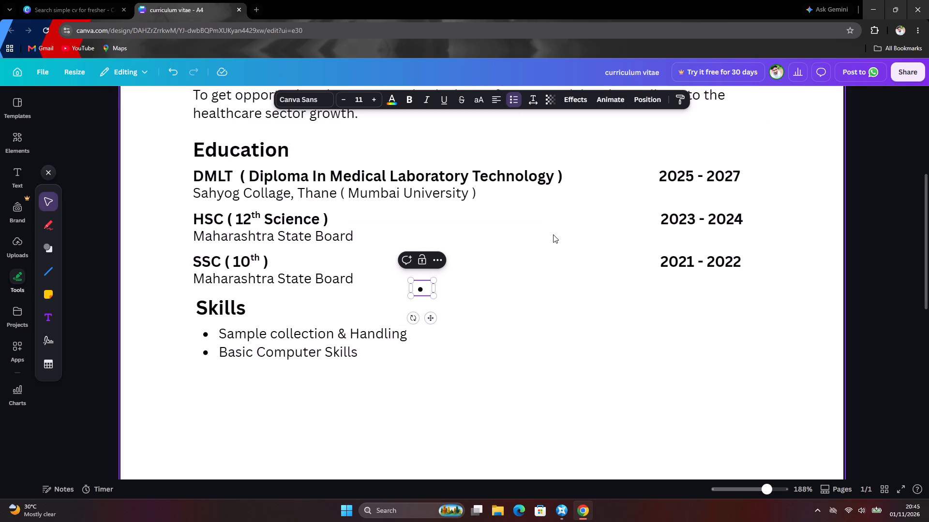
# Enter "Good Communication Skills" as the first bullet of the new list and start a second bullet.
pyautogui.write('Good C')
pyautogui.write('ommun')
pyautogui.write('ication')
pyautogui.press('space')
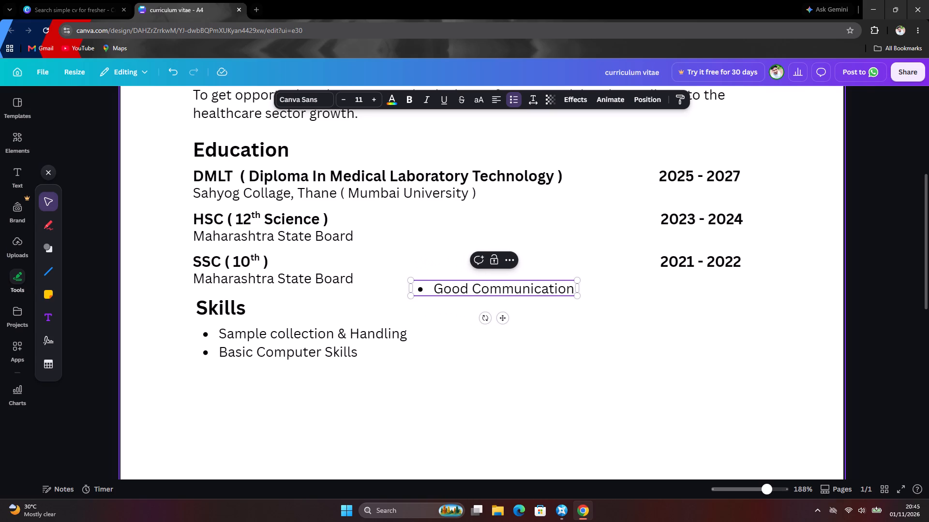
pyautogui.write('Skil')
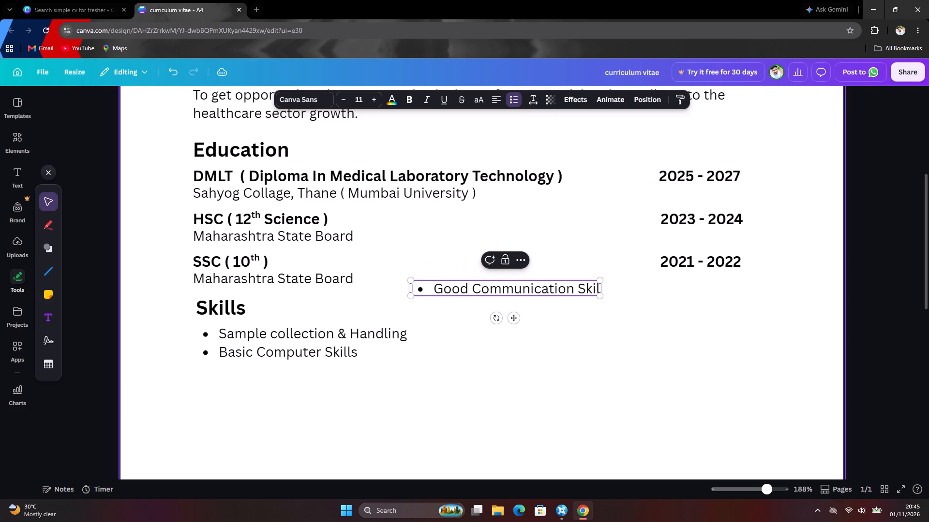
pyautogui.press('l')
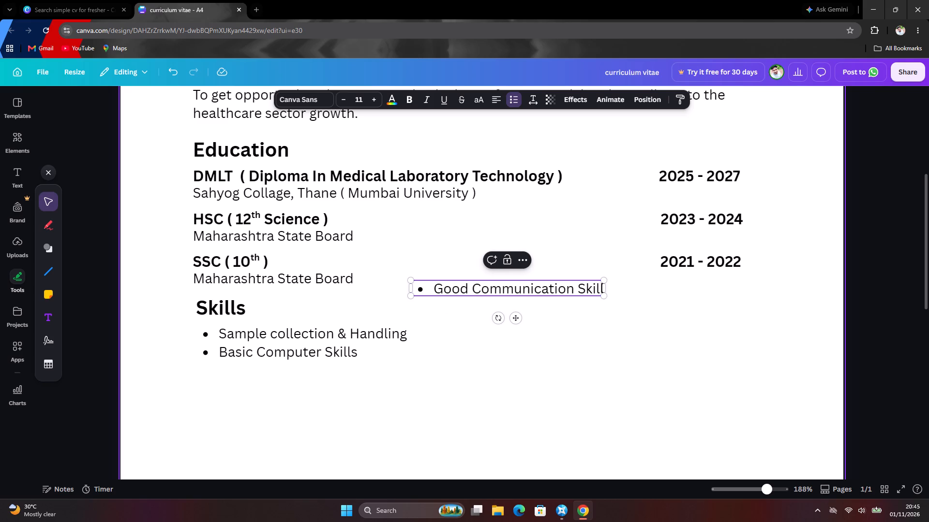
pyautogui.press('s')
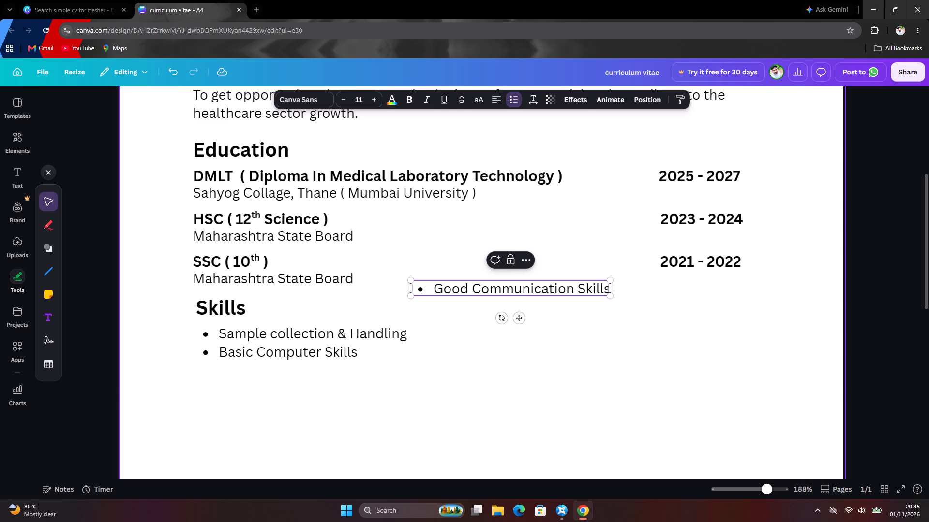
pyautogui.press('Return')
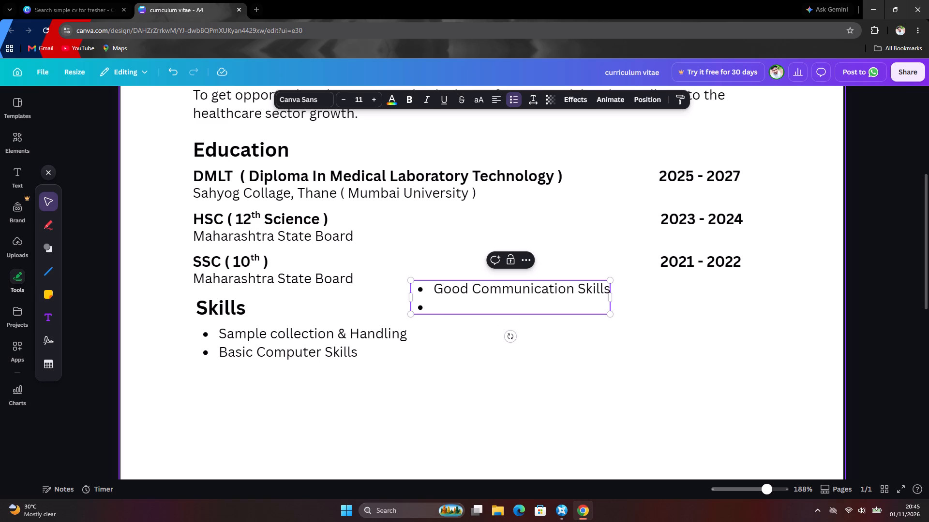
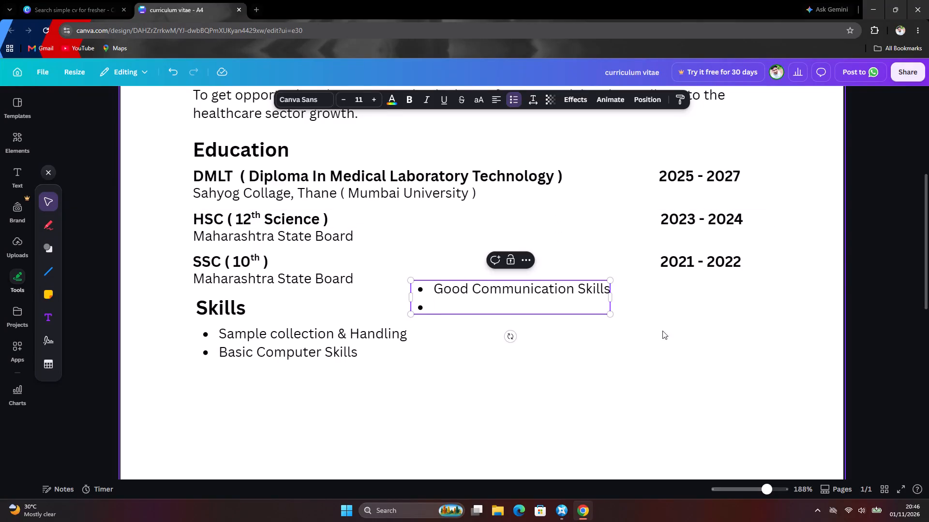
# Move the "Good Communication Skills" list into a second column, level with the "Sample collection & Handling" list under Skills.
pyautogui.click(662, 337)
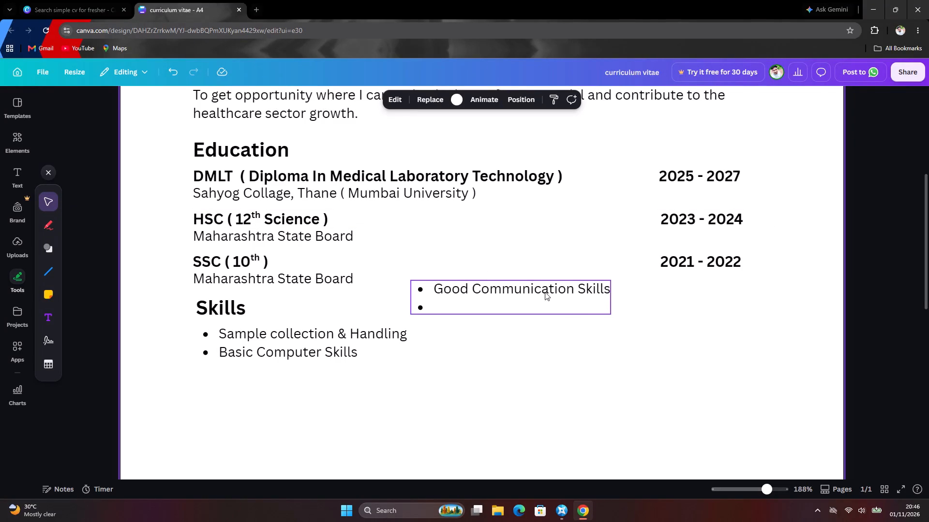
pyautogui.moveTo(533, 288); pyautogui.dragTo(601, 333)
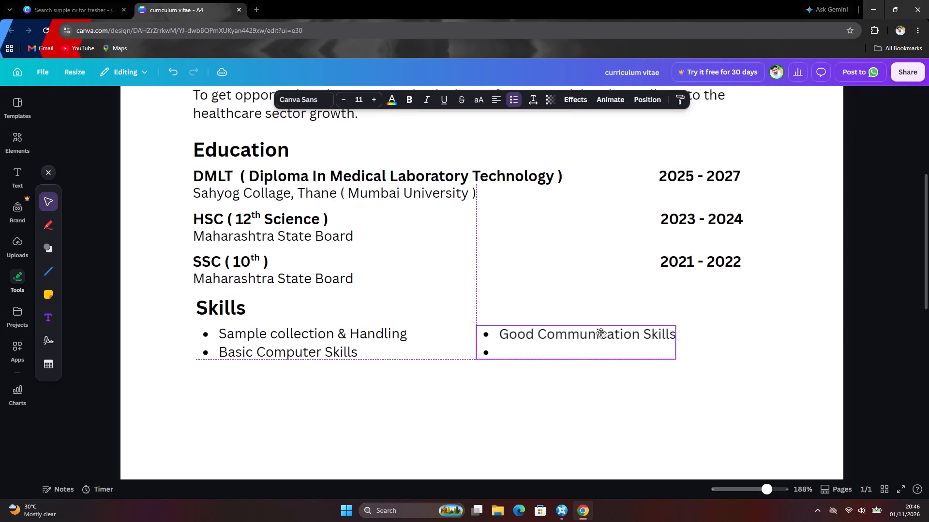
pyautogui.moveTo(601, 333); pyautogui.dragTo(601, 332)
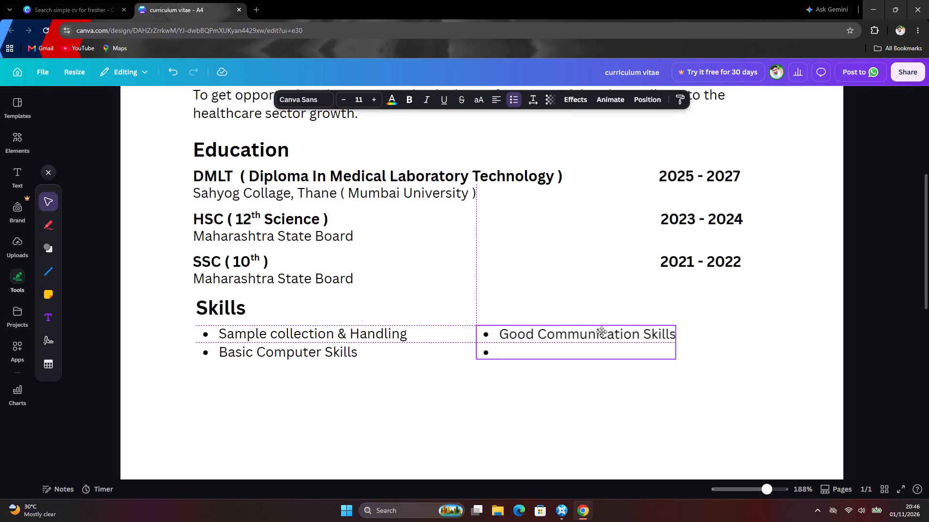
pyautogui.moveTo(601, 332); pyautogui.dragTo(603, 332)
pyautogui.click(595, 377)
# Add a new text box in the blank area below the Skills lists and select its placeholder text for editing.
pyautogui.scroll(-4, 459, 384)
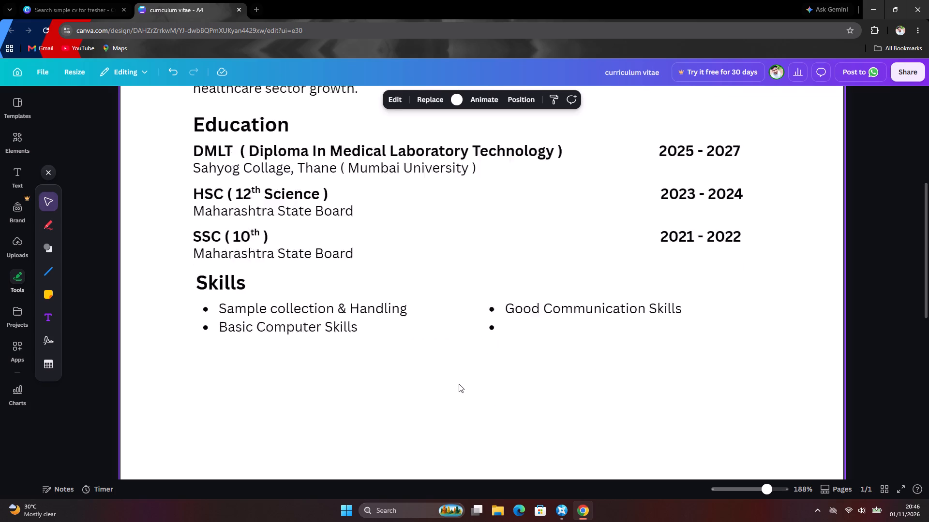
pyautogui.click(302, 285)
pyautogui.click(226, 208)
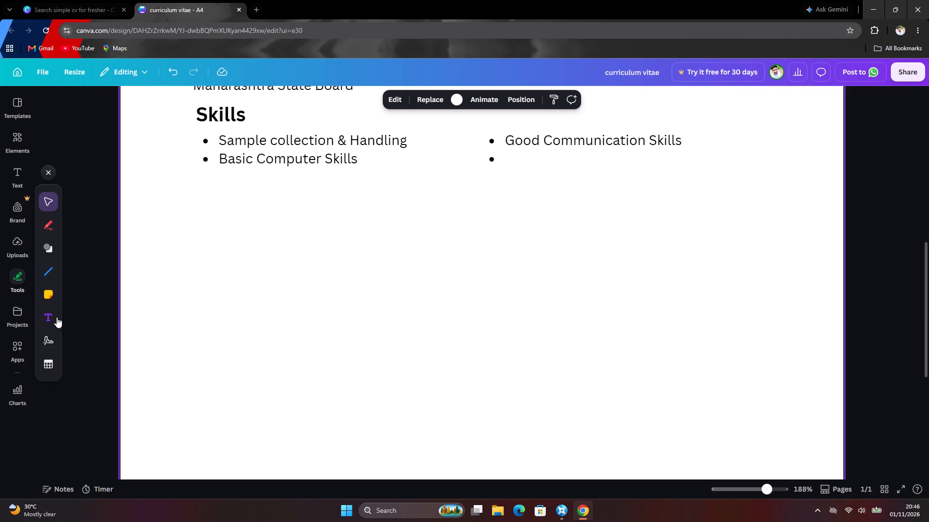
pyautogui.click(48, 310)
pyautogui.click(418, 294)
pyautogui.doubleClick(375, 288)
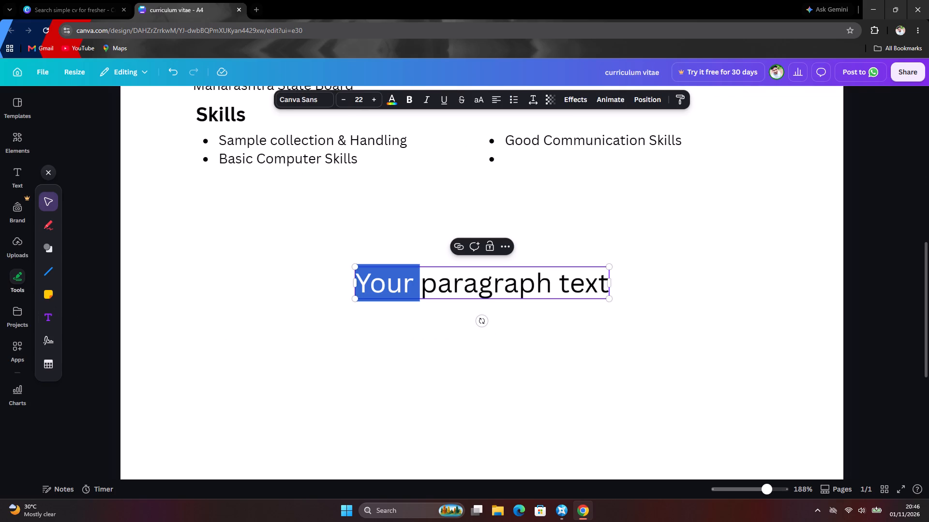
pyautogui.click(420, 359)
pyautogui.doubleClick(494, 290)
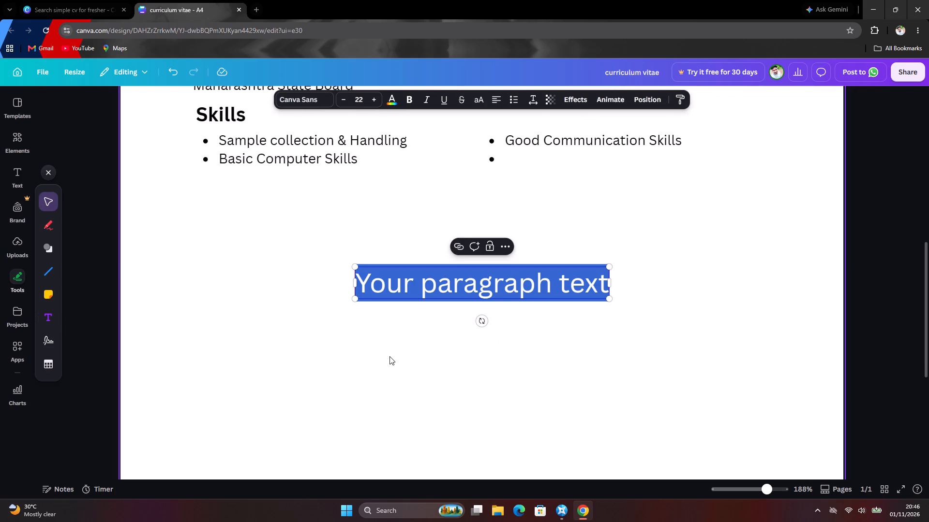
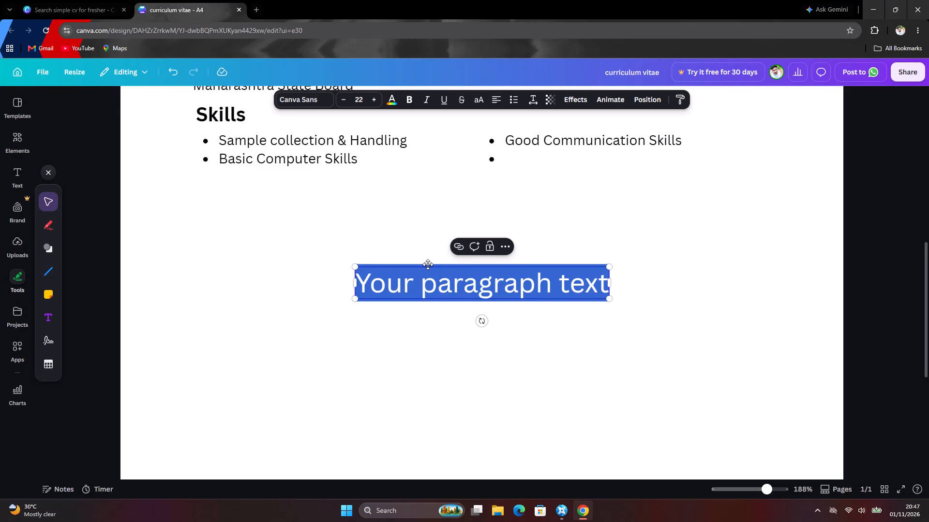
# Replace the selected placeholder text in the new text box below the Skills lists with text starting "IN".
pyautogui.write('IN')
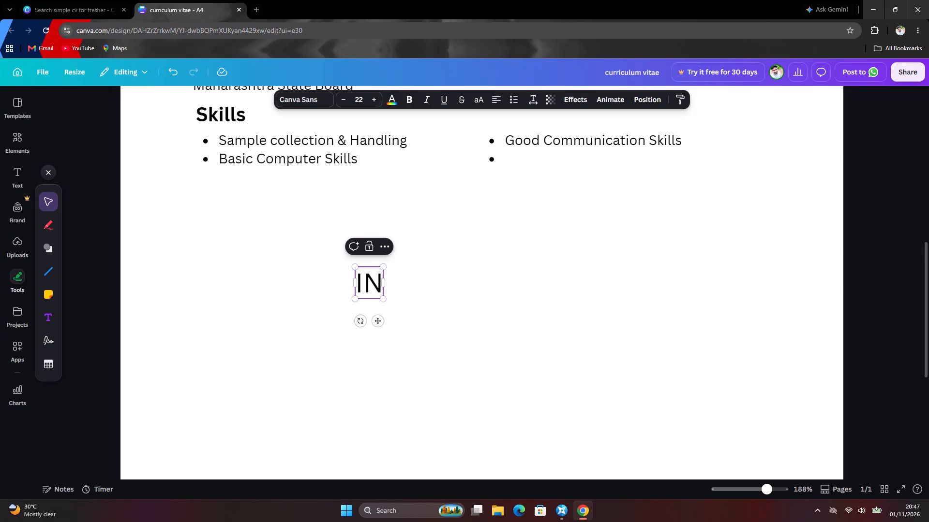
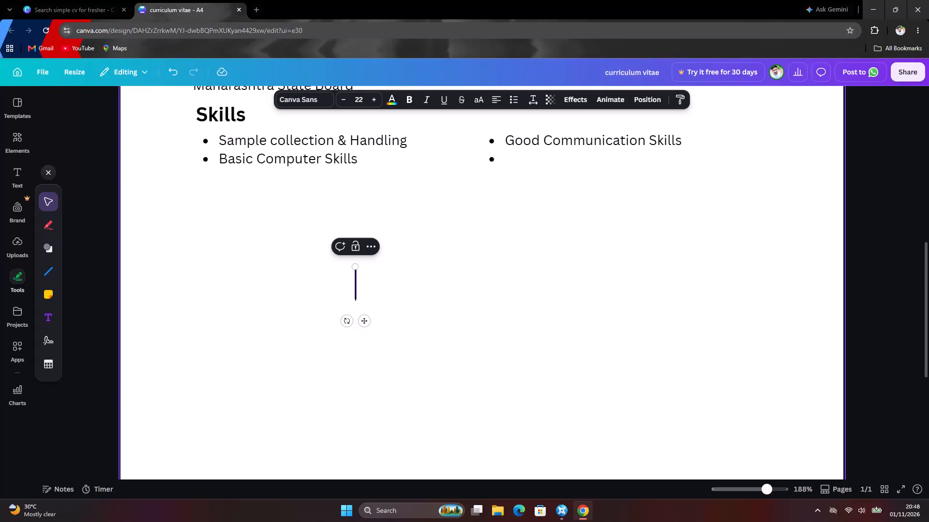
# Add a text box below the Skills lists reading "Work Experience" in bold at font size 16.
pyautogui.scroll(1, 427, 264)
pyautogui.click(234, 159)
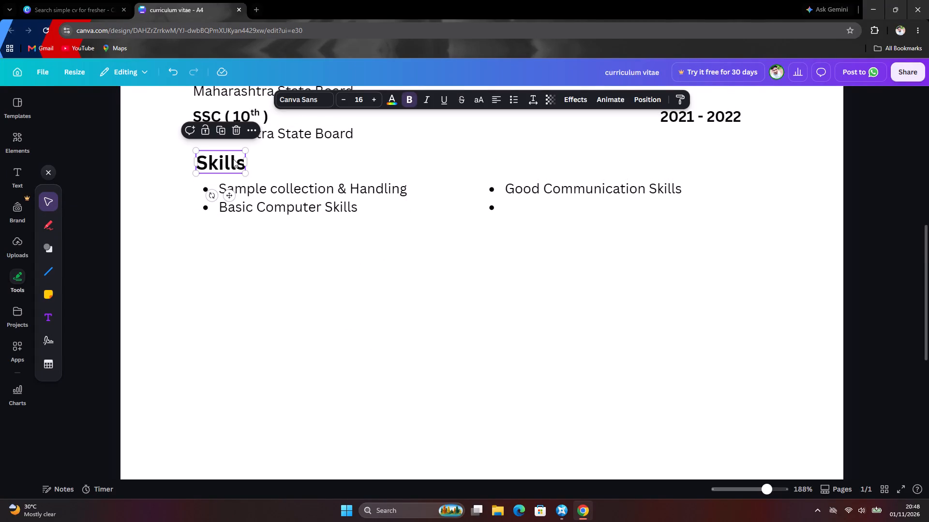
pyautogui.click(231, 239)
pyautogui.click(345, 268)
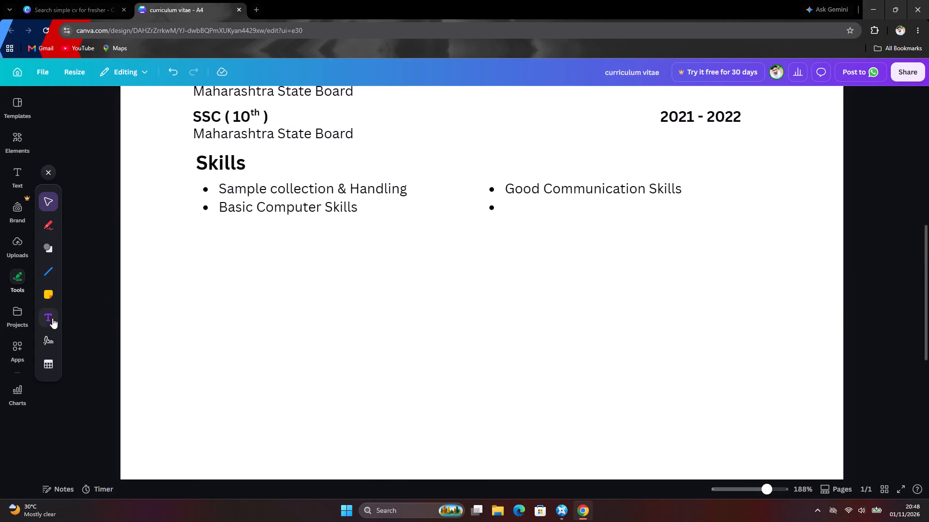
pyautogui.click(52, 318)
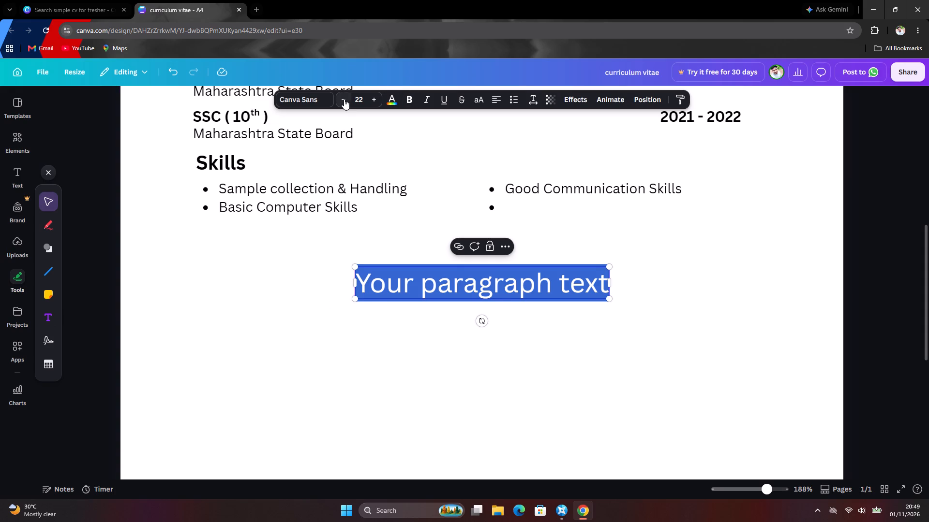
pyautogui.tripleClick(345, 101)
pyautogui.doubleClick(345, 101)
pyautogui.doubleClick(345, 101)
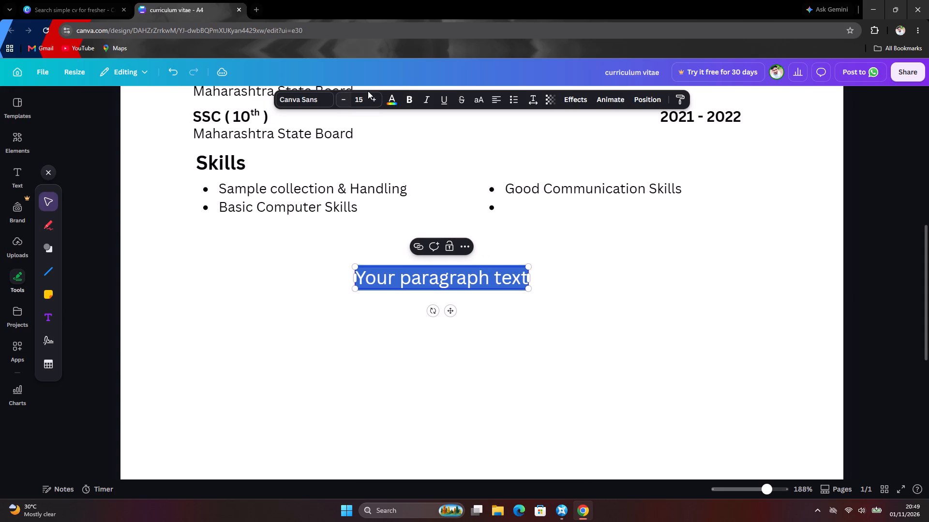
pyautogui.click(374, 96)
pyautogui.click(413, 99)
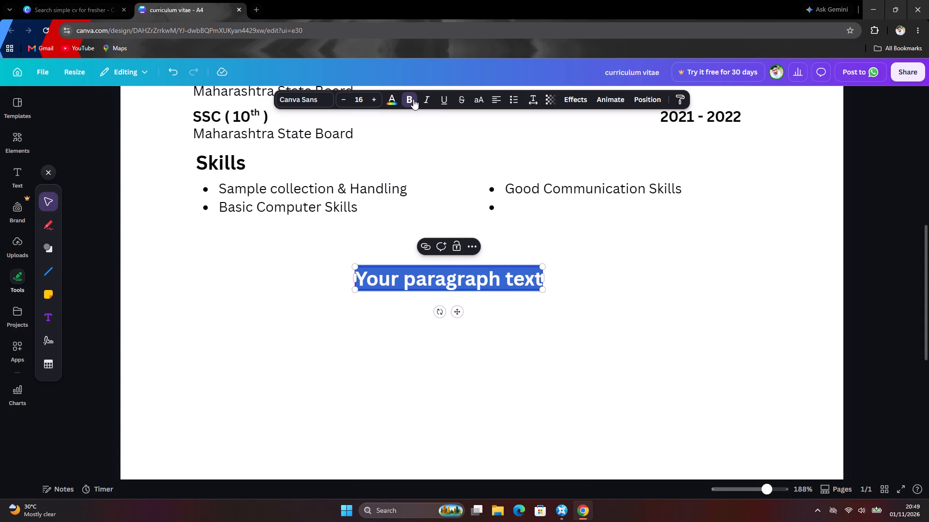
pyautogui.press('BackSpace')
pyautogui.write('Work')
pyautogui.press('space')
pyautogui.write('Experience')
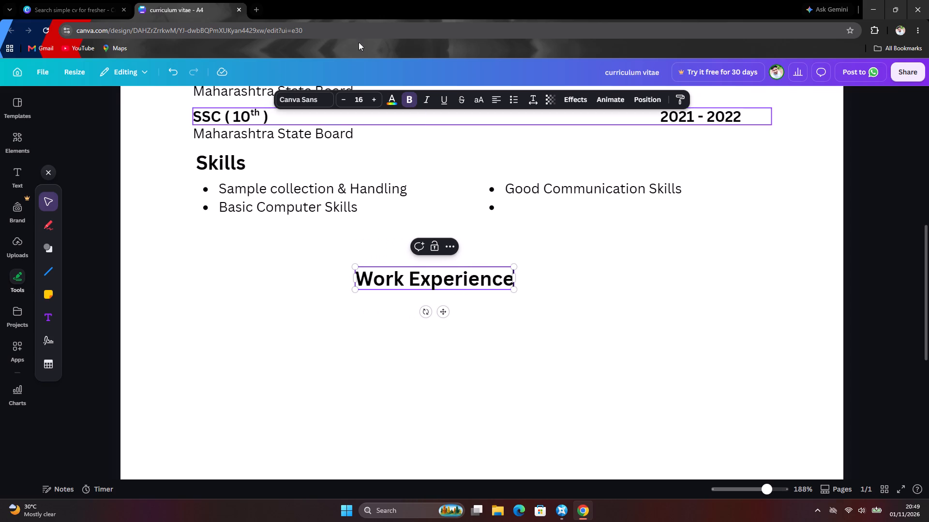
pyautogui.click(500, 372)
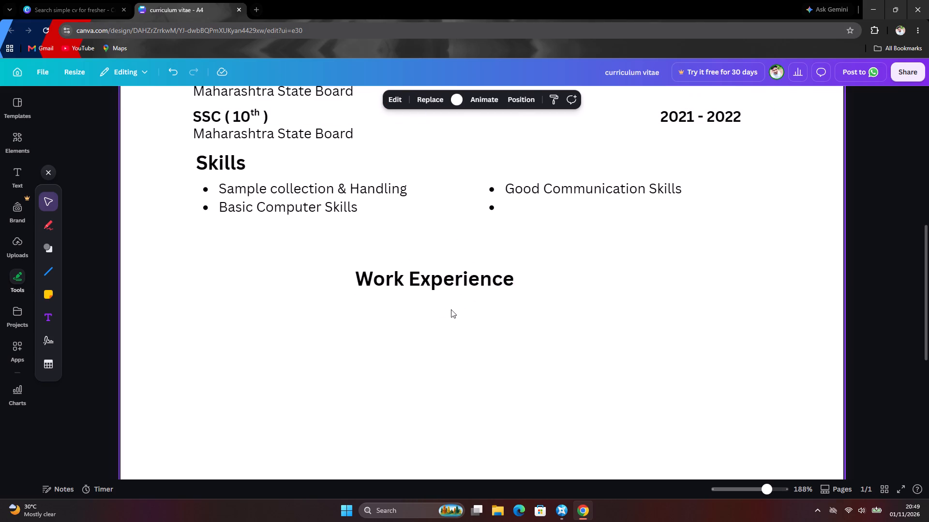
# Move the Work Experience heading just below the Skills lists, aligning its left edge with the Education entries.
pyautogui.moveTo(452, 283); pyautogui.dragTo(288, 241)
pyautogui.scroll(2, 377, 338)
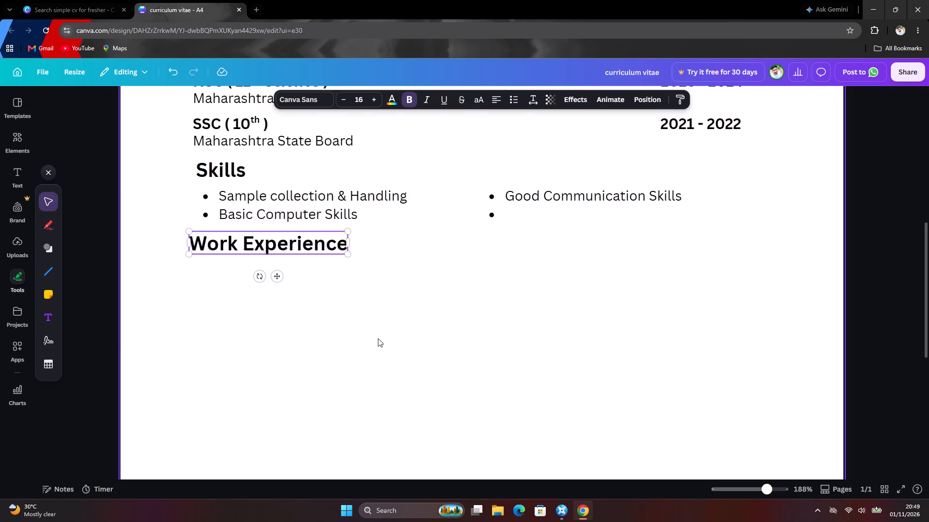
pyautogui.scroll(1, 378, 338)
pyautogui.click(397, 385)
pyautogui.moveTo(337, 384); pyautogui.dragTo(336, 384)
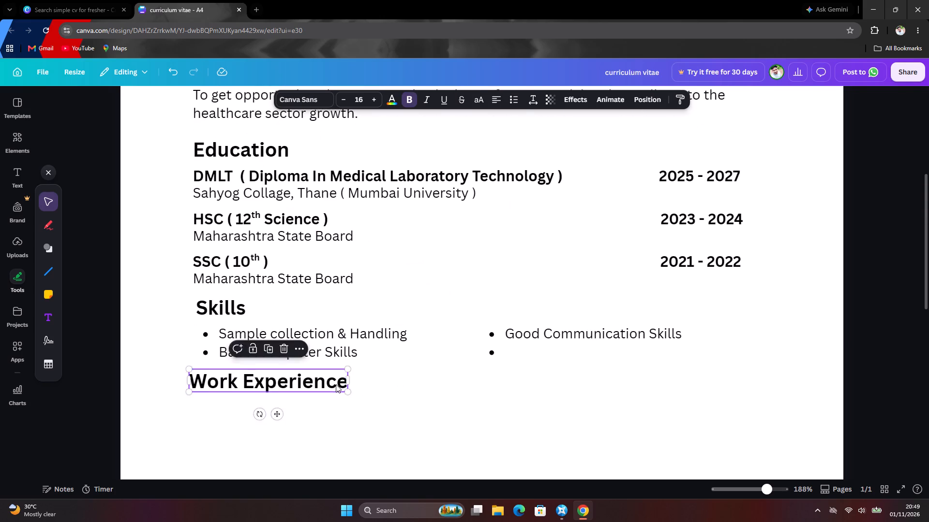
pyautogui.moveTo(336, 384); pyautogui.dragTo(340, 385)
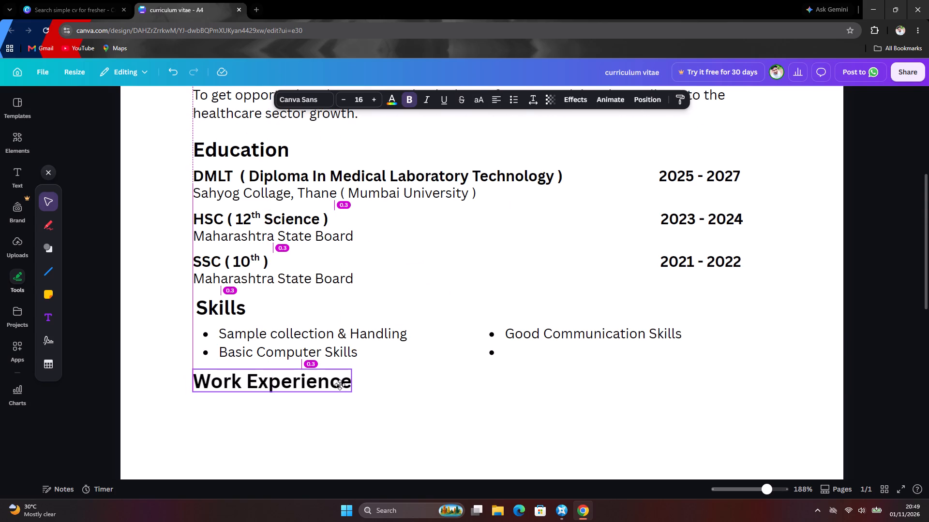
pyautogui.moveTo(340, 385); pyautogui.dragTo(341, 392)
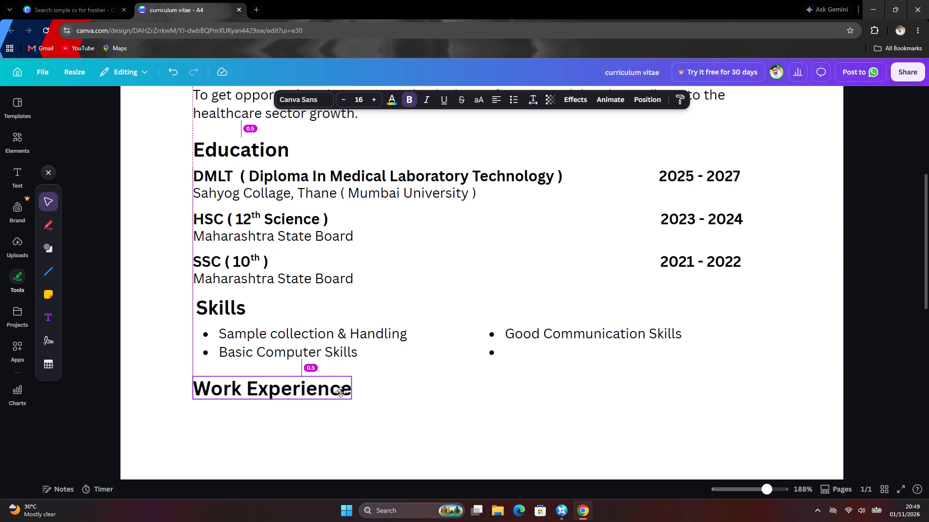
pyautogui.moveTo(341, 392); pyautogui.dragTo(342, 388)
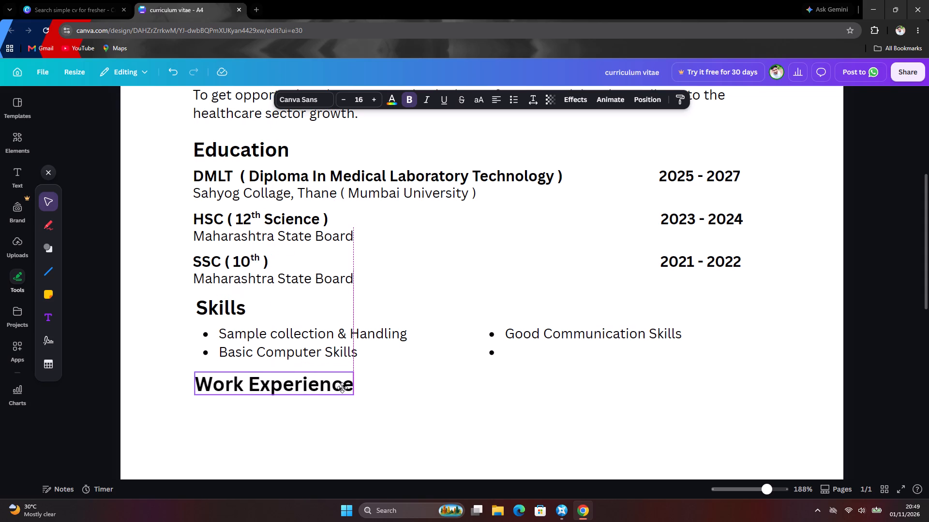
pyautogui.moveTo(342, 388); pyautogui.dragTo(340, 391)
pyautogui.click(418, 395)
# Add another text box with font size 11 and place it below the Work Experience heading.
pyautogui.scroll(-2, 419, 394)
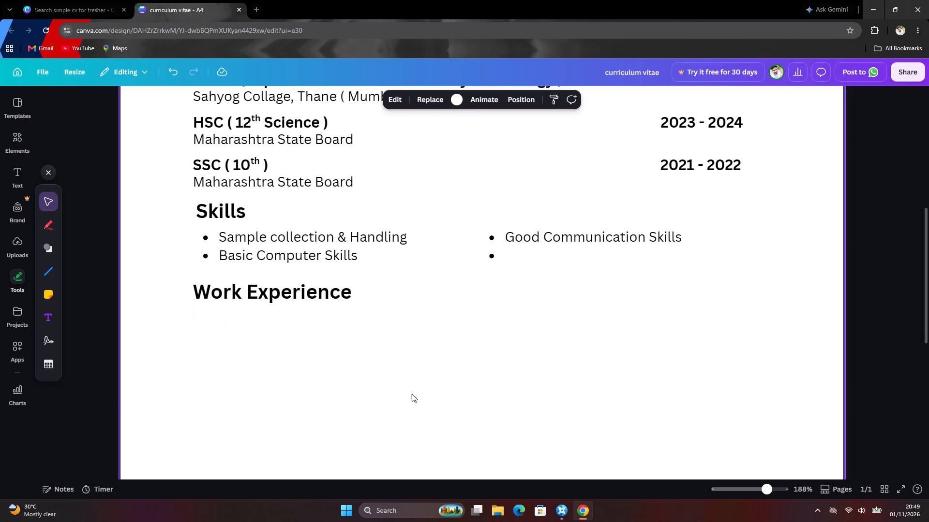
pyautogui.click(311, 352)
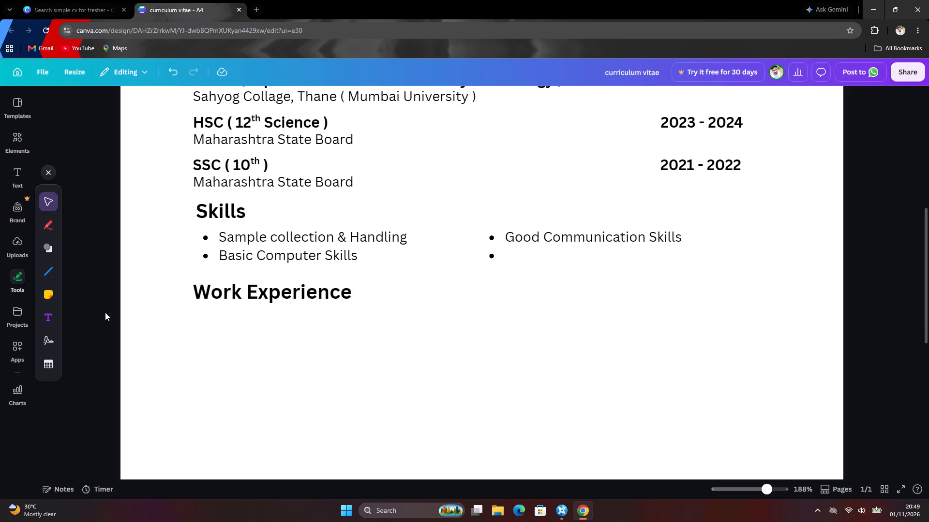
pyautogui.click(54, 316)
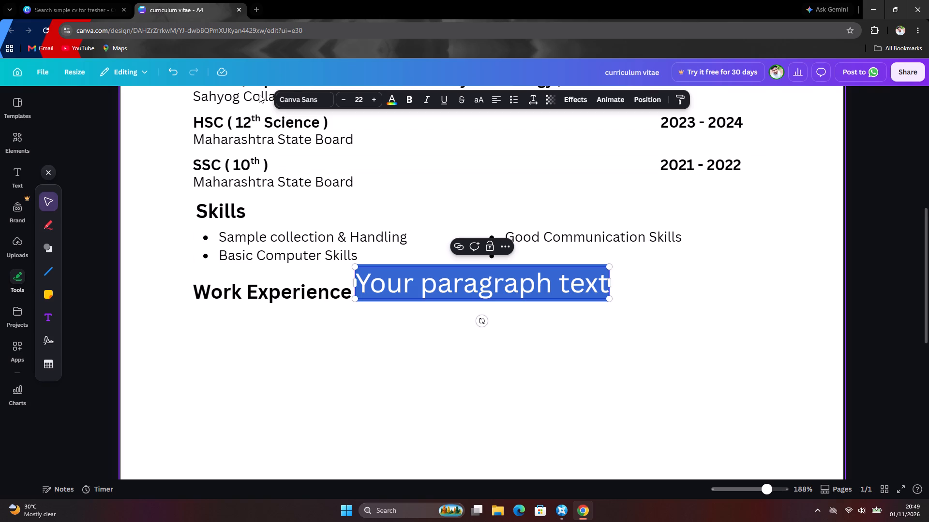
pyautogui.click(358, 95)
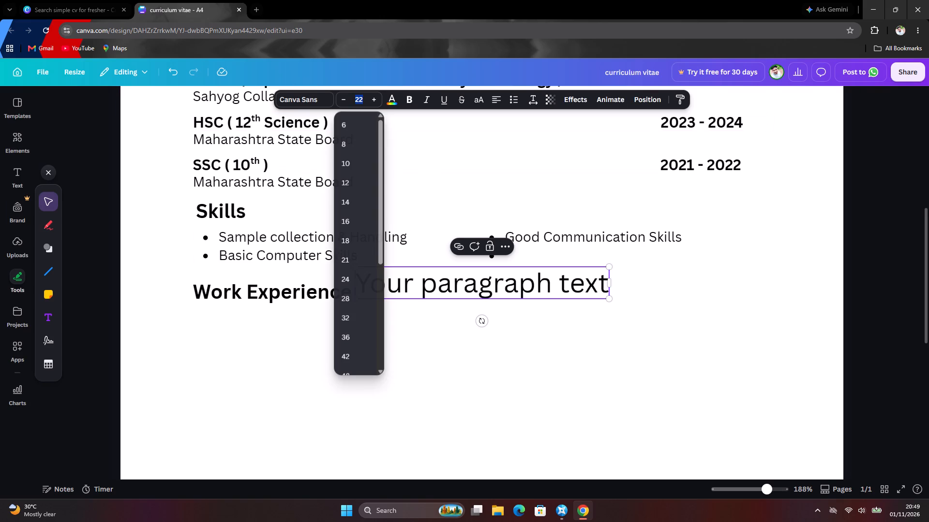
pyautogui.write('11')
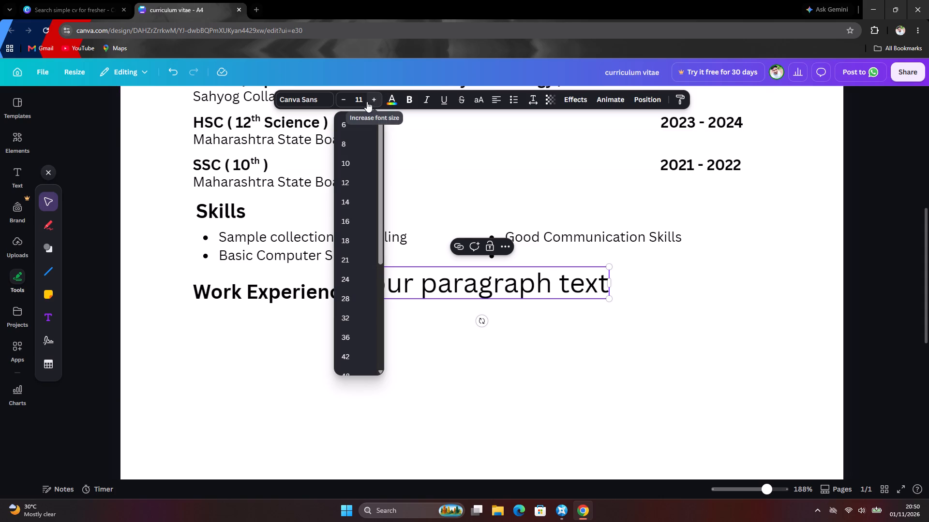
pyautogui.click(449, 378)
pyautogui.moveTo(426, 270); pyautogui.dragTo(462, 325)
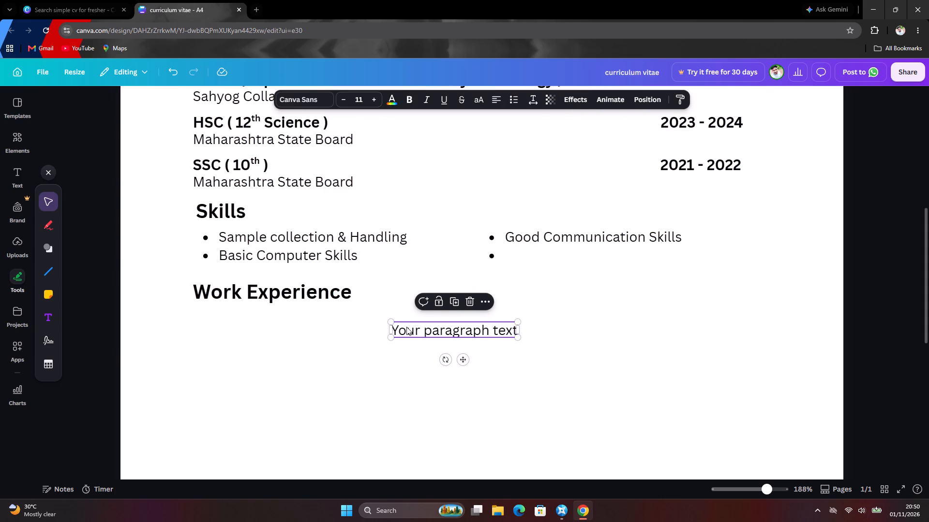
# Clear the placeholder text from the new text box below the Work Experience heading.
pyautogui.doubleClick(406, 327)
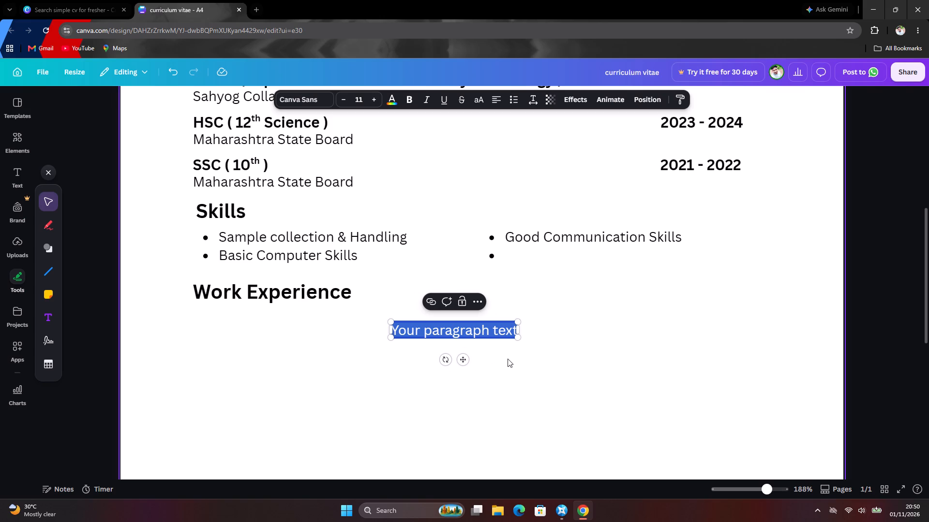
pyautogui.press('BackSpace')
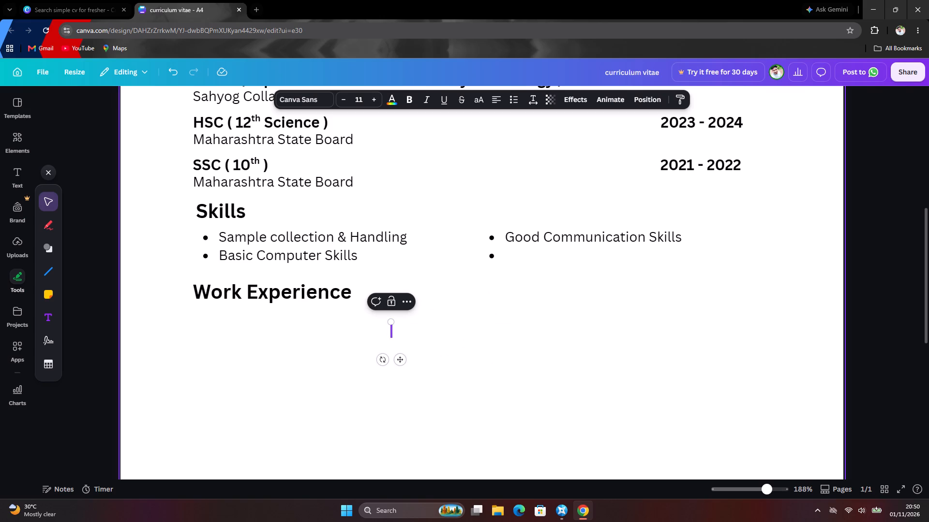
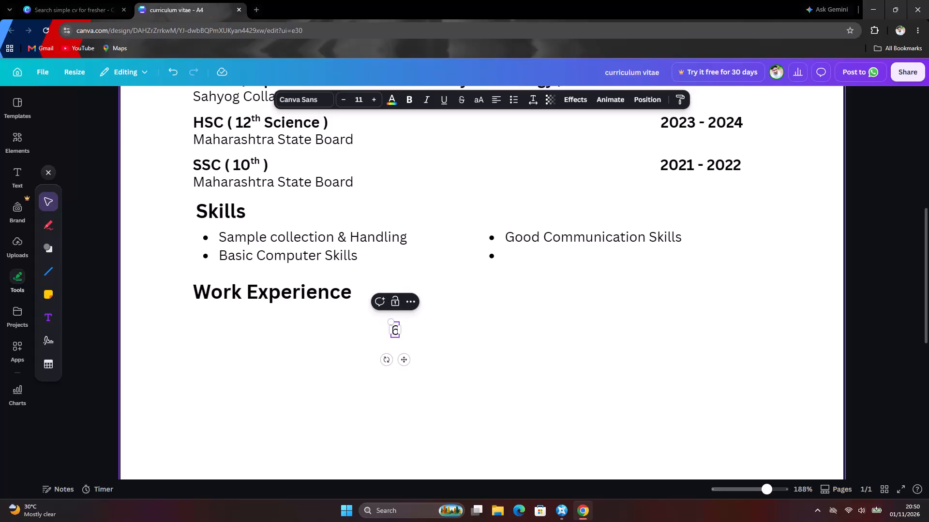
# Complete the line below the Work Experience heading so it reads "6 months of training in Prachet Pathogy Lab, Dombivli west".
pyautogui.press('space')
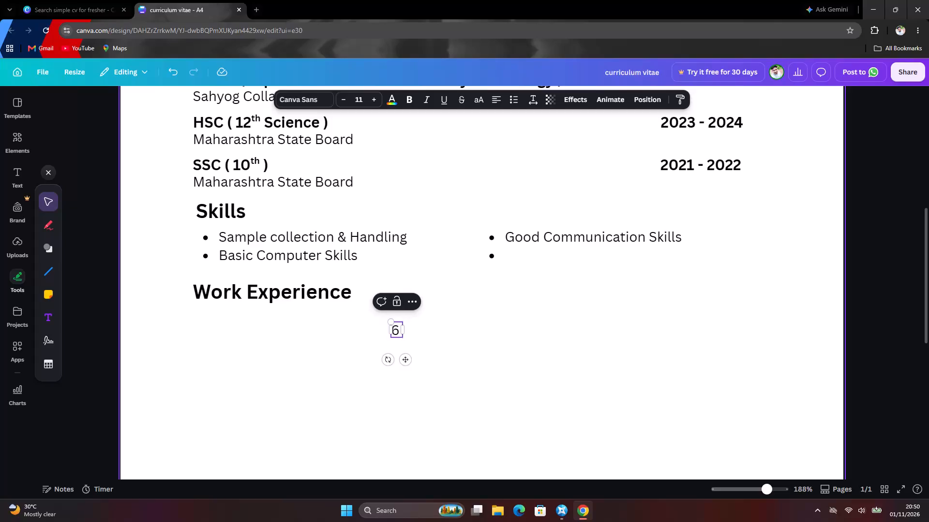
pyautogui.write('month')
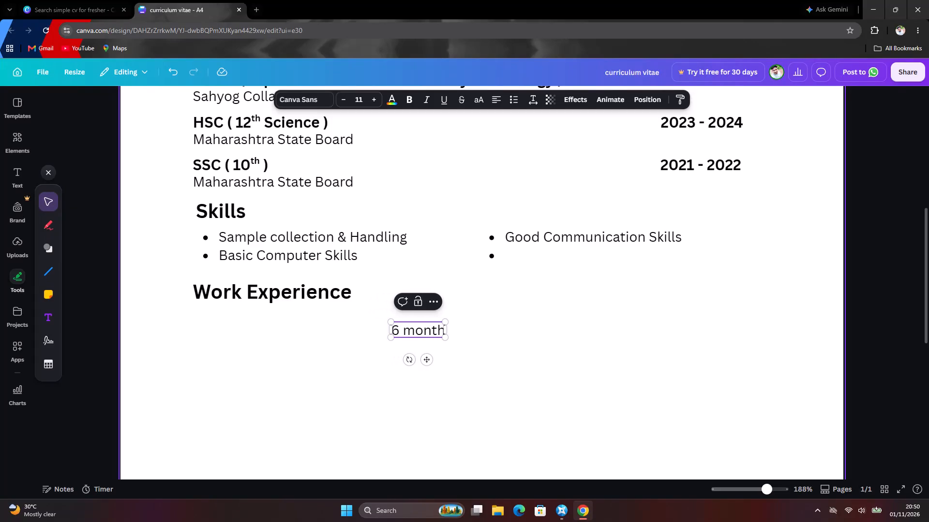
pyautogui.write('s of trai')
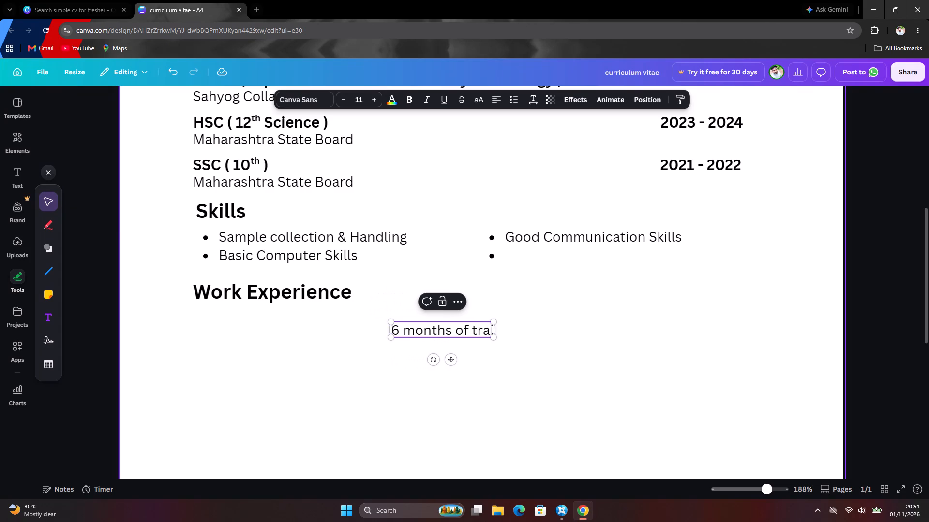
pyautogui.press('n')
pyautogui.write('ing')
pyautogui.press('space')
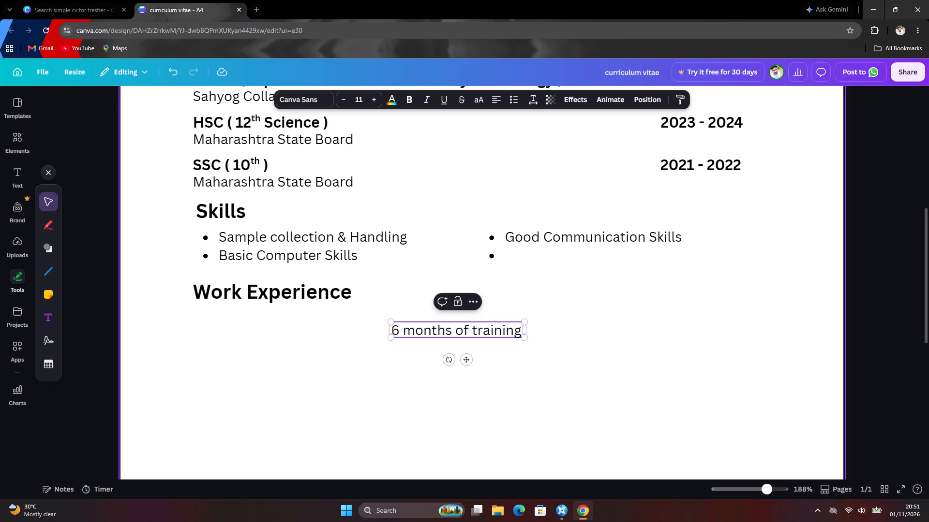
pyautogui.write('in')
pyautogui.press('space')
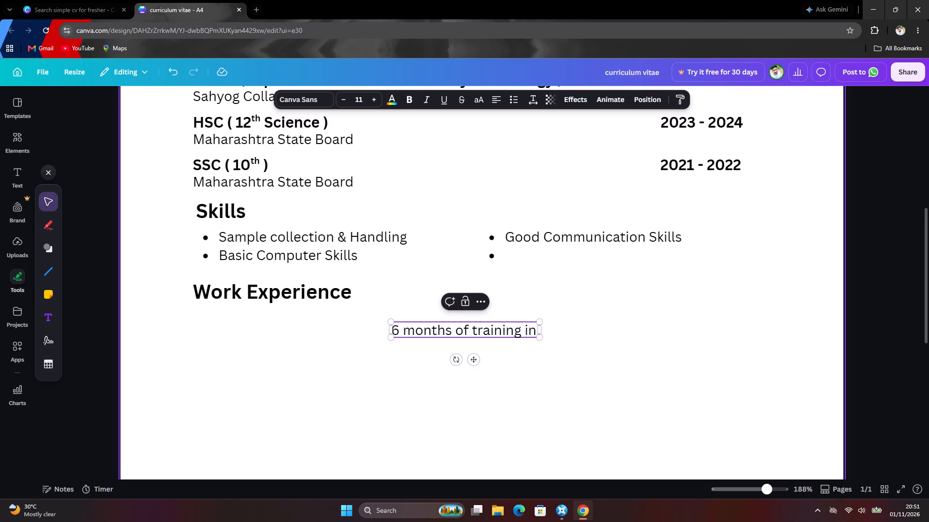
pyautogui.press('p')
pyautogui.press('BackSpace')
pyautogui.write('Prachet')
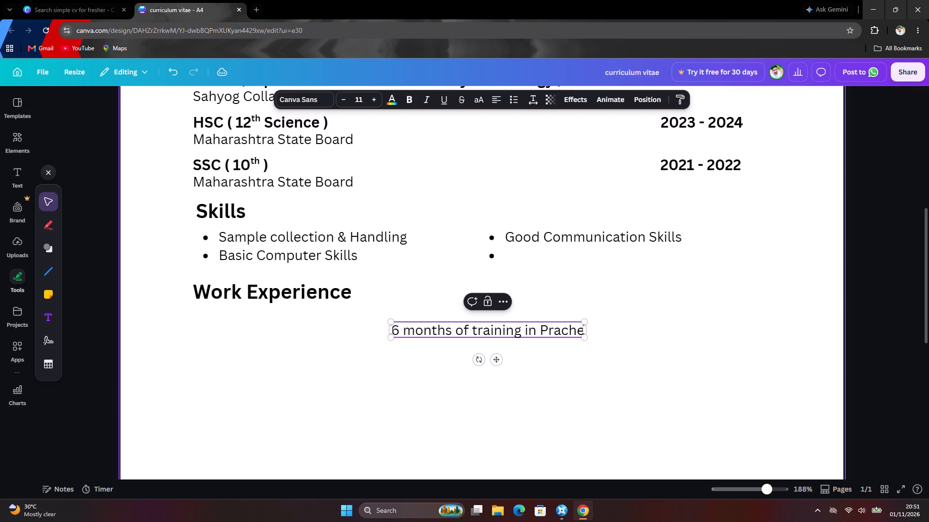
pyautogui.press('space')
pyautogui.write('Pathogy')
pyautogui.press('space')
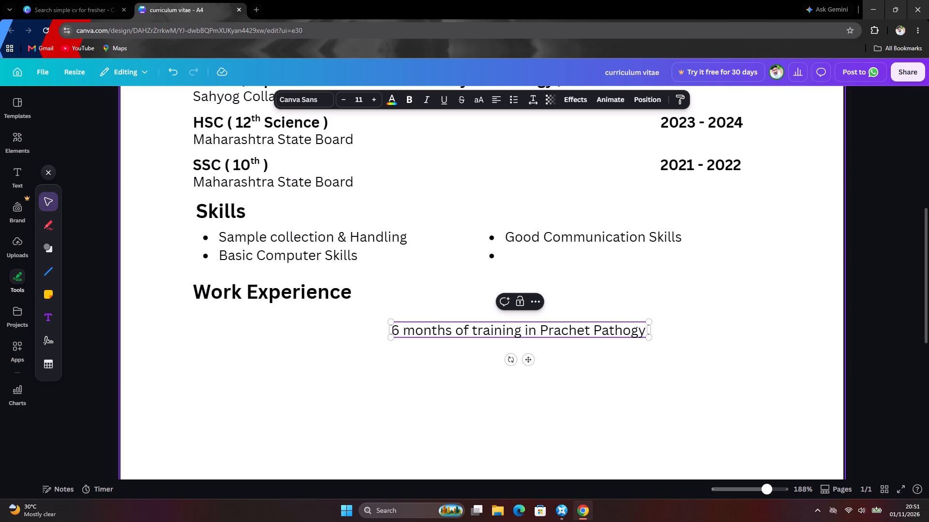
pyautogui.write('Lab')
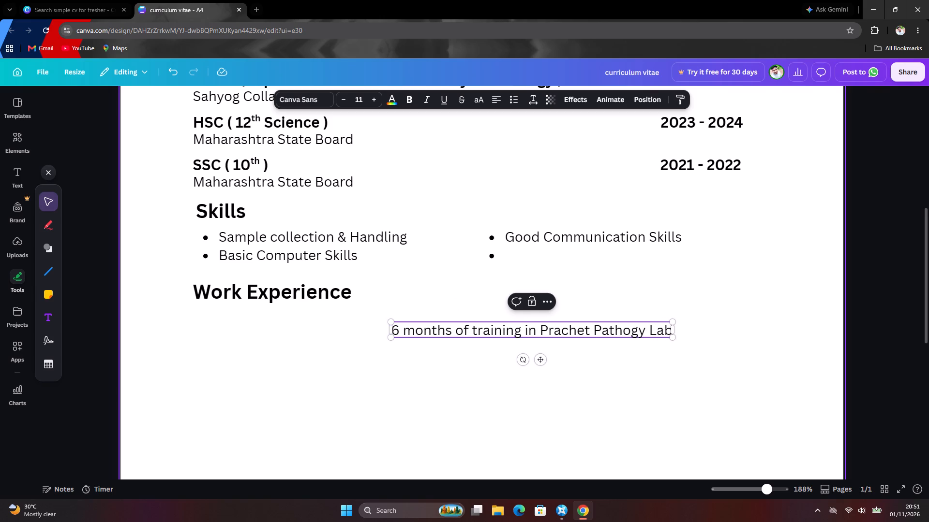
pyautogui.press('space')
pyautogui.press('BackSpace')
pyautogui.write(',')
pyautogui.press('space')
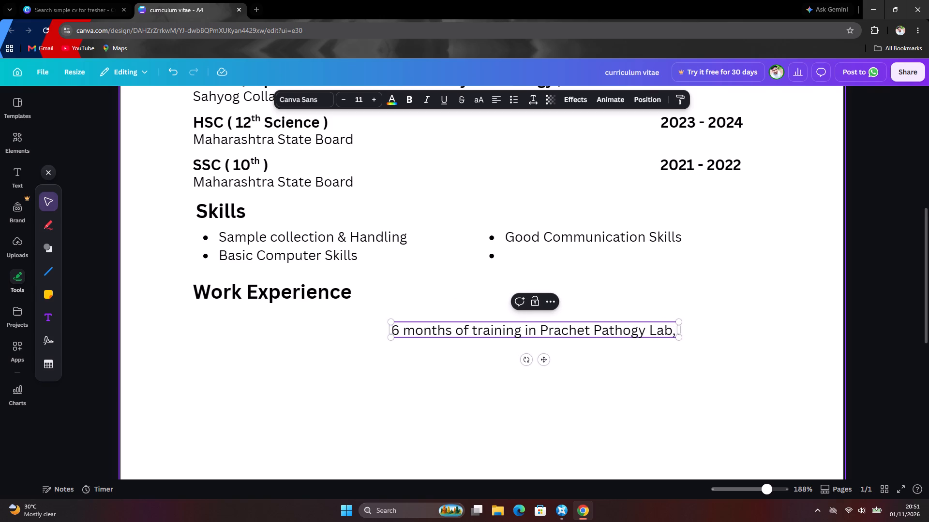
pyautogui.write('Dom')
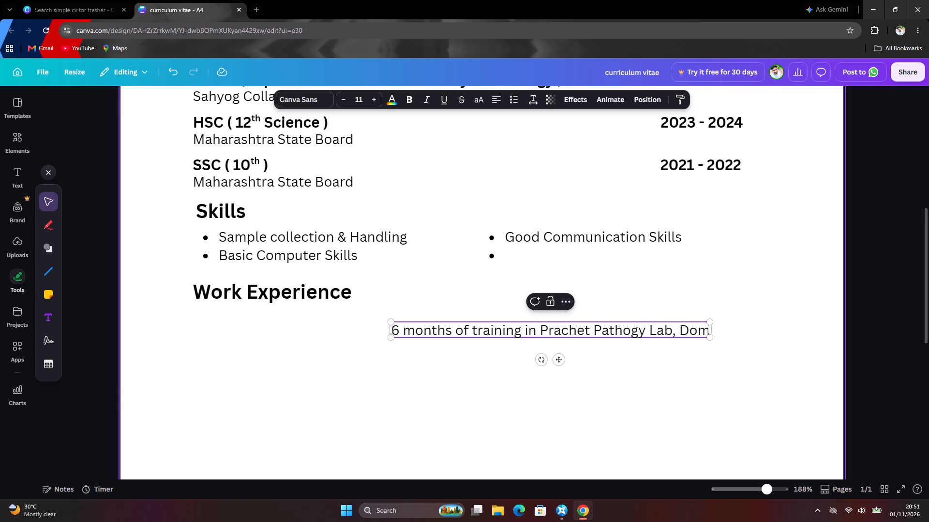
pyautogui.press('v')
pyautogui.press('BackSpace')
pyautogui.press('n')
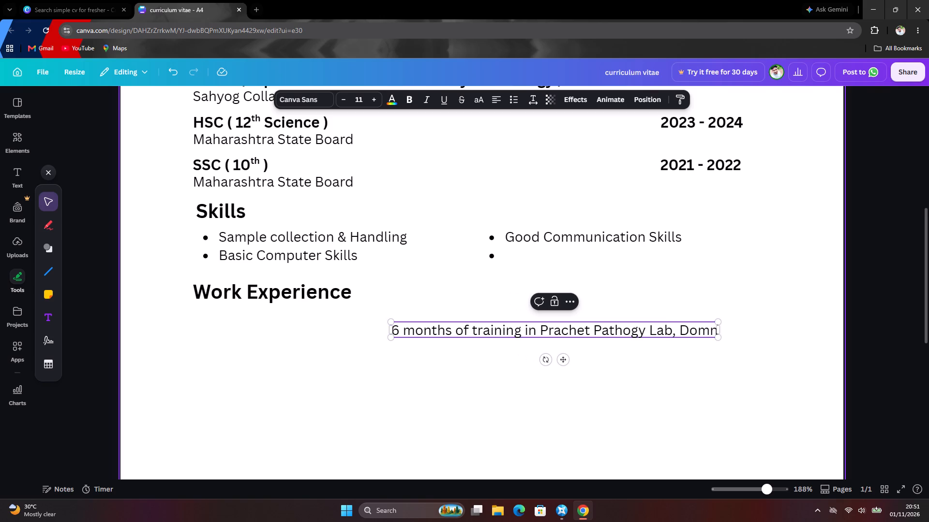
pyautogui.press('BackSpace')
pyautogui.write('biv')
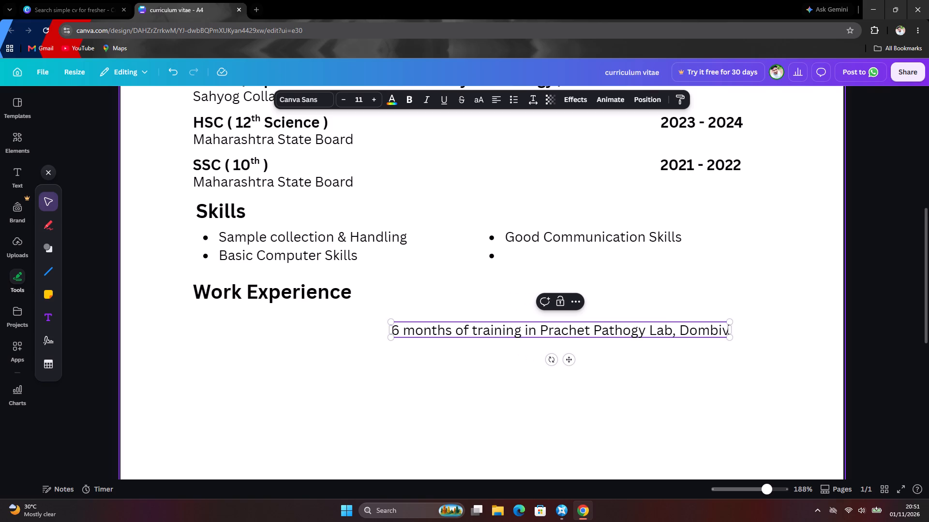
pyautogui.write('li')
pyautogui.press('space')
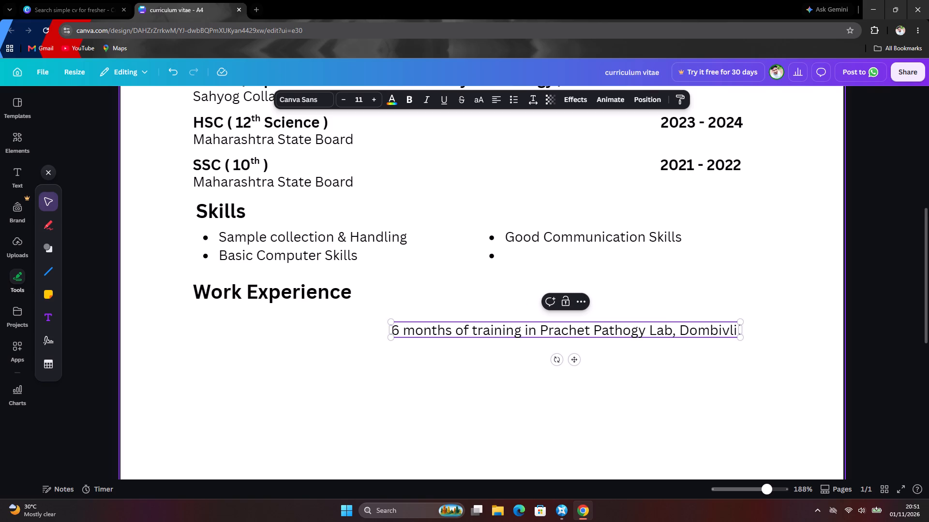
pyautogui.write('west')
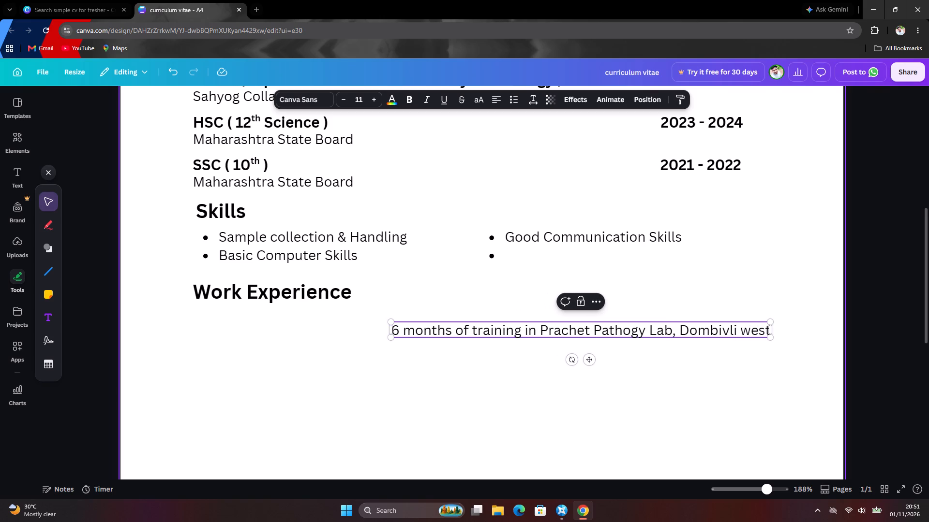
pyautogui.press('space')
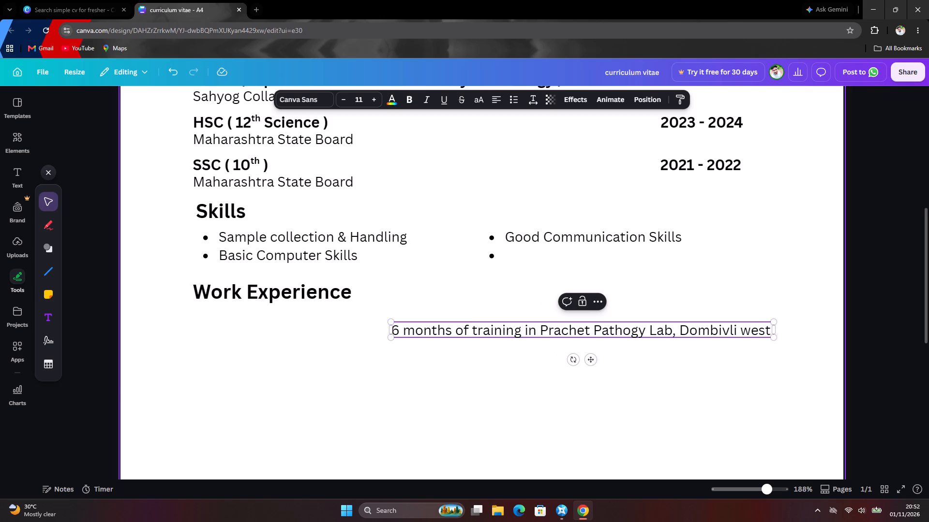
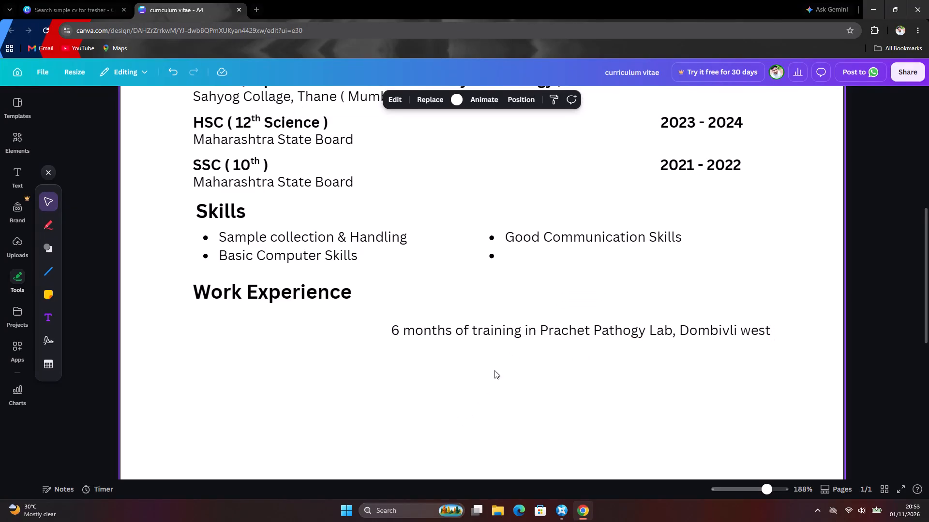
# Move the '6 months of training' line directly under the Work Experience heading, aligned with the left edge of the Skills heading.
pyautogui.moveTo(506, 328); pyautogui.dragTo(315, 309)
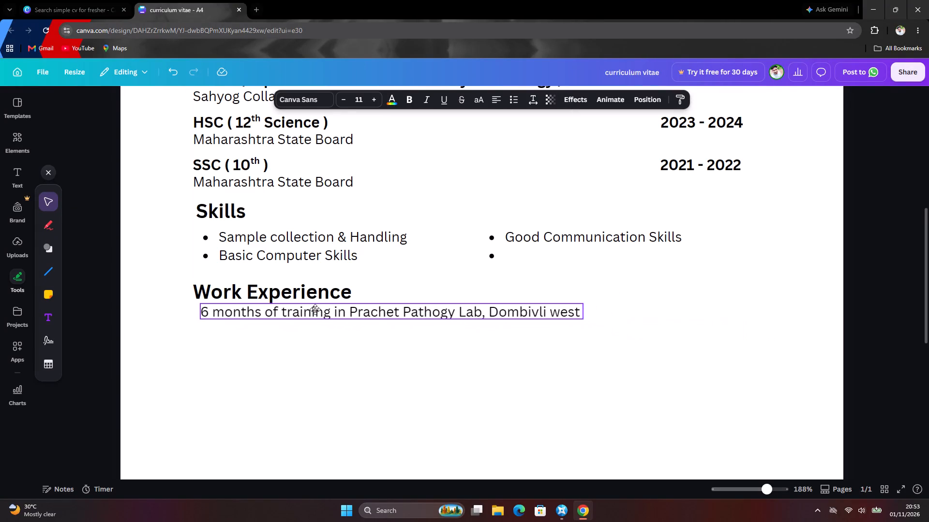
pyautogui.moveTo(315, 309); pyautogui.dragTo(308, 316)
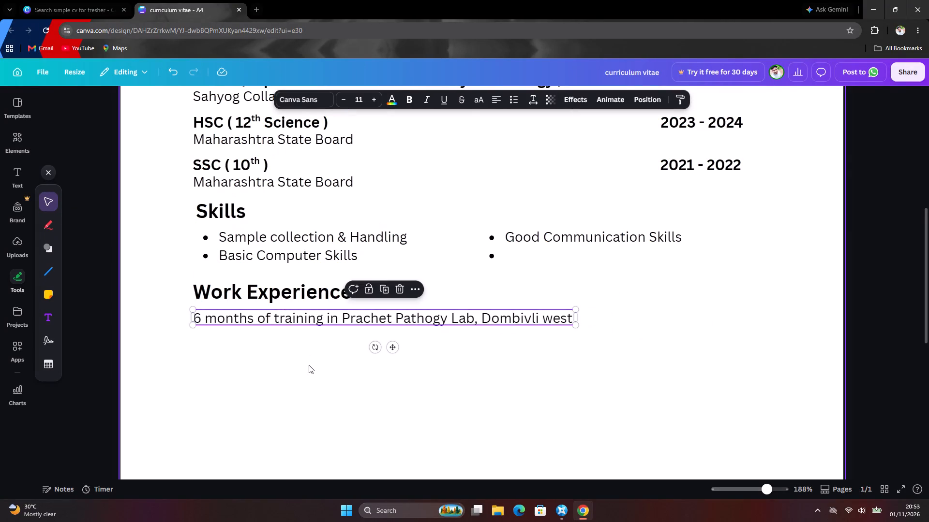
pyautogui.click(309, 365)
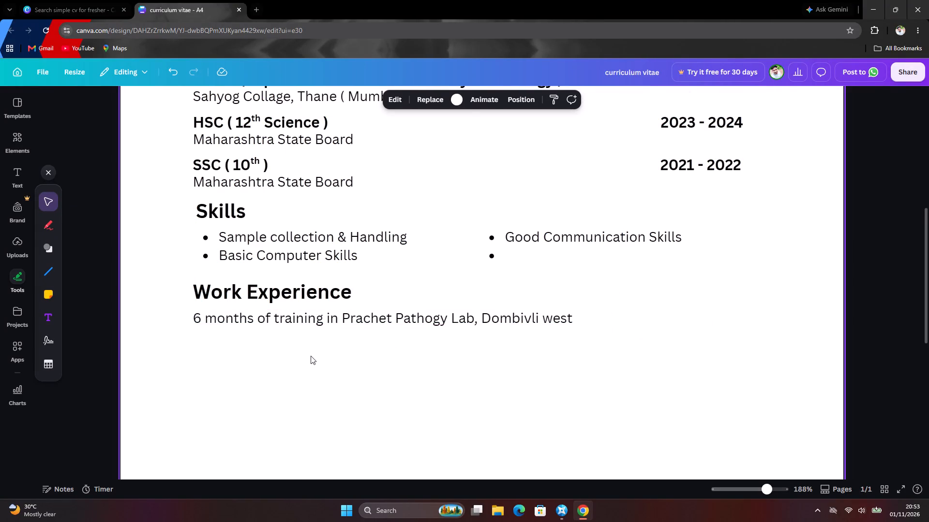
pyautogui.click(254, 311)
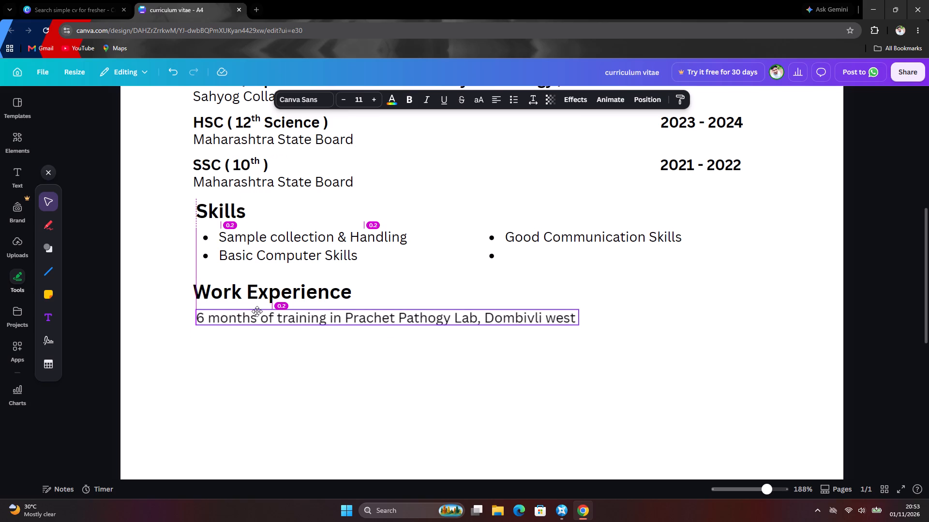
pyautogui.click(255, 376)
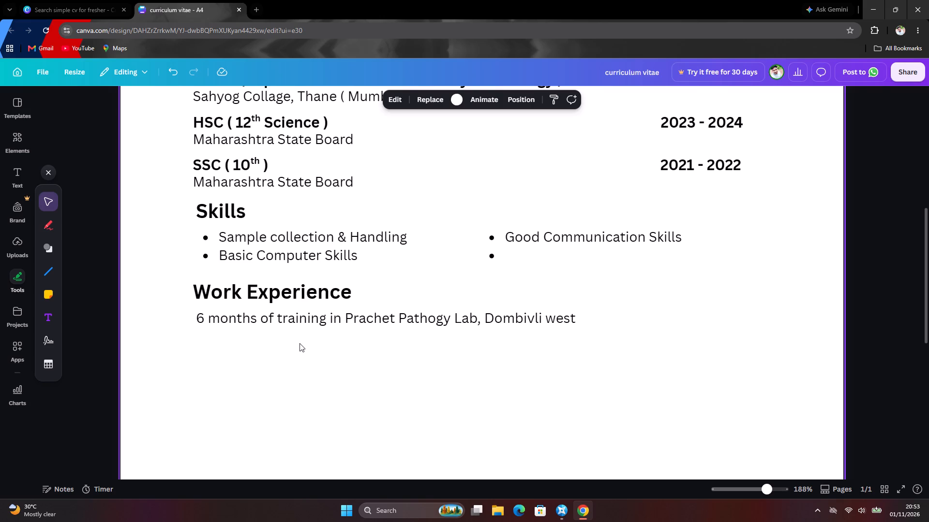
# Correct the misspelled lab name in the work experience line to 'Prachet Pathology Lab'.
pyautogui.click(436, 320)
pyautogui.click(434, 319)
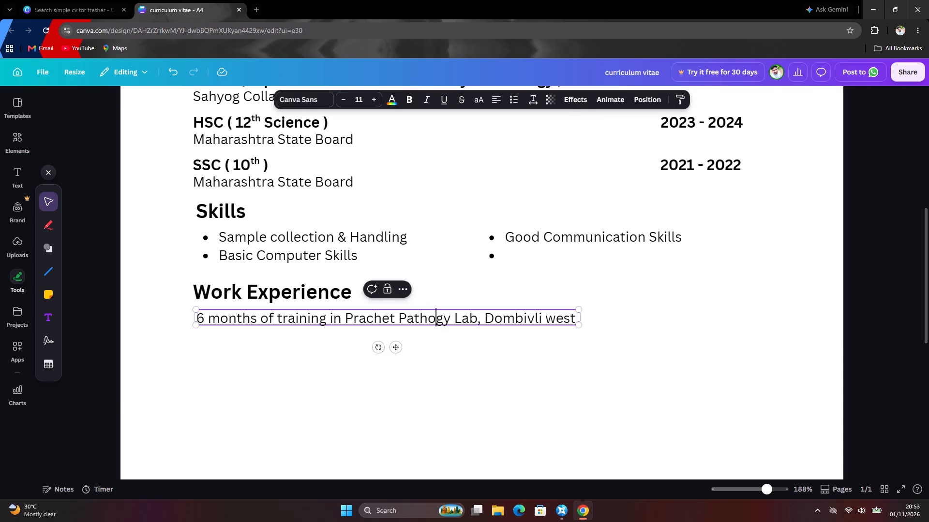
pyautogui.write('lo')
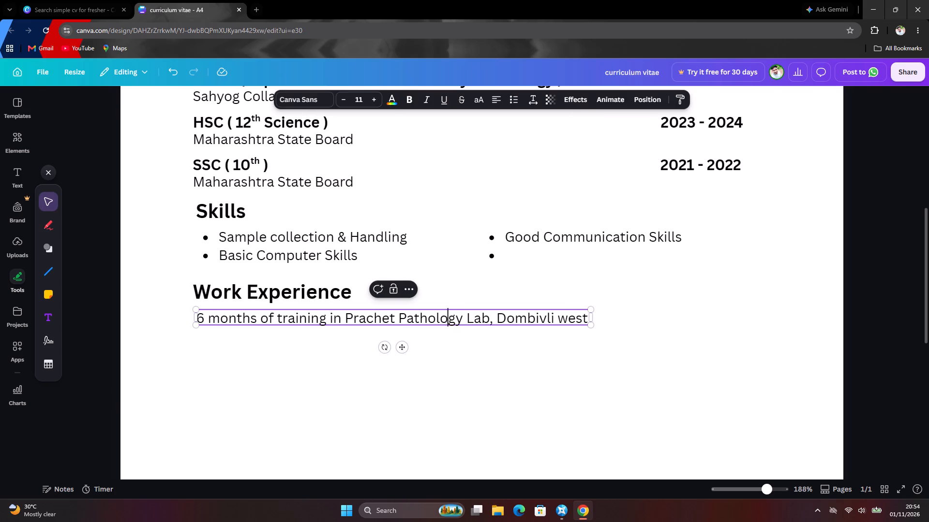
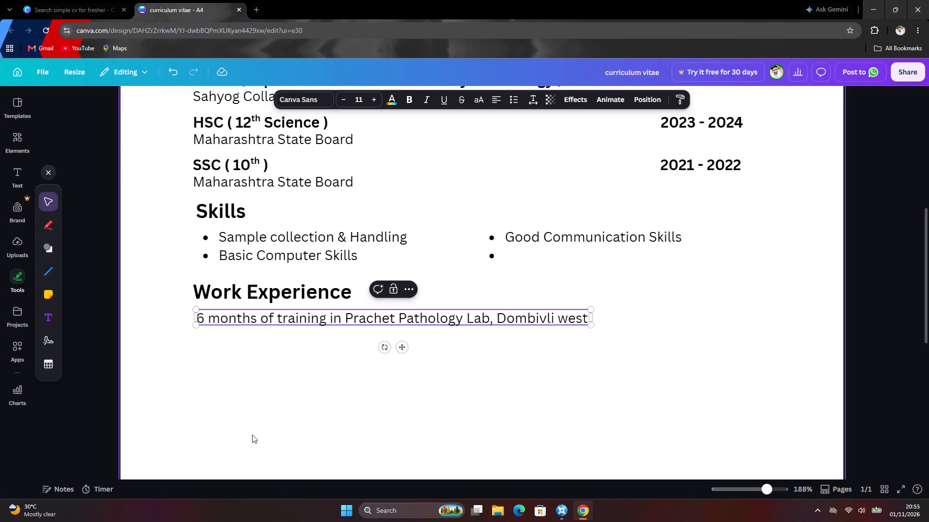
# Move the Skills heading and both of its bullet lists below the '6 months of training' line.
pyautogui.scroll(5, 252, 434)
pyautogui.scroll(-2, 250, 432)
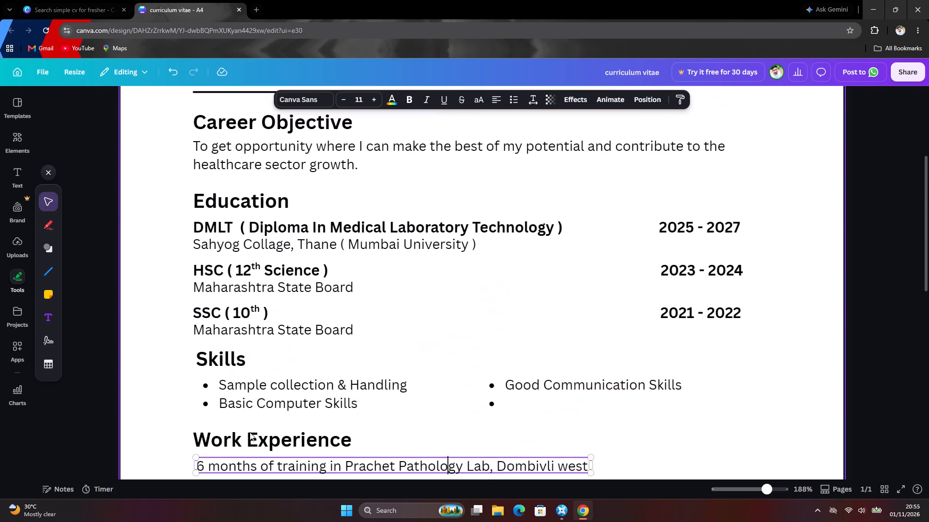
pyautogui.scroll(-3, 250, 432)
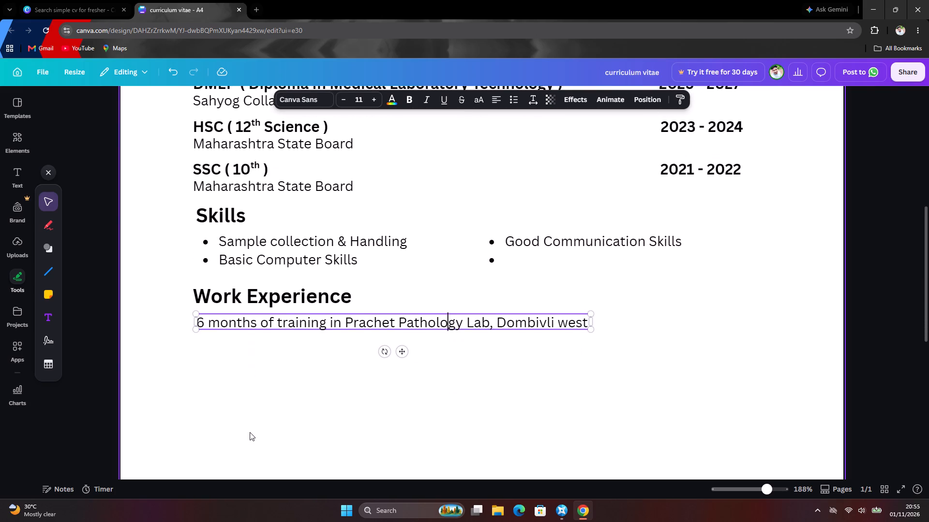
pyautogui.click(224, 209)
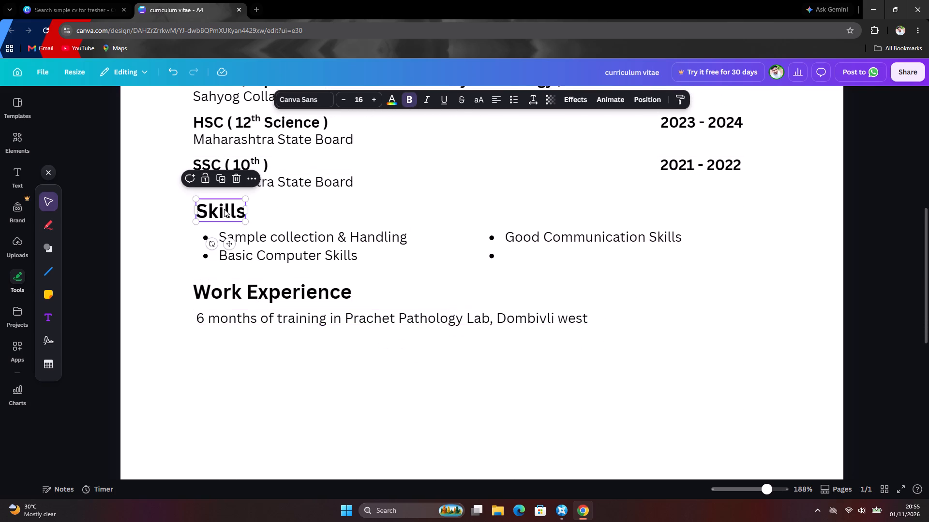
pyautogui.moveTo(224, 209); pyautogui.dragTo(224, 366)
pyautogui.click(257, 248)
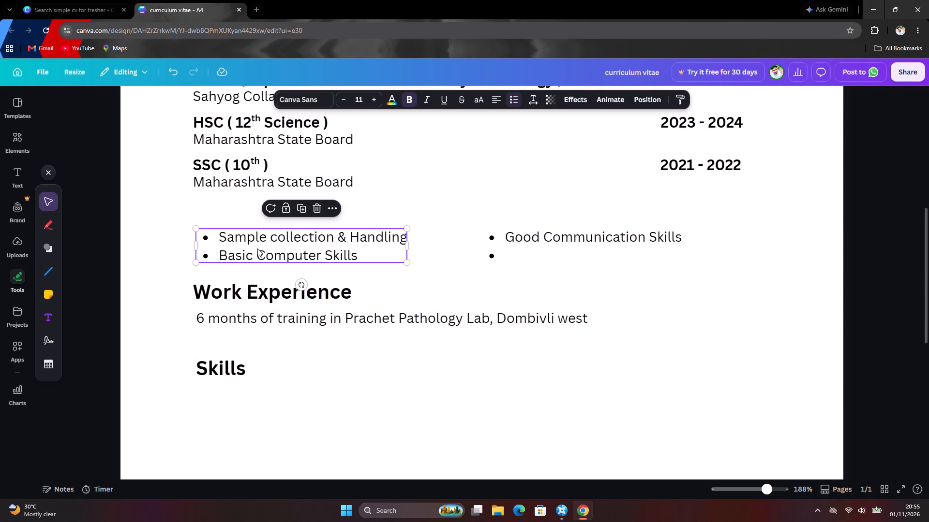
pyautogui.moveTo(257, 248); pyautogui.dragTo(248, 414)
pyautogui.click(487, 252)
pyautogui.moveTo(487, 252); pyautogui.dragTo(505, 337)
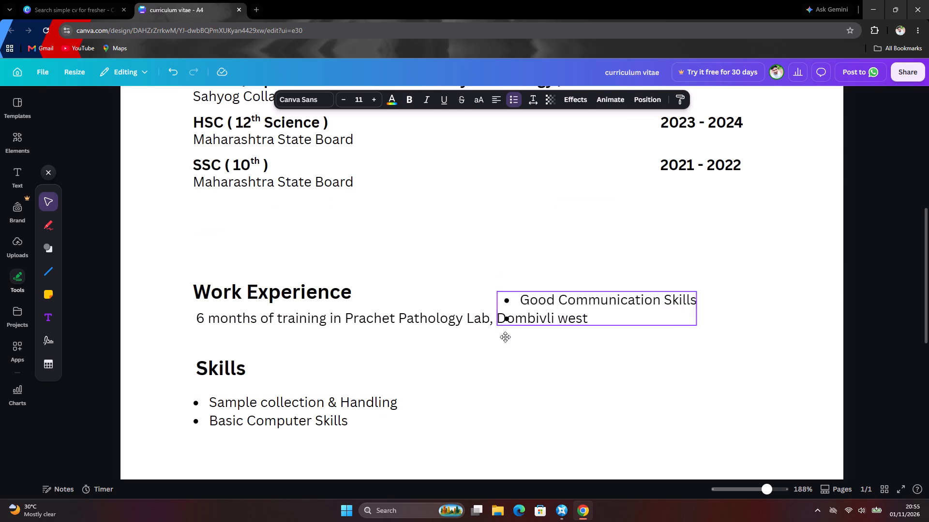
pyautogui.moveTo(505, 337); pyautogui.dragTo(508, 412)
# Move the Work Experience heading up under the SSC entry, leaving a small gap below 'Maharashtra State Board'.
pyautogui.click(342, 297)
pyautogui.moveTo(342, 297); pyautogui.dragTo(342, 218)
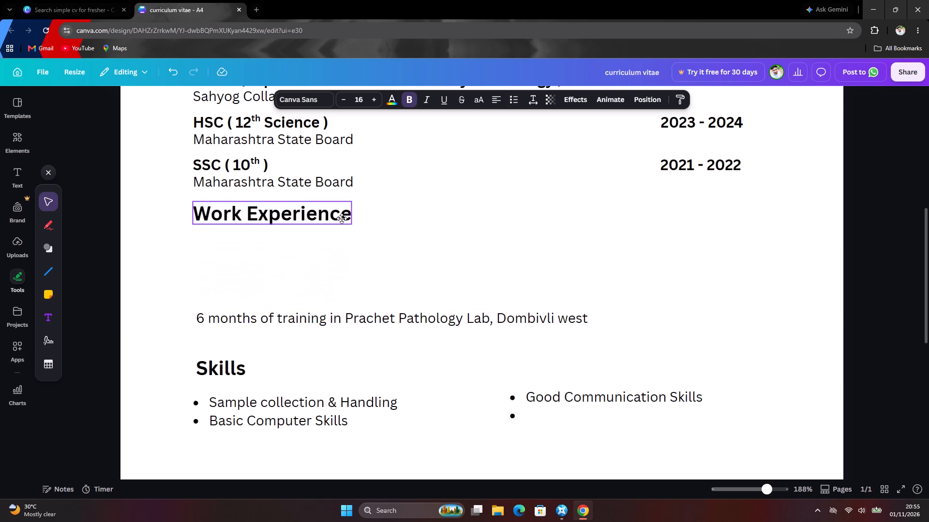
pyautogui.moveTo(342, 218); pyautogui.dragTo(341, 217)
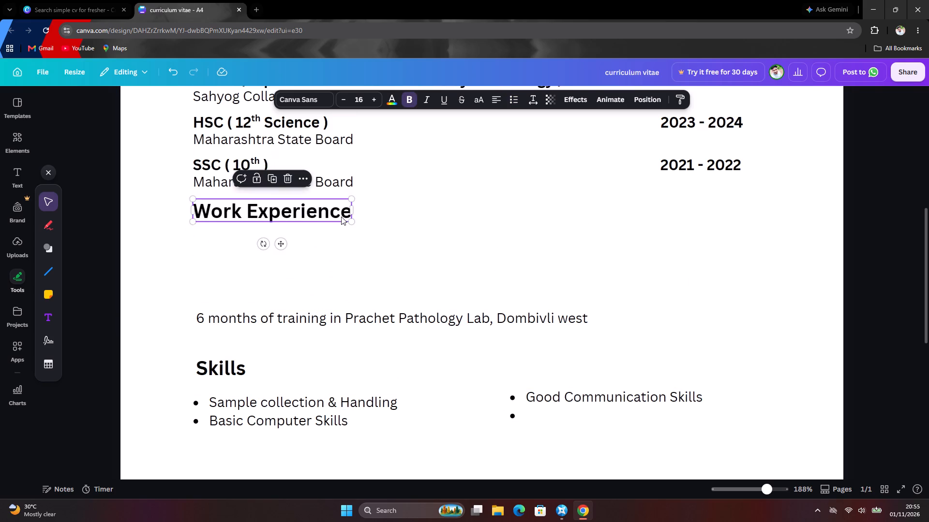
pyautogui.scroll(2, 351, 261)
pyautogui.click(340, 299)
pyautogui.moveTo(339, 302); pyautogui.dragTo(338, 308)
pyautogui.click(326, 336)
pyautogui.moveTo(322, 314); pyautogui.dragTo(324, 318)
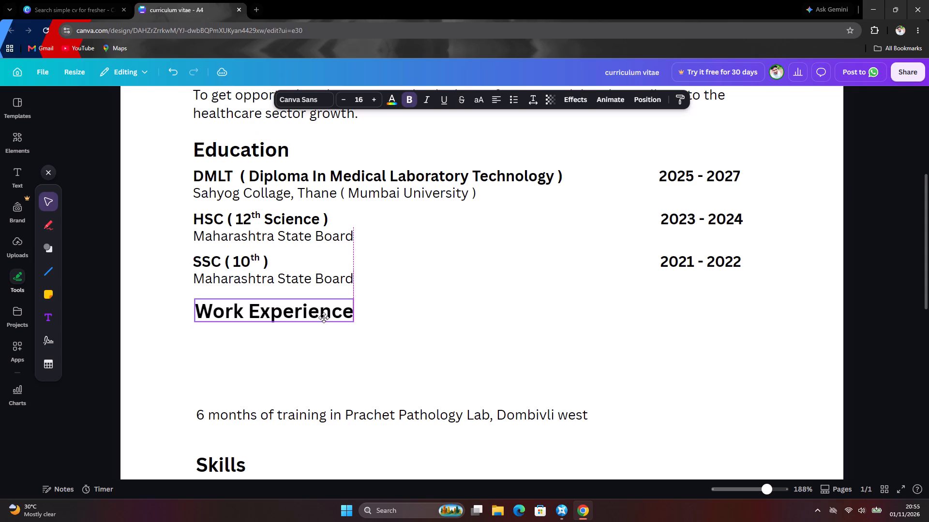
pyautogui.moveTo(324, 318); pyautogui.dragTo(324, 319)
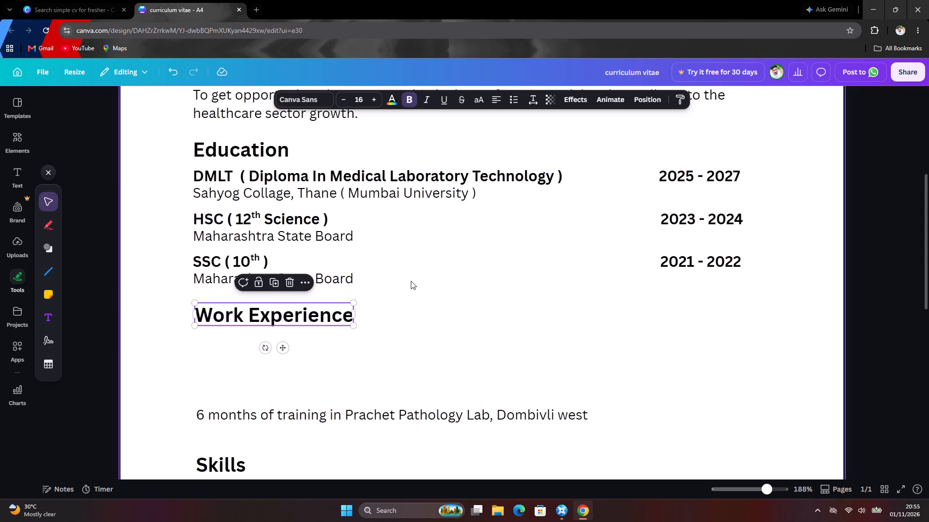
# Move the '6 months of training' line up directly under the Work Experience heading, slightly indented from the heading's left edge.
pyautogui.scroll(-1, 411, 281)
pyautogui.scroll(4, 411, 281)
pyautogui.scroll(-4, 411, 281)
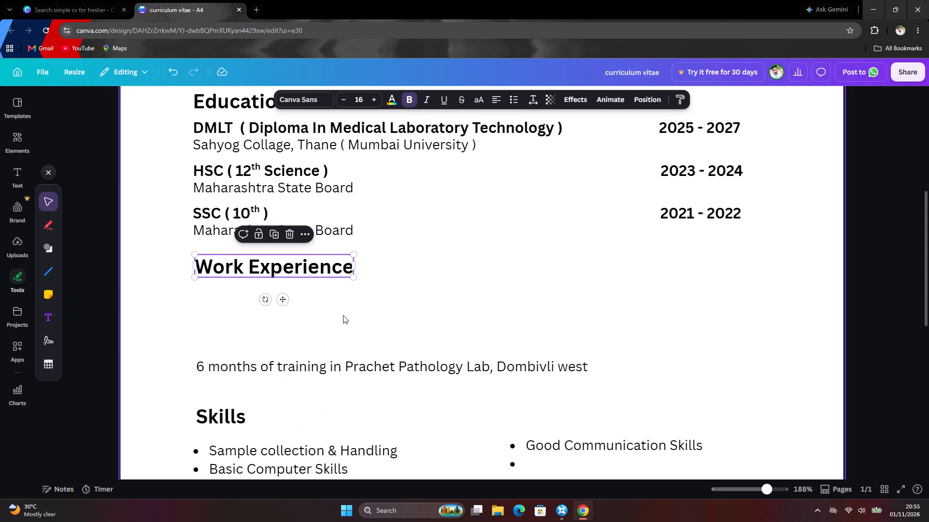
pyautogui.moveTo(328, 368); pyautogui.dragTo(326, 301)
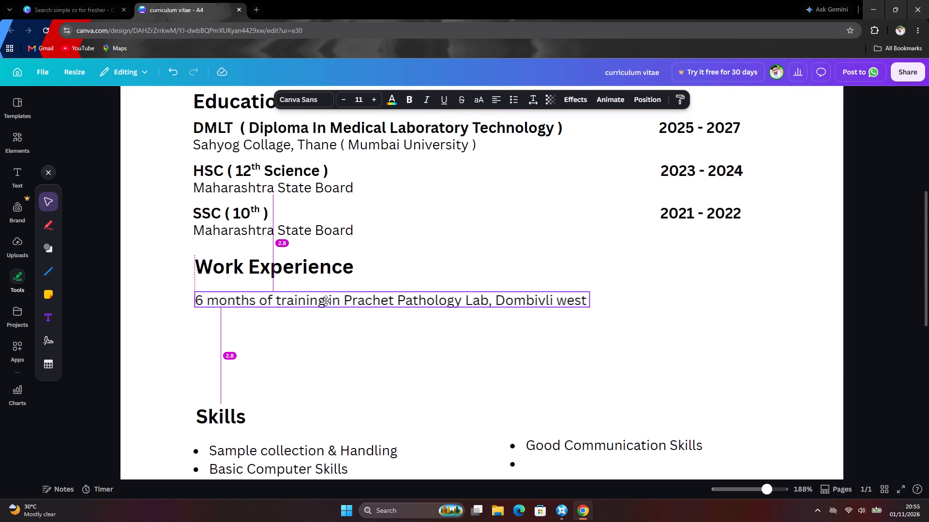
pyautogui.moveTo(326, 301); pyautogui.dragTo(326, 297)
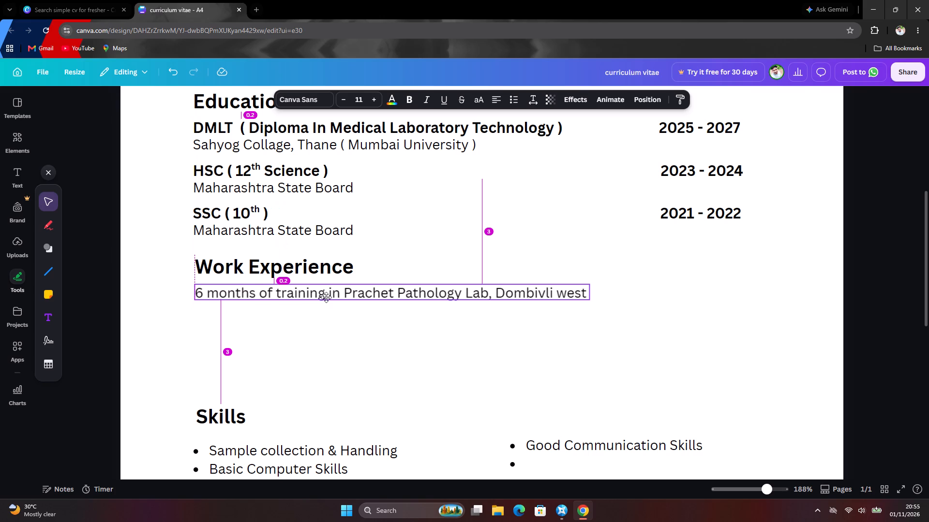
pyautogui.moveTo(326, 297); pyautogui.dragTo(316, 328)
pyautogui.rightClick(326, 297)
pyautogui.click(315, 330)
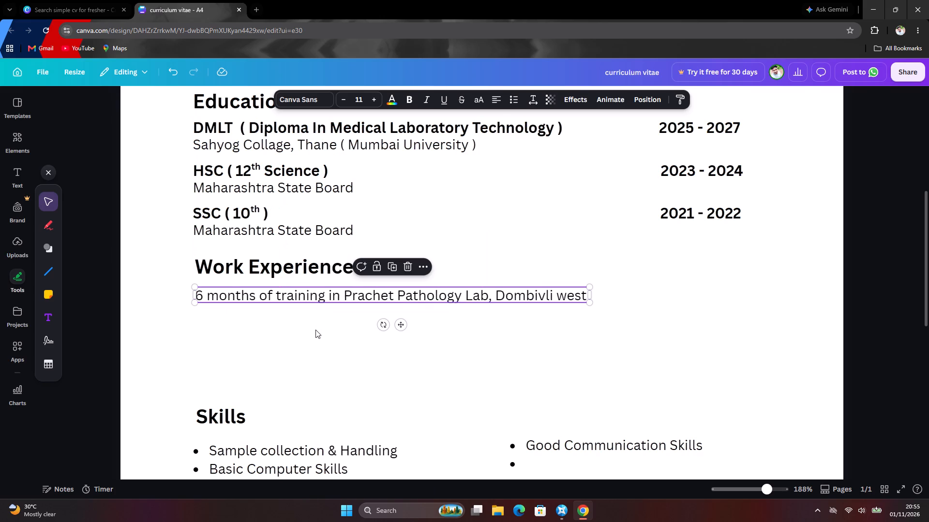
pyautogui.moveTo(312, 298); pyautogui.dragTo(317, 300)
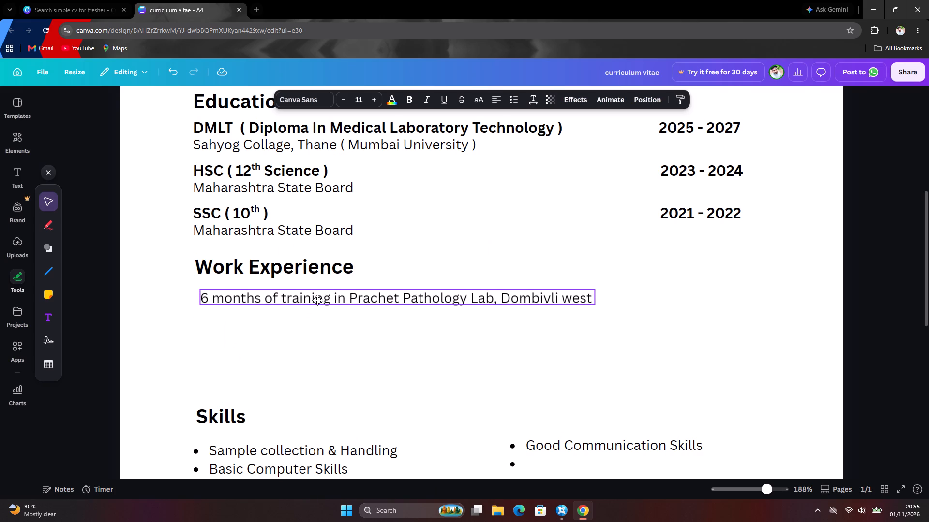
pyautogui.moveTo(317, 300); pyautogui.dragTo(317, 303)
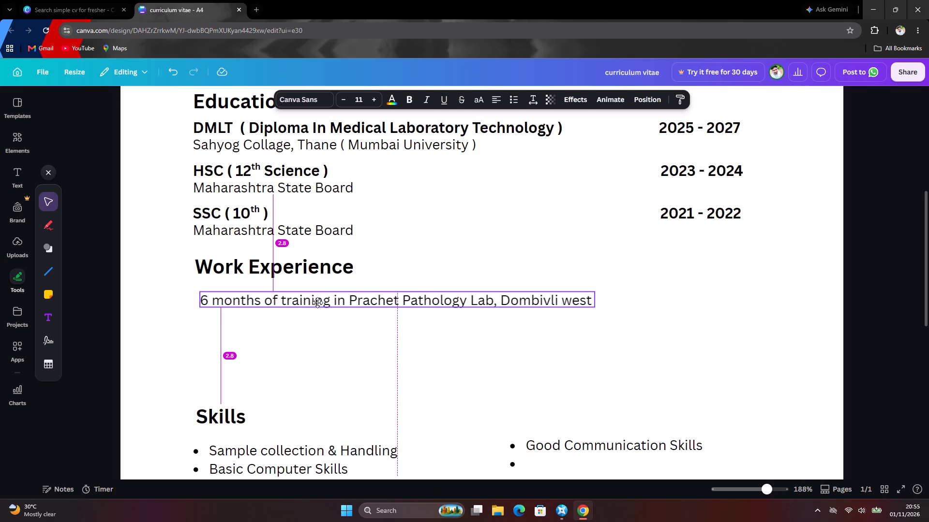
pyautogui.moveTo(317, 303); pyautogui.dragTo(317, 301)
pyautogui.moveTo(317, 301); pyautogui.dragTo(319, 295)
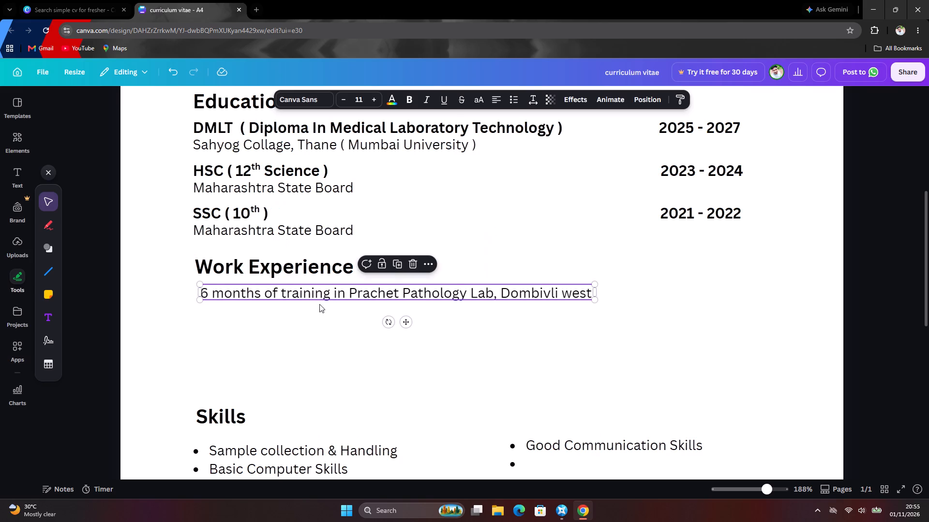
pyautogui.click(330, 345)
# Move the Skills heading up under the training line, aligned with the Work Experience heading's left edge and matching the gap above that heading.
pyautogui.scroll(-2, 311, 346)
pyautogui.click(241, 321)
pyautogui.moveTo(241, 321); pyautogui.dragTo(247, 290)
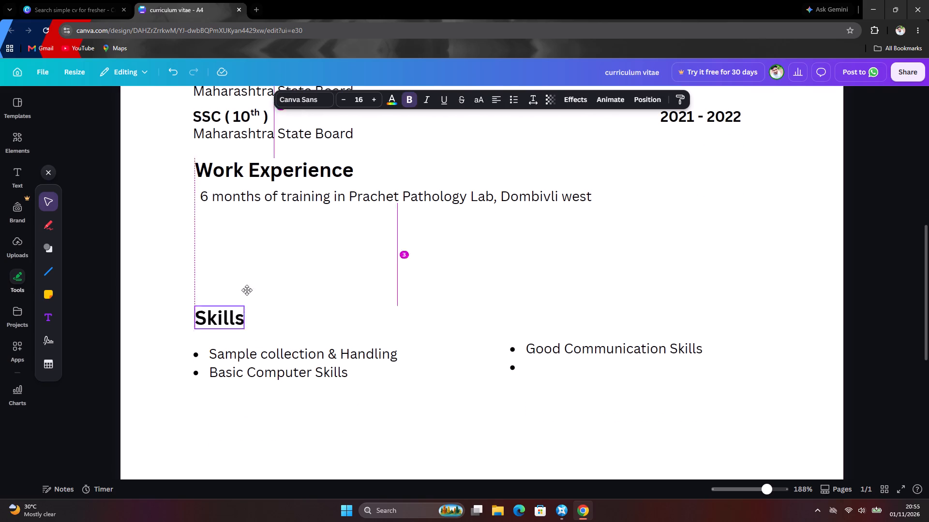
pyautogui.moveTo(247, 290); pyautogui.dragTo(240, 243)
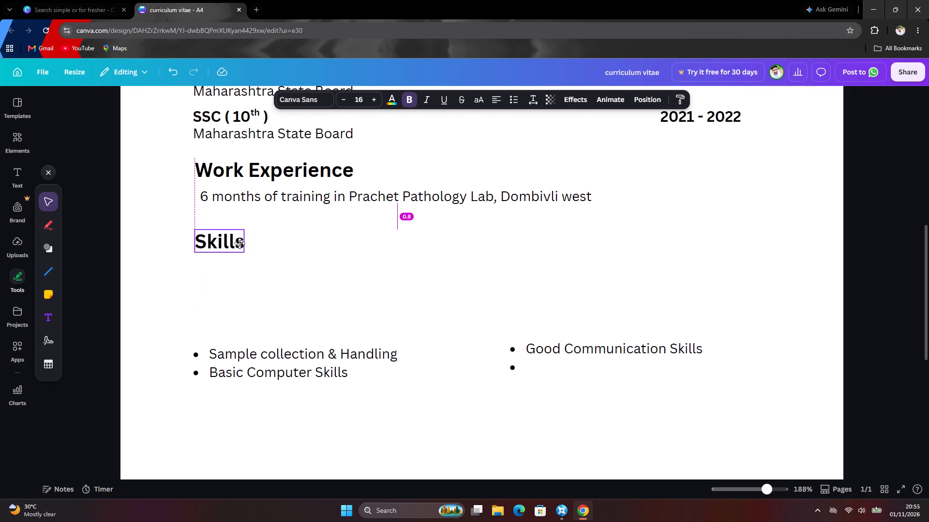
pyautogui.moveTo(240, 243); pyautogui.dragTo(240, 233)
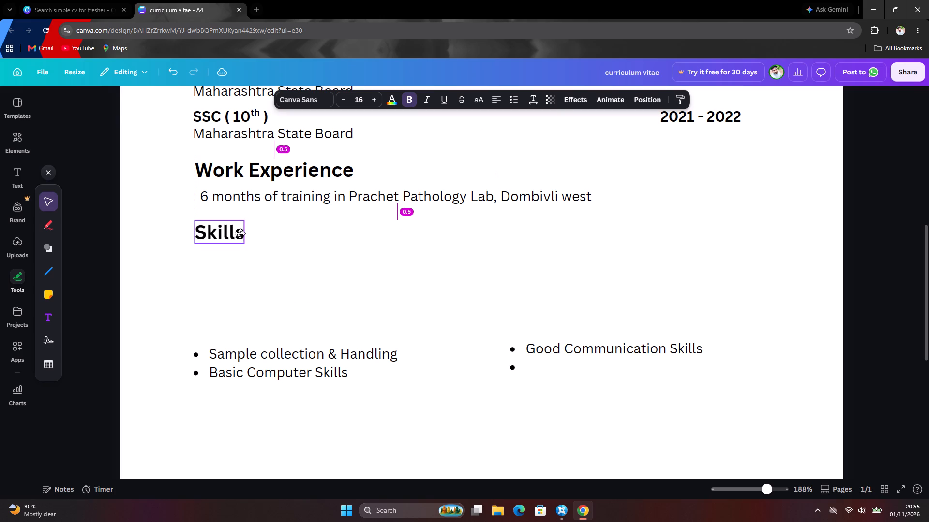
pyautogui.moveTo(240, 233); pyautogui.dragTo(240, 242)
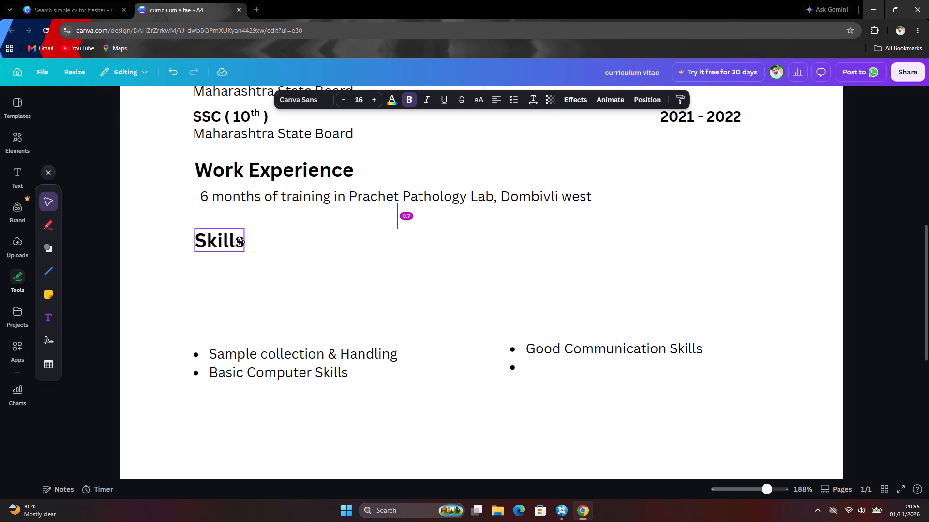
pyautogui.moveTo(240, 242); pyautogui.dragTo(240, 234)
pyautogui.click(312, 290)
# Move the two skills bullet lists side by side under the Skills heading, with the 'Good Communication Skills' list starting at the page's centre line.
pyautogui.moveTo(245, 350); pyautogui.dragTo(255, 260)
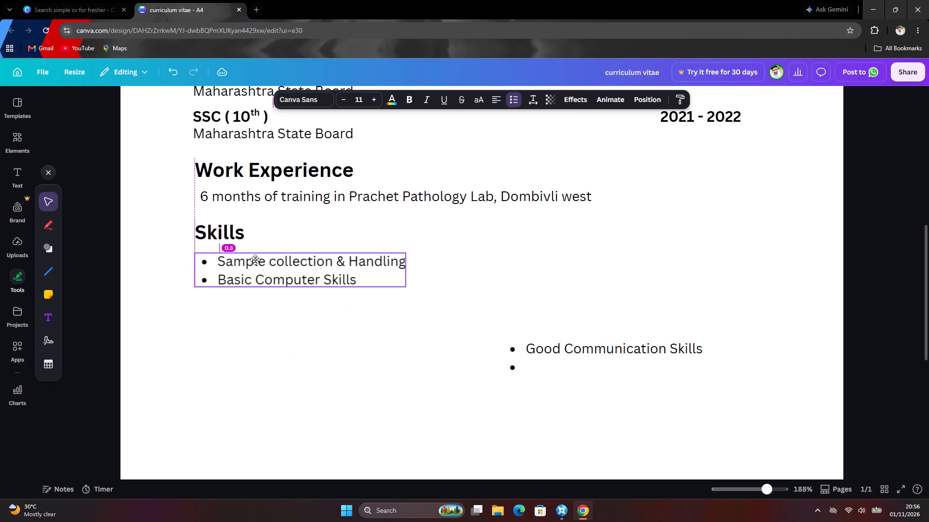
pyautogui.moveTo(255, 260); pyautogui.dragTo(255, 255)
pyautogui.click(545, 341)
pyautogui.moveTo(546, 340); pyautogui.dragTo(549, 325)
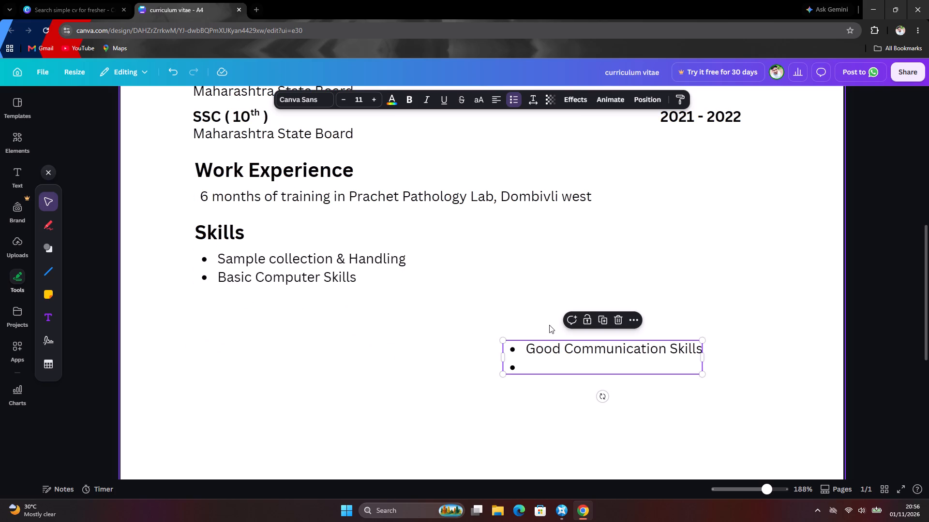
pyautogui.moveTo(549, 325); pyautogui.dragTo(555, 269)
pyautogui.moveTo(538, 348); pyautogui.dragTo(518, 259)
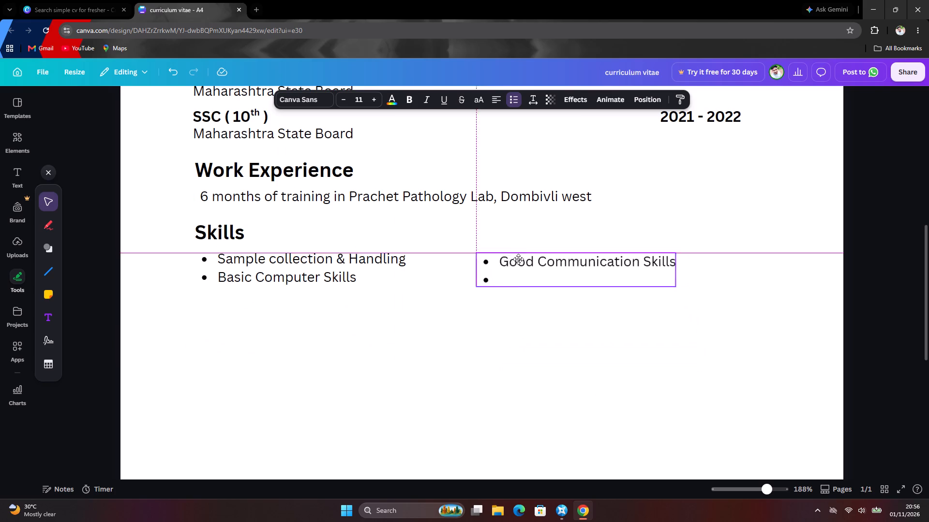
pyautogui.moveTo(518, 259); pyautogui.dragTo(517, 259)
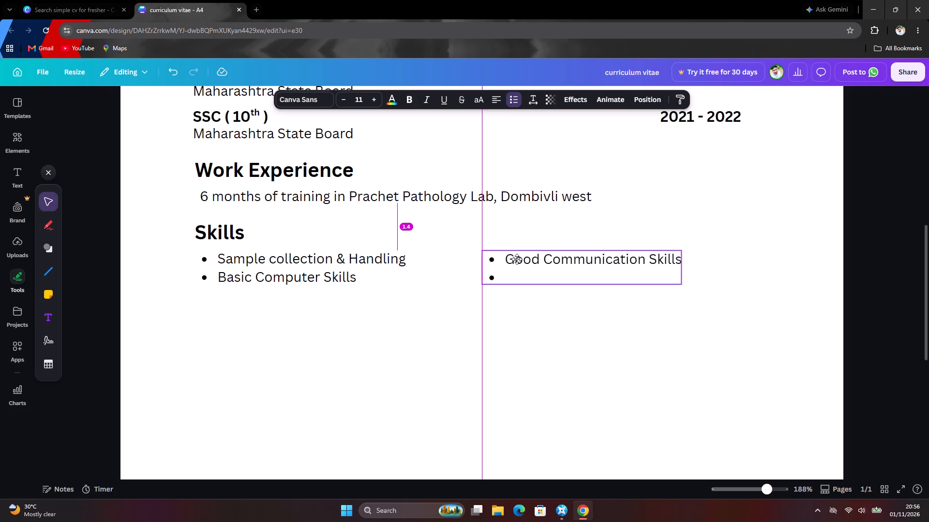
pyautogui.moveTo(517, 259); pyautogui.dragTo(516, 261)
pyautogui.click(416, 355)
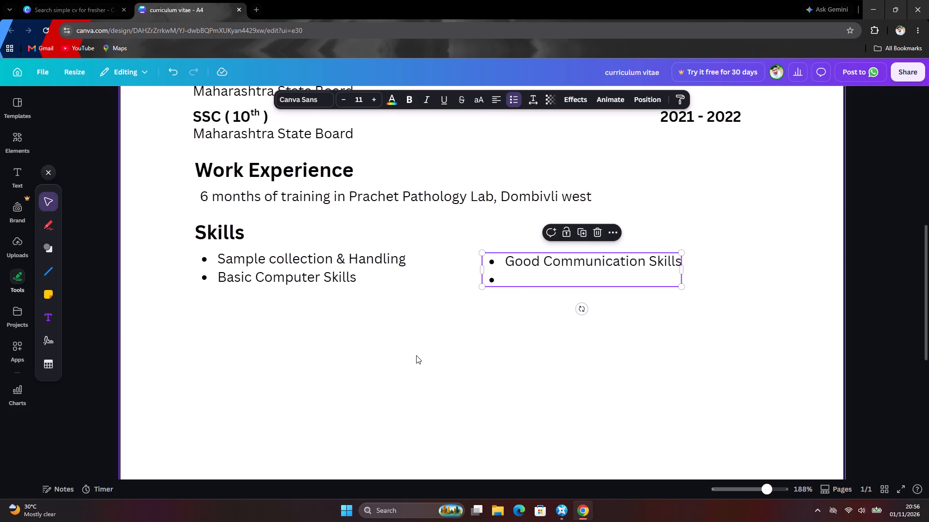
pyautogui.scroll(1, 331, 378)
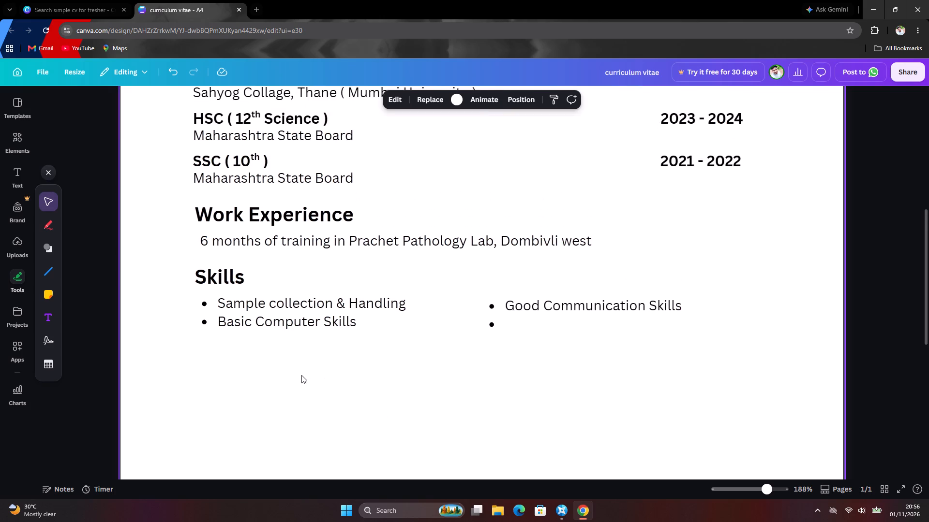
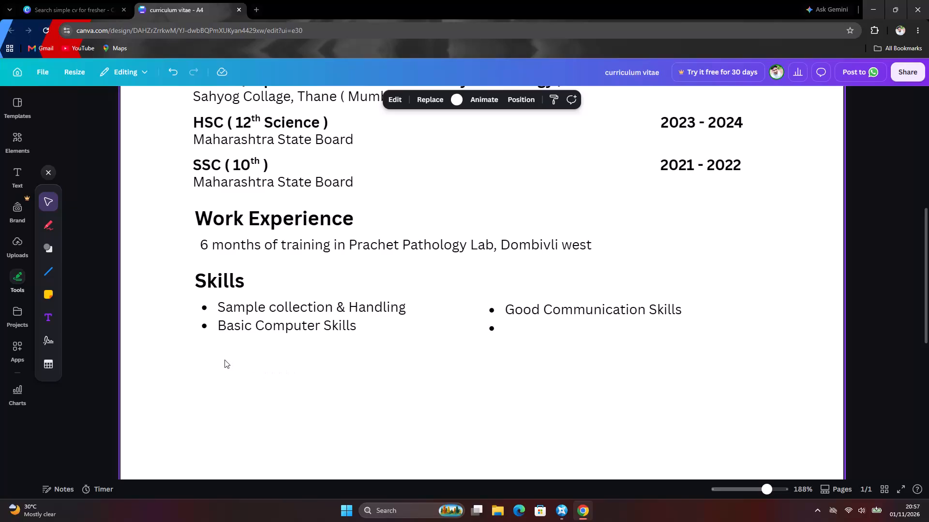
# Add a new text box and place it just below the two skills bullet lists, roughly centred across the page.
pyautogui.click(216, 360)
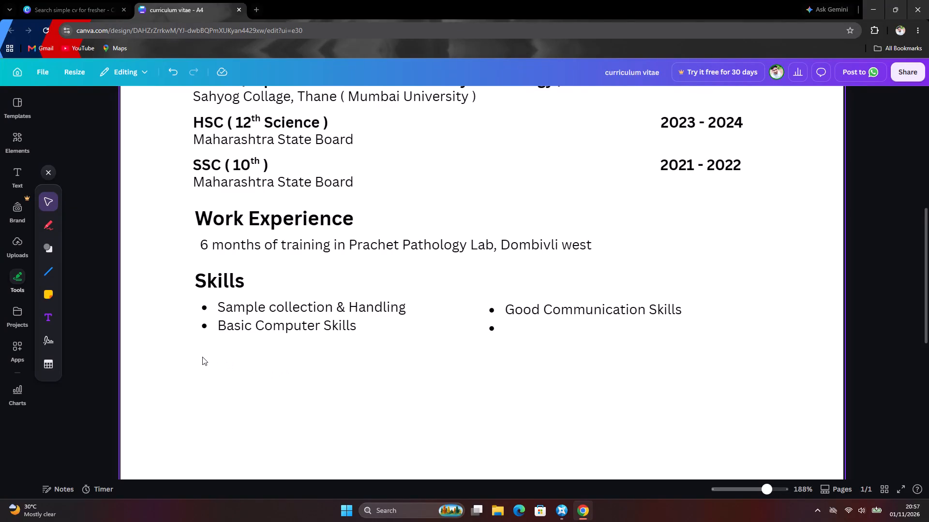
pyautogui.doubleClick(202, 357)
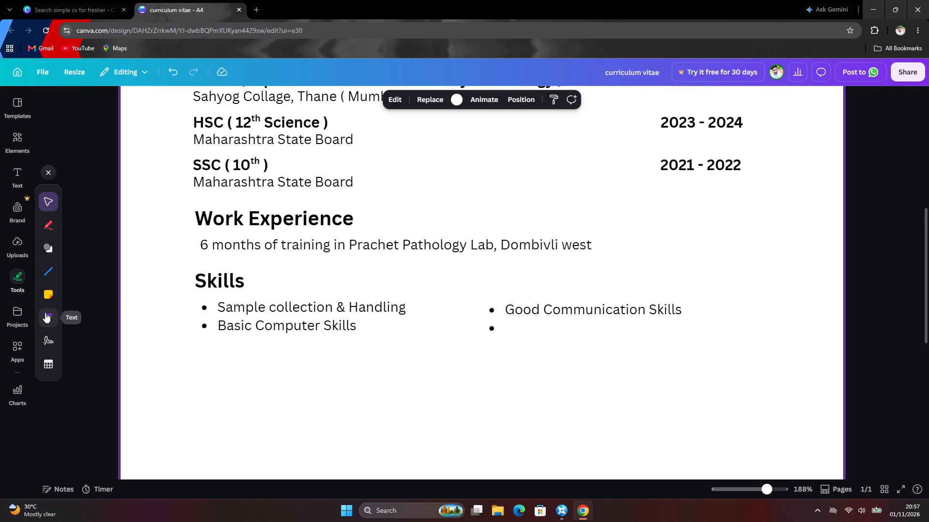
pyautogui.click(45, 312)
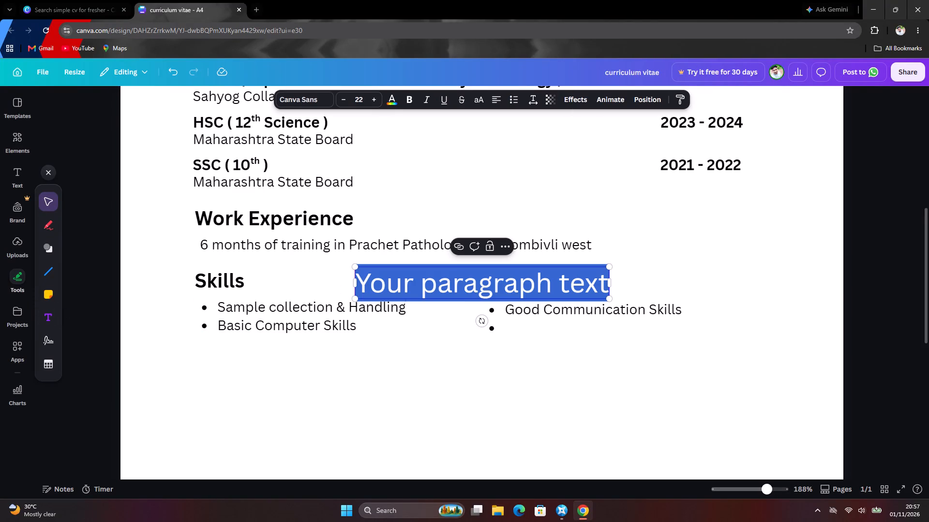
pyautogui.scroll(-3, 431, 351)
pyautogui.scroll(2, 431, 351)
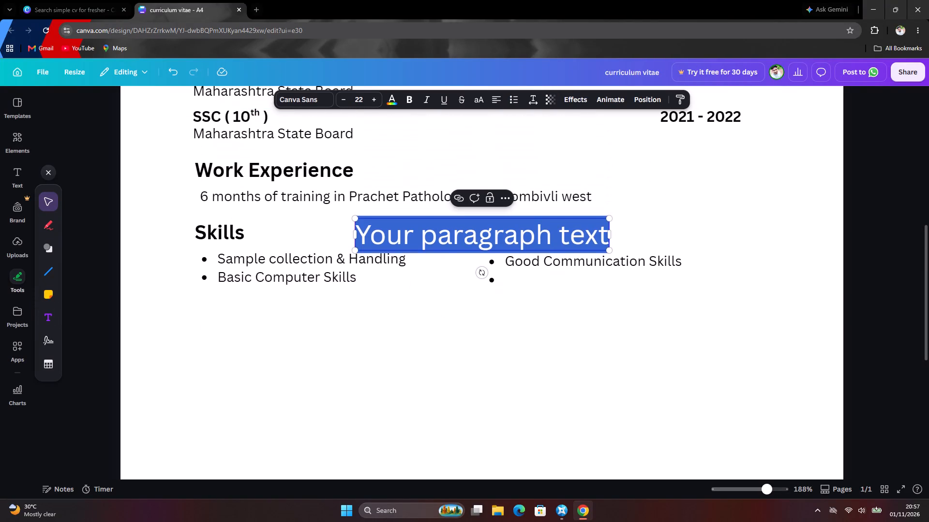
pyautogui.moveTo(450, 236); pyautogui.dragTo(450, 246)
pyautogui.moveTo(450, 246); pyautogui.dragTo(437, 305)
pyautogui.doubleClick(444, 246)
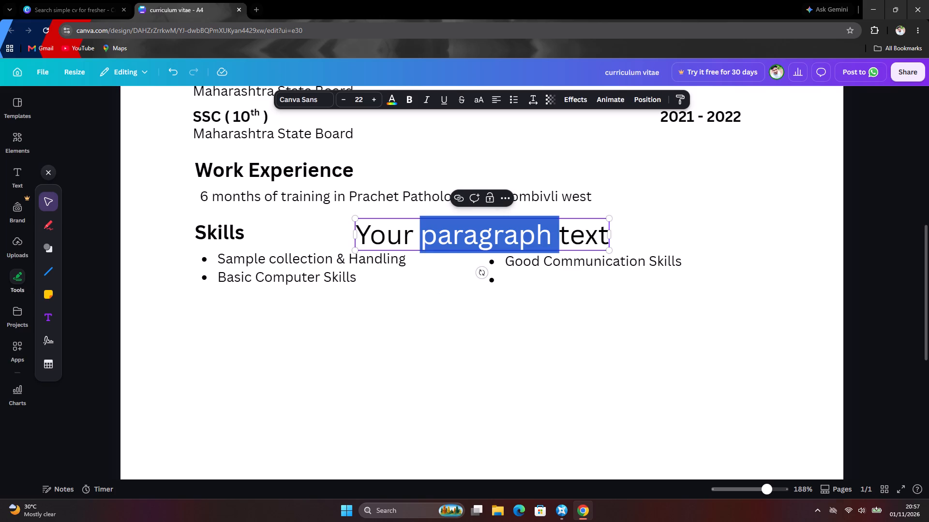
pyautogui.moveTo(444, 246); pyautogui.dragTo(437, 302)
pyautogui.click(437, 302)
pyautogui.moveTo(440, 252); pyautogui.dragTo(434, 301)
pyautogui.moveTo(440, 235); pyautogui.dragTo(430, 304)
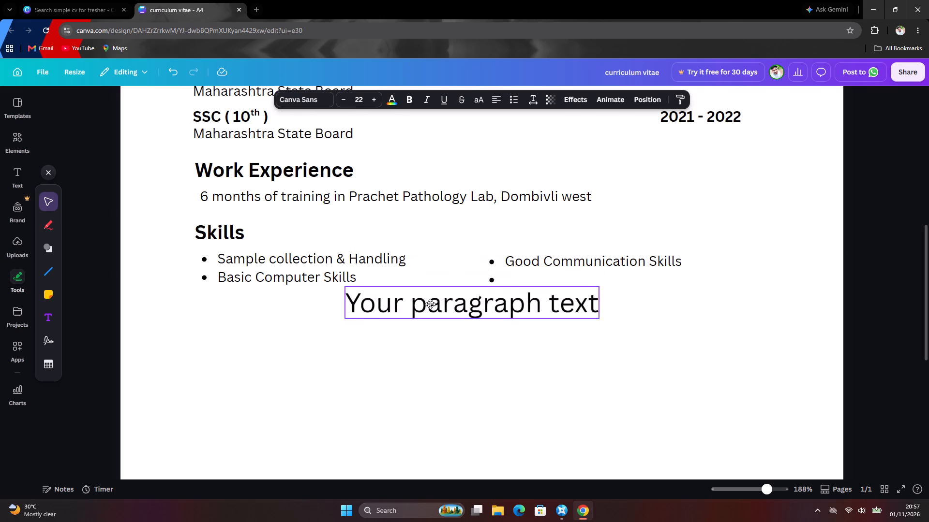
pyautogui.moveTo(430, 304); pyautogui.dragTo(429, 307)
# Format the new placeholder text as size 16 bold, matching the Work Experience heading.
pyautogui.doubleClick(425, 320)
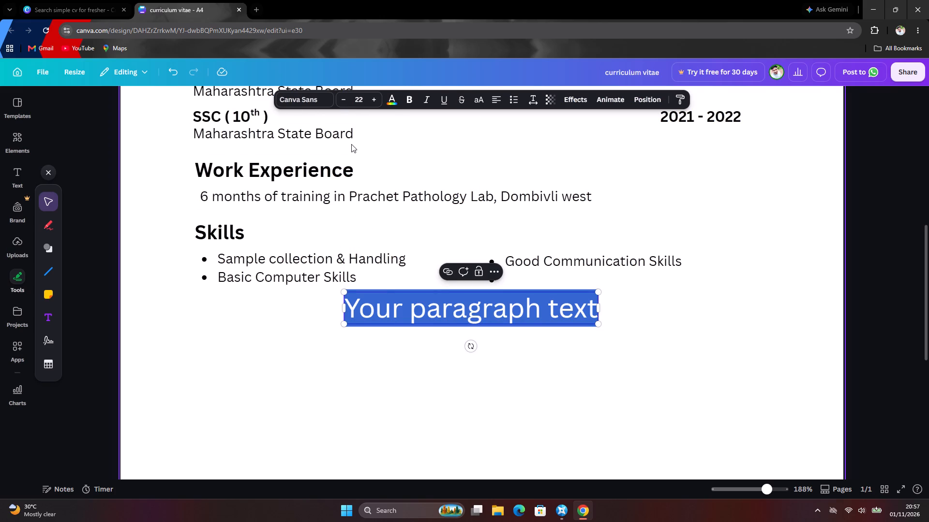
pyautogui.click(223, 400)
pyautogui.click(248, 170)
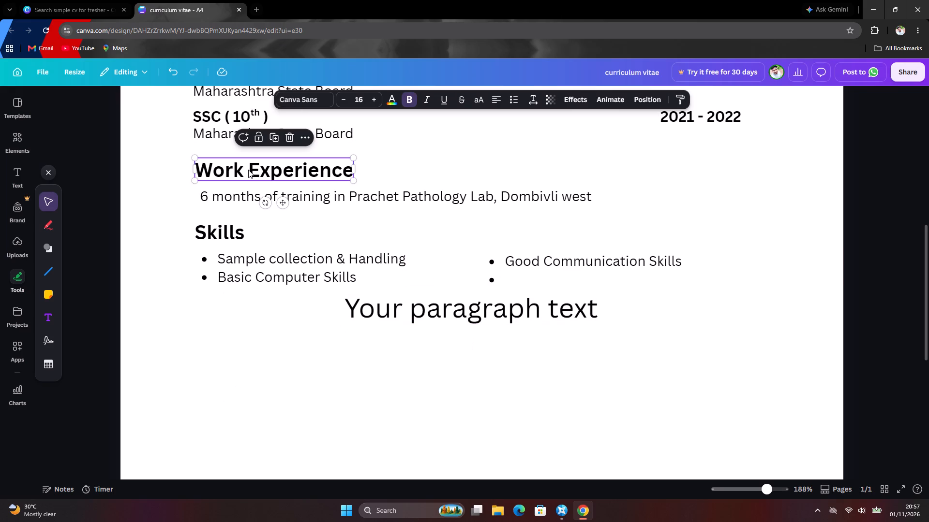
pyautogui.click(283, 333)
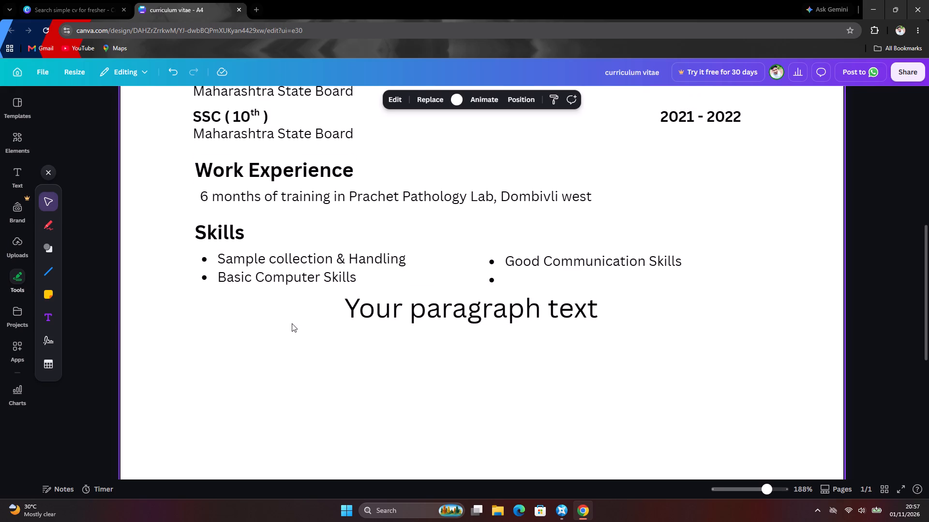
pyautogui.doubleClick(373, 313)
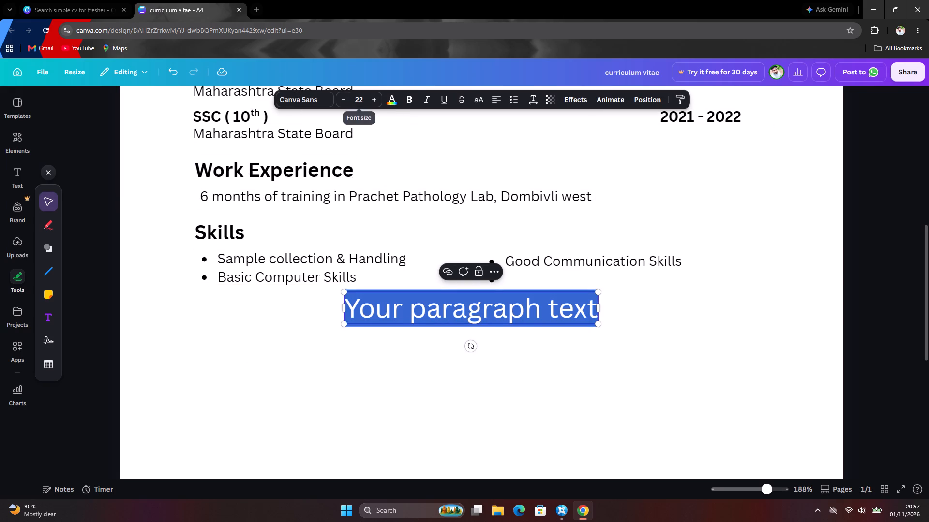
pyautogui.click(355, 100)
pyautogui.click(354, 218)
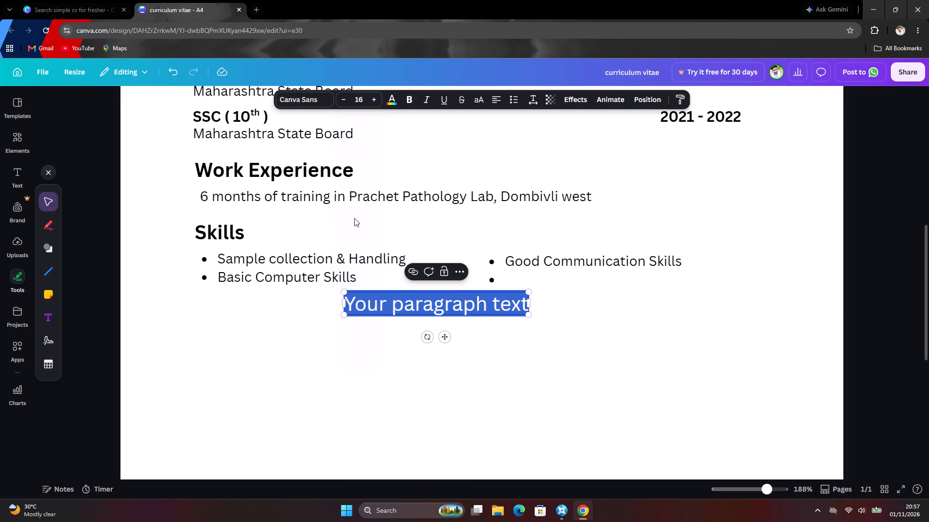
pyautogui.click(415, 96)
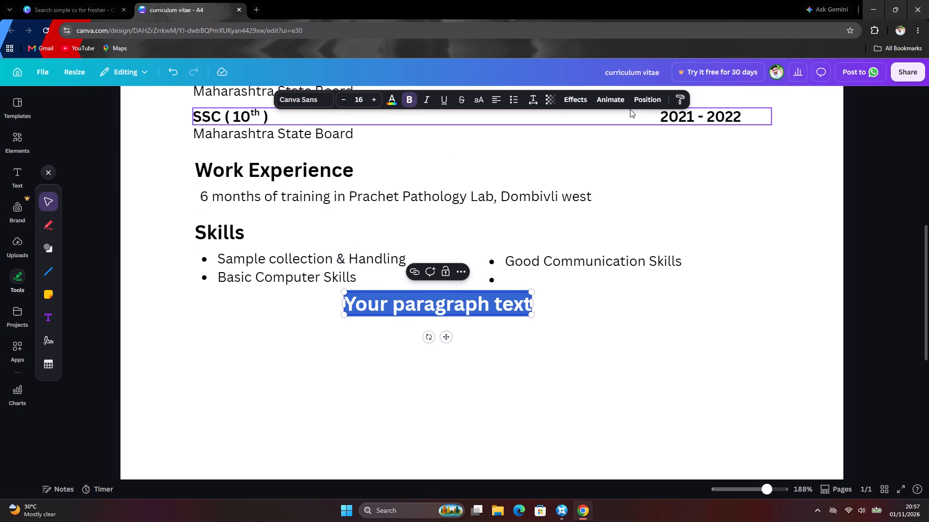
pyautogui.click(661, 395)
# Replace the bold placeholder text below the skills lists with the heading 'Personal Details'.
pyautogui.doubleClick(494, 313)
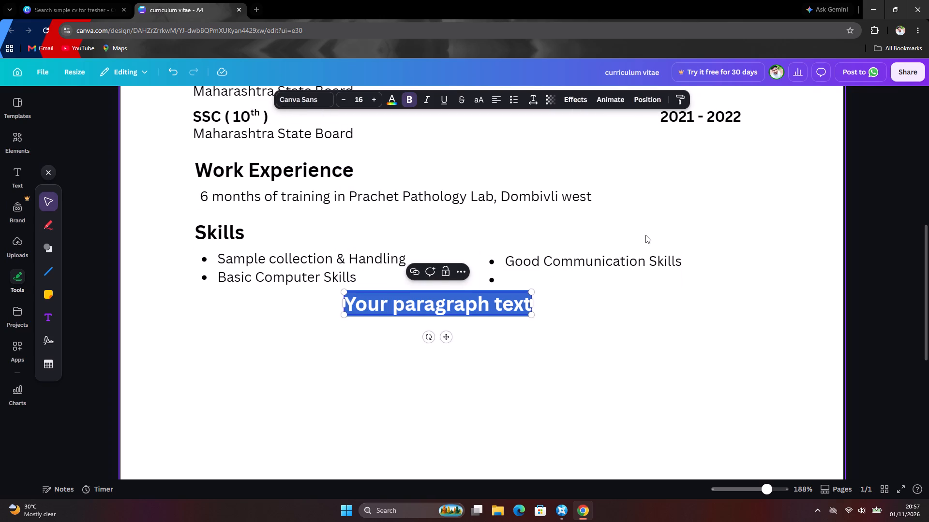
pyautogui.press('BackSpace')
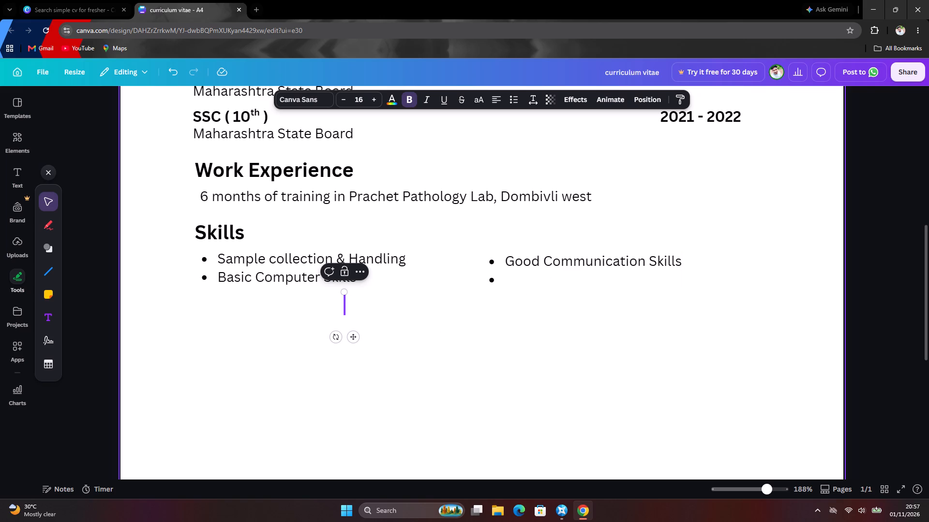
pyautogui.write('Personal')
pyautogui.press('space')
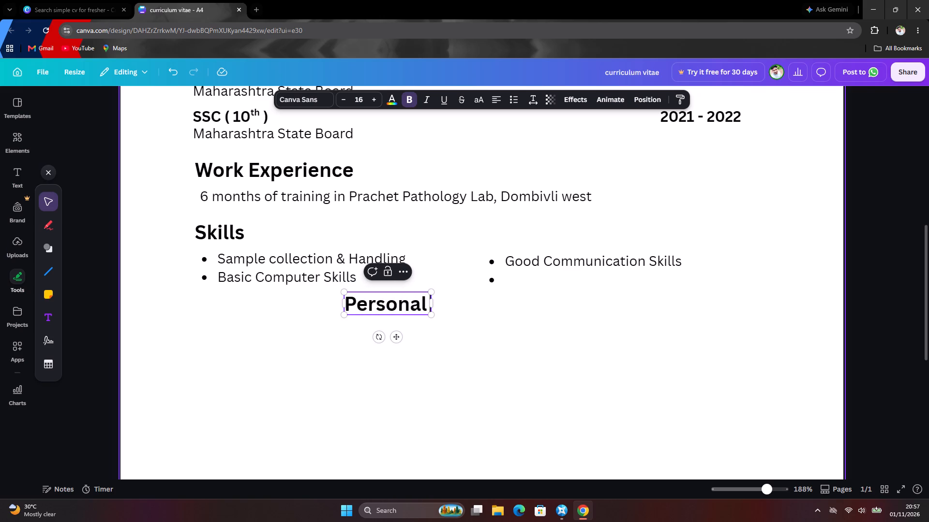
pyautogui.write('Dey')
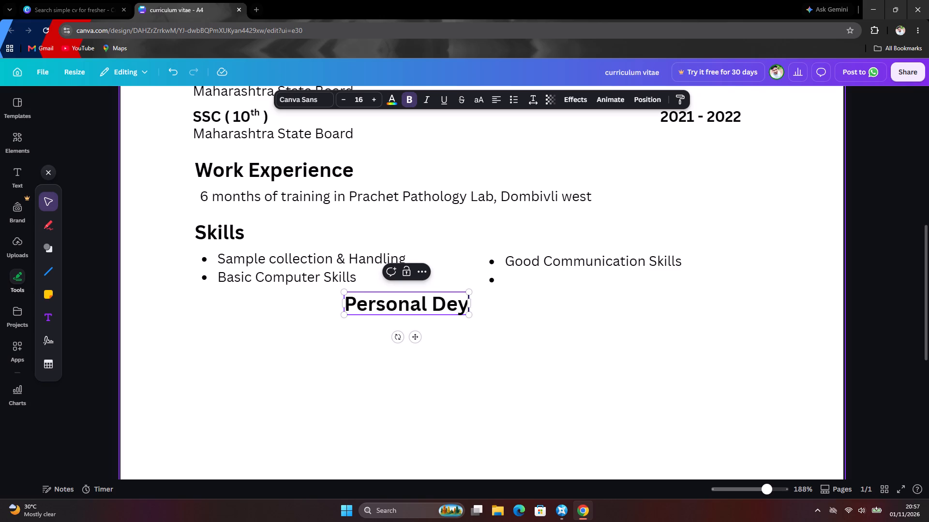
pyautogui.press('BackSpace')
pyautogui.write('tails')
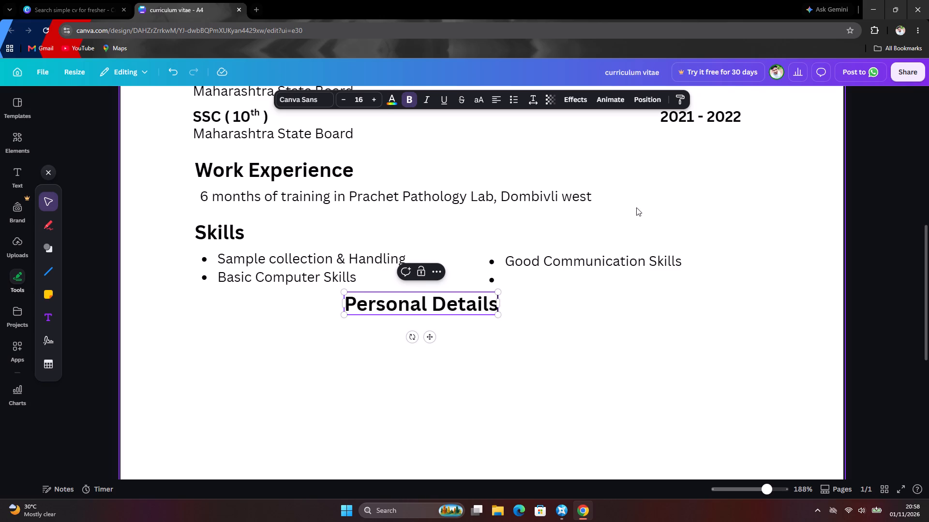
# Move the Personal Details heading under the skills lists, aligned with the SSC entry's left edge and leaving the same 0.5 gap above as the other headings.
pyautogui.click(605, 390)
pyautogui.moveTo(444, 304); pyautogui.dragTo(304, 312)
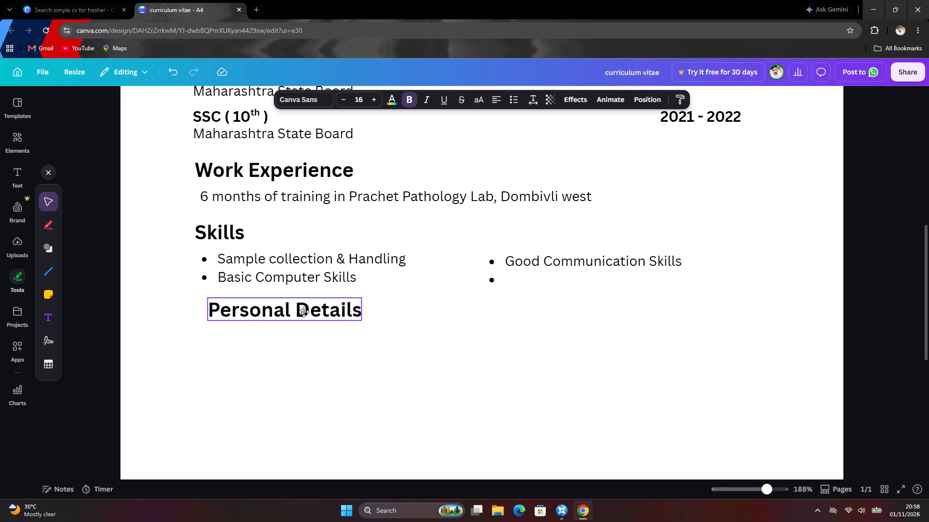
pyautogui.moveTo(304, 312); pyautogui.dragTo(302, 313)
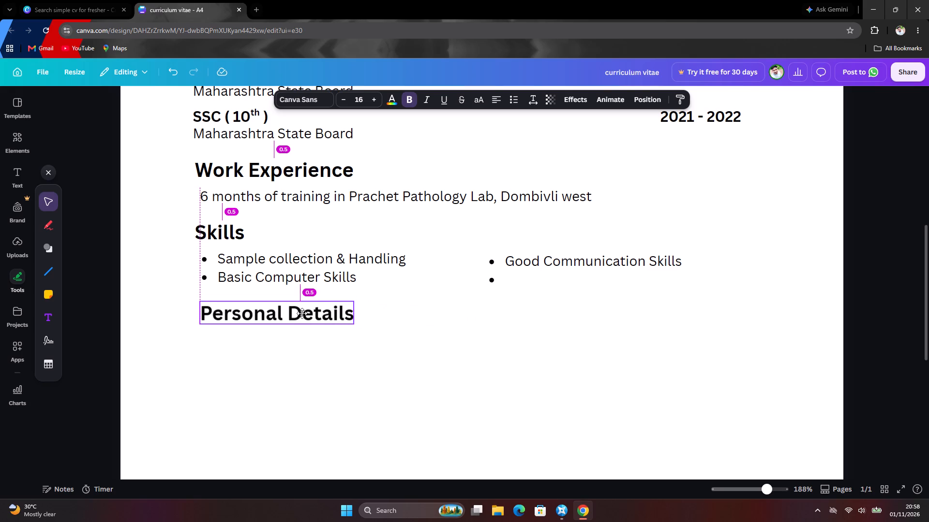
pyautogui.moveTo(302, 313); pyautogui.dragTo(296, 314)
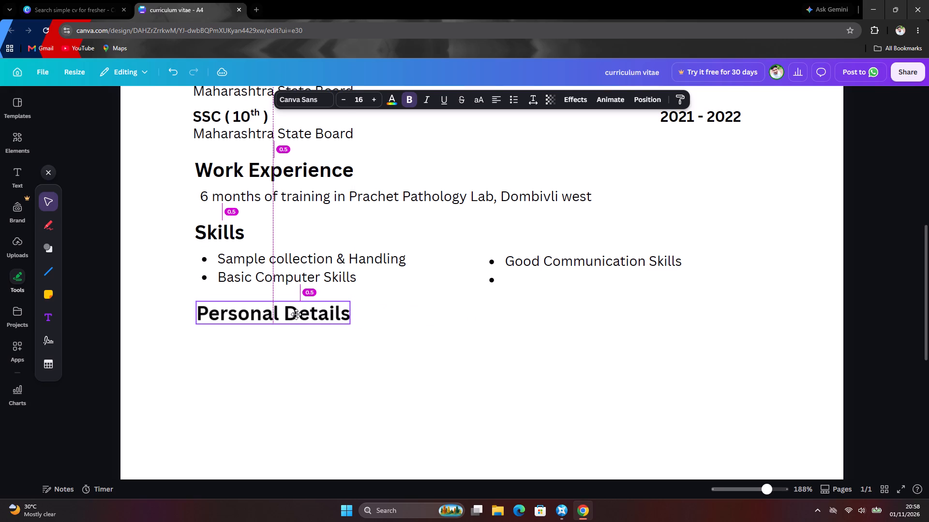
pyautogui.moveTo(296, 314); pyautogui.dragTo(297, 316)
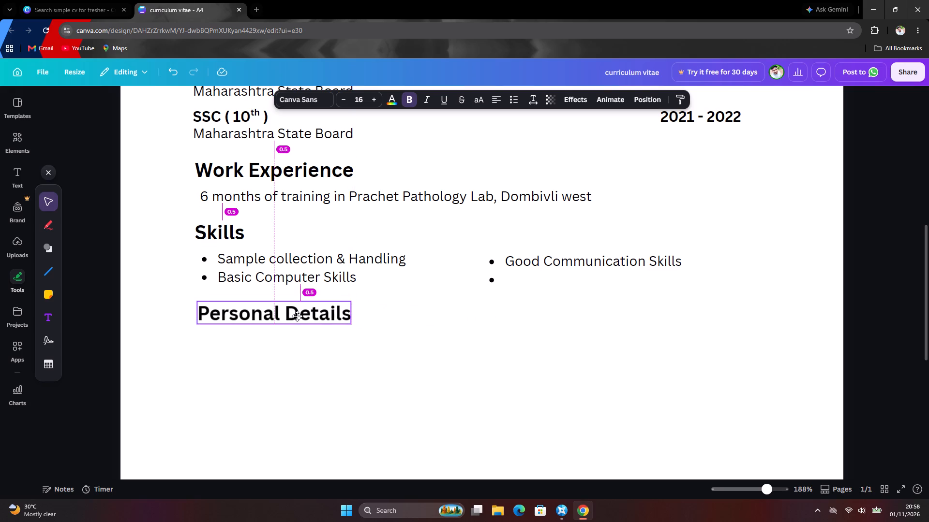
pyautogui.moveTo(297, 316); pyautogui.dragTo(293, 318)
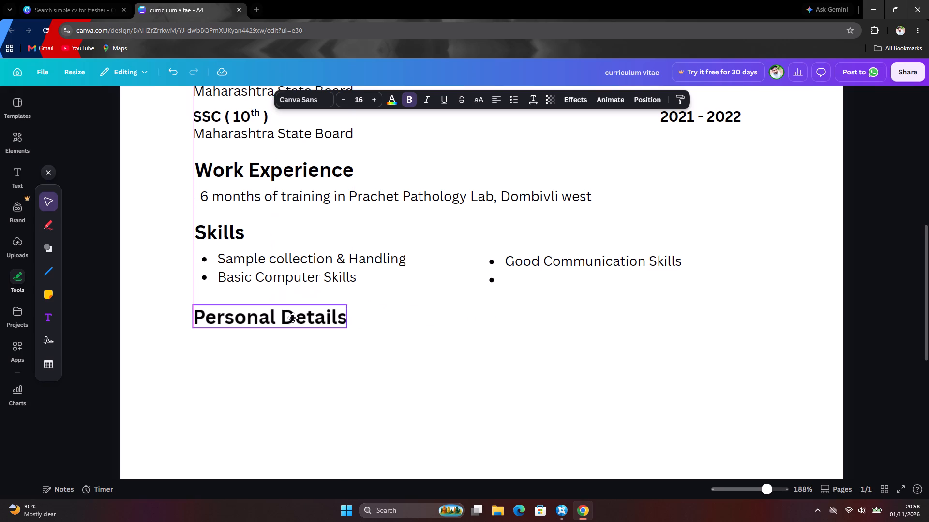
pyautogui.moveTo(293, 318); pyautogui.dragTo(292, 317)
pyautogui.click(279, 390)
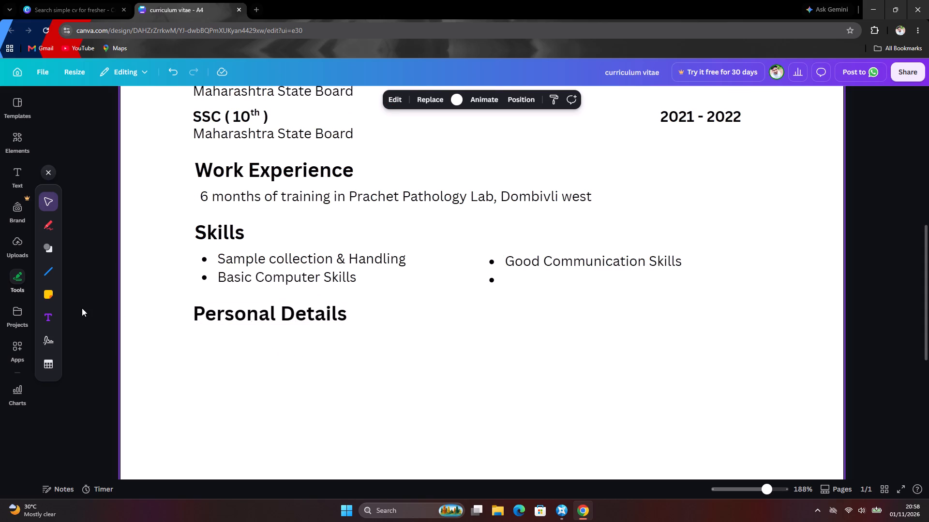
# Add another text box and place it in the empty area a little below the Personal Details heading.
pyautogui.click(58, 315)
pyautogui.click(579, 372)
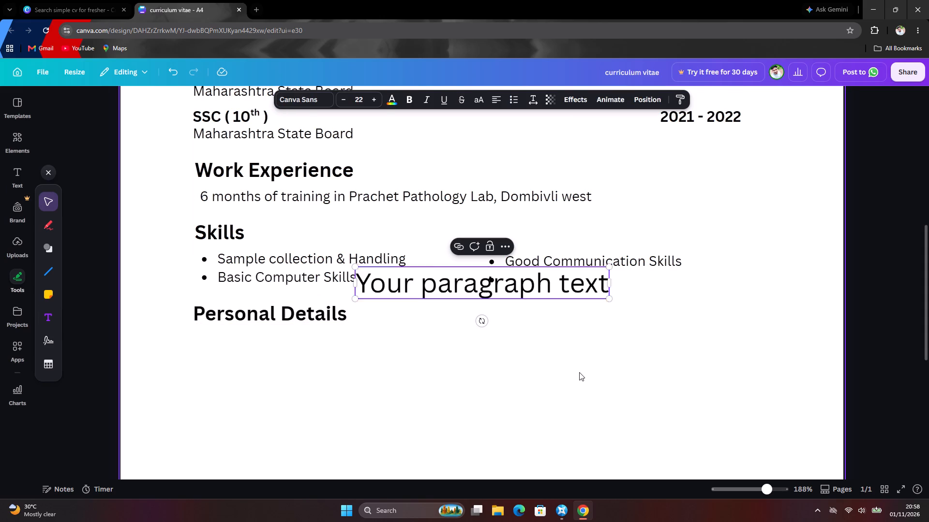
pyautogui.click(560, 294)
pyautogui.moveTo(560, 294); pyautogui.dragTo(538, 385)
pyautogui.click(752, 404)
pyautogui.scroll(-3, 547, 340)
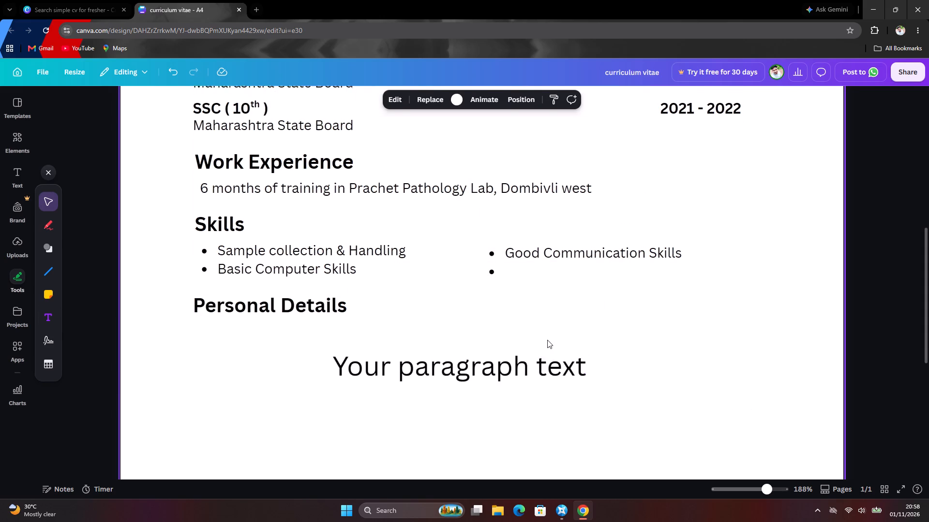
# Set the font size of the new placeholder text below Personal Details to 11.
pyautogui.doubleClick(393, 217)
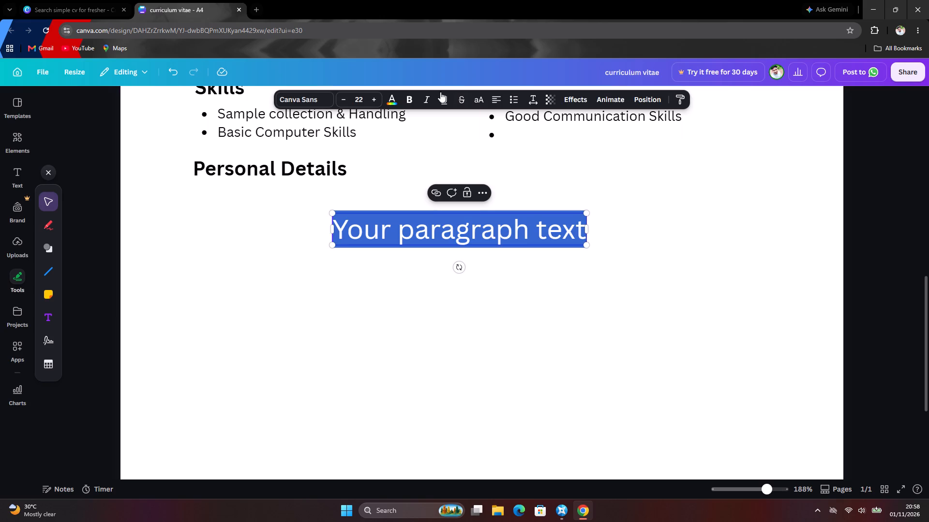
pyautogui.tripleClick(345, 102)
pyautogui.tripleClick(345, 101)
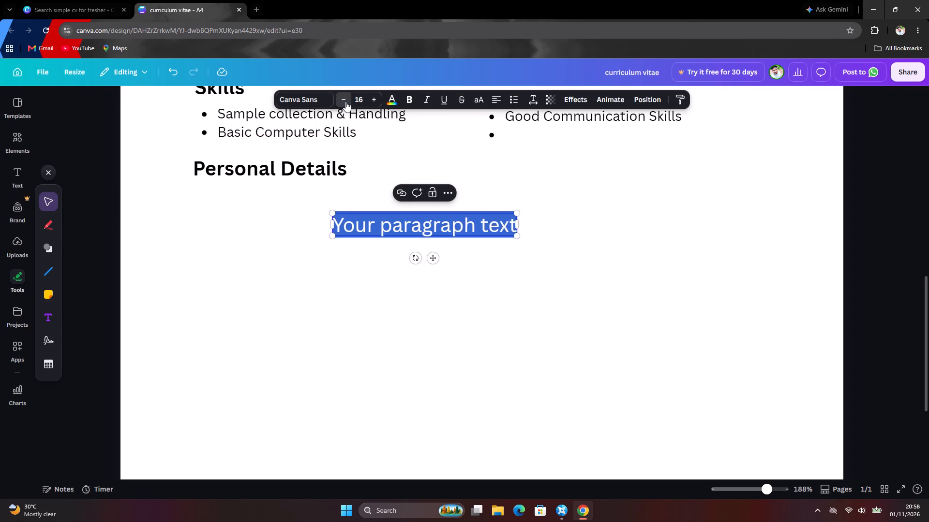
pyautogui.tripleClick(345, 101)
pyautogui.doubleClick(345, 101)
pyautogui.click(345, 101)
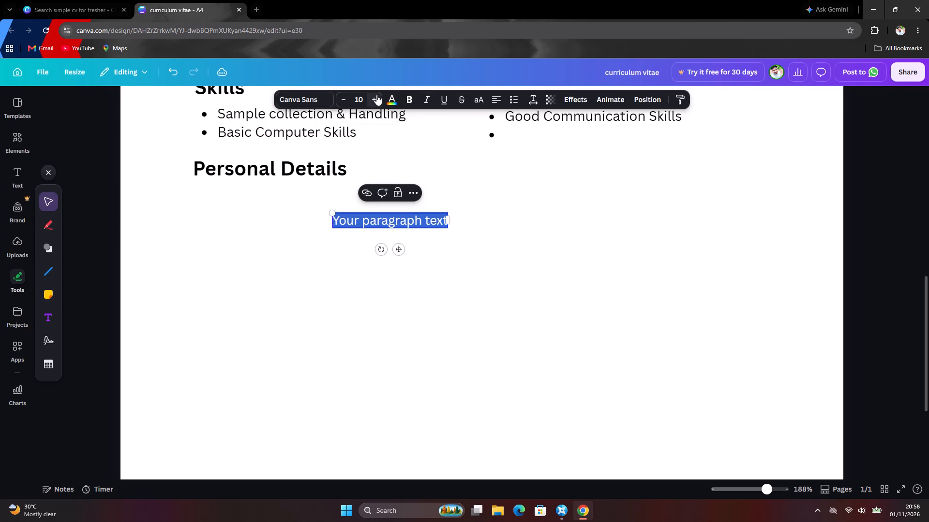
pyautogui.click(376, 95)
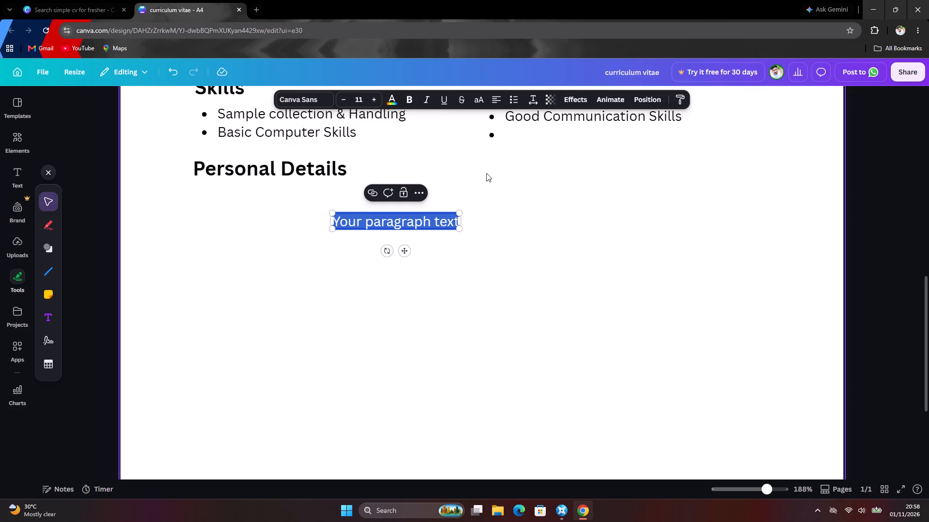
# Replace the size 11 placeholder text with the label 'Date of birth' followed by several trailing spaces.
pyautogui.write('Dtae')
pyautogui.press('space')
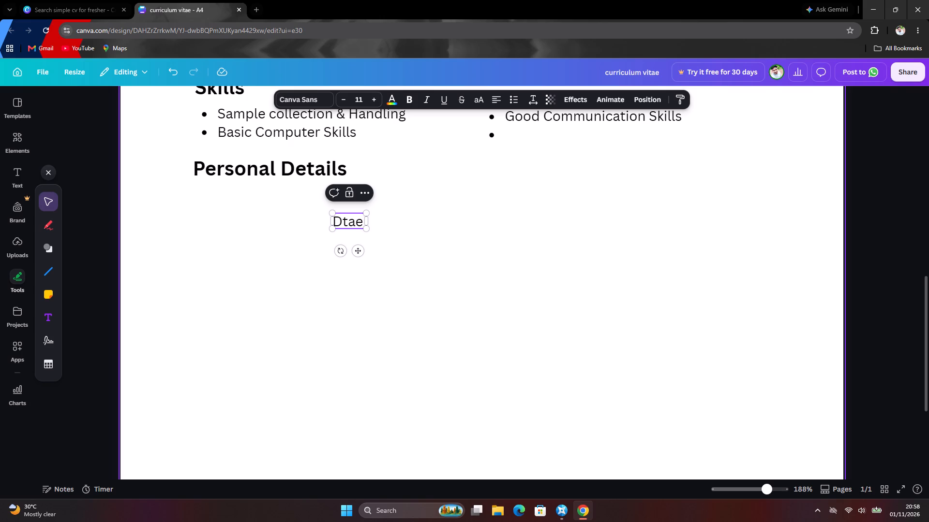
pyautogui.press('BackSpace')
pyautogui.press('BackSpace')
pyautogui.press('BackSpace')
pyautogui.press('BackSpace')
pyautogui.write('ate of')
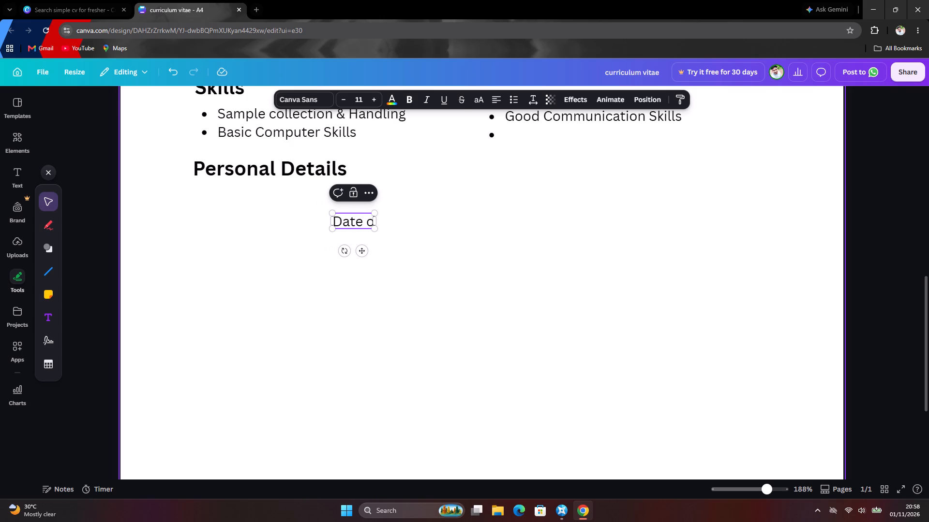
pyautogui.press('space')
pyautogui.write('birth')
pyautogui.press('space')
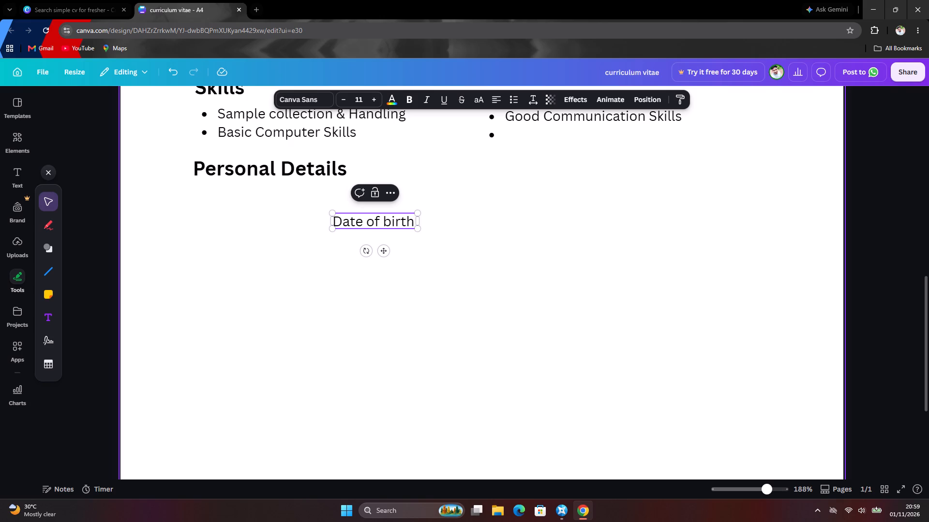
pyautogui.press('space')
pyautogui.press('space')
pyautogui.press('space')
pyautogui.press('space')
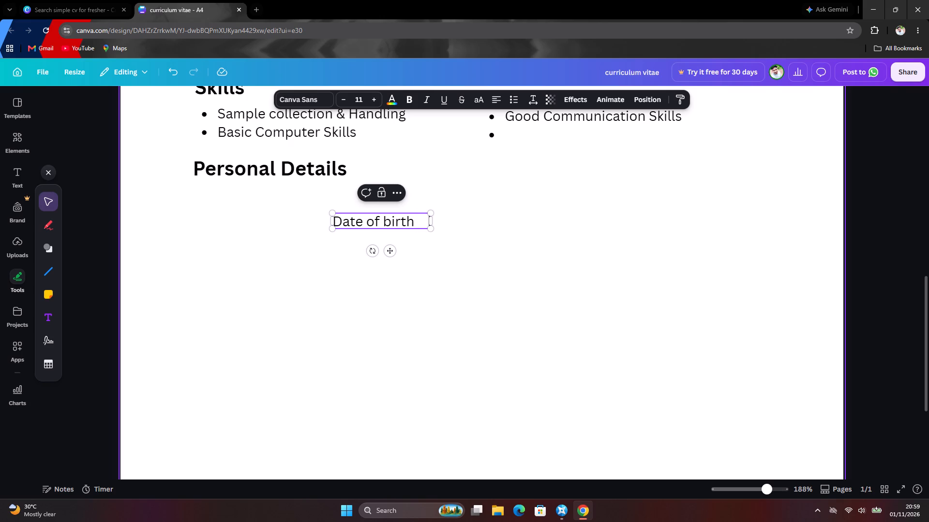
pyautogui.press('space')
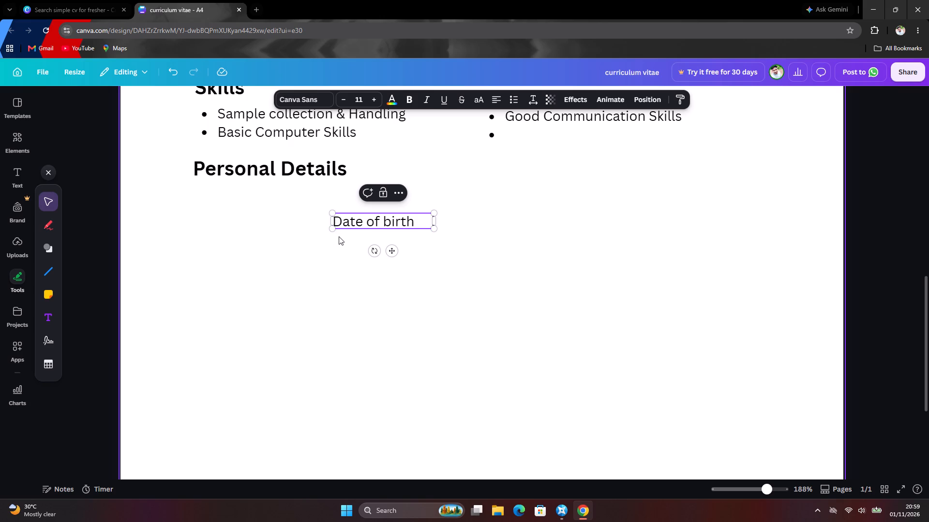
# Move the 'Date of birth' label directly under the Personal Details heading, near its left edge, with the same 0.2 gap as the sections above.
pyautogui.moveTo(379, 223); pyautogui.dragTo(298, 222)
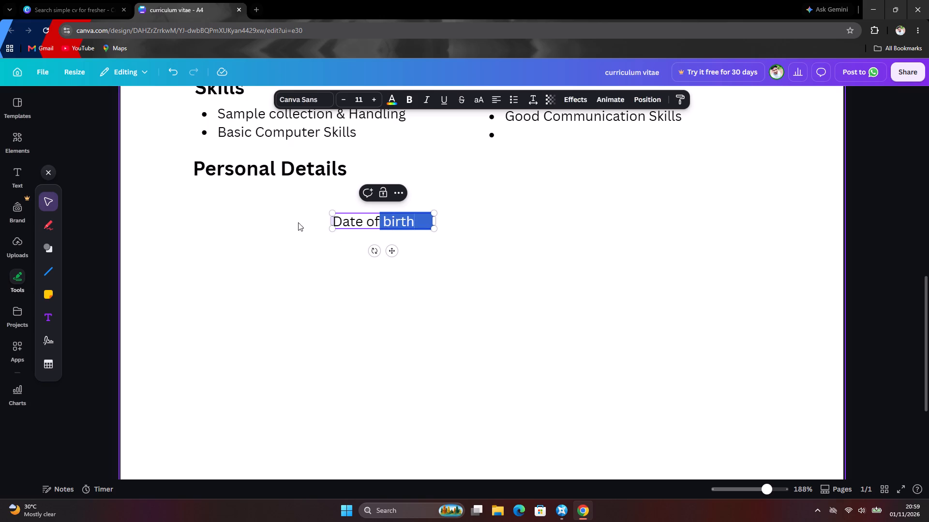
pyautogui.moveTo(298, 222); pyautogui.dragTo(277, 220)
pyautogui.moveTo(285, 288); pyautogui.dragTo(298, 275)
pyautogui.moveTo(384, 221); pyautogui.dragTo(245, 197)
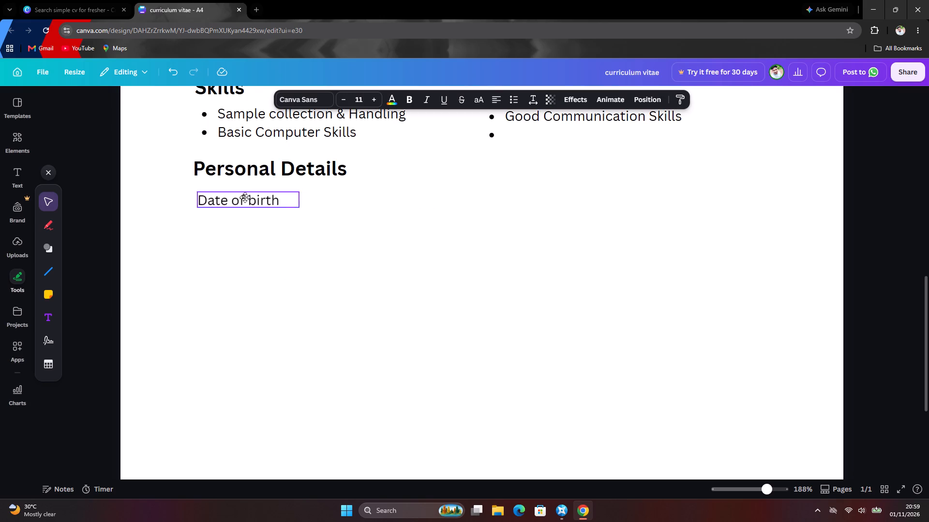
pyautogui.moveTo(245, 197); pyautogui.dragTo(244, 195)
pyautogui.scroll(3, 344, 275)
pyautogui.moveTo(270, 340); pyautogui.dragTo(270, 365)
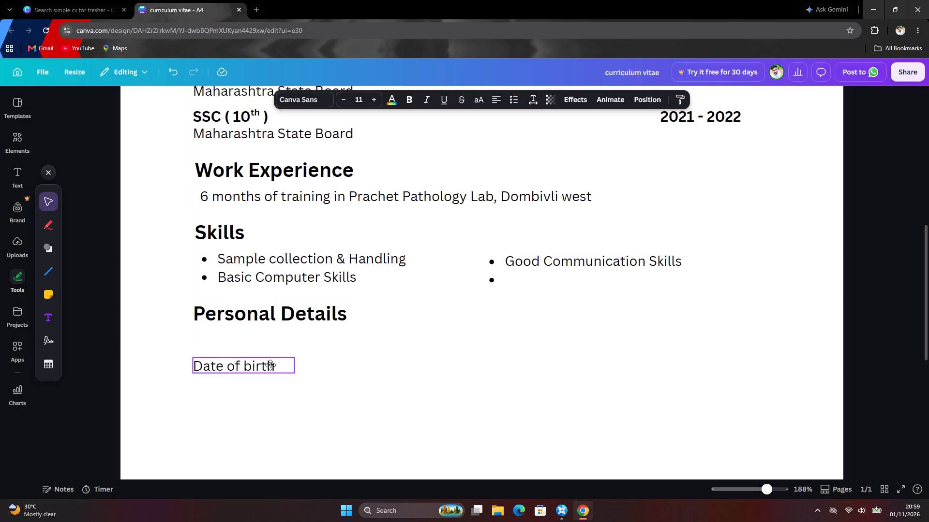
pyautogui.moveTo(270, 365); pyautogui.dragTo(268, 336)
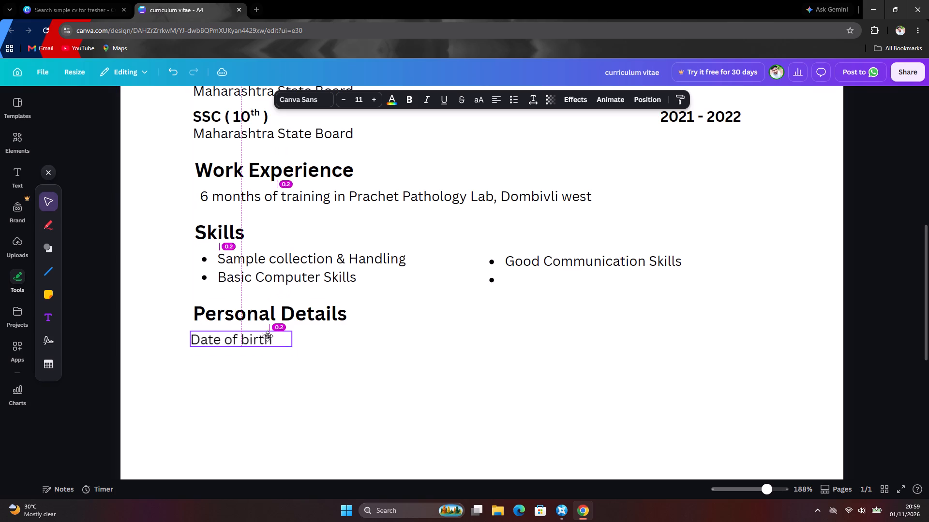
pyautogui.moveTo(268, 336); pyautogui.dragTo(266, 337)
pyautogui.moveTo(266, 337); pyautogui.dragTo(271, 342)
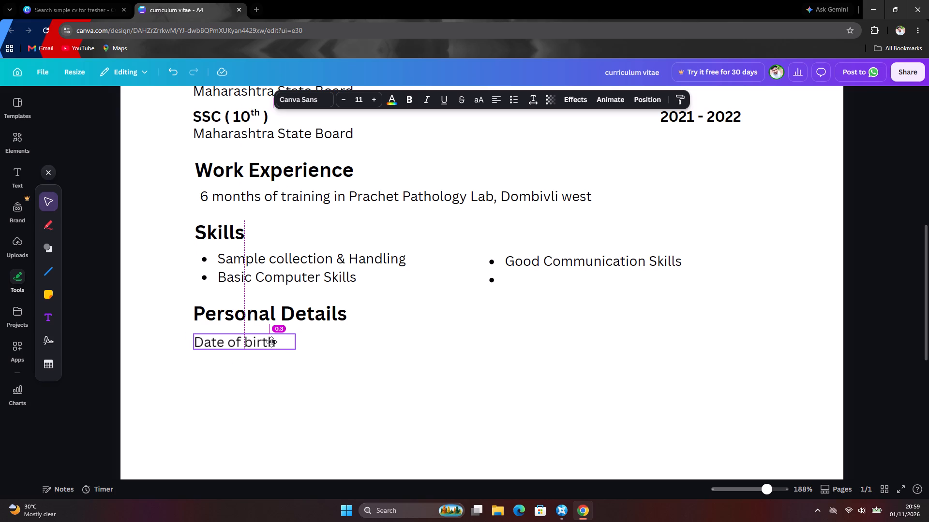
pyautogui.moveTo(271, 342); pyautogui.dragTo(274, 338)
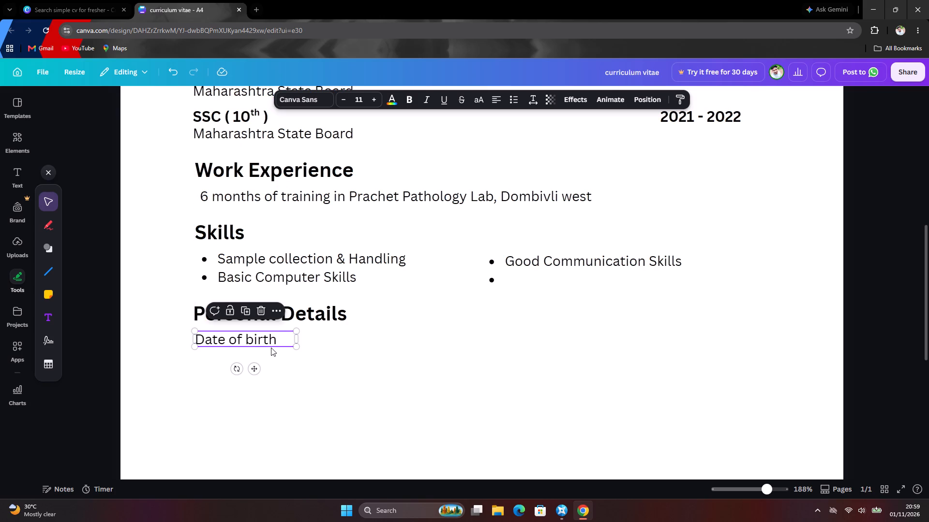
pyautogui.click(270, 362)
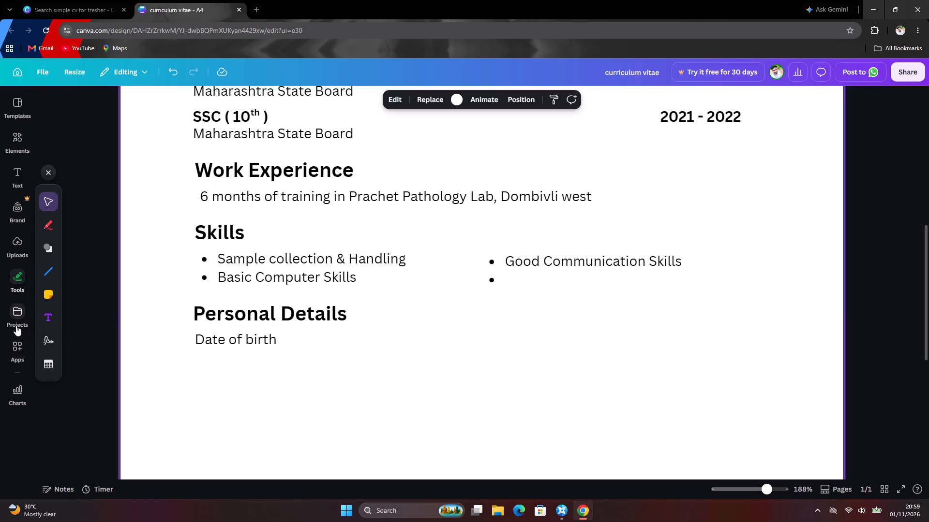
# Add another text box to the page and set its font size to 11.
pyautogui.click(50, 322)
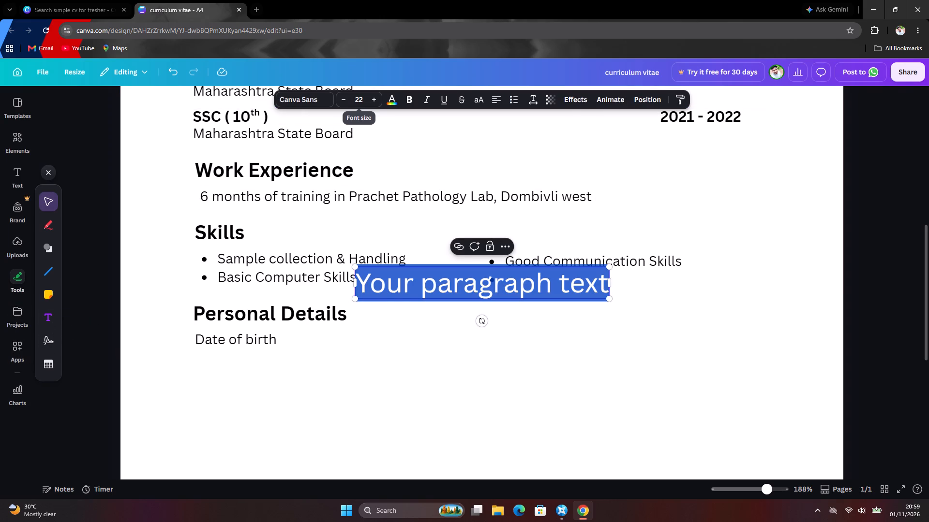
pyautogui.tripleClick(341, 100)
pyautogui.tripleClick(341, 100)
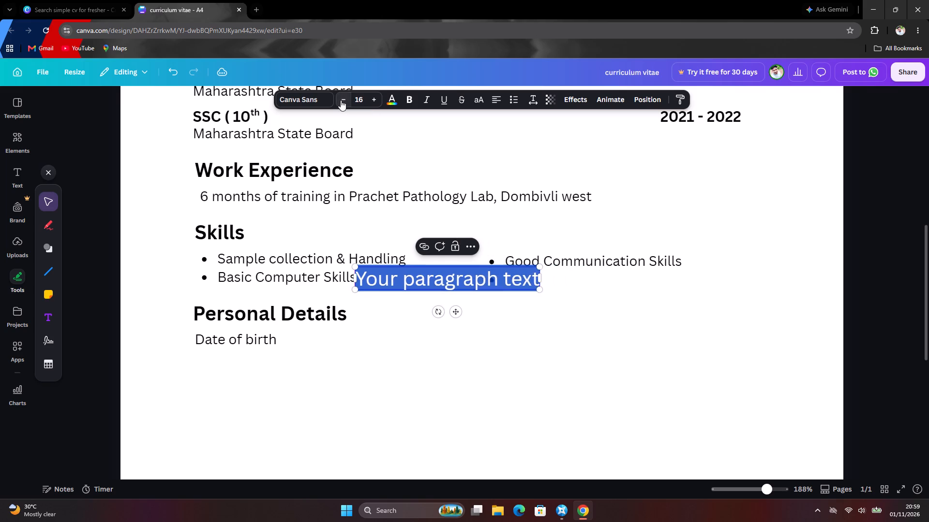
pyautogui.click(341, 100)
pyautogui.doubleClick(341, 100)
pyautogui.doubleClick(341, 100)
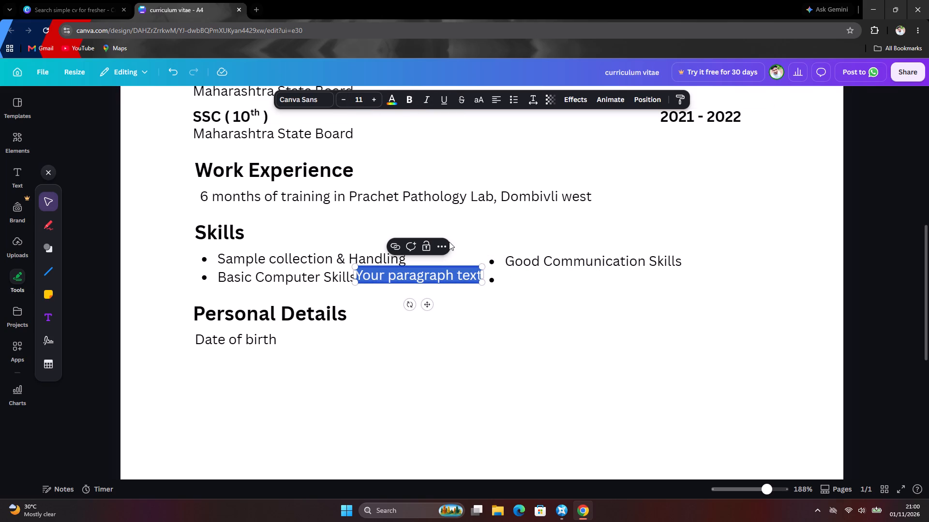
# Replace the new text box's placeholder text with the label 'Gender'.
pyautogui.write('Ge')
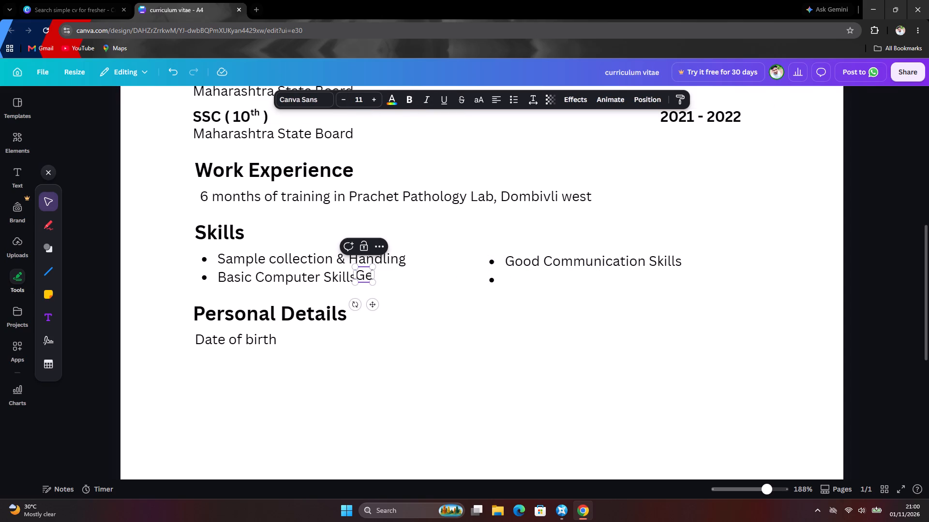
pyautogui.press('BackSpace')
pyautogui.press('BackSpace')
pyautogui.press('BackSpace')
pyautogui.press('BackSpace')
pyautogui.press('BackSpace')
pyautogui.press('BackSpace')
pyautogui.press('BackSpace')
pyautogui.press('BackSpace')
pyautogui.press('BackSpace')
pyautogui.press('BackSpace')
pyautogui.press('BackSpace')
pyautogui.press('BackSpace')
pyautogui.press('BackSpace')
pyautogui.press('BackSpace')
pyautogui.press('BackSpace')
pyautogui.press('BackSpace')
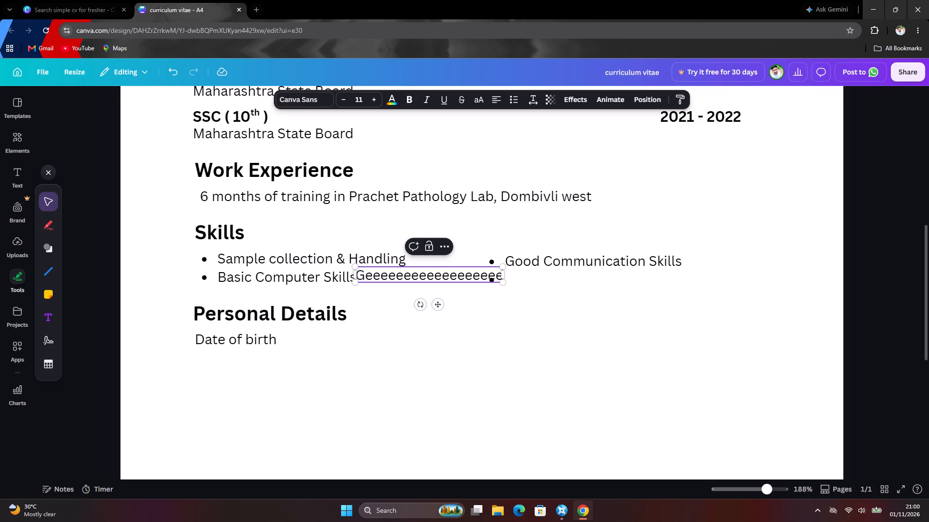
pyautogui.press('BackSpace')
pyautogui.press('BackSpace')
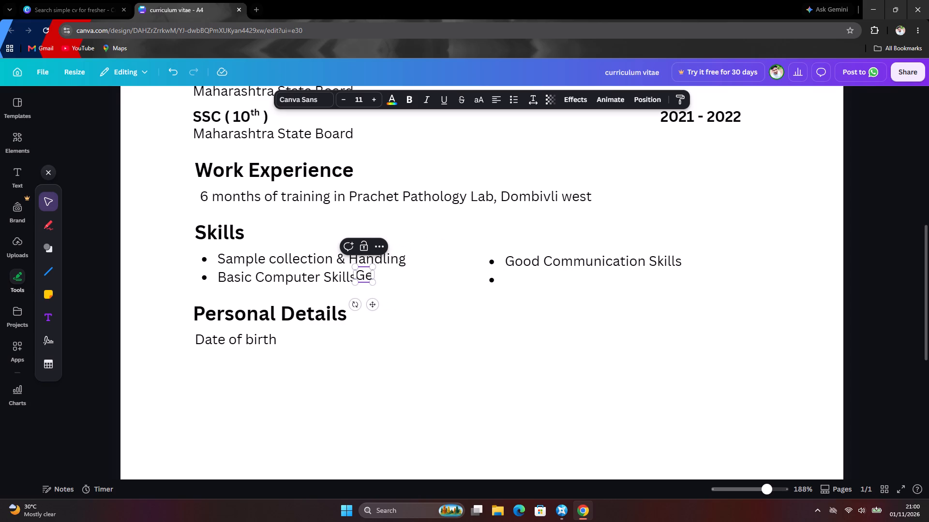
pyautogui.write('nder')
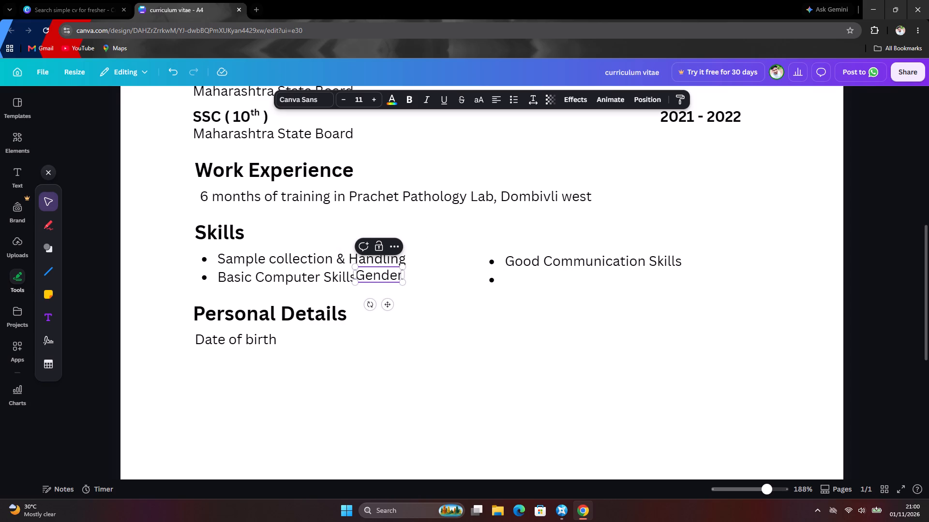
pyautogui.click(435, 331)
# Move the Gender label directly beneath the 'Date of birth' label, close to its left edge.
pyautogui.moveTo(393, 278); pyautogui.dragTo(347, 344)
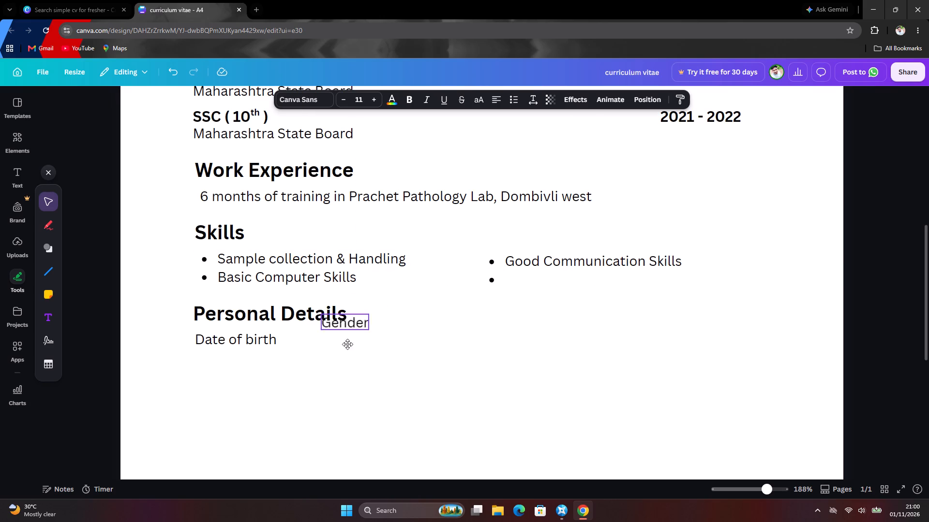
pyautogui.moveTo(347, 344); pyautogui.dragTo(233, 362)
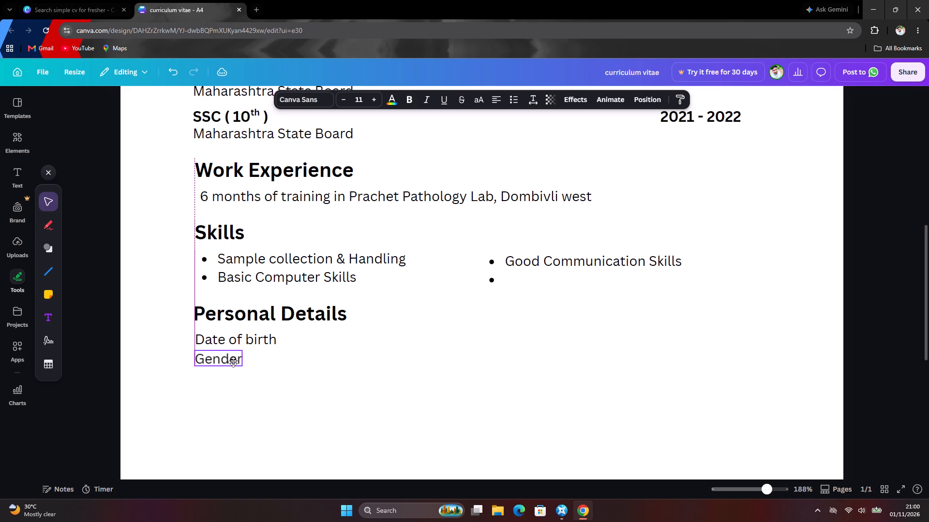
pyautogui.moveTo(233, 362); pyautogui.dragTo(234, 361)
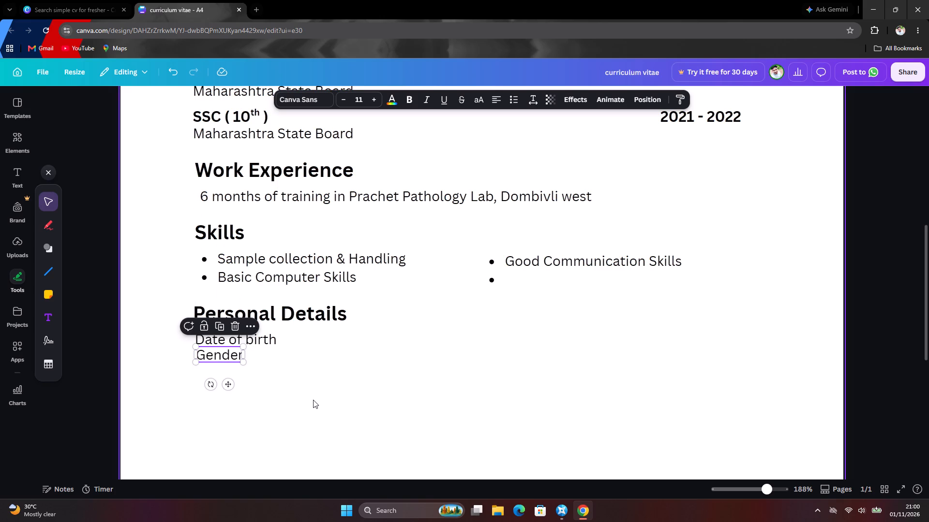
pyautogui.click(292, 396)
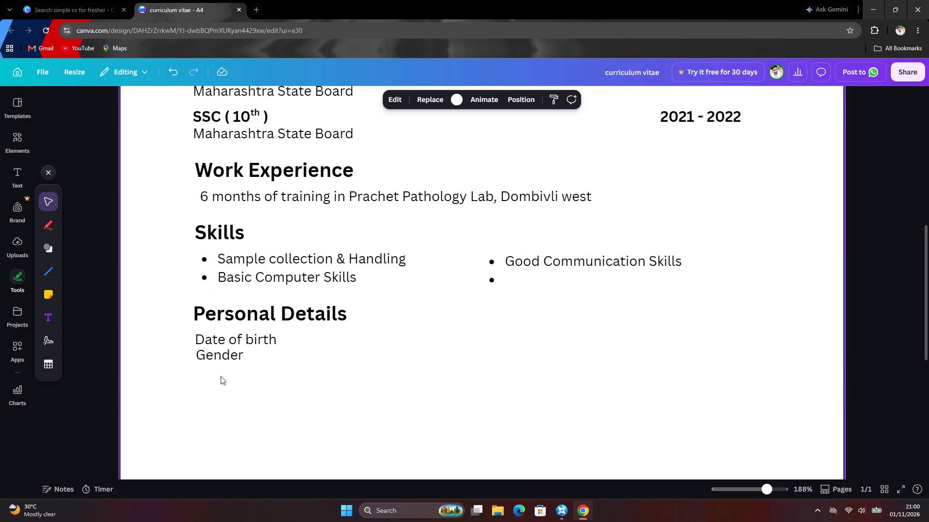
# Add a further text box for the Personal Details section and set its font size to 11.
pyautogui.click(53, 312)
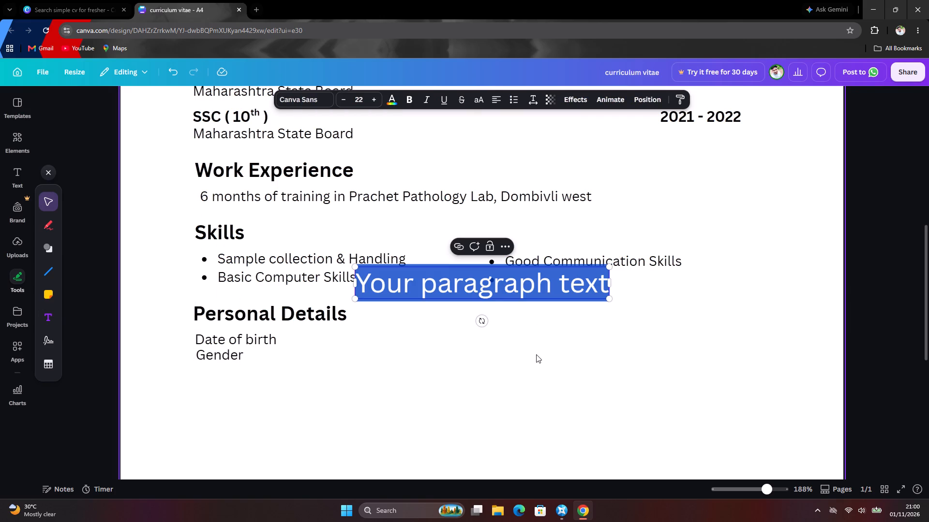
pyautogui.doubleClick(342, 98)
pyautogui.click(342, 98)
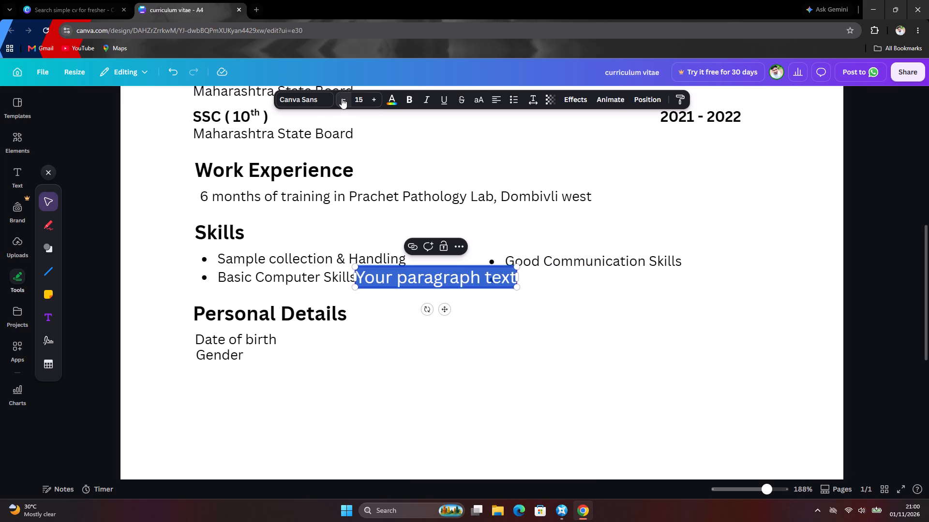
pyautogui.click(342, 98)
pyautogui.click(344, 98)
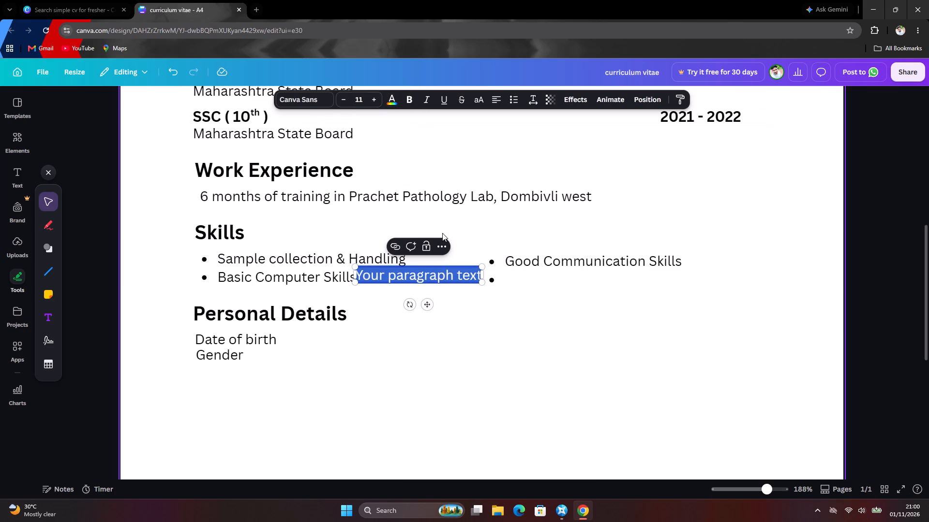
# Replace the placeholder text in the newest text box with the label 'Nationality'.
pyautogui.press('BackSpace')
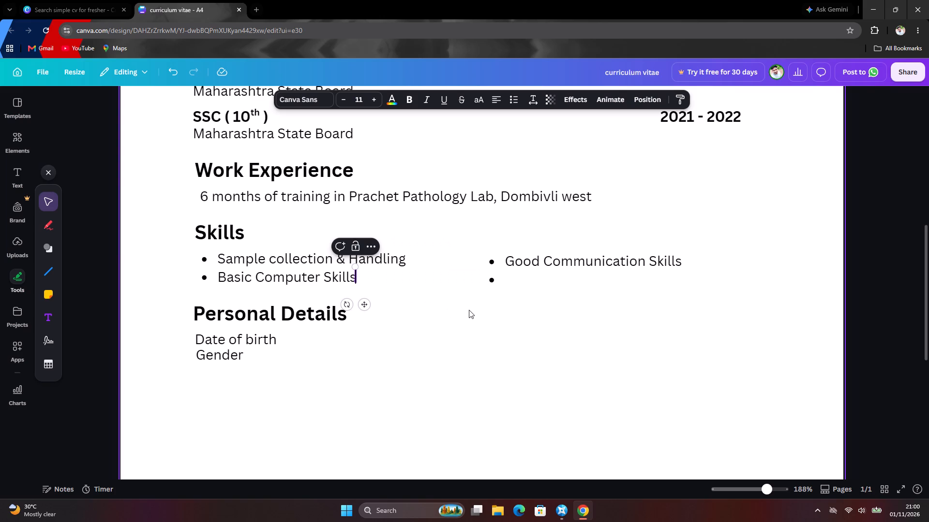
pyautogui.write('Nationality')
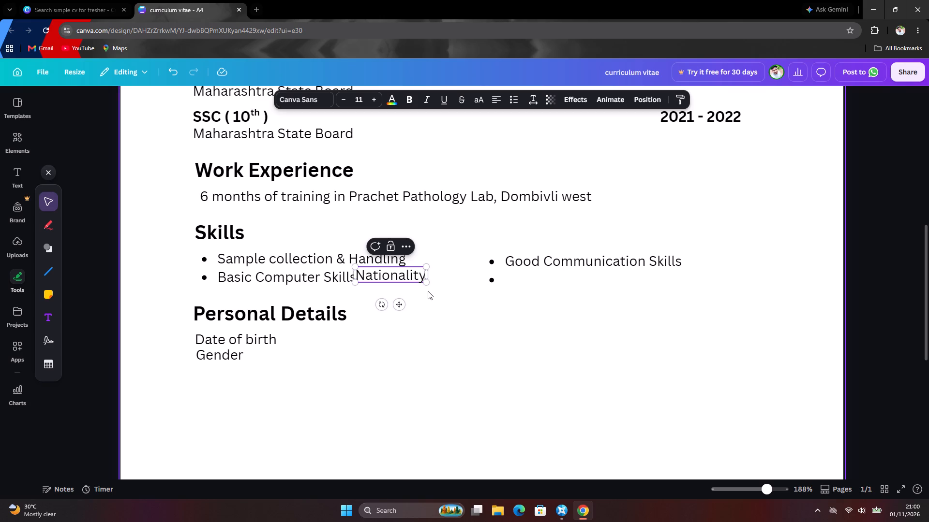
pyautogui.click(400, 264)
pyautogui.click(481, 322)
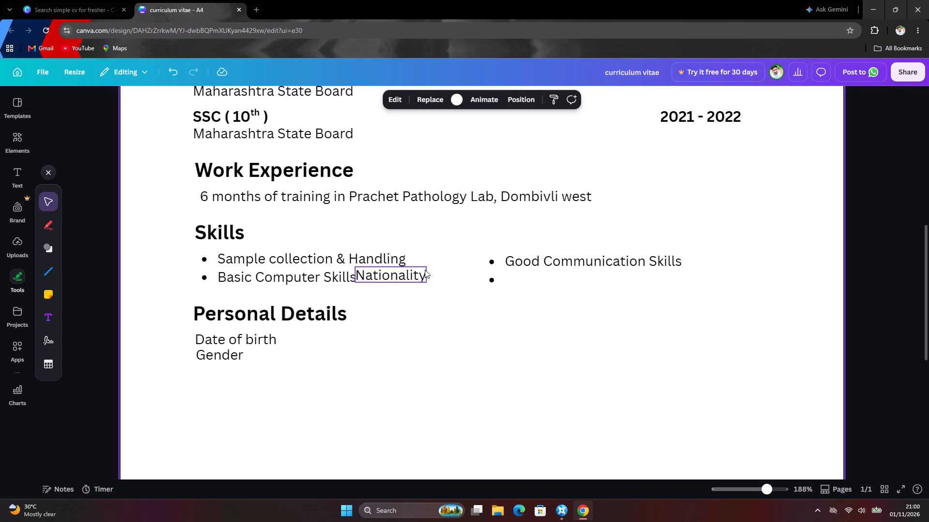
# Move the Nationality label directly beneath Gender, stacked without overlapping it.
pyautogui.click(425, 270)
pyautogui.moveTo(422, 272); pyautogui.dragTo(264, 367)
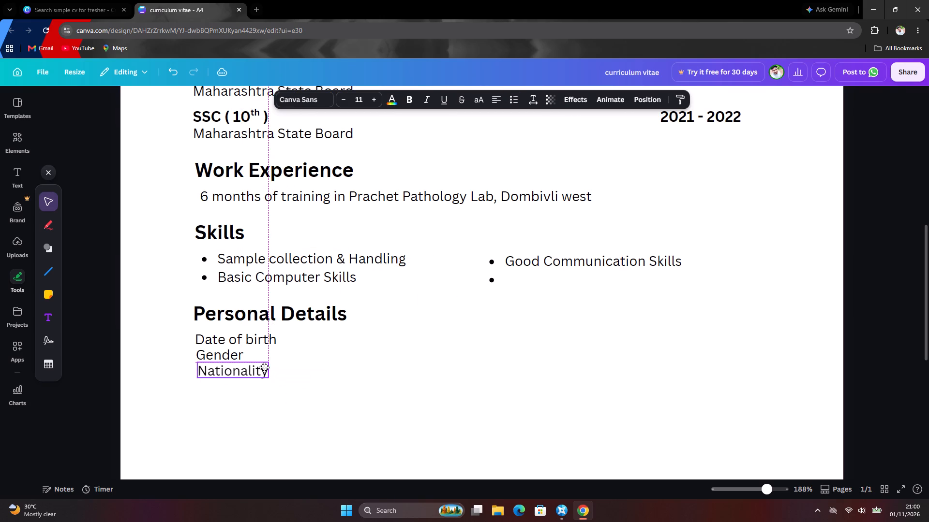
pyautogui.moveTo(264, 367); pyautogui.dragTo(261, 367)
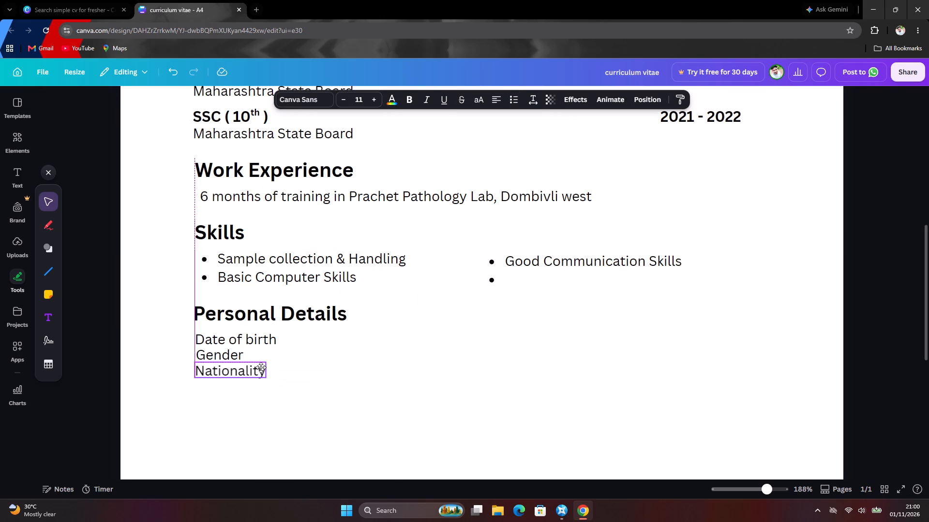
pyautogui.moveTo(261, 367); pyautogui.dragTo(260, 364)
pyautogui.click(299, 371)
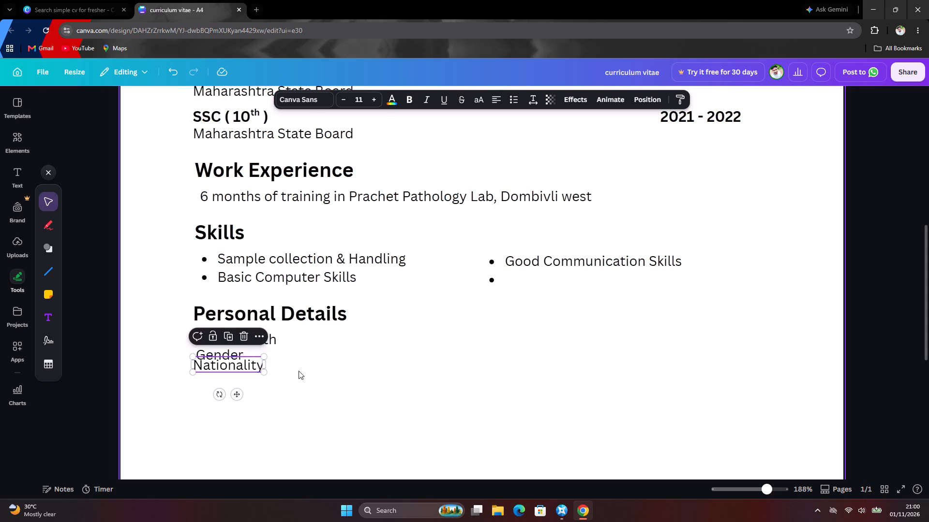
pyautogui.moveTo(236, 362); pyautogui.dragTo(235, 368)
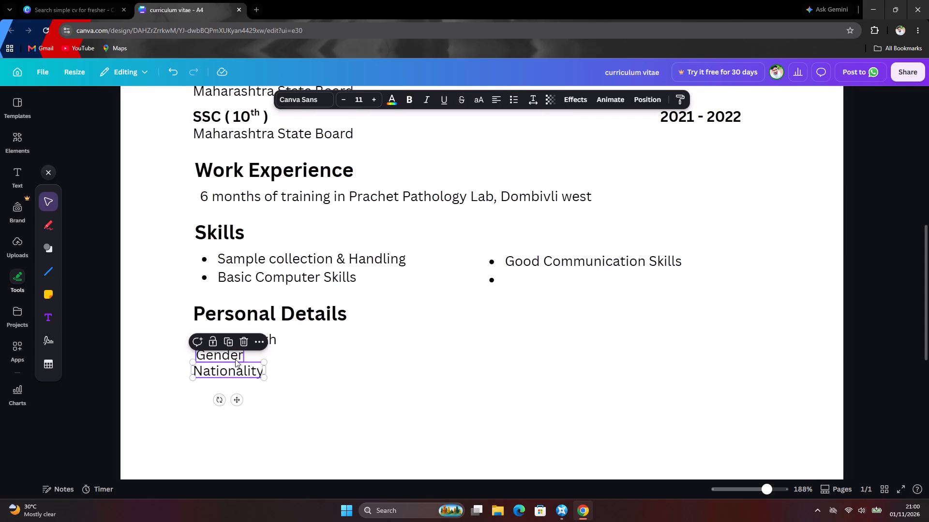
# Fine-tune the horizontal positions of the Gender and Nationality labels to line up with the left edge of 'Date of birth'.
pyautogui.click(235, 359)
pyautogui.click(235, 359)
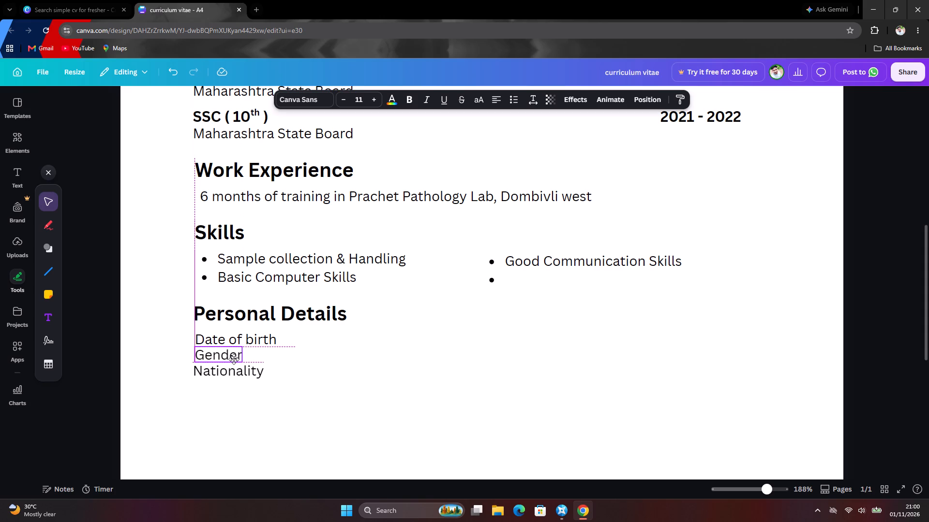
pyautogui.click(307, 378)
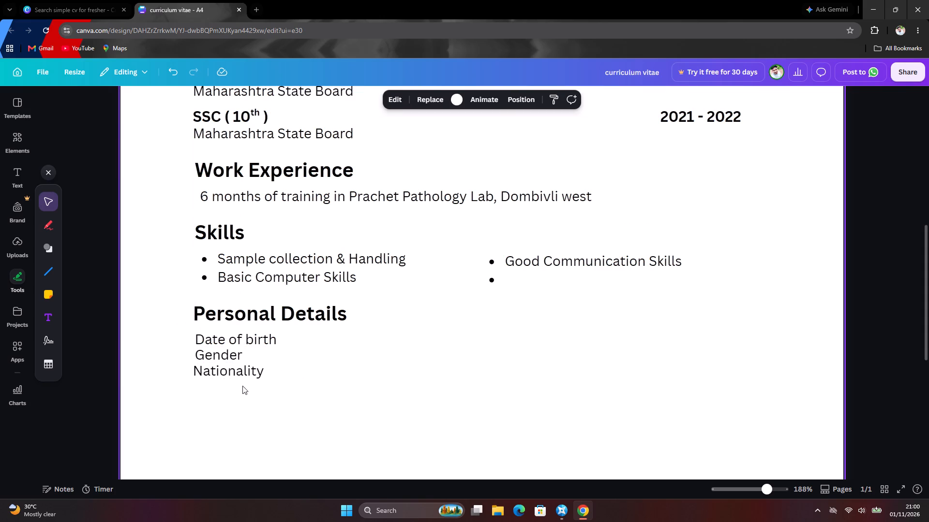
pyautogui.doubleClick(239, 376)
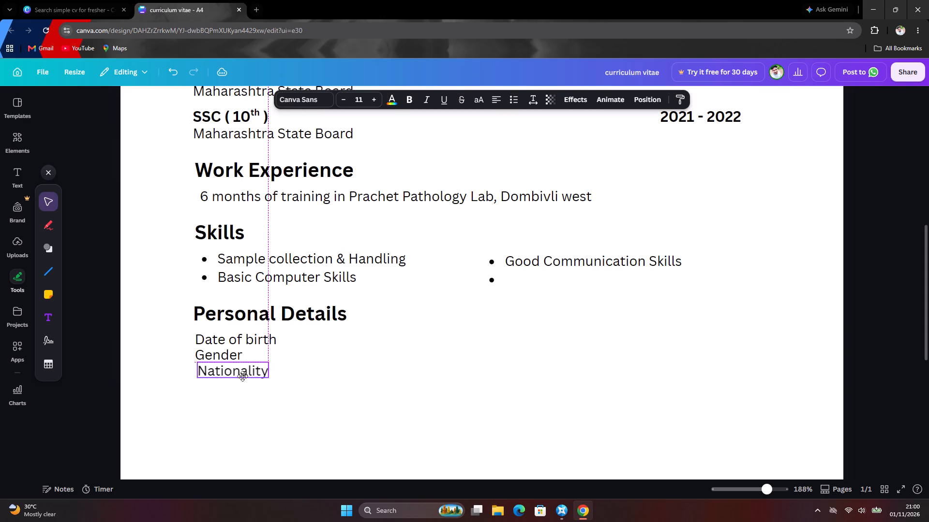
pyautogui.click(336, 396)
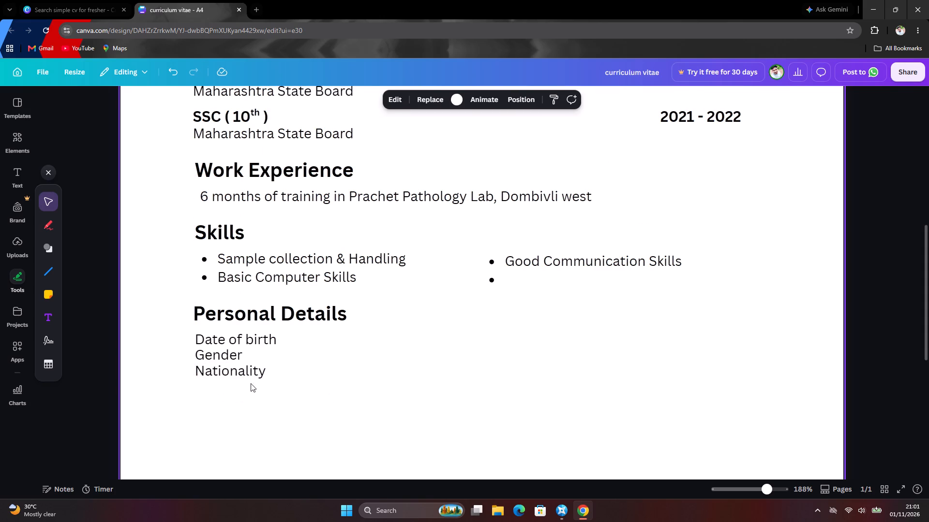
pyautogui.click(242, 375)
pyautogui.click(302, 374)
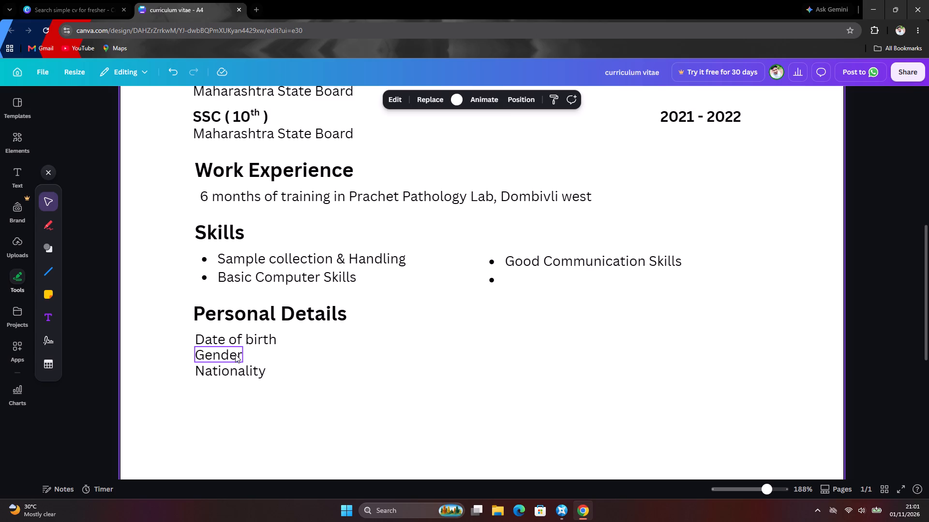
pyautogui.click(235, 354)
pyautogui.click(235, 354)
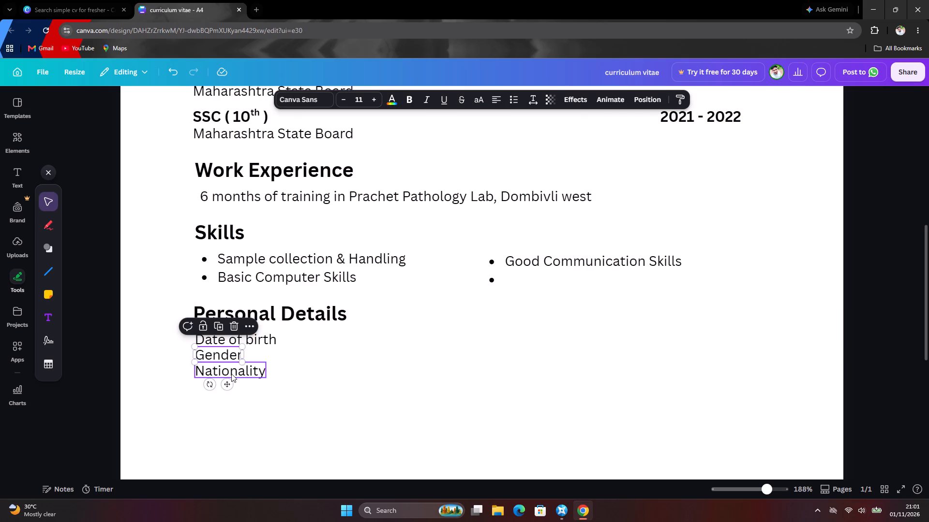
pyautogui.doubleClick(231, 374)
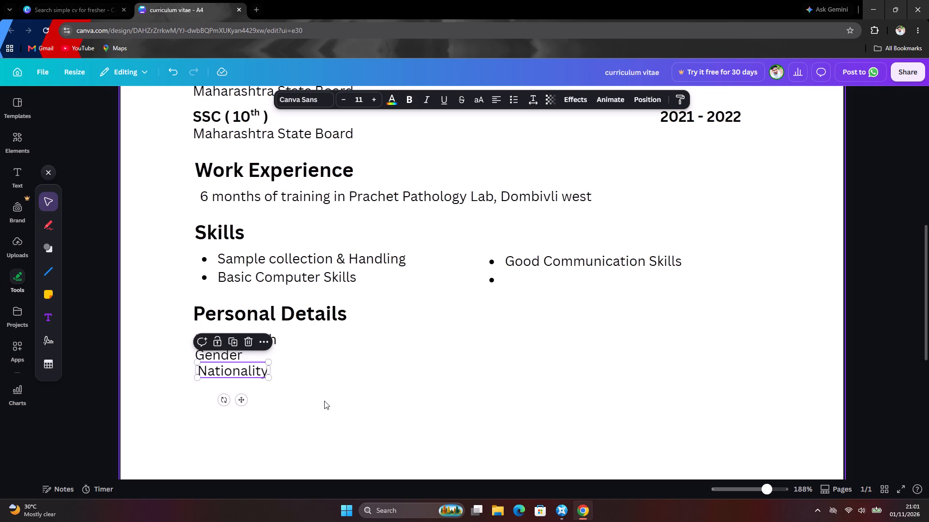
# Nudge the Nationality label horizontally until its left edge lines up with Gender and Date of birth.
pyautogui.press('Left')
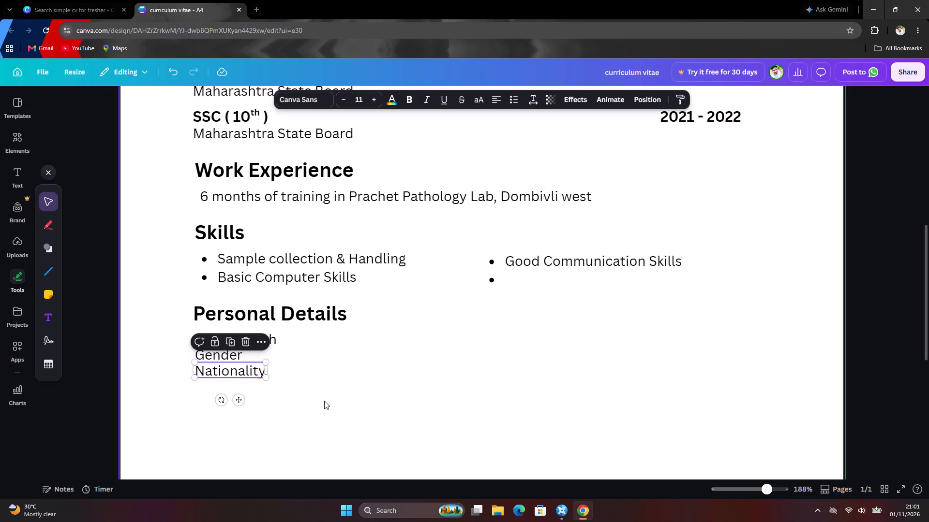
pyautogui.press('Left')
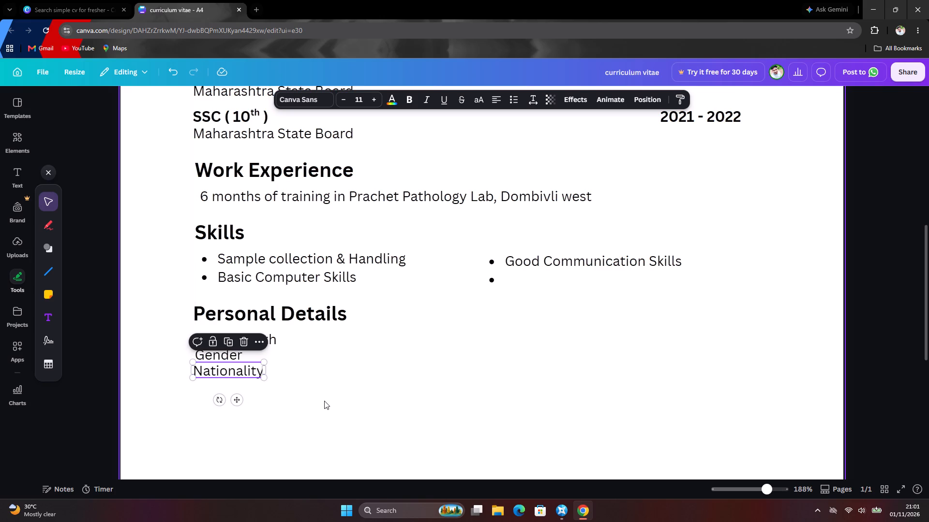
pyautogui.press('Right')
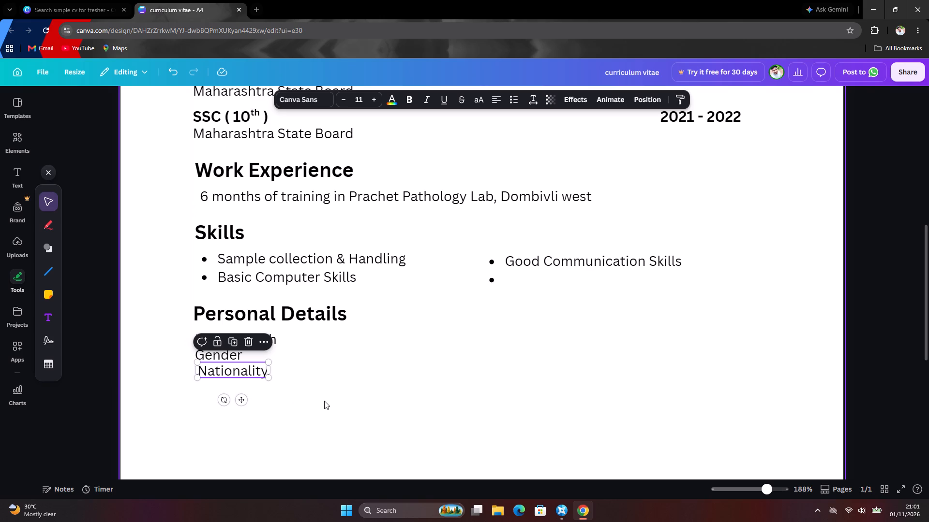
pyautogui.press('Left')
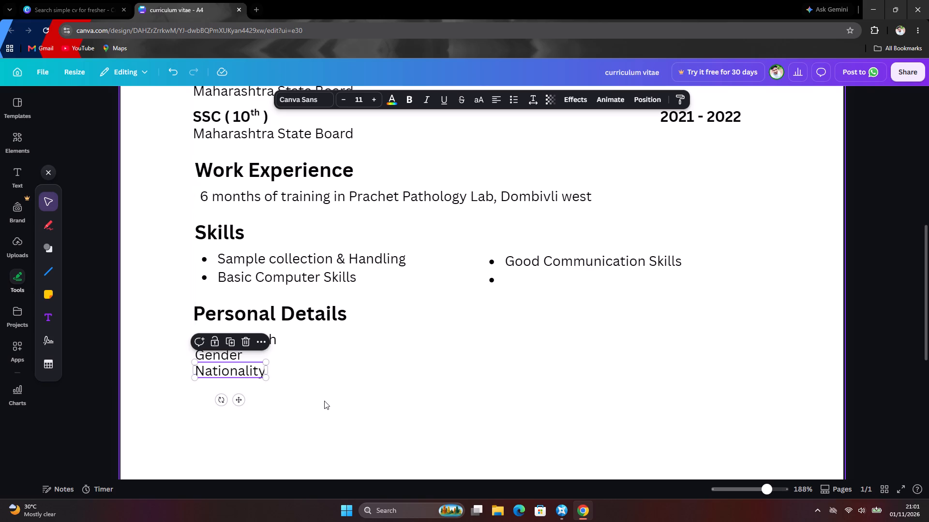
pyautogui.click(375, 381)
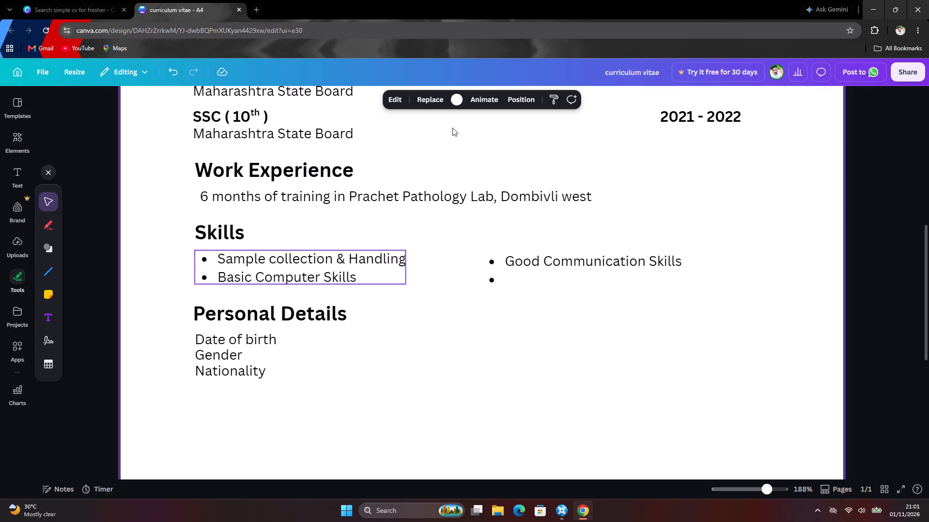
pyautogui.click(295, 389)
# Reduce the font size of the Date of birth, Gender and Nationality labels to 10.
pyautogui.click(263, 335)
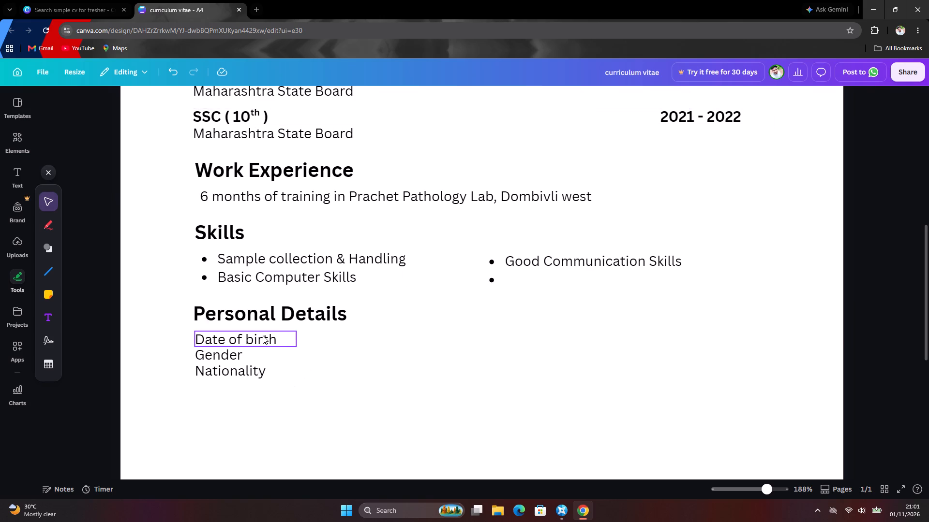
pyautogui.click(348, 101)
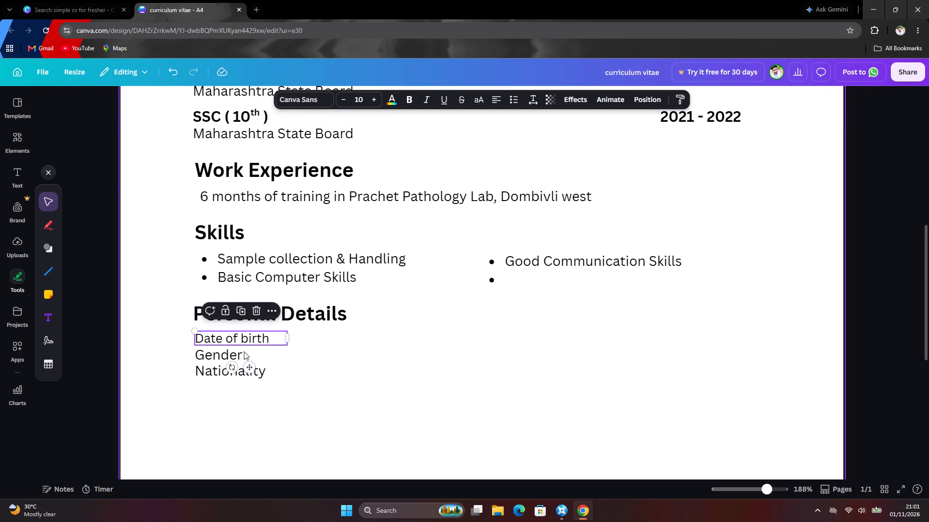
pyautogui.click(243, 353)
pyautogui.click(240, 351)
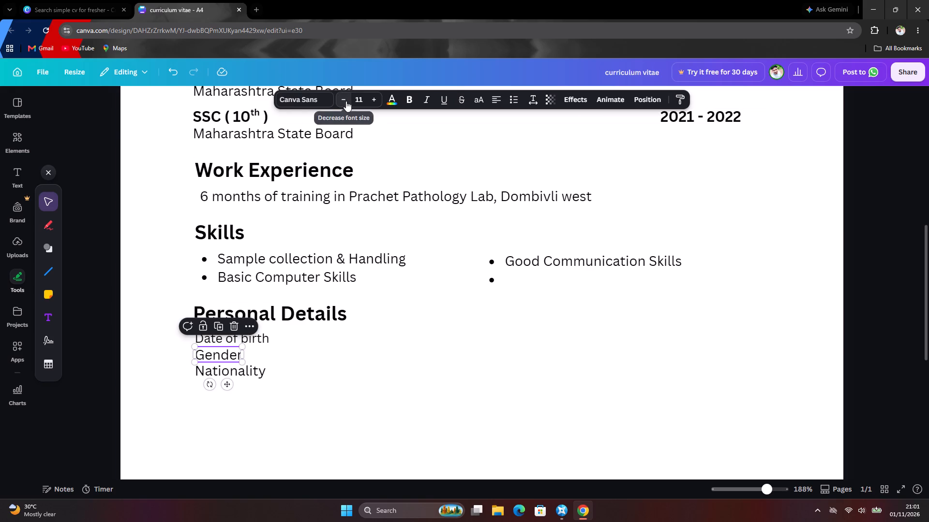
pyautogui.click(348, 101)
pyautogui.click(230, 363)
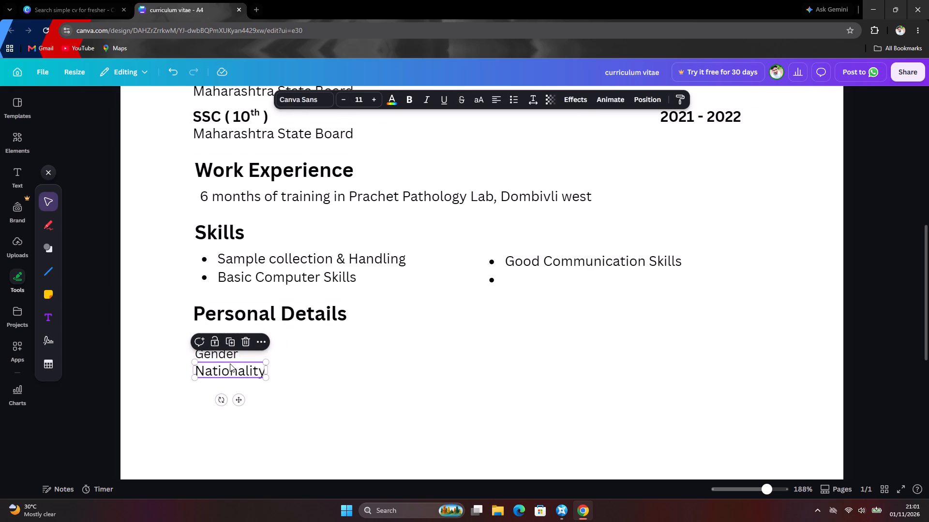
pyautogui.click(341, 102)
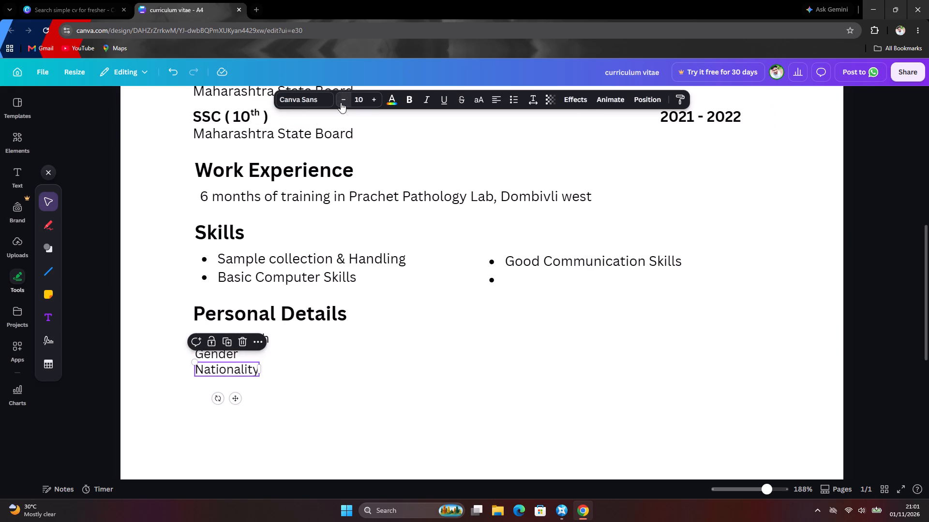
pyautogui.click(365, 446)
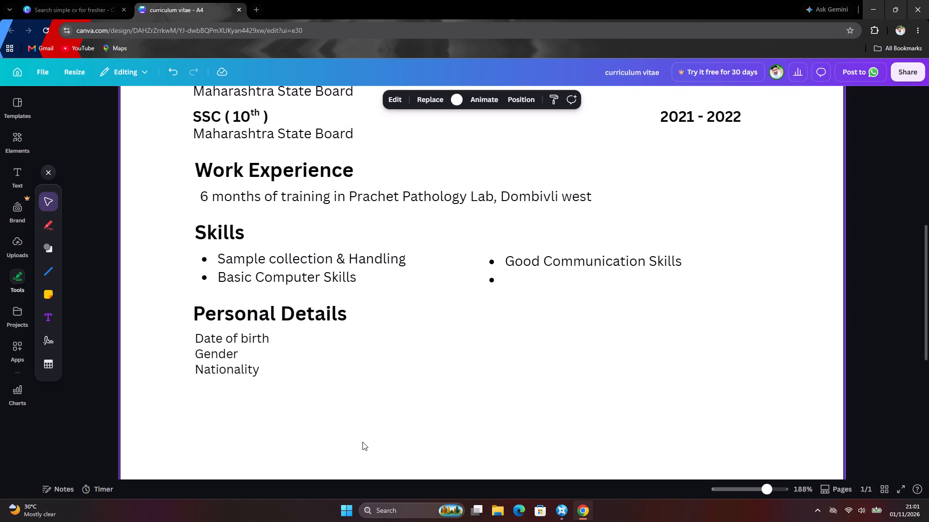
# Widen the Date of birth text box to a width of about 8, keeping its left edge in place.
pyautogui.click(256, 345)
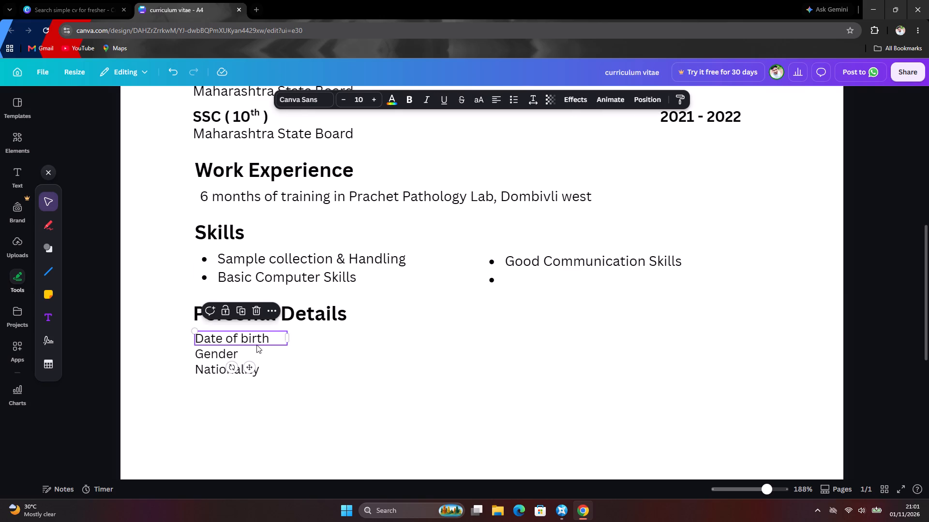
pyautogui.moveTo(288, 337); pyautogui.dragTo(457, 324)
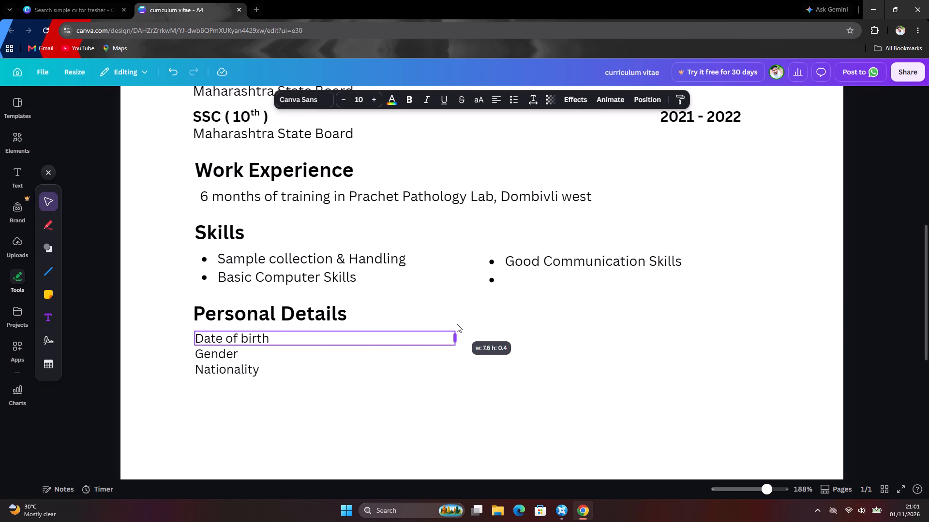
pyautogui.moveTo(457, 324); pyautogui.dragTo(470, 328)
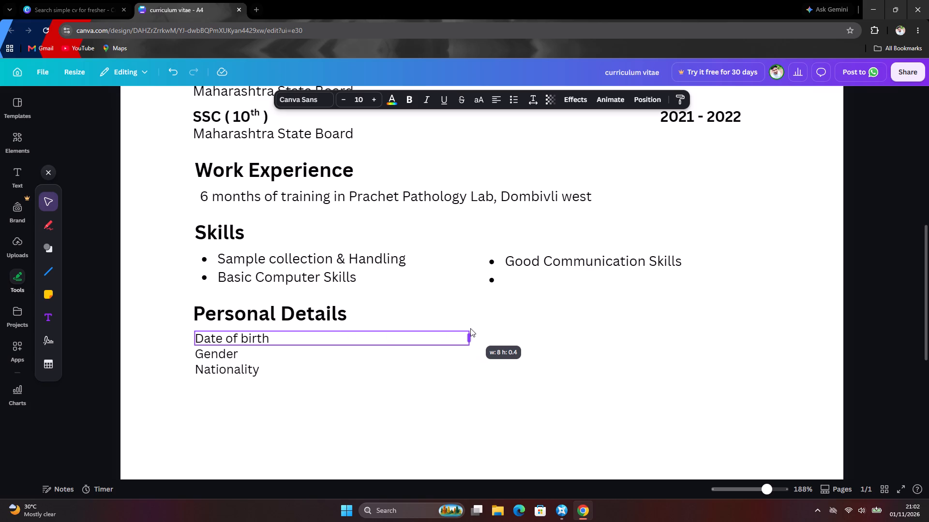
pyautogui.moveTo(470, 328); pyautogui.dragTo(469, 331)
pyautogui.moveTo(469, 331); pyautogui.dragTo(471, 328)
pyautogui.scroll(-2, 471, 328)
pyautogui.scroll(1, 471, 328)
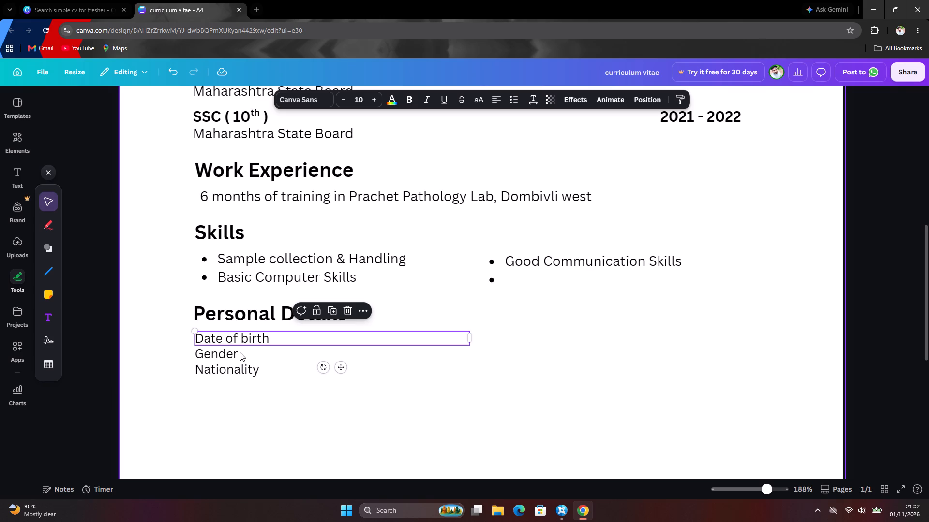
# Widen the Gender text box until its right edge matches the Date of birth box.
pyautogui.click(236, 352)
pyautogui.click(237, 353)
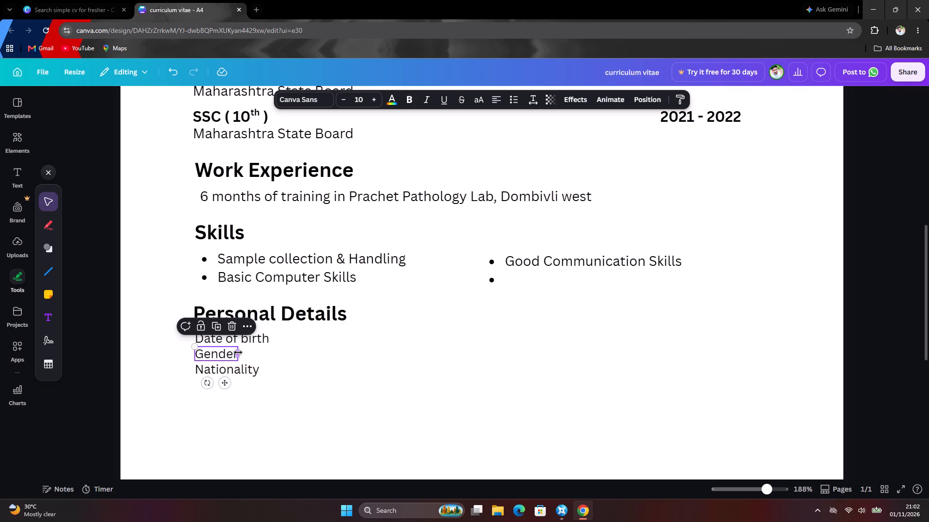
pyautogui.moveTo(238, 352); pyautogui.dragTo(411, 346)
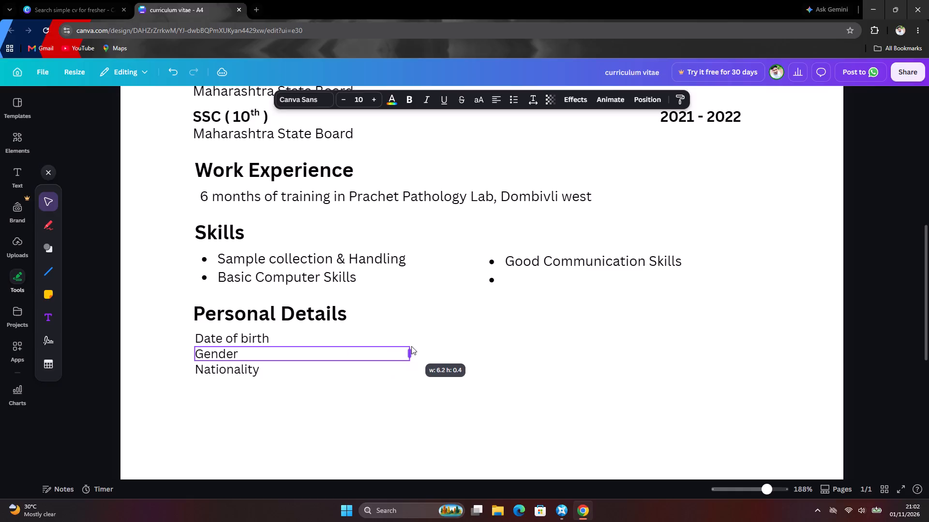
pyautogui.moveTo(411, 346); pyautogui.dragTo(437, 345)
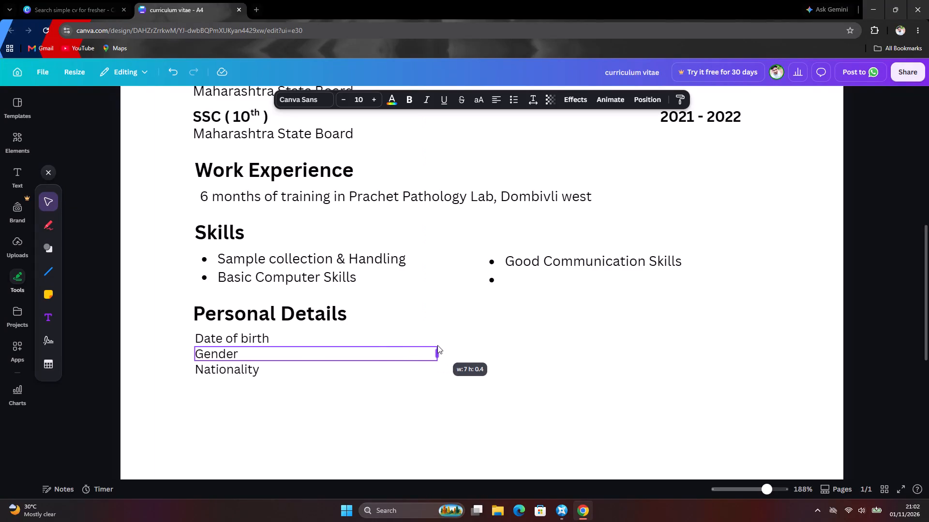
pyautogui.moveTo(437, 345); pyautogui.dragTo(437, 345)
pyautogui.click(375, 341)
pyautogui.click(459, 364)
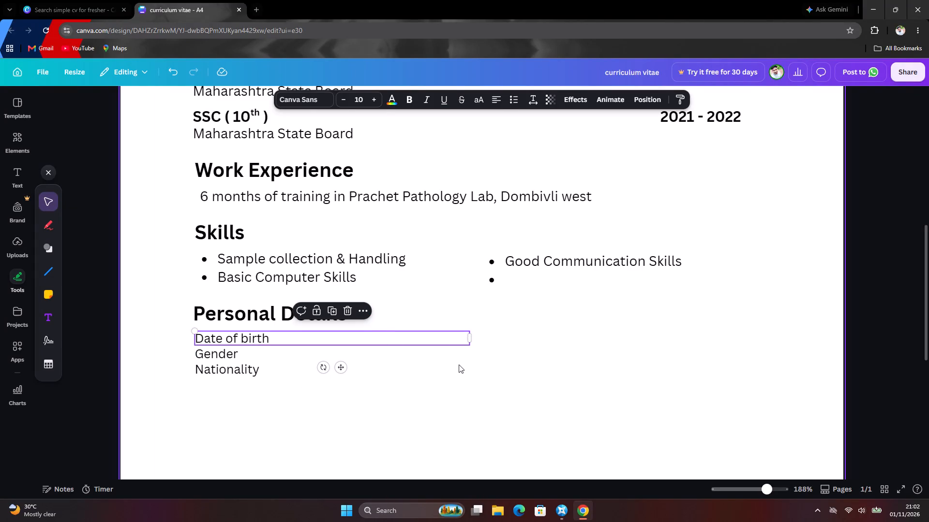
pyautogui.click(452, 340)
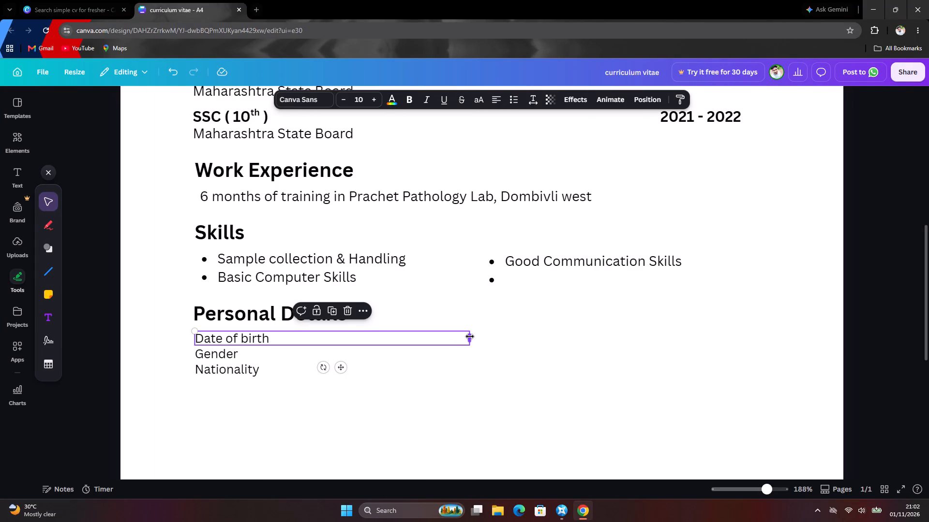
pyautogui.click(470, 336)
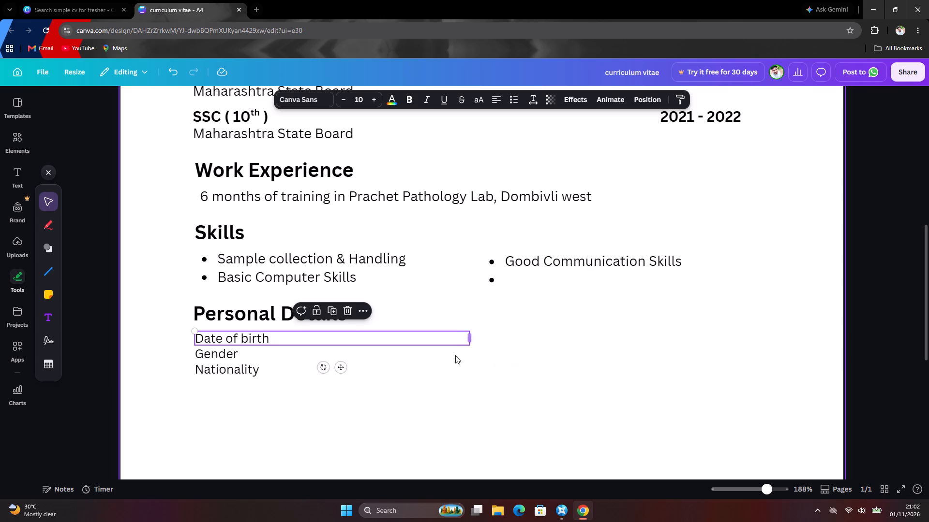
pyautogui.click(280, 357)
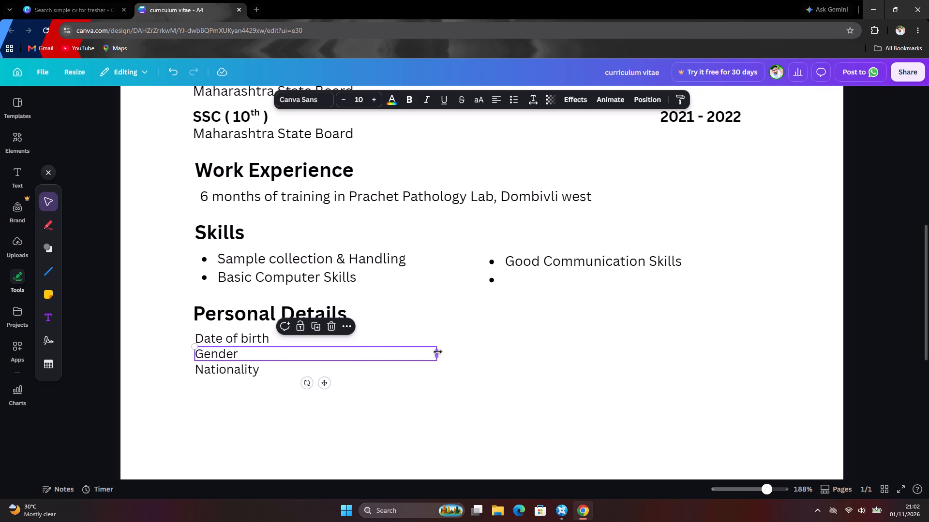
pyautogui.moveTo(438, 352); pyautogui.dragTo(464, 350)
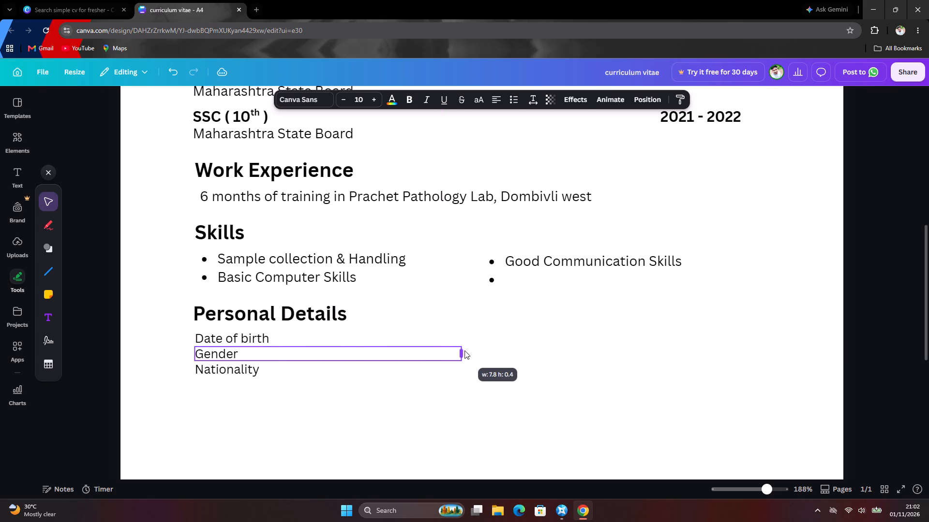
pyautogui.moveTo(464, 350); pyautogui.dragTo(472, 350)
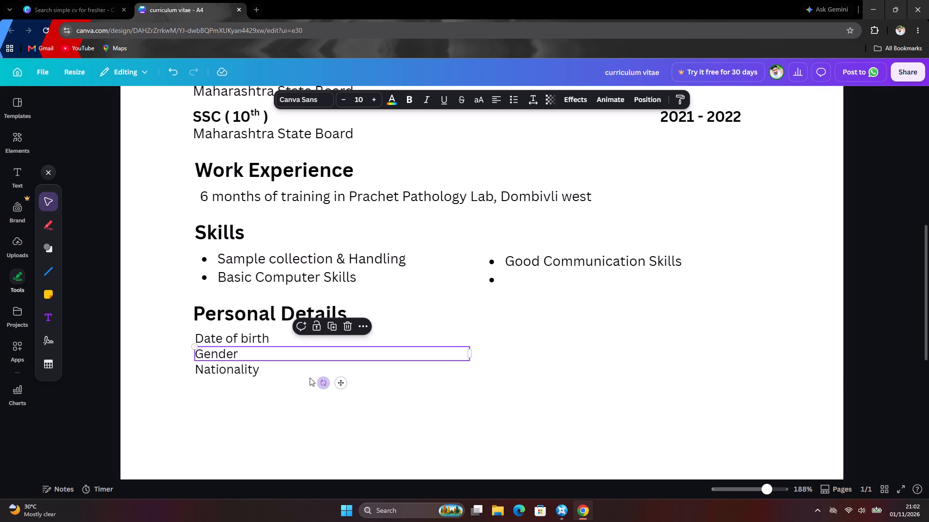
# Widen the Nationality text box until its right edge matches the Date of birth and Gender boxes.
pyautogui.click(239, 370)
pyautogui.moveTo(261, 368); pyautogui.dragTo(407, 364)
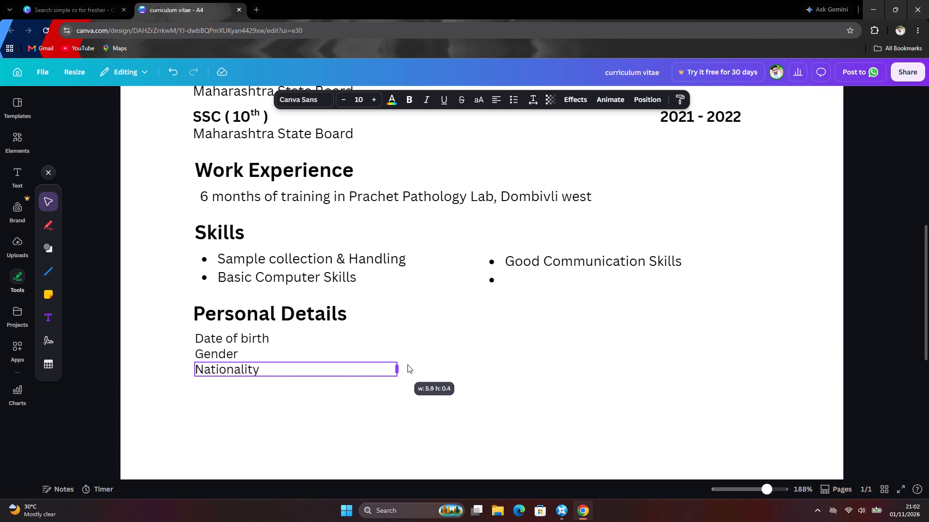
pyautogui.moveTo(407, 364); pyautogui.dragTo(469, 364)
pyautogui.click(467, 392)
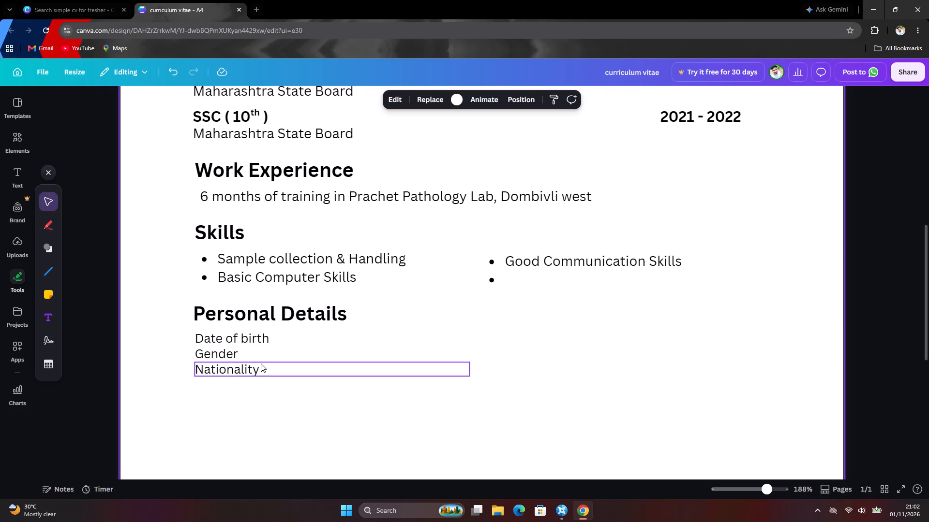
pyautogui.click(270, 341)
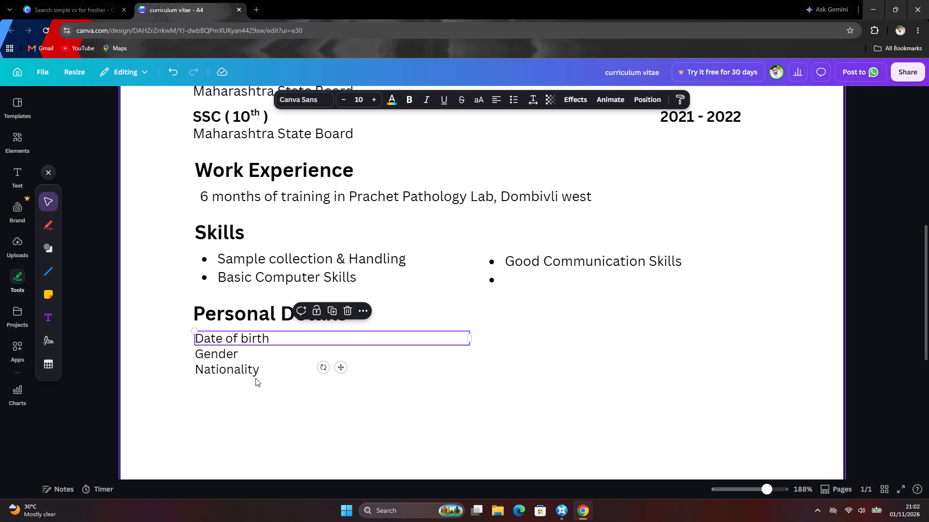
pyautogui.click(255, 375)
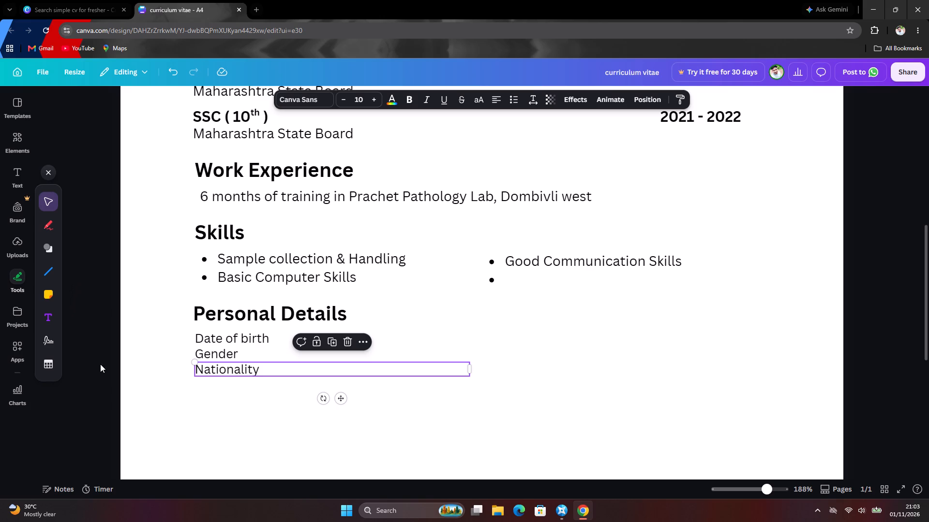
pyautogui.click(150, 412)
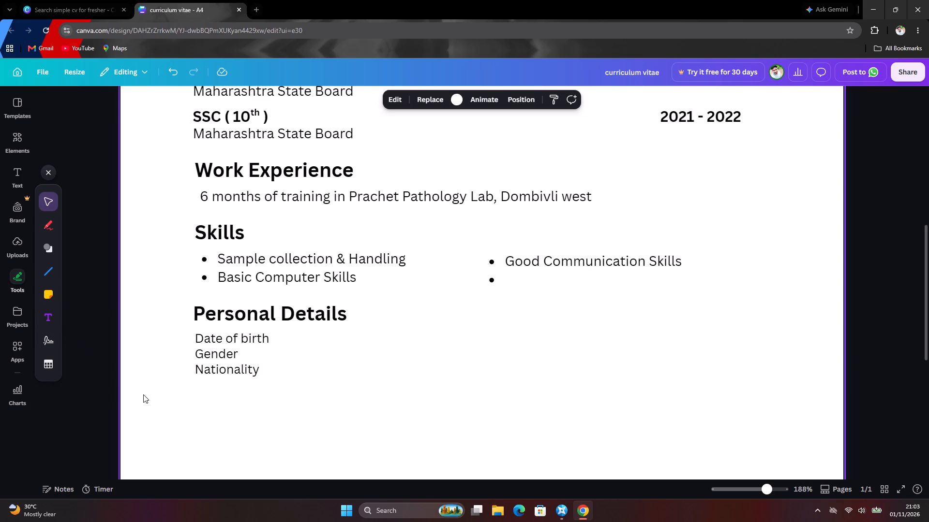
# Add a new text box and place it to the right of the Personal Details heading, below the skills bullets.
pyautogui.click(48, 316)
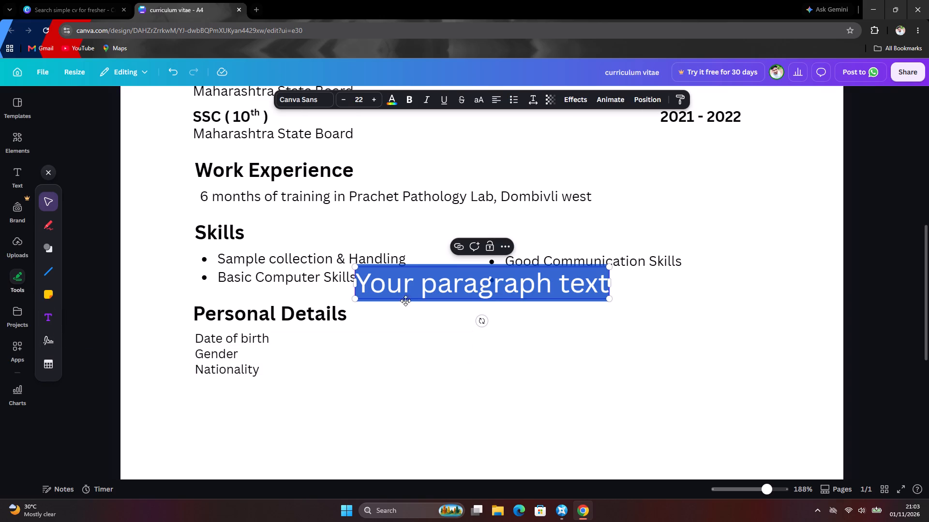
pyautogui.moveTo(409, 293); pyautogui.dragTo(446, 337)
pyautogui.click(593, 393)
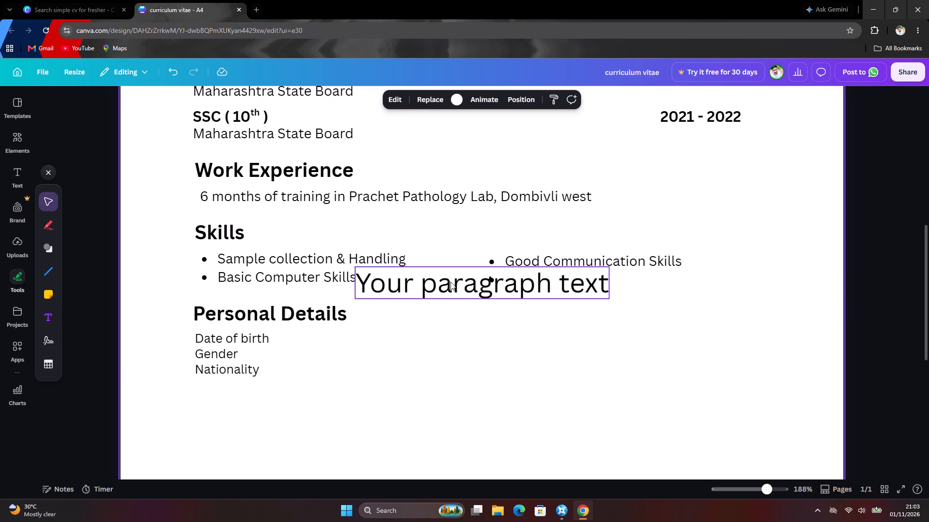
pyautogui.click(451, 282)
pyautogui.moveTo(451, 282); pyautogui.dragTo(515, 328)
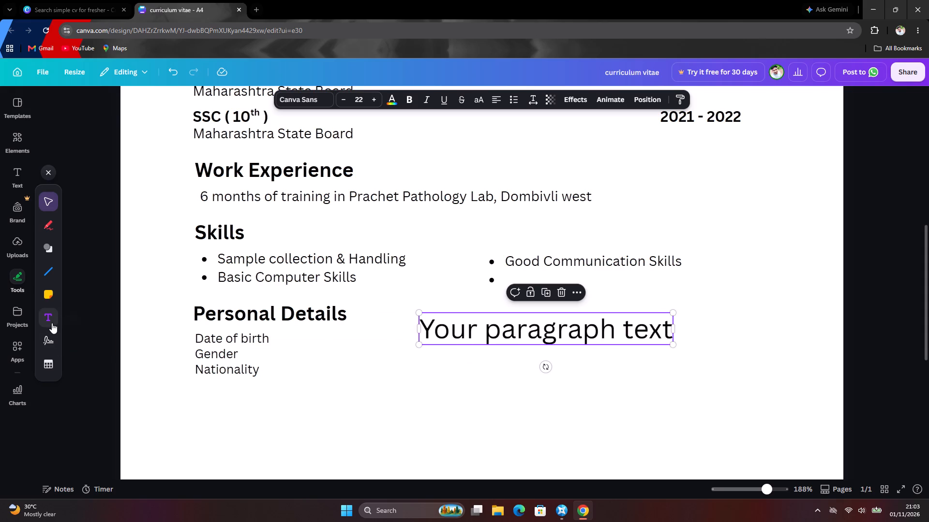
# Add a second placeholder text box and move it below the first one, leaving a gap between them.
pyautogui.click(52, 320)
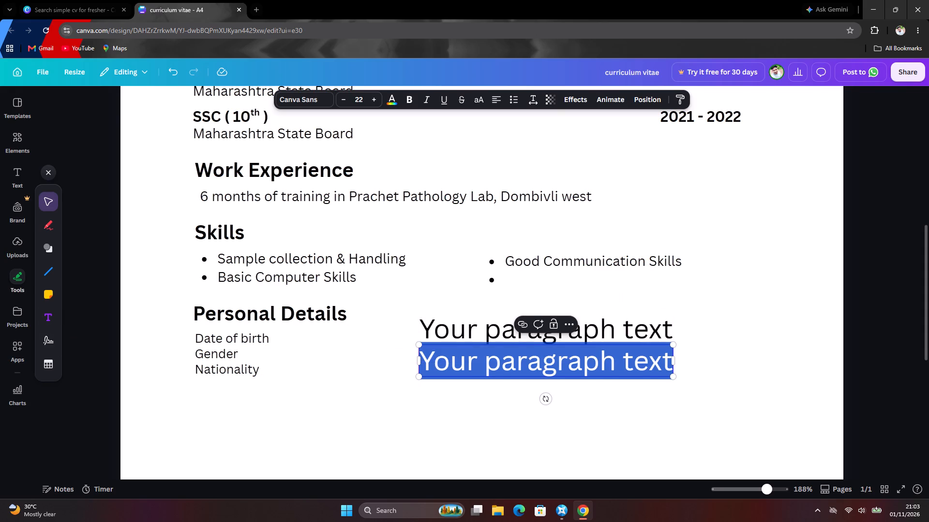
pyautogui.click(496, 363)
pyautogui.moveTo(496, 363); pyautogui.dragTo(497, 396)
pyautogui.click(485, 367)
pyautogui.moveTo(484, 367); pyautogui.dragTo(484, 388)
pyautogui.doubleClick(460, 405)
pyautogui.moveTo(464, 369); pyautogui.dragTo(464, 407)
# Set the upper placeholder text beside Personal Details to size 10 and replace it with "Marital Status".
pyautogui.doubleClick(468, 338)
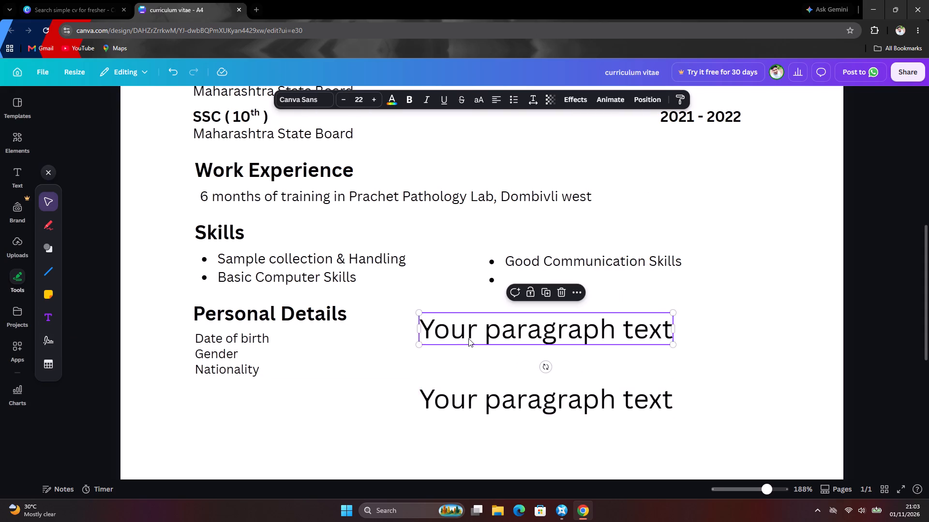
pyautogui.tripleClick(340, 102)
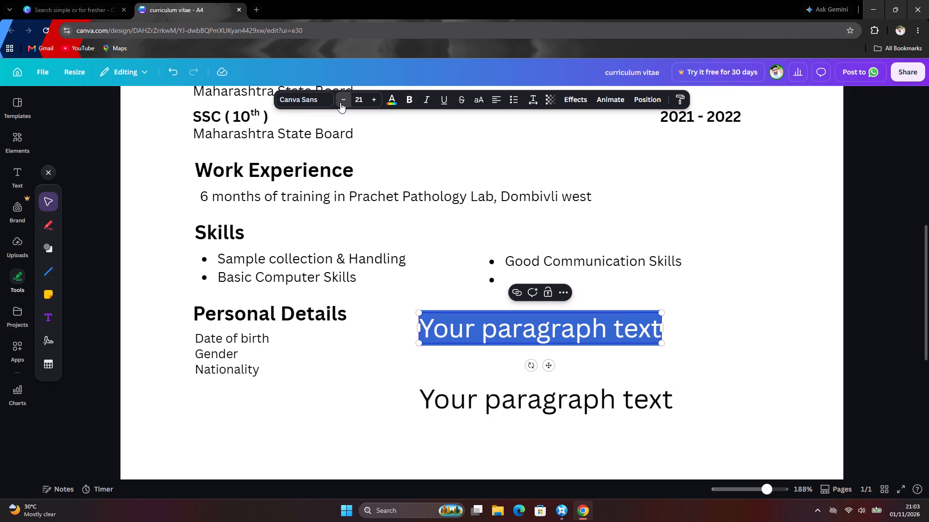
pyautogui.rightClick(340, 102)
pyautogui.click(340, 102)
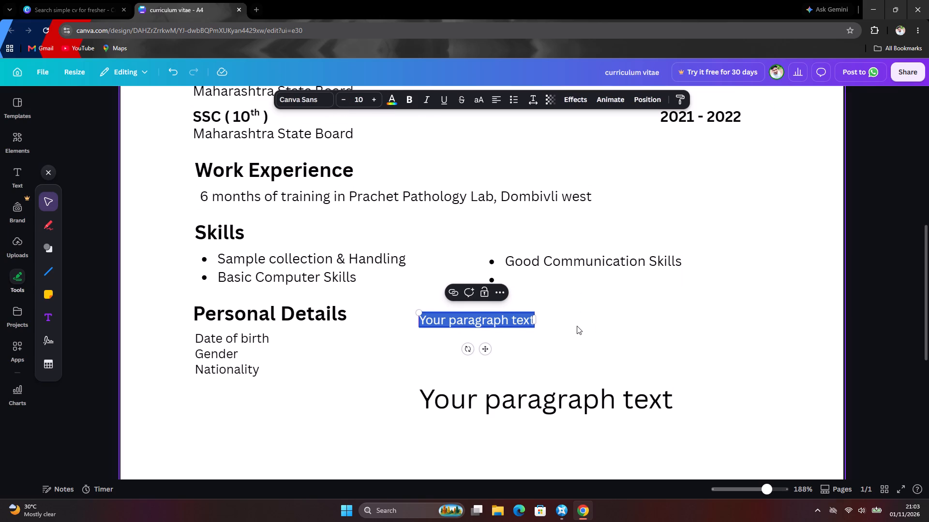
pyautogui.press('BackSpace')
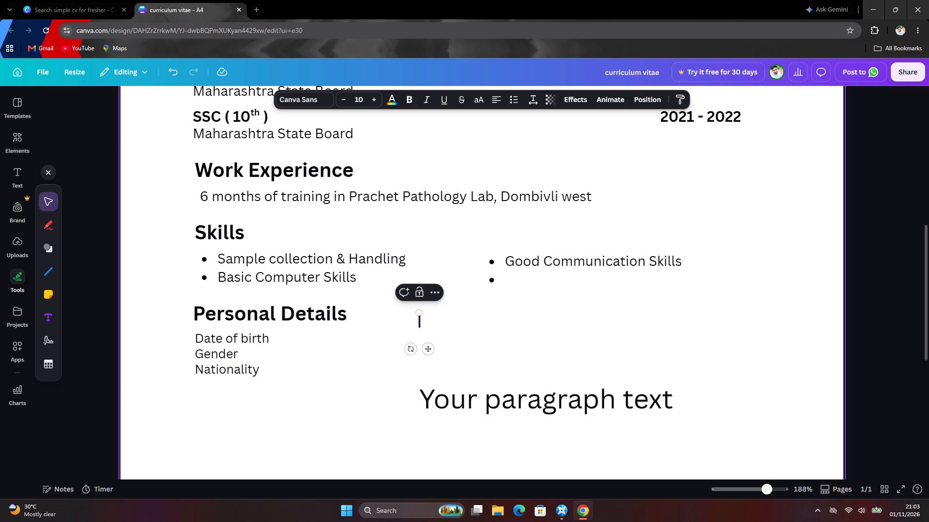
pyautogui.hotkey('shift', 'm')
pyautogui.write('ar')
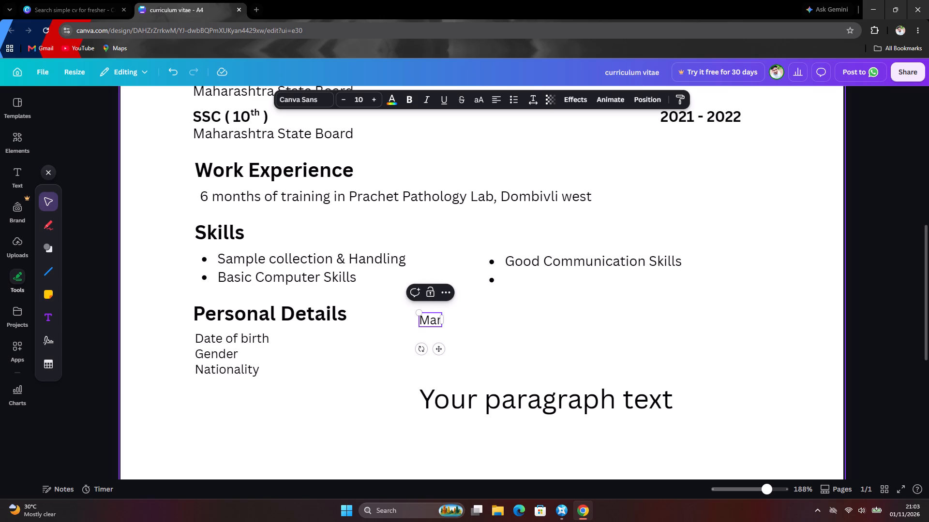
pyautogui.write('ital')
pyautogui.press('space')
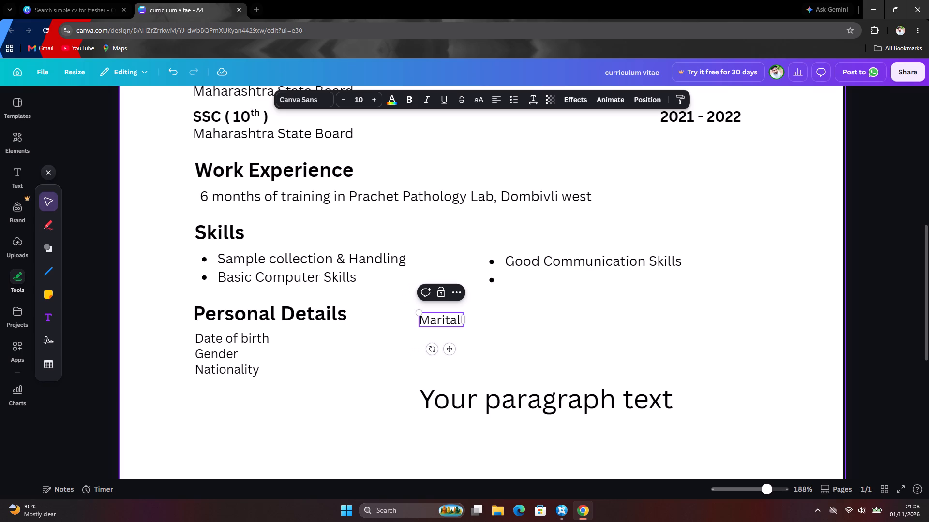
pyautogui.write('Status')
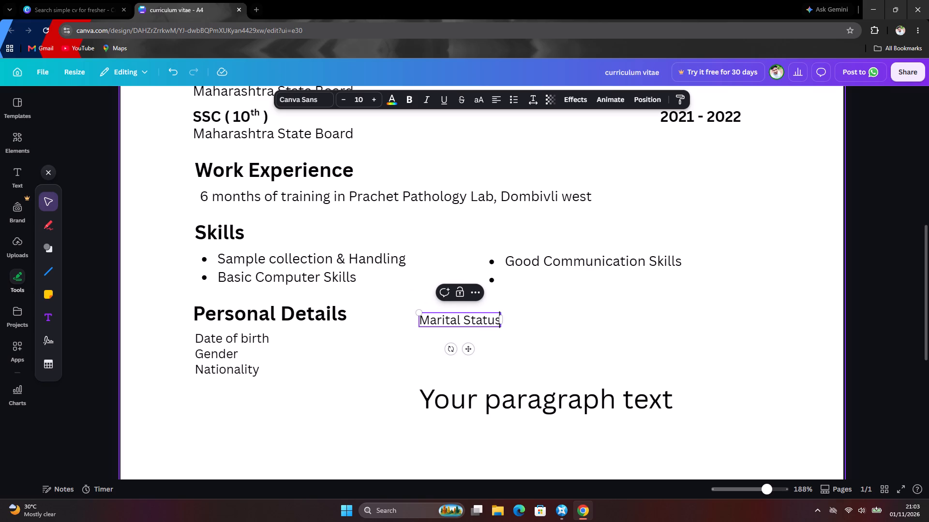
pyautogui.press('space')
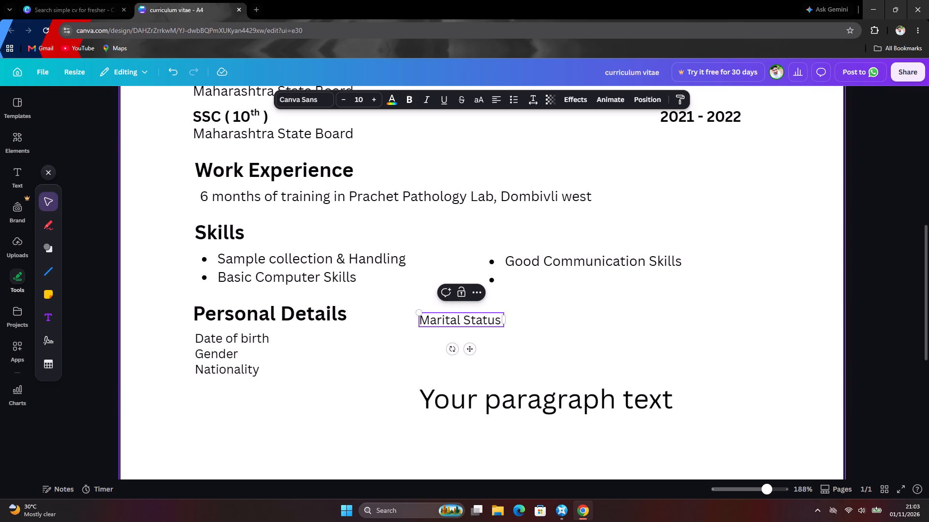
# Set the remaining placeholder text to size 10 and replace it with "Languages".
pyautogui.doubleClick(539, 412)
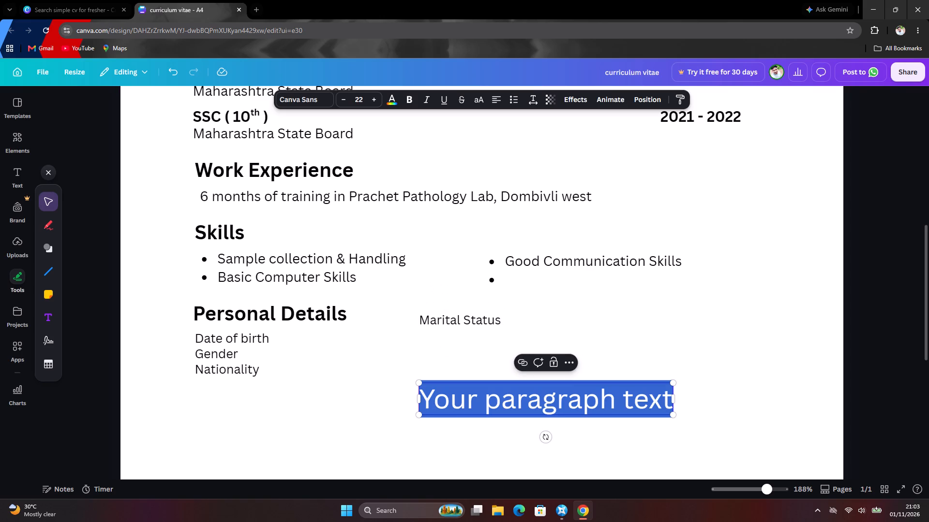
pyautogui.click(341, 100)
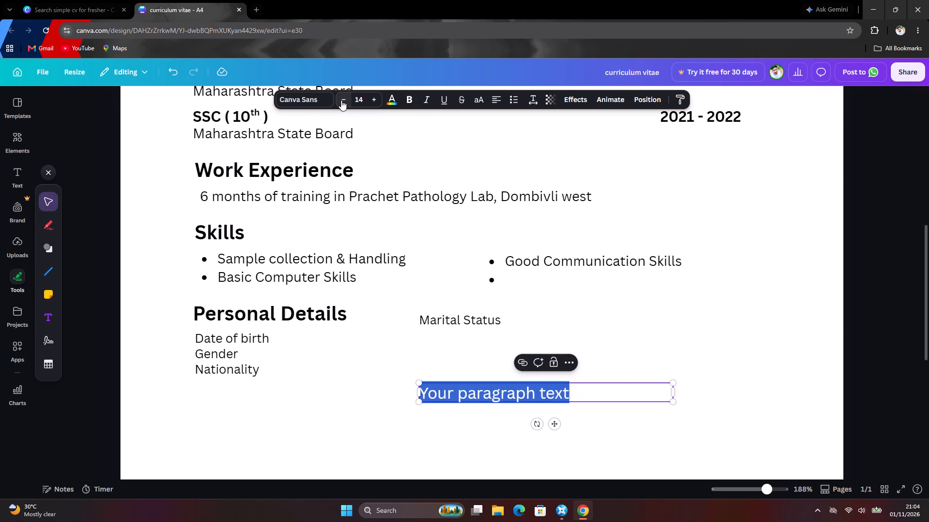
pyautogui.click(341, 100)
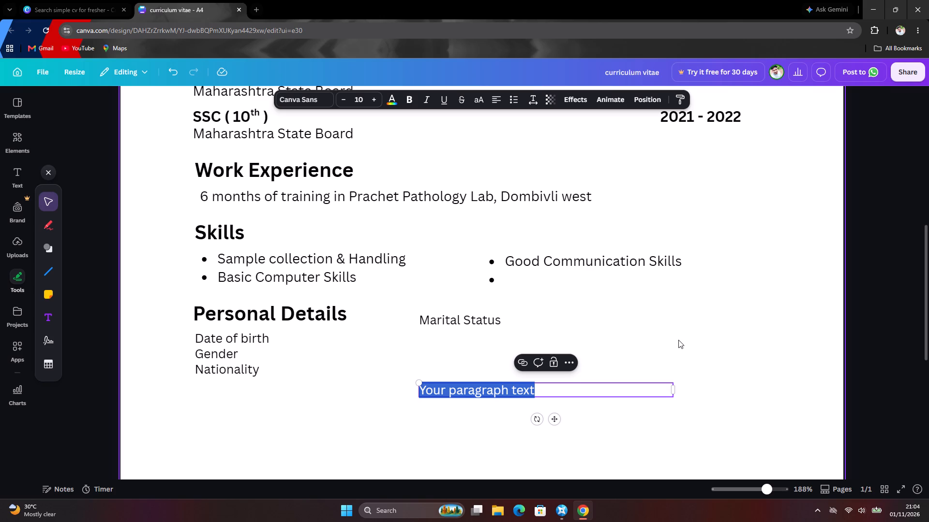
pyautogui.write('Langua')
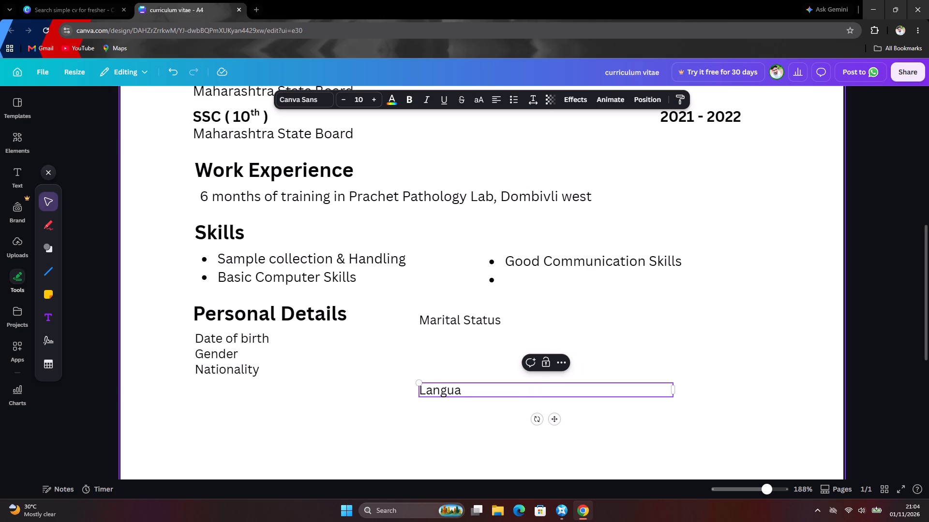
pyautogui.write('ge')
pyautogui.press('s')
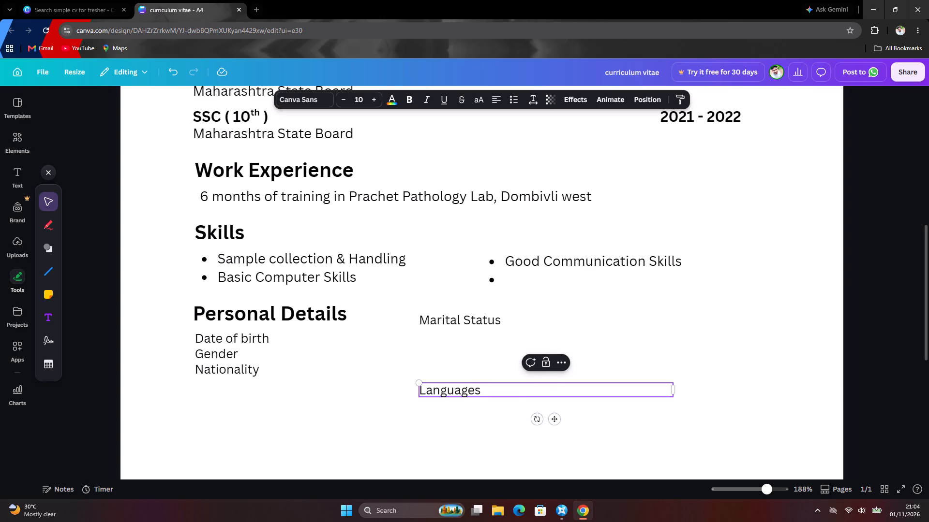
pyautogui.click(458, 412)
# Move the Marital Status text box directly below Nationality, left-aligned with the other Personal Details labels.
pyautogui.click(473, 327)
pyautogui.moveTo(473, 326); pyautogui.dragTo(281, 411)
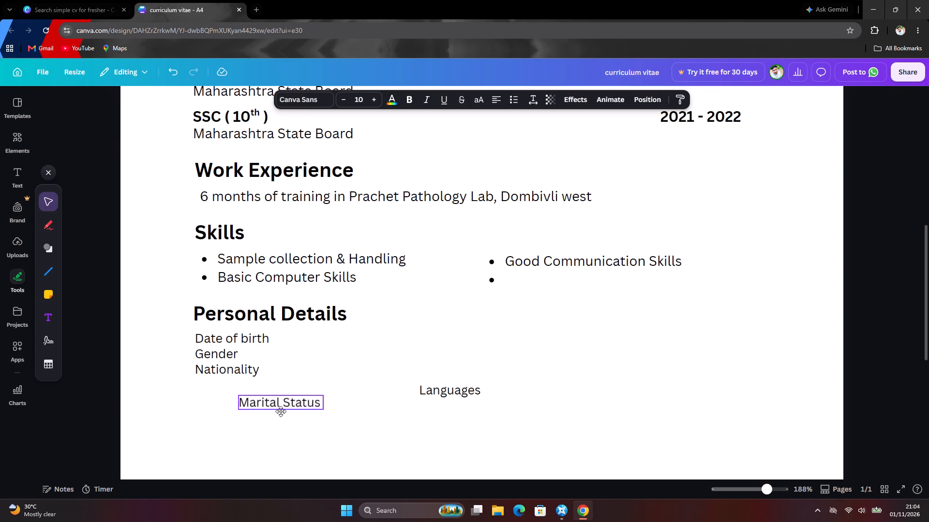
pyautogui.moveTo(281, 411); pyautogui.dragTo(249, 392)
# Move the Languages text box directly below Marital Status, left-aligned with the labels above it.
pyautogui.click(474, 396)
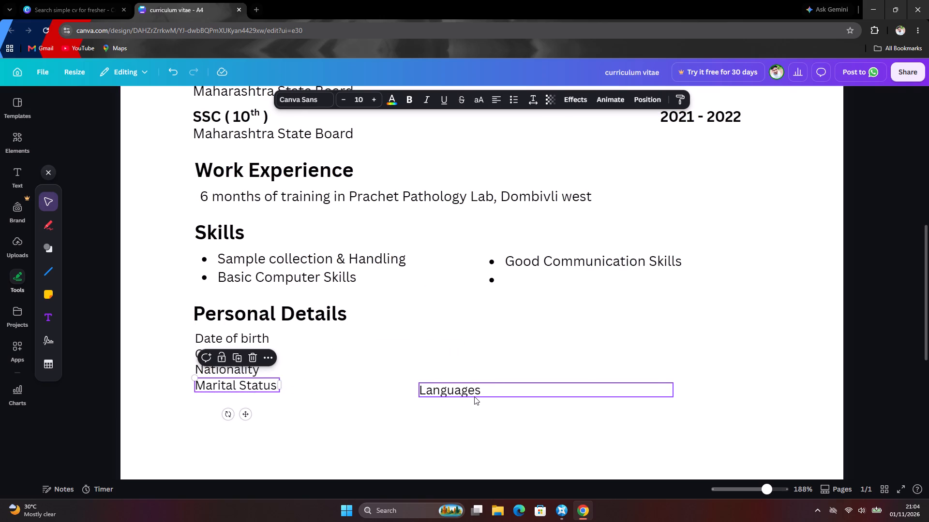
pyautogui.moveTo(474, 396); pyautogui.dragTo(259, 407)
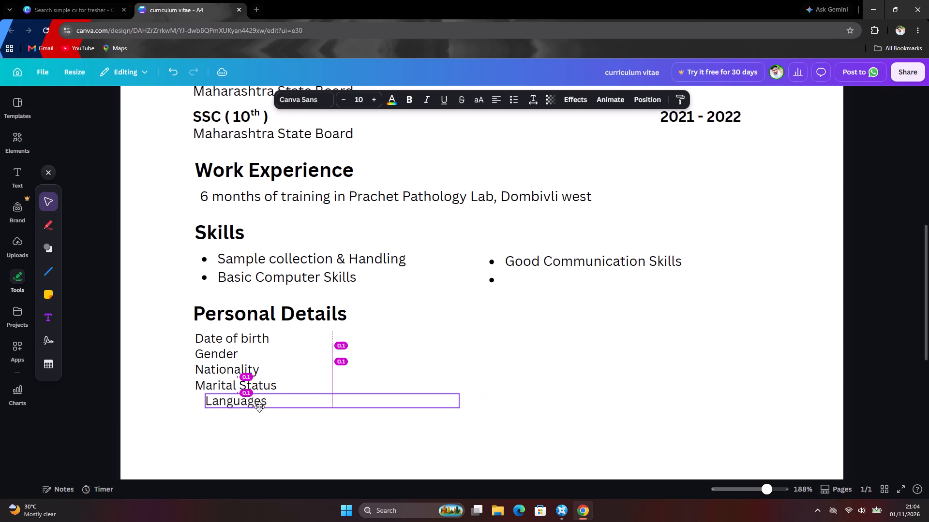
pyautogui.moveTo(259, 407); pyautogui.dragTo(252, 407)
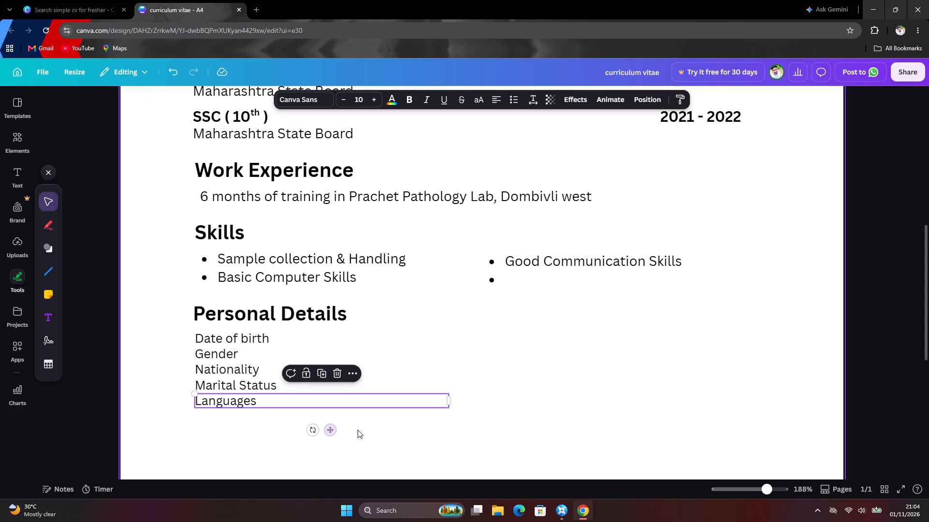
pyautogui.click(384, 427)
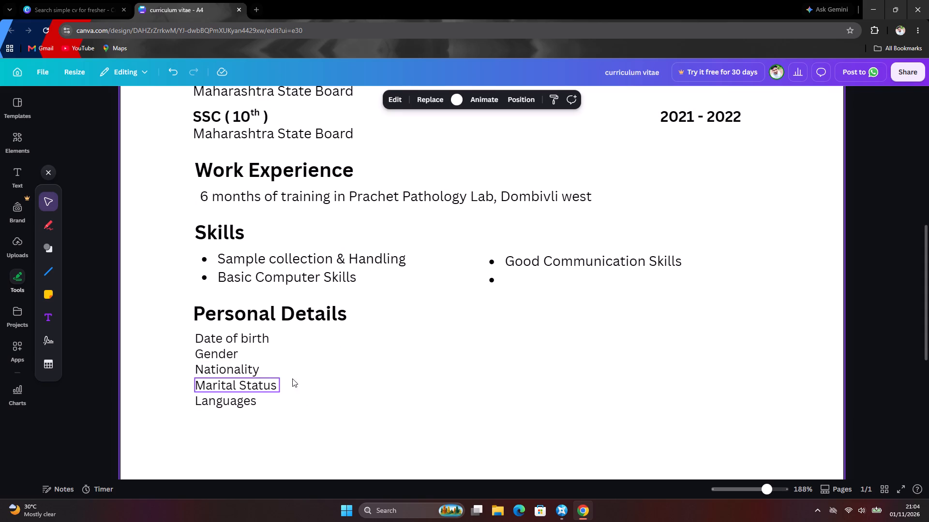
# Widen the Marital Status text box until its right edge matches the Personal Details label boxes above it.
pyautogui.click(270, 385)
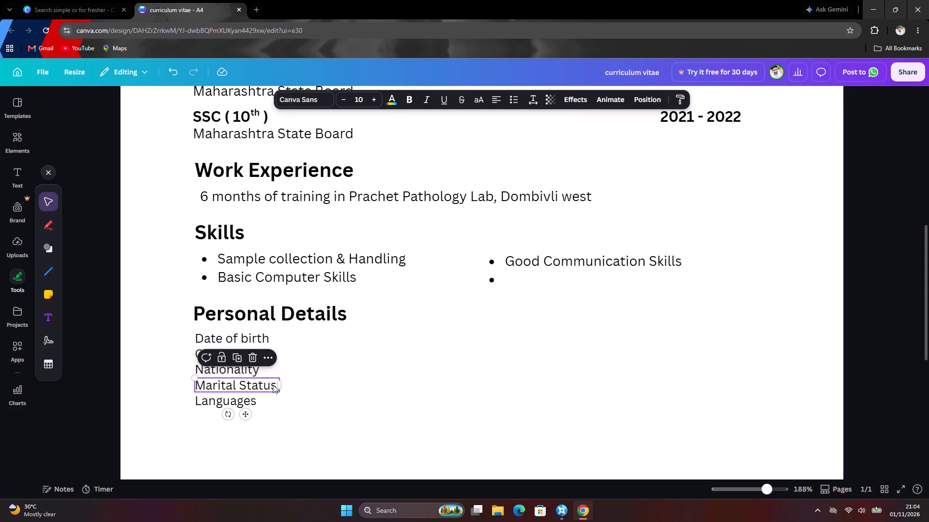
pyautogui.moveTo(282, 384); pyautogui.dragTo(289, 386)
pyautogui.moveTo(289, 386); pyautogui.dragTo(468, 384)
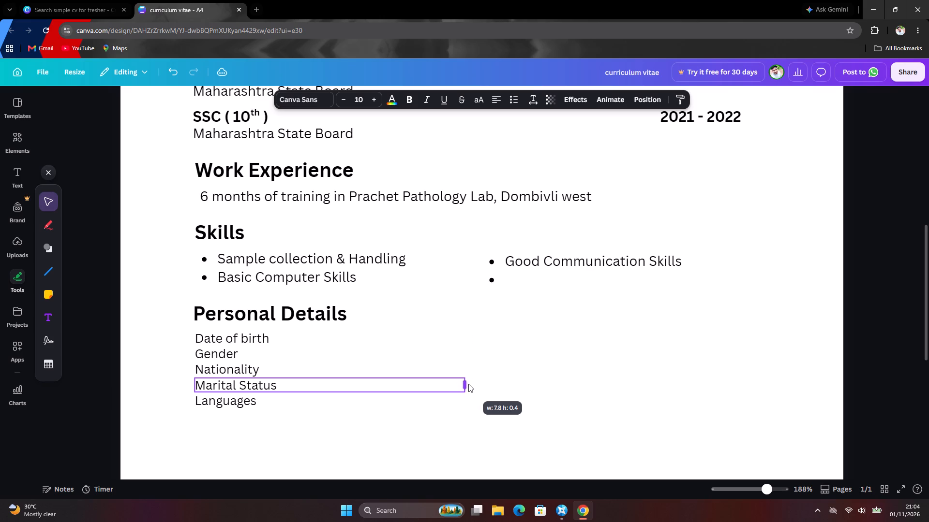
pyautogui.moveTo(468, 384); pyautogui.dragTo(473, 382)
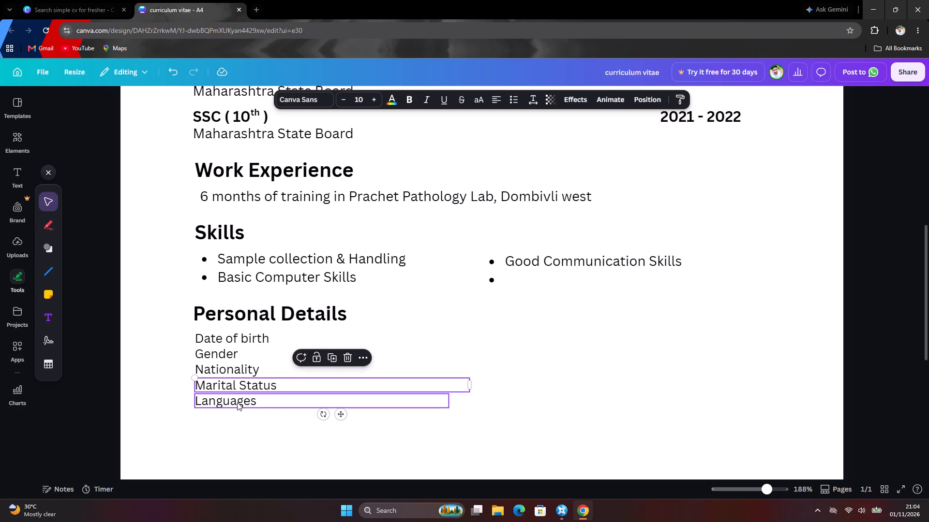
# Widen the Languages text box until its right edge lines up with the Marital Status box.
pyautogui.click(237, 402)
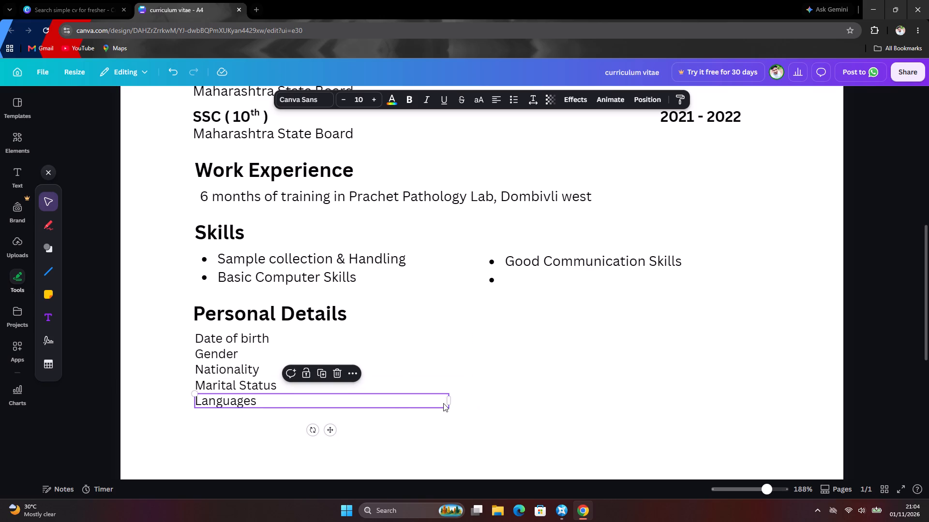
pyautogui.moveTo(449, 400); pyautogui.dragTo(465, 400)
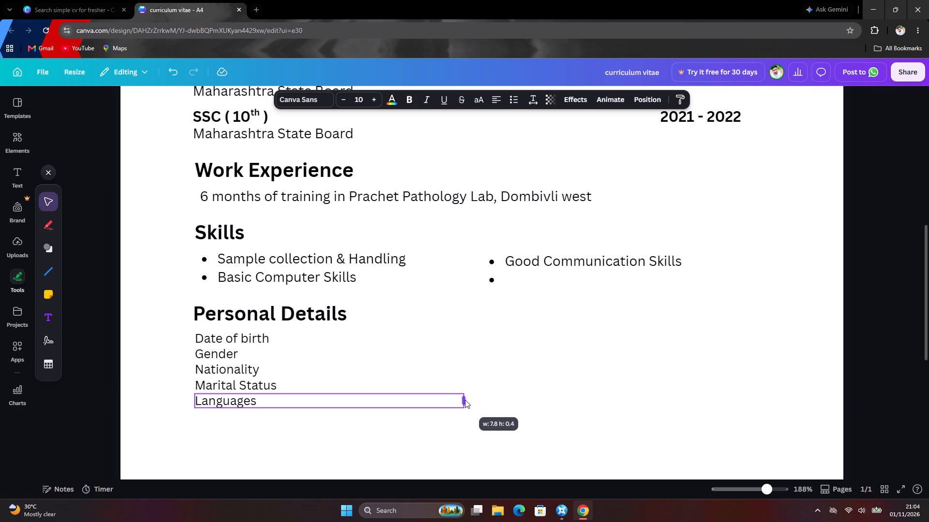
pyautogui.moveTo(465, 400); pyautogui.dragTo(467, 400)
pyautogui.click(531, 425)
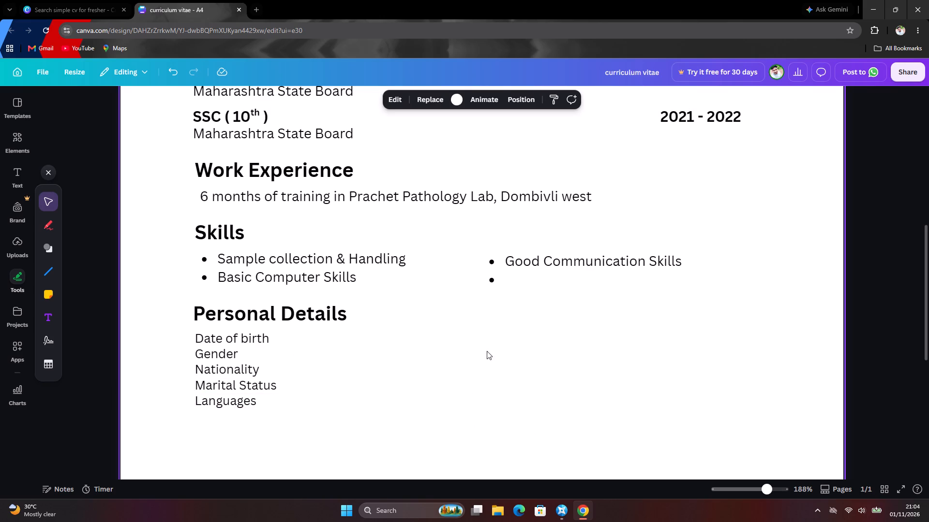
# Select the Date of birth text box under Personal Details.
pyautogui.click(288, 337)
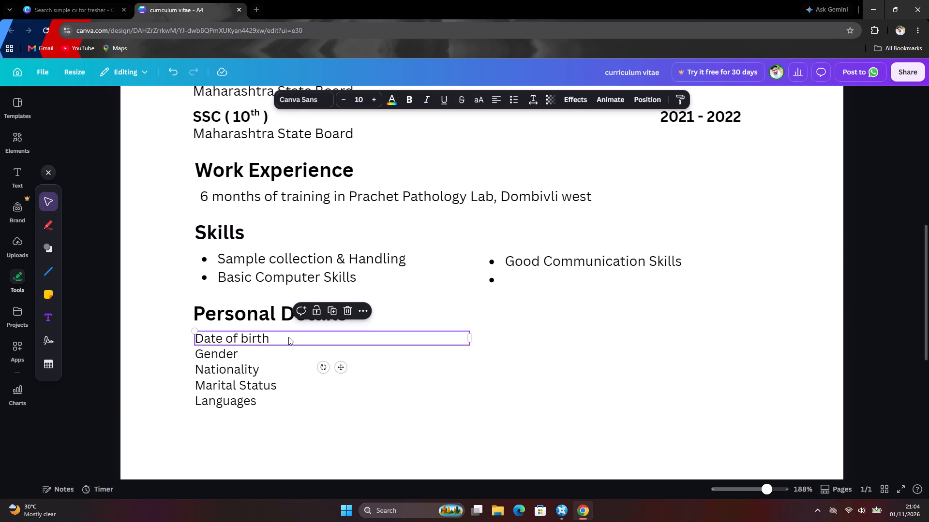
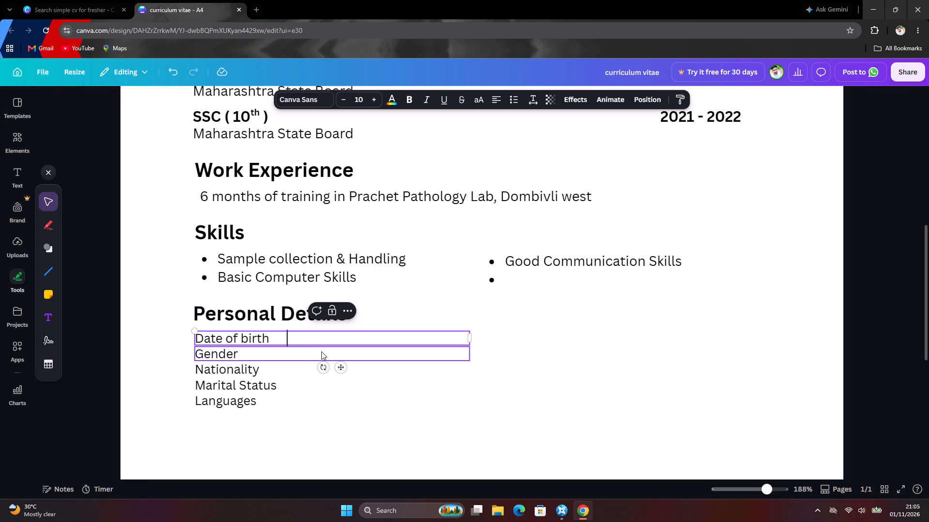
# Add a colon after the spacing that follows the Date of birth label.
pyautogui.click(312, 340)
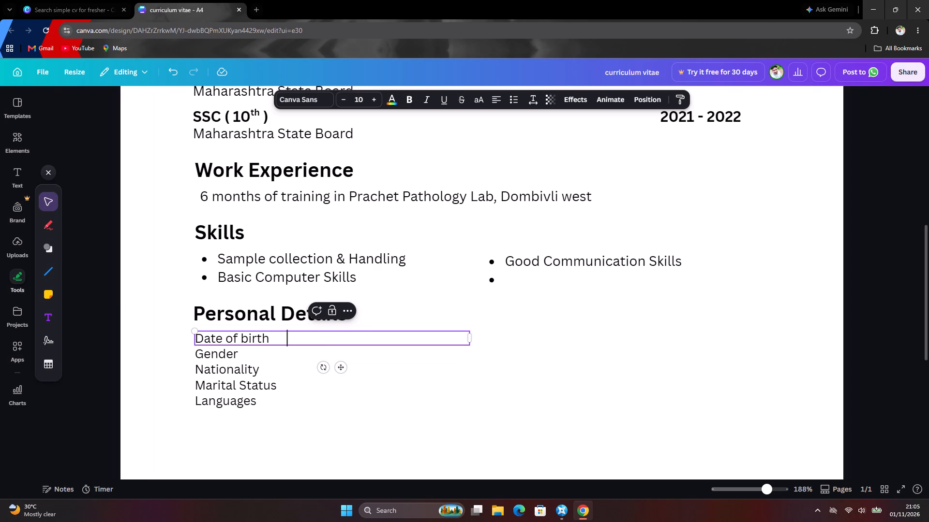
pyautogui.click(293, 337)
pyautogui.press(';')
pyautogui.press('BackSpace')
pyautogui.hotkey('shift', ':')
pyautogui.press('Down')
pyautogui.press('Down')
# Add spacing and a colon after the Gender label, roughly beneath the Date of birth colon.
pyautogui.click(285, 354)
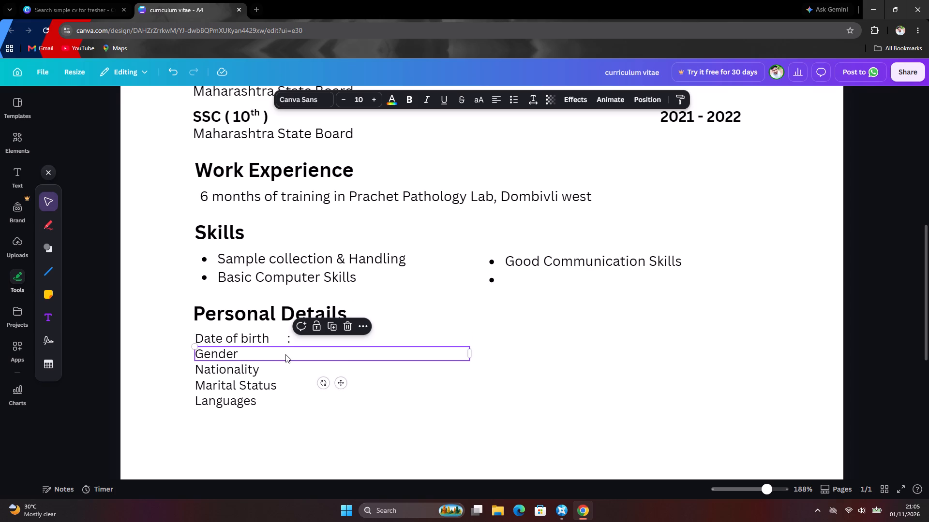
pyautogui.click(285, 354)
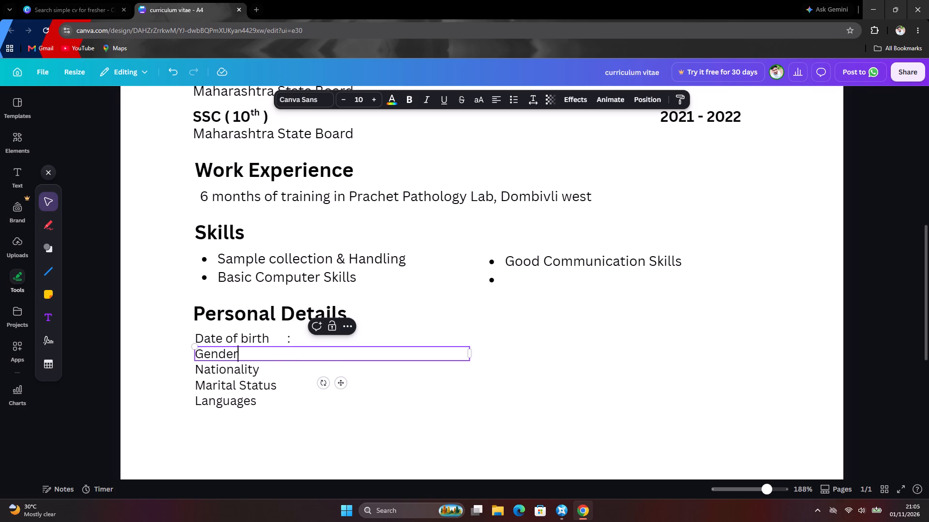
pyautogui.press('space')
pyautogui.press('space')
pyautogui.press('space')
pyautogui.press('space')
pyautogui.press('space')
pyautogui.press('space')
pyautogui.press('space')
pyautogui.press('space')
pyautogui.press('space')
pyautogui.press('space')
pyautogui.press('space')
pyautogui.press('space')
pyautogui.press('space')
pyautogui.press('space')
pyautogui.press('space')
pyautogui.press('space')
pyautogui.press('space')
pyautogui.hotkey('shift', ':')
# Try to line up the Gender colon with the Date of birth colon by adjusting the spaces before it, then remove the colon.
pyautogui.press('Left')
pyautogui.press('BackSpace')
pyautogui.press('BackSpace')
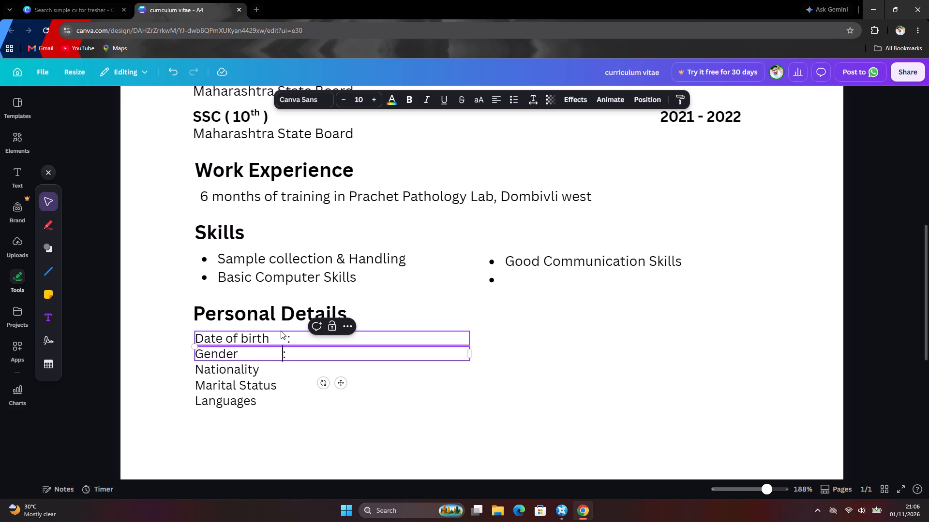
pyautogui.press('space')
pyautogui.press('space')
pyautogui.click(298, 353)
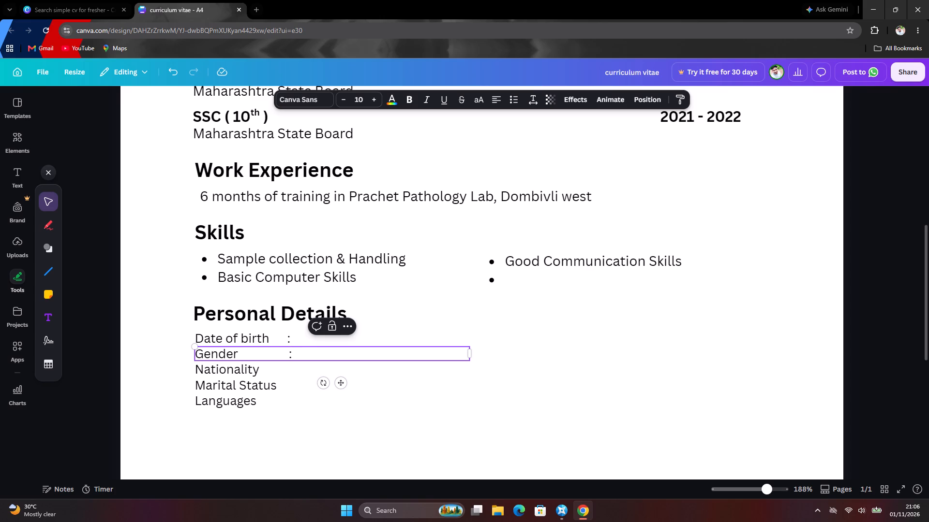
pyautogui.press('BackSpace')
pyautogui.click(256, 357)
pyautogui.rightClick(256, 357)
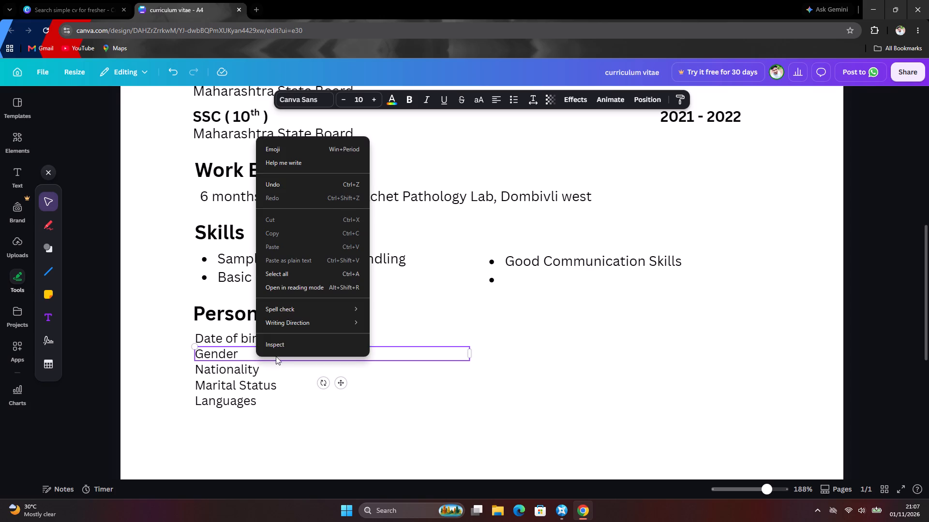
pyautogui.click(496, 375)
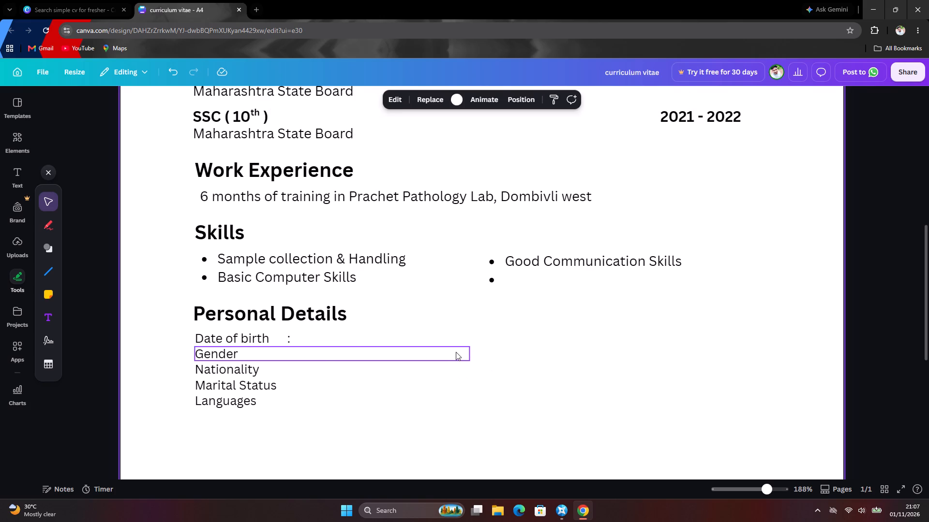
# Delete the Gender, Nationality, Marital Status and Languages text boxes, keeping only Date of birth under Personal Details.
pyautogui.click(456, 352)
pyautogui.click(352, 324)
pyautogui.click(337, 361)
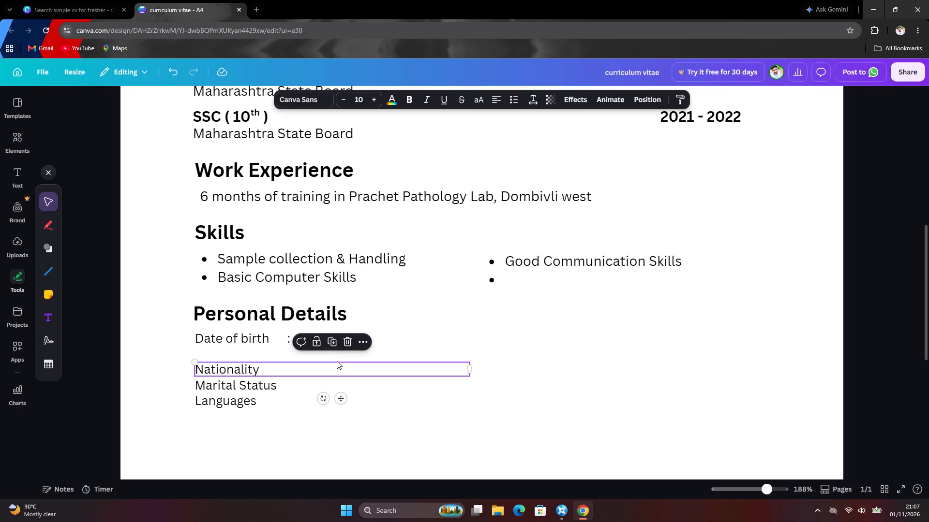
pyautogui.click(346, 341)
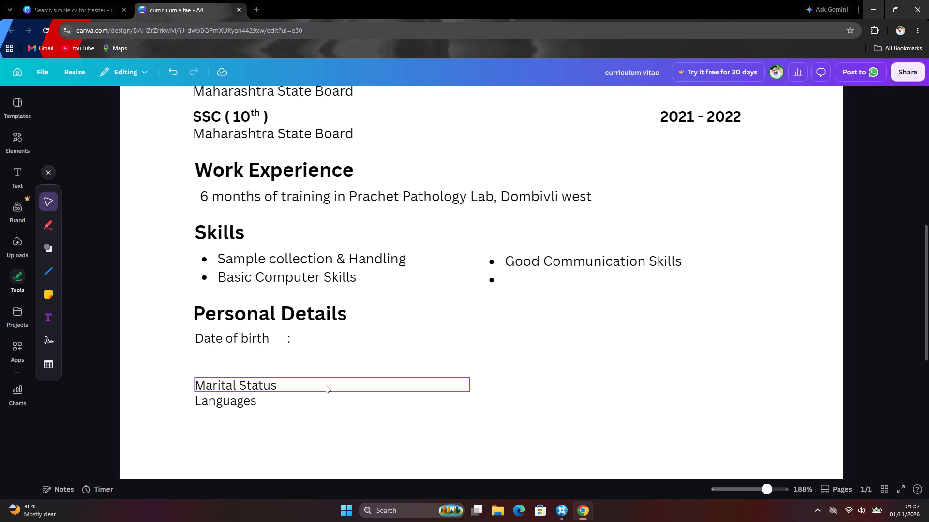
pyautogui.click(326, 385)
pyautogui.click(353, 356)
pyautogui.click(341, 391)
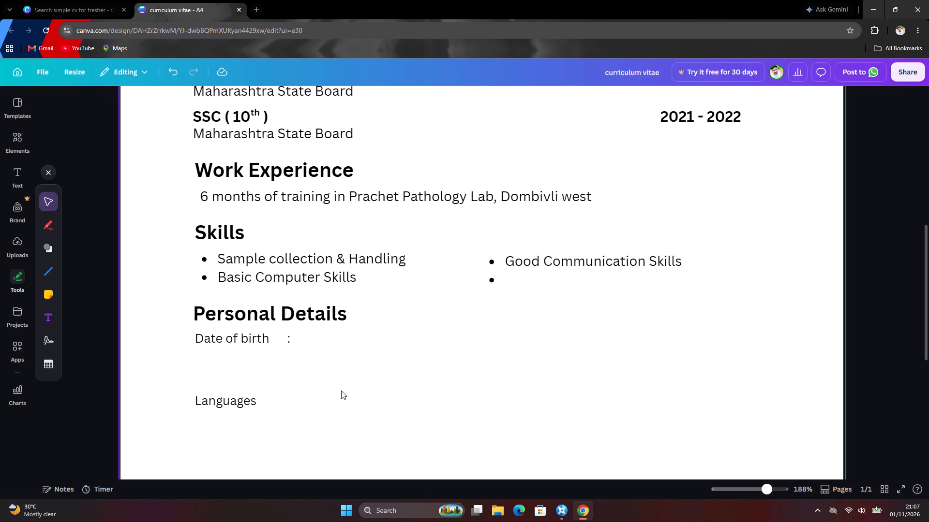
pyautogui.click(335, 406)
pyautogui.click(345, 362)
pyautogui.click(345, 371)
pyautogui.click(335, 395)
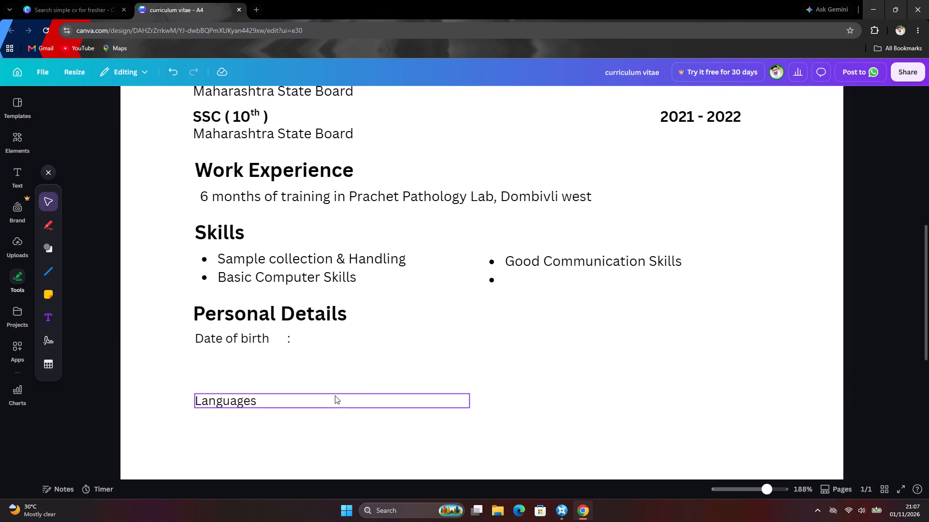
pyautogui.click(341, 371)
# Scale the Date of birth text box slightly to size 10.1 so its left edge aligns with the Personal Details heading.
pyautogui.click(265, 339)
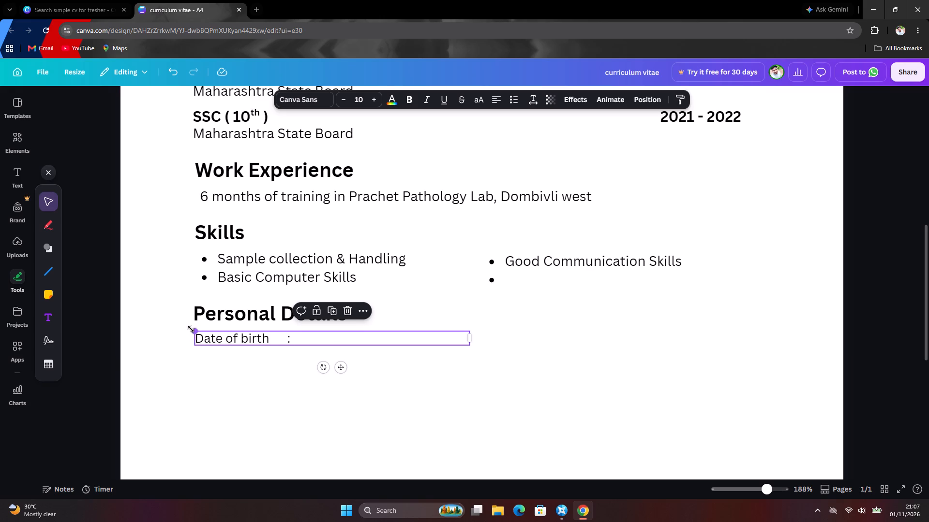
pyautogui.click(229, 372)
pyautogui.click(328, 342)
pyautogui.click(386, 339)
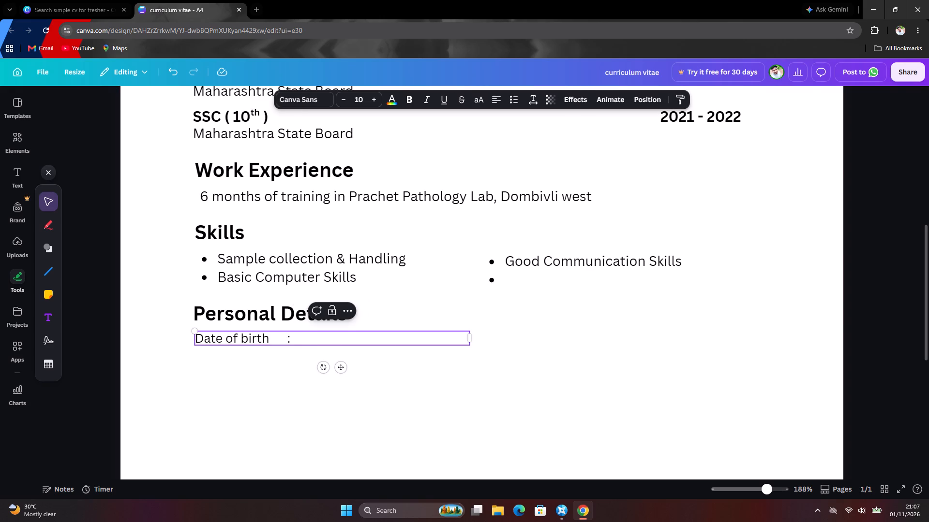
pyautogui.moveTo(194, 330); pyautogui.dragTo(185, 312)
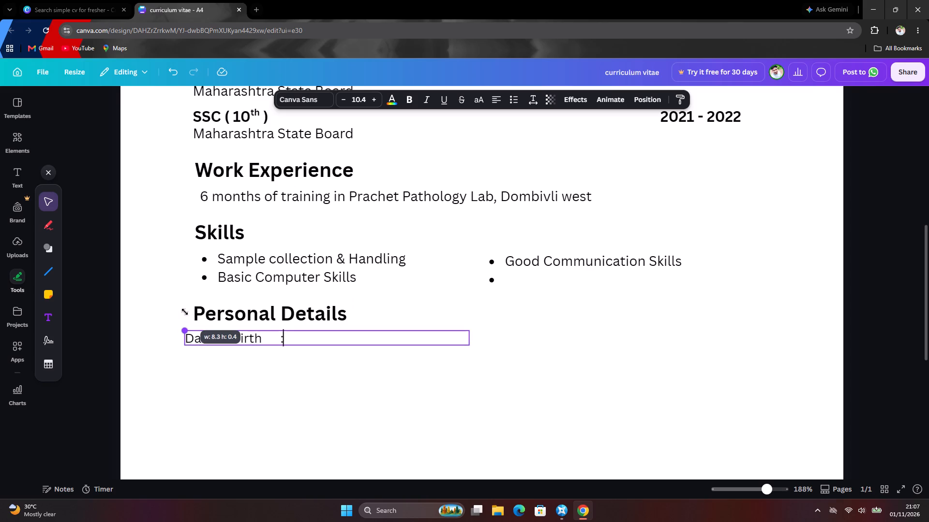
pyautogui.moveTo(185, 312); pyautogui.dragTo(192, 317)
pyautogui.click(203, 370)
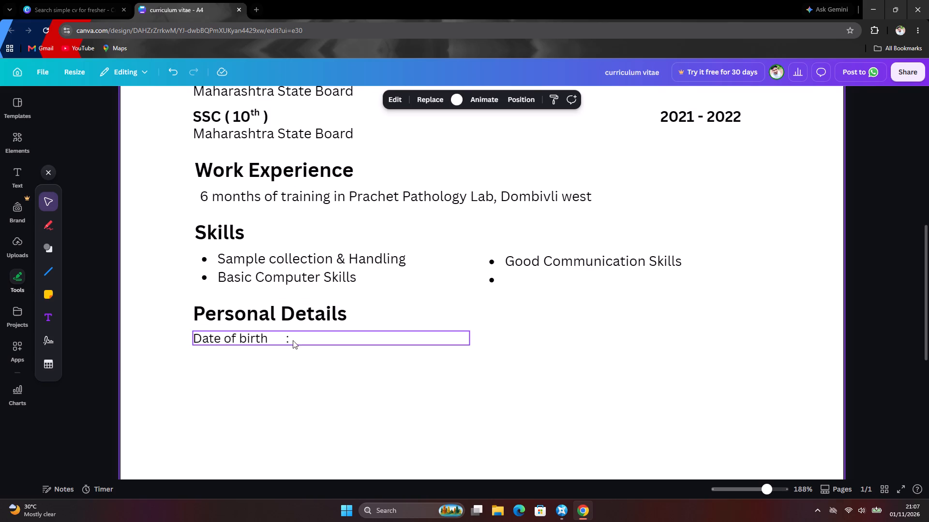
# Enter the date of birth after the Date of birth colon, with the day, abbreviated month and year.
pyautogui.click(299, 339)
pyautogui.click(302, 343)
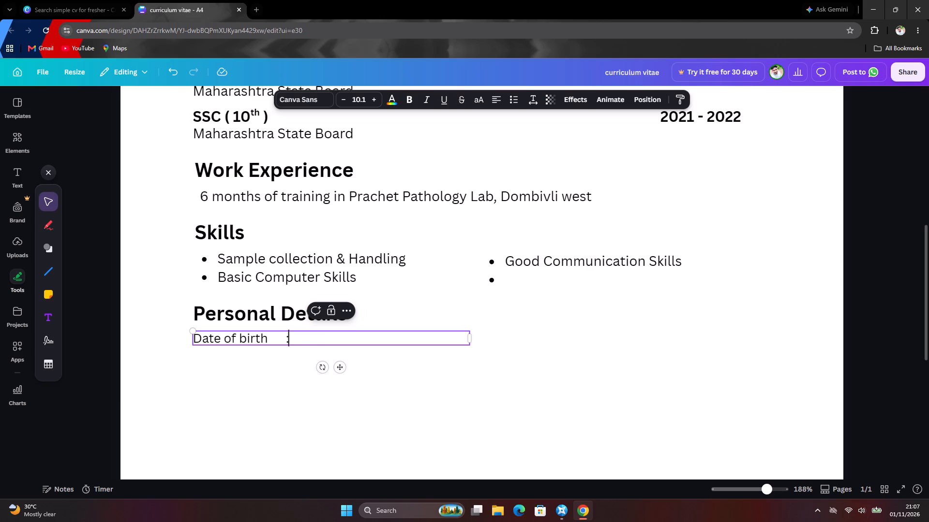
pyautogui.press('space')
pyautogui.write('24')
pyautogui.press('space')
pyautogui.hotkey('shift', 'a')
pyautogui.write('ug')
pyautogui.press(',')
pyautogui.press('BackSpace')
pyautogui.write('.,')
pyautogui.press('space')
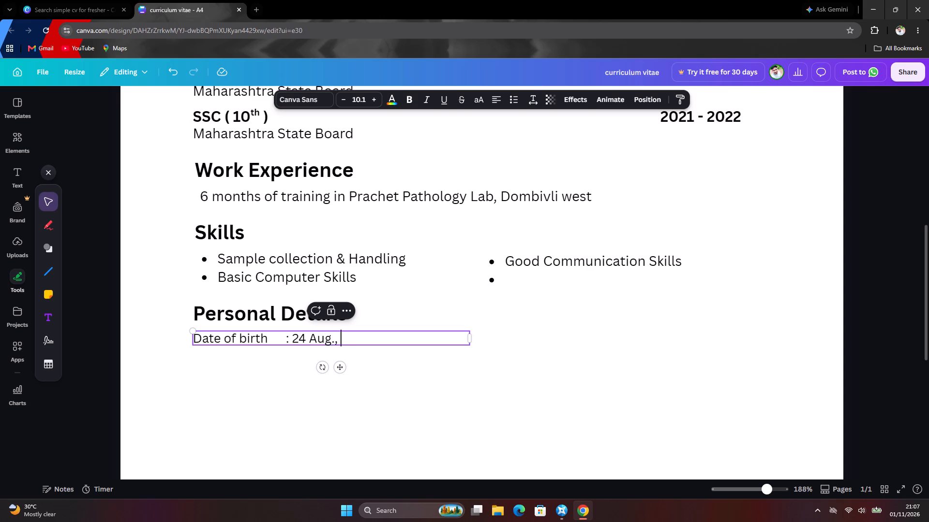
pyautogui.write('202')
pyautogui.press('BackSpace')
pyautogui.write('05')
# Add a Gender line beneath Date of birth in the same text box, with spacing and a colon roughly under the colon above.
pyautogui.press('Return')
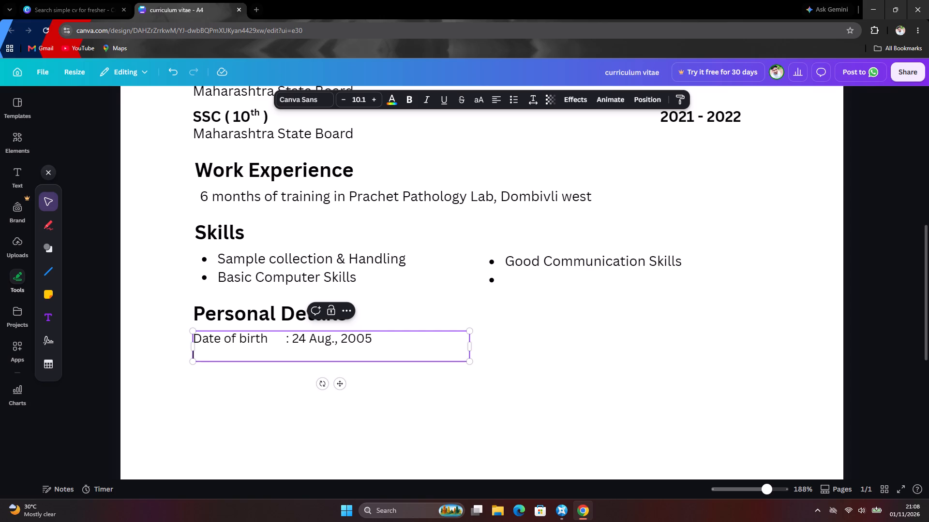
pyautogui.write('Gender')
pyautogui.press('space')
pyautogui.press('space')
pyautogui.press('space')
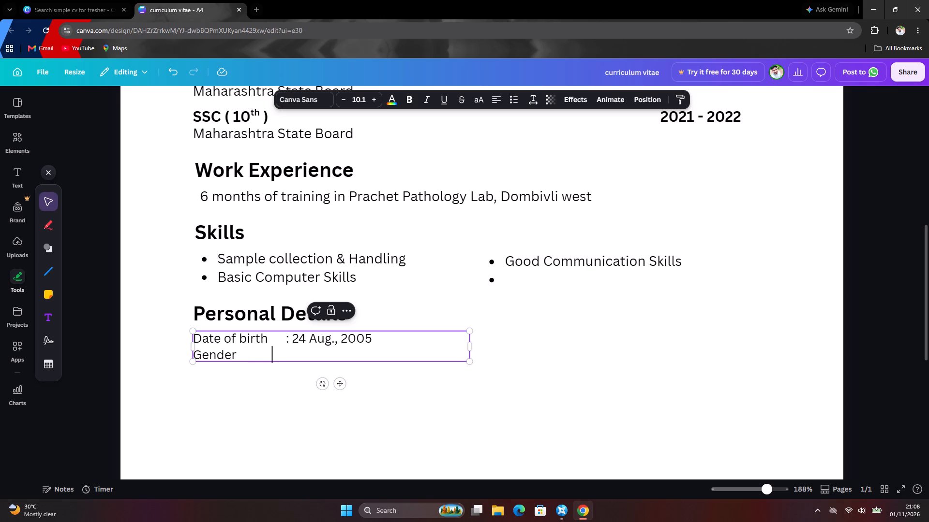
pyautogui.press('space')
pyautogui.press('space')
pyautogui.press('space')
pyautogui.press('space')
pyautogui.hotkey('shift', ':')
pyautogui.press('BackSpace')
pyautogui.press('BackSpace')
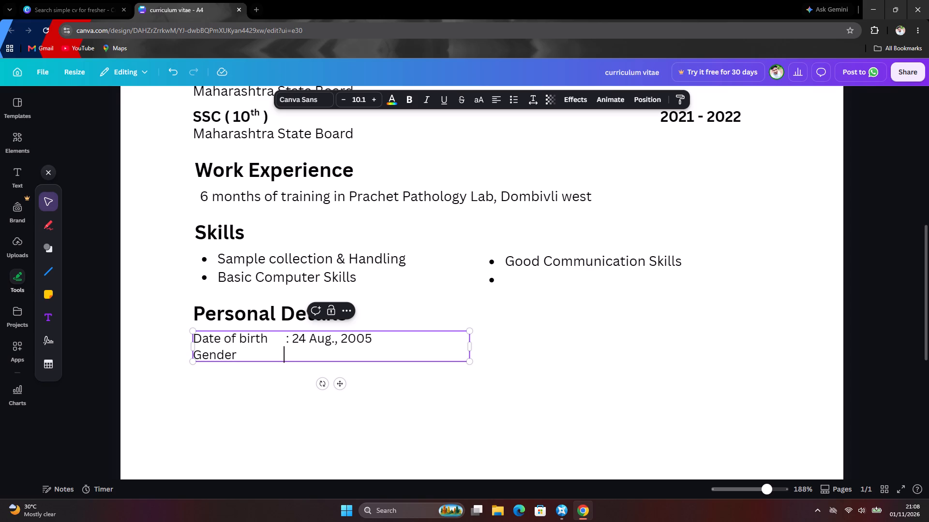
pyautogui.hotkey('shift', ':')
# Try to line up the Gender and Date of birth colons by adding and removing single spaces before them.
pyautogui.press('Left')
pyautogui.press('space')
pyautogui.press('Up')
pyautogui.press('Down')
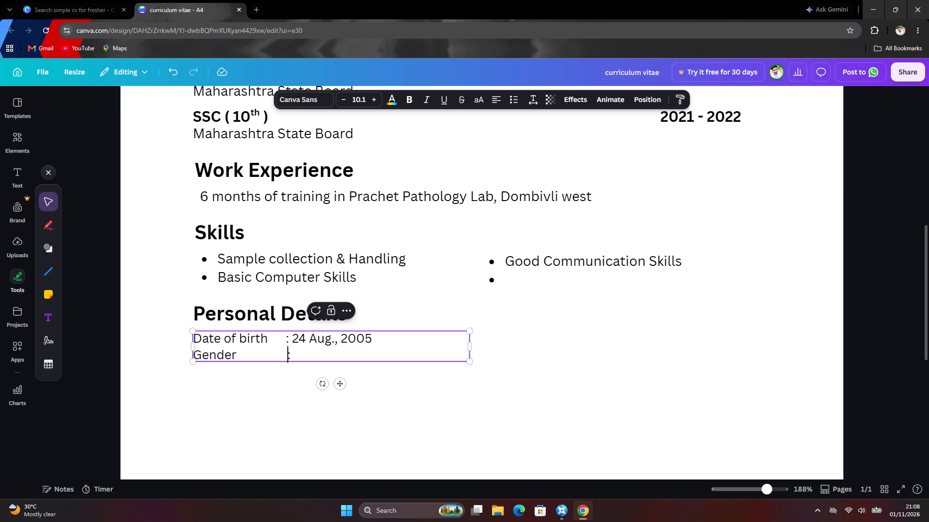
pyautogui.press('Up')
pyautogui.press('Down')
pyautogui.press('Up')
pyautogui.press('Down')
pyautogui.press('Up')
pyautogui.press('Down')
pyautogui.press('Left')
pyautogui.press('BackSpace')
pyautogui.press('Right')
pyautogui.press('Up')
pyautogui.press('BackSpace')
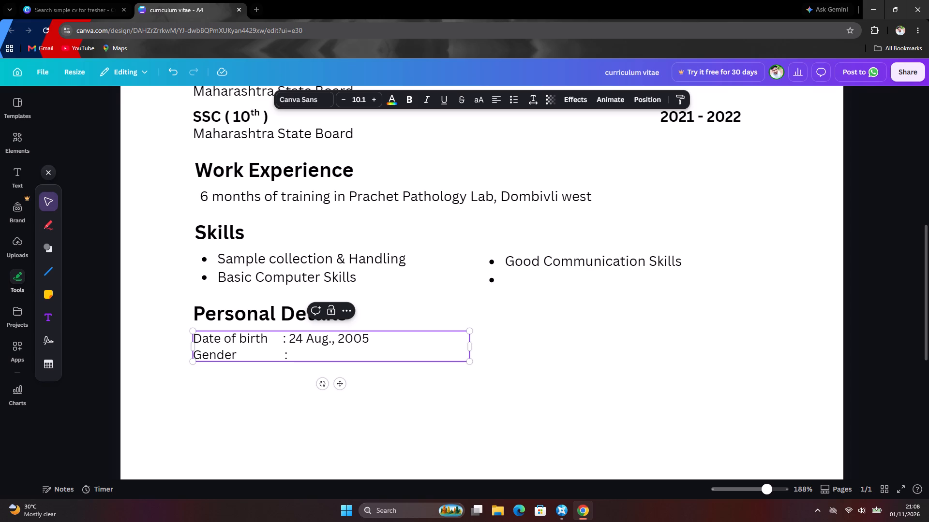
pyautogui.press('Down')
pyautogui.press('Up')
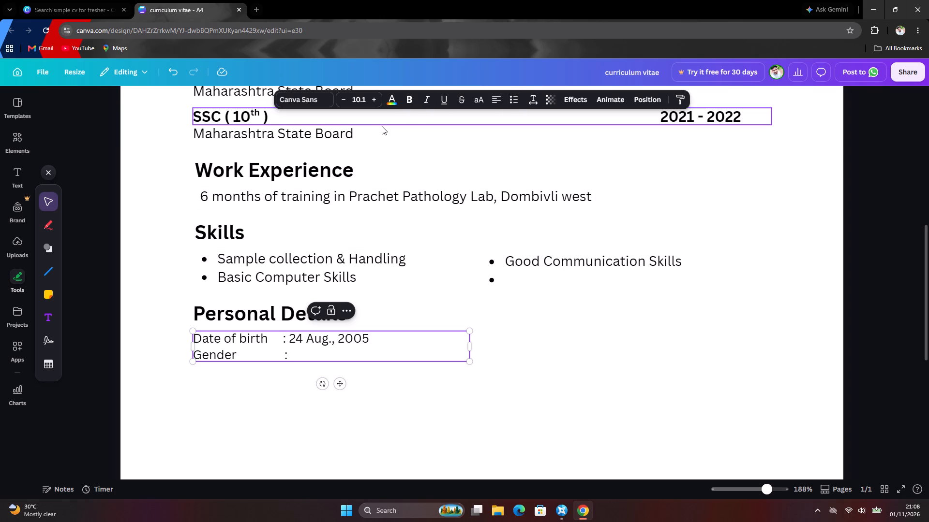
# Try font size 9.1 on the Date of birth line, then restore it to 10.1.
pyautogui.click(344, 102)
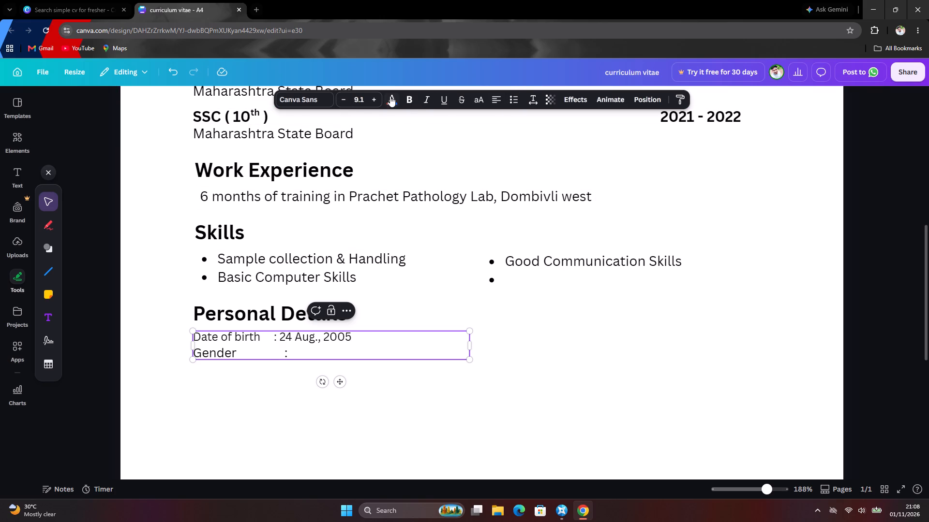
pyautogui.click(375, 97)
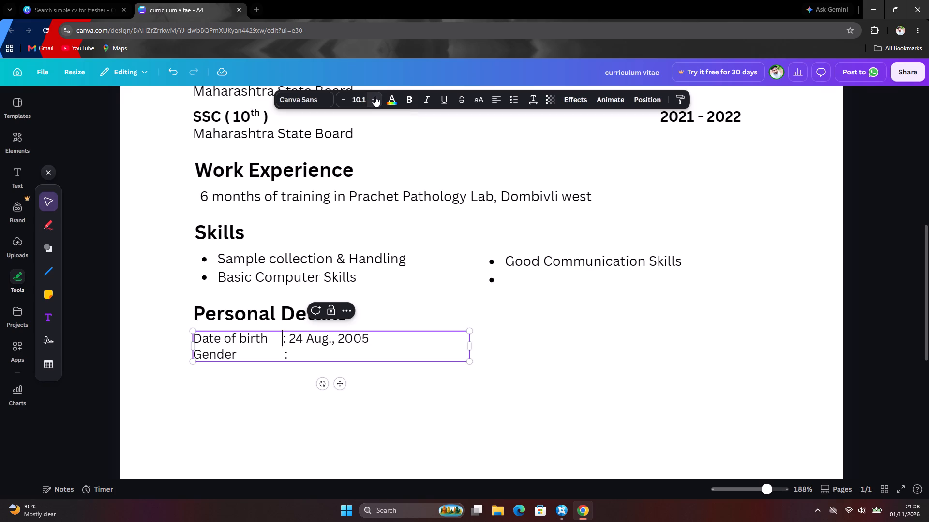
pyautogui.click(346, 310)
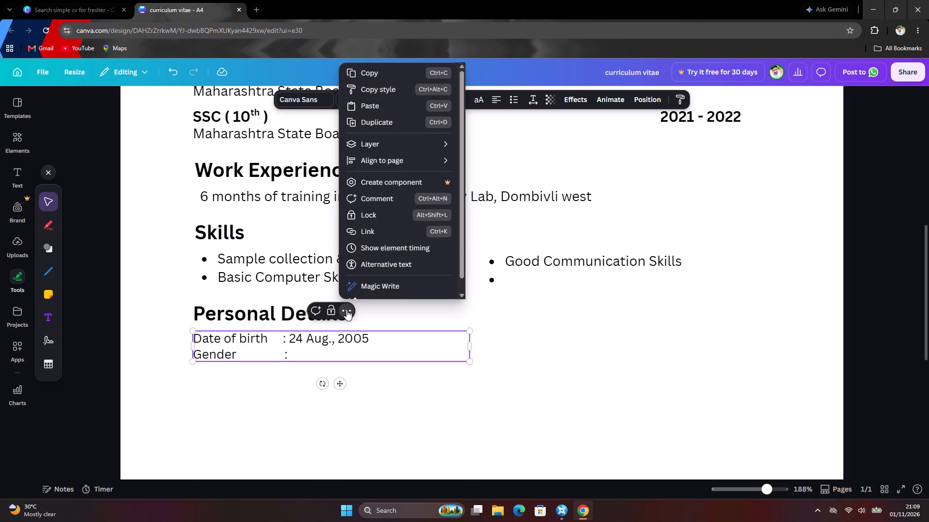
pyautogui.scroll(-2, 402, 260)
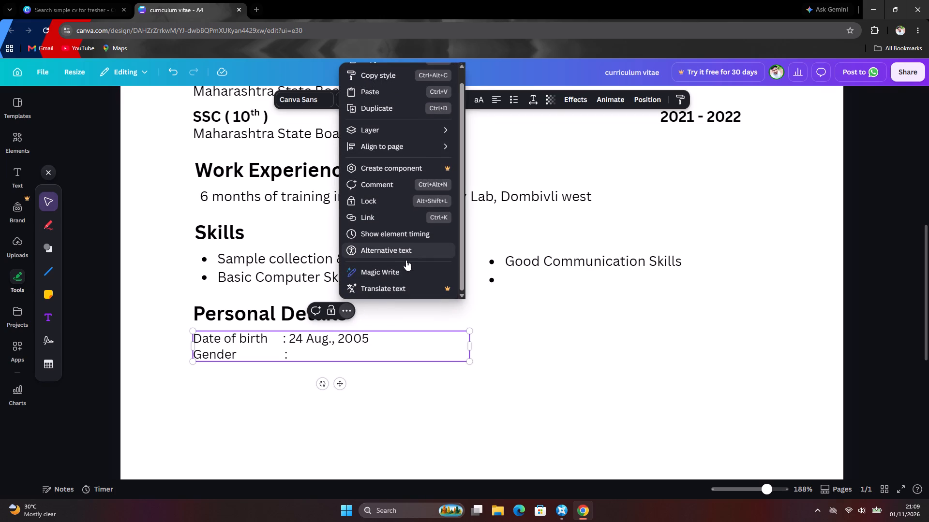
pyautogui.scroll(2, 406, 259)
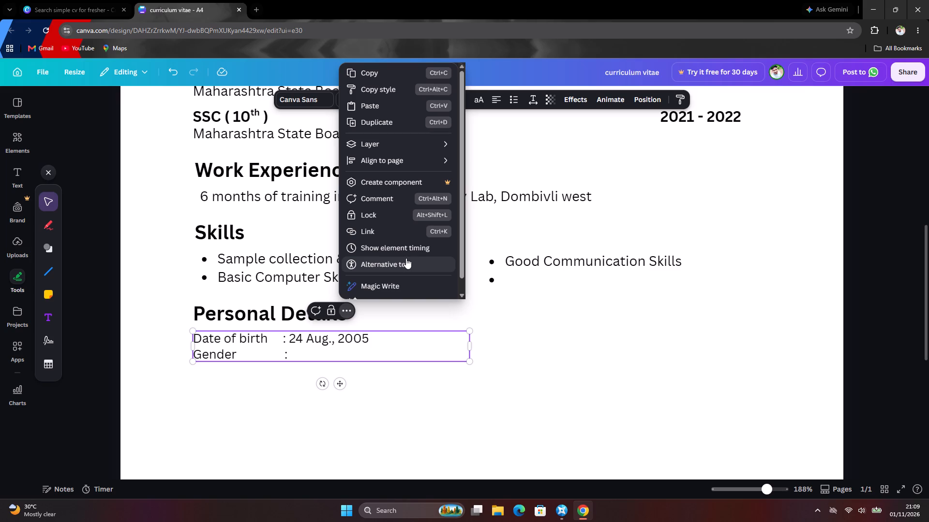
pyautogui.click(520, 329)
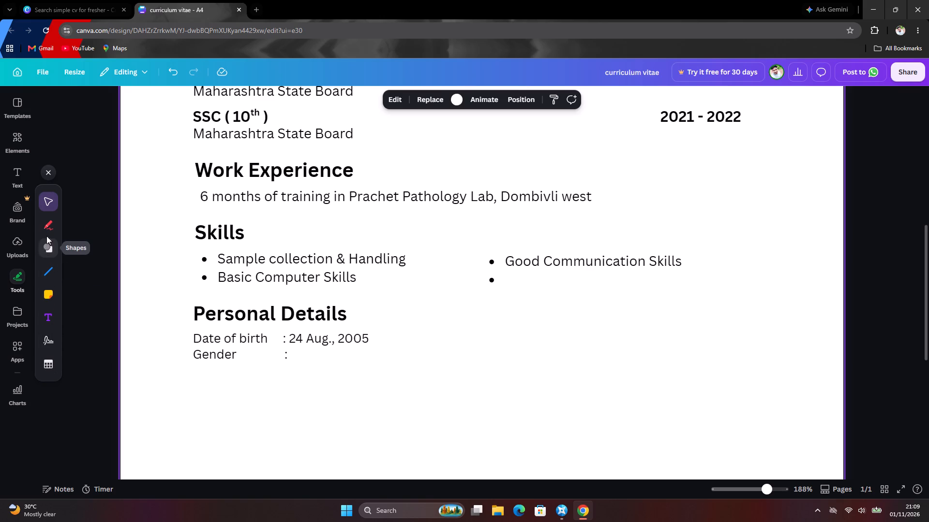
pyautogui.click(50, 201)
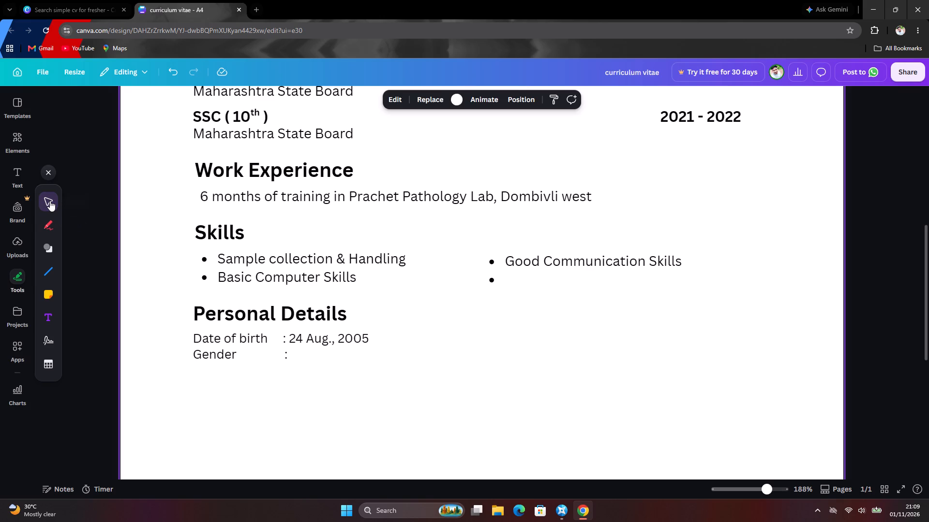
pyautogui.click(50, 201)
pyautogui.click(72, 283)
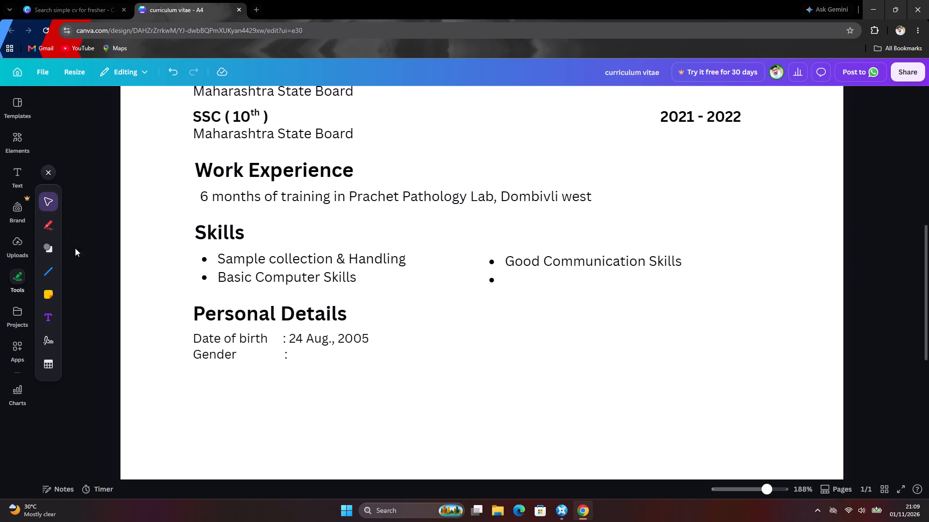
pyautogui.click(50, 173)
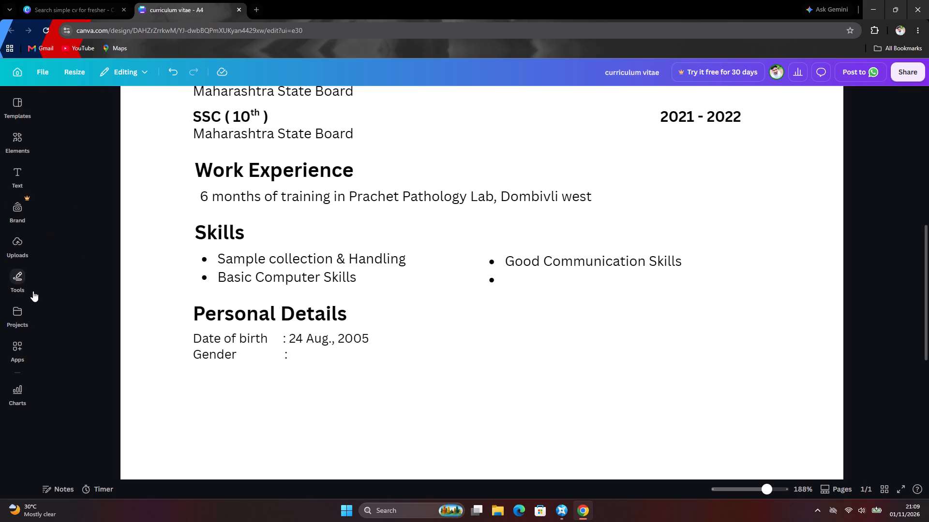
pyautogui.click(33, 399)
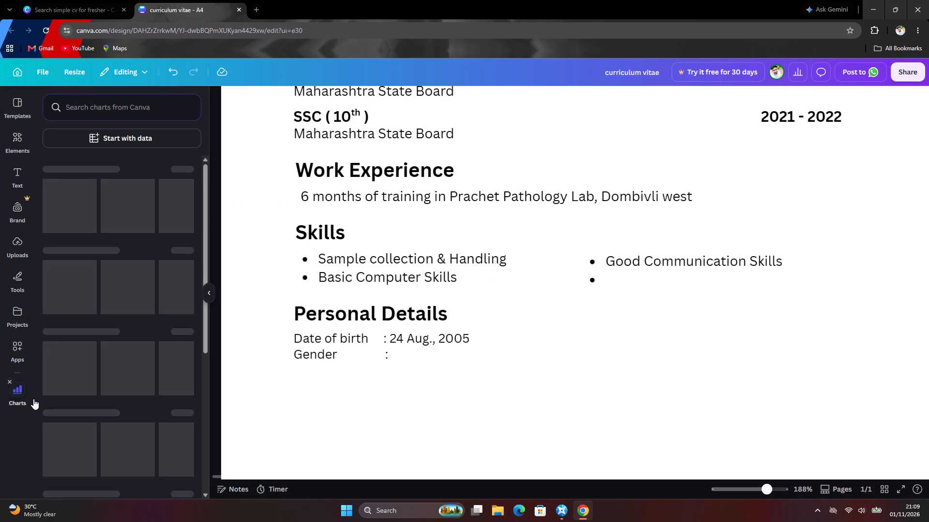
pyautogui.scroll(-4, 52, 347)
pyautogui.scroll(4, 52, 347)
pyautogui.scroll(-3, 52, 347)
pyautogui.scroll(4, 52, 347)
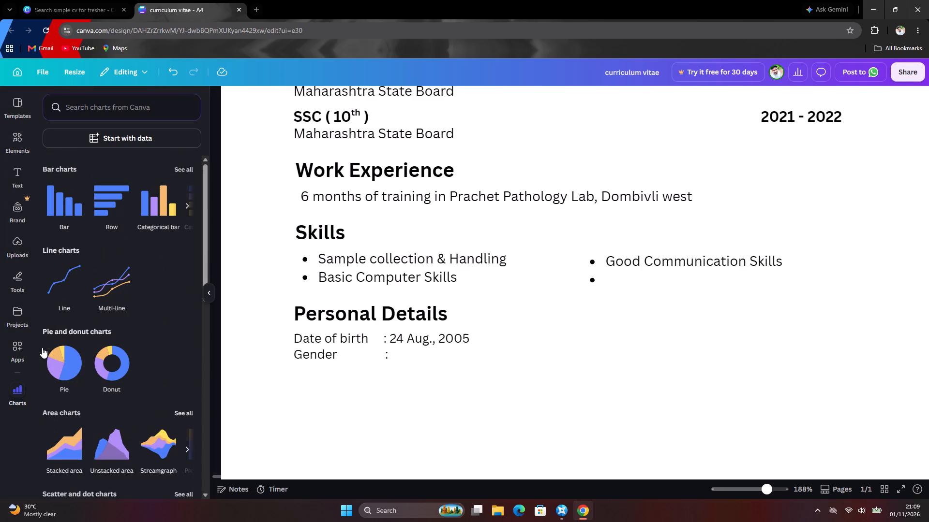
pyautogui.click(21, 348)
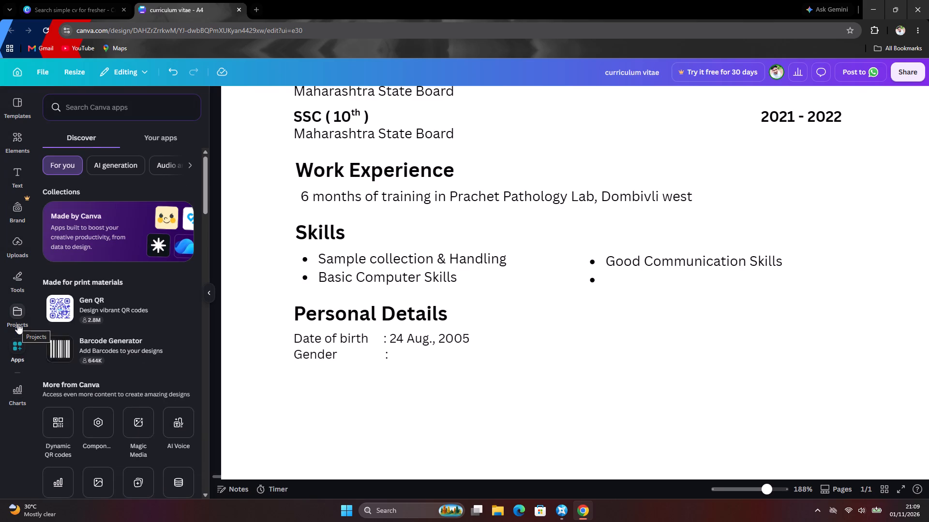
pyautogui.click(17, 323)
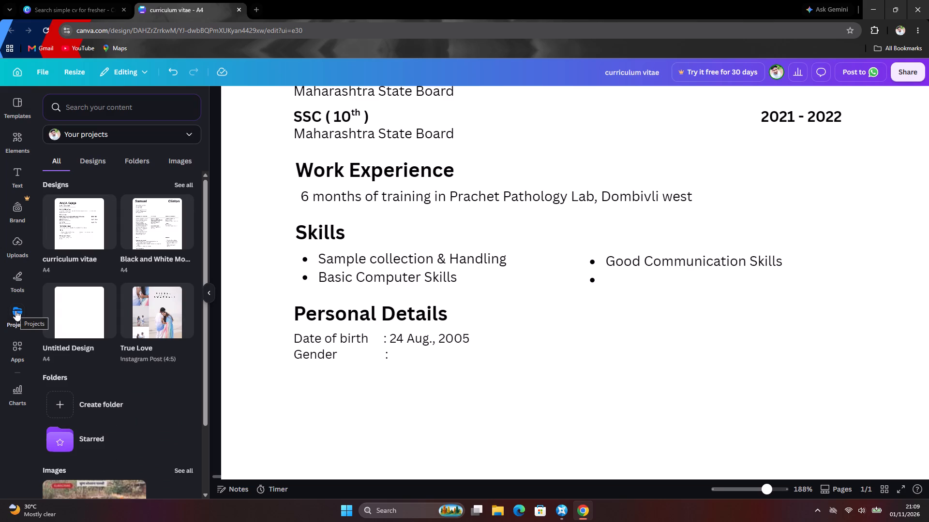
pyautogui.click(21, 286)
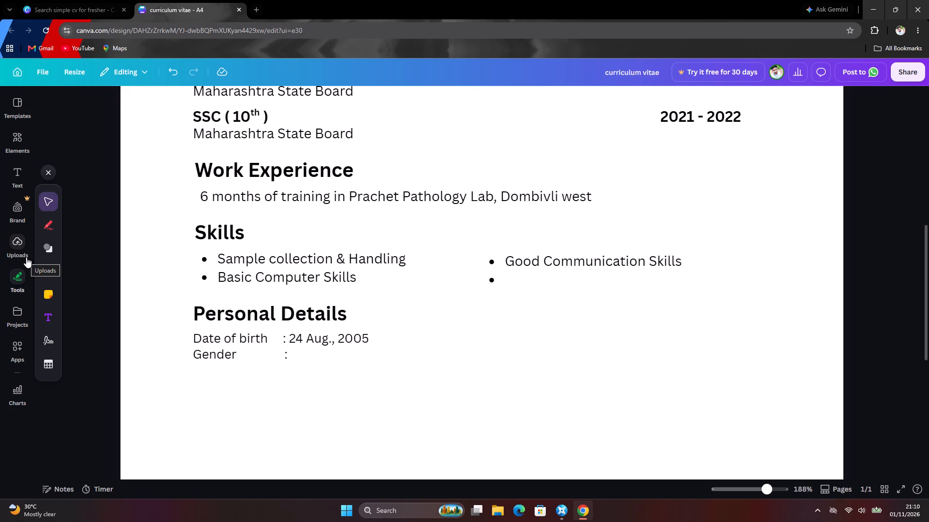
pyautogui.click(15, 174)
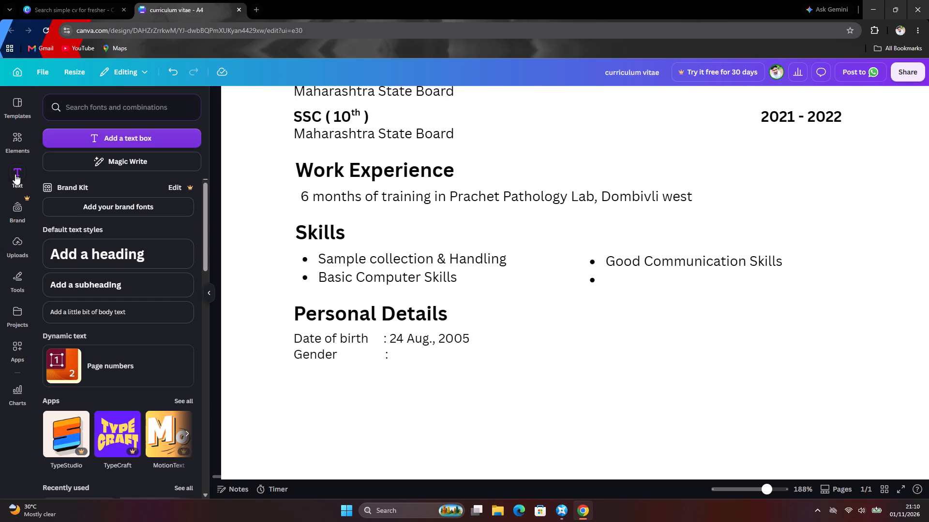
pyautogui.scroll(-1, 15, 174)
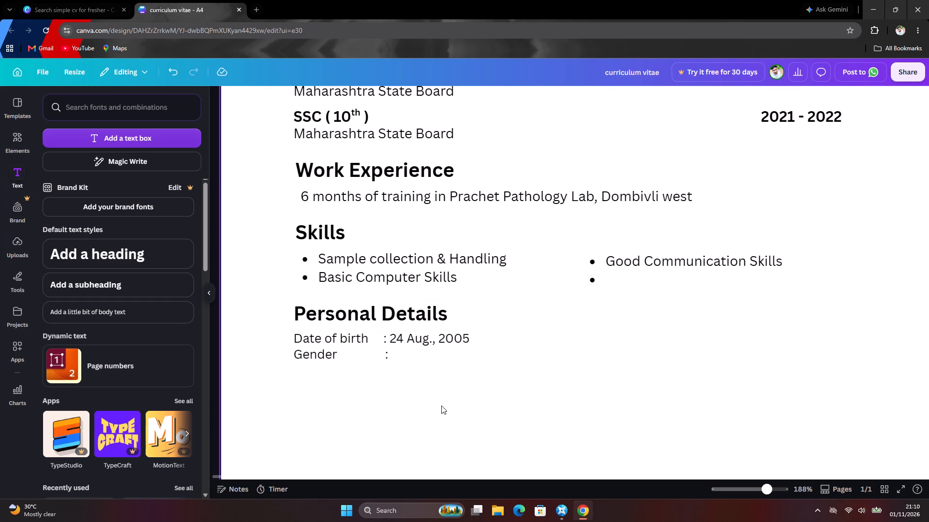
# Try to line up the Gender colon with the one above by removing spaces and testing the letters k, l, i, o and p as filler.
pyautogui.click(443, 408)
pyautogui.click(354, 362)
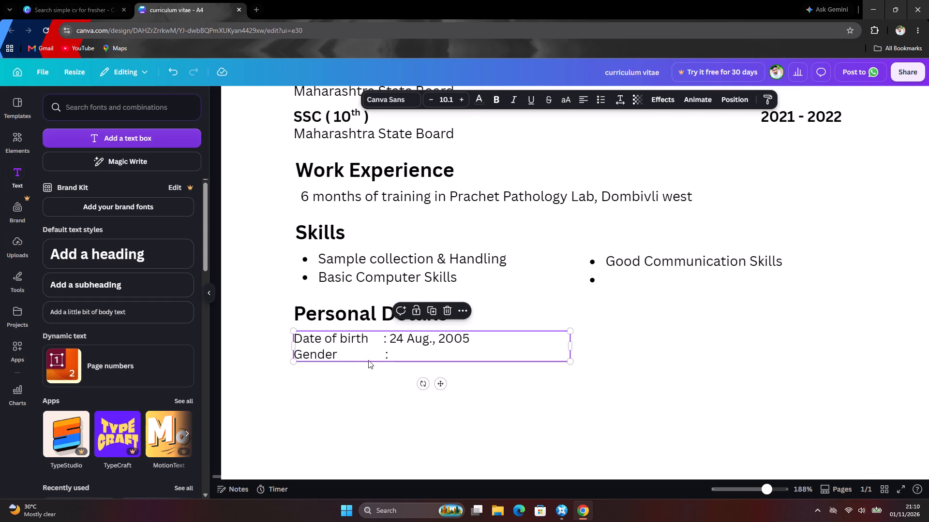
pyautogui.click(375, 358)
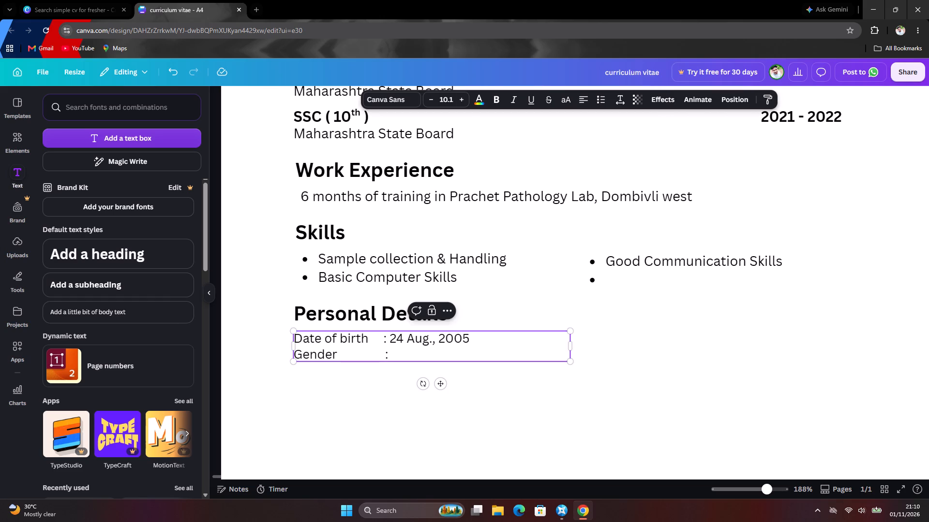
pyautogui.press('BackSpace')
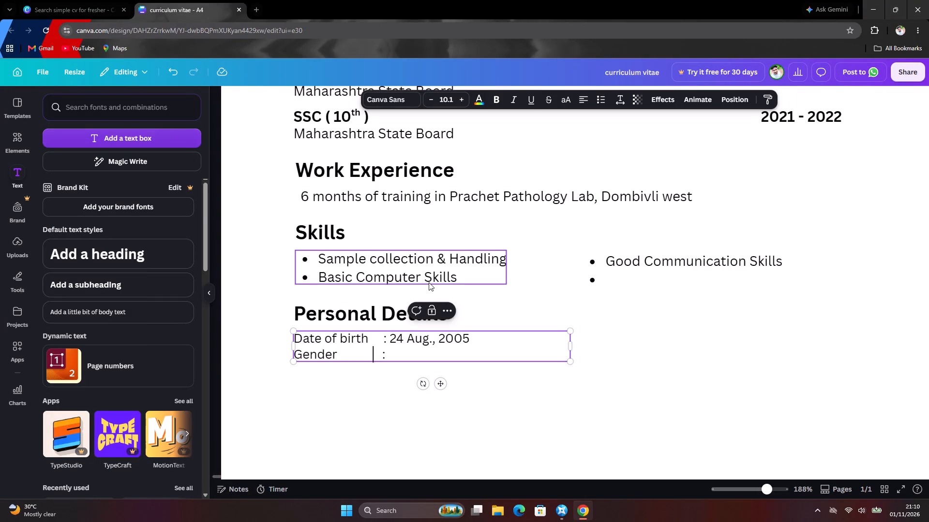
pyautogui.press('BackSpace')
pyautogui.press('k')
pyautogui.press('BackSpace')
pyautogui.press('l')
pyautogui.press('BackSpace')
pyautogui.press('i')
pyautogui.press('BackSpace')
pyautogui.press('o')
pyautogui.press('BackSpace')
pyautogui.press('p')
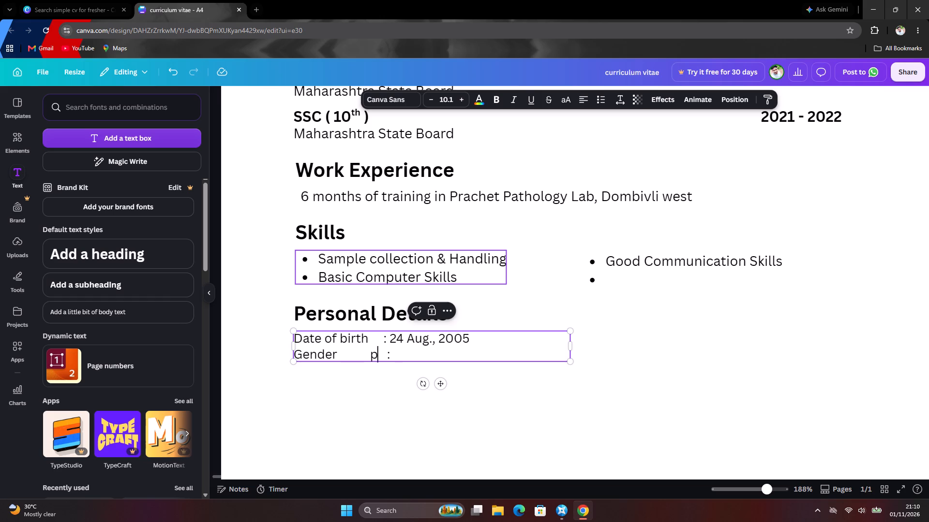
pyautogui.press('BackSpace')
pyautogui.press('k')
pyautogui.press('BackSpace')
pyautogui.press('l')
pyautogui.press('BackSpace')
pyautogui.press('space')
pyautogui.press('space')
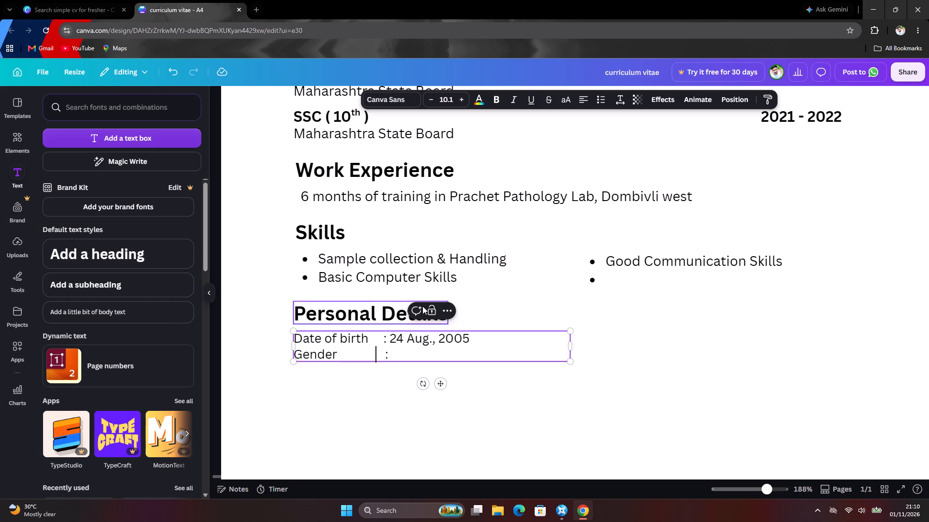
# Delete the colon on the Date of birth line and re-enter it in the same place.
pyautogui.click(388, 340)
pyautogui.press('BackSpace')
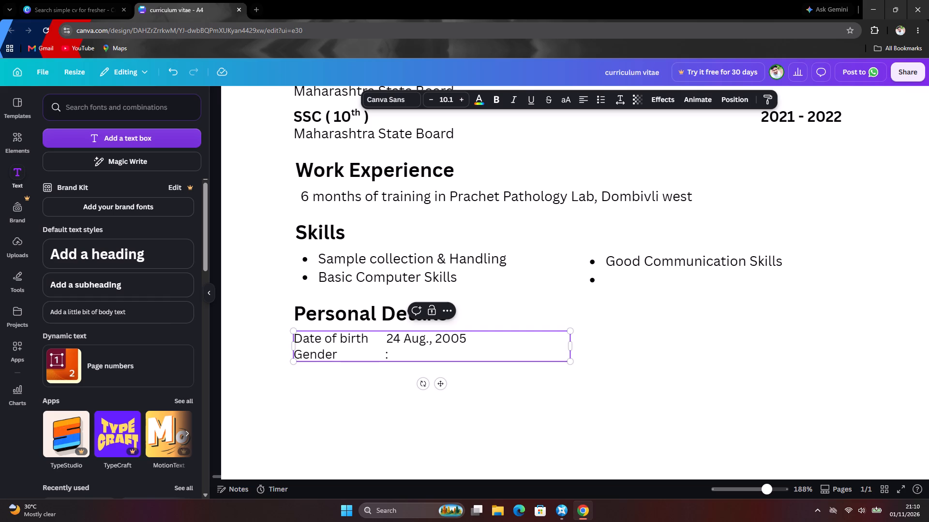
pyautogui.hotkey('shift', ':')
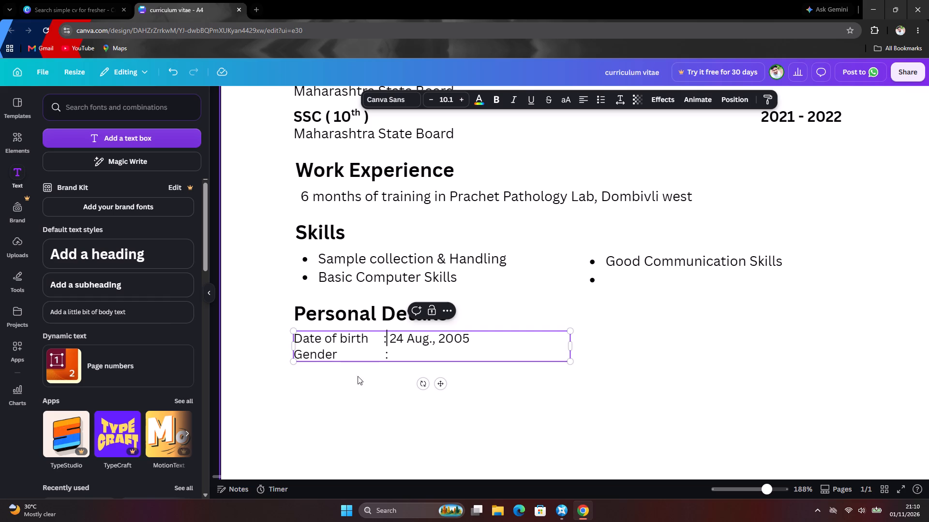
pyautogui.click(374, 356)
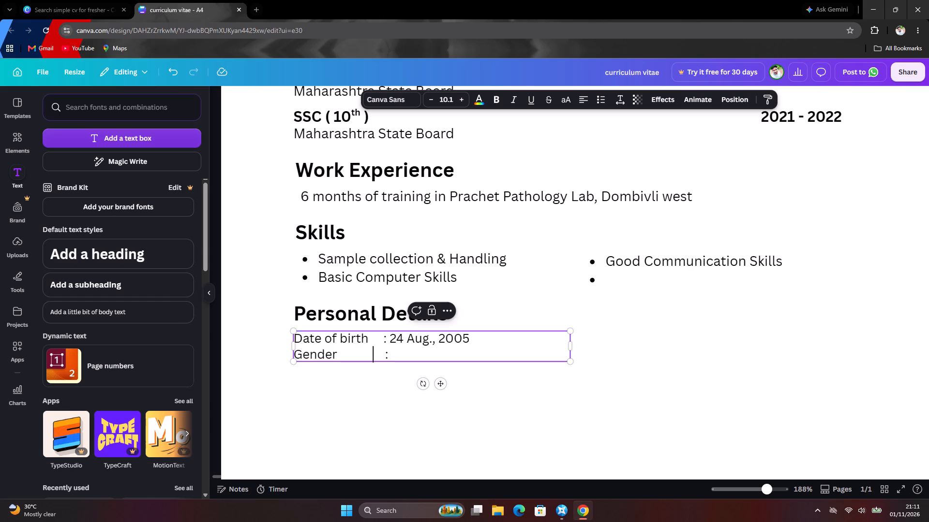
# Delete the date value, colon and trailing spaces from the first Personal Details line, leaving only the Date of birth label.
pyautogui.click(474, 338)
pyautogui.press('BackSpace')
pyautogui.press('BackSpace')
pyautogui.press('BackSpace')
pyautogui.press('BackSpace')
pyautogui.press('BackSpace')
pyautogui.press('BackSpace')
pyautogui.press('BackSpace')
pyautogui.press('BackSpace')
pyautogui.press('BackSpace')
pyautogui.press('BackSpace')
pyautogui.press('BackSpace')
pyautogui.press('BackSpace')
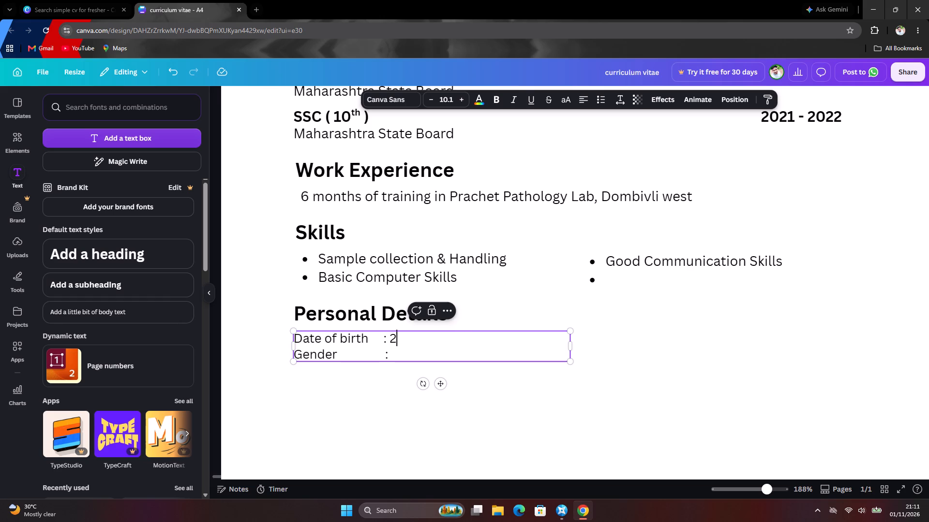
pyautogui.press('BackSpace')
pyautogui.press('BackSpace')
pyautogui.press('BackSpace')
pyautogui.press('BackSpace')
pyautogui.press('BackSpace')
pyautogui.press('BackSpace')
pyautogui.press('BackSpace')
pyautogui.press('BackSpace')
# Delete the colon and spacing after Gender, leaving only the label on that line.
pyautogui.press('Down')
pyautogui.press('Right')
pyautogui.press('Right')
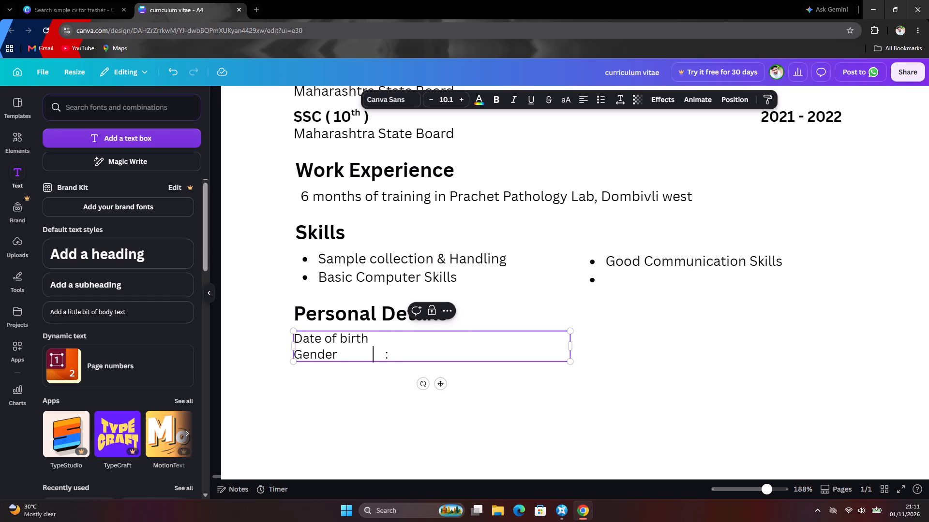
pyautogui.press('Right')
pyautogui.press('Right')
pyautogui.press('Right')
pyautogui.press('Right')
pyautogui.press('Right')
pyautogui.press('Right')
pyautogui.press('Right')
pyautogui.press('Right')
pyautogui.press('Right')
pyautogui.press('Right')
pyautogui.press('Right')
pyautogui.press('Right')
pyautogui.press('Right')
pyautogui.press('BackSpace')
pyautogui.press('BackSpace')
pyautogui.press('BackSpace')
pyautogui.press('BackSpace')
pyautogui.press('BackSpace')
pyautogui.press('BackSpace')
pyautogui.press('BackSpace')
pyautogui.press('BackSpace')
pyautogui.press('BackSpace')
pyautogui.press('BackSpace')
pyautogui.press('BackSpace')
pyautogui.press('BackSpace')
pyautogui.press('BackSpace')
pyautogui.press('BackSpace')
pyautogui.press('BackSpace')
pyautogui.press('BackSpace')
pyautogui.press('BackSpace')
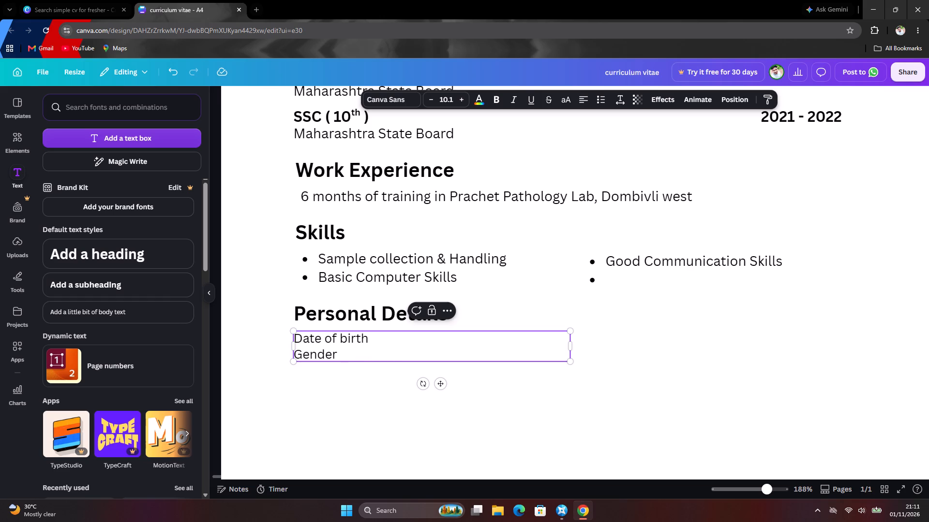
# Add a Nationality label on a new line below Gender in the Personal Details text box.
pyautogui.press('Return')
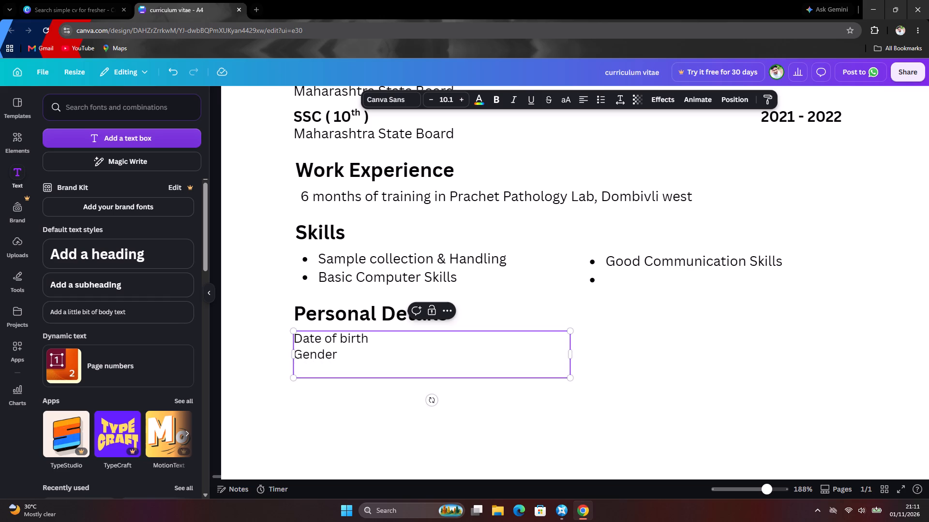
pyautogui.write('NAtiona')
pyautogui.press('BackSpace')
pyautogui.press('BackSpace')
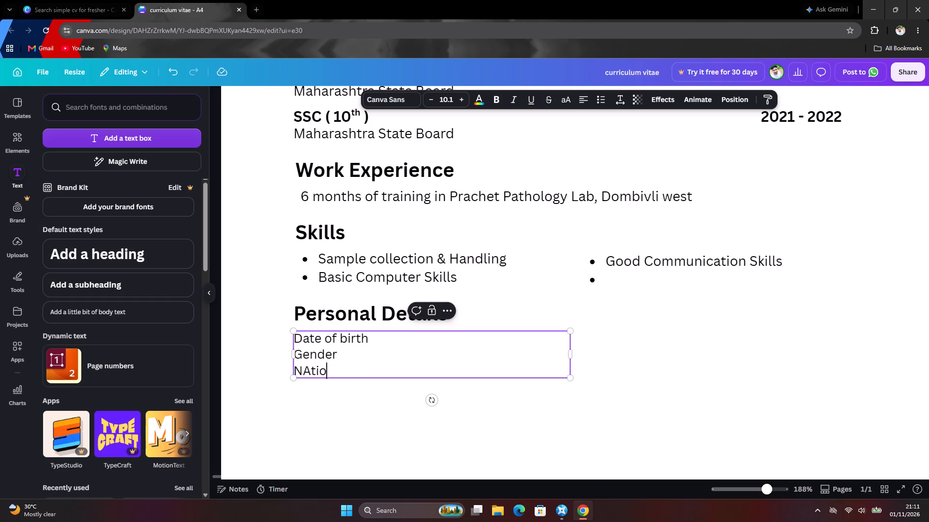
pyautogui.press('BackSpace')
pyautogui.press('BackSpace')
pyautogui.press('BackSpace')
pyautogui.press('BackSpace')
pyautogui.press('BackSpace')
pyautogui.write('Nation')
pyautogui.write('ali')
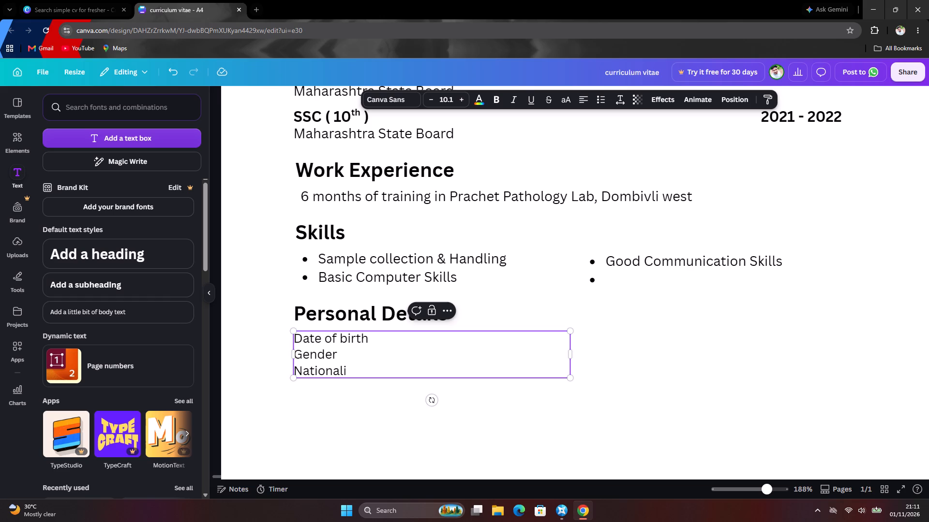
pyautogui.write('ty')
# Add a Marital Status label on a new line below Nationality.
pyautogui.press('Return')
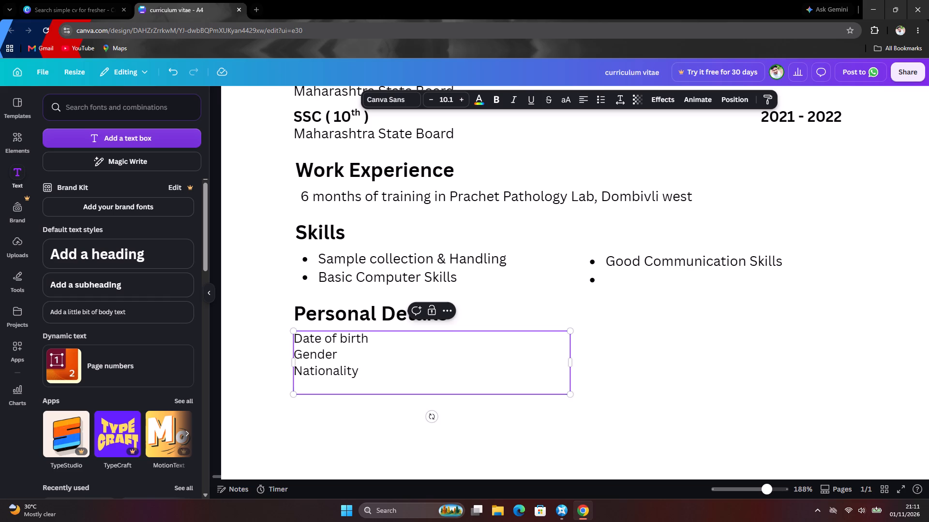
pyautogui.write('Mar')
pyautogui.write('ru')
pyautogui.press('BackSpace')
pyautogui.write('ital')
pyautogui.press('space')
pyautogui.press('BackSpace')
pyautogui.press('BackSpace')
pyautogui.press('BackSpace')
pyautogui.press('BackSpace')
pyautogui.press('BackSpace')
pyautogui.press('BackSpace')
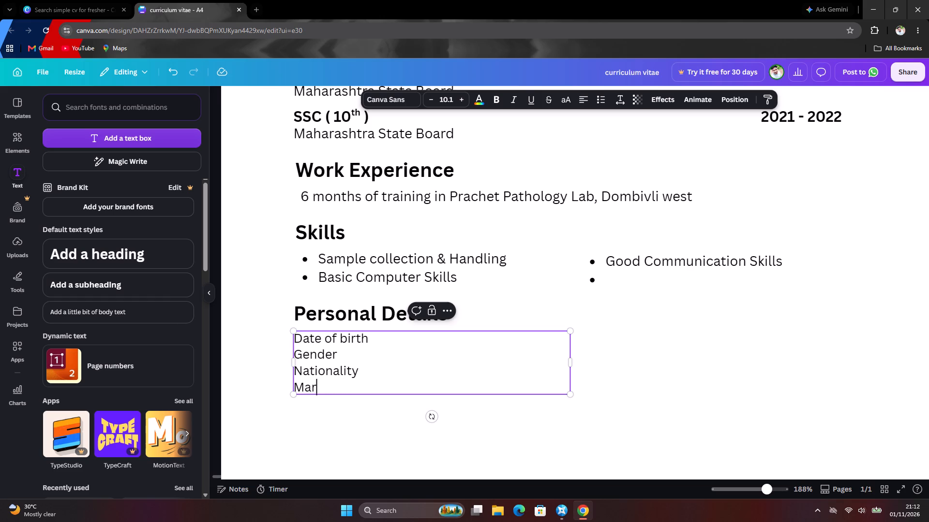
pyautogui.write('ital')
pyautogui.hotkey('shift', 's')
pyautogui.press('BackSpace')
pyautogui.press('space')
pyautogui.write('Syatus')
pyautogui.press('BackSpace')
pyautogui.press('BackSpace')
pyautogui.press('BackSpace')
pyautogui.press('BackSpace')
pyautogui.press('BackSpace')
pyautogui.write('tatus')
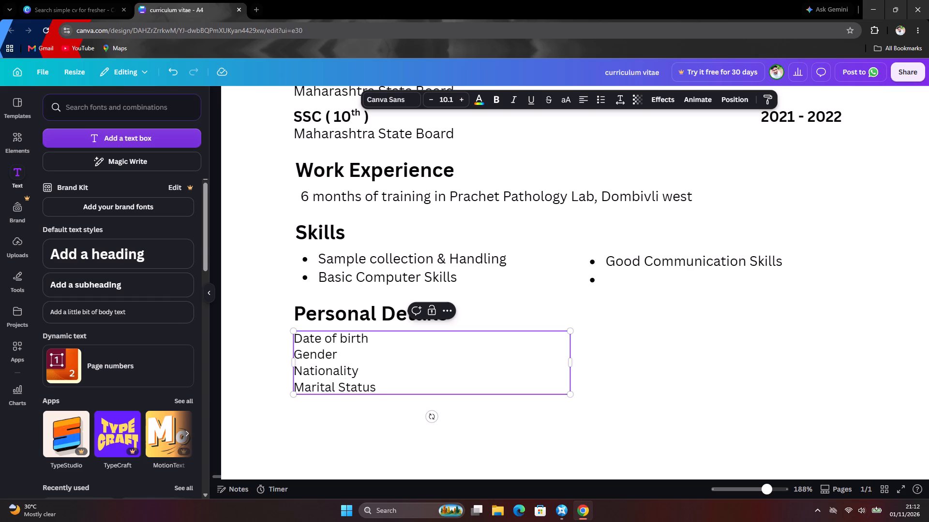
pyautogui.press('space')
# Add a Language label on a new line below Marital Status.
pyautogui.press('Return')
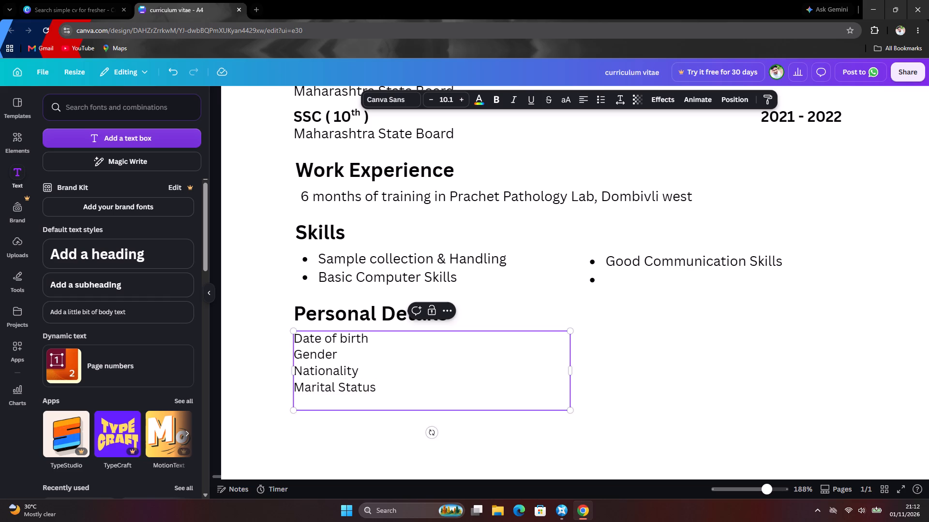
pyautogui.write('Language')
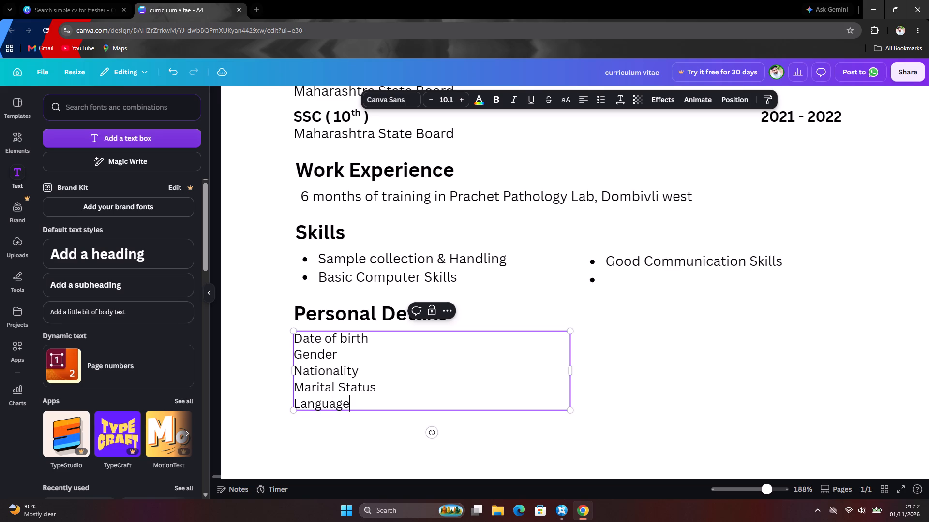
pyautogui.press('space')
# Narrow the Personal Details label box from its right side so its edge sits slightly beyond the longest label.
pyautogui.rightClick(569, 371)
pyautogui.click(569, 371)
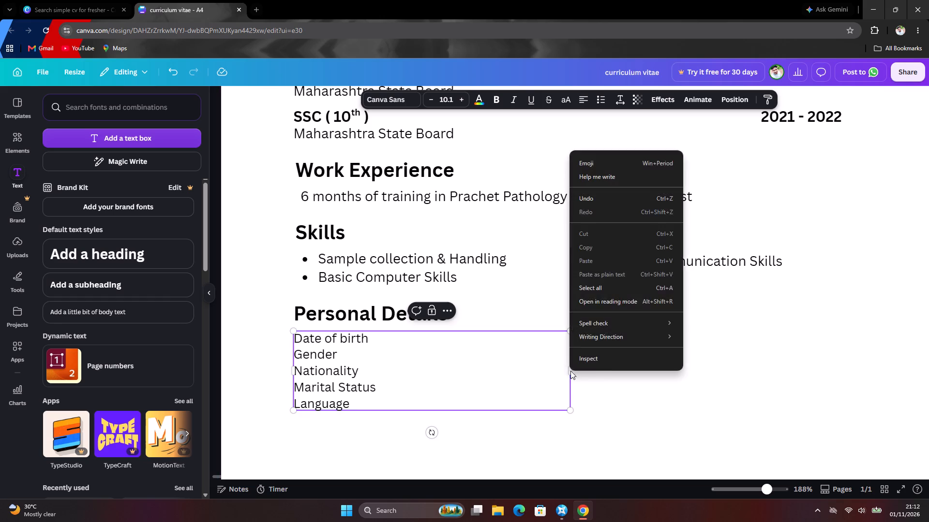
pyautogui.click(611, 391)
pyautogui.click(545, 368)
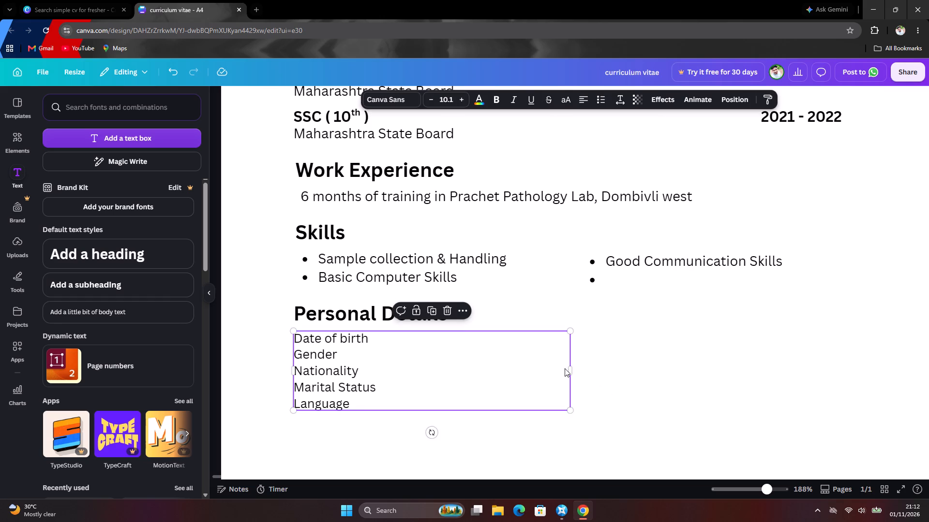
pyautogui.moveTo(576, 368); pyautogui.dragTo(454, 351)
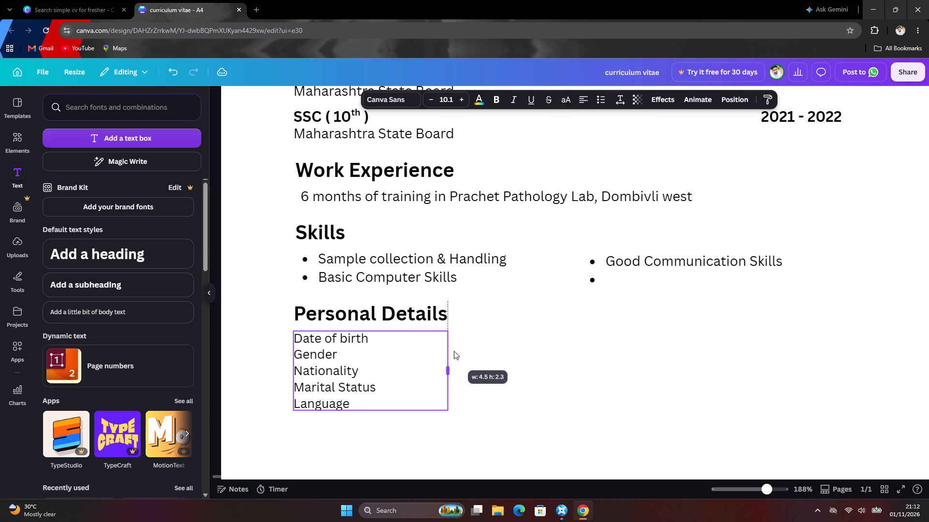
pyautogui.moveTo(454, 351); pyautogui.dragTo(429, 357)
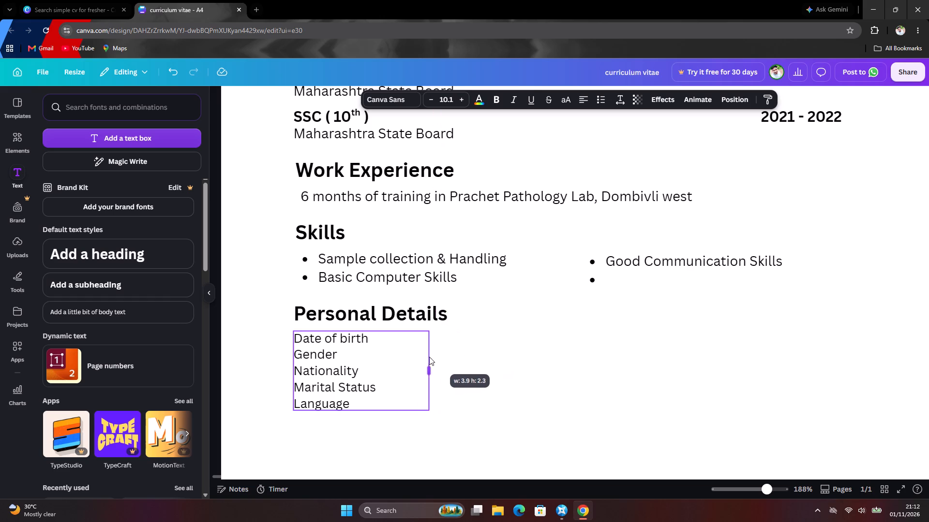
pyautogui.moveTo(429, 357); pyautogui.dragTo(409, 357)
pyautogui.click(433, 354)
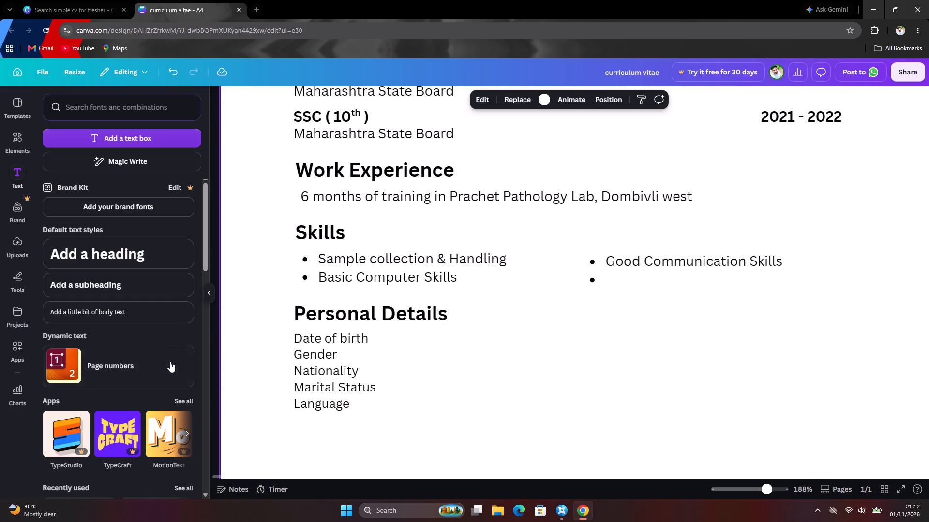
# Add a new text box and place it beside the Personal Details labels, just below the Skills list.
pyautogui.click(20, 282)
pyautogui.click(46, 318)
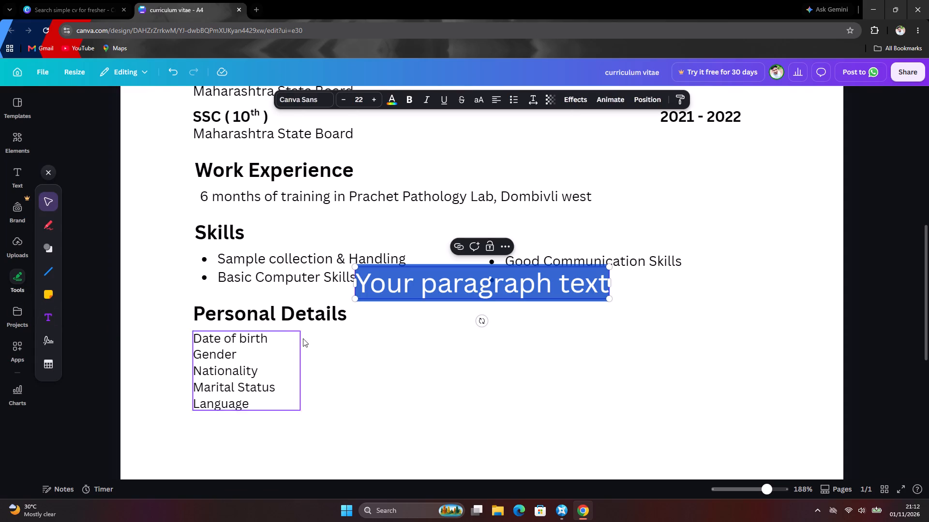
pyautogui.moveTo(426, 289); pyautogui.dragTo(427, 349)
pyautogui.click(427, 349)
pyautogui.moveTo(440, 291); pyautogui.dragTo(440, 343)
pyautogui.doubleClick(440, 343)
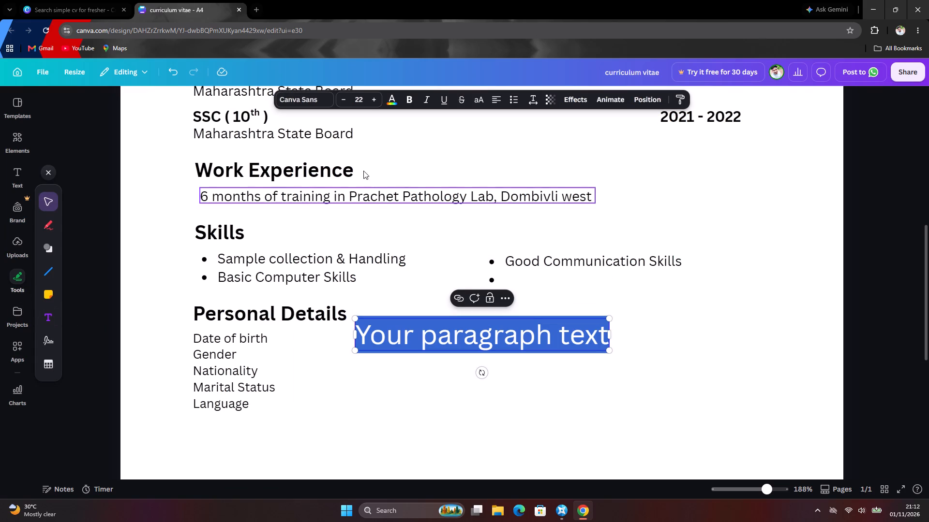
# Reduce the new text box's font size to 10.
pyautogui.click(344, 100)
pyautogui.click(344, 100)
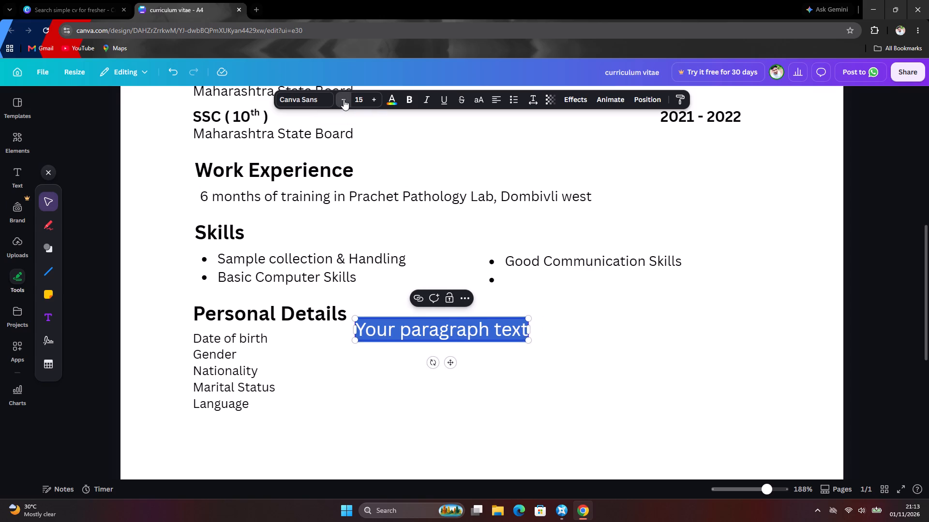
pyautogui.click(344, 100)
pyautogui.doubleClick(344, 100)
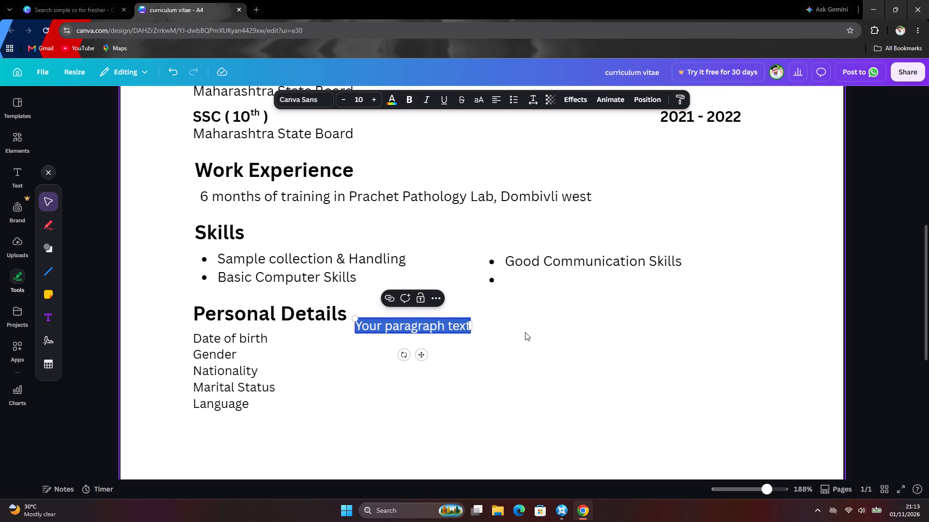
# Replace the new box's placeholder text with a colon and the date of birth, with a superscript ordinal, and end the line.
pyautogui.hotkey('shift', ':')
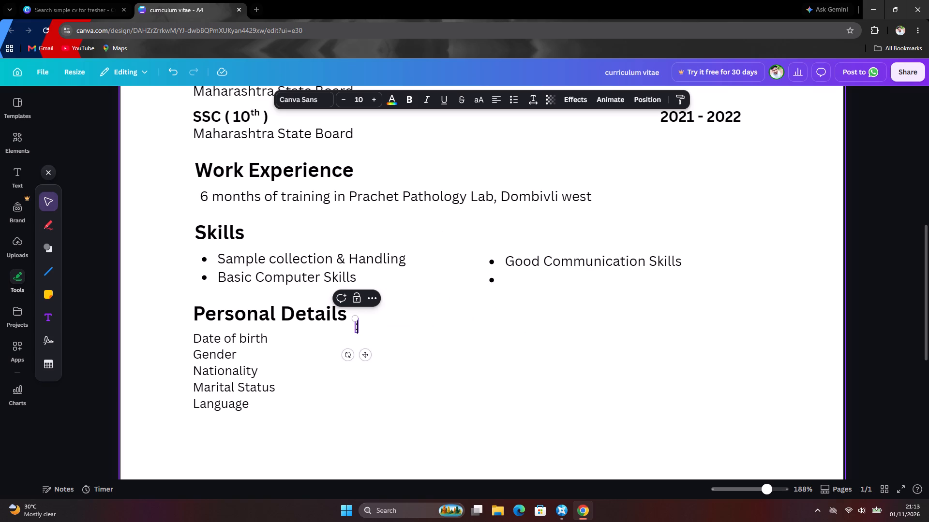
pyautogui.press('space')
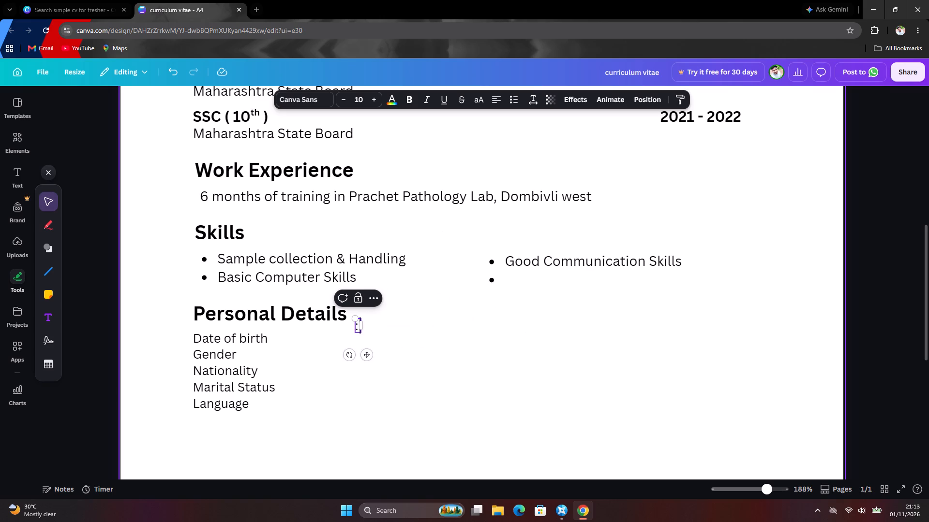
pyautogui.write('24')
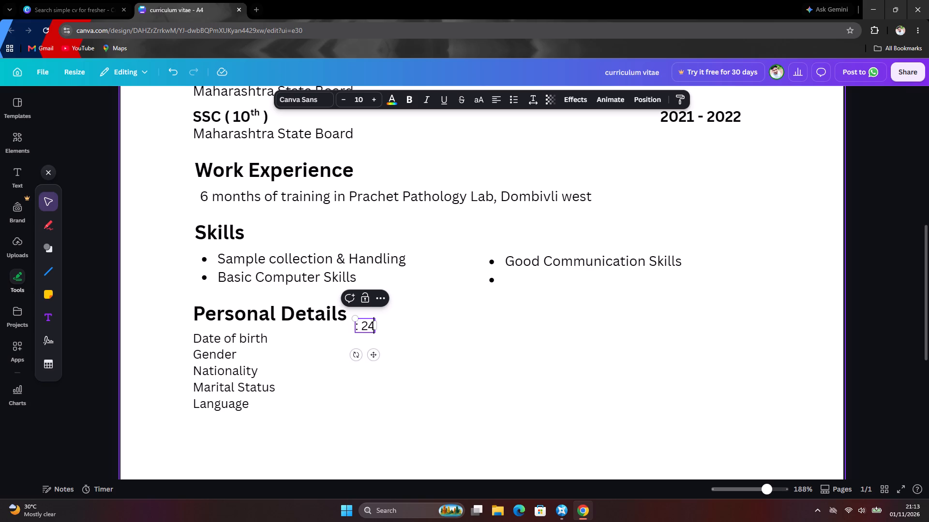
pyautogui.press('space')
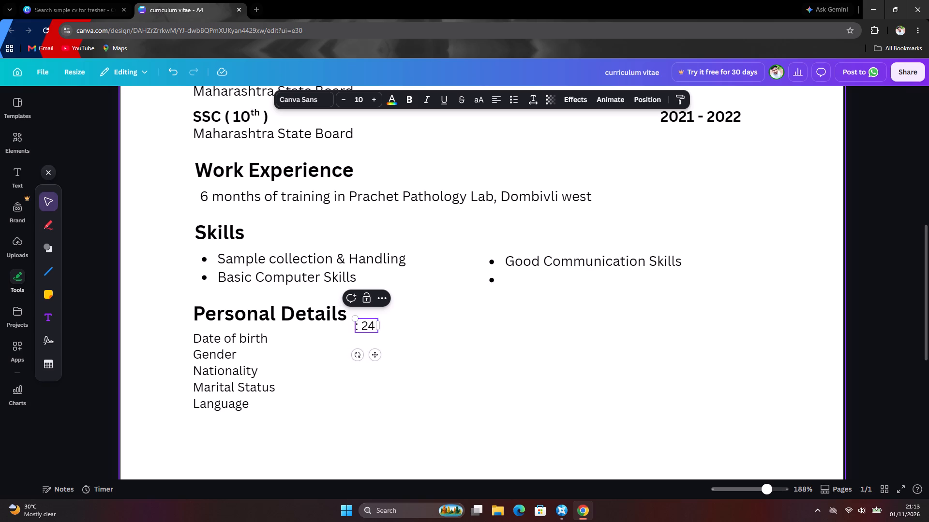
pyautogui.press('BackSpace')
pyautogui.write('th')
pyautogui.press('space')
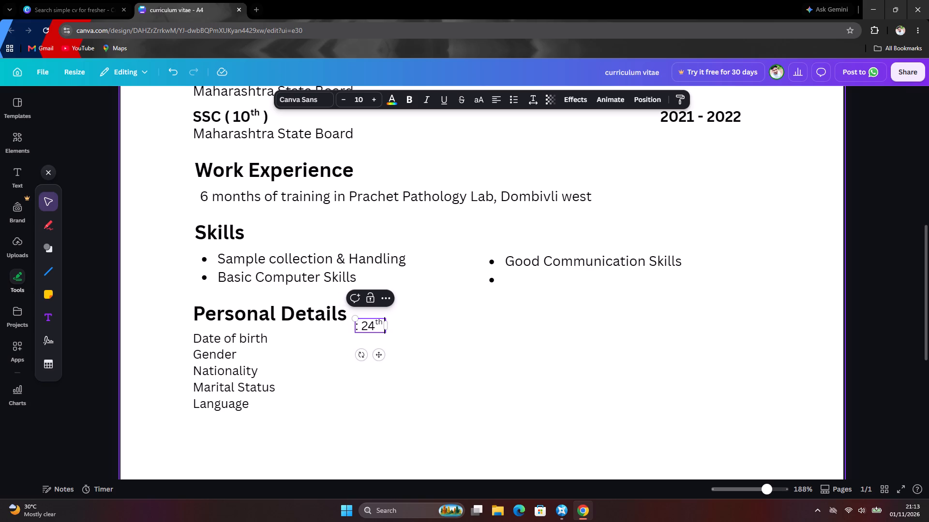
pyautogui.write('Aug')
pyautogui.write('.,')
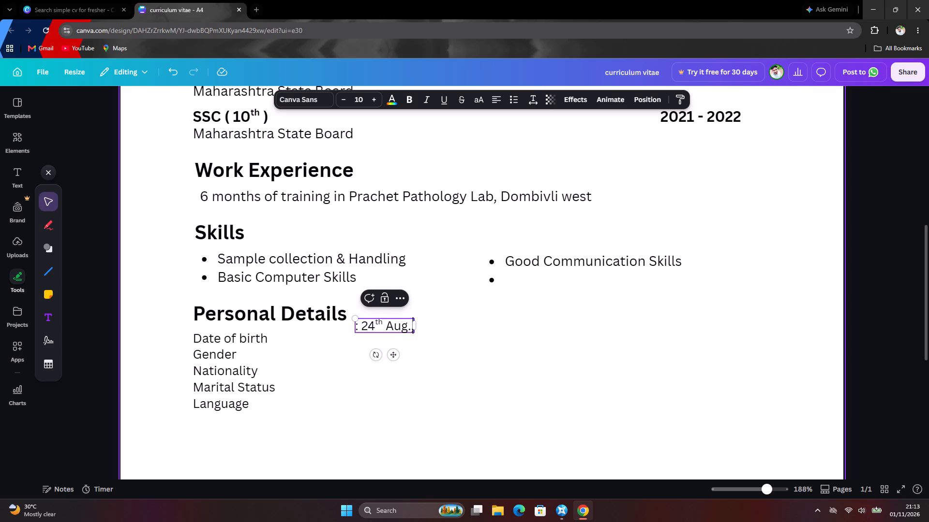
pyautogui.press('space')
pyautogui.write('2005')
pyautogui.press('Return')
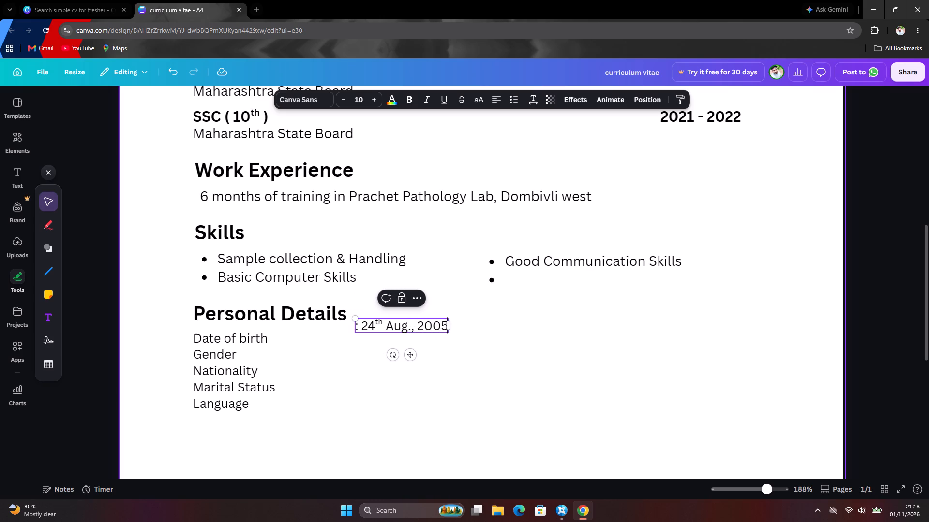
# Add the gender value ": Male" beneath the date of birth in the values box and end the line.
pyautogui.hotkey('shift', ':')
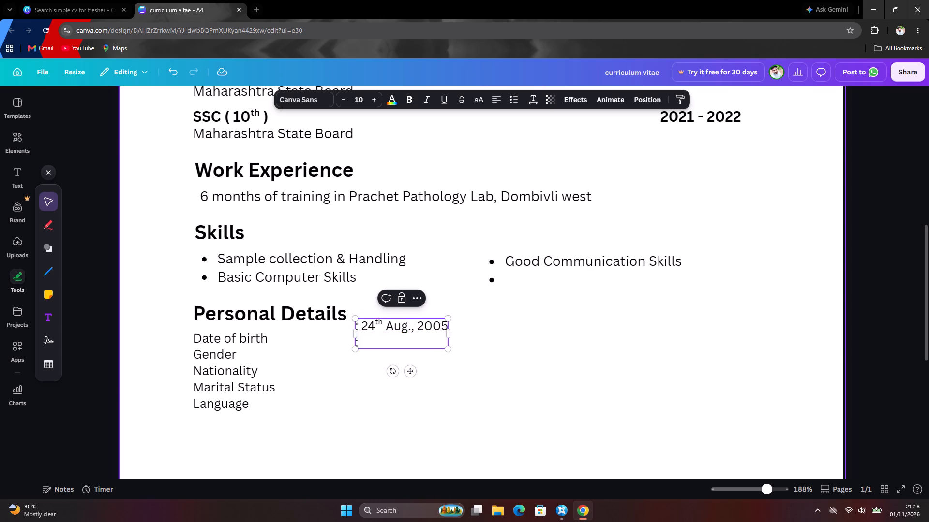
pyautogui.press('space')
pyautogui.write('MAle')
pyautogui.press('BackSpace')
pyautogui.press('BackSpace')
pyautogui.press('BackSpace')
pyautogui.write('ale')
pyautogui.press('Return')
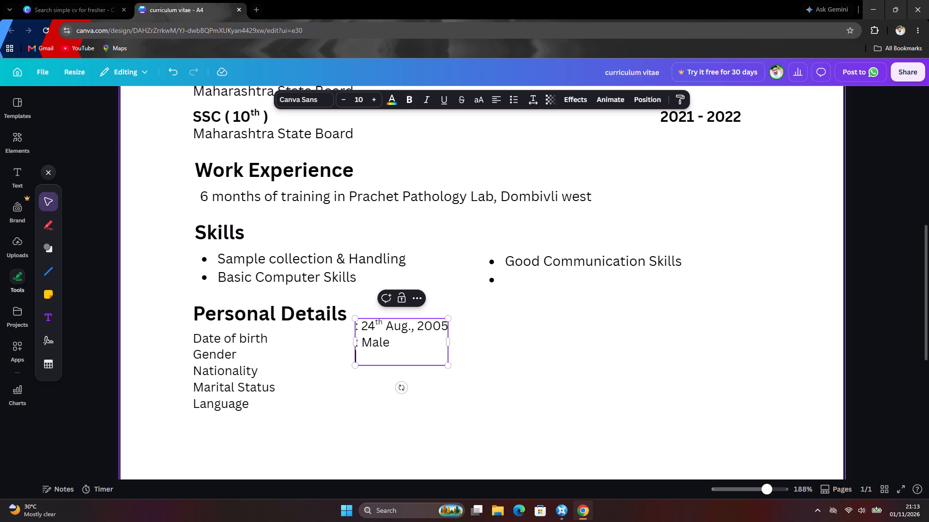
# Add the nationality value ": Indian" as the following line of the values box and end the line.
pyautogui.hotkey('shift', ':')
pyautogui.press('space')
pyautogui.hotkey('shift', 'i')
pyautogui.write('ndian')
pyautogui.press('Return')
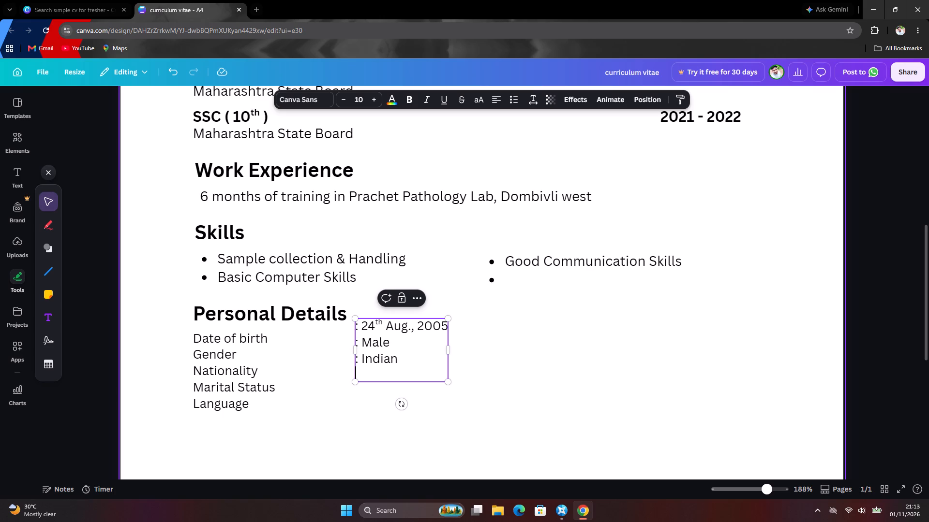
# Add the marital status value ": Unmarried" beneath the nationality value and end the line.
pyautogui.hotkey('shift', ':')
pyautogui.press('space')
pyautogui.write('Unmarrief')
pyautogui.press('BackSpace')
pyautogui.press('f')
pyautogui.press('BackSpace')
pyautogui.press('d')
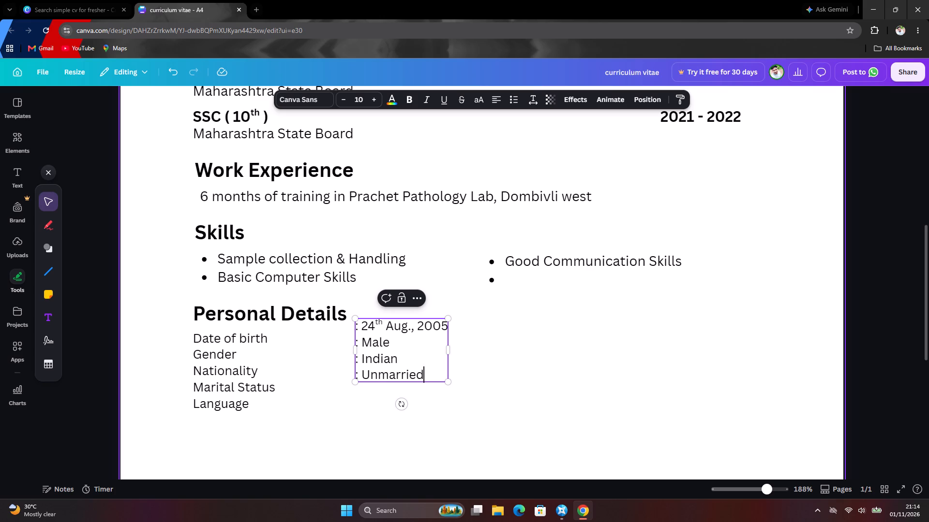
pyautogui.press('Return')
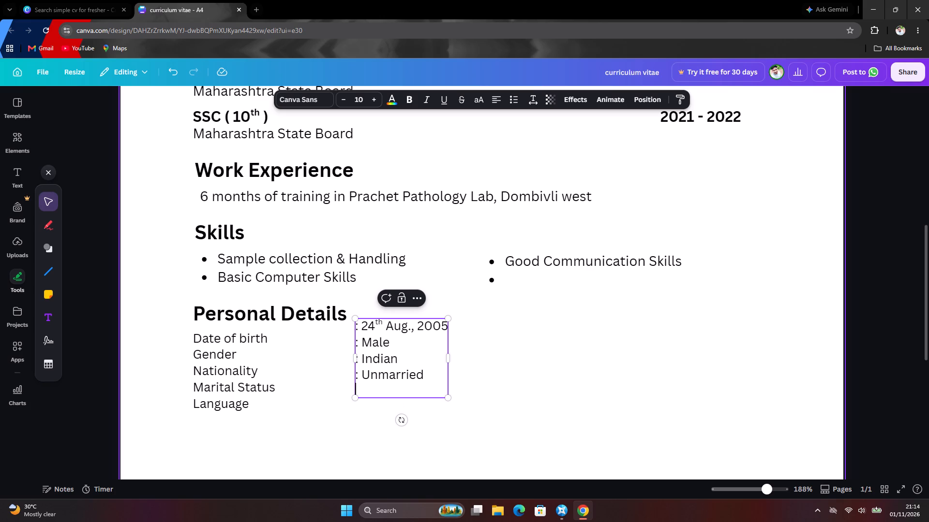
# Add the language value ": Marathi, Hindi and English" as the last line and finish editing the values box.
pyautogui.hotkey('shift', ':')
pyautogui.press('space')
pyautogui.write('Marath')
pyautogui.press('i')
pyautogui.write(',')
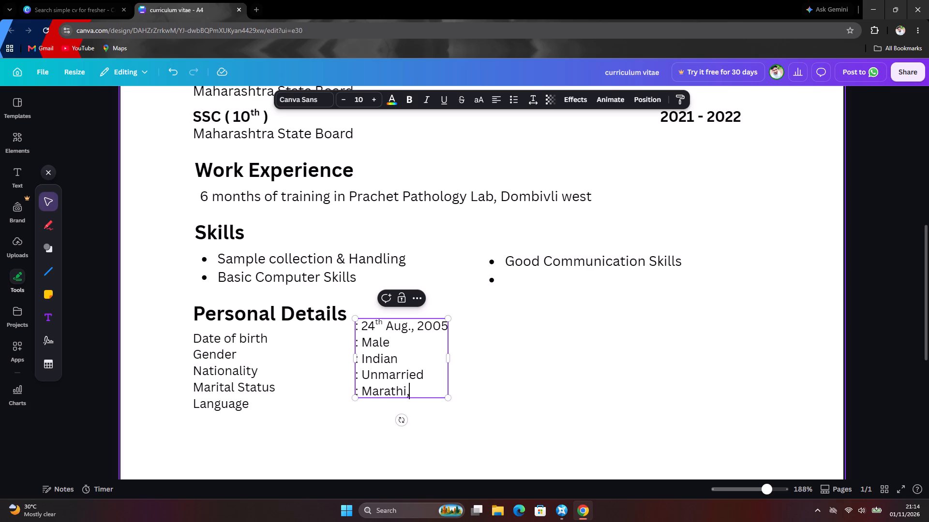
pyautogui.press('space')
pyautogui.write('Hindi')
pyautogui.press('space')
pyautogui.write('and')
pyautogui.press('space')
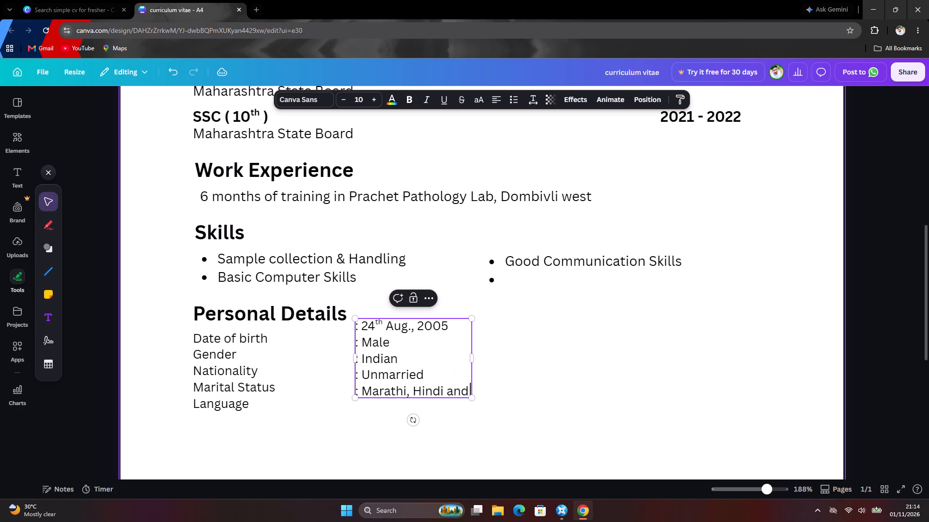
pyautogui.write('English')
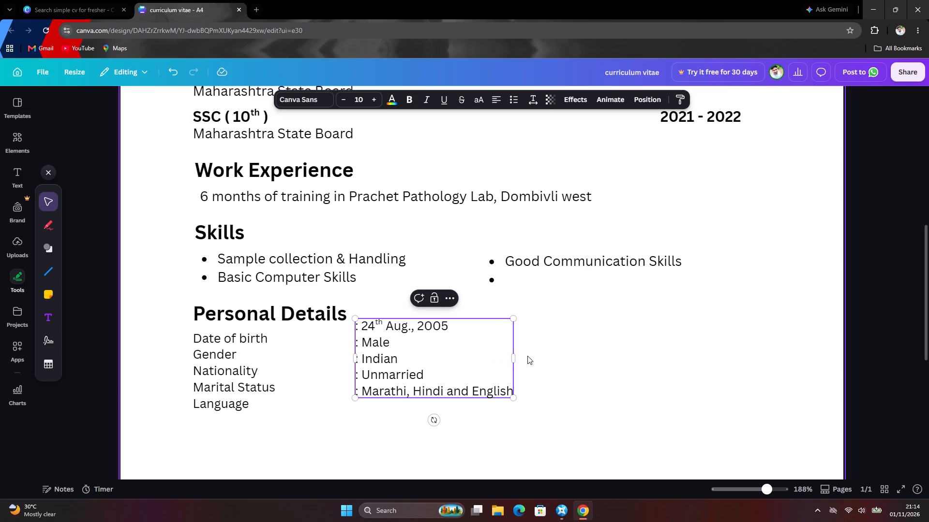
pyautogui.click(659, 375)
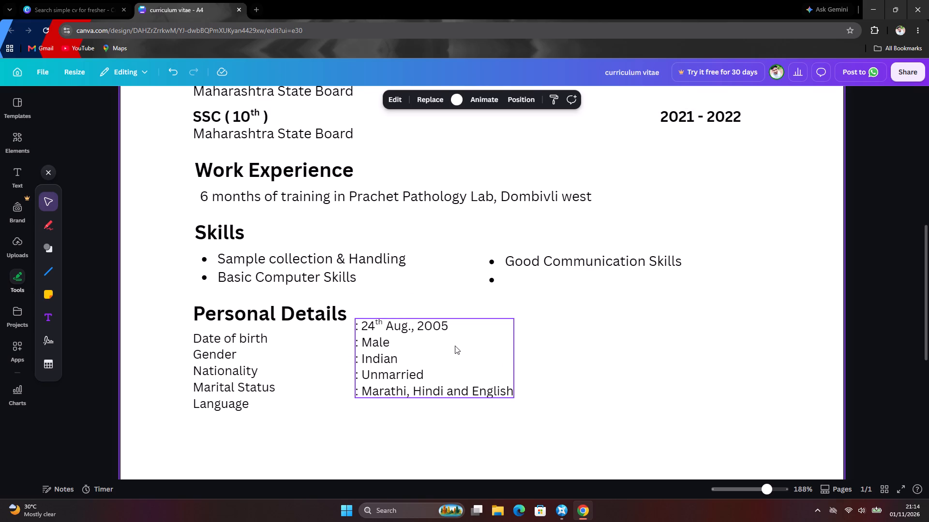
# Move the values box down and closer to the Personal Details labels so each value lines up with its label.
pyautogui.click(455, 346)
pyautogui.moveTo(455, 346); pyautogui.dragTo(454, 351)
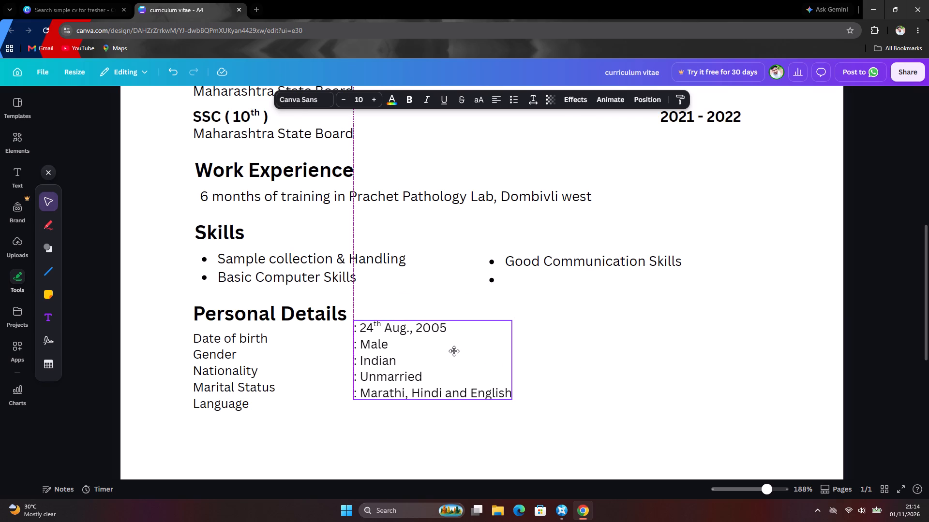
pyautogui.moveTo(454, 351); pyautogui.dragTo(421, 350)
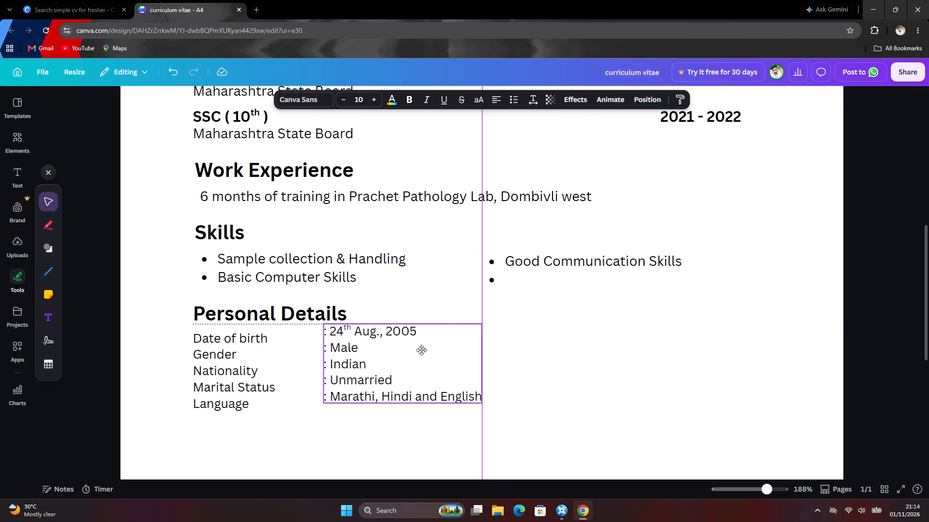
pyautogui.moveTo(421, 350); pyautogui.dragTo(402, 354)
pyautogui.click(493, 360)
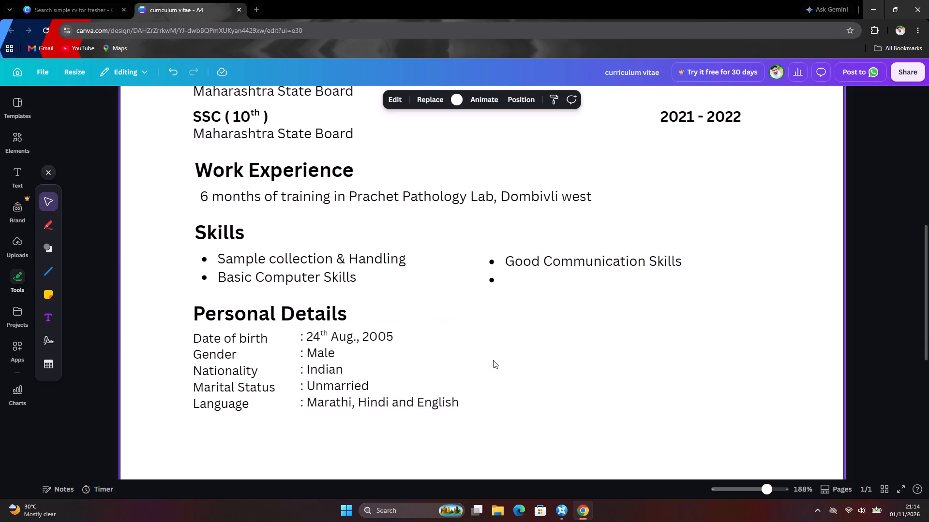
# Review the CV layout from Personal Details up to the name heading and the divider line beneath DMLT Student.
pyautogui.scroll(-3, 494, 363)
pyautogui.scroll(9, 494, 363)
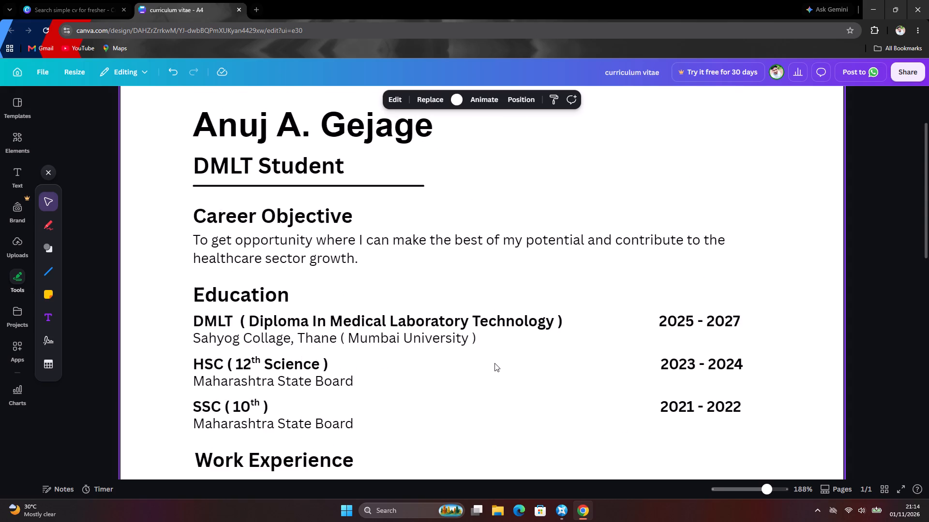
pyautogui.scroll(-16, 494, 363)
pyautogui.scroll(11, 494, 363)
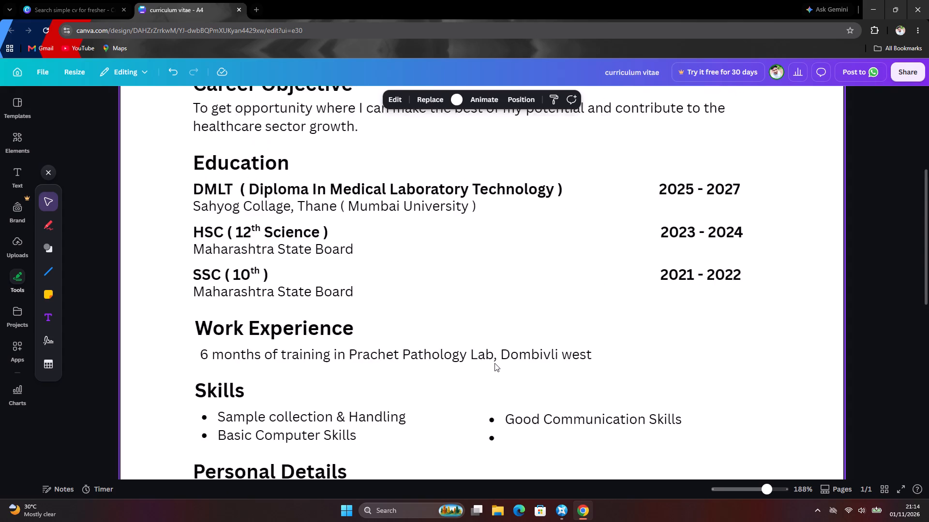
pyautogui.scroll(2, 494, 363)
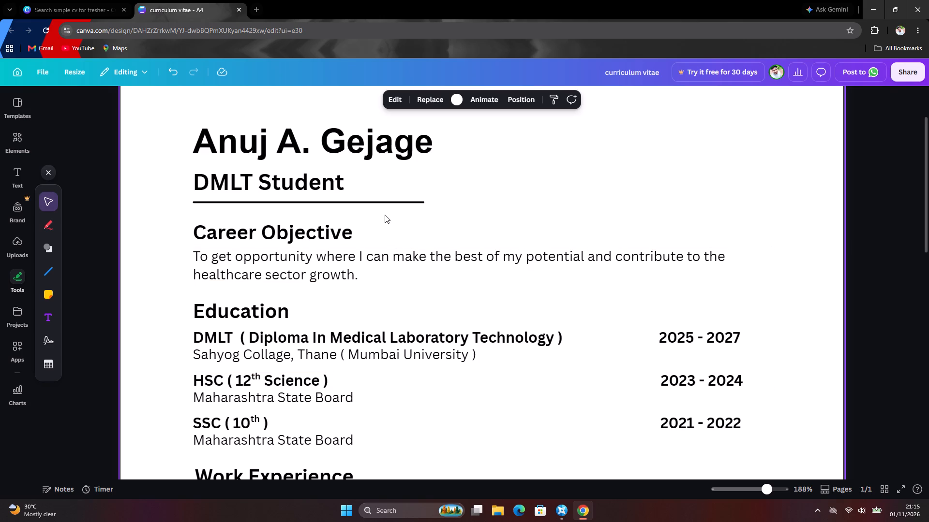
pyautogui.click(385, 203)
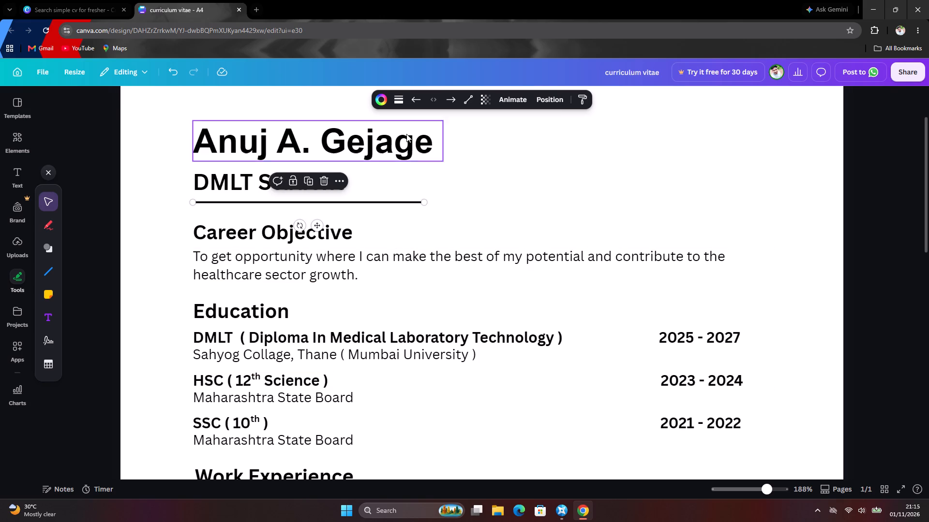
pyautogui.click(399, 89)
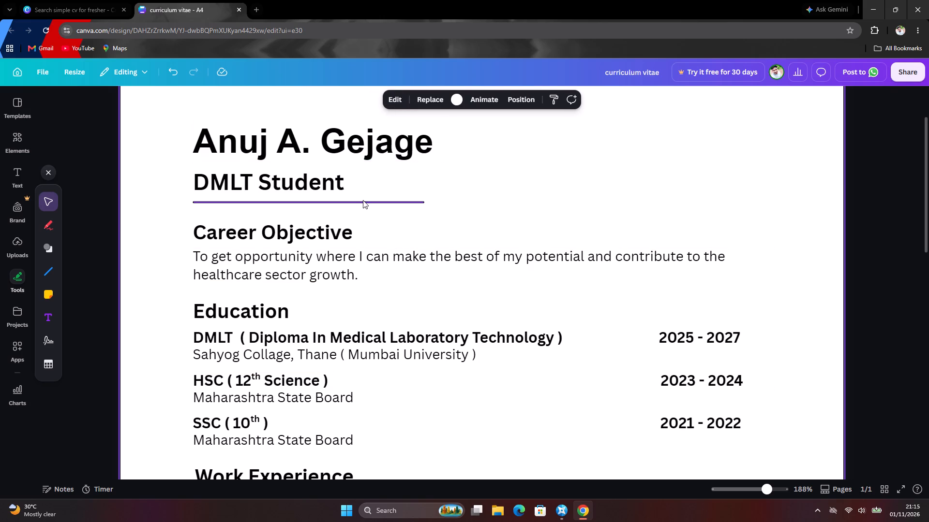
pyautogui.click(362, 201)
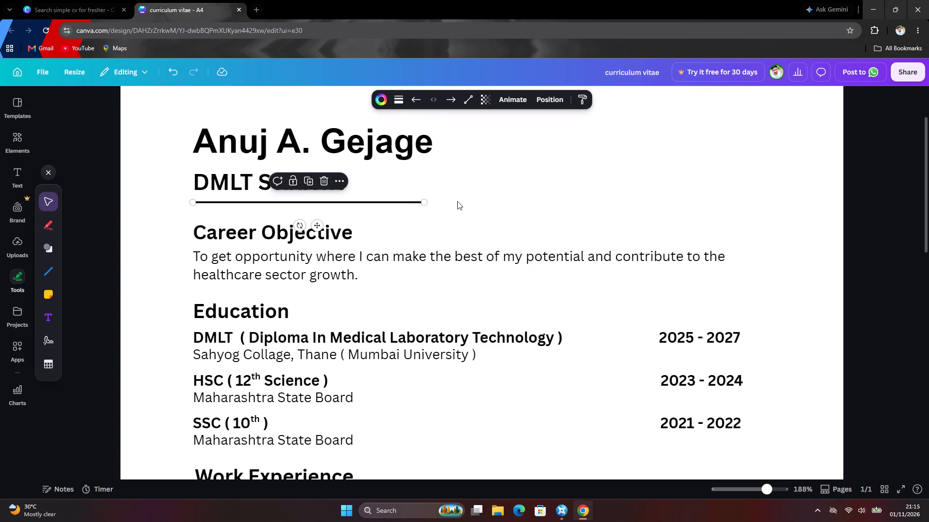
pyautogui.click(529, 192)
pyautogui.scroll(-2, 599, 275)
pyautogui.scroll(5, 599, 275)
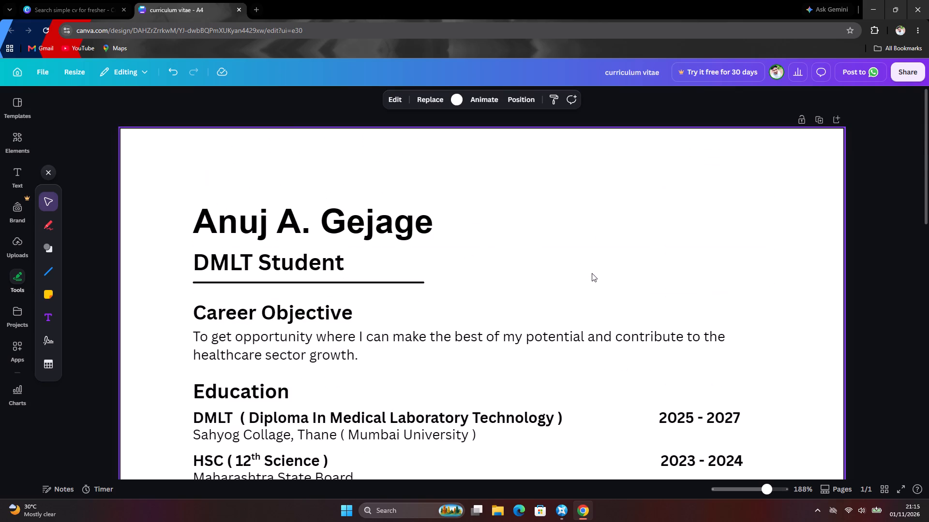
# Extend the horizontal divider line under DMLT Student toward the page's right margin, to a length of about 16.8.
pyautogui.click(417, 281)
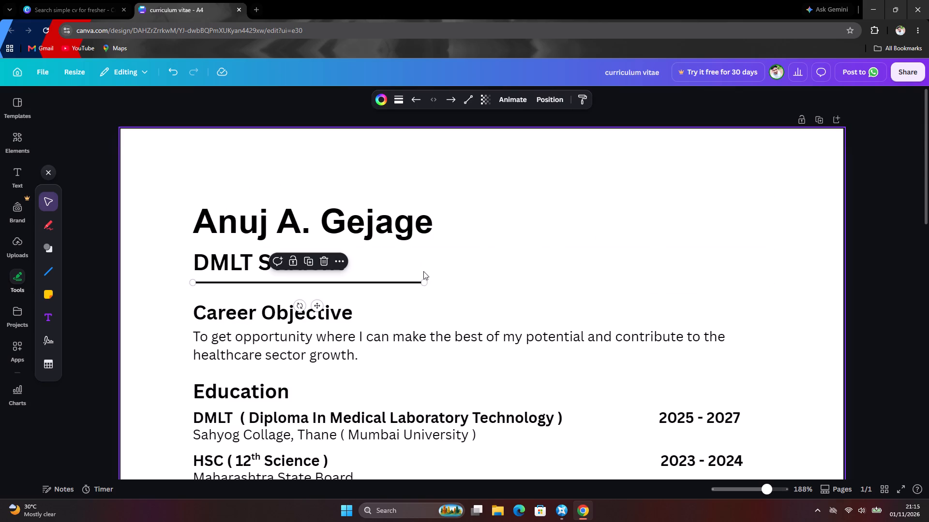
pyautogui.moveTo(424, 283); pyautogui.dragTo(765, 288)
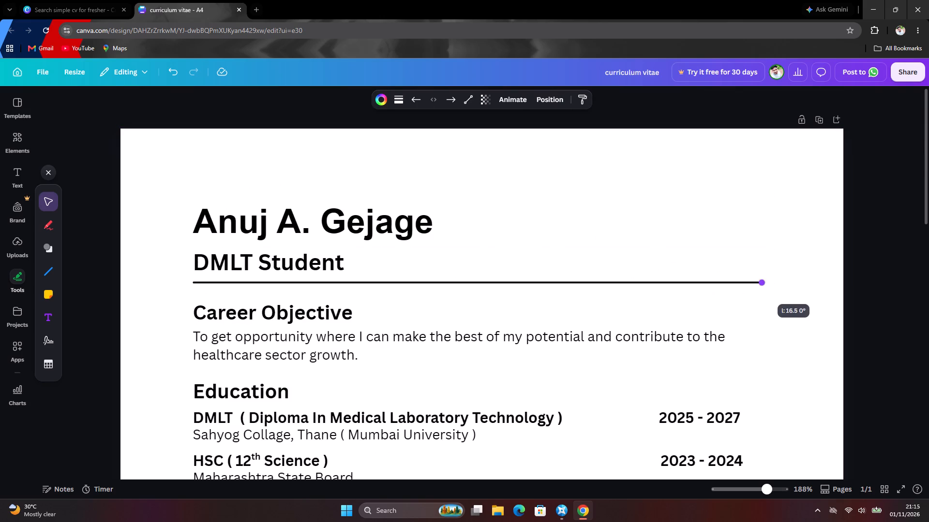
pyautogui.moveTo(765, 288); pyautogui.dragTo(782, 281)
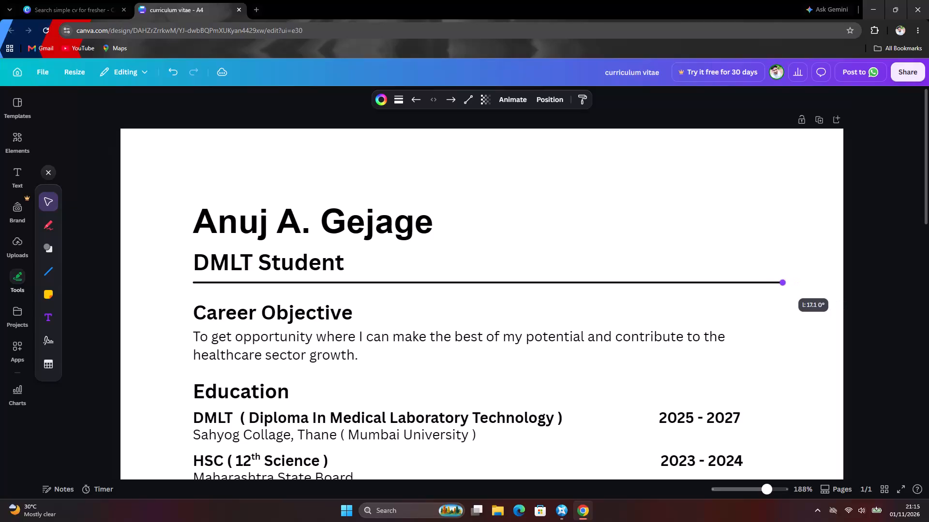
pyautogui.moveTo(782, 281); pyautogui.dragTo(768, 281)
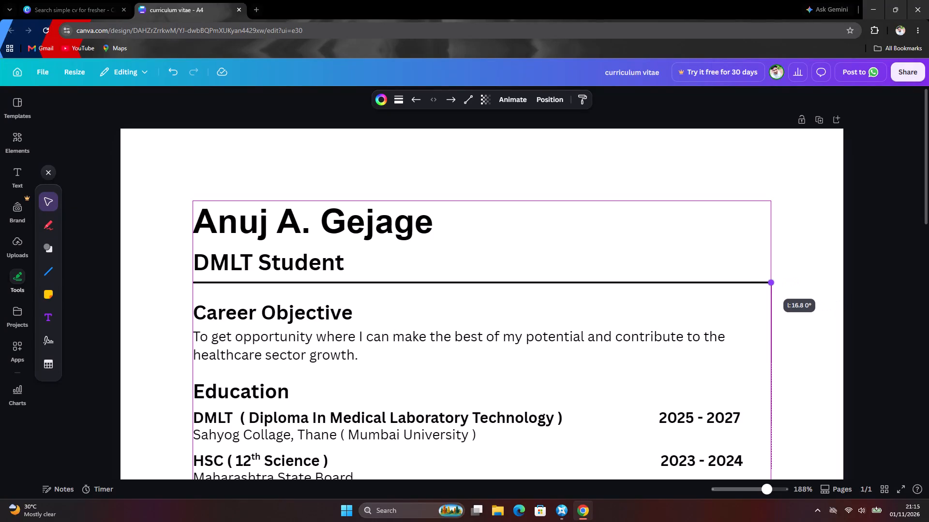
pyautogui.moveTo(768, 281); pyautogui.dragTo(771, 281)
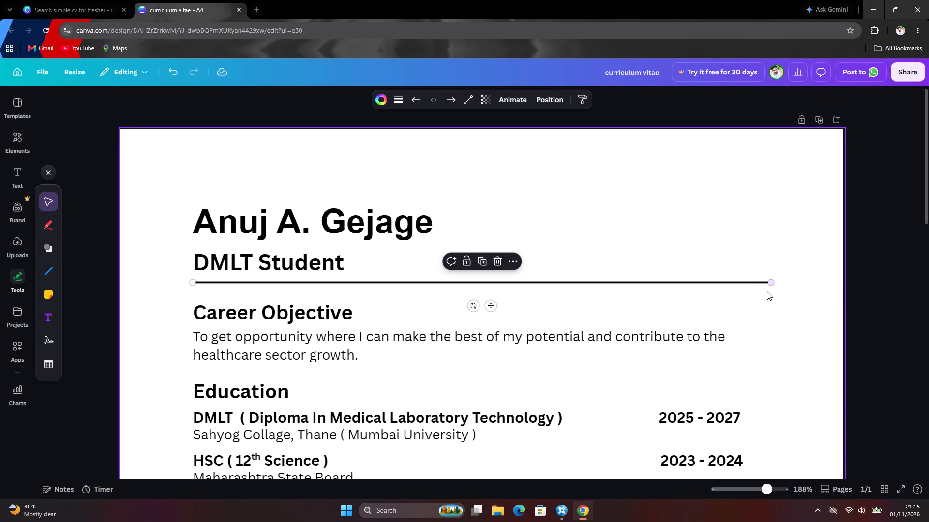
# Fine-tune both ends of the horizontal divider line under DMLT Student to fit the page's side margins, keeping it level.
pyautogui.click(769, 284)
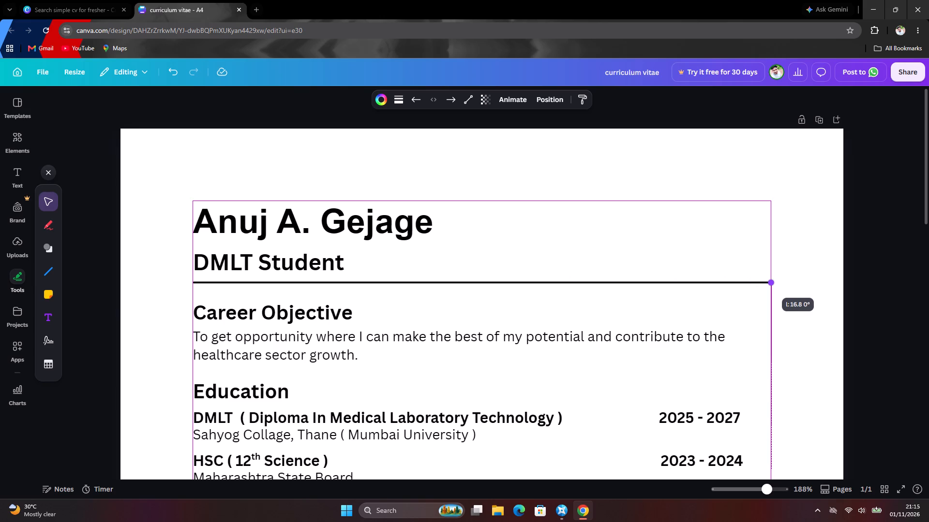
pyautogui.click(754, 304)
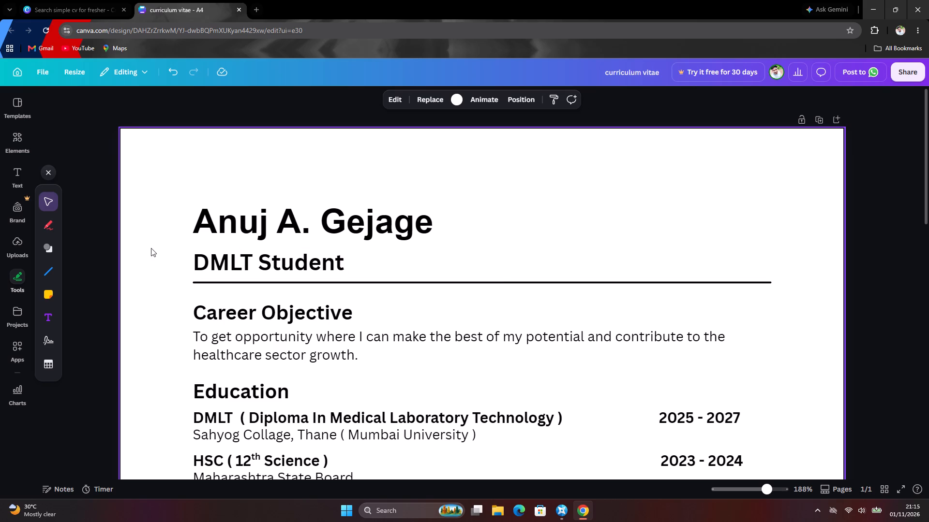
pyautogui.click(216, 281)
pyautogui.click(194, 281)
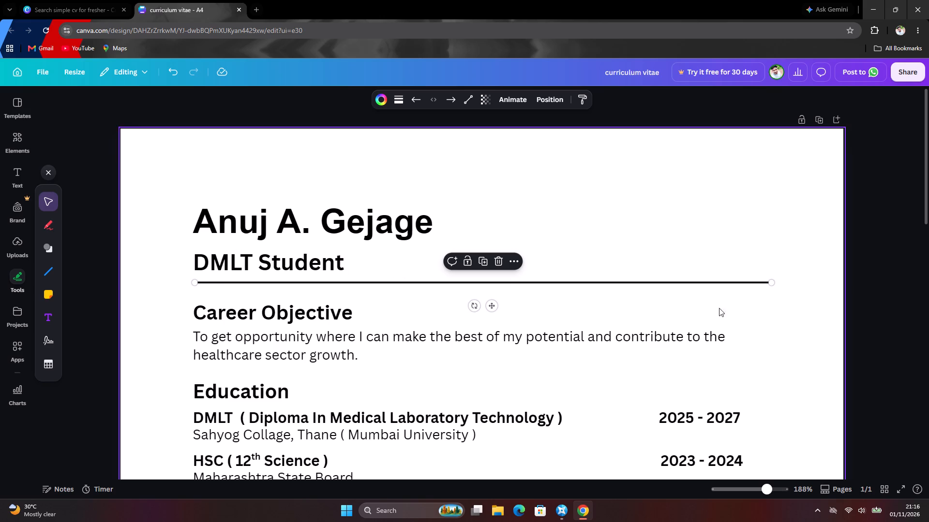
# Review the whole CV at 83% zoom, from the name heading to the blank area below Personal Details.
pyautogui.scroll(-3, 745, 355)
pyautogui.scroll(3, 746, 354)
pyautogui.scroll(-5, 746, 353)
pyautogui.scroll(7, 746, 351)
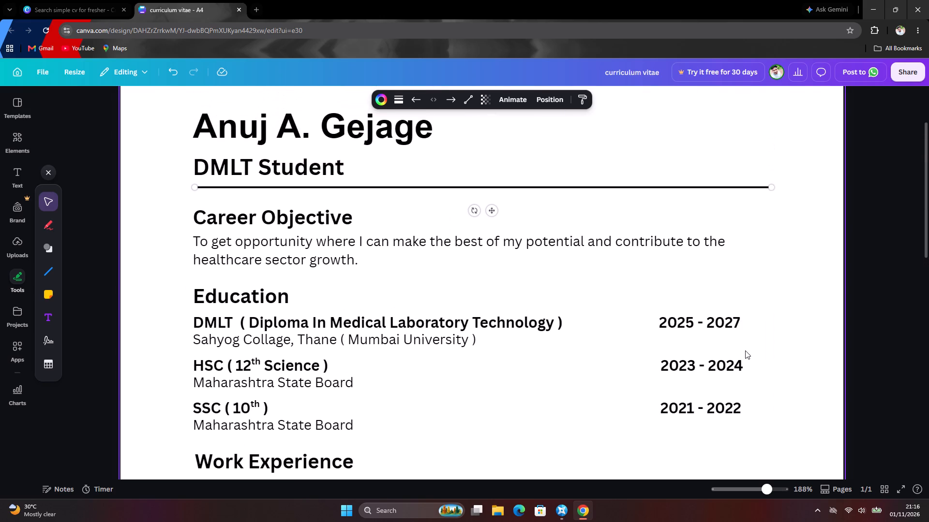
pyautogui.scroll(-1, 745, 350)
pyautogui.scroll(2, 745, 350)
pyautogui.scroll(-7, 745, 350)
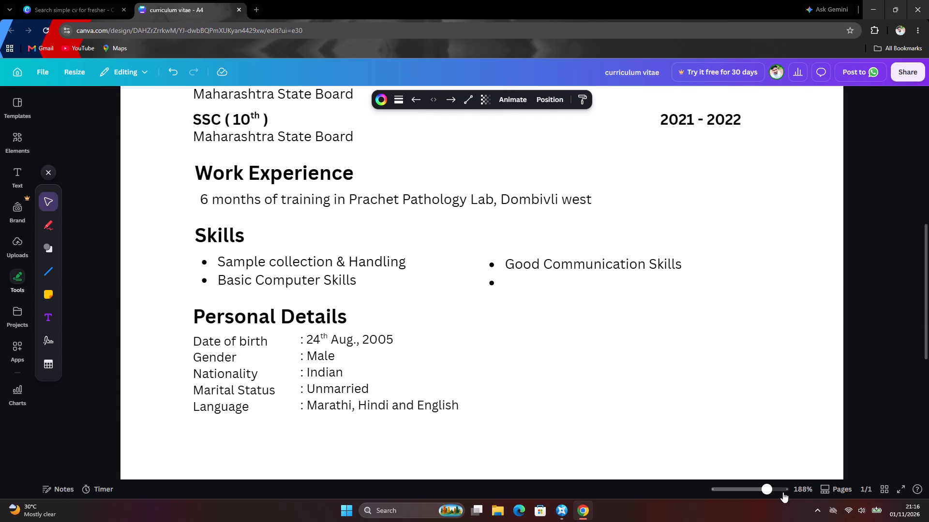
pyautogui.click(753, 489)
pyautogui.scroll(2, 712, 407)
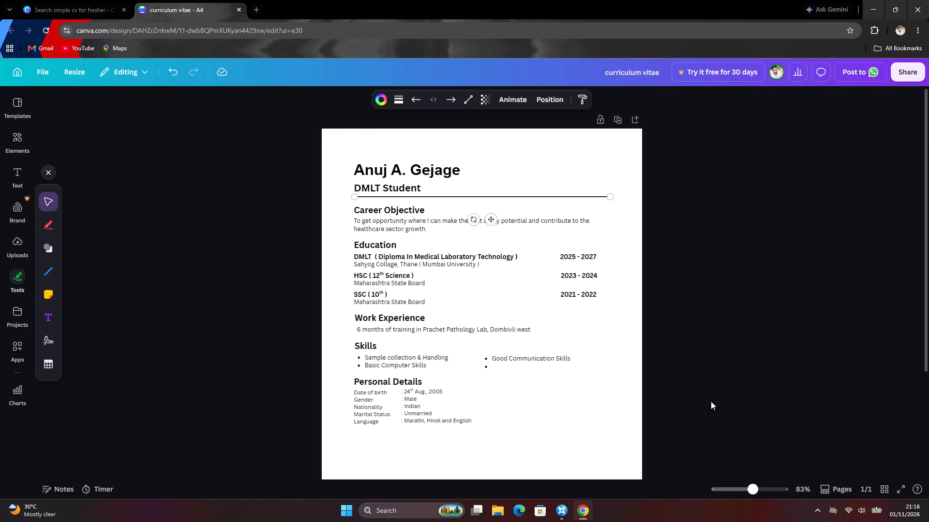
pyautogui.scroll(-4, 701, 417)
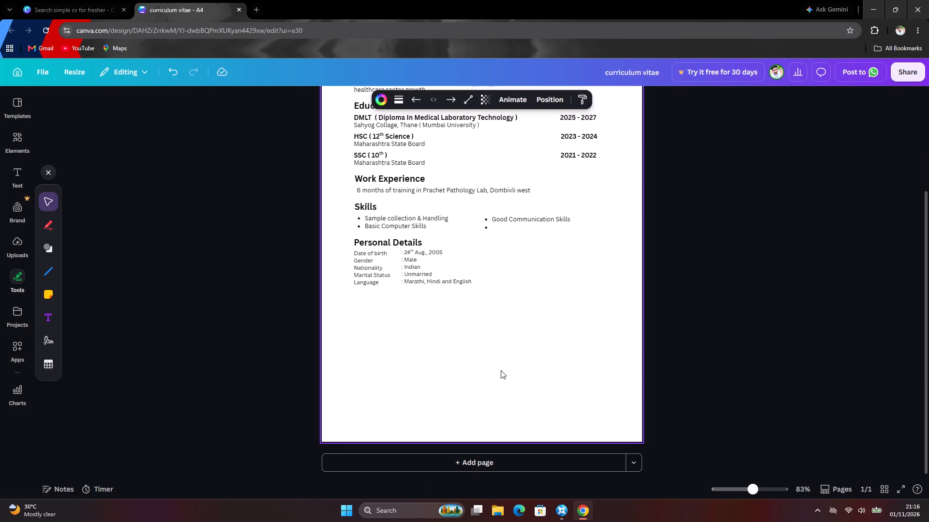
pyautogui.click(375, 319)
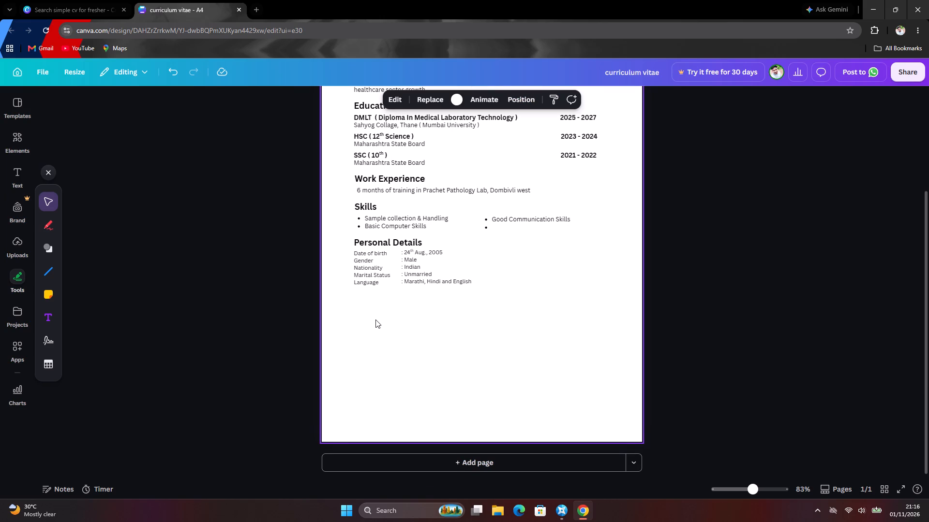
pyautogui.scroll(-5, 375, 319)
pyautogui.scroll(3, 375, 319)
pyautogui.scroll(-4, 375, 319)
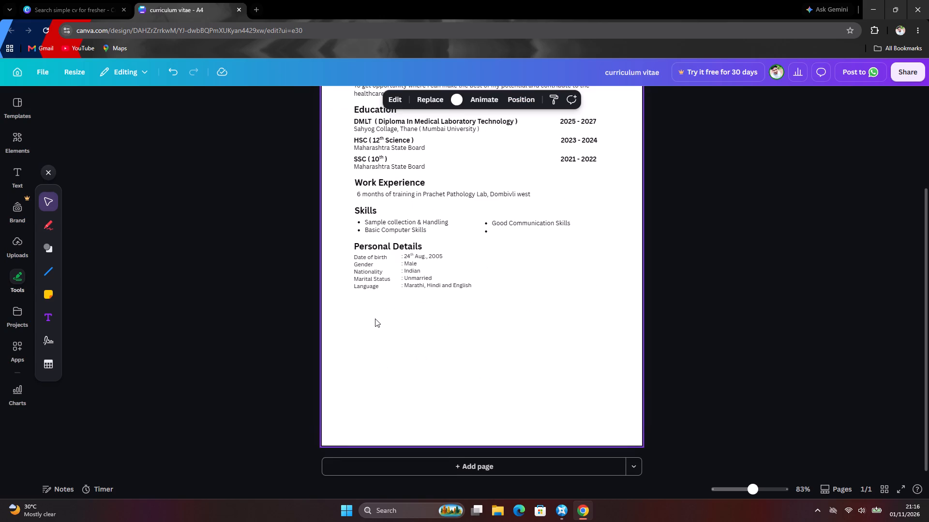
pyautogui.doubleClick(375, 319)
pyautogui.scroll(2, 375, 318)
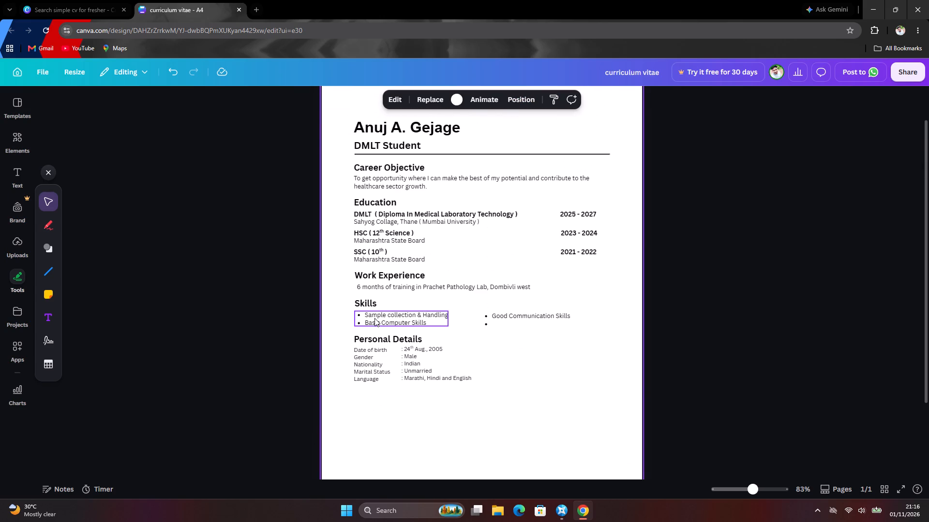
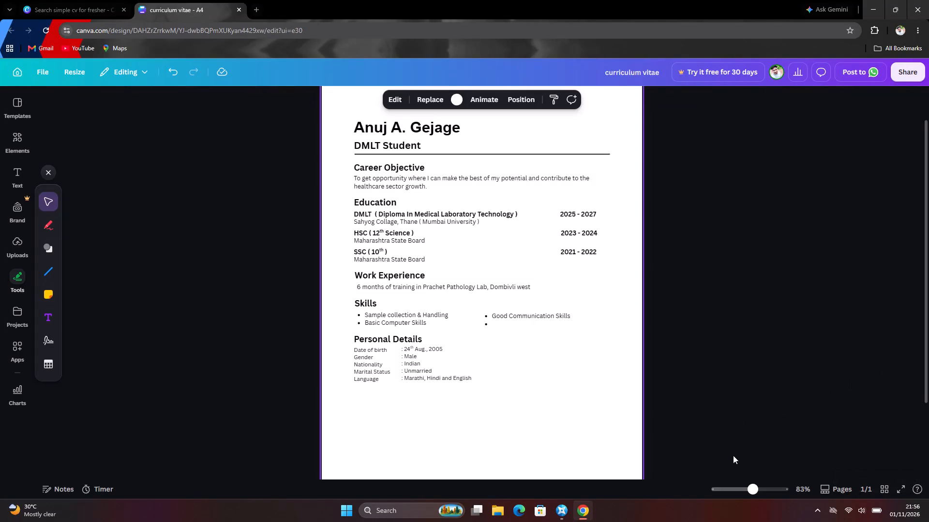
# Inspect the CV at 148% zoom, from the Education section to the blank area below Personal Details.
pyautogui.click(763, 493)
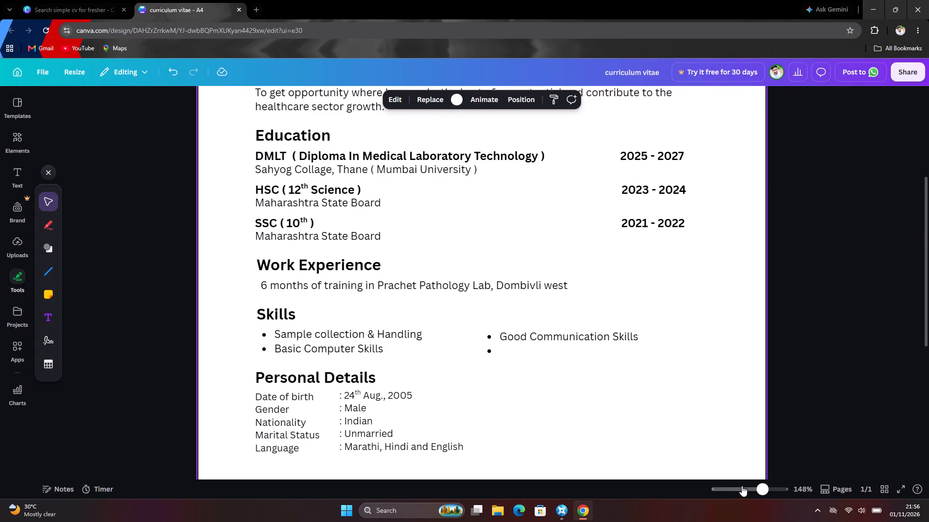
pyautogui.scroll(-8, 714, 457)
pyautogui.scroll(3, 714, 457)
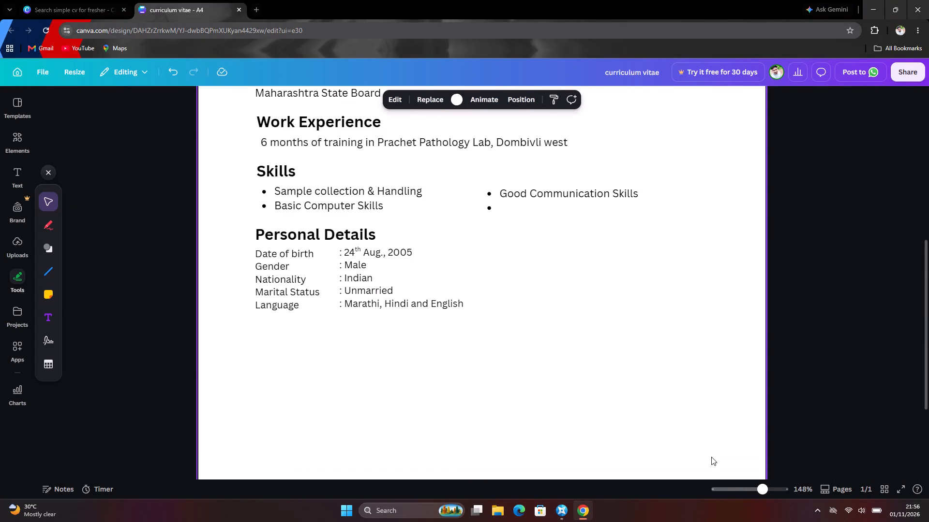
pyautogui.scroll(-3, 711, 457)
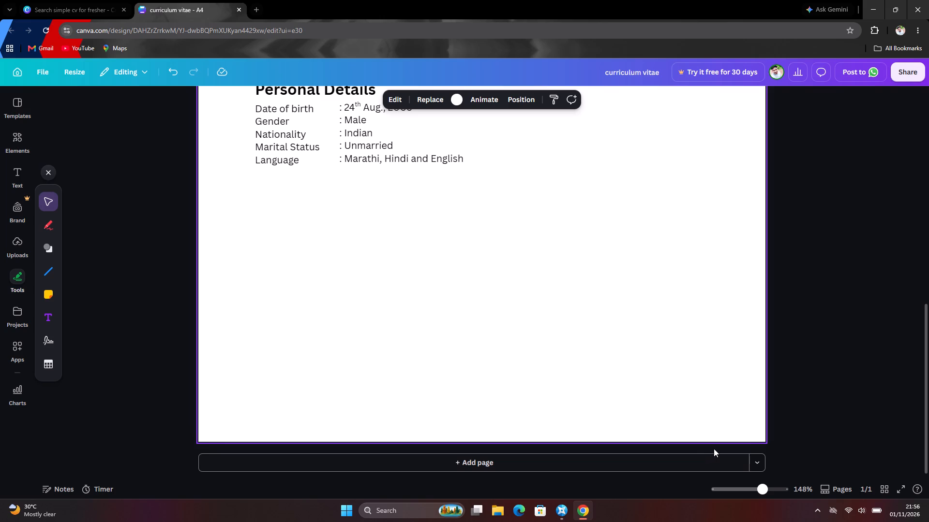
pyautogui.scroll(2, 661, 450)
pyautogui.scroll(4, 610, 324)
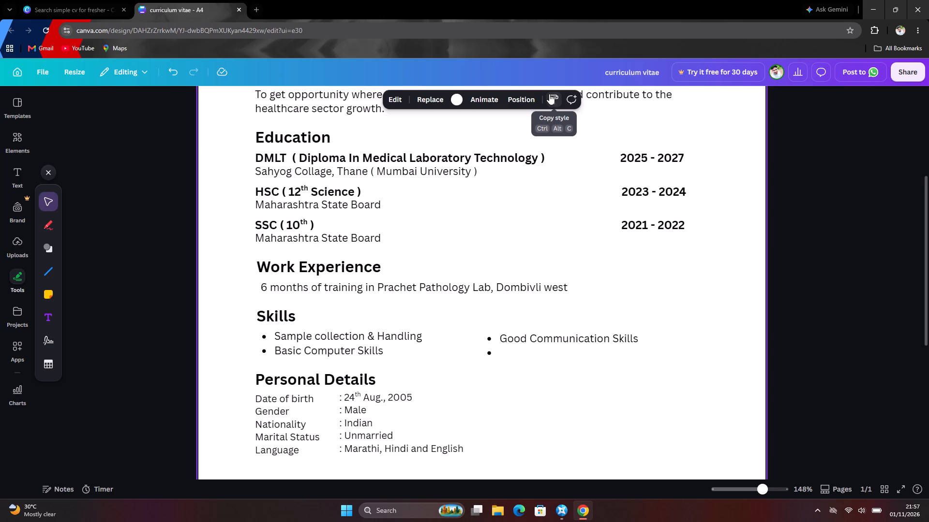
pyautogui.rightClick(557, 85)
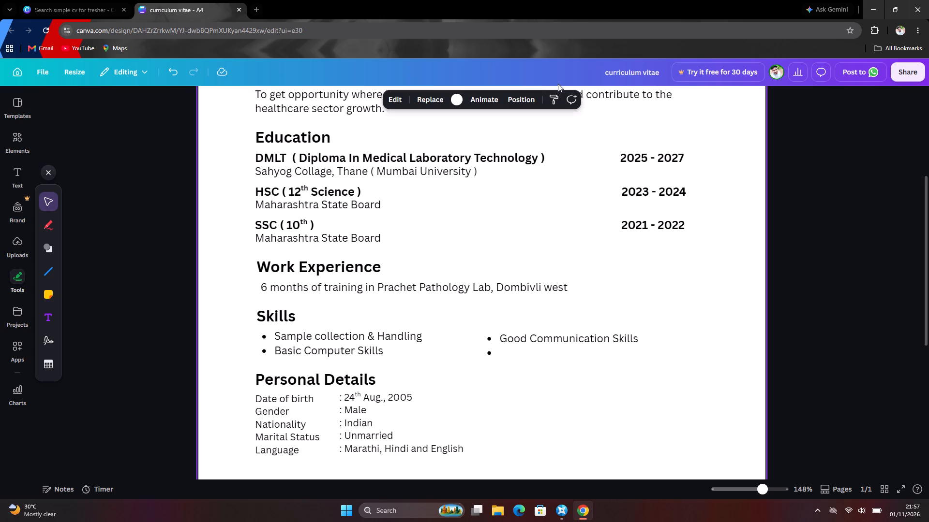
pyautogui.click(759, 259)
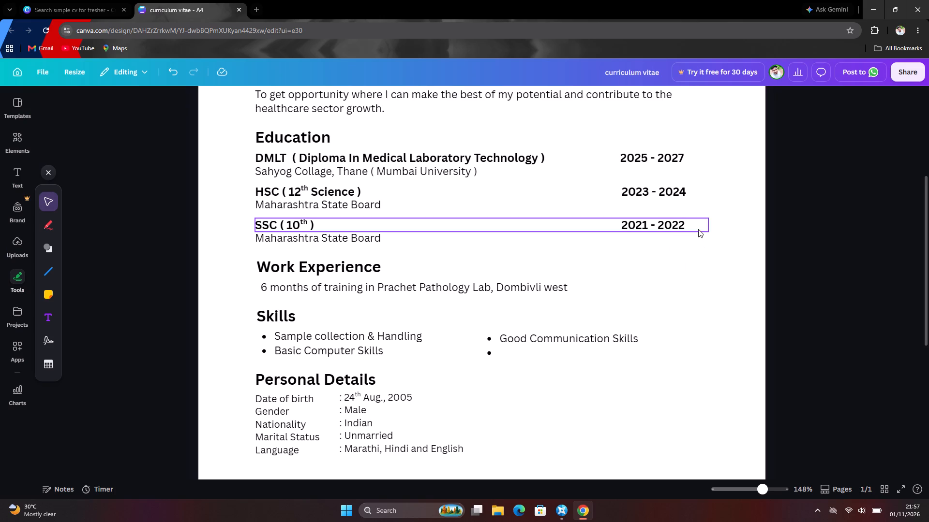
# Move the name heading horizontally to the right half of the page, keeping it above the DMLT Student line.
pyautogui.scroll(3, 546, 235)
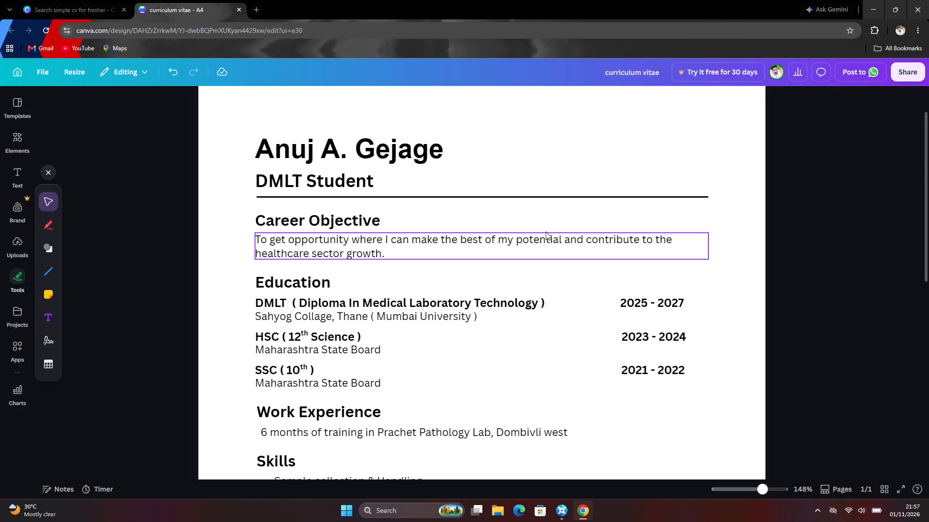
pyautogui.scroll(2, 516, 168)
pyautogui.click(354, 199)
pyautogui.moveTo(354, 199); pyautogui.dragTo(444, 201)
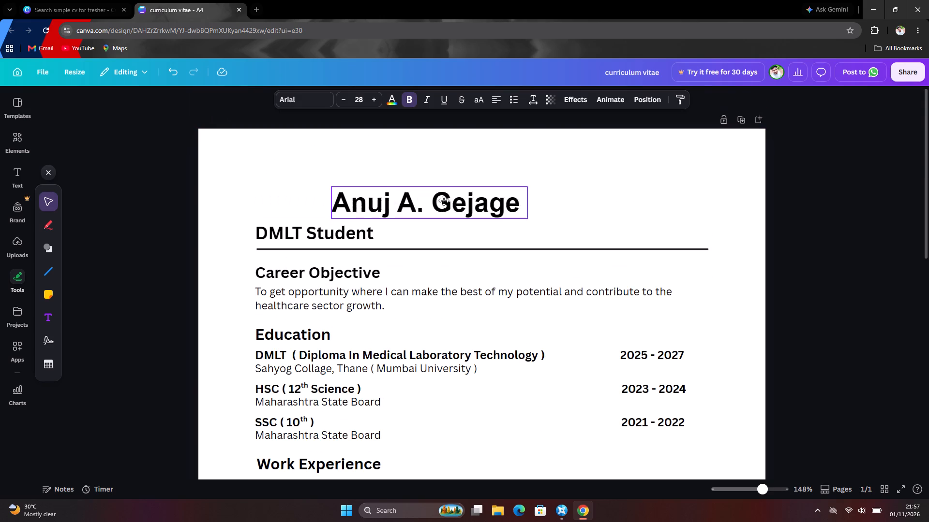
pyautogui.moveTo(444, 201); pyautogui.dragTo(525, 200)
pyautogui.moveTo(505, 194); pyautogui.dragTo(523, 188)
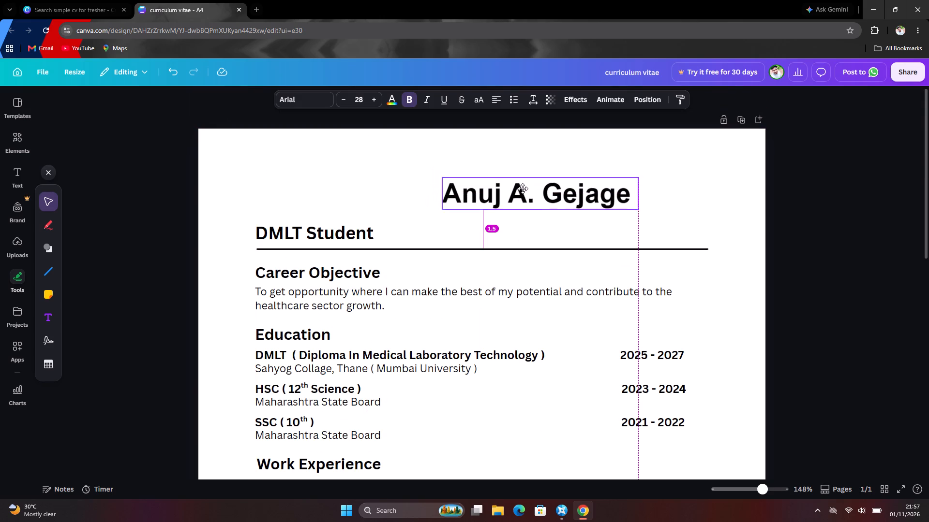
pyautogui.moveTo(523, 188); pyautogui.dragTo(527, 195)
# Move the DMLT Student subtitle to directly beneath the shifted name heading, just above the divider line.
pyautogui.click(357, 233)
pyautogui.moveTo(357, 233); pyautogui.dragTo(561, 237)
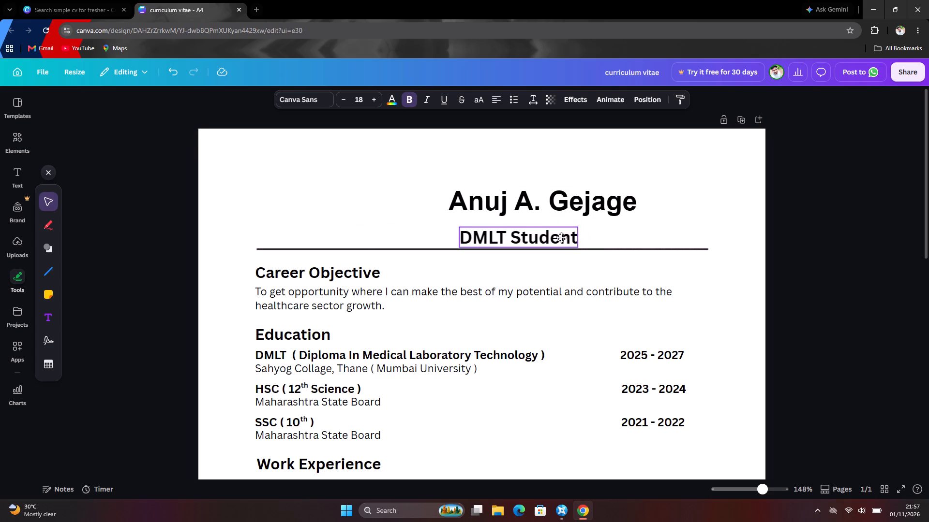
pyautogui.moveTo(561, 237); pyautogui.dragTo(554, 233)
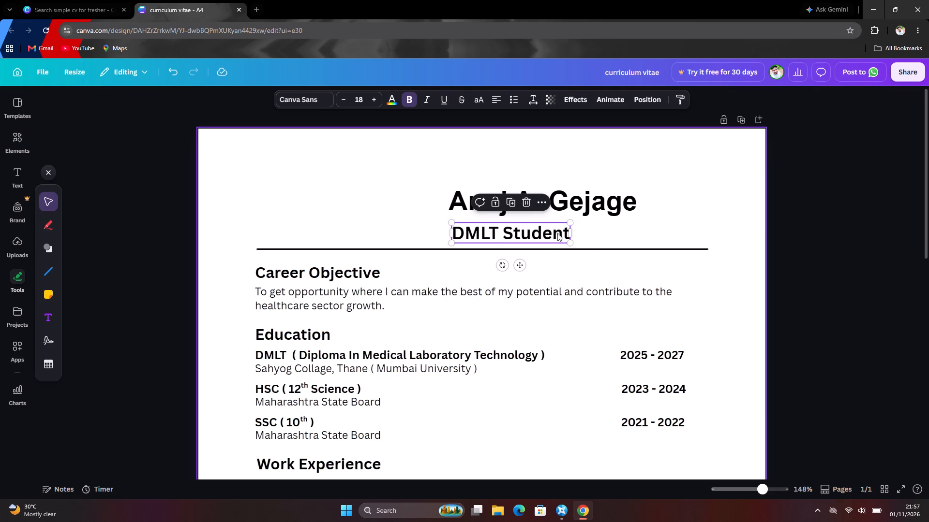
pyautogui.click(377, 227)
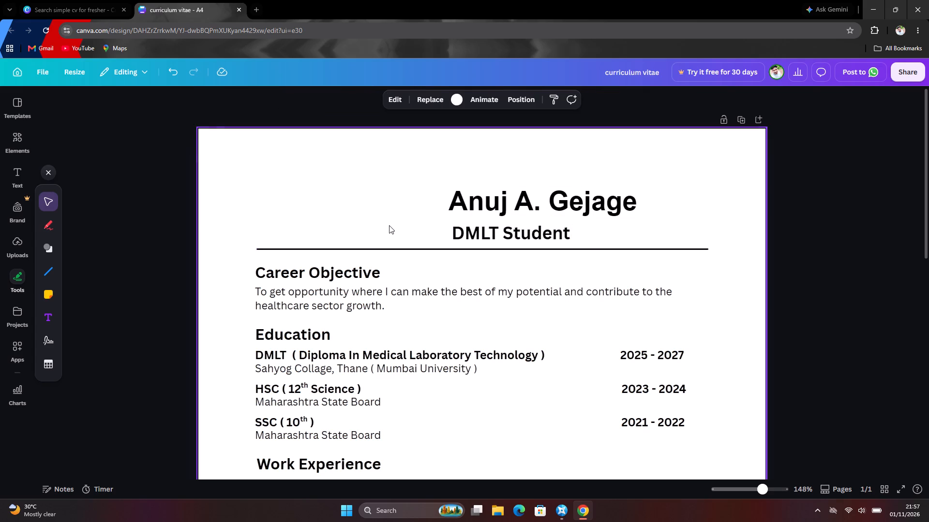
# Examine the shifted header against the whole page, zooming out to 43% and back in to 88%.
pyautogui.scroll(-1, 395, 223)
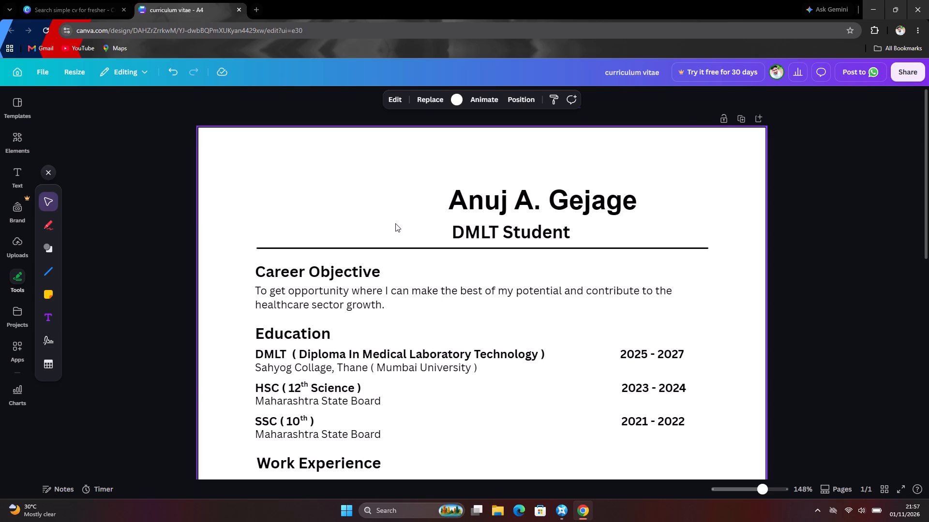
pyautogui.scroll(-1, 395, 223)
pyautogui.scroll(1, 395, 223)
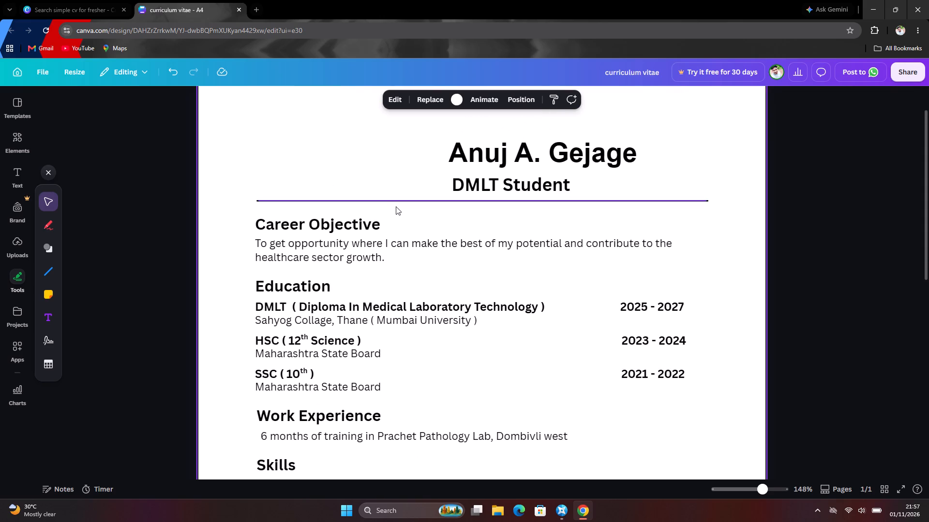
pyautogui.scroll(-4, 396, 204)
pyautogui.click(741, 487)
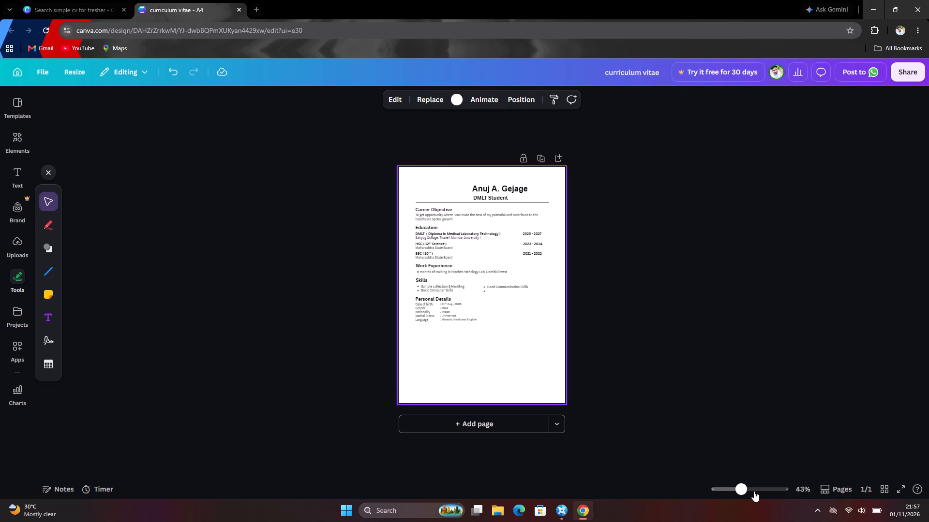
pyautogui.click(754, 491)
pyautogui.scroll(2, 698, 386)
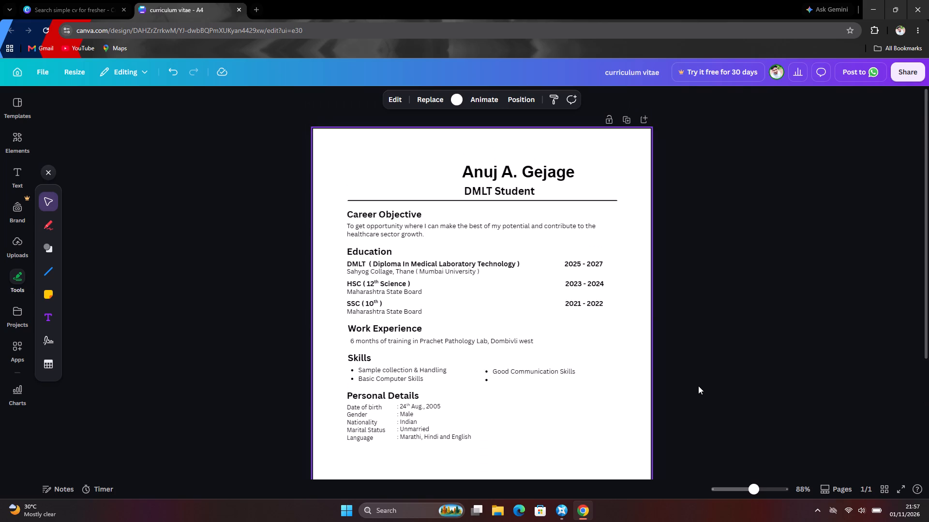
# Thin the horizontal divider line under DMLT Student by lowering its stroke weight to the minimum.
pyautogui.click(612, 198)
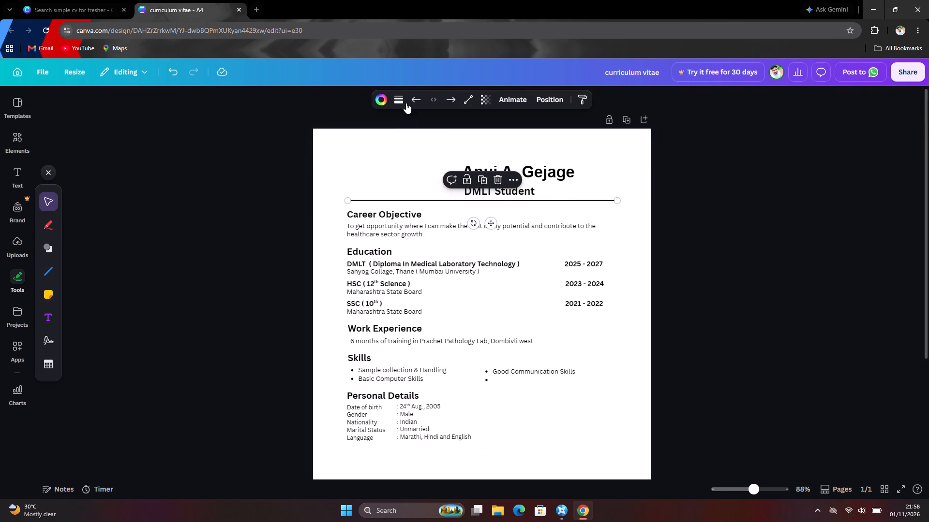
pyautogui.click(404, 100)
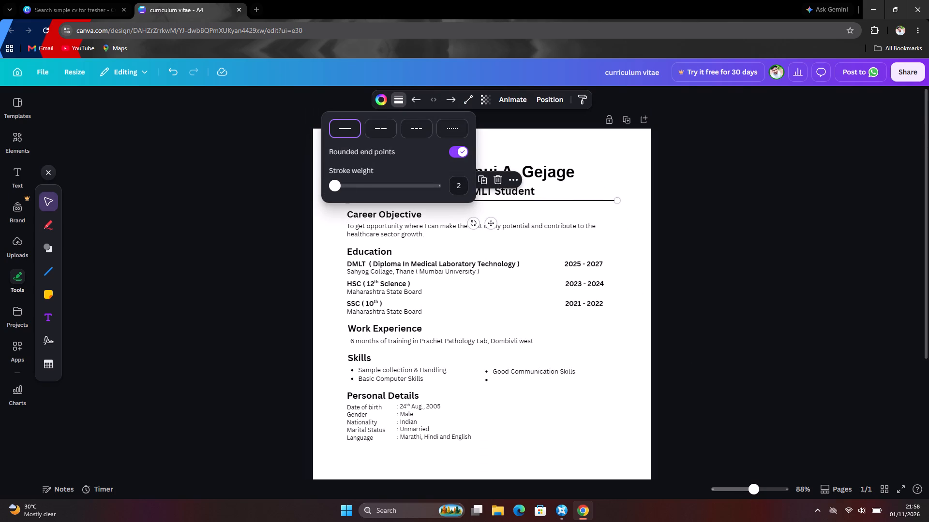
pyautogui.moveTo(331, 187); pyautogui.dragTo(300, 186)
pyautogui.click(672, 230)
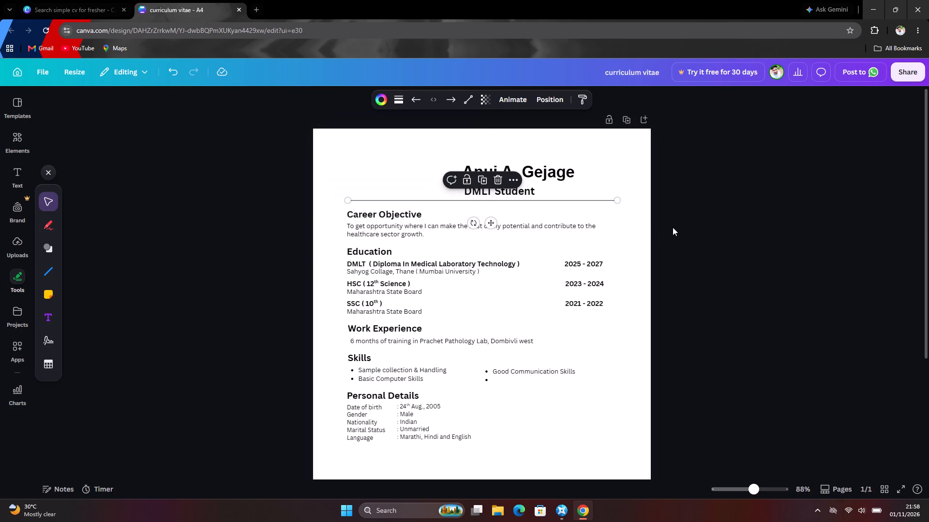
pyautogui.click(627, 225)
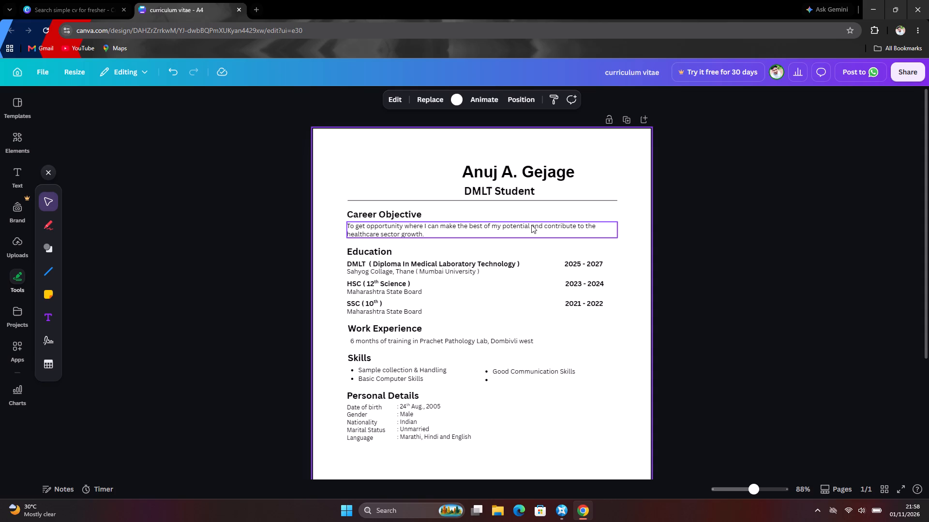
# Move the name heading back to the page's left margin, aligned with the section headings and the top margin guide.
pyautogui.scroll(-3, 556, 151)
pyautogui.scroll(2, 532, 148)
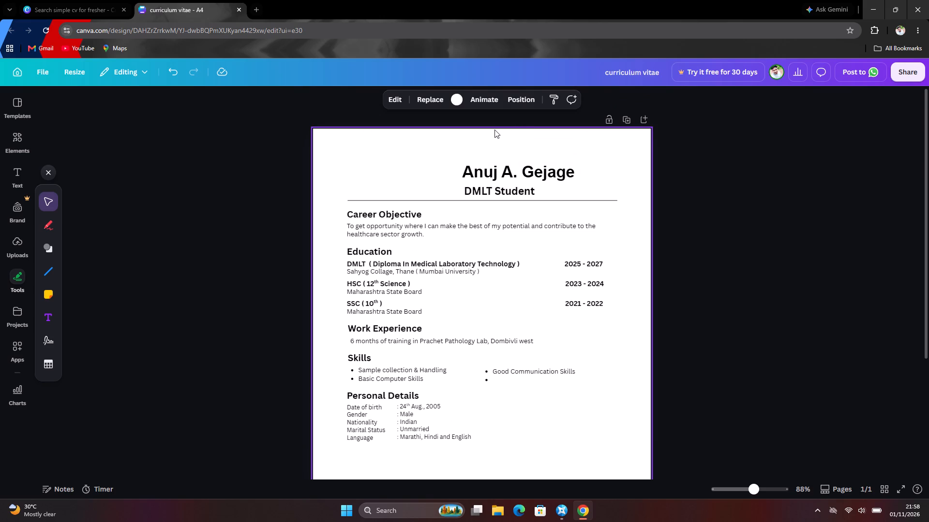
pyautogui.click(475, 173)
pyautogui.moveTo(475, 173); pyautogui.dragTo(375, 173)
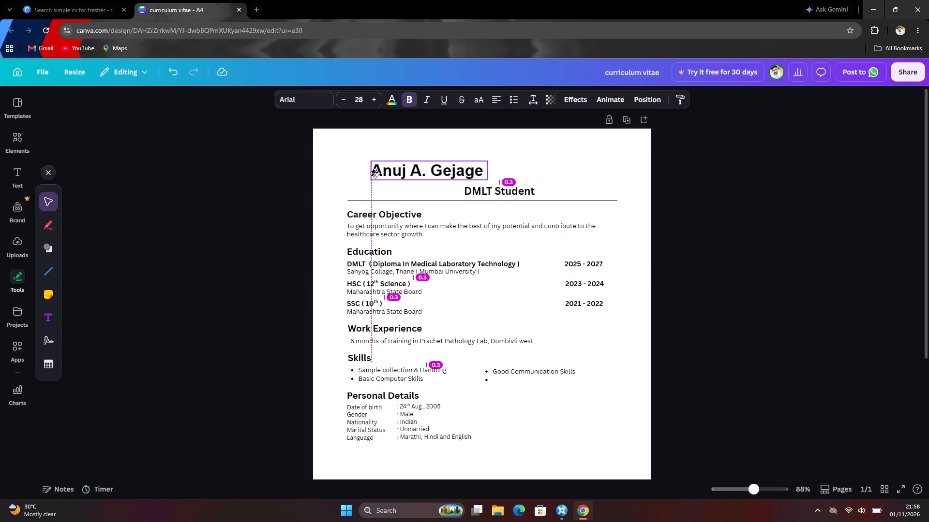
pyautogui.moveTo(375, 173); pyautogui.dragTo(367, 172)
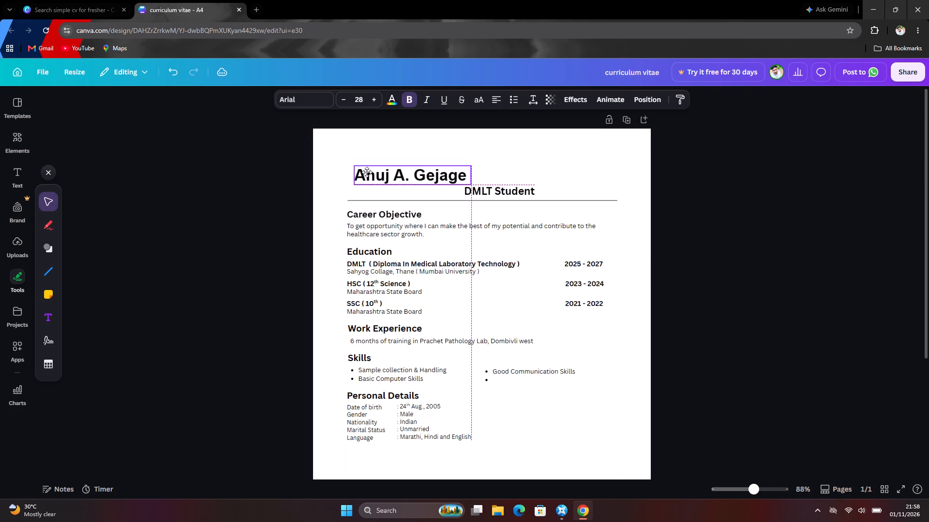
pyautogui.moveTo(367, 172); pyautogui.dragTo(357, 170)
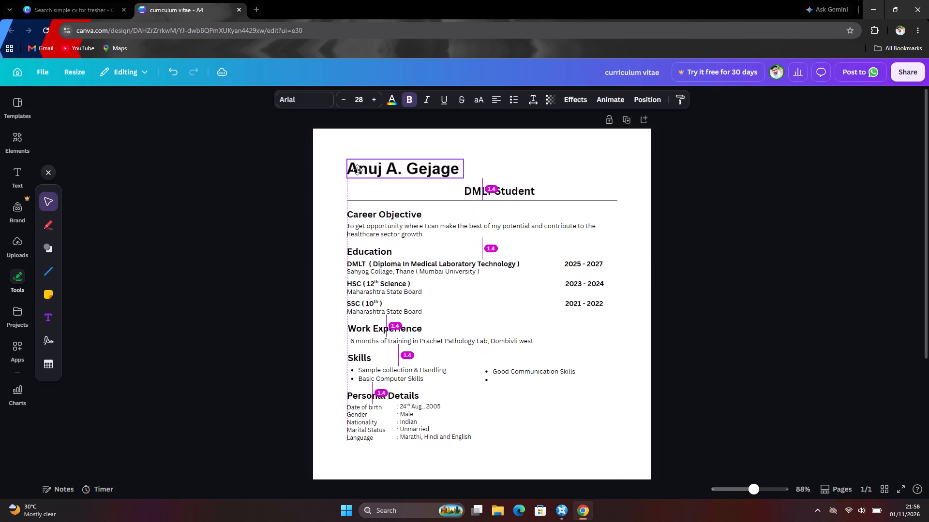
pyautogui.moveTo(357, 170); pyautogui.dragTo(359, 169)
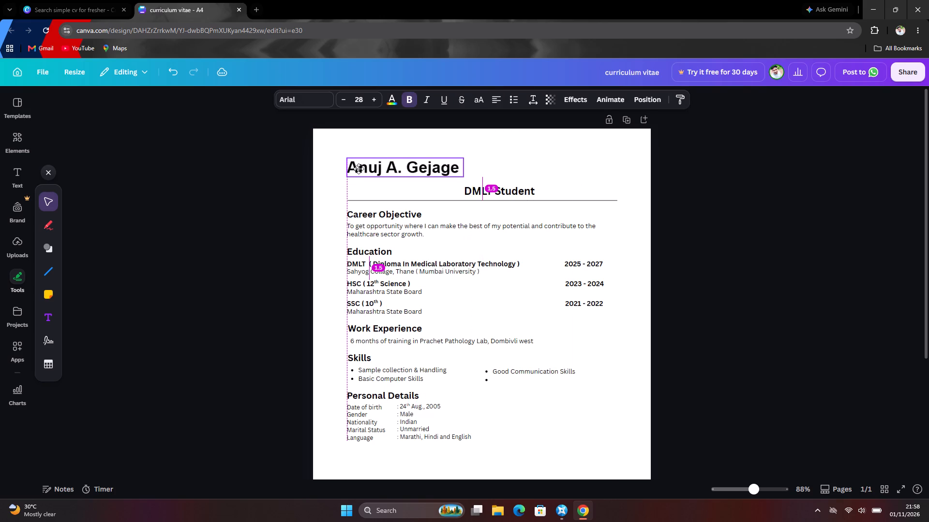
pyautogui.moveTo(359, 169); pyautogui.dragTo(356, 178)
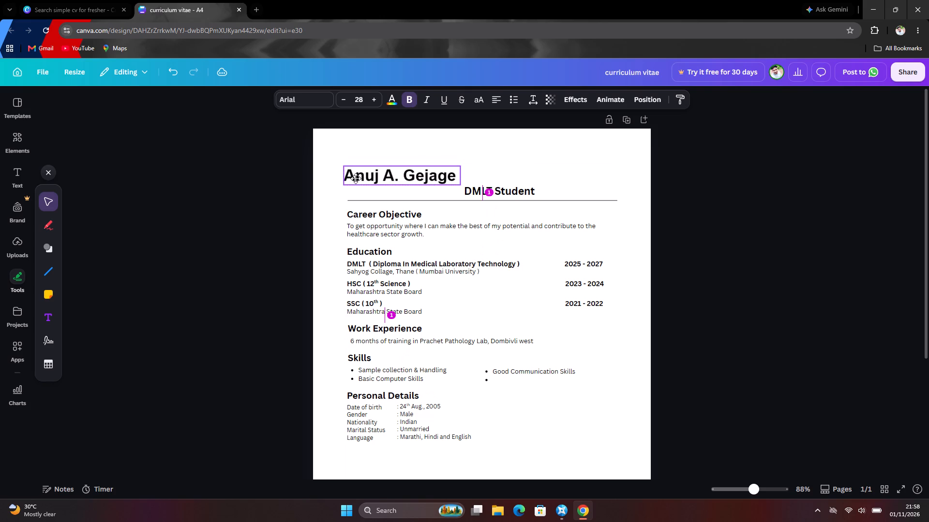
pyautogui.moveTo(356, 178); pyautogui.dragTo(359, 172)
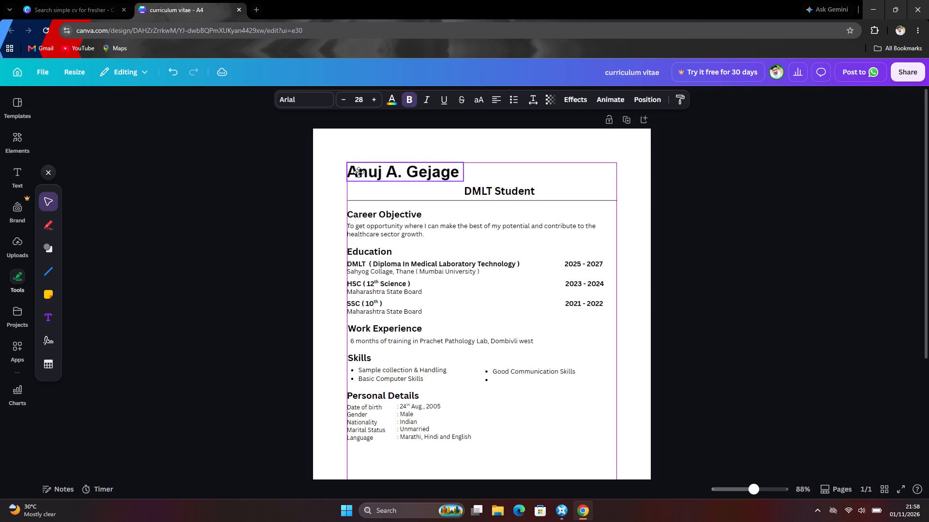
pyautogui.moveTo(359, 172); pyautogui.dragTo(359, 173)
# Check the CV sections below the header, and inspect the name heading and subtitle at 132% zoom.
pyautogui.scroll(-2, 514, 183)
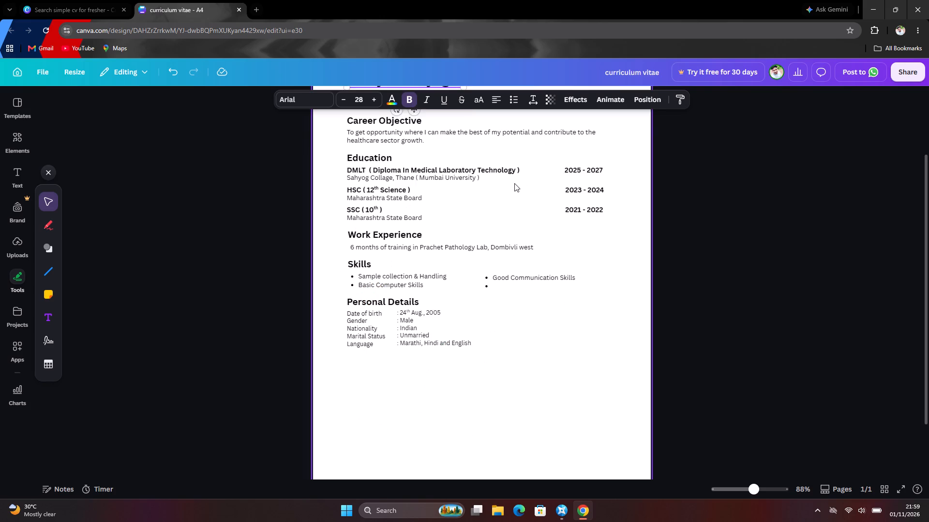
pyautogui.scroll(2, 613, 264)
pyautogui.scroll(1, 731, 520)
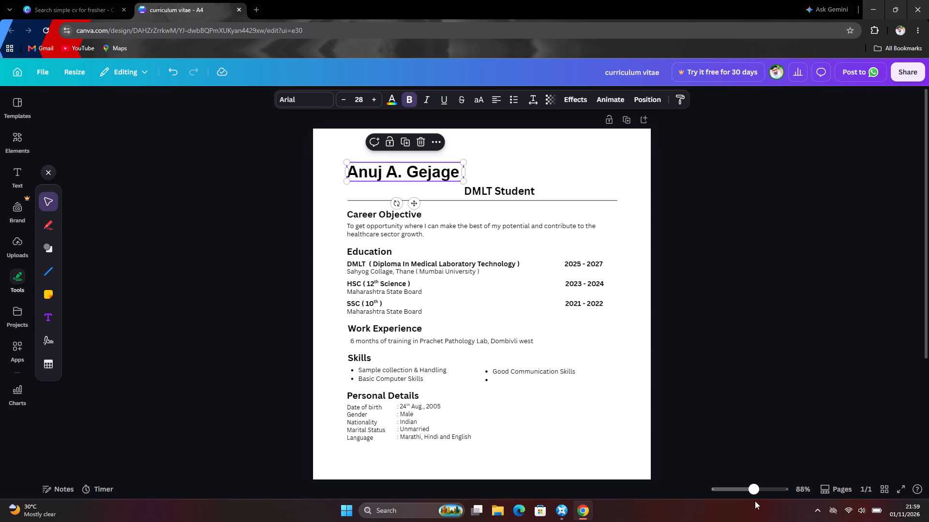
pyautogui.click(758, 493)
pyautogui.click(758, 493)
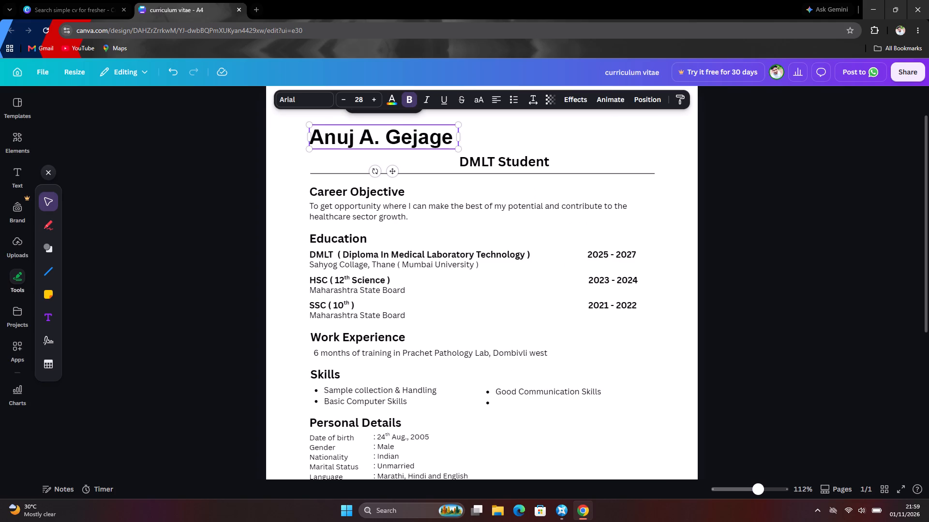
pyautogui.click(761, 493)
pyautogui.scroll(6, 704, 392)
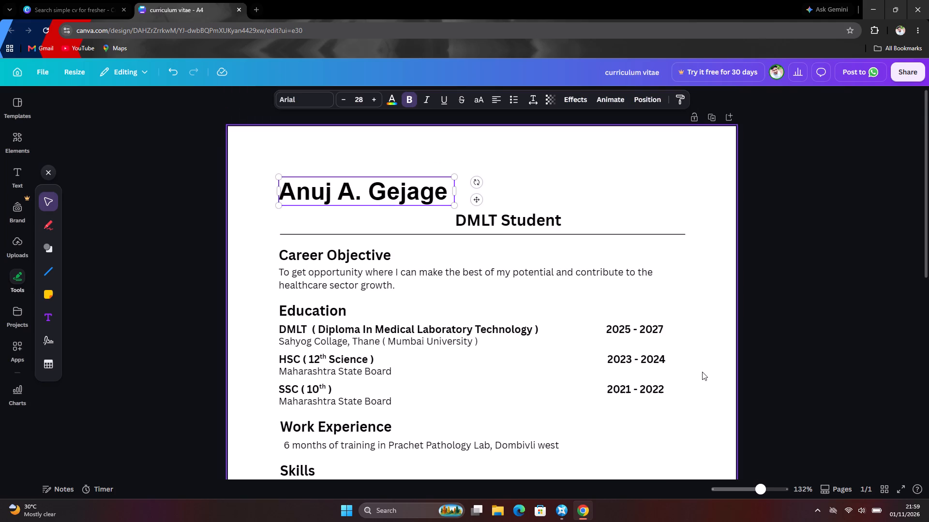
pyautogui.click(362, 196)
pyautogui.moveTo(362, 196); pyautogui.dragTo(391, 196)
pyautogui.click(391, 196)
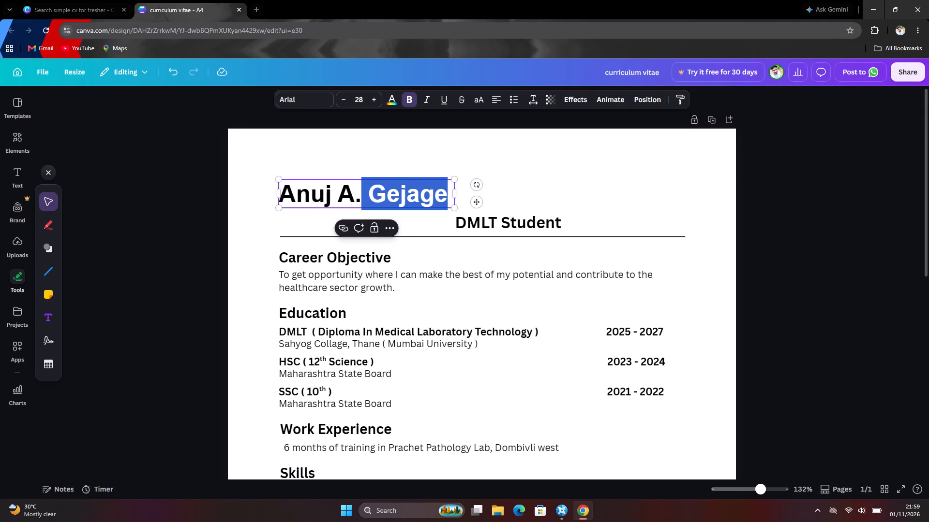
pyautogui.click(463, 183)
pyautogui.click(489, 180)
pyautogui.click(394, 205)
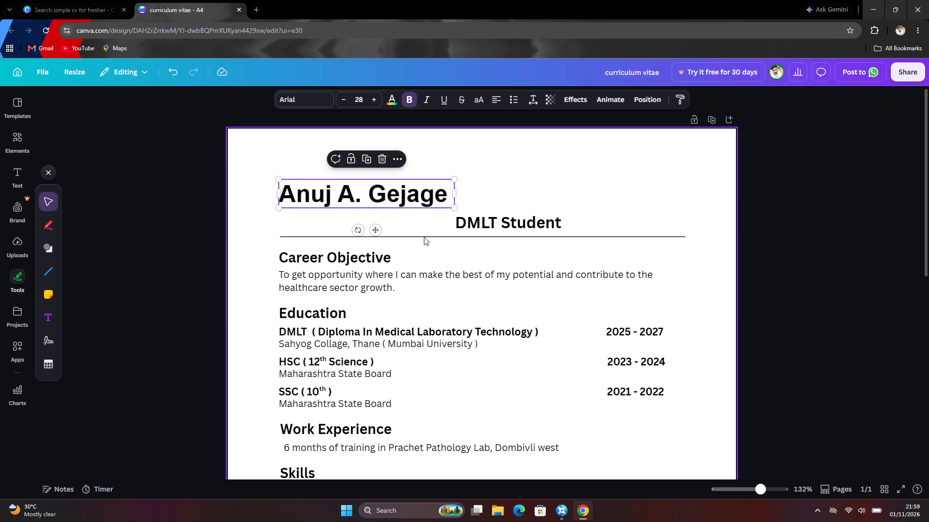
# Move the DMLT Student subtitle directly beneath the name heading, aligned with its left edge.
pyautogui.click(508, 222)
pyautogui.moveTo(508, 222); pyautogui.dragTo(496, 220)
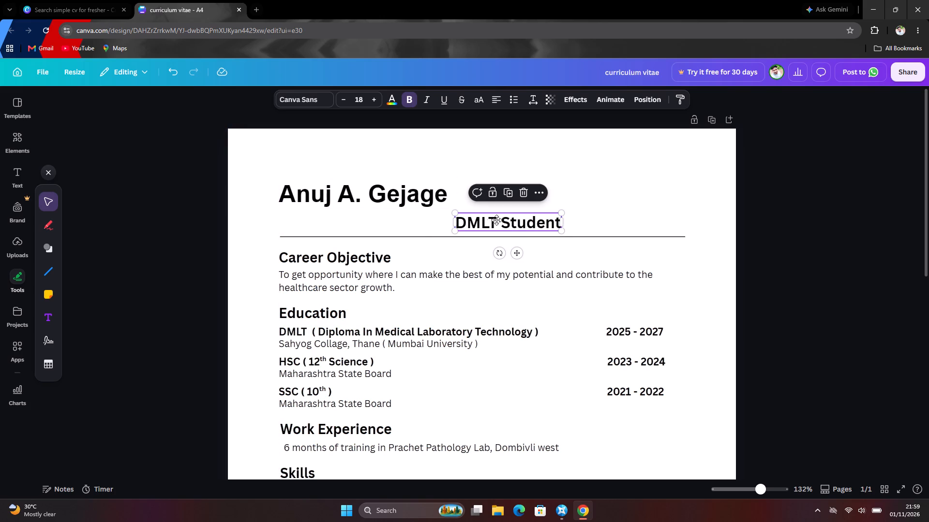
pyautogui.moveTo(496, 220); pyautogui.dragTo(335, 220)
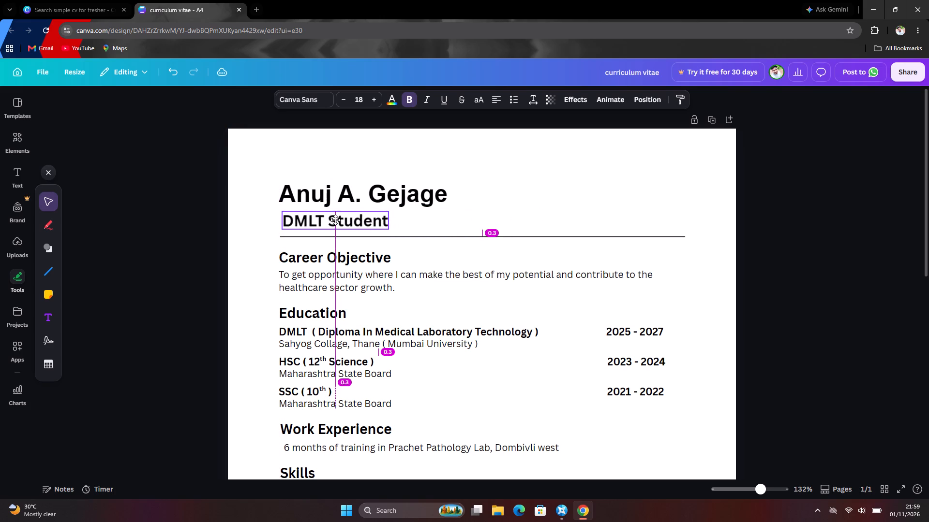
pyautogui.moveTo(335, 220); pyautogui.dragTo(329, 217)
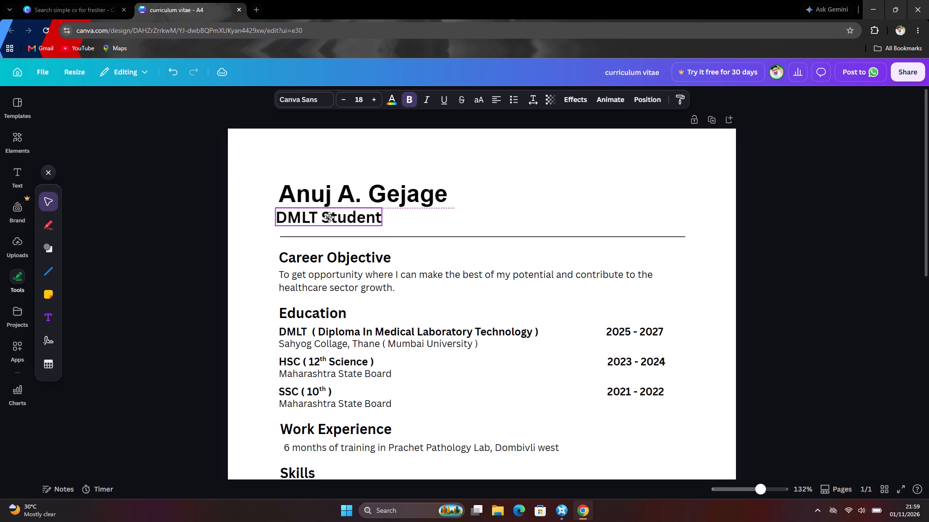
pyautogui.moveTo(329, 217); pyautogui.dragTo(332, 218)
pyautogui.click(434, 210)
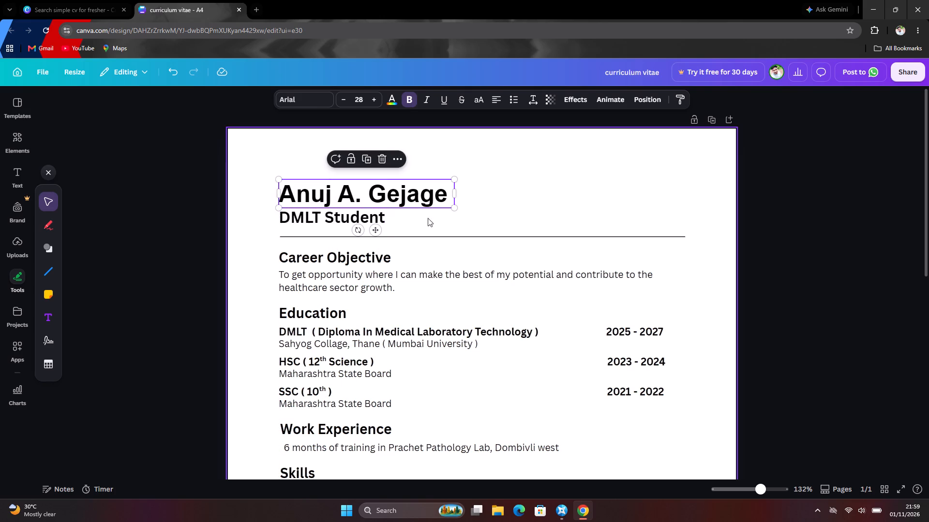
pyautogui.click(413, 220)
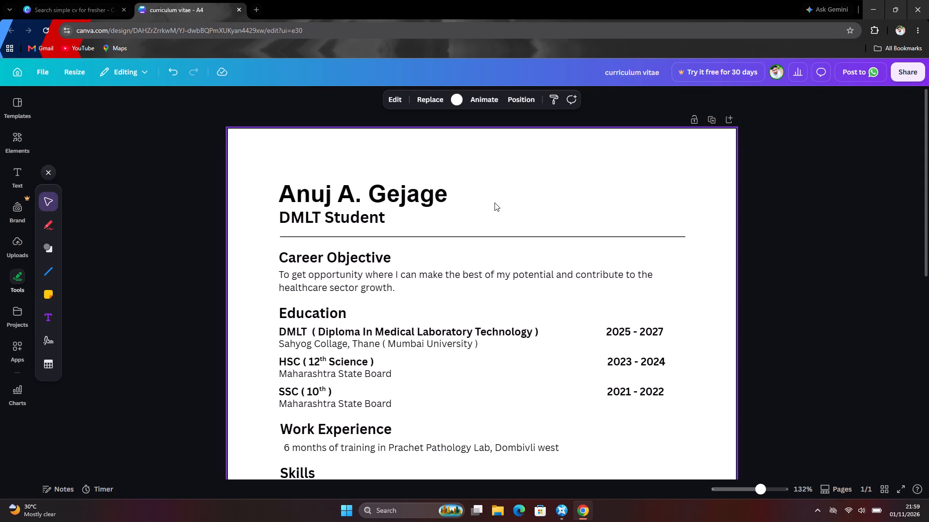
# Remove the period after the middle initial in the name heading.
pyautogui.click(356, 202)
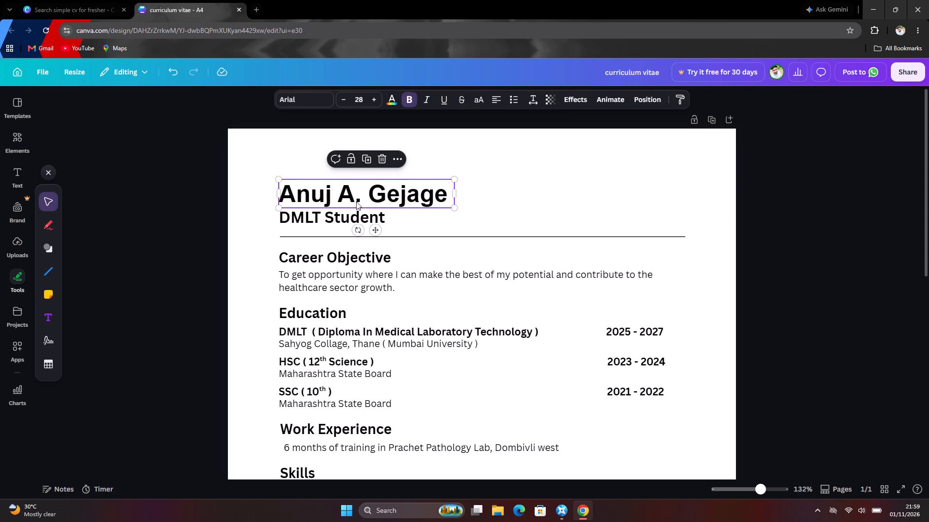
pyautogui.click(357, 199)
pyautogui.click(362, 199)
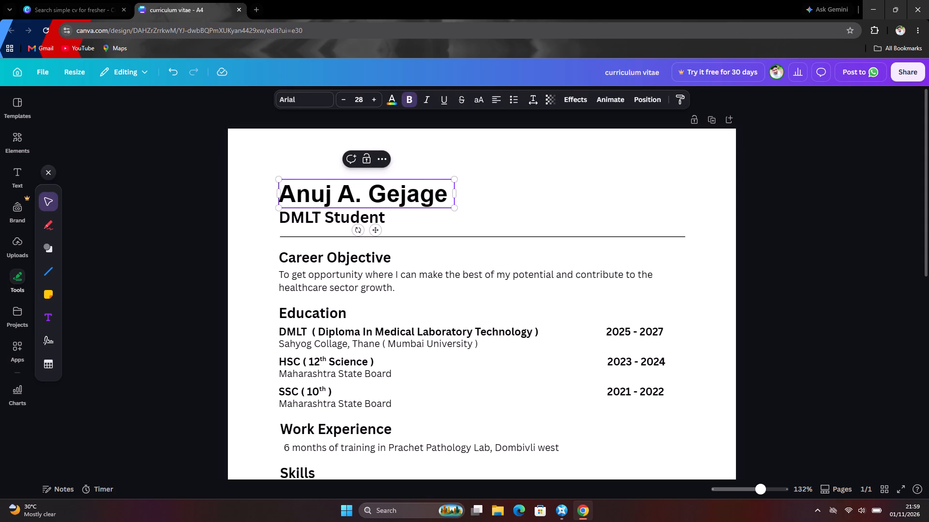
pyautogui.press('BackSpace')
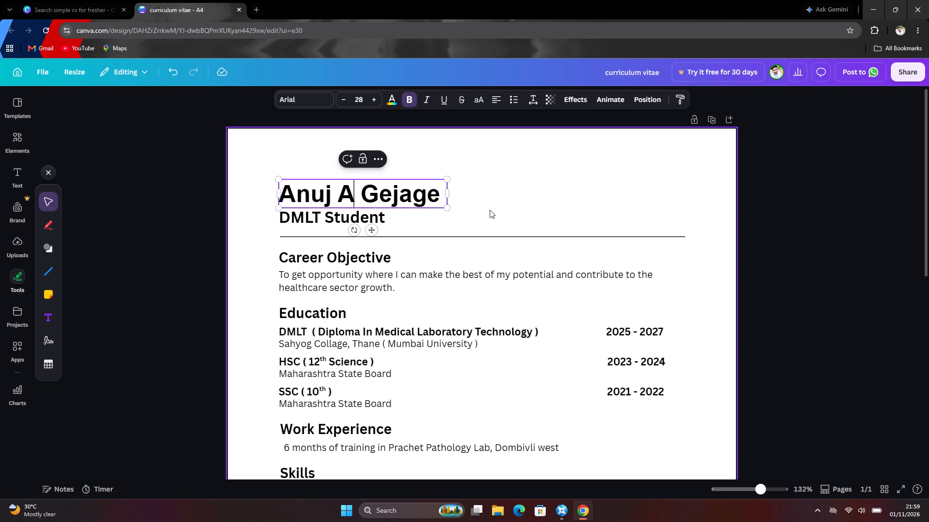
pyautogui.click(503, 193)
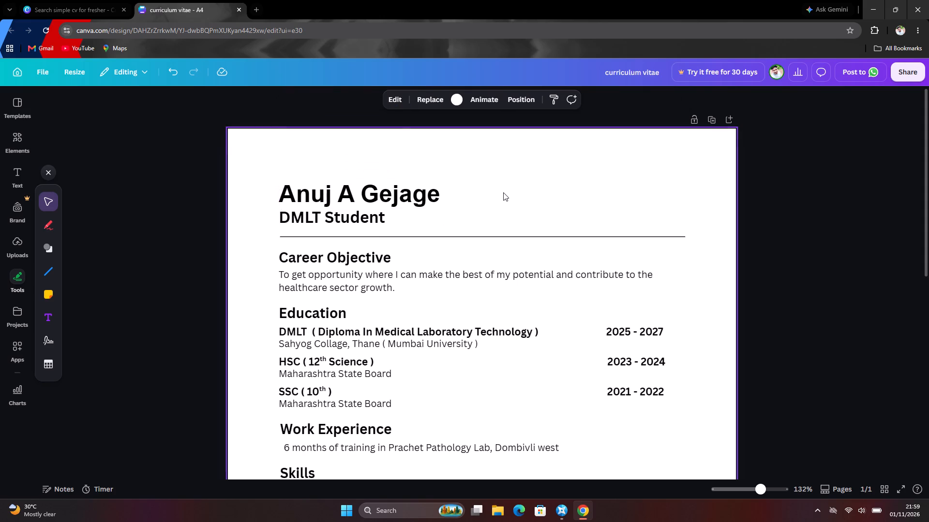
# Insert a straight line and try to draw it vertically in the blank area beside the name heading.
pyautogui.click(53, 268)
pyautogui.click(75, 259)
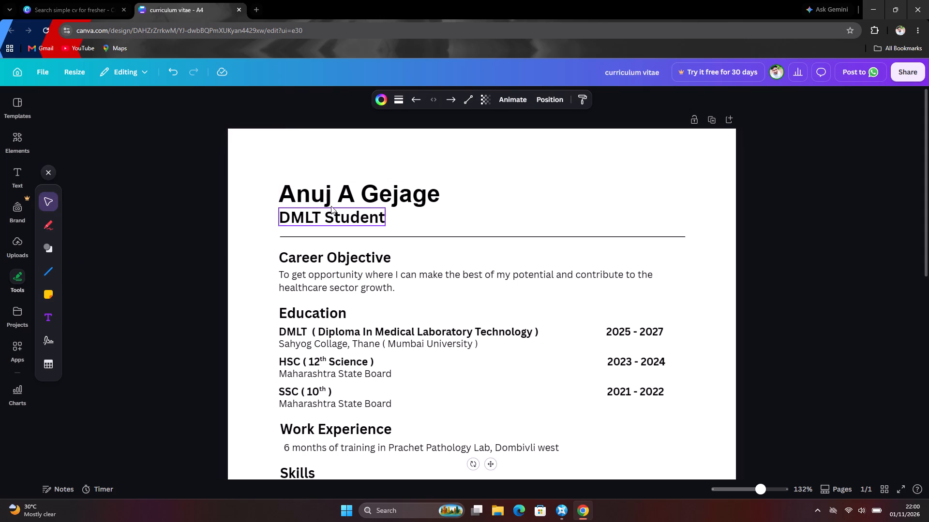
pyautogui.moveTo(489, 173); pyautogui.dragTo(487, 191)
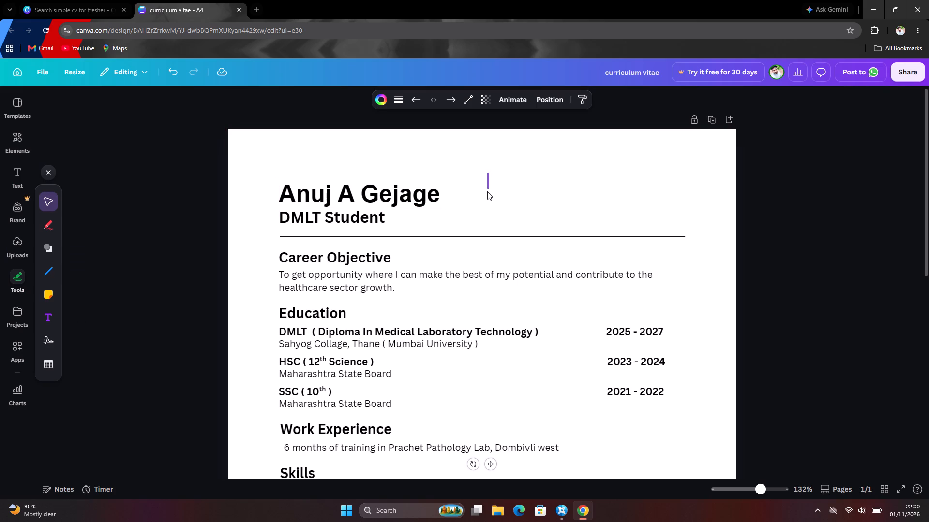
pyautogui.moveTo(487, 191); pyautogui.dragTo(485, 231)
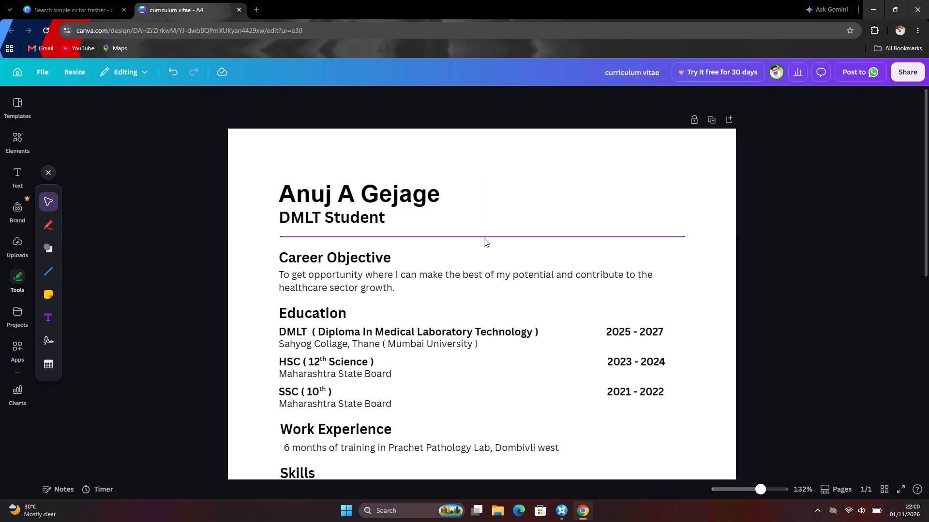
# Shorten the divider line under DMLT Student from its right end to a length of about 8.2, keeping it horizontal.
pyautogui.click(484, 238)
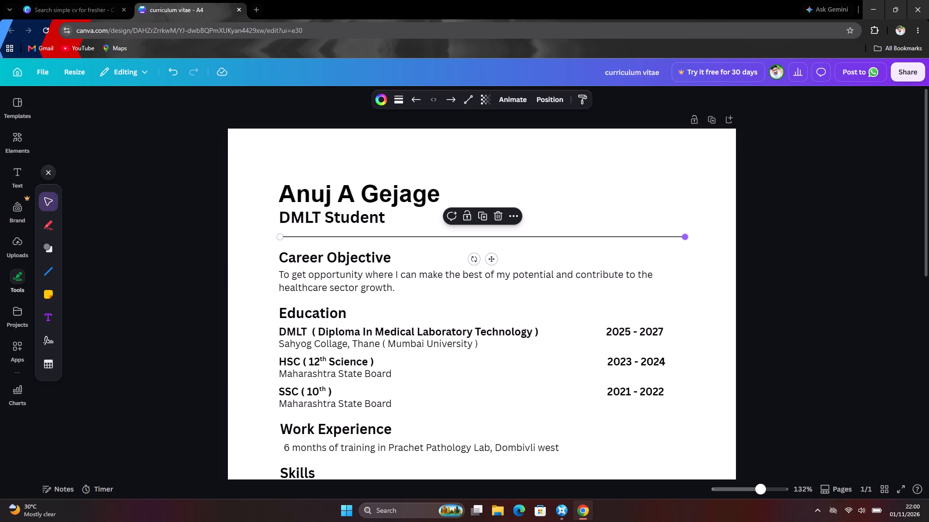
pyautogui.moveTo(683, 236); pyautogui.dragTo(477, 227)
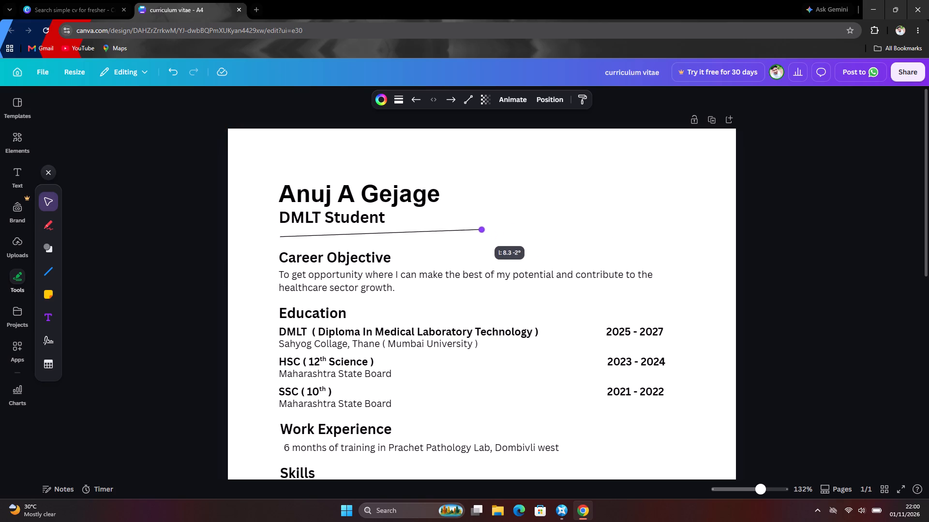
pyautogui.moveTo(477, 227); pyautogui.dragTo(475, 233)
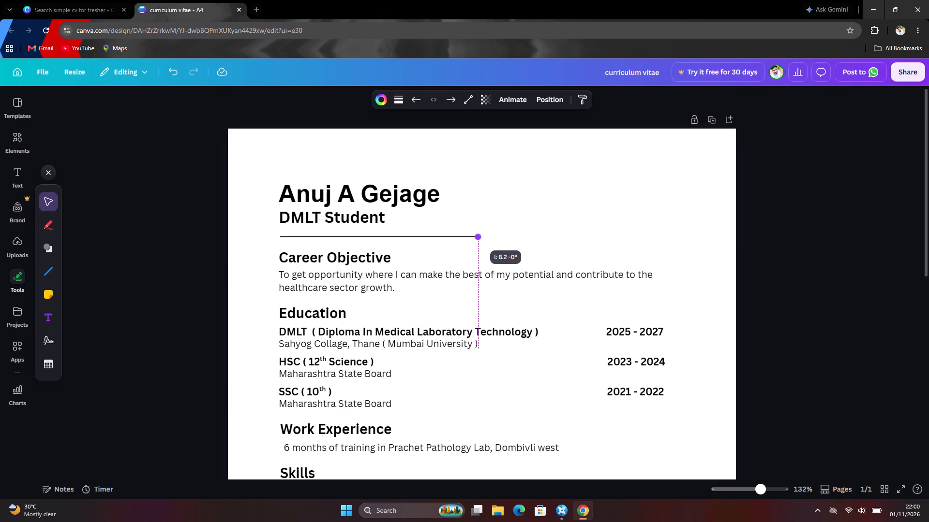
pyautogui.moveTo(475, 233); pyautogui.dragTo(476, 234)
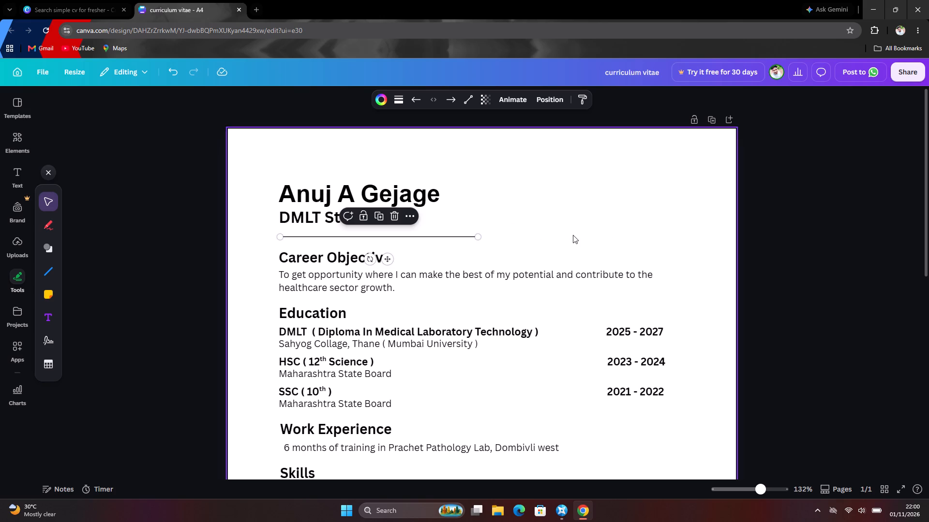
pyautogui.scroll(-6, 573, 235)
pyautogui.scroll(6, 573, 235)
pyautogui.click(507, 232)
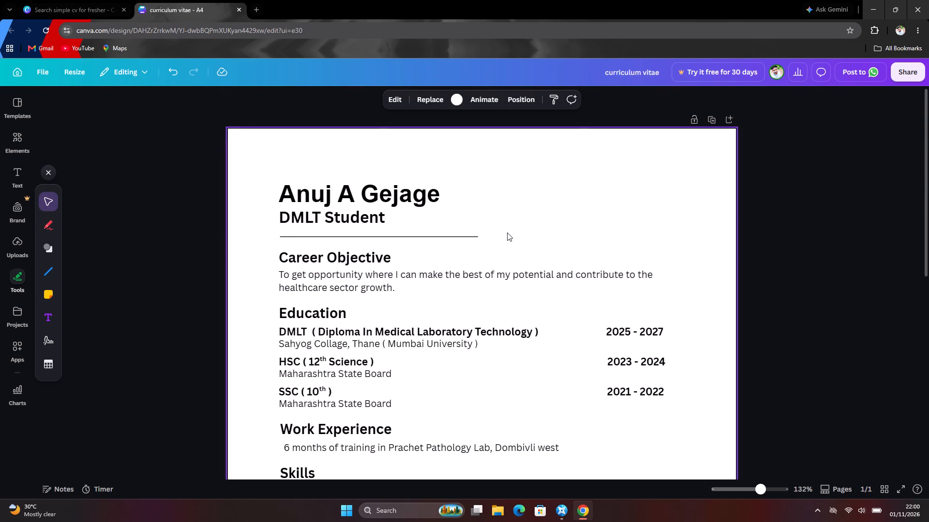
pyautogui.click(486, 205)
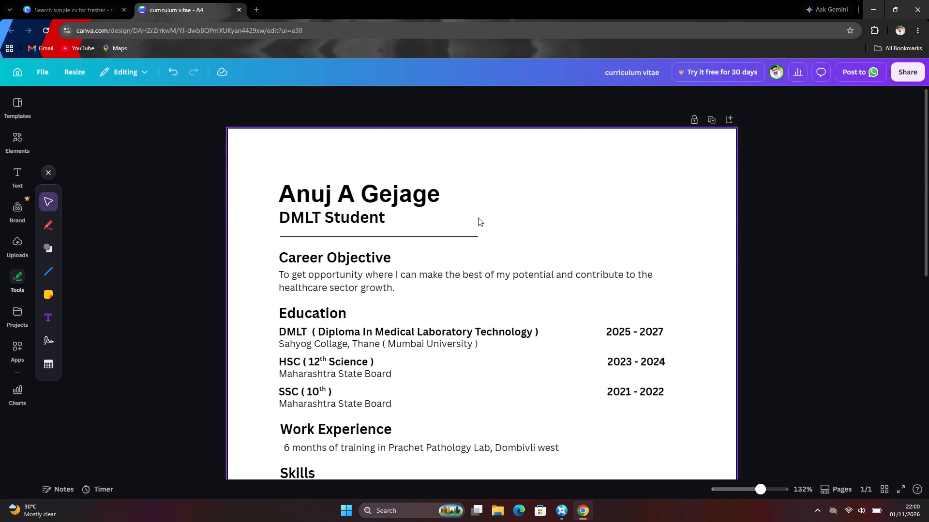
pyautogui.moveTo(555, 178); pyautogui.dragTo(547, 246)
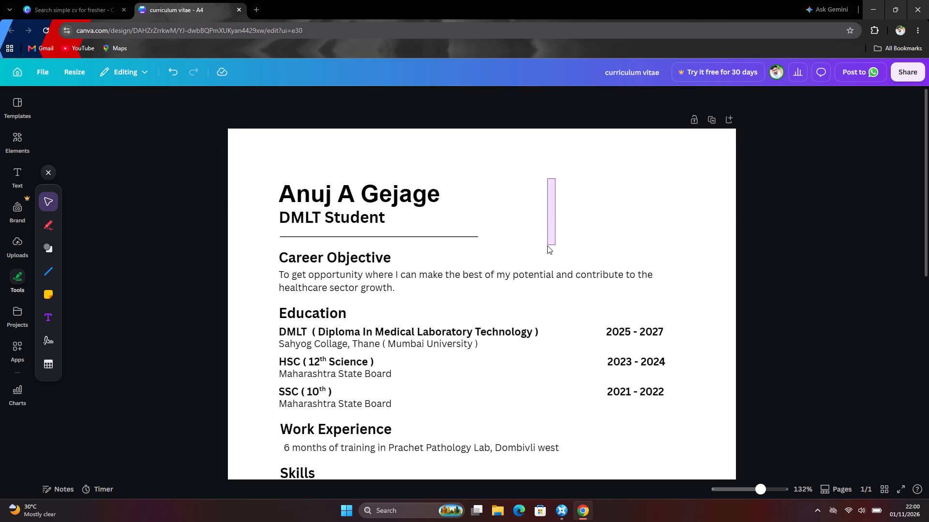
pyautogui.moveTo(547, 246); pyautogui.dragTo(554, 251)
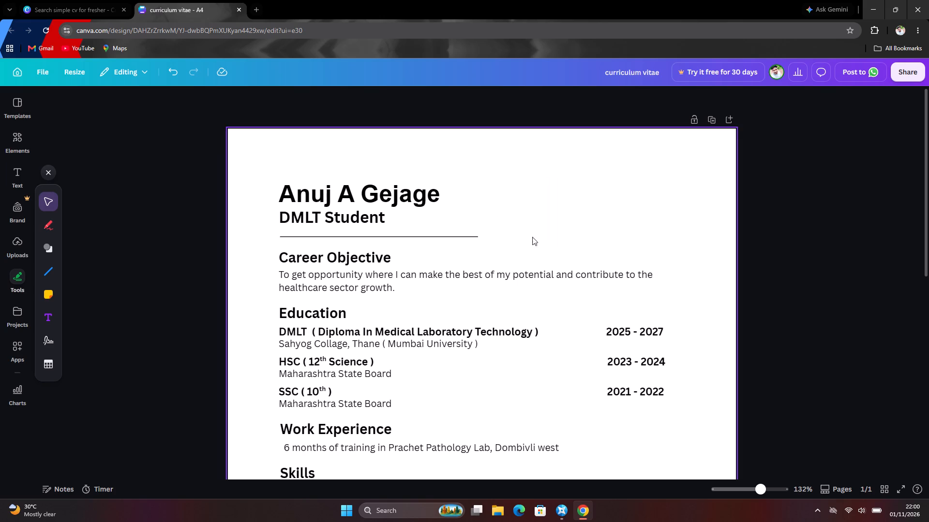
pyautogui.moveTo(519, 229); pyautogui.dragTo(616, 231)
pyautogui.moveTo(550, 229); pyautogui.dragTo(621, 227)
# Insert another straight line and try to draw it horizontally in the blank area to the right of DMLT Student.
pyautogui.click(52, 267)
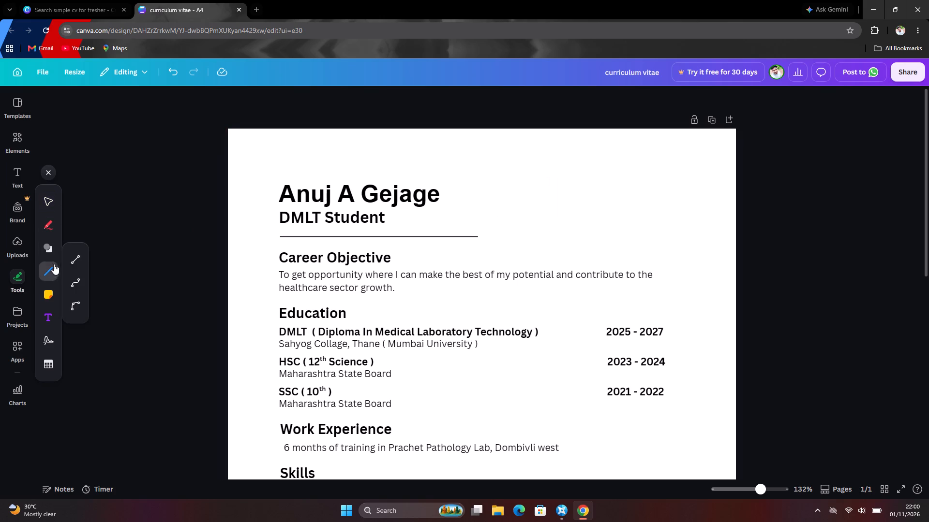
pyautogui.click(76, 260)
pyautogui.moveTo(538, 224); pyautogui.dragTo(614, 225)
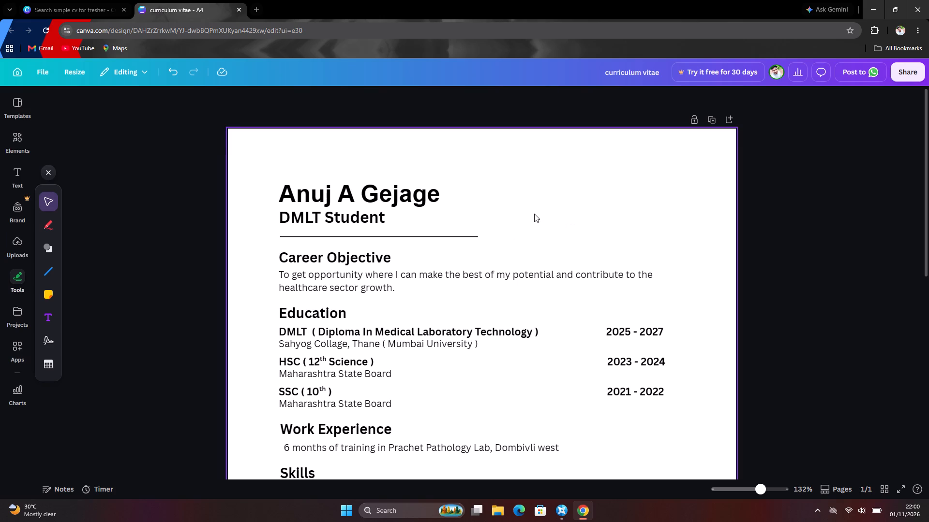
pyautogui.moveTo(534, 214); pyautogui.dragTo(653, 218)
# Clear the two thick lines off the Skills section, moving the lower one beside Personal Details and removing the other.
pyautogui.scroll(-5, 595, 243)
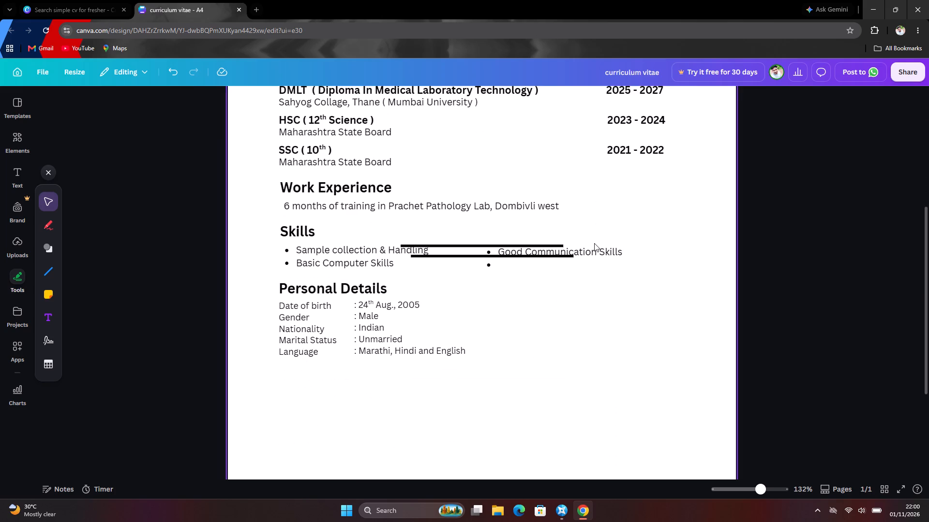
pyautogui.click(464, 256)
pyautogui.moveTo(464, 256); pyautogui.dragTo(611, 342)
pyautogui.click(476, 246)
pyautogui.moveTo(476, 246); pyautogui.dragTo(490, 284)
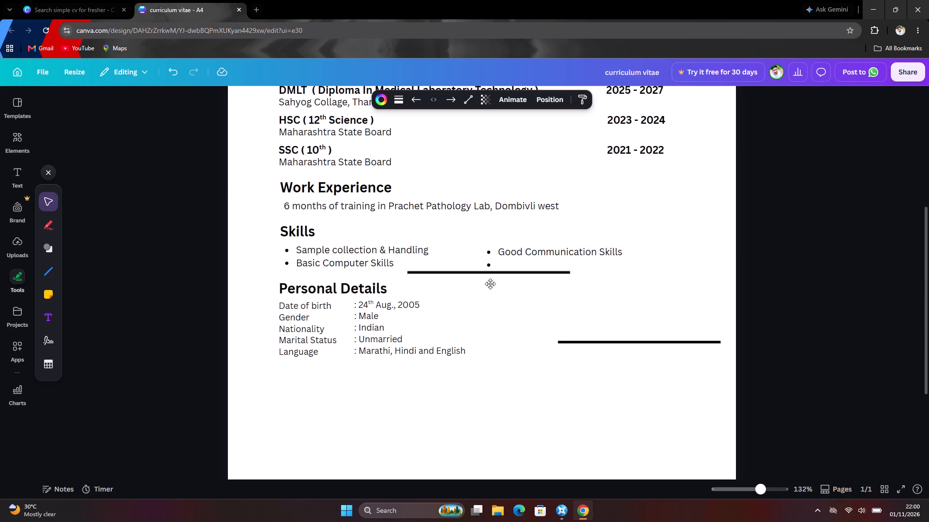
pyautogui.moveTo(490, 284); pyautogui.dragTo(588, 375)
pyautogui.click(607, 353)
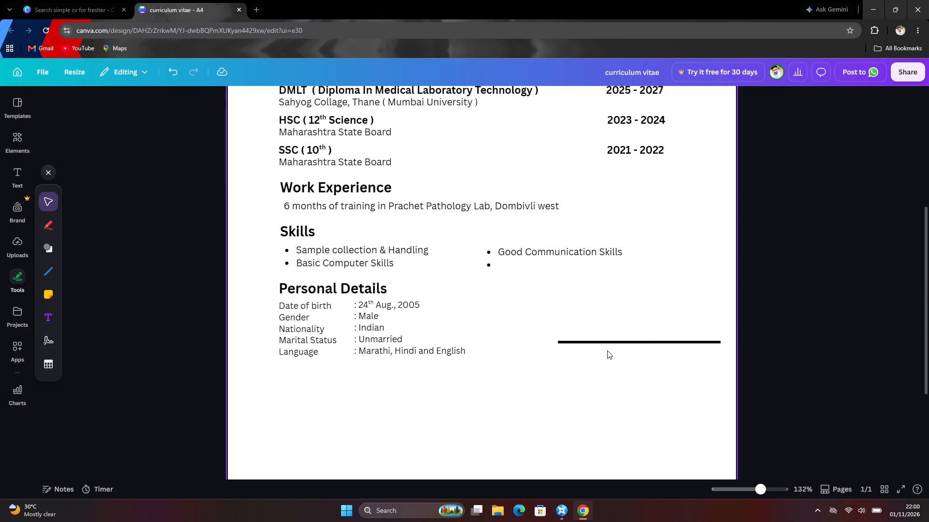
# Move the remaining thick line up into the header's blank area, to the right of the name heading.
pyautogui.moveTo(607, 344); pyautogui.dragTo(508, 72)
pyautogui.scroll(2, 527, 168)
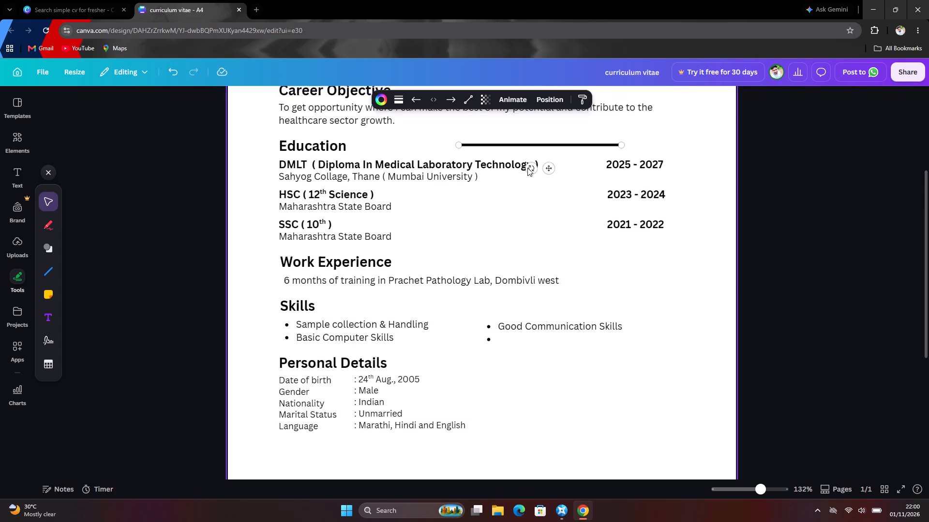
pyautogui.scroll(5, 527, 168)
pyautogui.moveTo(559, 311); pyautogui.dragTo(563, 283)
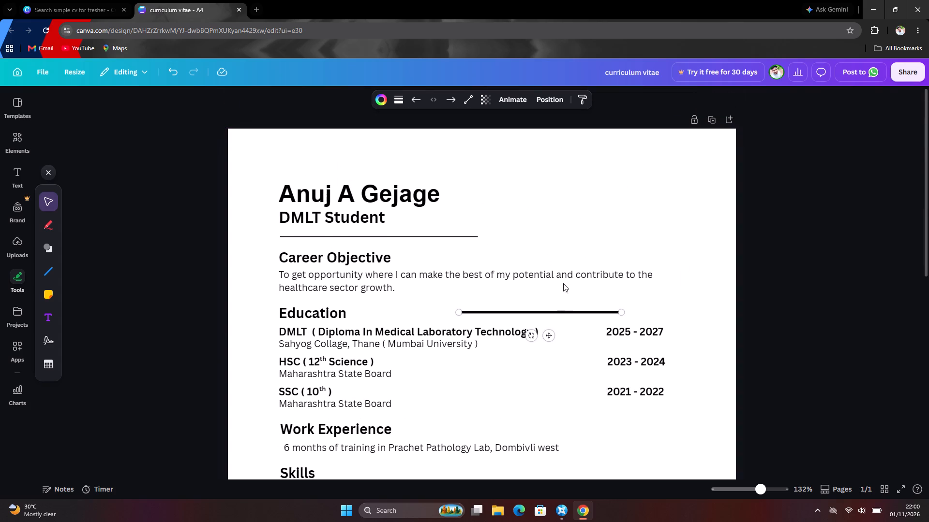
pyautogui.moveTo(563, 283); pyautogui.dragTo(569, 203)
# Set the stroke weight of the thick line beside the name heading to 1.
pyautogui.click(402, 101)
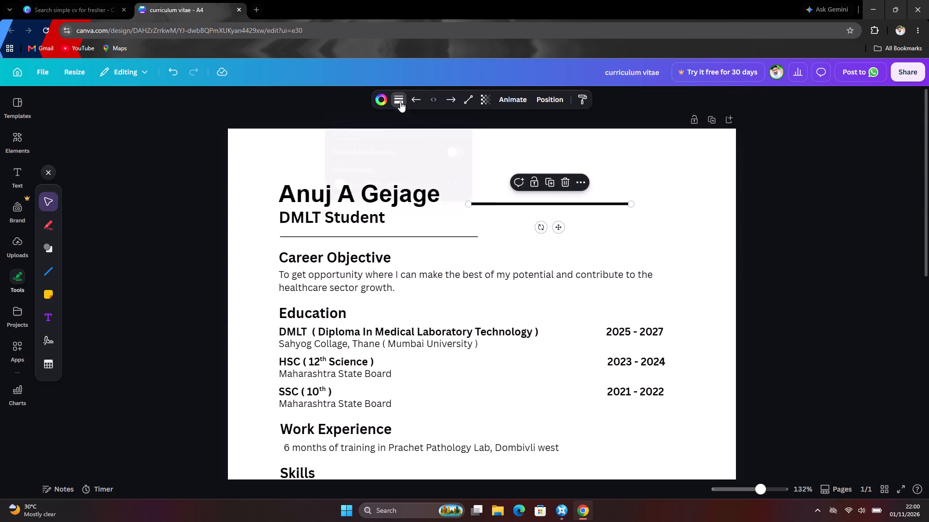
pyautogui.click(455, 185)
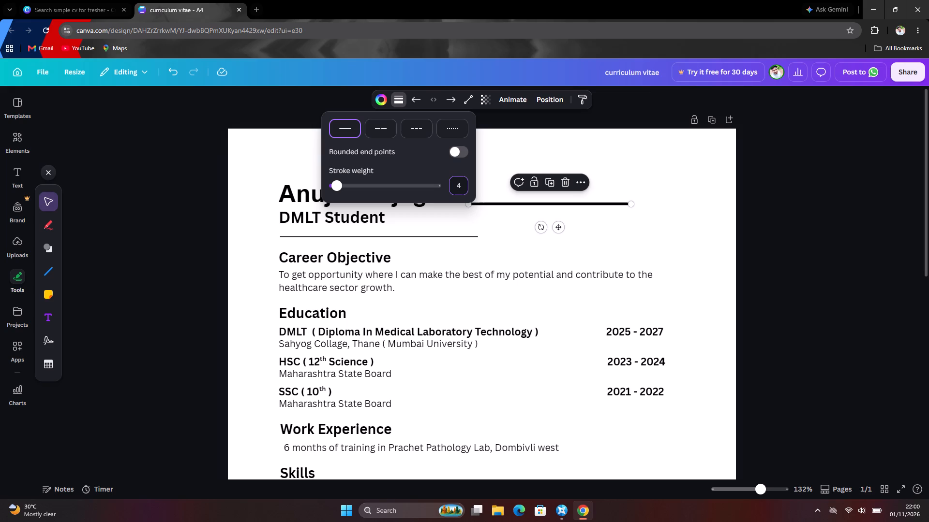
pyautogui.press('1')
pyautogui.click(644, 228)
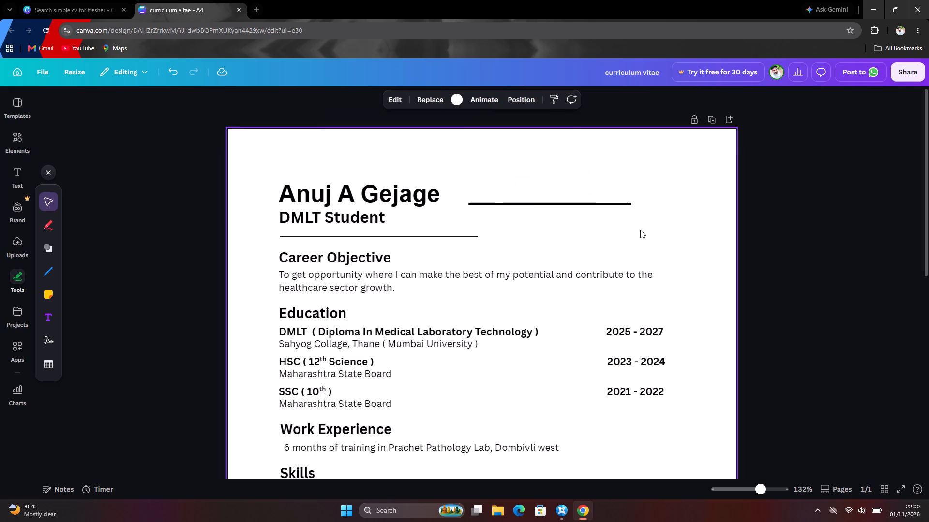
pyautogui.click(498, 207)
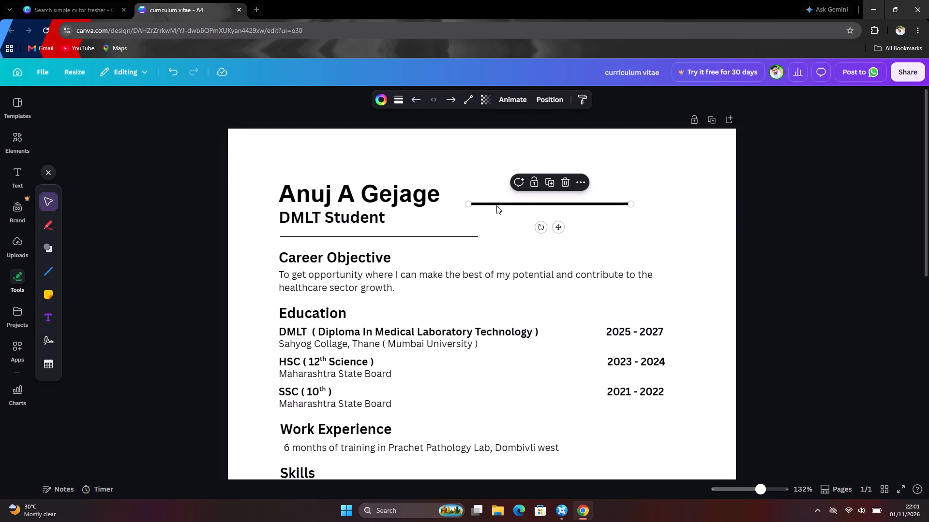
pyautogui.click(406, 96)
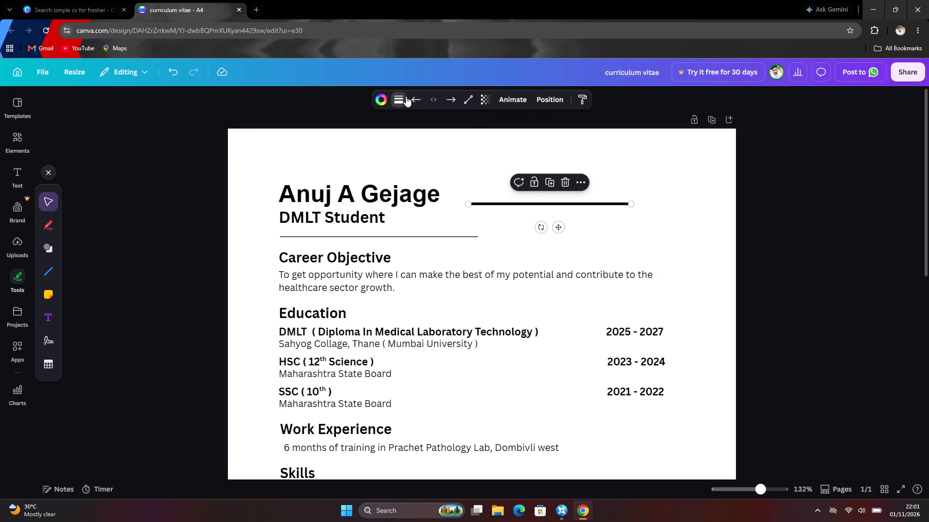
pyautogui.moveTo(340, 185); pyautogui.dragTo(313, 192)
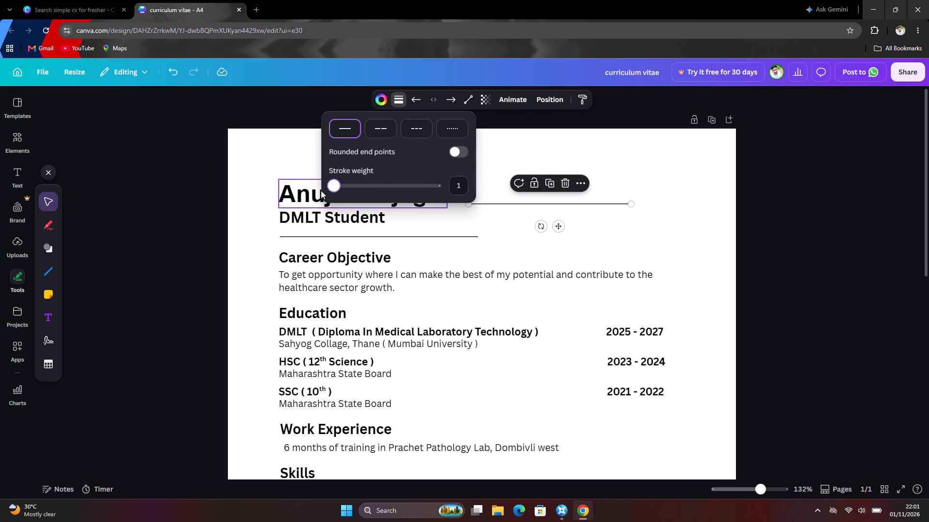
pyautogui.click(508, 217)
# Rotate the thin line beside the name heading until it stands vertical at 90°.
pyautogui.click(553, 207)
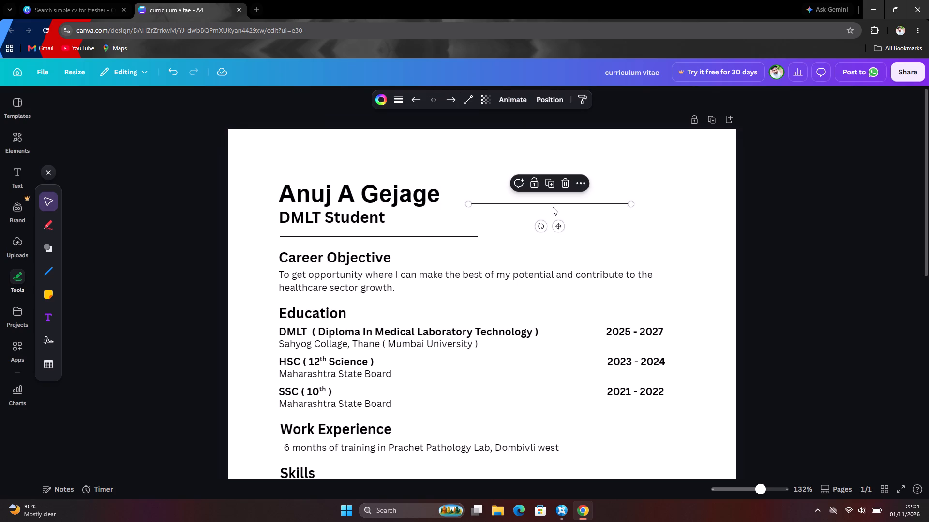
pyautogui.click(539, 225)
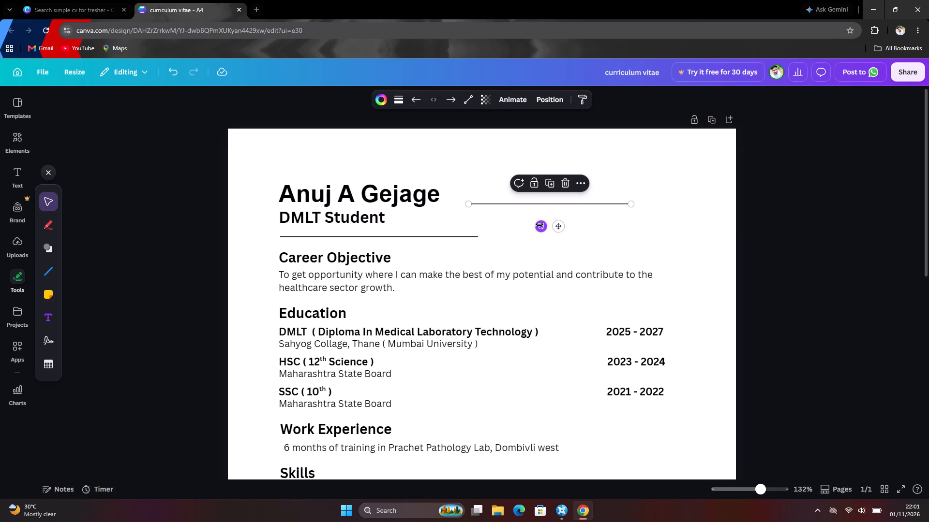
pyautogui.click(539, 225)
pyautogui.moveTo(540, 225); pyautogui.dragTo(540, 205)
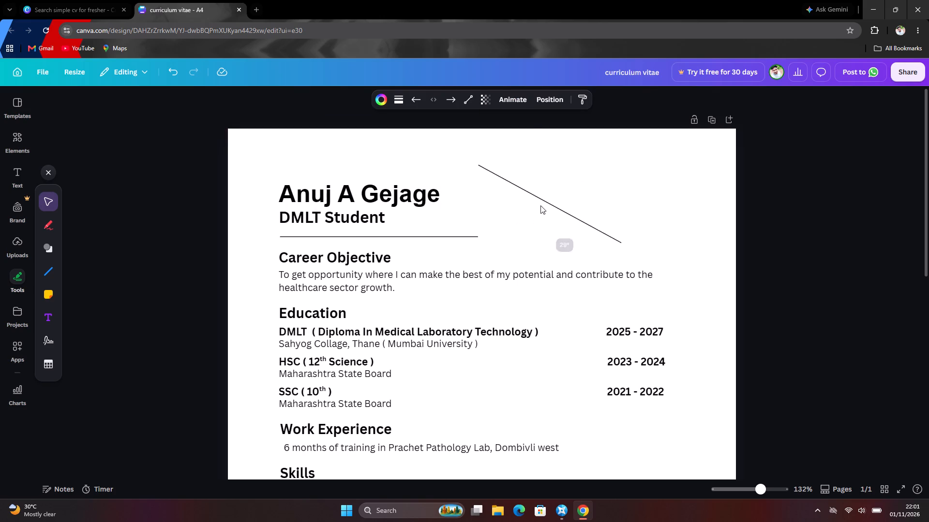
pyautogui.moveTo(540, 205); pyautogui.dragTo(539, 203)
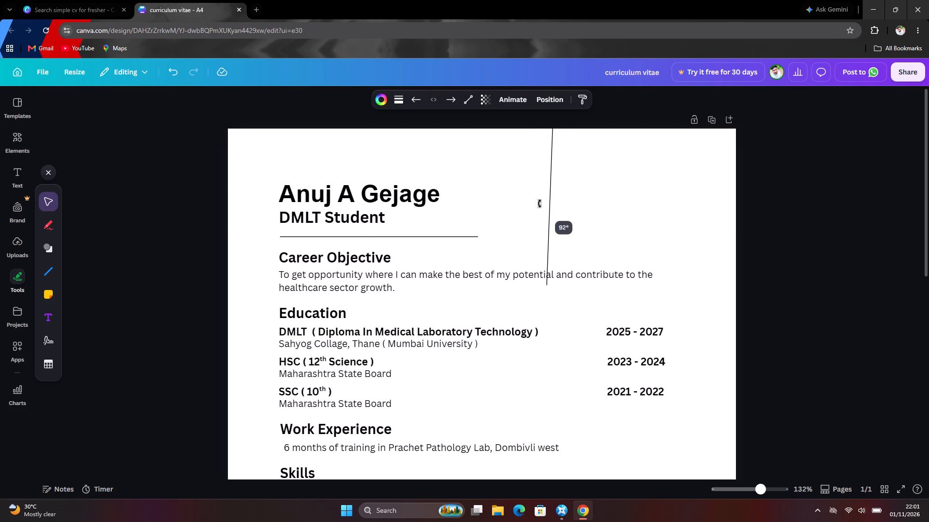
pyautogui.moveTo(539, 203); pyautogui.dragTo(538, 204)
pyautogui.click(611, 210)
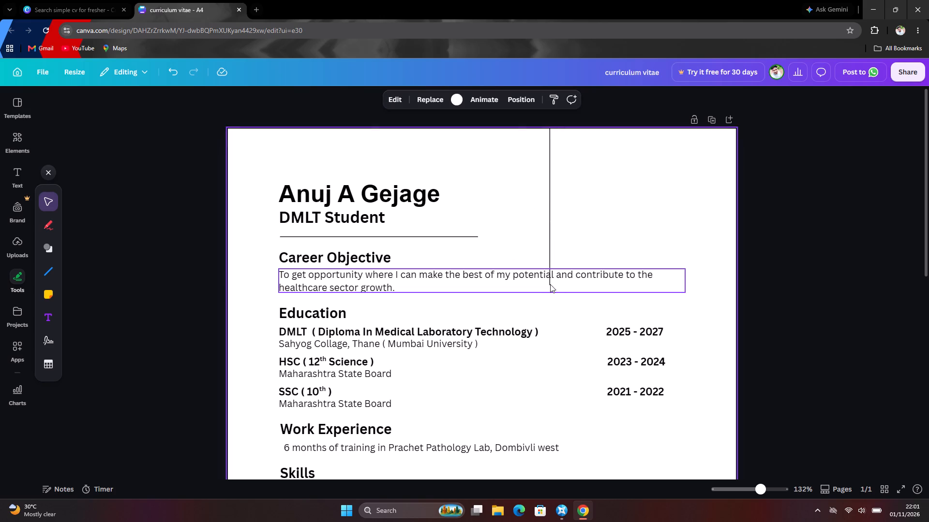
# Shorten the vertical line to a length of about 4, bring it closer to the name heading and straighten it to 90°.
pyautogui.click(550, 284)
pyautogui.moveTo(550, 284); pyautogui.dragTo(552, 212)
pyautogui.moveTo(552, 191); pyautogui.dragTo(521, 217)
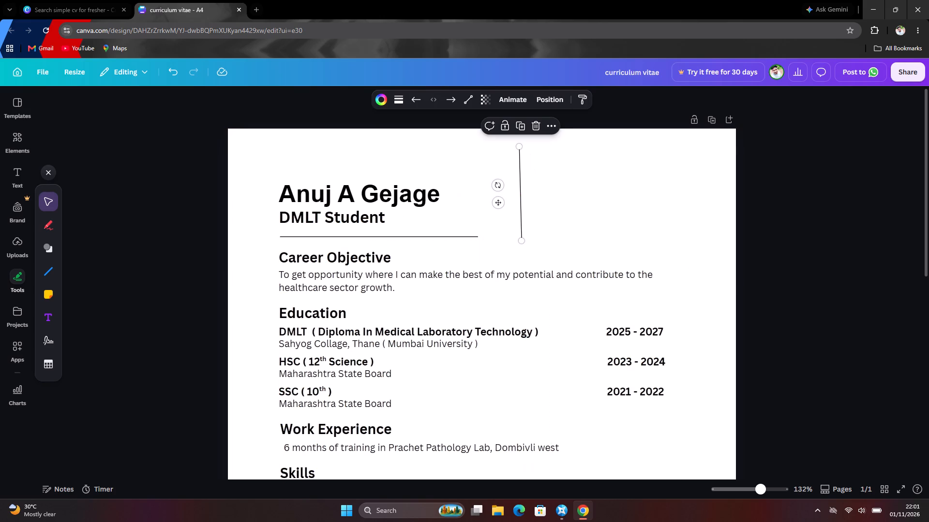
pyautogui.click(521, 241)
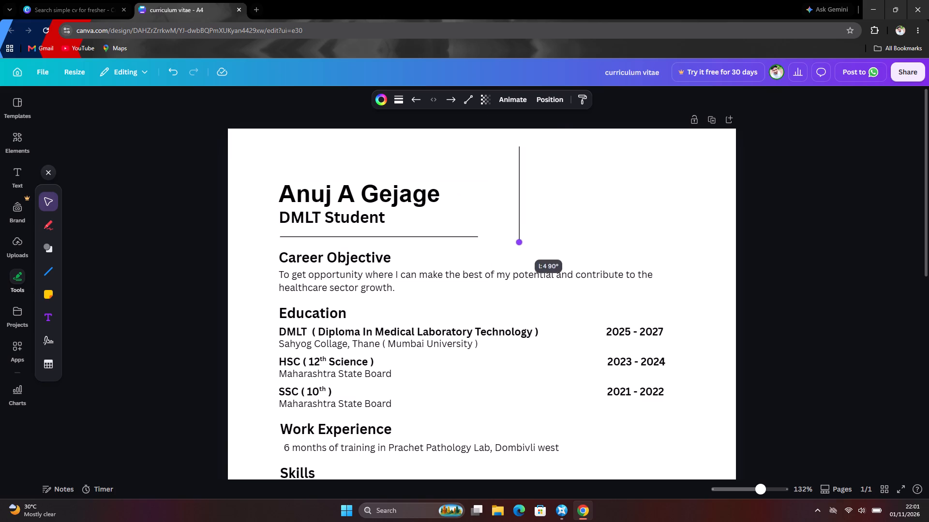
# Shorten the vertical line to the header text's height and place it at the right end of the divider under DMLT Student.
pyautogui.moveTo(517, 217); pyautogui.dragTo(504, 219)
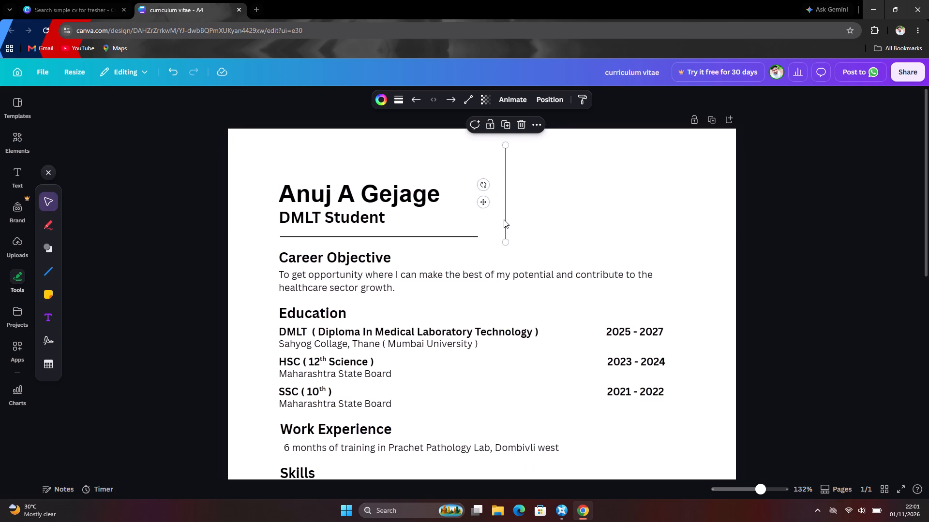
pyautogui.moveTo(504, 219); pyautogui.dragTo(479, 213)
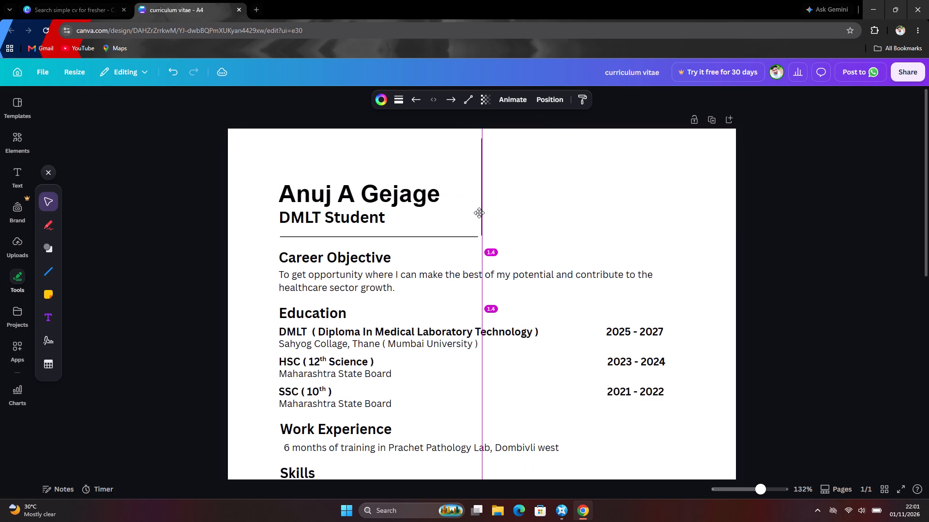
pyautogui.moveTo(479, 213); pyautogui.dragTo(501, 232)
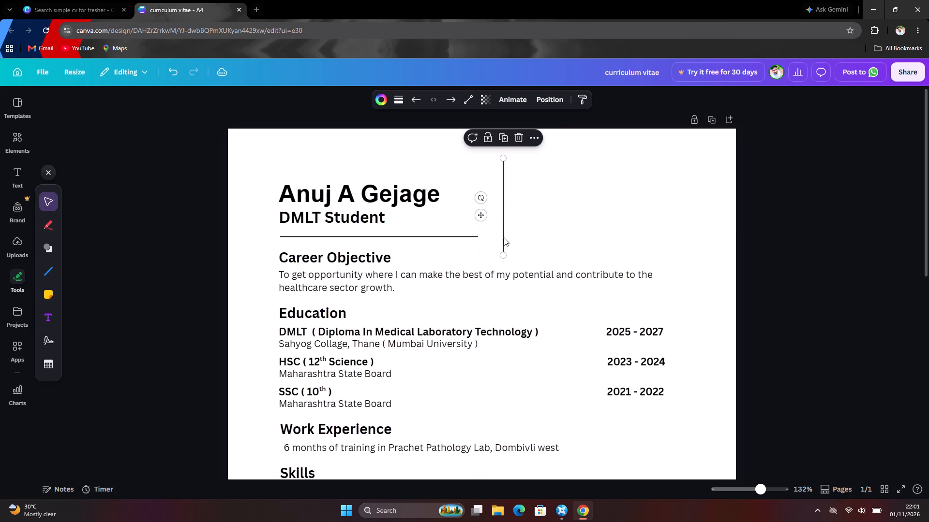
pyautogui.moveTo(503, 253); pyautogui.dragTo(503, 212)
pyautogui.moveTo(503, 192); pyautogui.dragTo(481, 207)
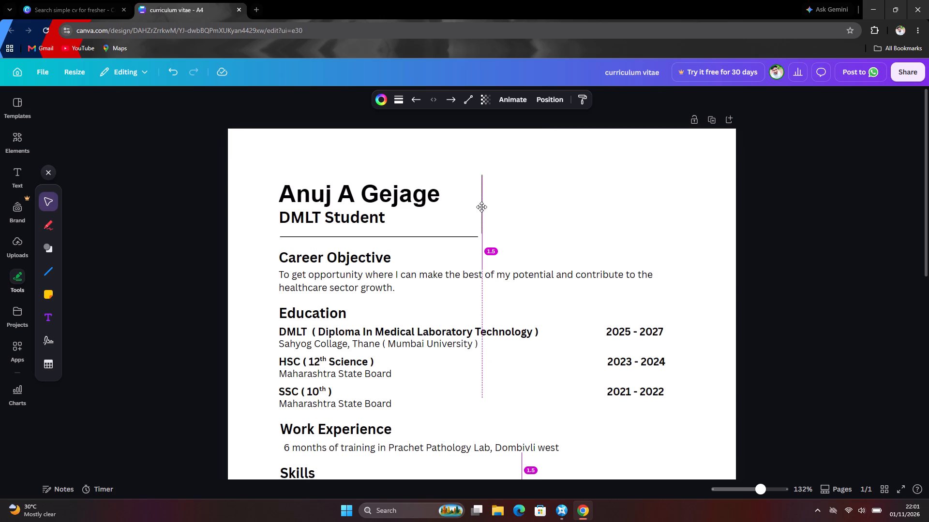
pyautogui.moveTo(481, 207); pyautogui.dragTo(479, 215)
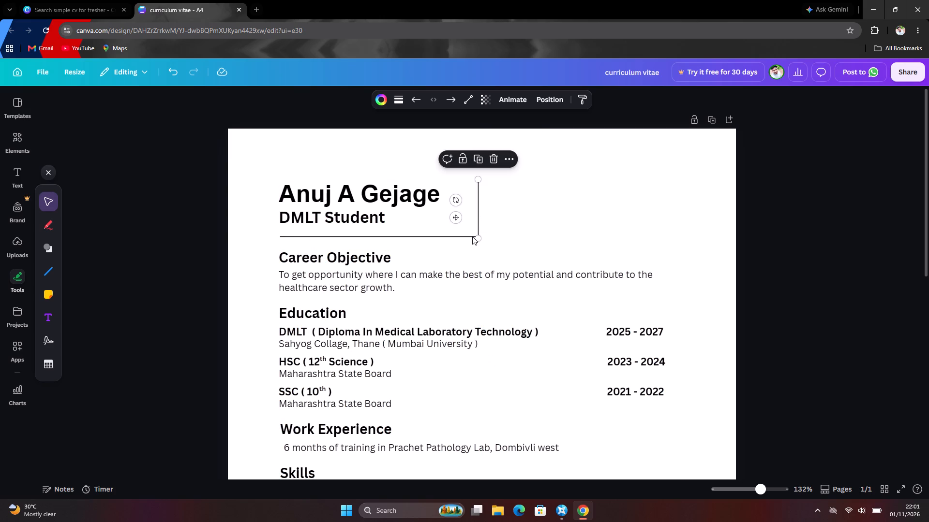
# Shorten the divider under DMLT Student from its right end so it stops just past the name heading, clear of the vertical line.
pyautogui.click(438, 235)
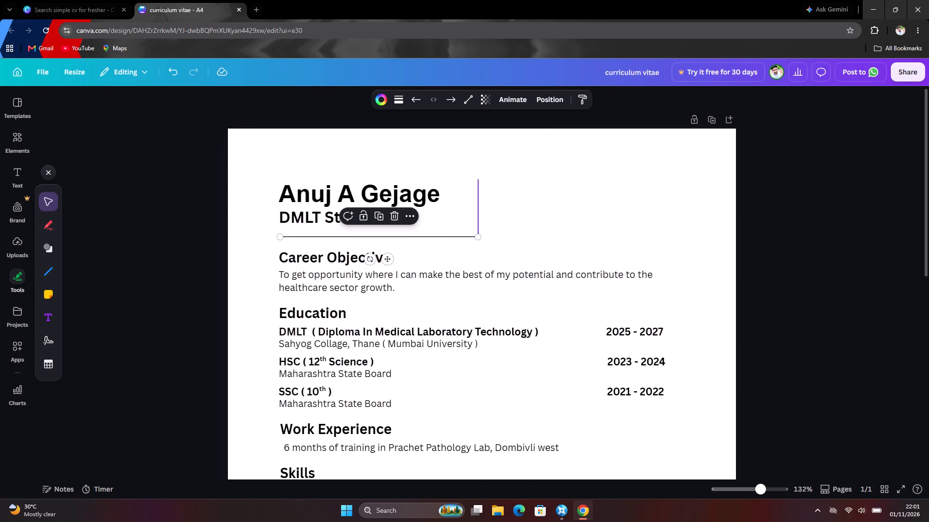
pyautogui.moveTo(478, 237); pyautogui.dragTo(463, 237)
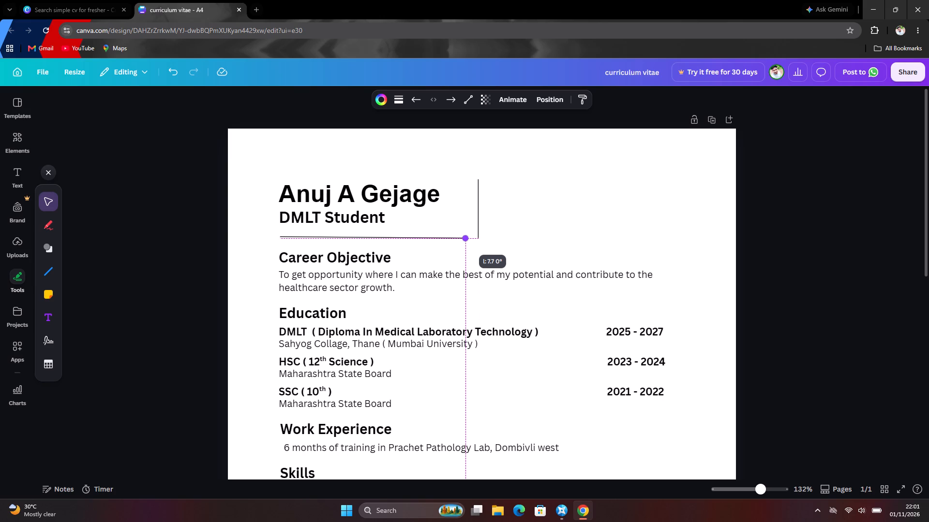
pyautogui.moveTo(463, 237); pyautogui.dragTo(449, 237)
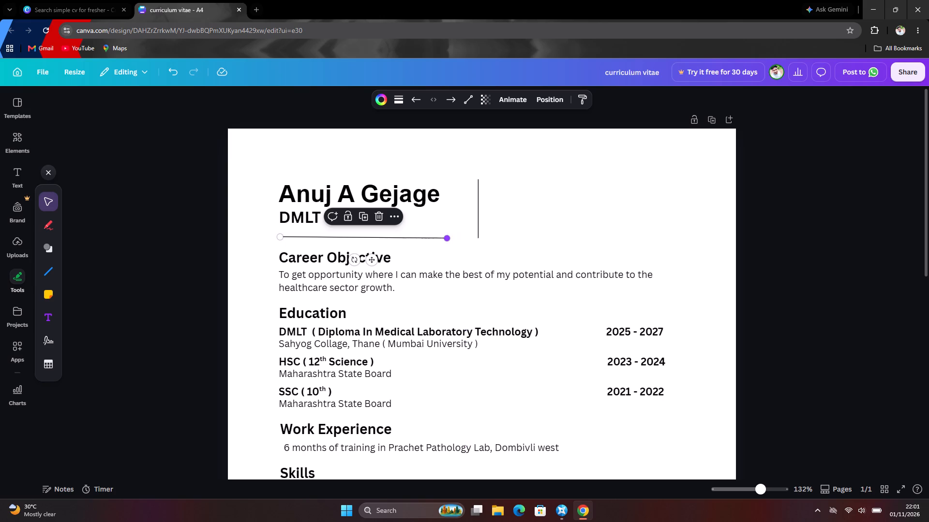
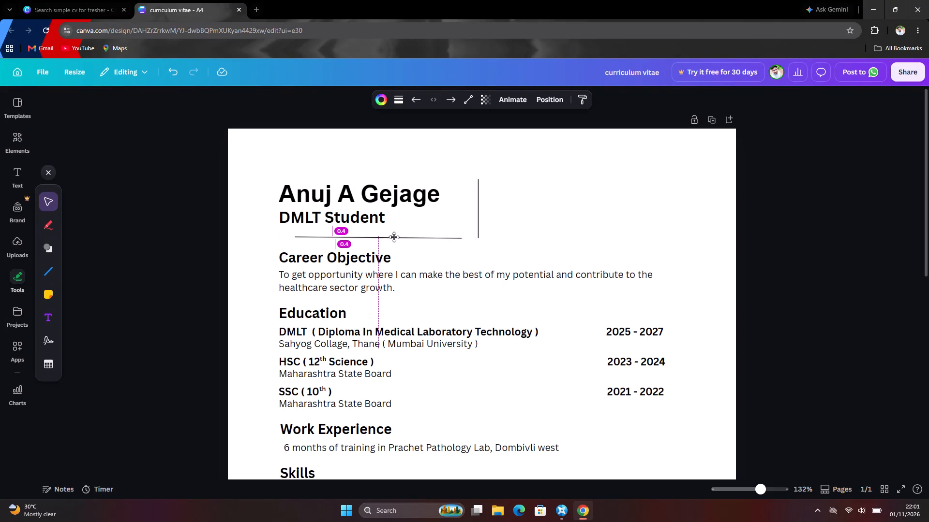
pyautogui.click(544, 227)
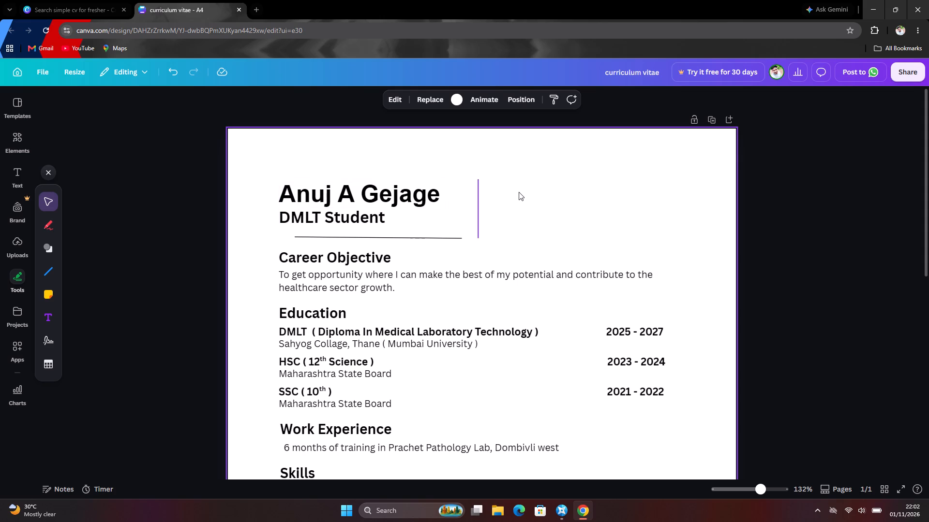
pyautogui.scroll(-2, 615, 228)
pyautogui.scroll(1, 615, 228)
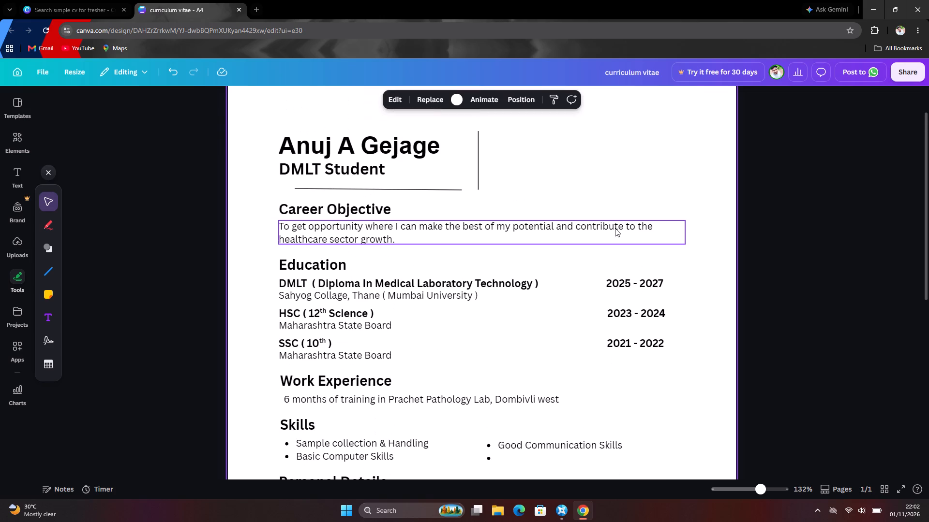
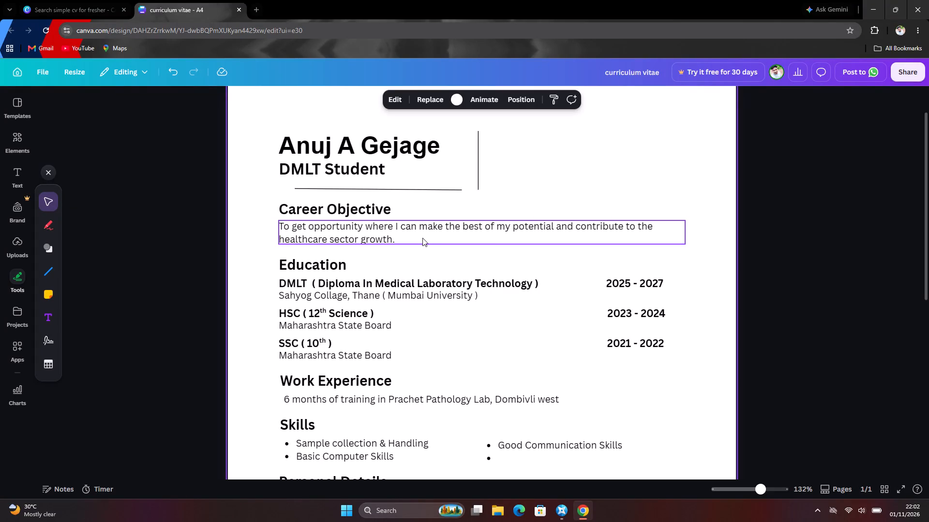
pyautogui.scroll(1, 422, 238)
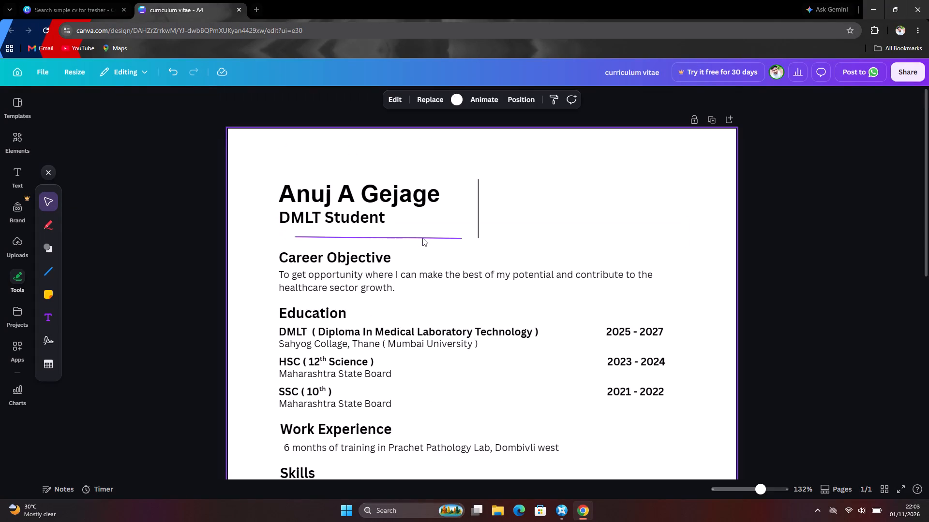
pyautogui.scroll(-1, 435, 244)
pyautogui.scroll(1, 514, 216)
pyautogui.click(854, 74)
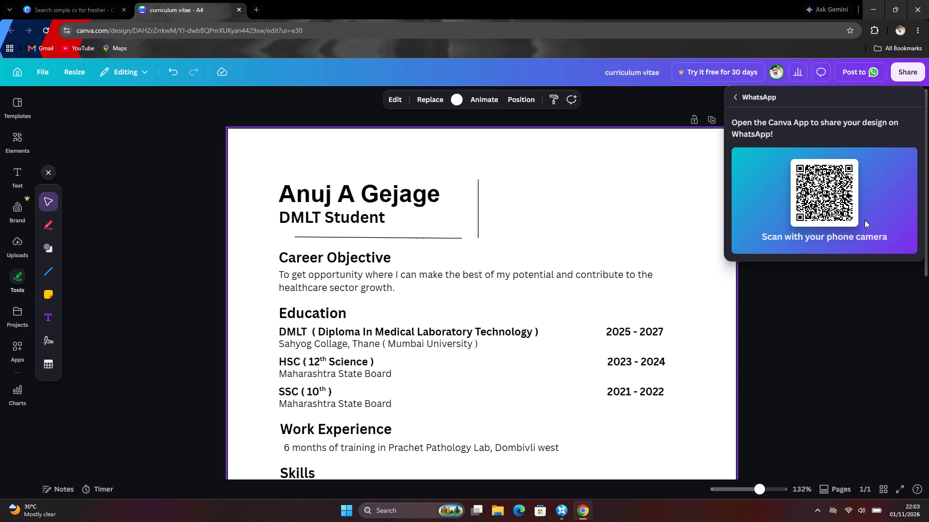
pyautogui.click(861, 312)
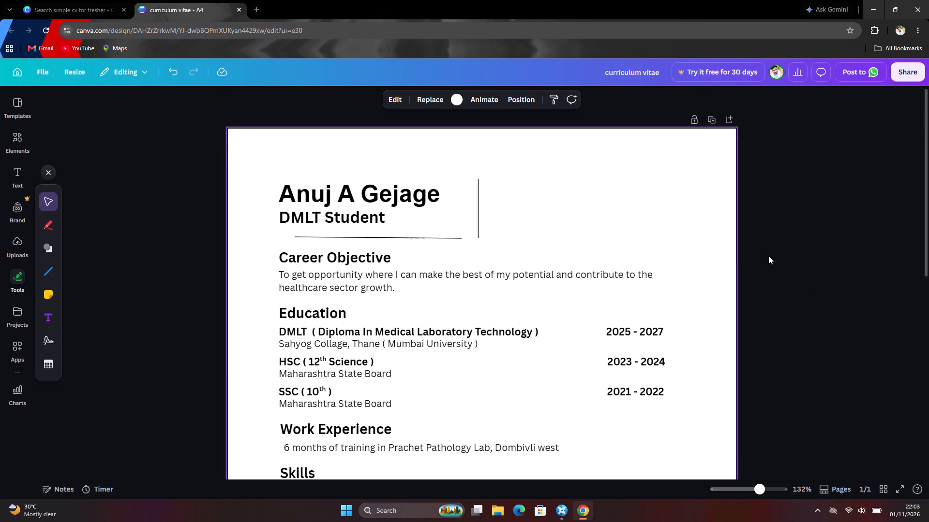
# Delete both header lines: the vertical line beside the name heading and the divider under DMLT Student.
pyautogui.click(479, 212)
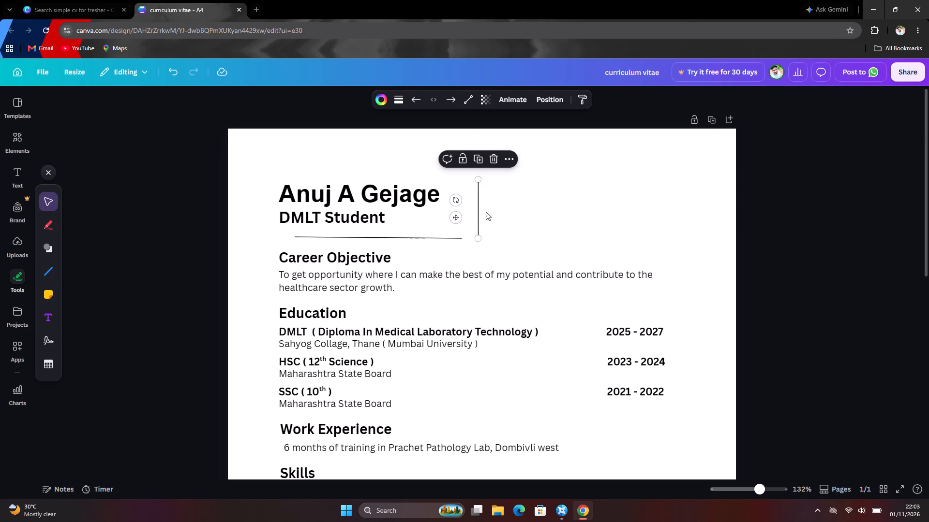
pyautogui.click(493, 159)
pyautogui.click(447, 238)
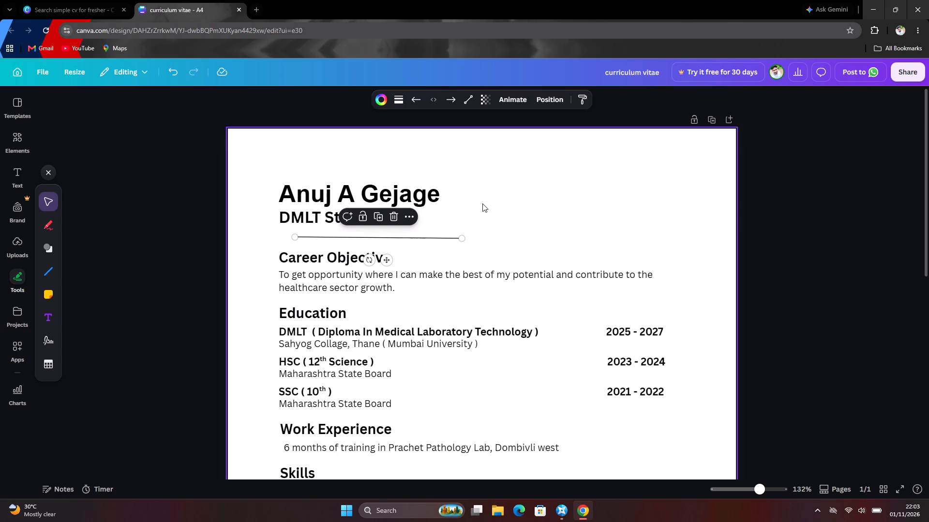
pyautogui.click(448, 238)
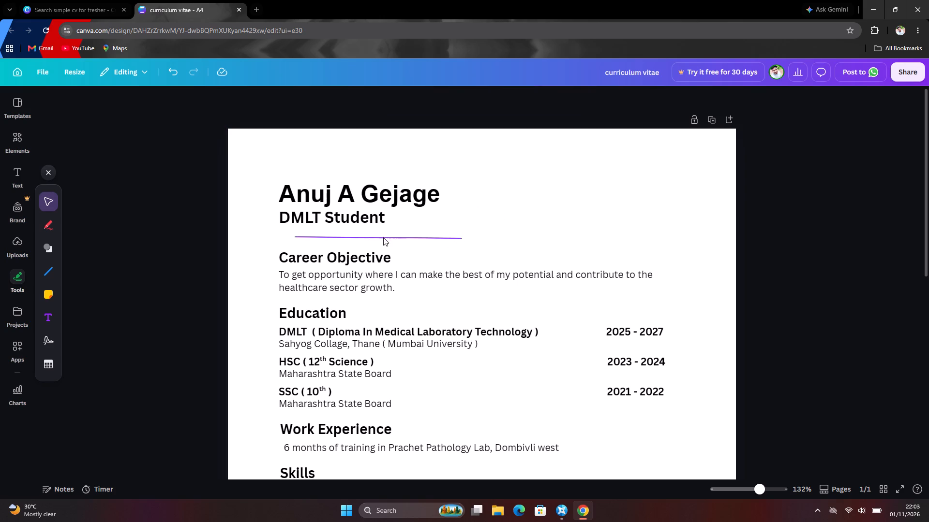
pyautogui.click(383, 237)
pyautogui.click(393, 216)
# Open the option to post the curriculum vitae design to WhatsApp.
pyautogui.scroll(-1, 616, 380)
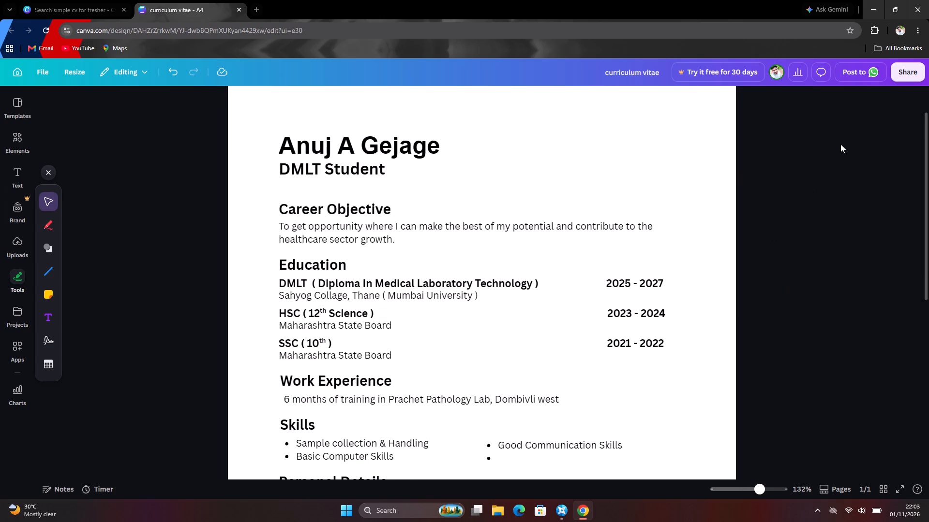
pyautogui.click(854, 72)
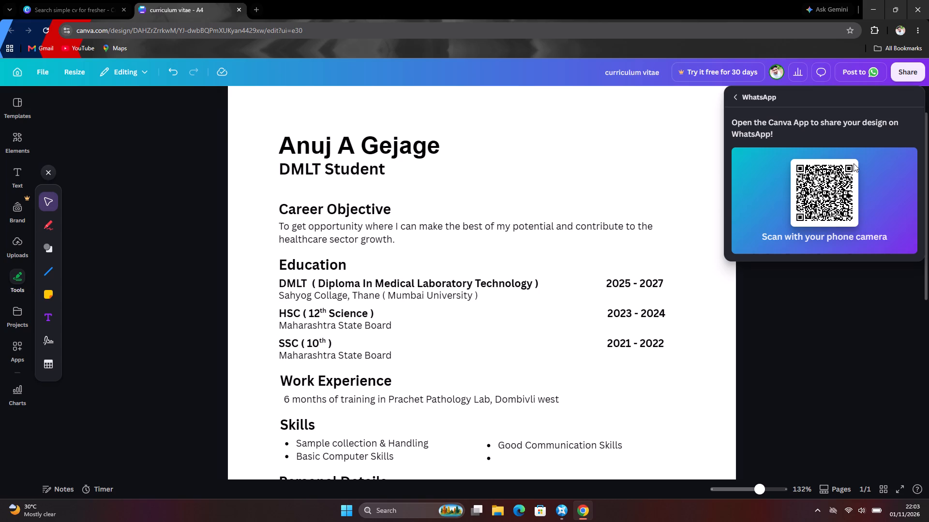
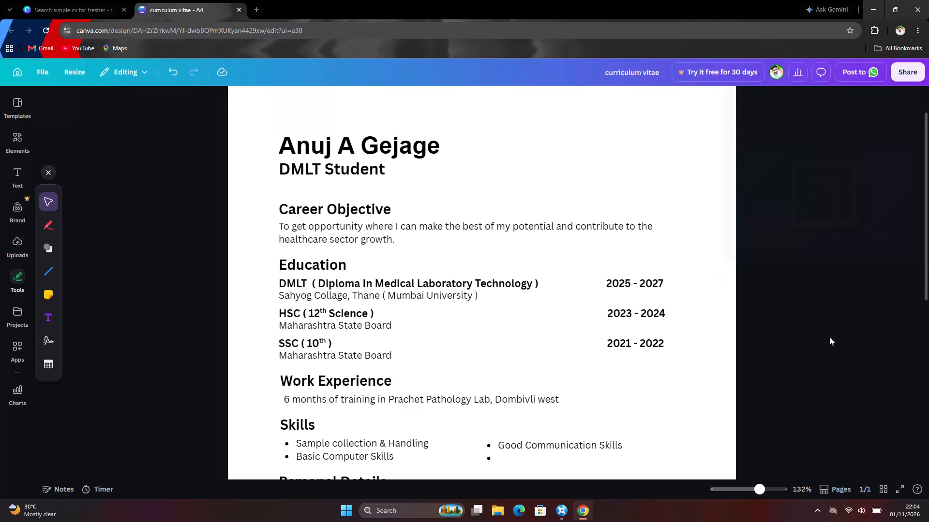
# Review the whole CV page, from the name heading down to Personal Details, to check its overall layout.
pyautogui.scroll(-6, 760, 299)
pyautogui.scroll(2, 739, 305)
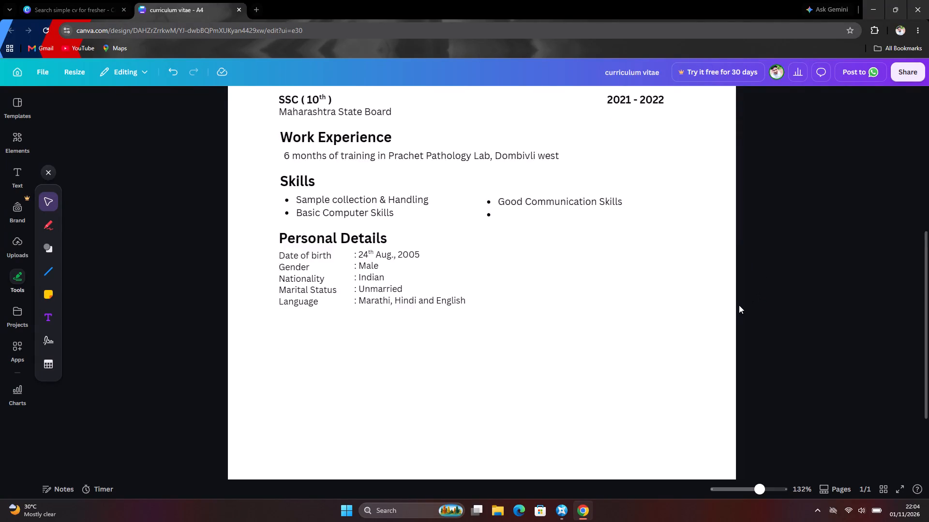
pyautogui.scroll(2, 739, 305)
pyautogui.scroll(-1, 739, 305)
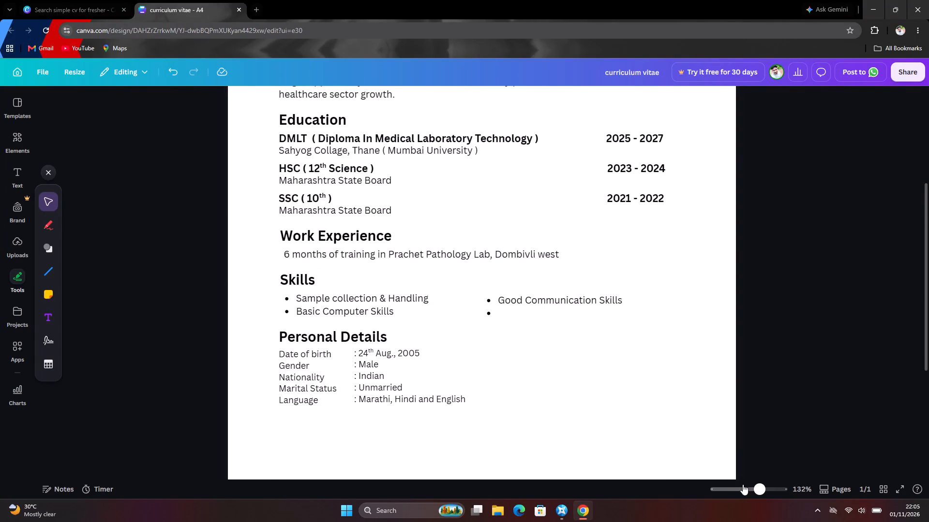
pyautogui.click(743, 486)
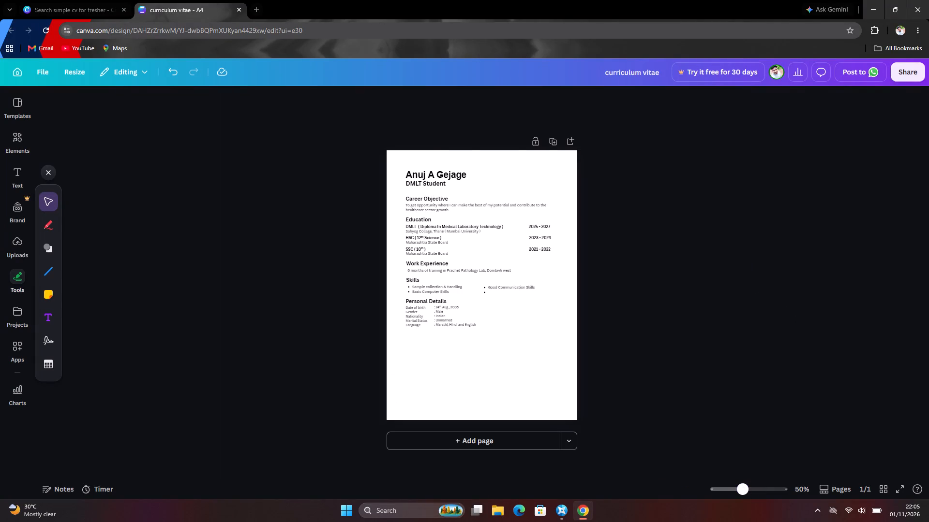
pyautogui.click(751, 493)
pyautogui.click(746, 492)
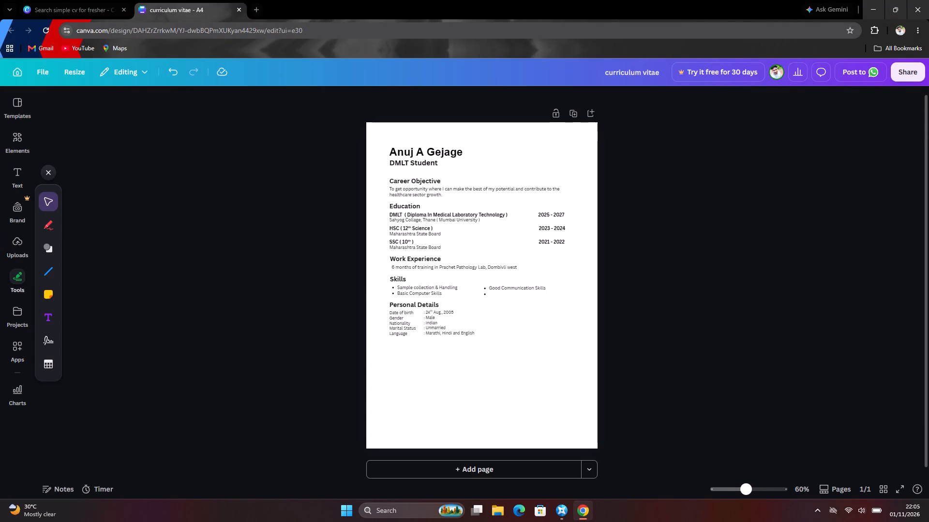
pyautogui.click(750, 493)
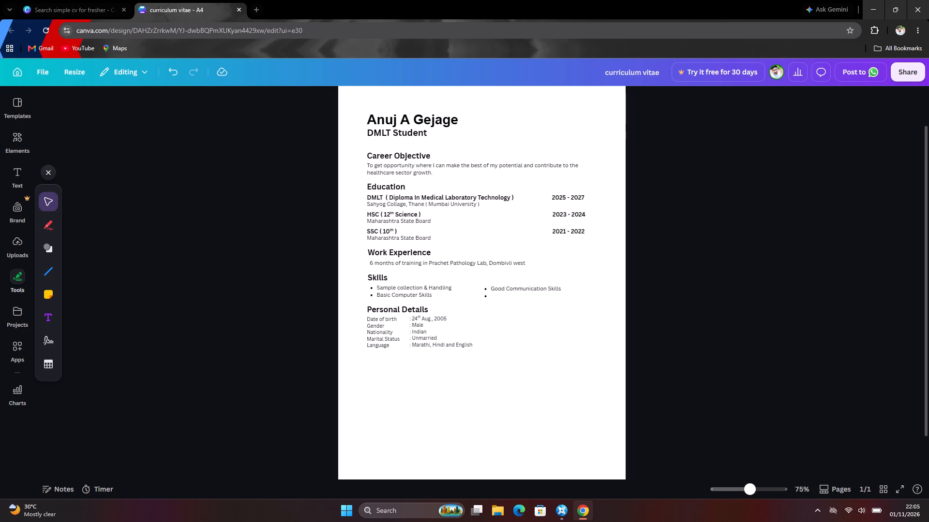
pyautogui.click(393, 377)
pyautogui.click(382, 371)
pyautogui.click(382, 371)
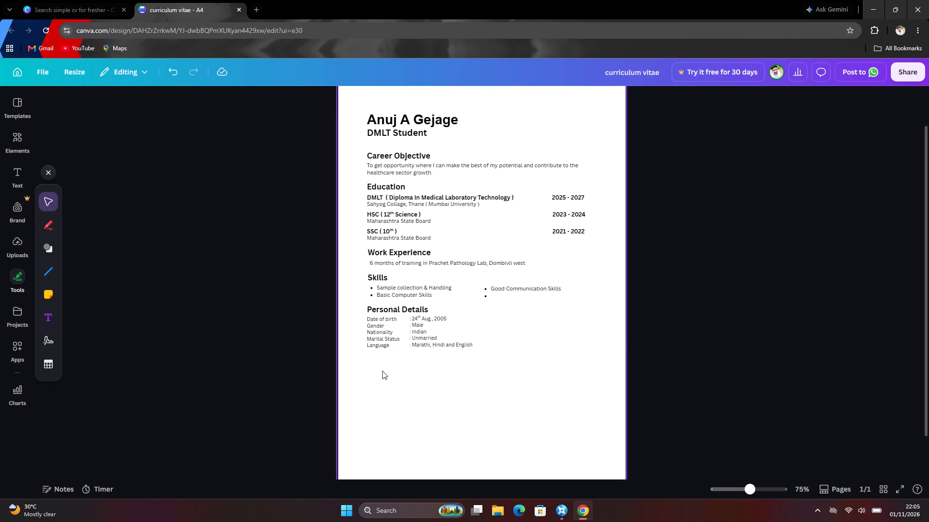
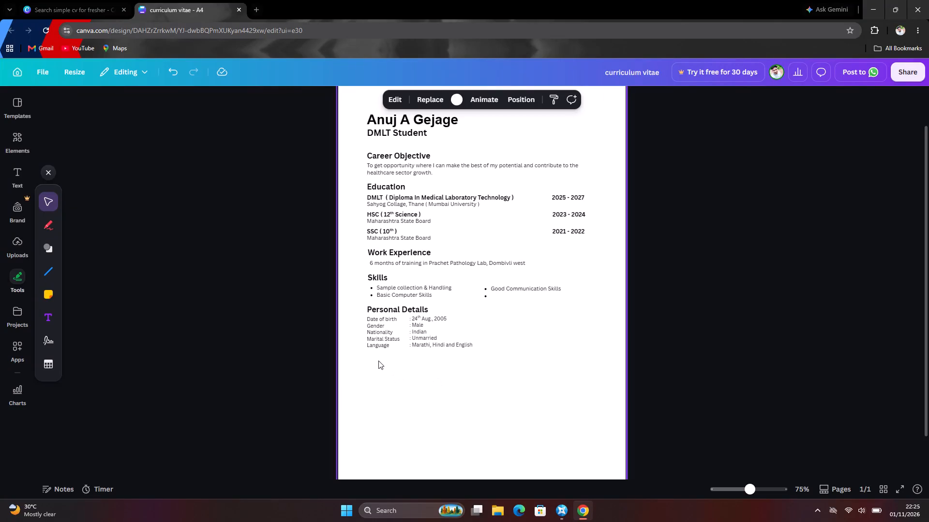
# Add a new text box in the empty area below the Personal Details section of the CV.
pyautogui.click(378, 361)
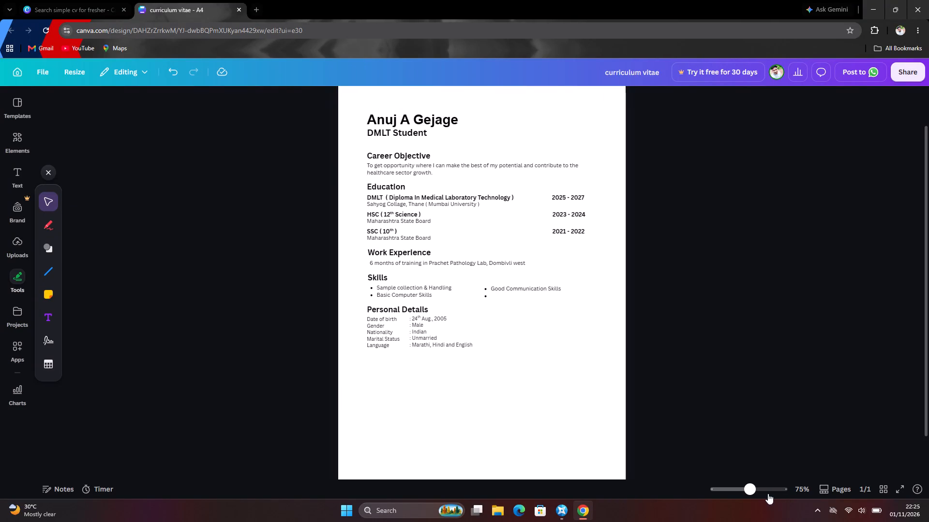
pyautogui.click(758, 494)
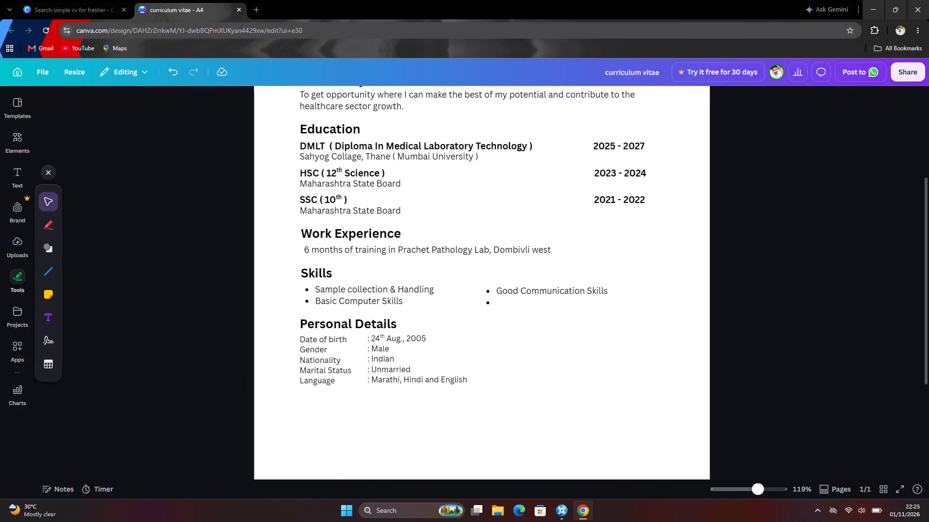
pyautogui.click(764, 492)
pyautogui.scroll(-4, 557, 372)
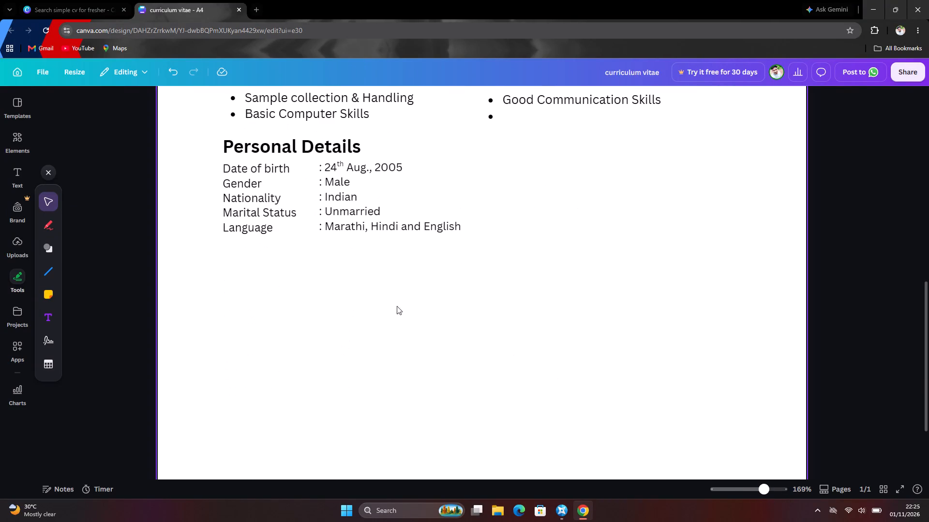
pyautogui.click(261, 272)
pyautogui.click(56, 315)
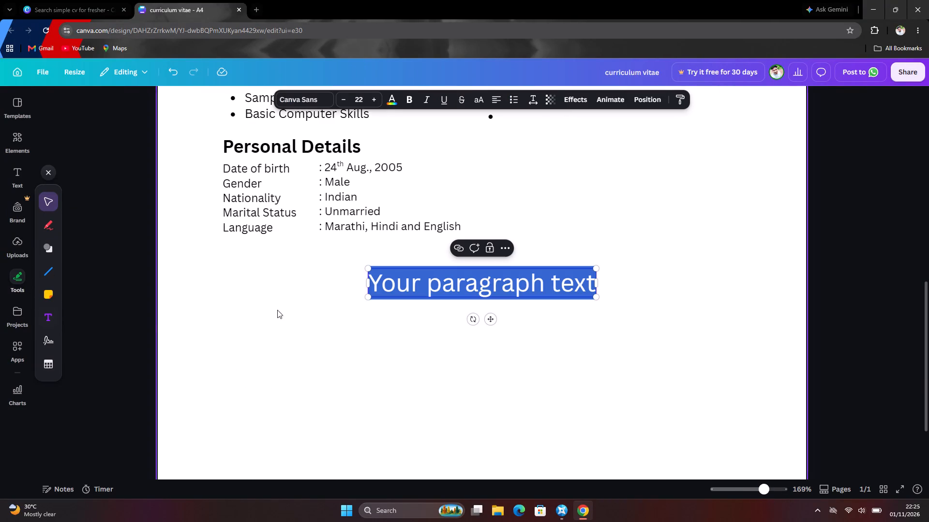
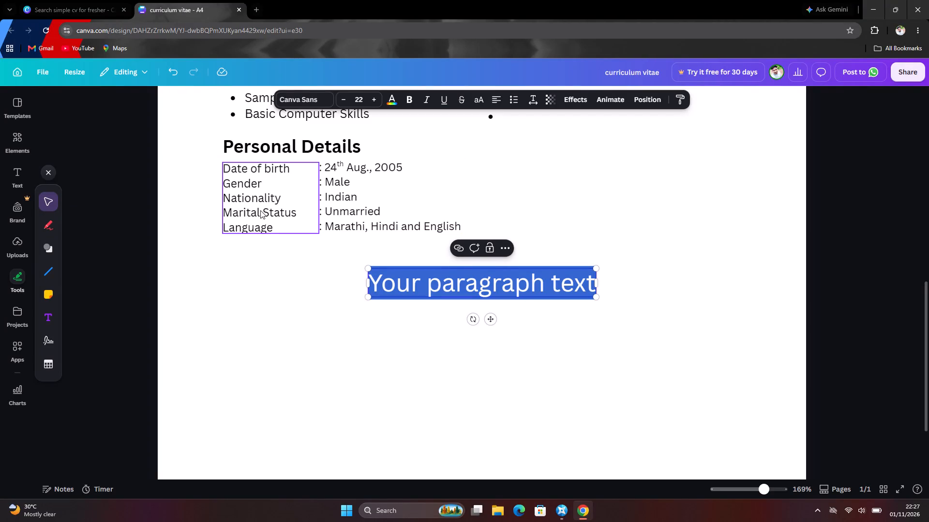
# Delete the Nationality line from the label column of the Personal Details section, leaving no blank line.
pyautogui.click(283, 196)
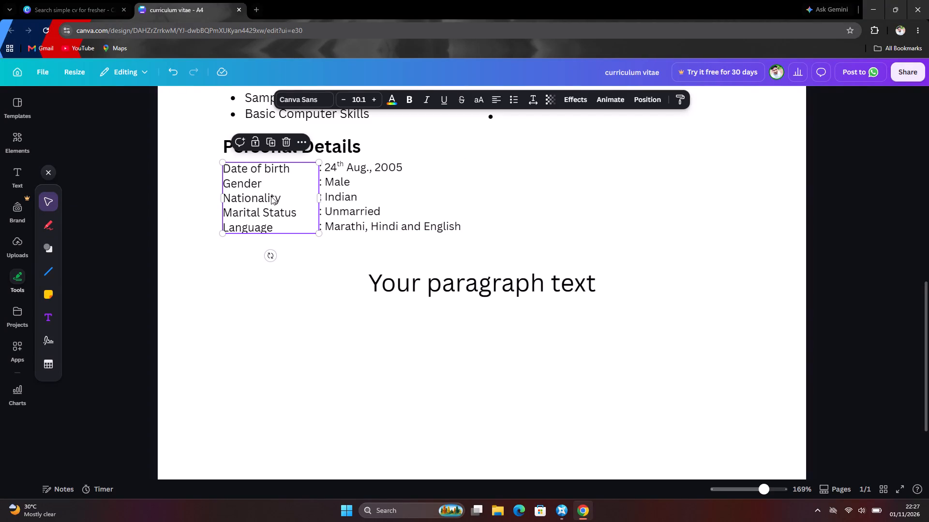
pyautogui.click(279, 199)
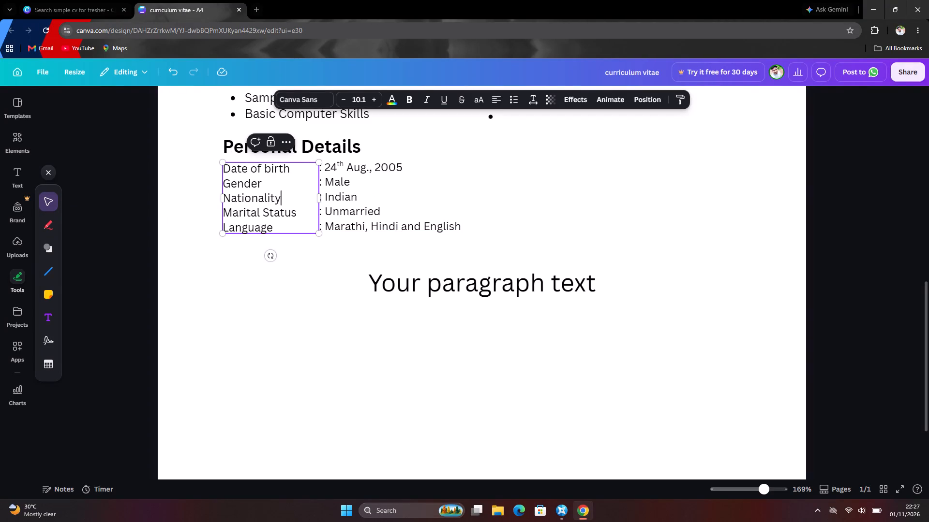
pyautogui.press('BackSpace')
pyautogui.press('BackSpace')
pyautogui.press('BackSpace')
pyautogui.press('BackSpace')
pyautogui.press('BackSpace')
pyautogui.press('BackSpace')
pyautogui.press('BackSpace')
pyautogui.press('BackSpace')
pyautogui.press('BackSpace')
pyautogui.press('BackSpace')
pyautogui.press('BackSpace')
pyautogui.press('BackSpace')
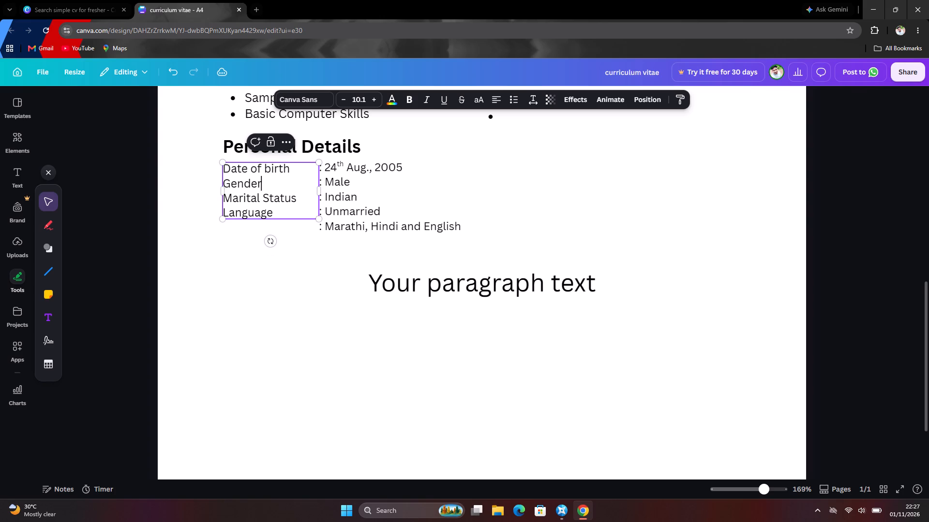
# Delete the matching ": Indian" line from the value column of Personal Details, leaving no blank line.
pyautogui.click(362, 196)
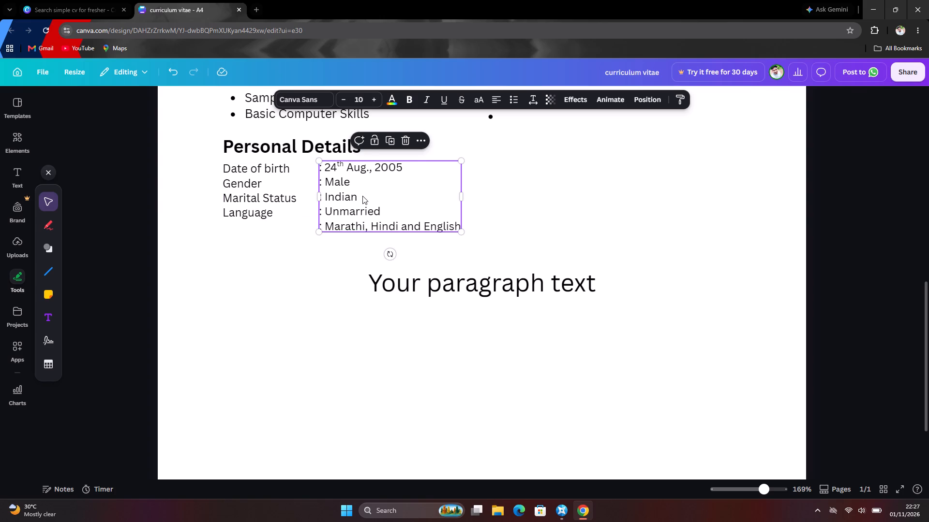
pyautogui.click(362, 196)
pyautogui.press('BackSpace')
pyautogui.press('BackSpace')
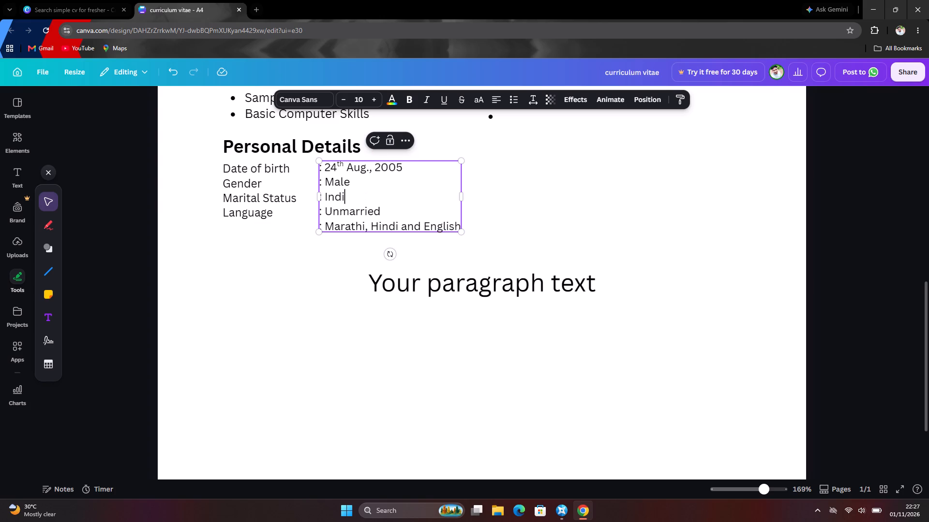
pyautogui.press('BackSpace')
pyautogui.press('BackSpace')
pyautogui.press('BackSpace')
pyautogui.press('BackSpace')
pyautogui.press('BackSpace')
pyautogui.press('BackSpace')
pyautogui.press('BackSpace')
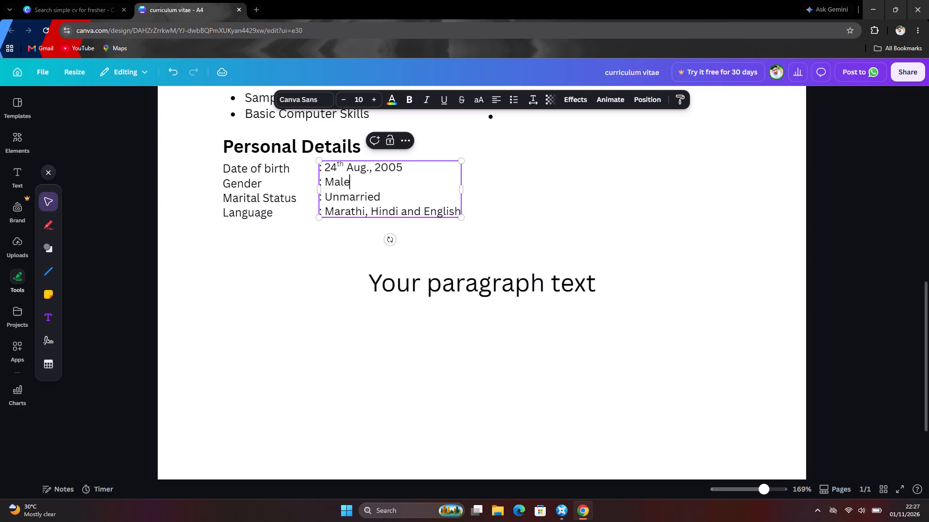
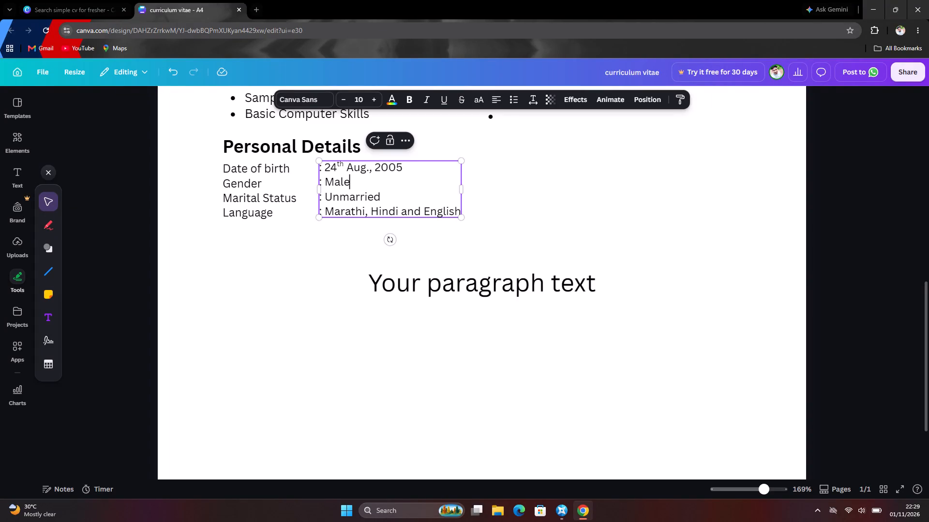
# Add a "Hobbies" line below Language in the label column of Personal Details.
pyautogui.click(277, 206)
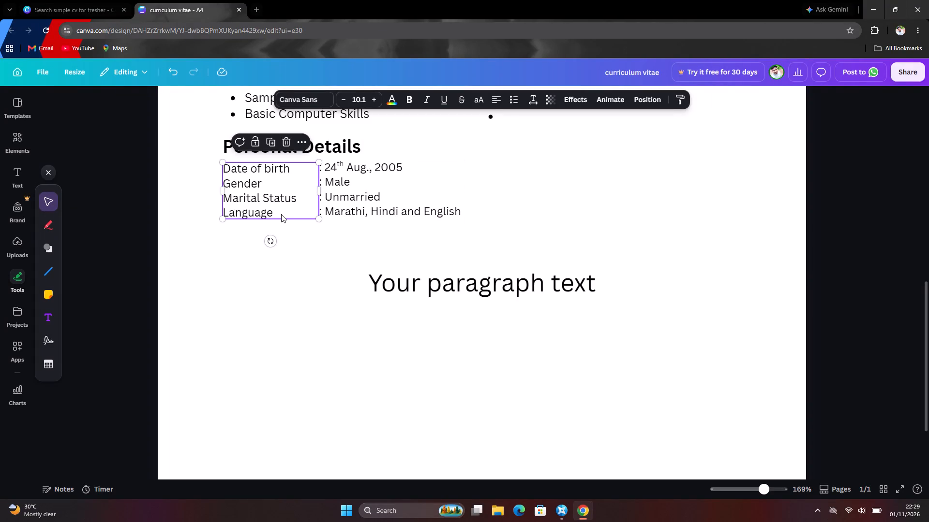
pyautogui.click(281, 214)
pyautogui.press('Return')
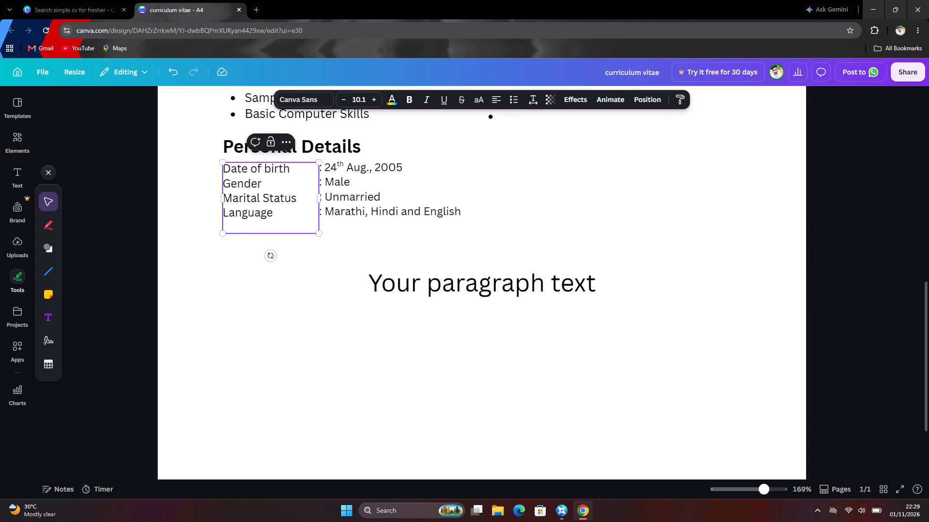
pyautogui.write('Hobbies')
# Start a matching line with ": " below ": Marathi, Hindi and English" in the value column of Personal Details.
pyautogui.click(442, 193)
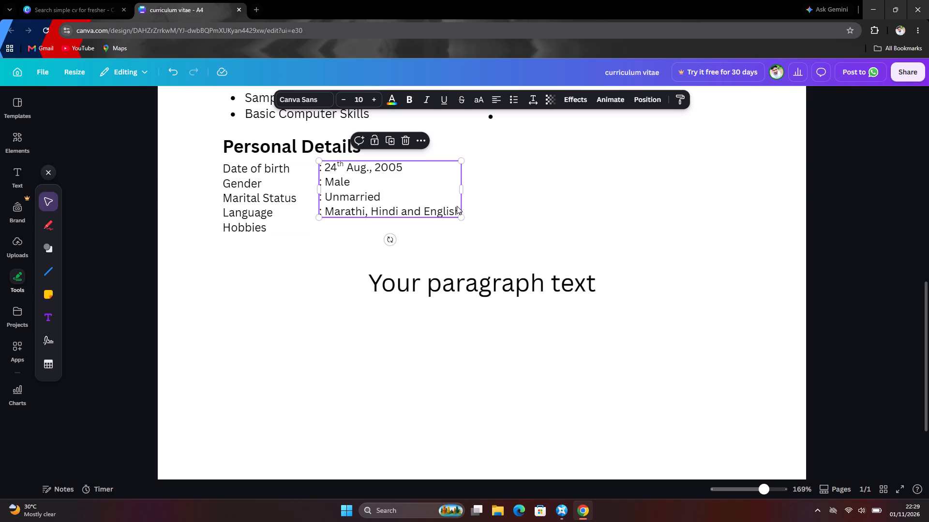
pyautogui.click(456, 204)
pyautogui.press('Right')
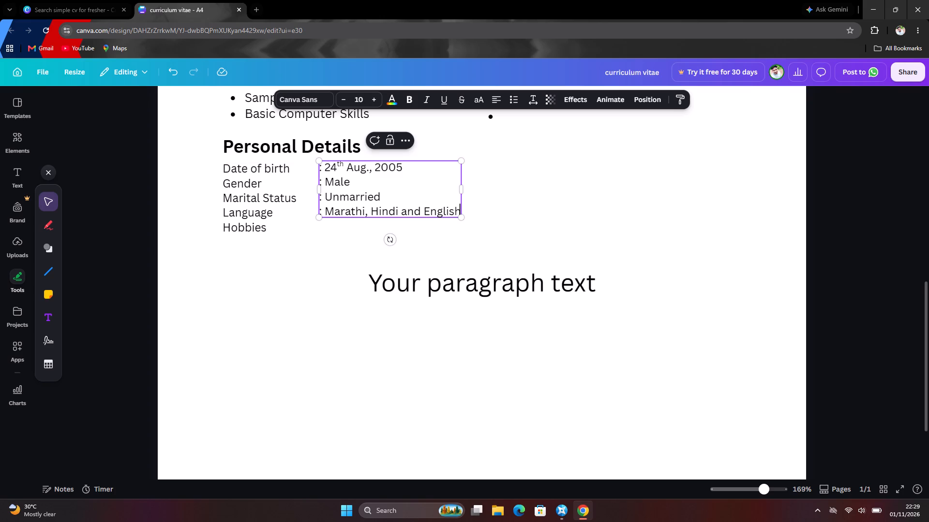
pyautogui.press('Return')
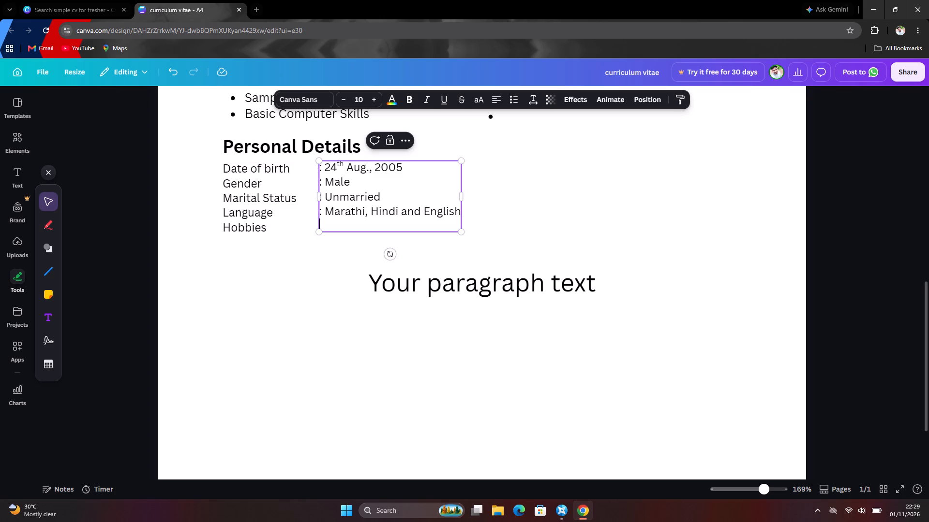
pyautogui.hotkey('shift', ':')
pyautogui.press('space')
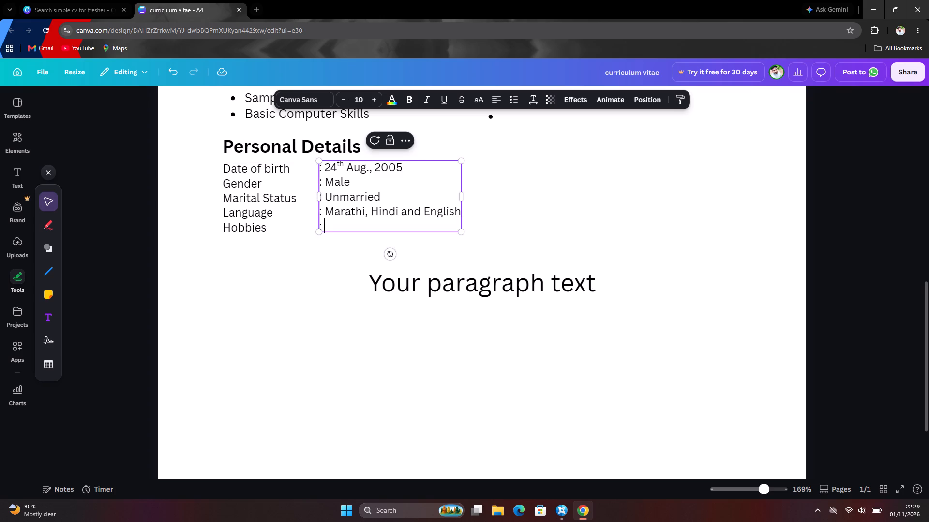
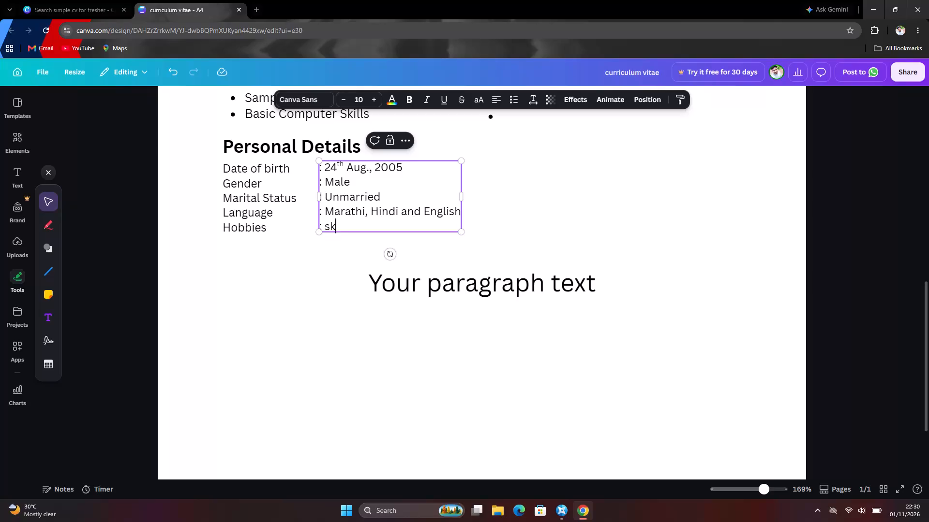
# Enter "sketching" as the hobby after the colon on the last line of the Personal Details value column.
pyautogui.write('tching')
pyautogui.press('BackSpace')
pyautogui.press('BackSpace')
pyautogui.press('BackSpace')
pyautogui.press('BackSpace')
pyautogui.press('BackSpace')
pyautogui.press('BackSpace')
pyautogui.press('BackSpace')
pyautogui.write('etching')
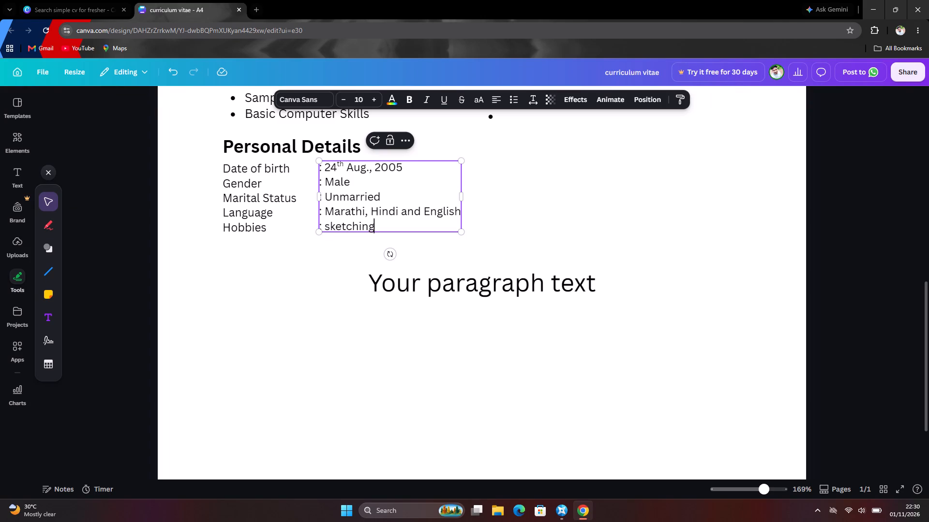
# Extend the hobbies value with "and solo travelling" and finish editing the value column.
pyautogui.press('space')
pyautogui.write('and')
pyautogui.press('space')
pyautogui.write('solo')
pyautogui.press('space')
pyautogui.write('trave')
pyautogui.write('linf')
pyautogui.press('BackSpace')
pyautogui.press('h')
pyautogui.press('BackSpace')
pyautogui.press('g')
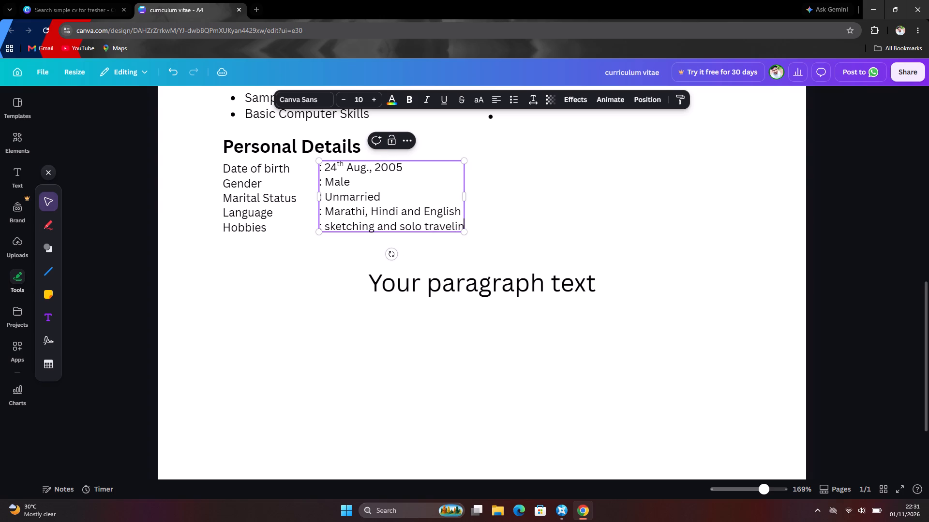
pyautogui.press('BackSpace')
pyautogui.press('BackSpace')
pyautogui.press('BackSpace')
pyautogui.press('BackSpace')
pyautogui.write('lling')
pyautogui.press('space')
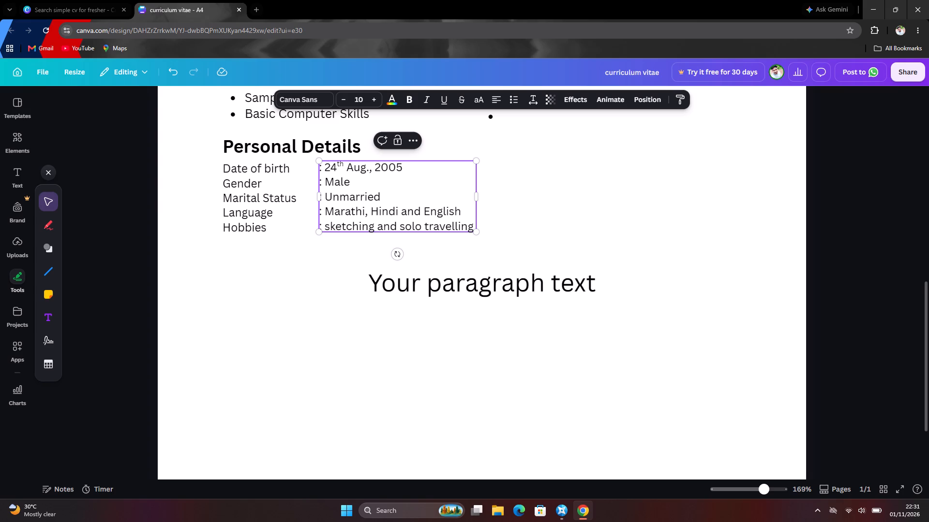
pyautogui.click(640, 203)
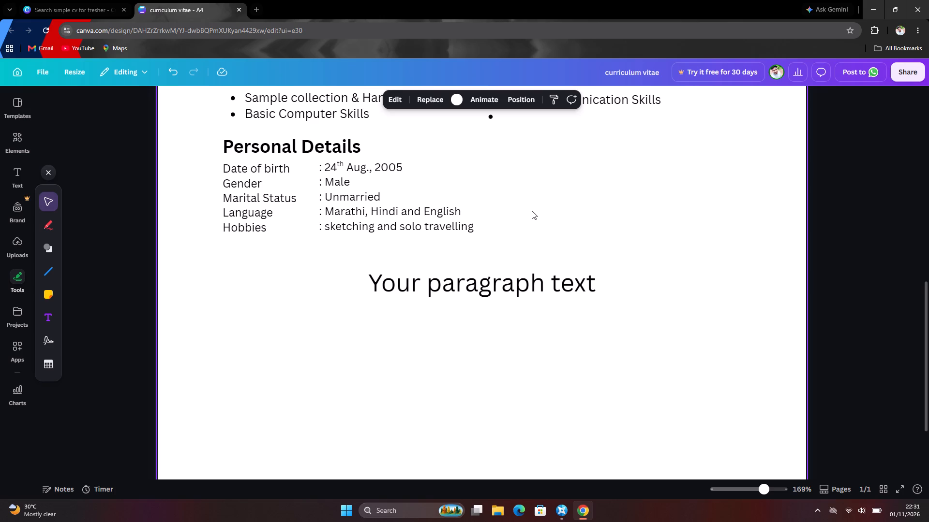
# Delete the "Your paragraph text" placeholder box below the Personal Details section.
pyautogui.click(530, 281)
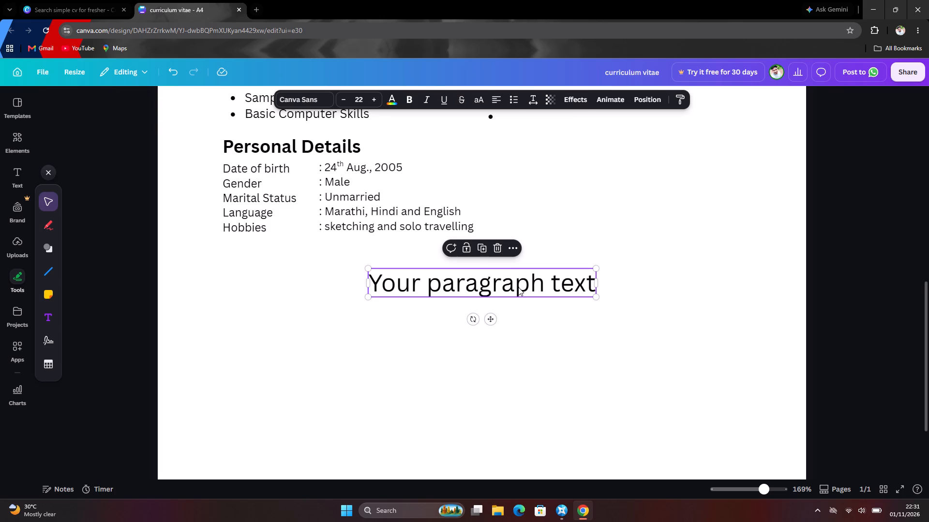
pyautogui.click(518, 287)
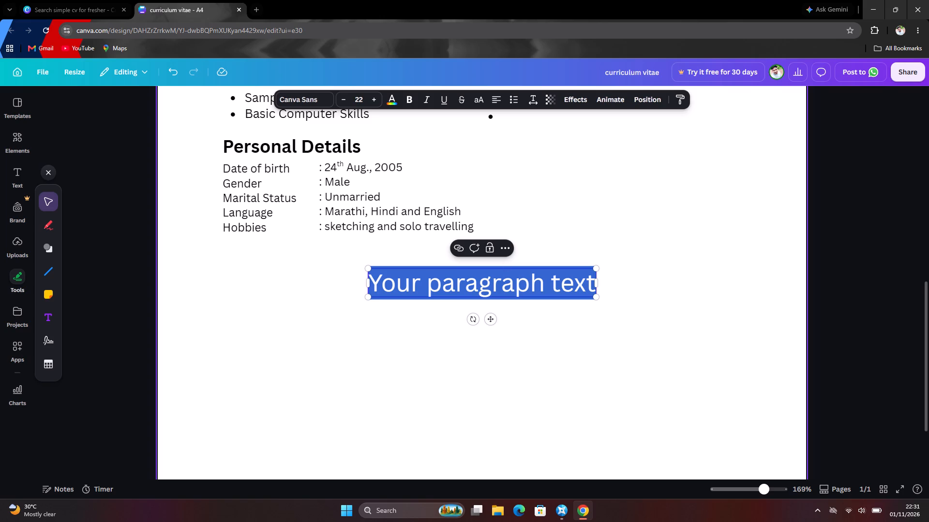
pyautogui.click(511, 290)
pyautogui.click(511, 290)
pyautogui.click(829, 471)
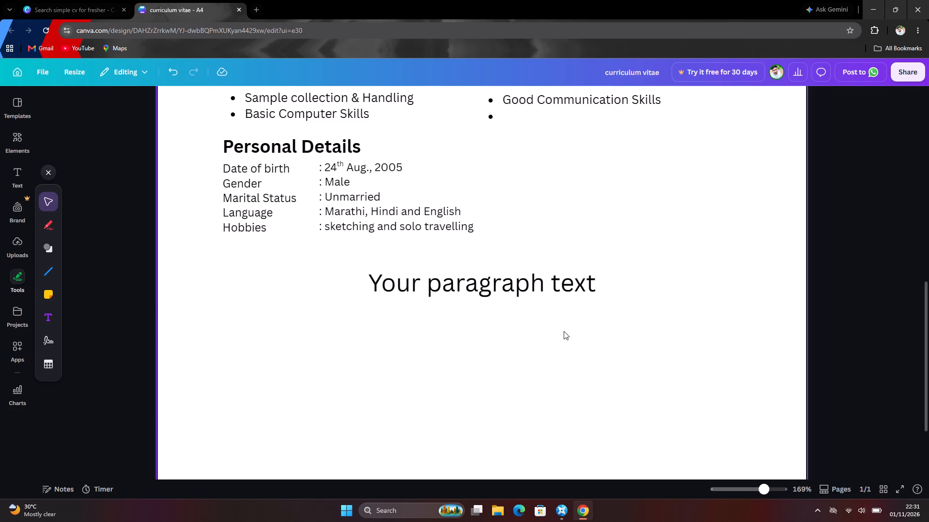
pyautogui.click(527, 286)
pyautogui.click(497, 245)
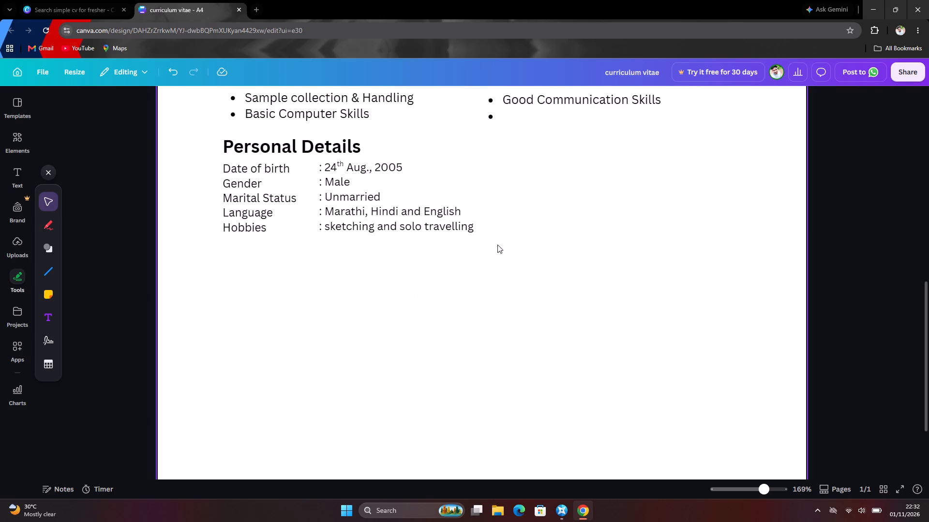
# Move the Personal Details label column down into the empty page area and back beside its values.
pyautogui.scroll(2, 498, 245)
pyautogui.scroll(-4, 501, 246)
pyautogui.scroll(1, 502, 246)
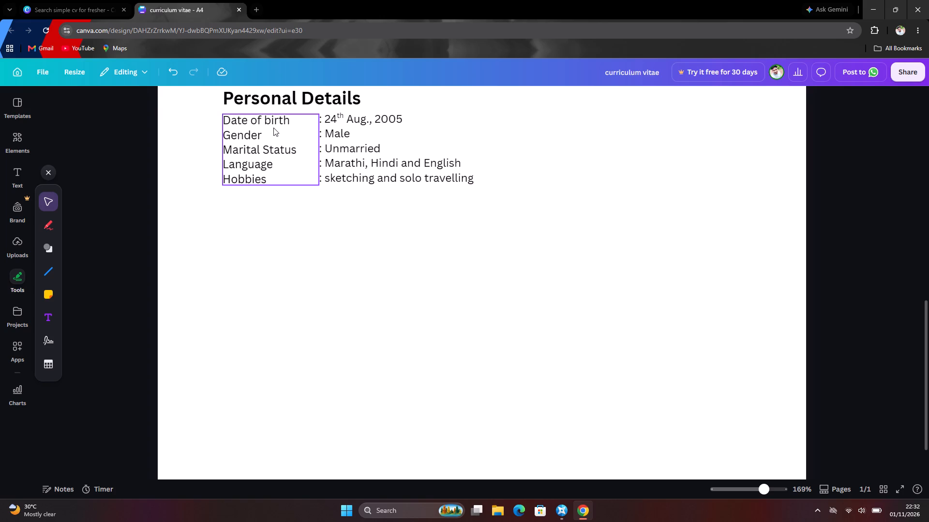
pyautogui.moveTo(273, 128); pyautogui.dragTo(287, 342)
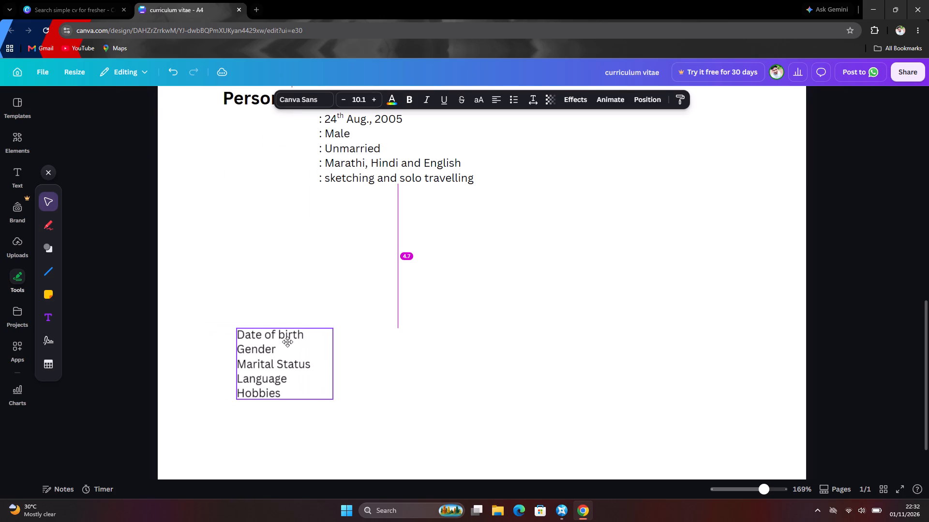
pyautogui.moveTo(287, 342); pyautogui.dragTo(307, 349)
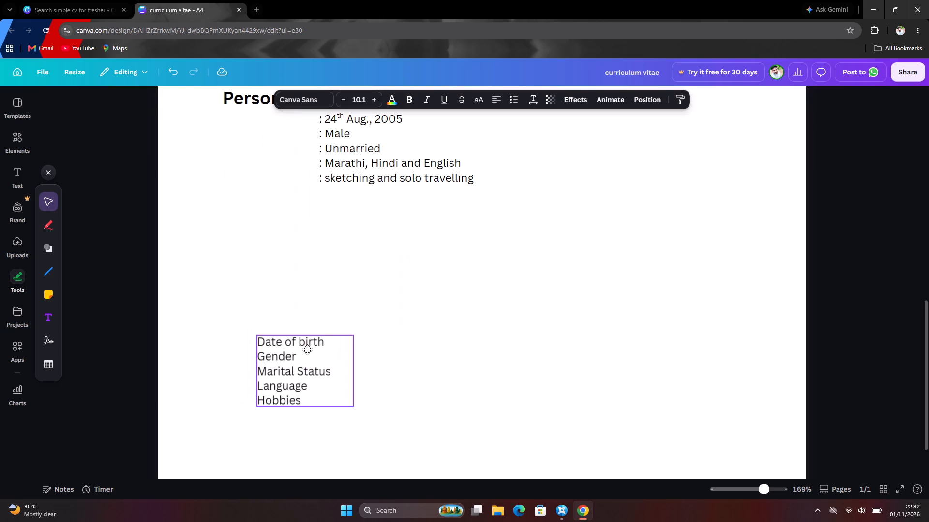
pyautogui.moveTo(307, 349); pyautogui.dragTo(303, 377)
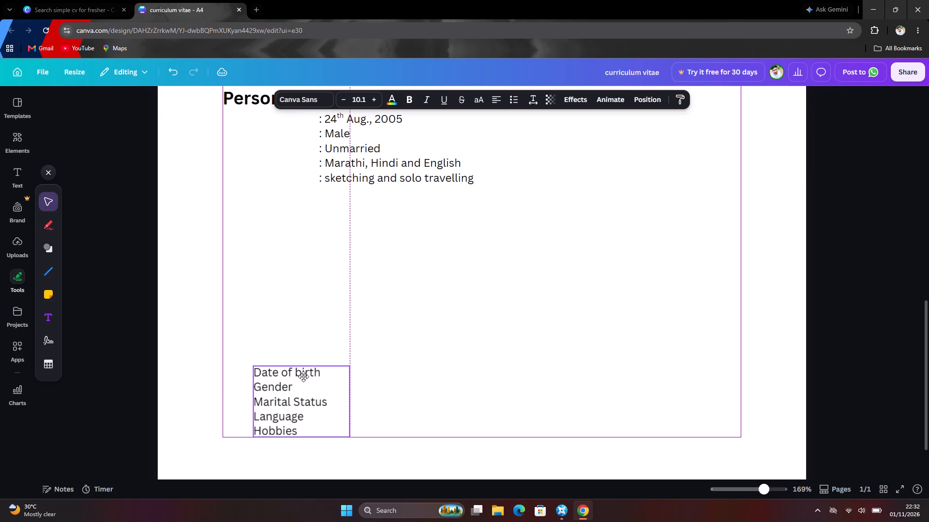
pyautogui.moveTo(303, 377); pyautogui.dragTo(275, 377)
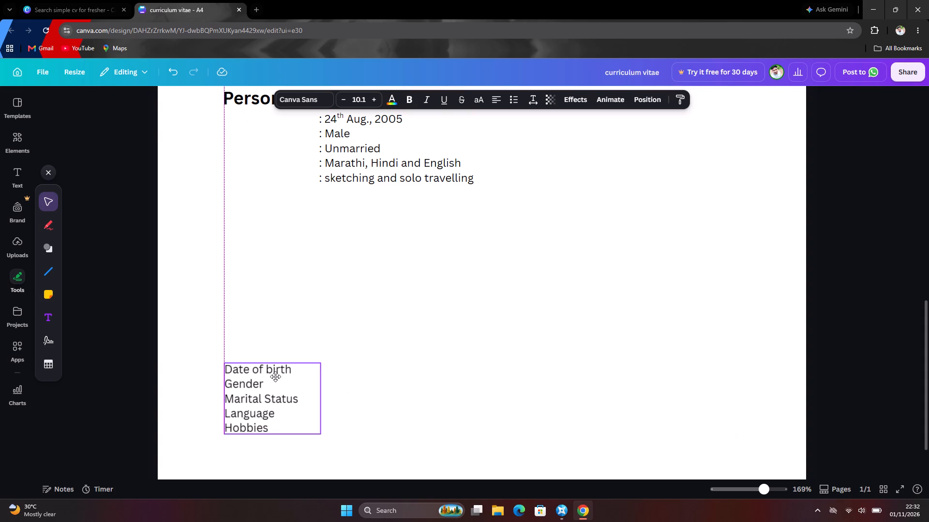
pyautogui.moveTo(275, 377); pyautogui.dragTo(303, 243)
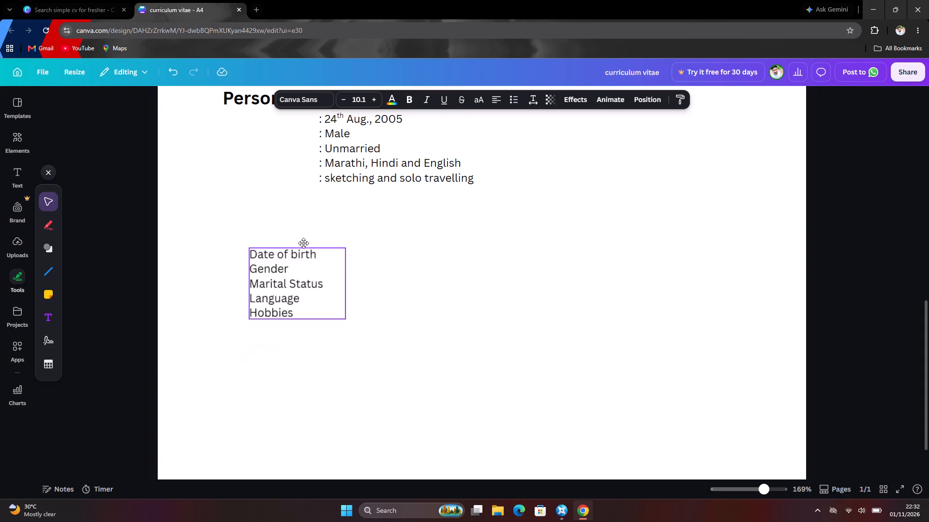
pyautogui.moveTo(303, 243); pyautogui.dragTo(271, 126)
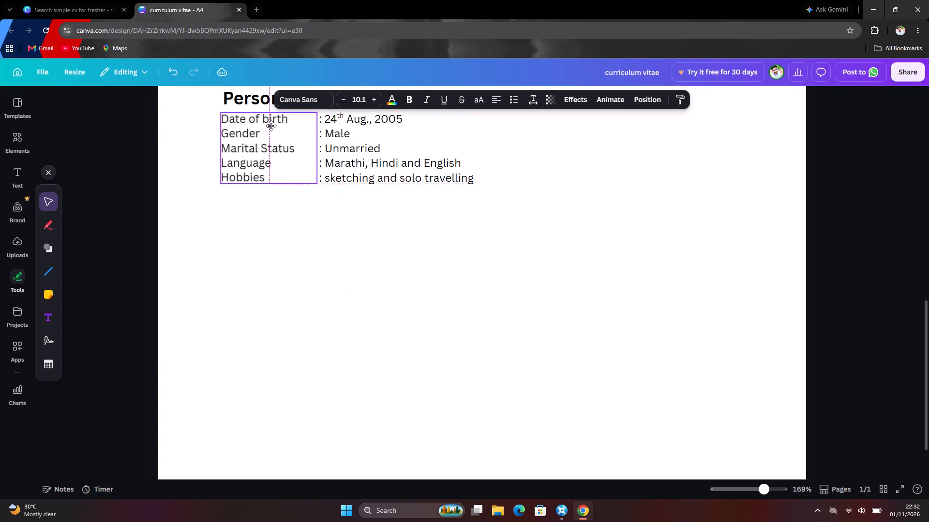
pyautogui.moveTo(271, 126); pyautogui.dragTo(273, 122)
# Align the label column under the Personal Details heading so its rows, Date of birth to Hobbies, sit level with their values.
pyautogui.scroll(2, 304, 242)
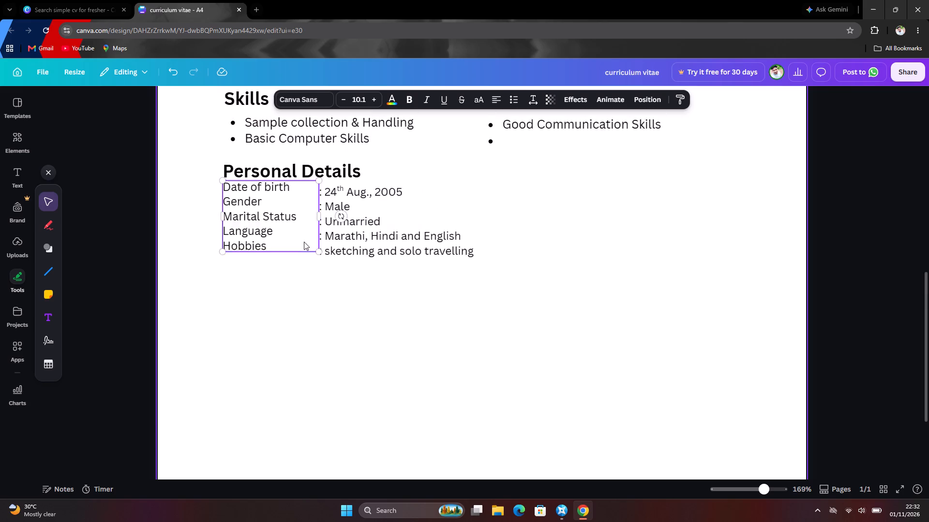
pyautogui.moveTo(297, 222); pyautogui.dragTo(297, 223)
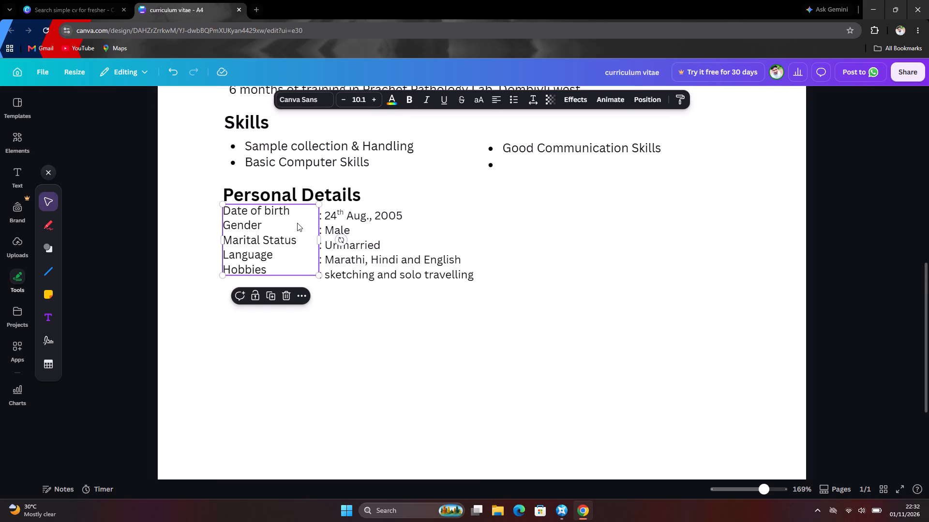
pyautogui.moveTo(297, 223); pyautogui.dragTo(301, 230)
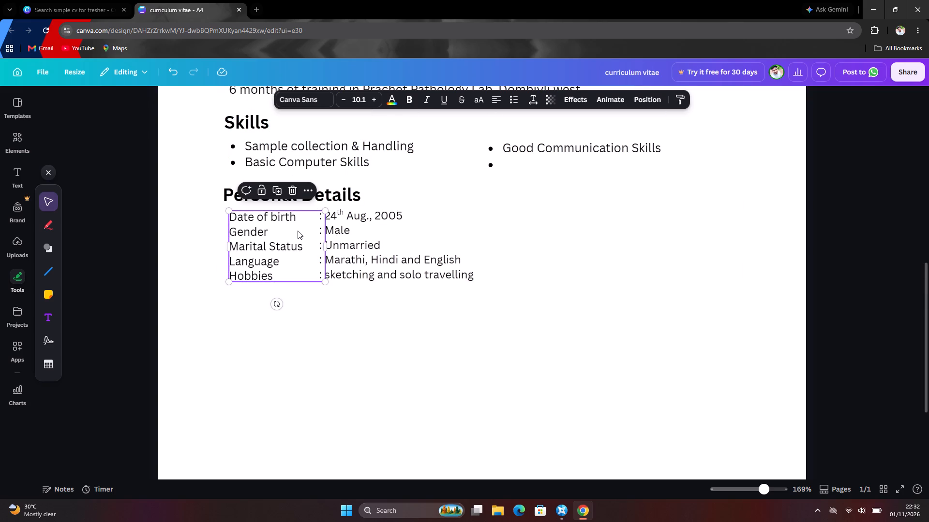
pyautogui.moveTo(270, 234); pyautogui.dragTo(269, 235)
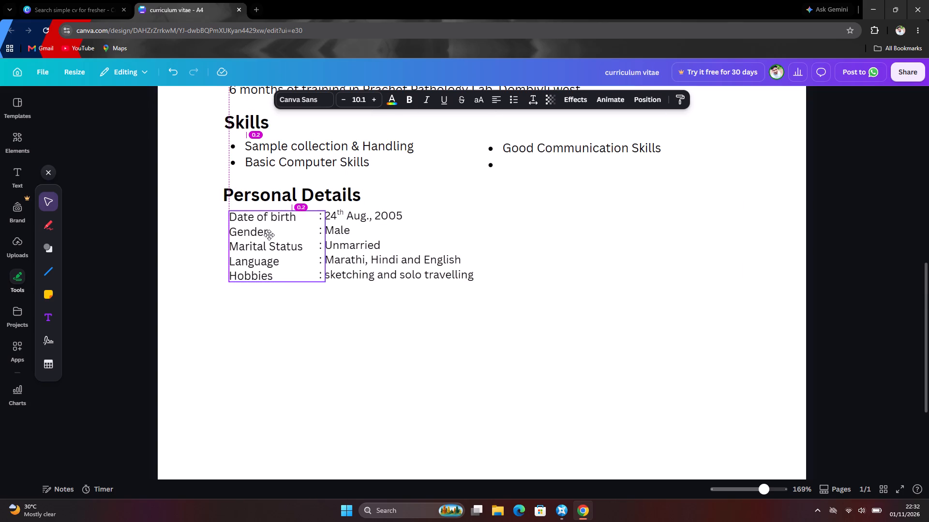
pyautogui.moveTo(269, 235); pyautogui.dragTo(264, 236)
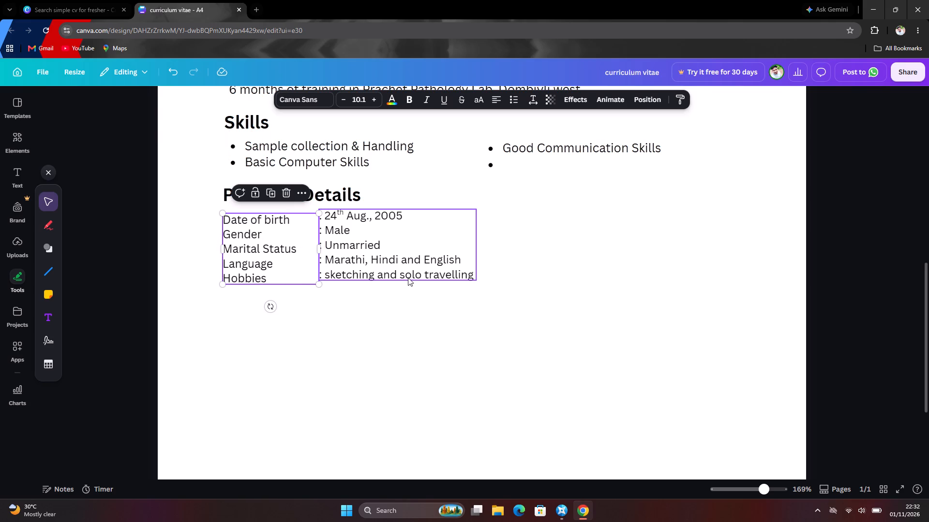
pyautogui.press('Right')
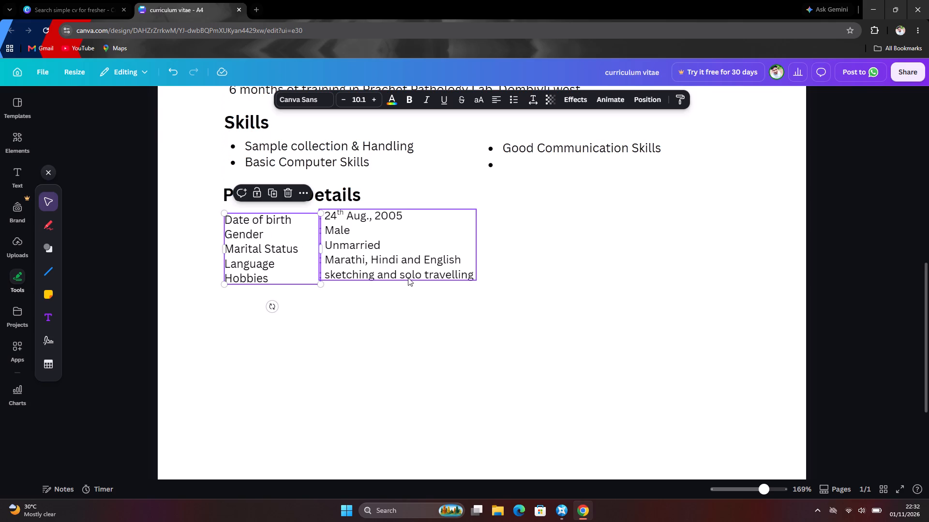
pyautogui.press('Up')
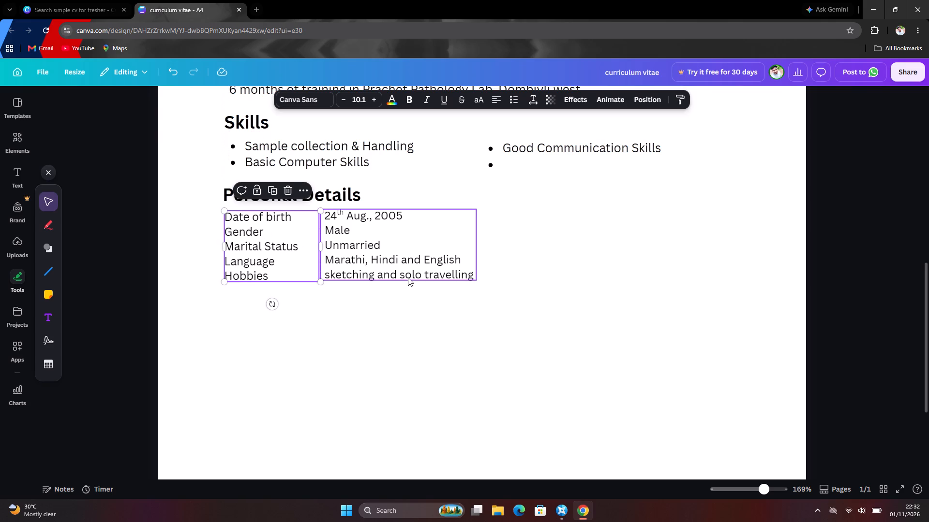
pyautogui.press('Up')
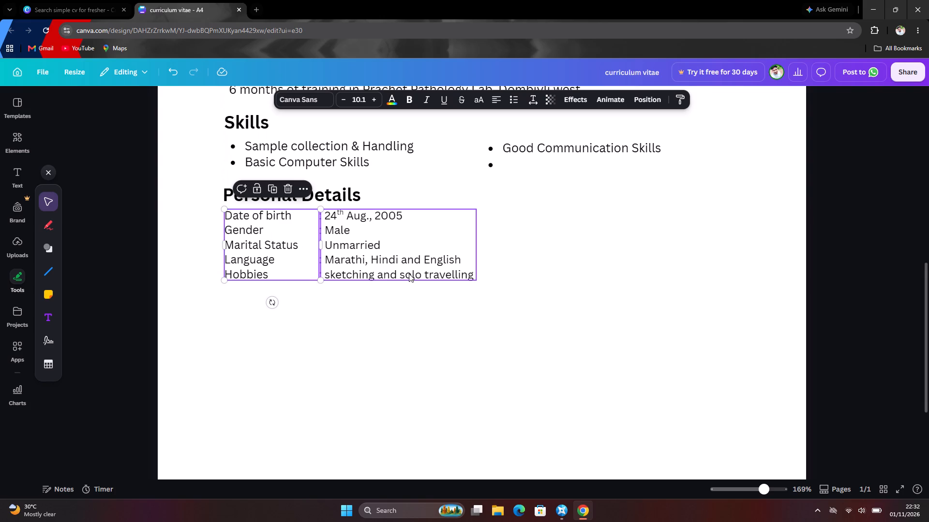
pyautogui.click(299, 254)
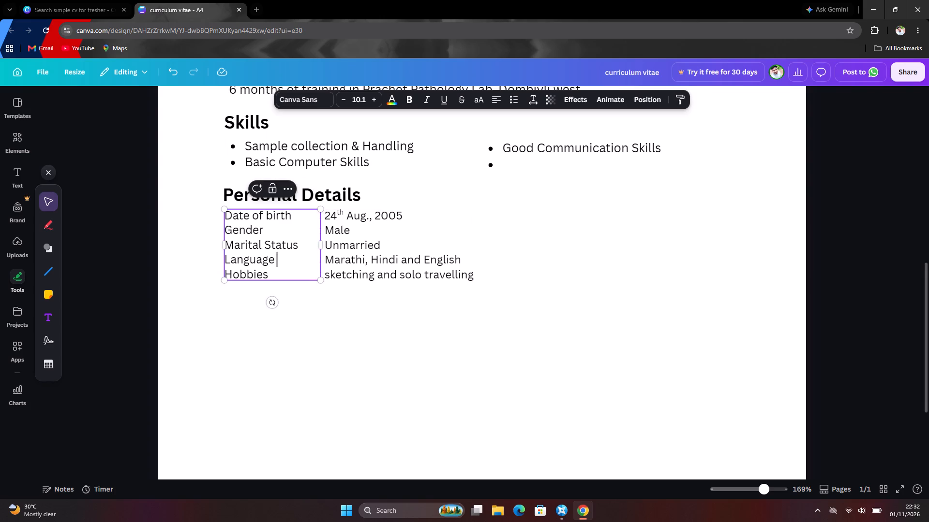
pyautogui.click(257, 273)
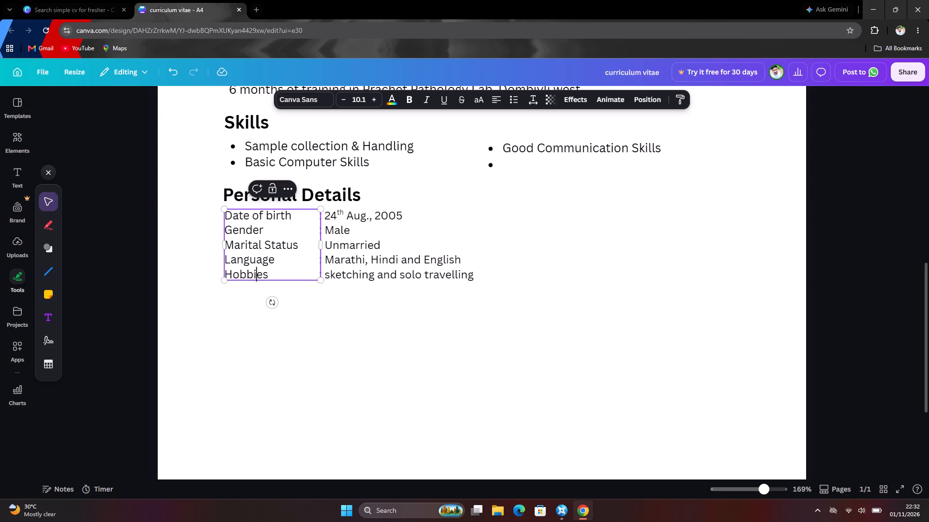
pyautogui.click(279, 271)
pyautogui.click(316, 320)
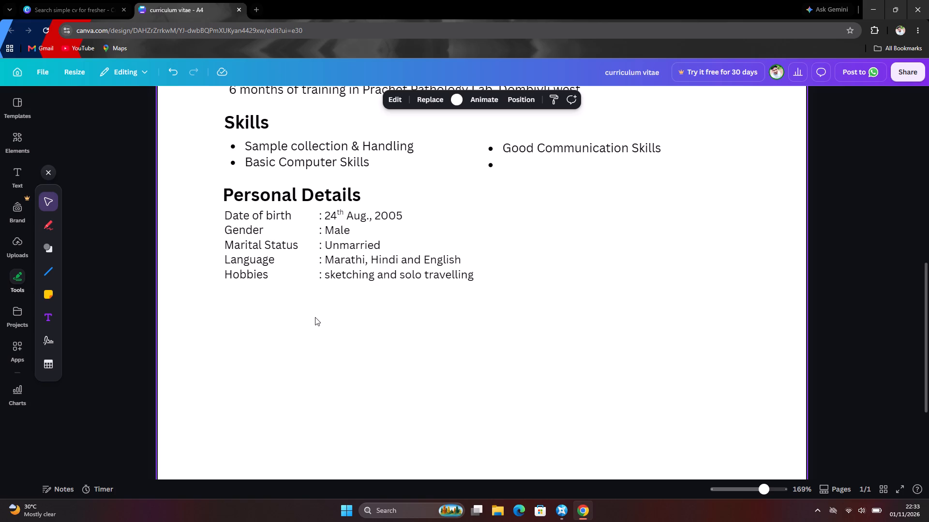
# Review the layout and content of the whole page, from the name heading to the Personal Details section.
pyautogui.scroll(13, 315, 317)
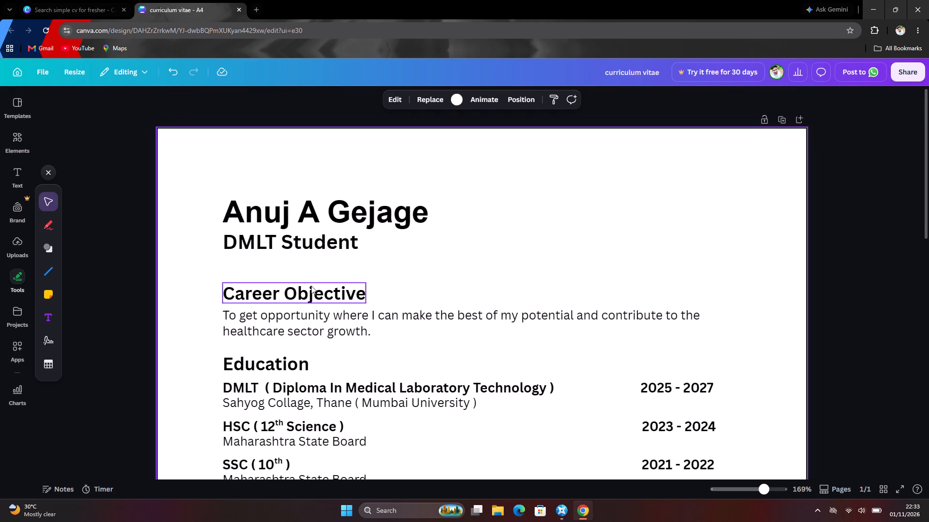
pyautogui.scroll(-2, 379, 230)
pyautogui.scroll(2, 384, 237)
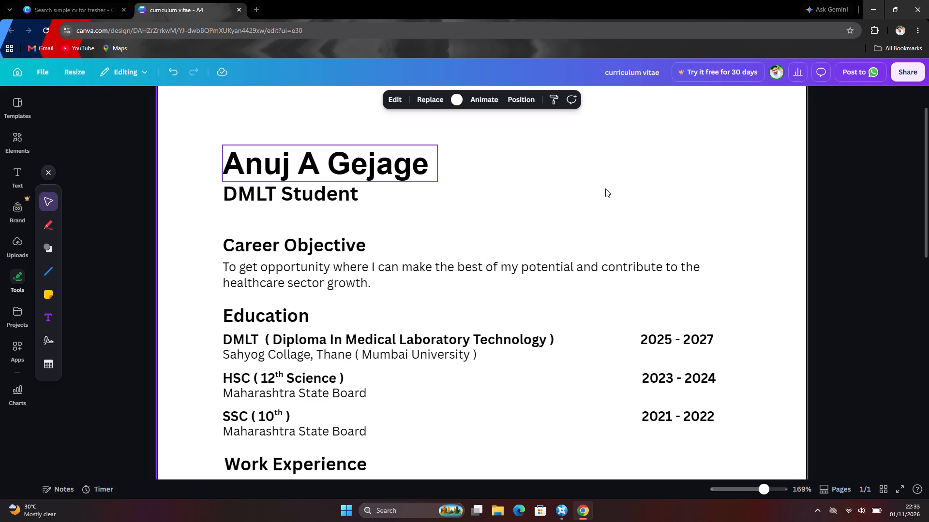
pyautogui.scroll(-9, 605, 188)
pyautogui.scroll(4, 605, 188)
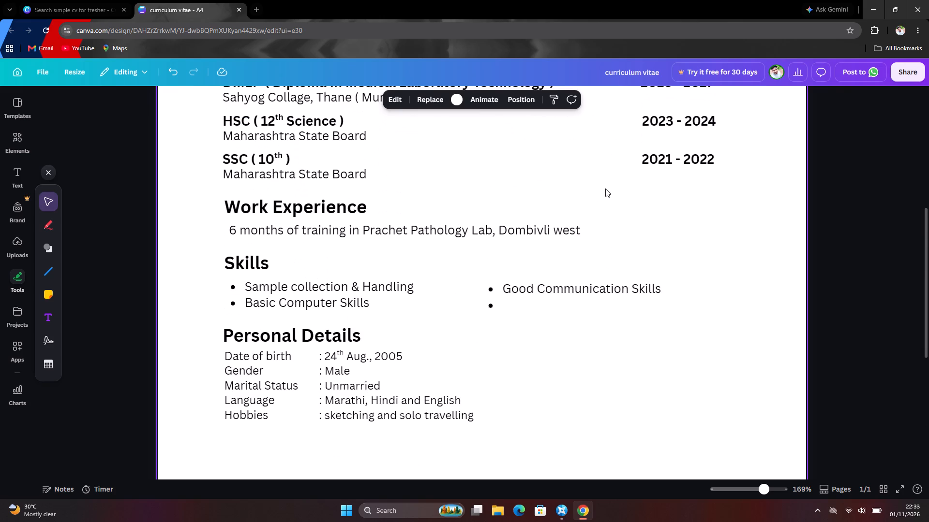
pyautogui.scroll(1, 605, 188)
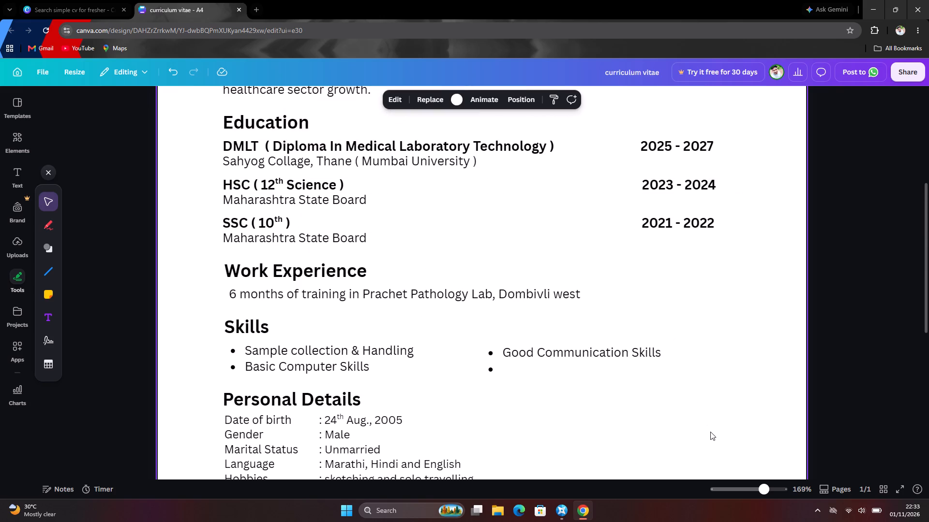
pyautogui.click(756, 495)
pyautogui.scroll(1, 658, 410)
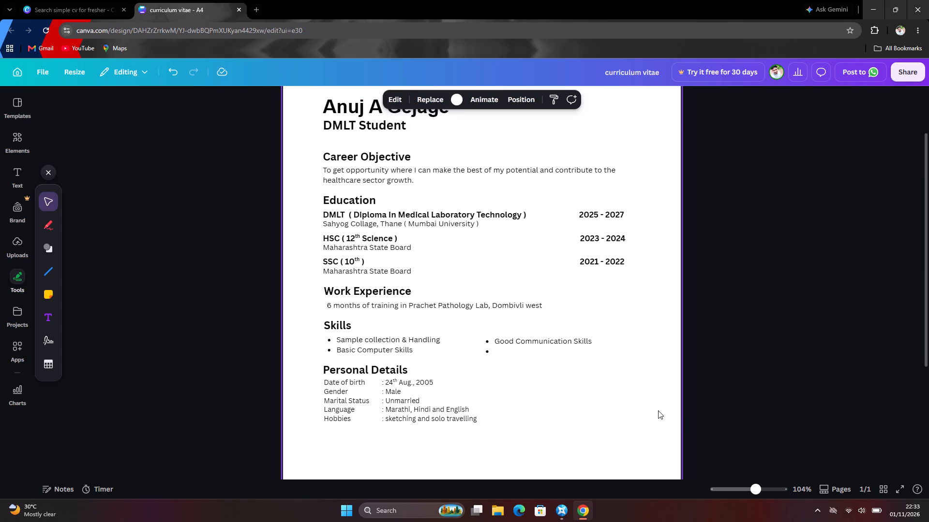
pyautogui.scroll(-1, 658, 410)
pyautogui.click(682, 367)
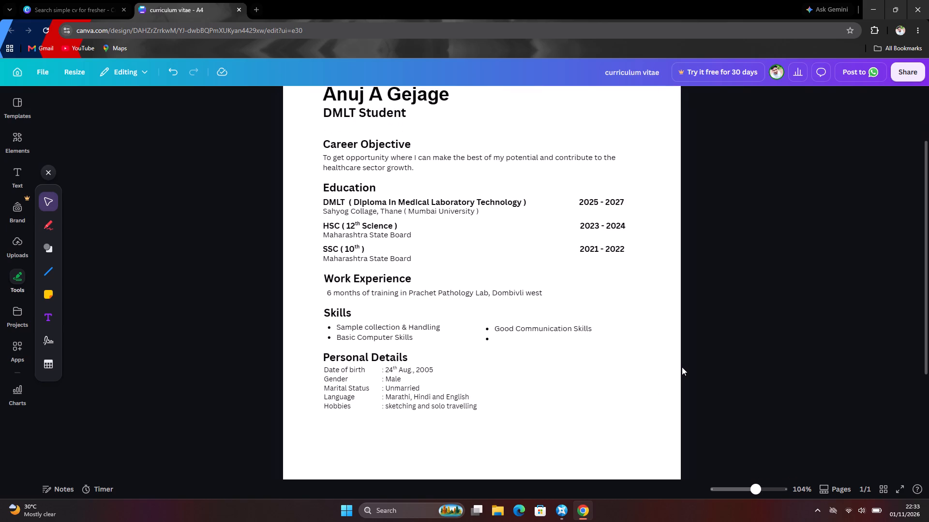
pyautogui.scroll(1, 588, 361)
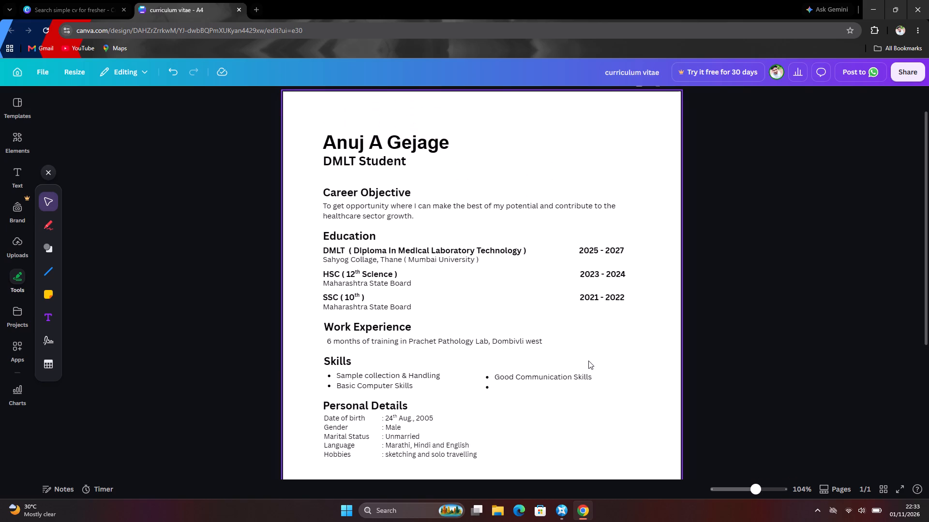
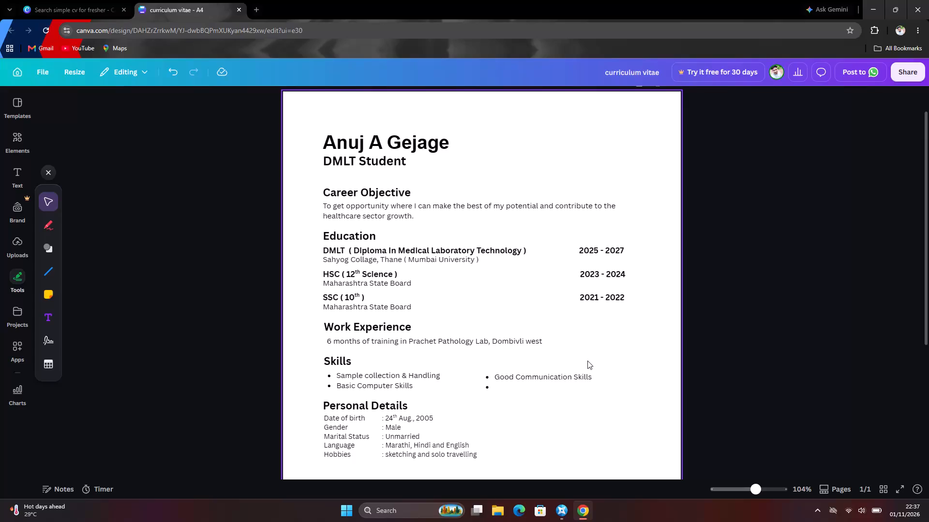
# Switch the computer's Wi-Fi connection from Jyoti_5G to the saved network named Anuj.
pyautogui.click(849, 515)
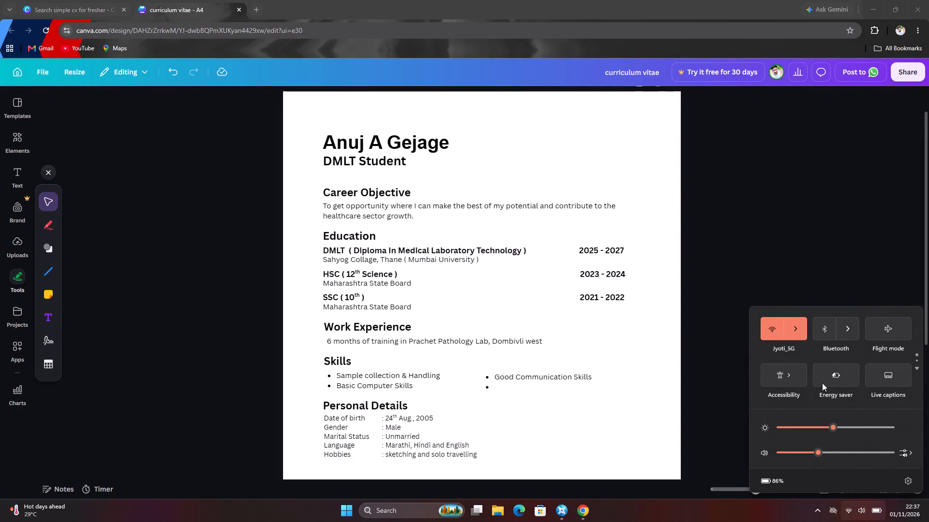
pyautogui.click(796, 328)
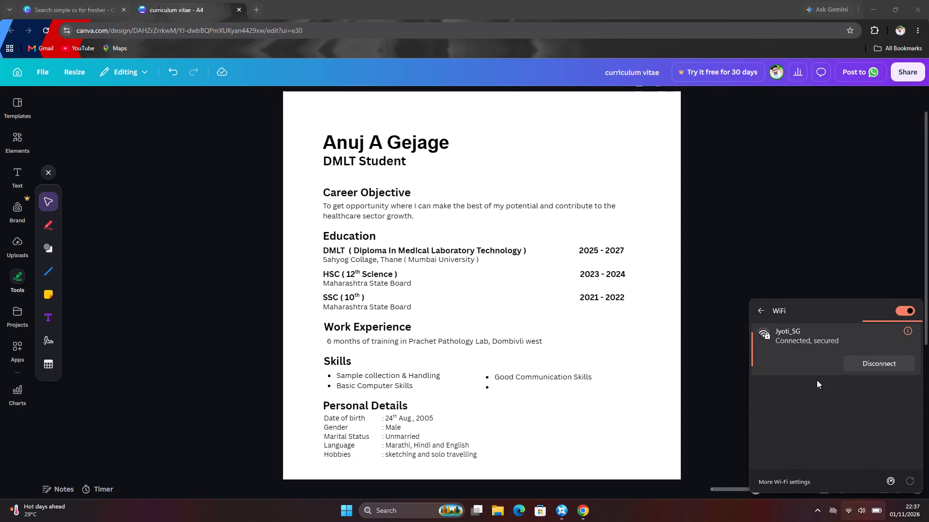
pyautogui.click(810, 397)
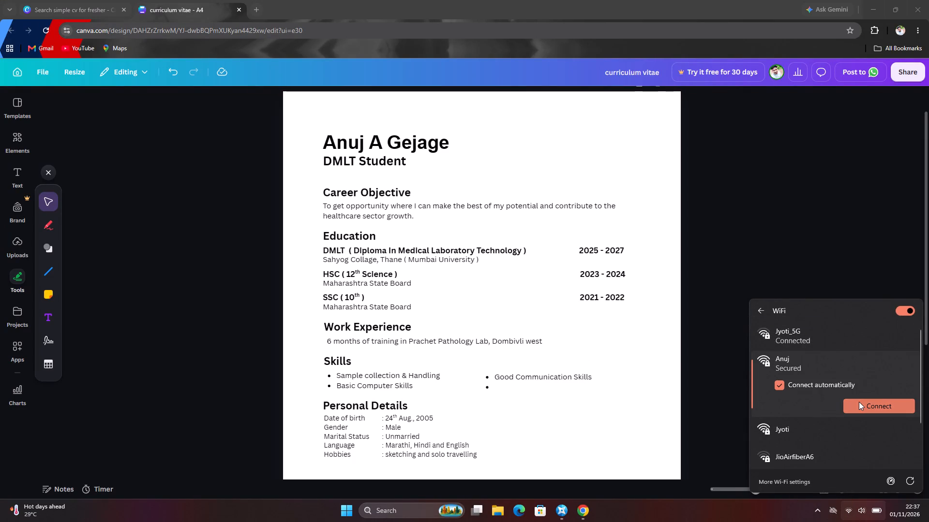
pyautogui.click(859, 402)
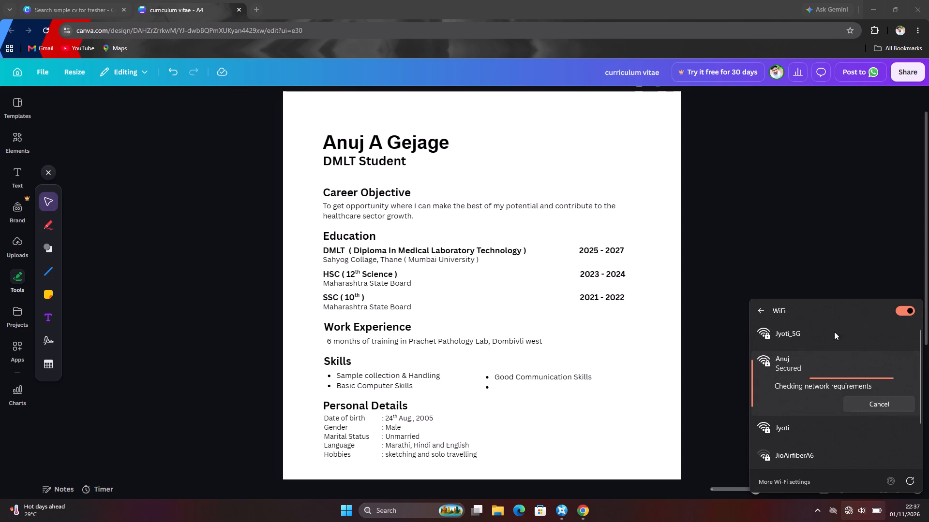
pyautogui.click(827, 279)
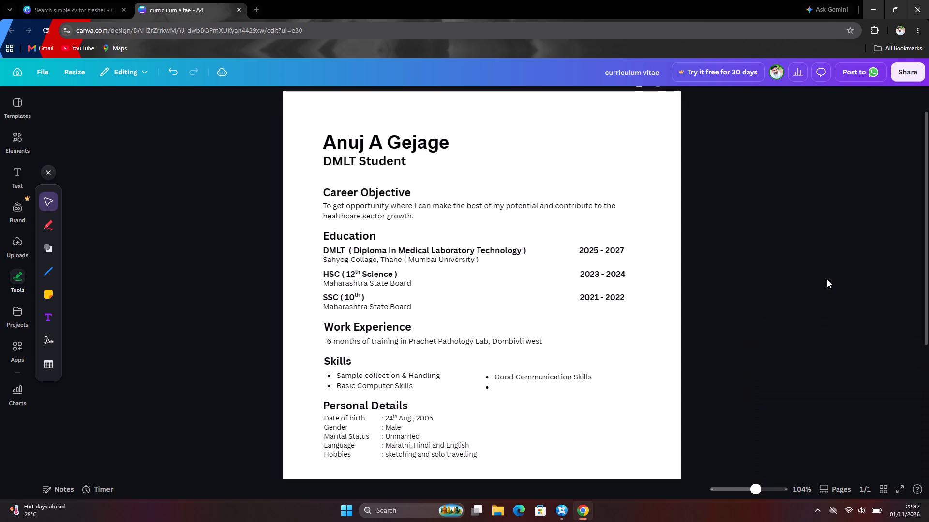
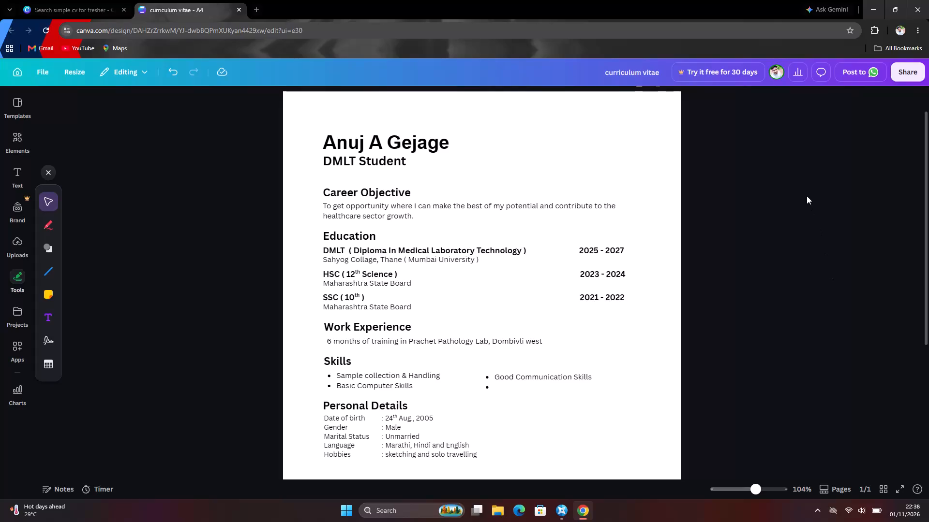
# Move the Personal Details label column, Date of birth to Hobbies, slightly down the page to open space beneath its heading.
pyautogui.scroll(-3, 807, 196)
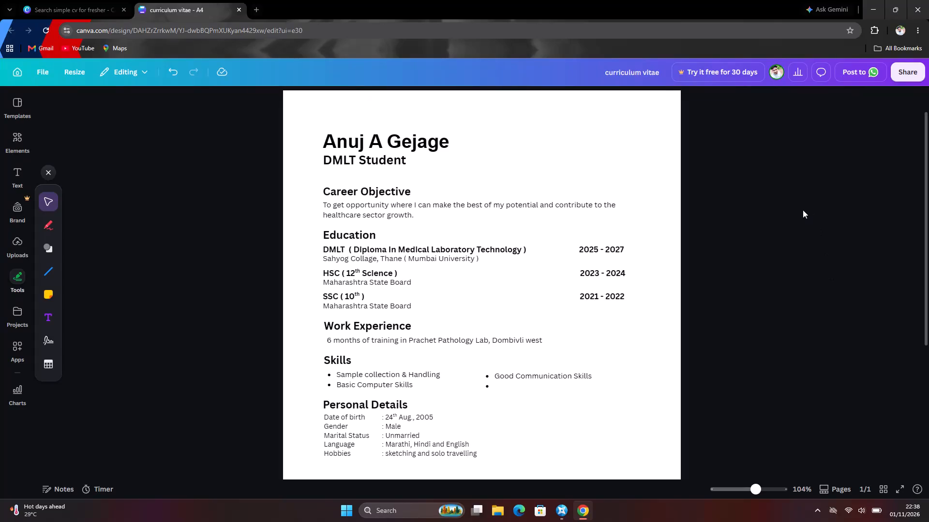
pyautogui.scroll(-1, 726, 259)
pyautogui.click(569, 196)
pyautogui.click(577, 222)
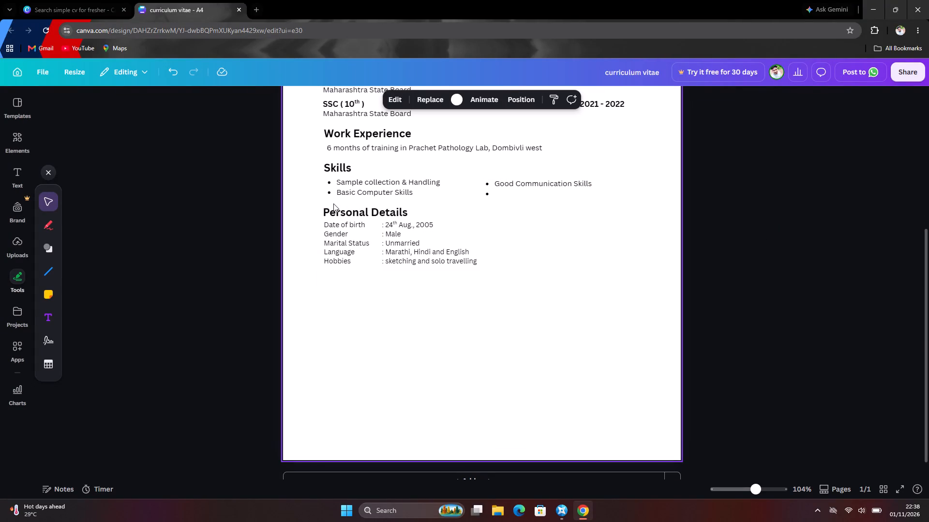
pyautogui.click(358, 237)
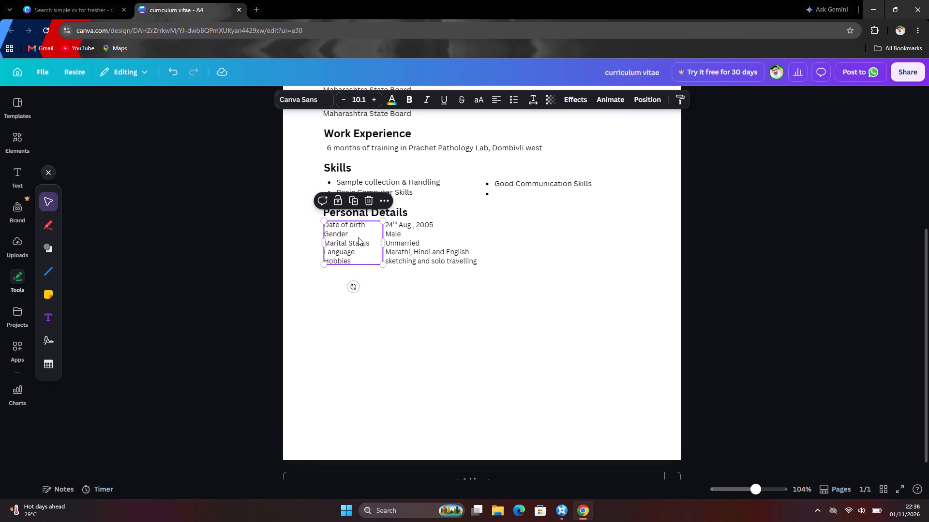
pyautogui.press('Down')
pyautogui.press('Down')
pyautogui.press('Down')
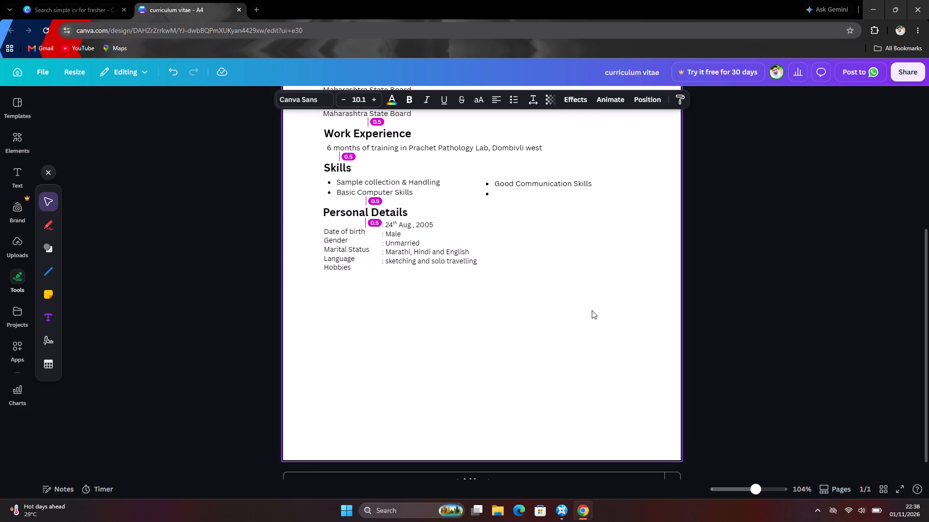
pyautogui.press('Down')
pyautogui.press('Down')
pyautogui.press('Down')
pyautogui.press('Down')
pyautogui.press('Down')
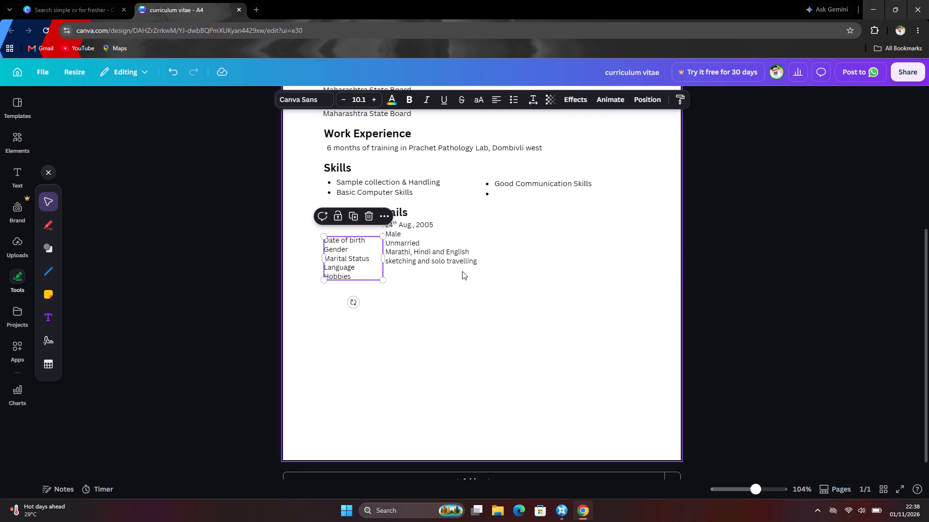
# Move the Personal Details values column down until its rows sit level with the Date of birth to Hobbies labels.
pyautogui.click(429, 258)
pyautogui.press('Down')
pyautogui.press('Down')
pyautogui.press('Down')
pyautogui.press('Down')
pyautogui.press('Down')
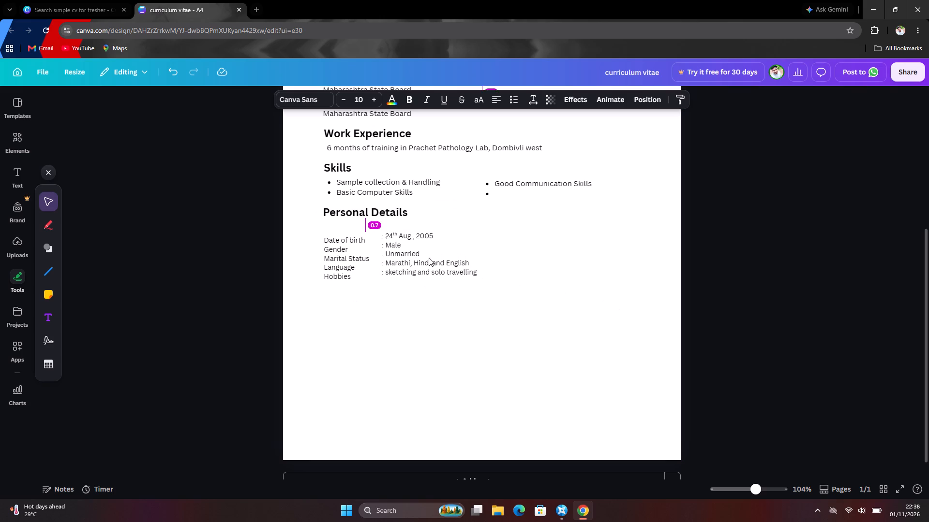
pyautogui.press('Down')
pyautogui.press('Down')
pyautogui.press('Down')
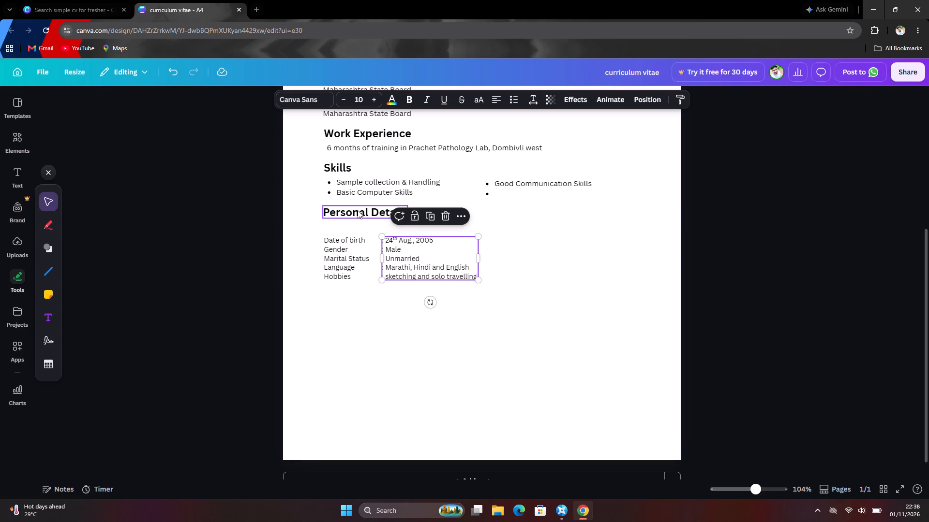
# Move the Personal Details heading down to just above its rows, leaving a wider gap below the Skills section.
pyautogui.click(358, 210)
pyautogui.press('Down')
pyautogui.press('Down')
pyautogui.press('Down')
pyautogui.press('Down')
pyautogui.press('Down')
pyautogui.press('Down')
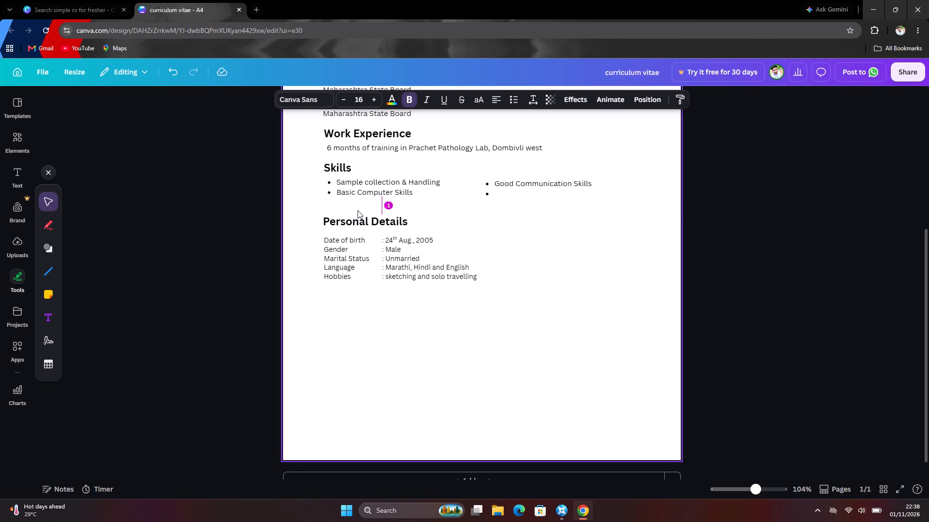
pyautogui.press('Down')
pyautogui.press('Down')
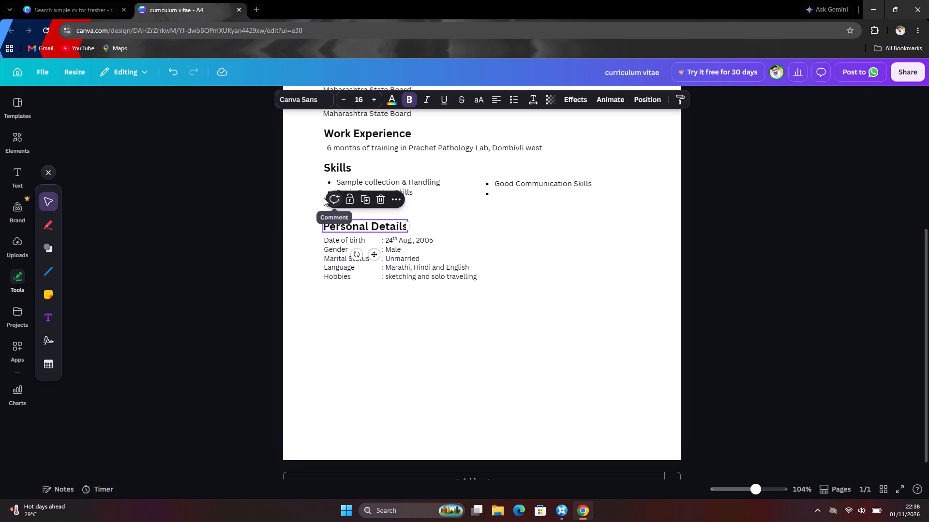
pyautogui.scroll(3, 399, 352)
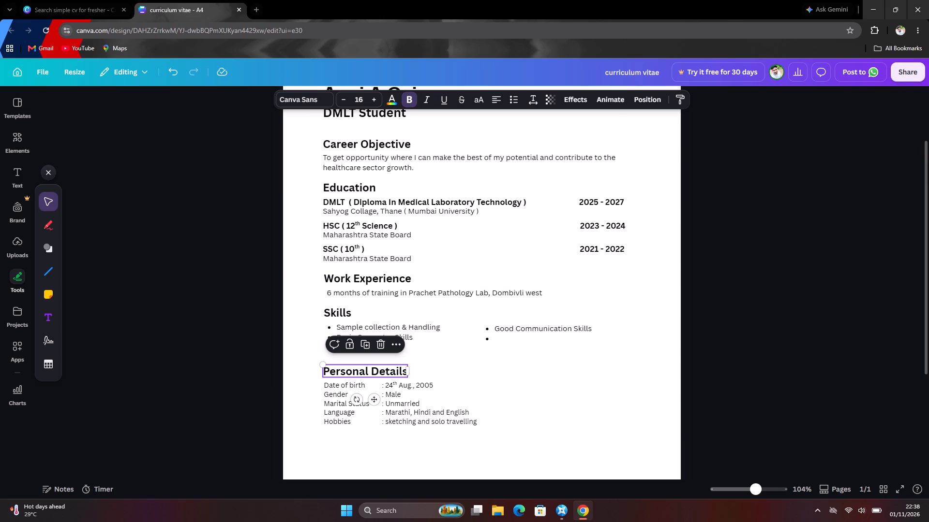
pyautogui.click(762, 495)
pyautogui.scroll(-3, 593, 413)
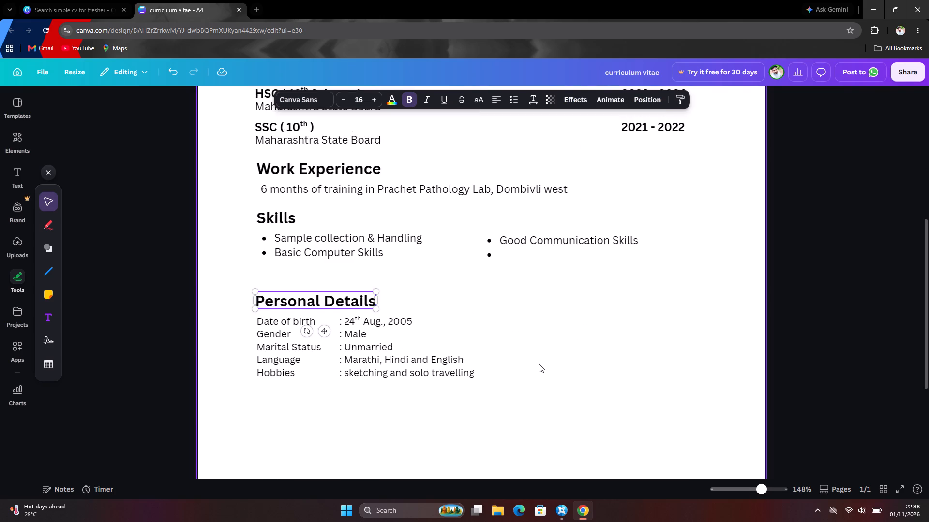
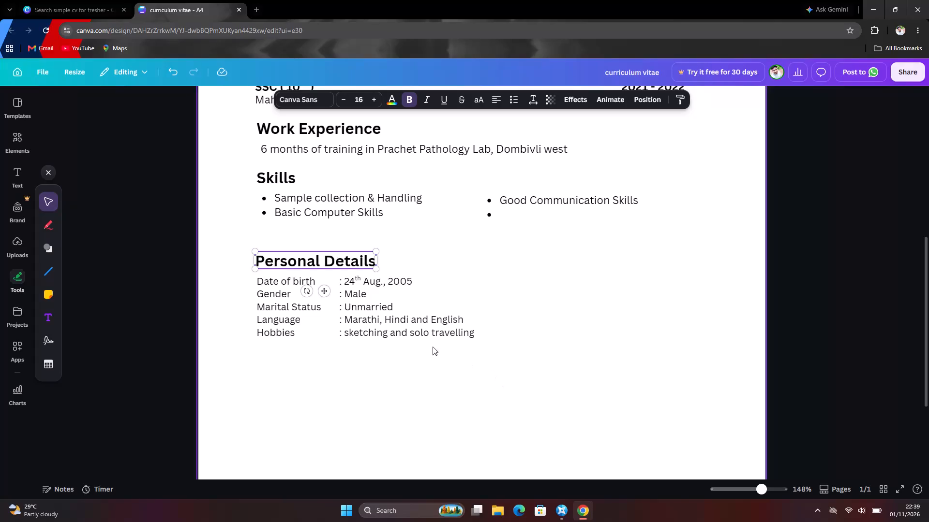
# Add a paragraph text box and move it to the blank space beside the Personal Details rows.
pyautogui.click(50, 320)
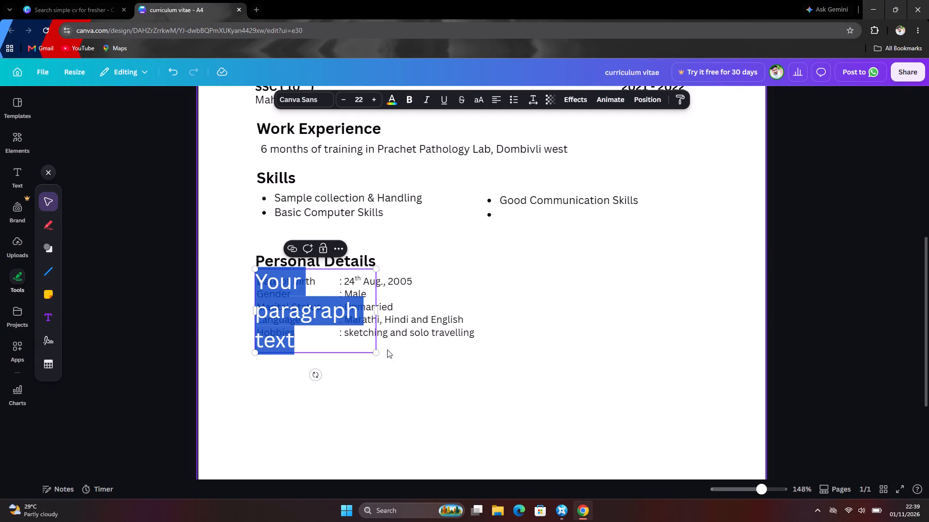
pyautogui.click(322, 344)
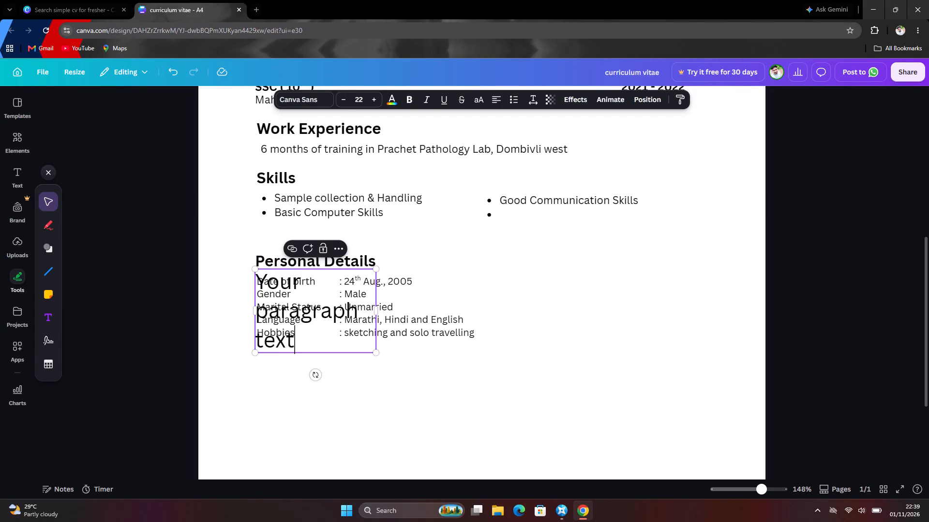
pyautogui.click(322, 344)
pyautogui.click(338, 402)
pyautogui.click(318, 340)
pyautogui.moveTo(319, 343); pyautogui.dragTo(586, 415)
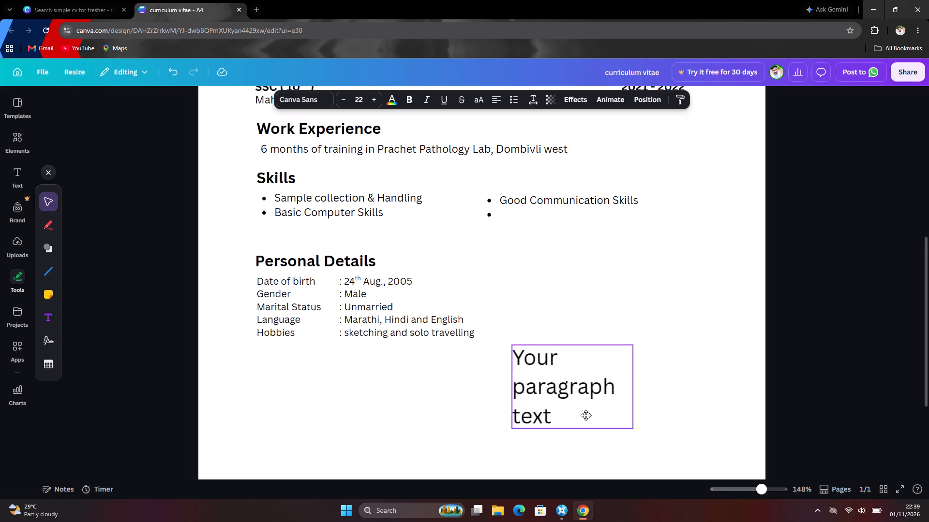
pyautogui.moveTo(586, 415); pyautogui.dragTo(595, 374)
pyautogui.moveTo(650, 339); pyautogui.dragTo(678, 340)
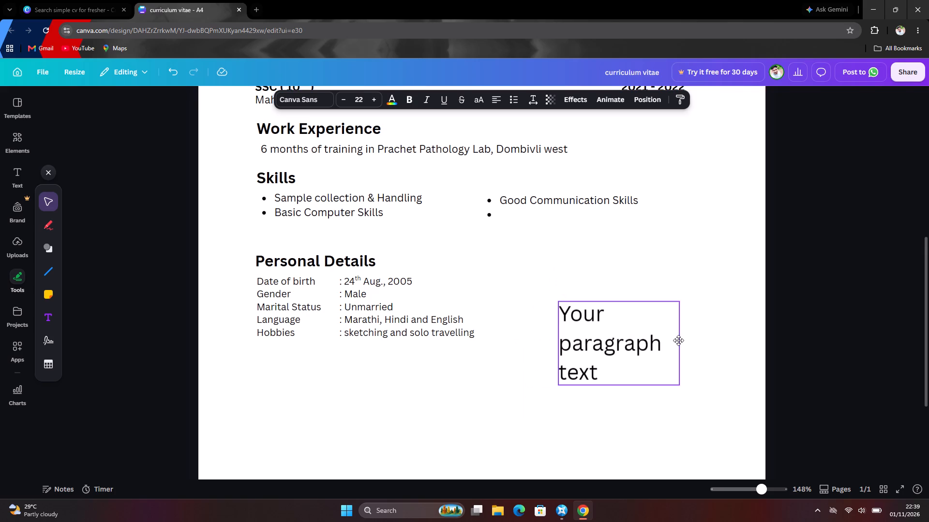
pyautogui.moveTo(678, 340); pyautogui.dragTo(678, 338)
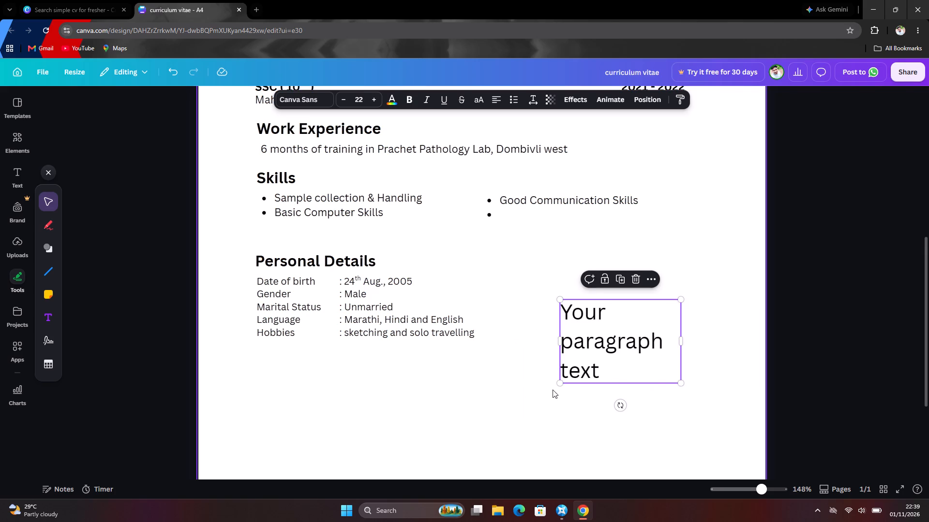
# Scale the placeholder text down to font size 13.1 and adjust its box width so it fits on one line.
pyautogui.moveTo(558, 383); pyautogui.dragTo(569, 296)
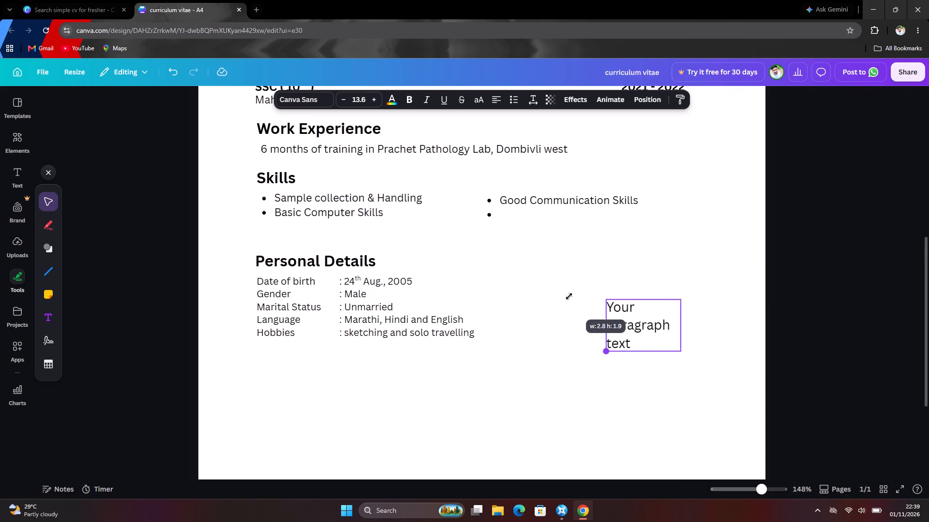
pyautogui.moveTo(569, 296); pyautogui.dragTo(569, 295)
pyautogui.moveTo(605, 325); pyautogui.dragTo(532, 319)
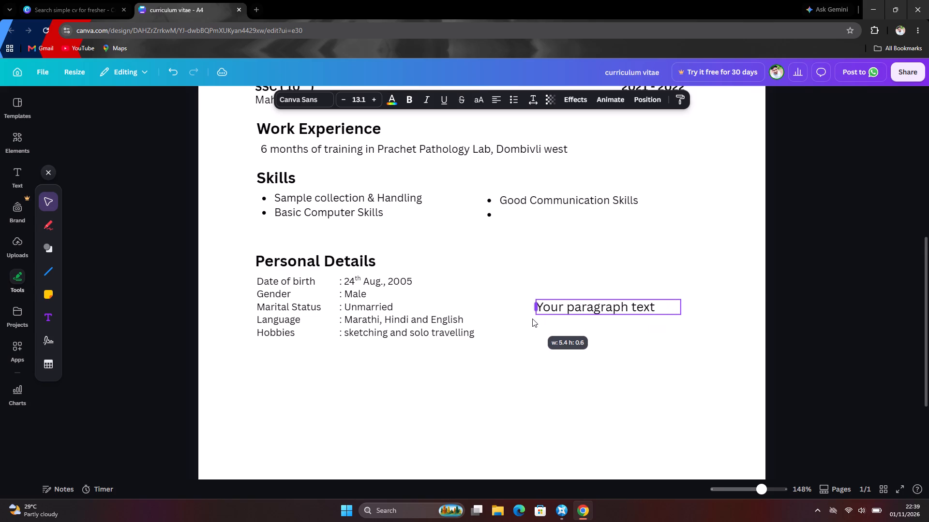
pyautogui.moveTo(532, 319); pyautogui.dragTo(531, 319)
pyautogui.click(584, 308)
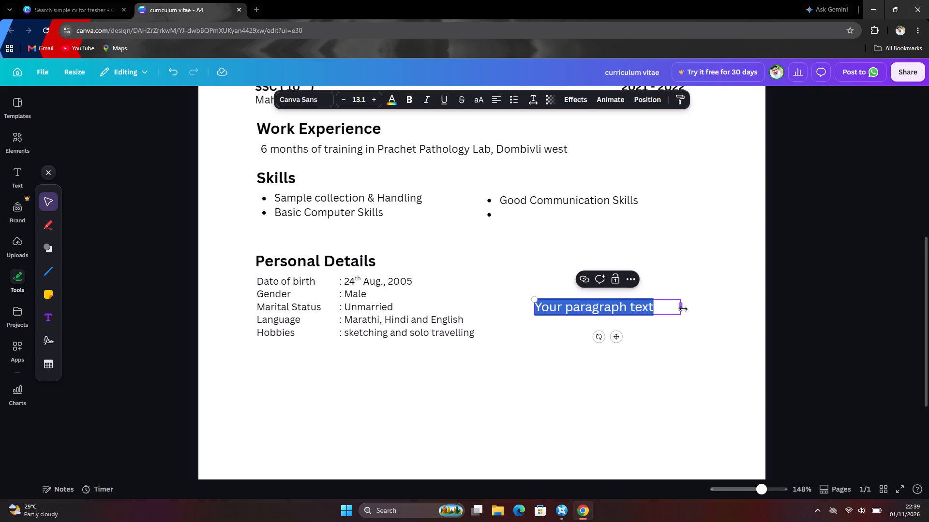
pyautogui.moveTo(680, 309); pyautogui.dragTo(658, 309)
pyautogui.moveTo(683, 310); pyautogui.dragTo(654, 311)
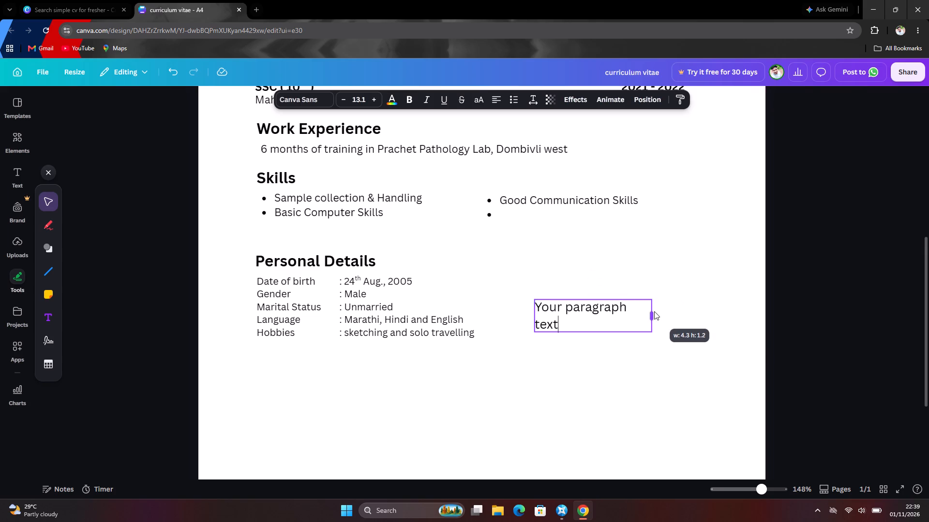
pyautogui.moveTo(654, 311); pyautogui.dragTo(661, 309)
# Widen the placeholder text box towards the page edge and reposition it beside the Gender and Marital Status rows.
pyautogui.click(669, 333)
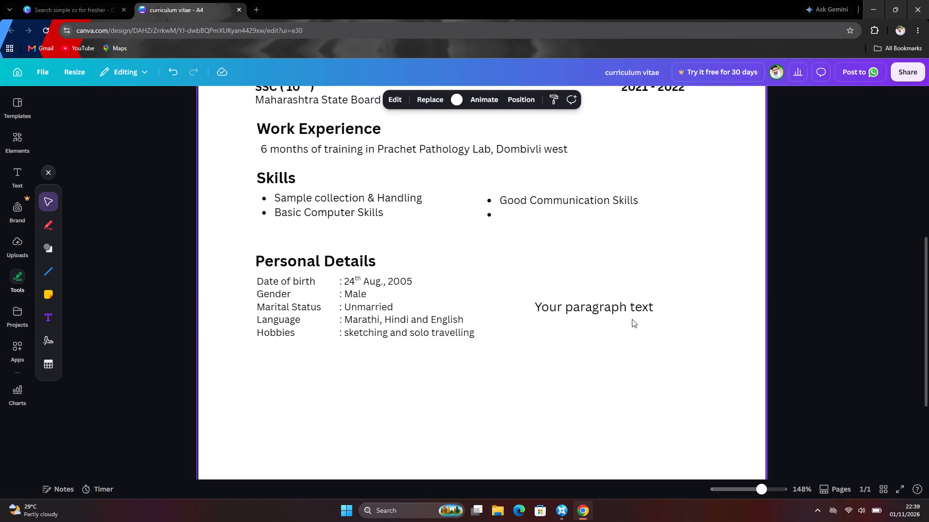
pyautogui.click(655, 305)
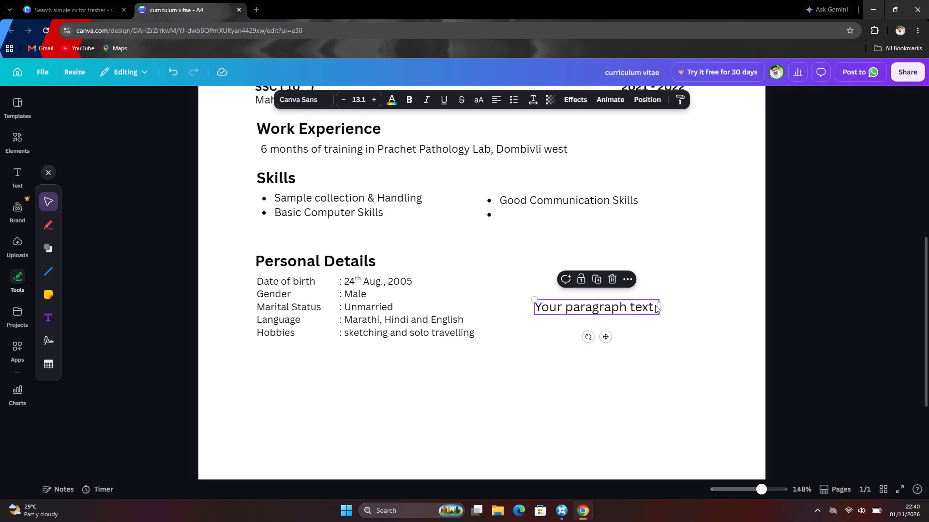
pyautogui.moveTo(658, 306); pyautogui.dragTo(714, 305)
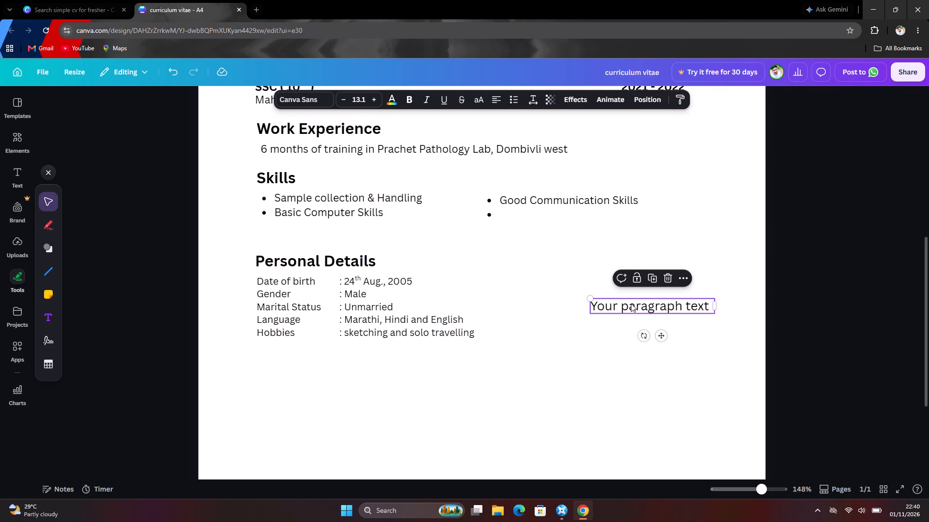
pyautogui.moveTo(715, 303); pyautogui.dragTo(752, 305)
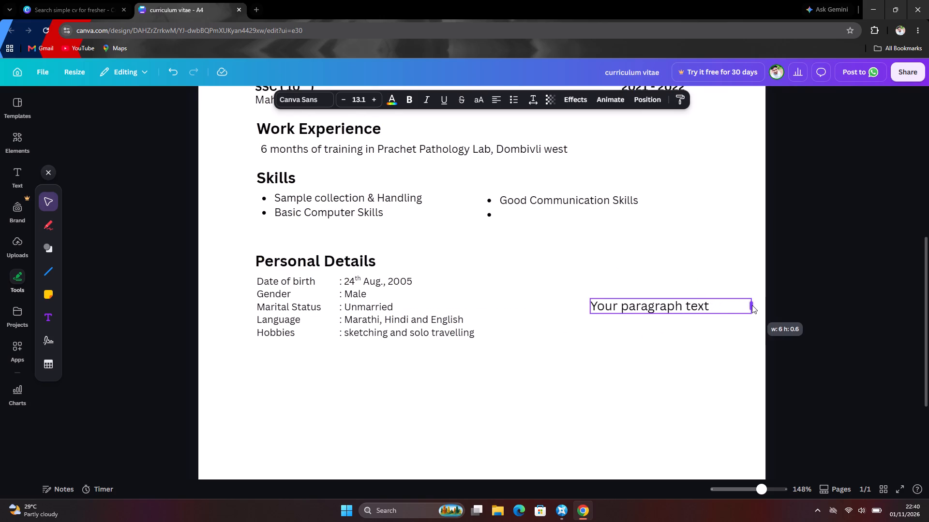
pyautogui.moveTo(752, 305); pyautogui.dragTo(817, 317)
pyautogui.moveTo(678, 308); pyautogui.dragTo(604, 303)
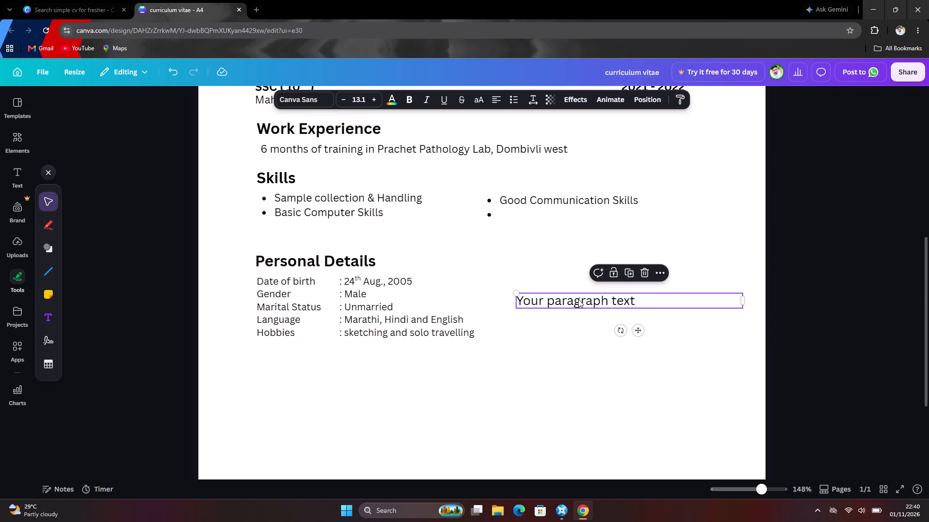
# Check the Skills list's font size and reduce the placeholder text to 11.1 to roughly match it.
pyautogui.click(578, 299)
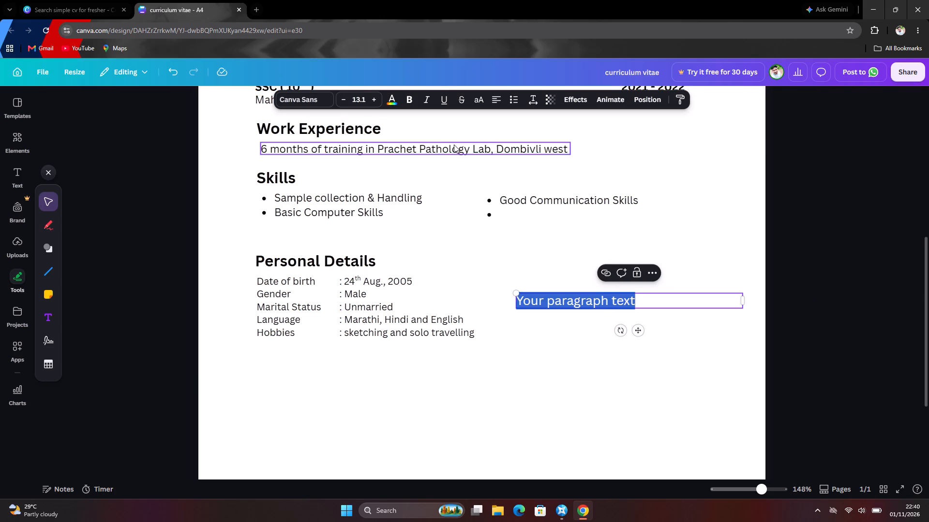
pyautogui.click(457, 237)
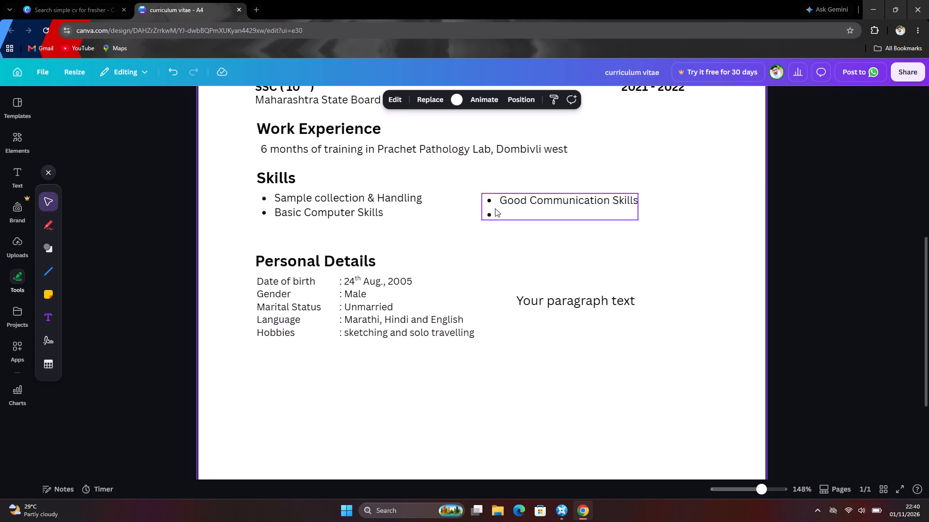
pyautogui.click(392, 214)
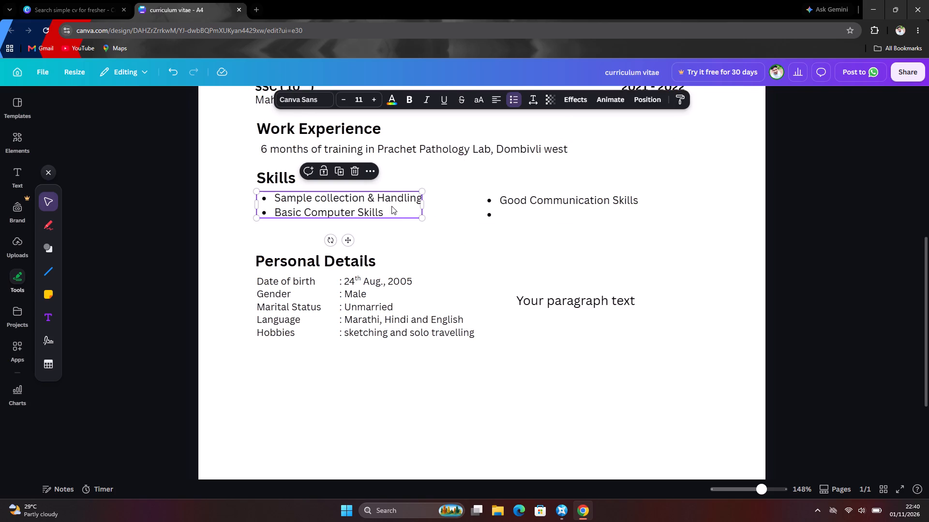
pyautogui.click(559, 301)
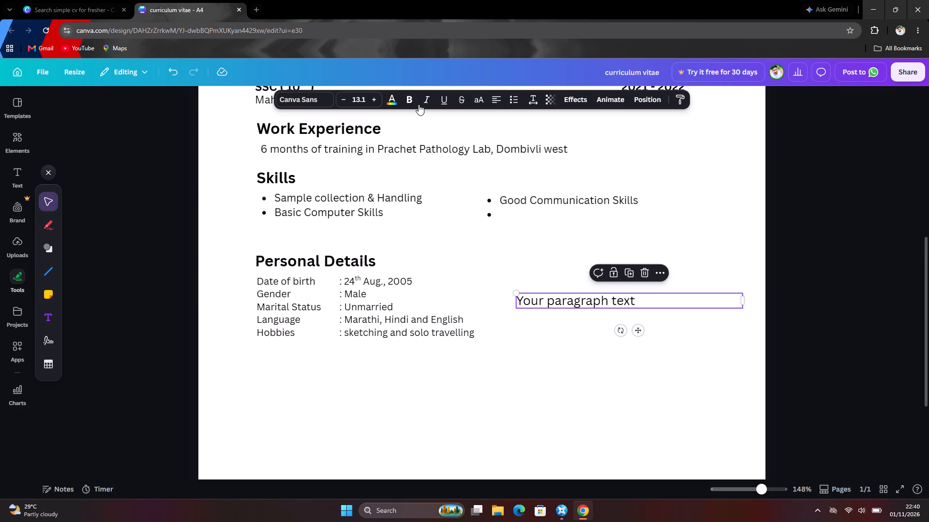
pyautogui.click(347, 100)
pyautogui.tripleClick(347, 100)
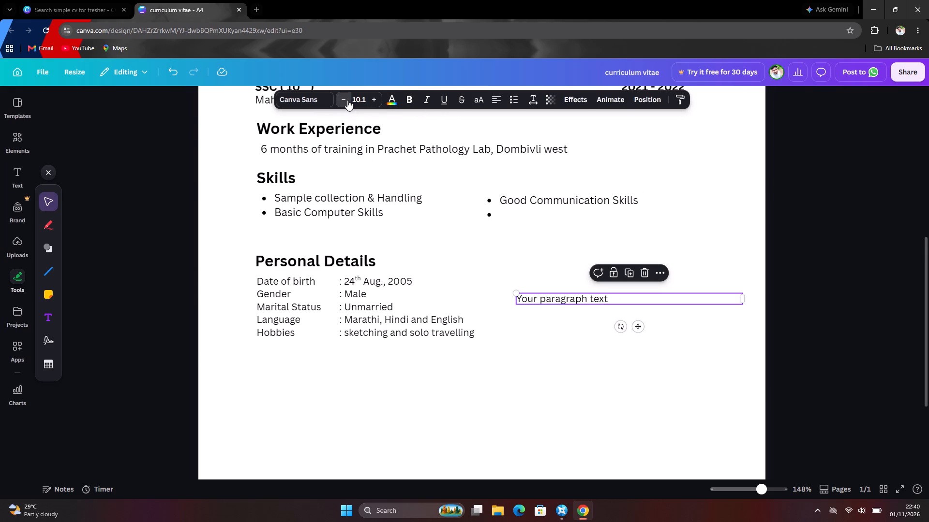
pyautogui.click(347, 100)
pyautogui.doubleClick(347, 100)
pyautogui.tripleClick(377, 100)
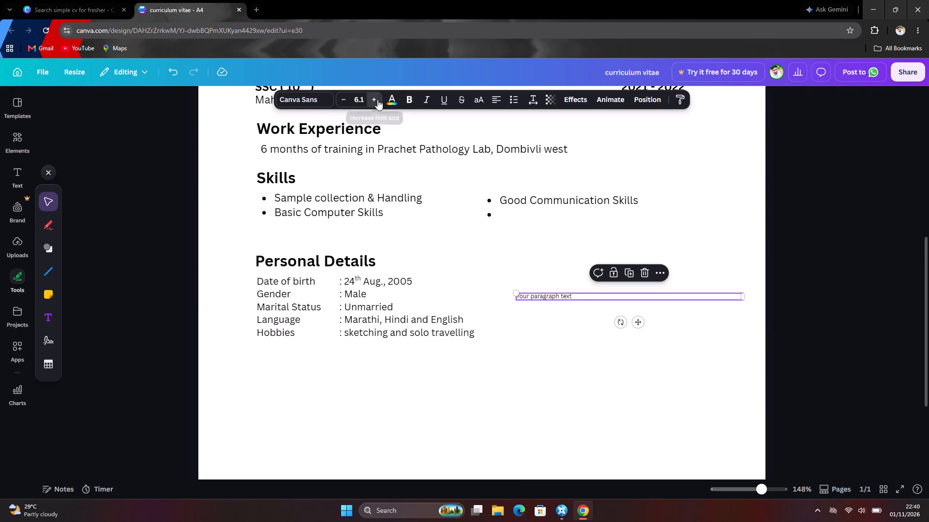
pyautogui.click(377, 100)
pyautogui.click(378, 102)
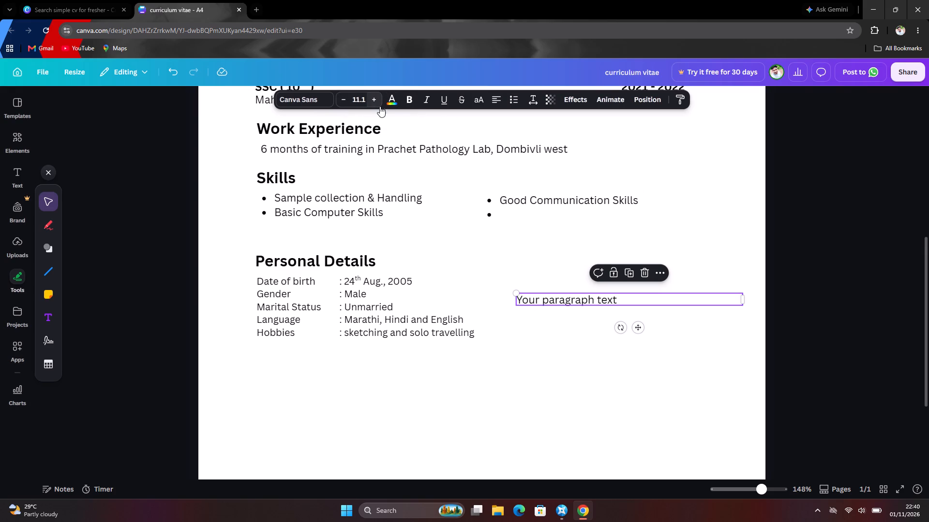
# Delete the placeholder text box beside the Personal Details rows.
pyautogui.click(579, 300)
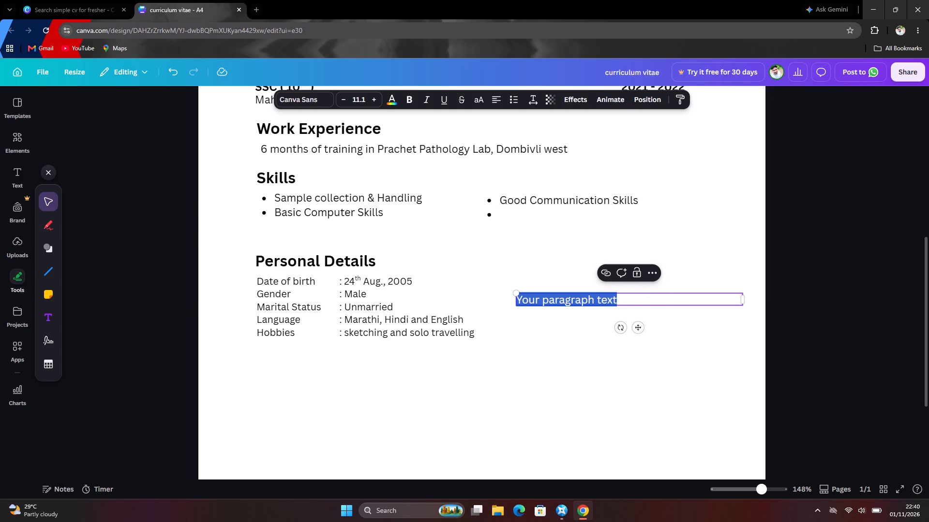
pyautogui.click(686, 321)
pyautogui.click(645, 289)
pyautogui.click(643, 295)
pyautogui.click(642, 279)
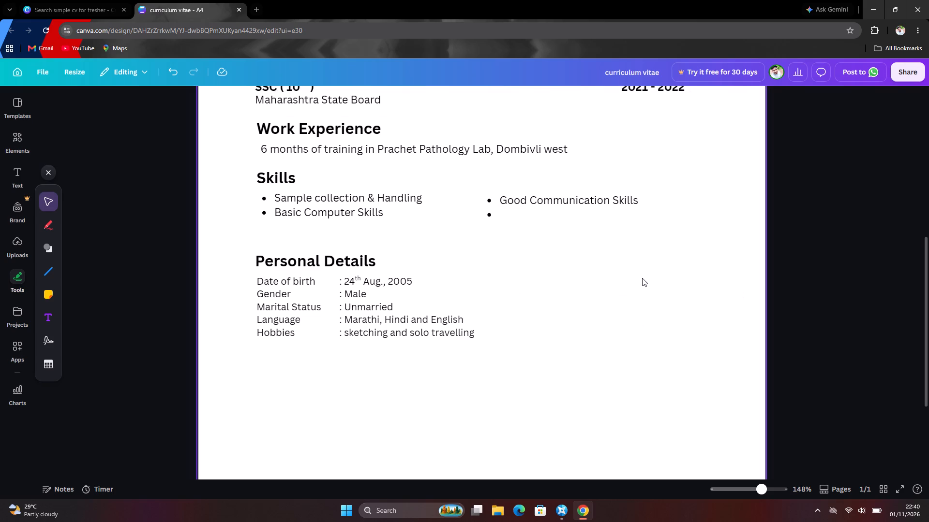
# Add a new paragraph text box and set its font size to 11.
pyautogui.click(54, 310)
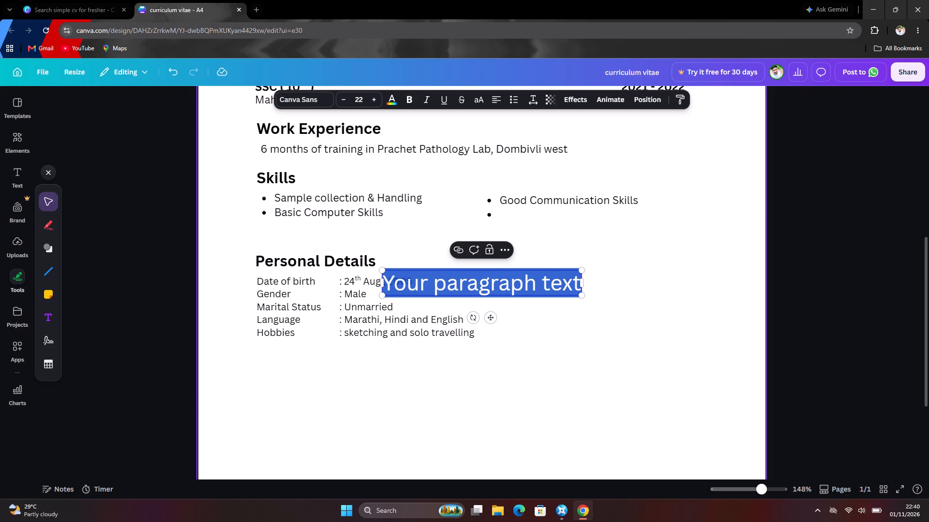
pyautogui.tripleClick(347, 104)
pyautogui.tripleClick(347, 104)
pyautogui.tripleClick(347, 104)
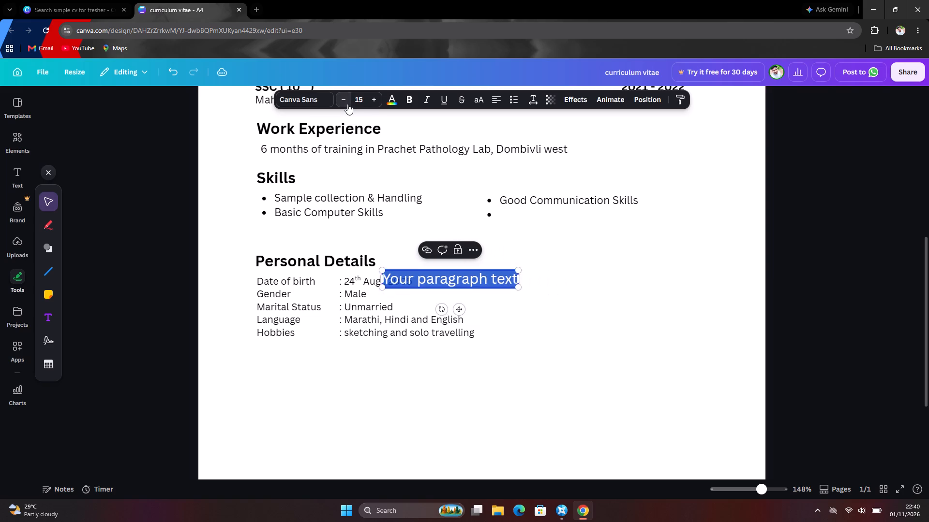
pyautogui.doubleClick(347, 104)
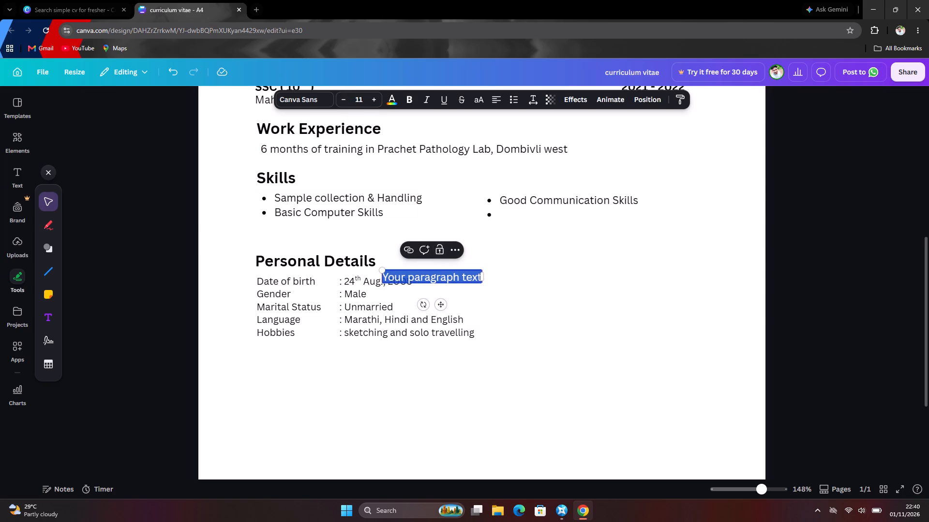
# Move the new text box off the Date of birth row into the blank space beside the Marital Status row.
pyautogui.click(553, 301)
pyautogui.click(468, 276)
pyautogui.moveTo(468, 276); pyautogui.dragTo(482, 279)
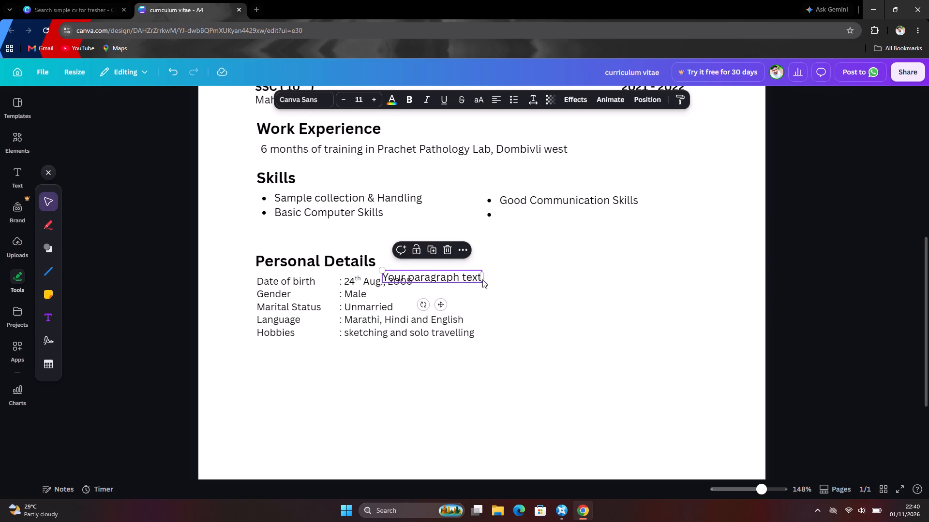
pyautogui.moveTo(482, 279); pyautogui.dragTo(613, 304)
# Clear the new text box's placeholder text and format it as a bulleted list.
pyautogui.click(594, 305)
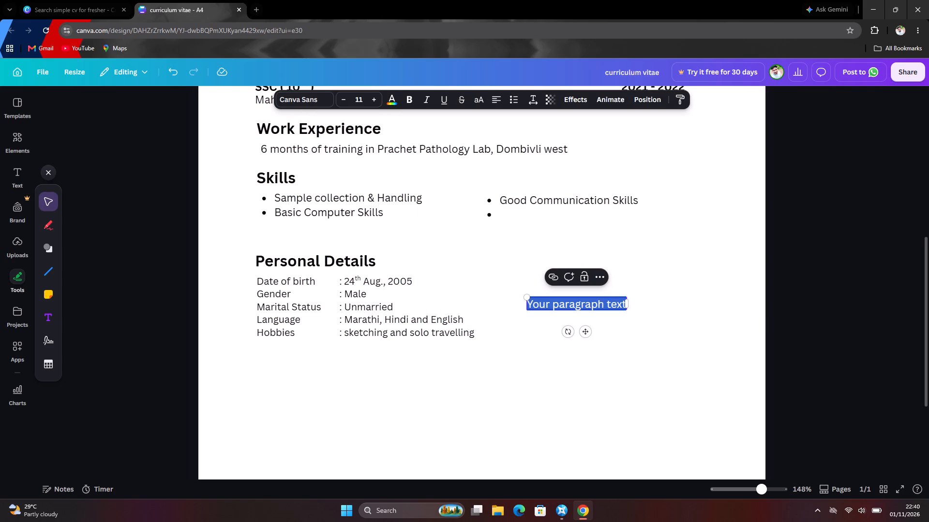
pyautogui.press('BackSpace')
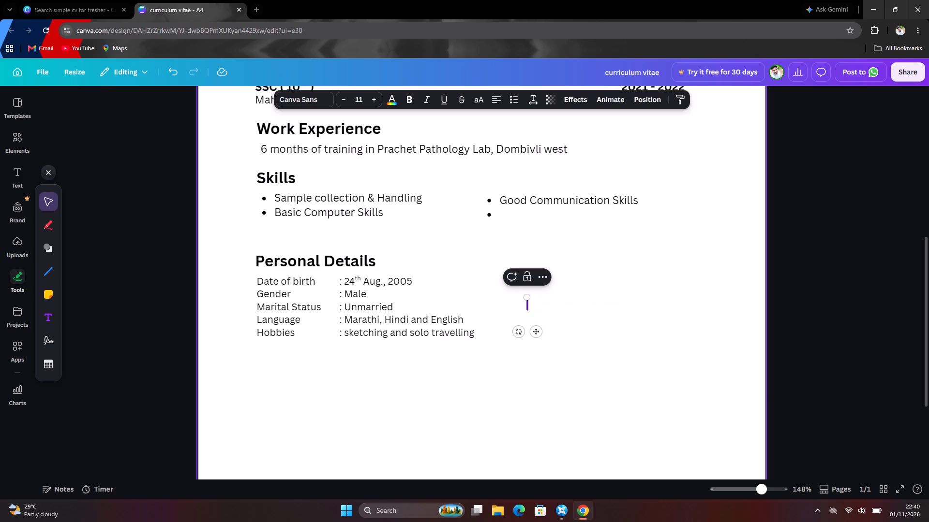
pyautogui.click(519, 101)
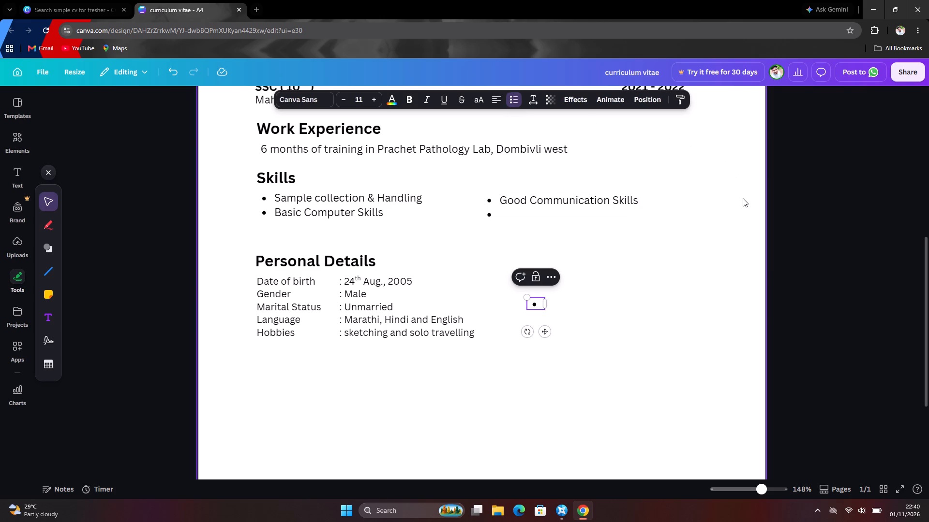
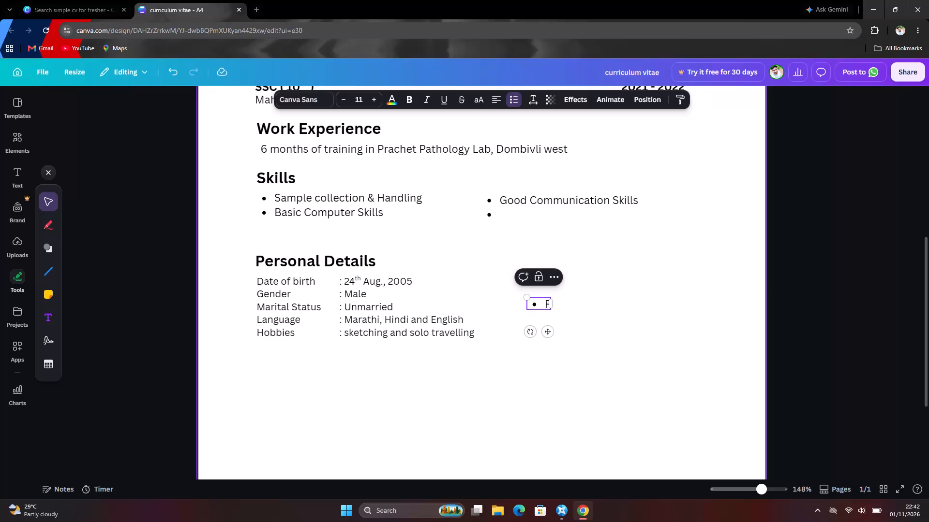
# Complete the new bullet's text so it reads "First AID & CPR AID Certified Training".
pyautogui.press('i')
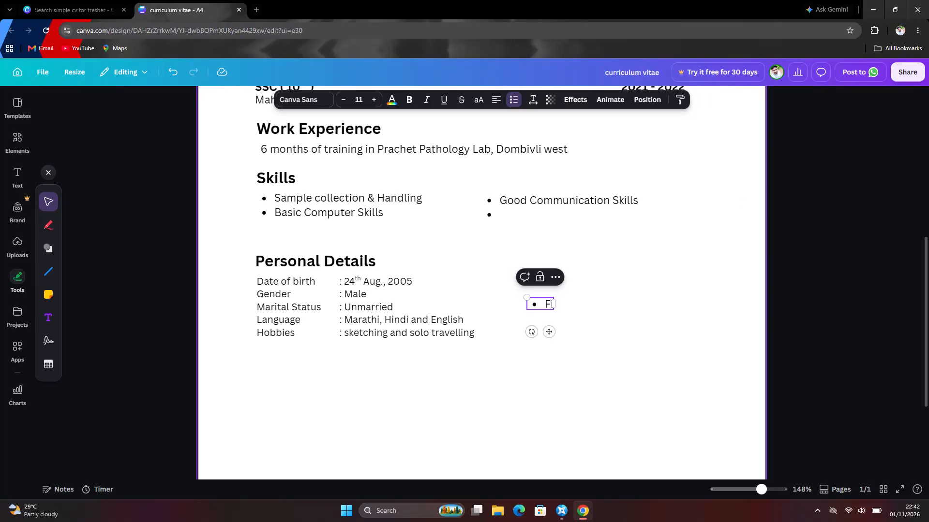
pyautogui.press('r')
pyautogui.write('st')
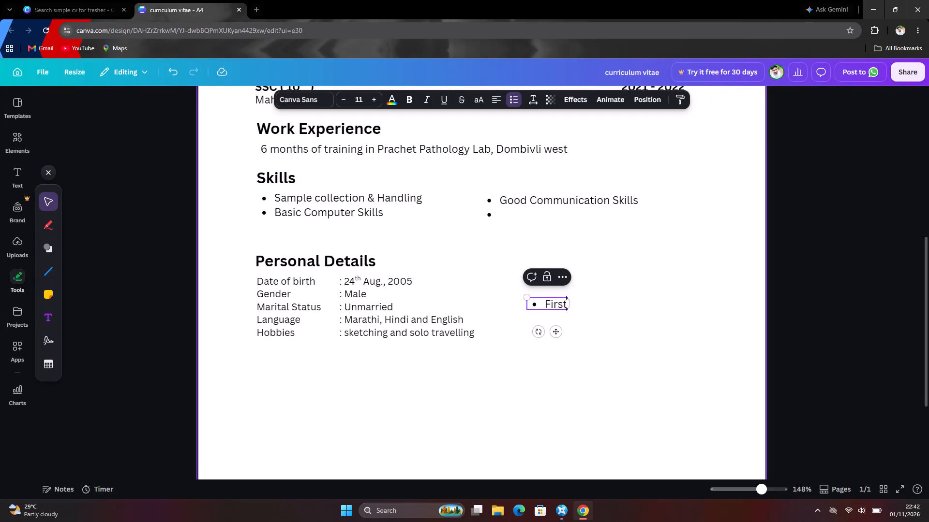
pyautogui.press('space')
pyautogui.write('AID')
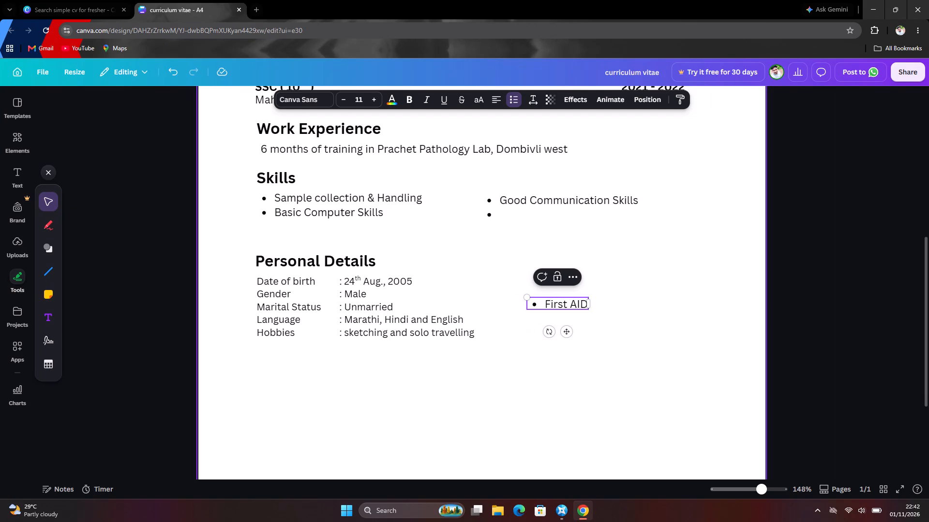
pyautogui.press('space')
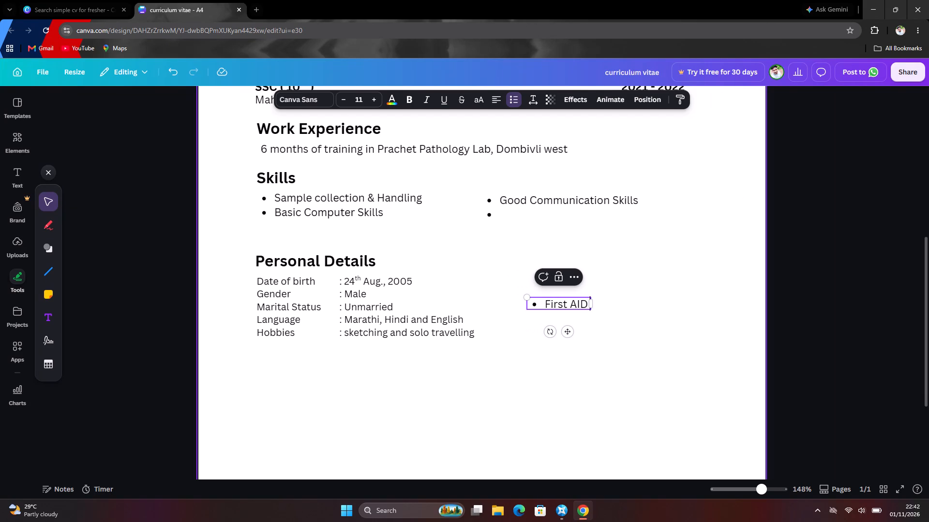
pyautogui.press('7')
pyautogui.press('BackSpace')
pyautogui.hotkey('shift', '&')
pyautogui.press('space')
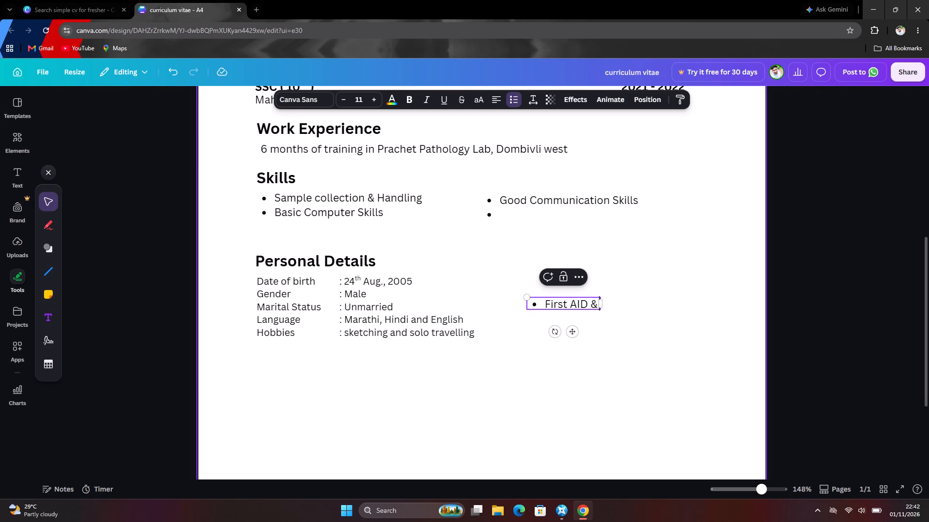
pyautogui.write('CO')
pyautogui.hotkey('shift', 'BackSpace')
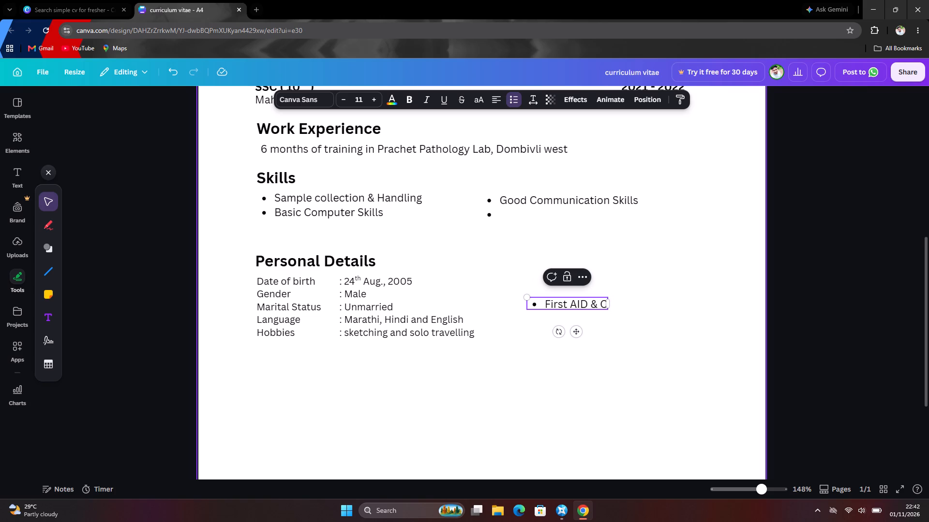
pyautogui.write('PR')
pyautogui.press('space')
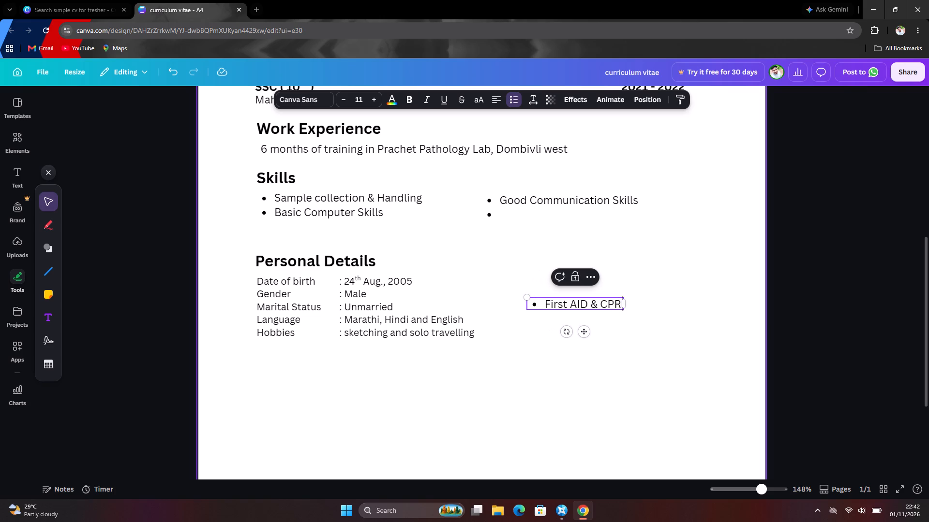
pyautogui.write('AID')
pyautogui.press('space')
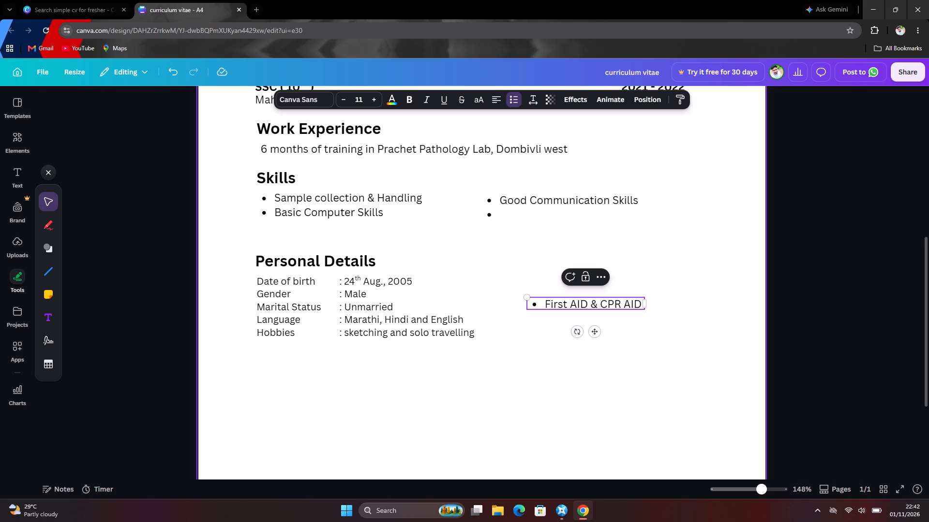
pyautogui.write('Cer')
pyautogui.write('tified')
pyautogui.press('space')
pyautogui.write('Training')
pyautogui.press('space')
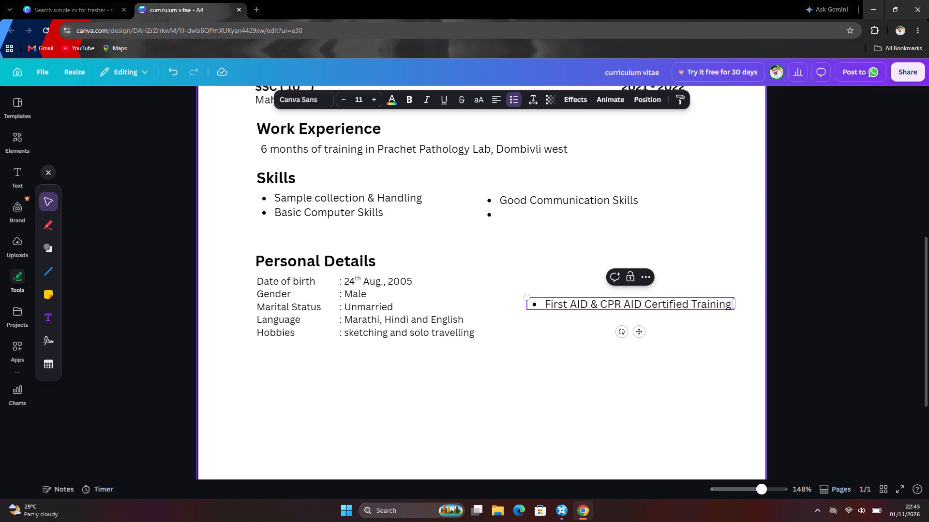
# Insert the word "Completed" at the start of the First AID bullet, before "First".
pyautogui.press('Left')
pyautogui.press('Left')
pyautogui.press('Left')
pyautogui.press('Left')
pyautogui.press('Left')
pyautogui.press('Left')
pyautogui.press('Left')
pyautogui.press('Left')
pyautogui.press('Left')
pyautogui.press('Left')
pyautogui.press('Left')
pyautogui.press('Left')
pyautogui.press('Left')
pyautogui.press('Left')
pyautogui.press('Left')
pyautogui.press('Left')
pyautogui.press('Left')
pyautogui.press('Left')
pyautogui.press('Left')
pyautogui.press('Left')
pyautogui.press('Left')
pyautogui.press('Left')
pyautogui.press('Left')
pyautogui.press('Left')
pyautogui.press('Left')
pyautogui.write('Compl')
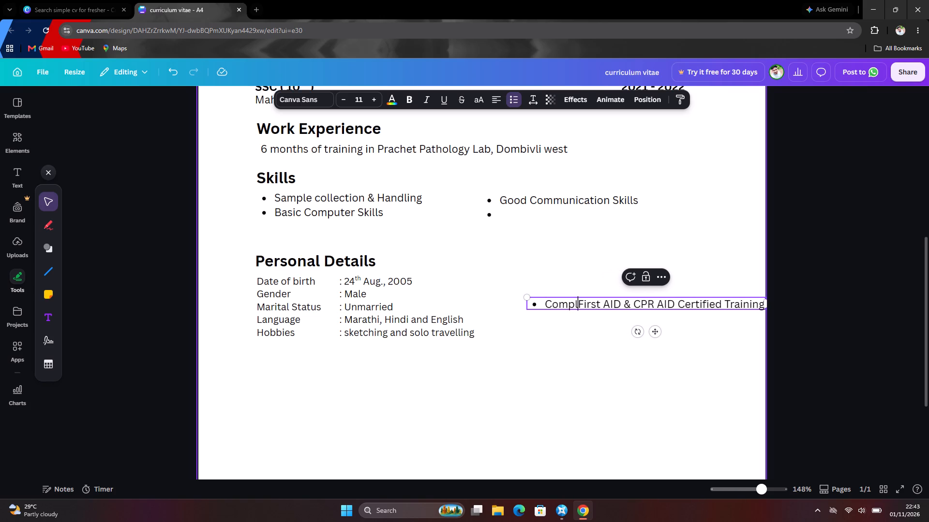
pyautogui.write('eted')
pyautogui.press('space')
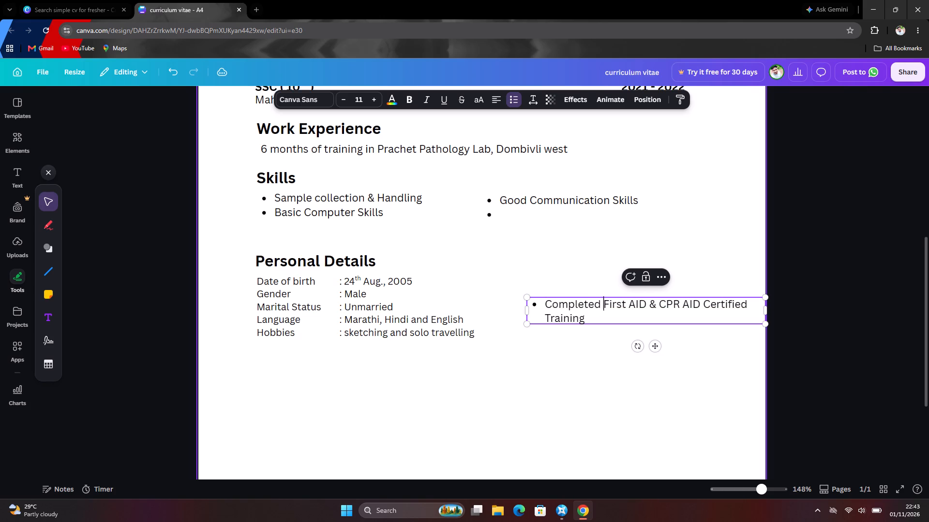
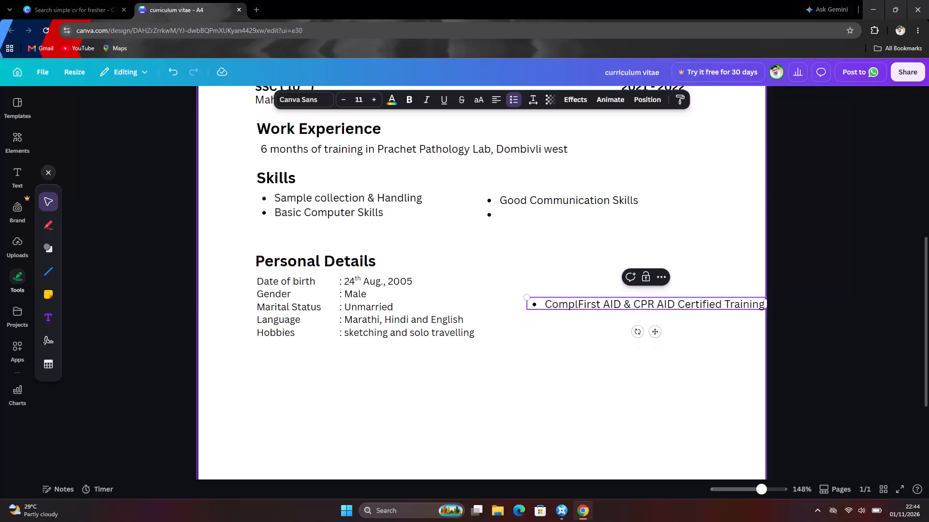
# Replace the partial word "Compl" before "First" in the First AID line with "Certified in", keeping the line bulleted.
pyautogui.press('BackSpace')
pyautogui.press('BackSpace')
pyautogui.press('BackSpace')
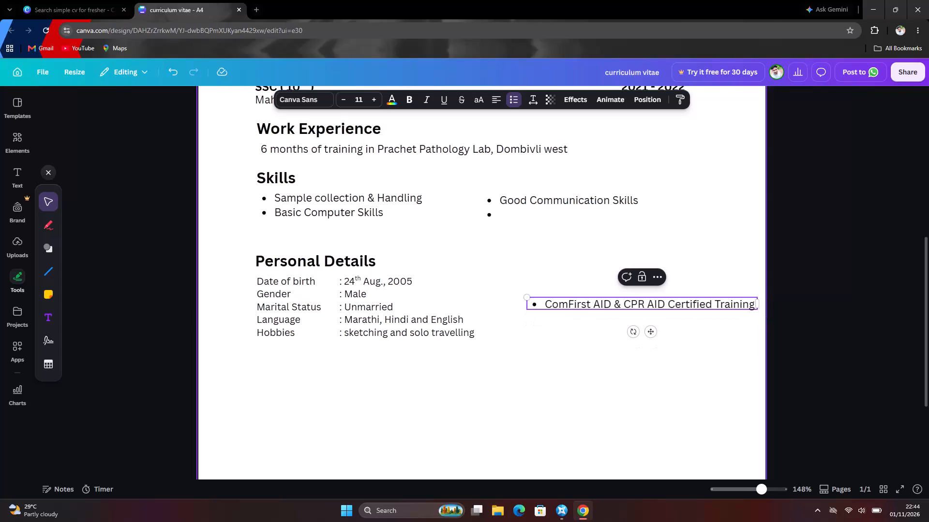
pyautogui.press('BackSpace')
pyautogui.press('BackSpace')
pyautogui.press('BackSpace')
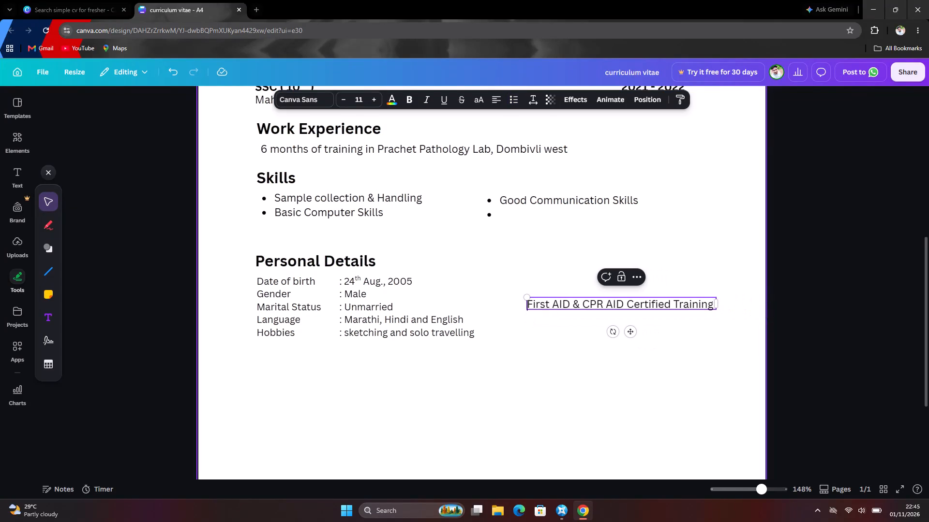
pyautogui.click(516, 97)
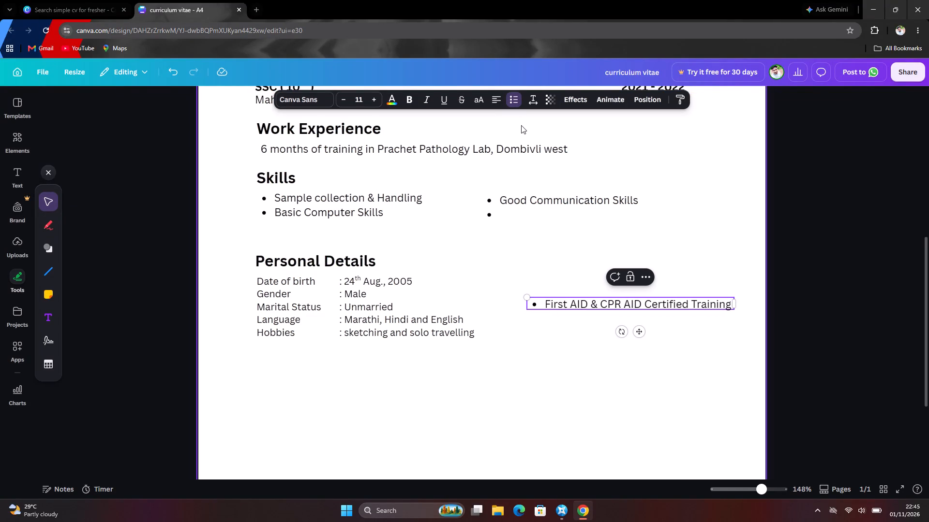
pyautogui.write('Certified')
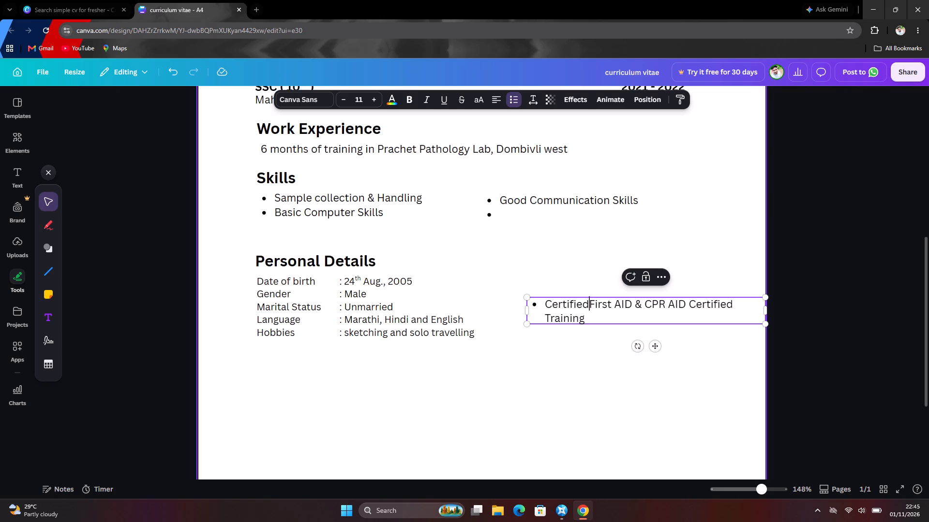
pyautogui.press('space')
pyautogui.write('in')
pyautogui.press('space')
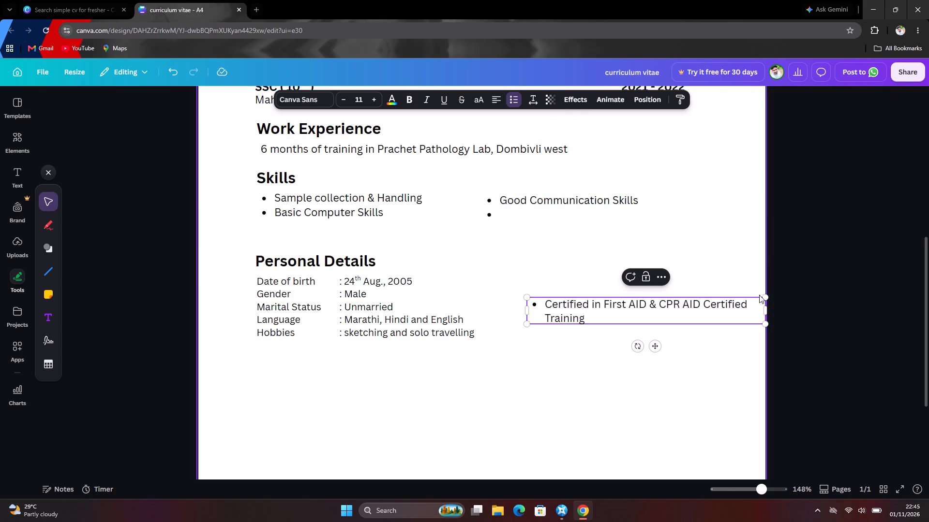
# Delete the second "Certified" so the bullet reads "Certified in First AID & CPR AID Training".
pyautogui.click(750, 305)
pyautogui.press('BackSpace')
pyautogui.press('BackSpace')
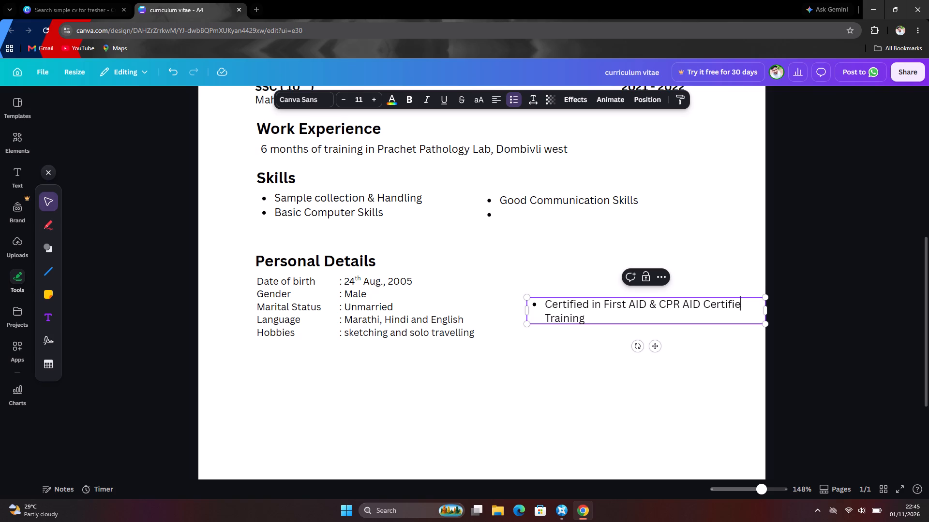
pyautogui.press('BackSpace')
pyautogui.press('BackSpace')
pyautogui.press('BackSpace')
pyautogui.press('BackSpace')
pyautogui.press('BackSpace')
pyautogui.press('BackSpace')
pyautogui.press('BackSpace')
pyautogui.press('BackSpace')
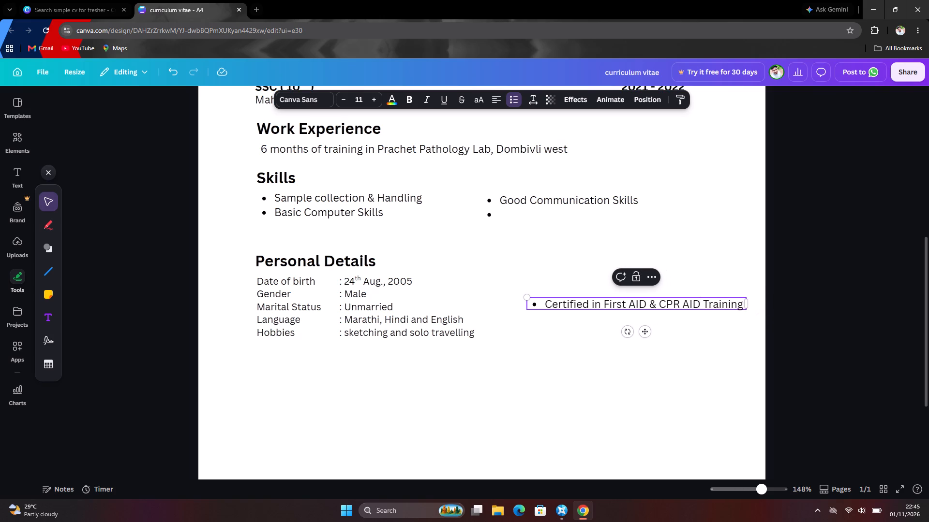
pyautogui.click(699, 348)
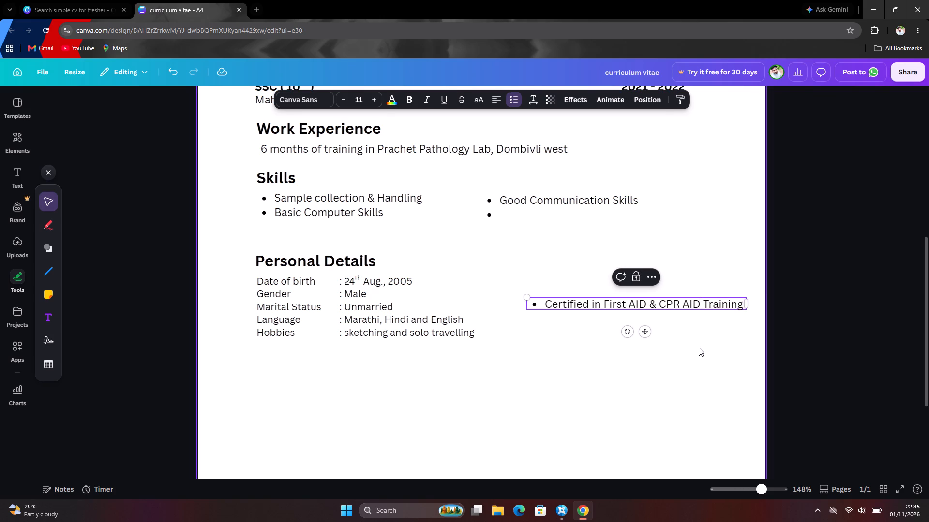
# Move the First AID bullet into the Skills section, just below "Basic Computer Skills" and above the Personal Details heading.
pyautogui.click(674, 306)
pyautogui.moveTo(674, 306); pyautogui.dragTo(460, 227)
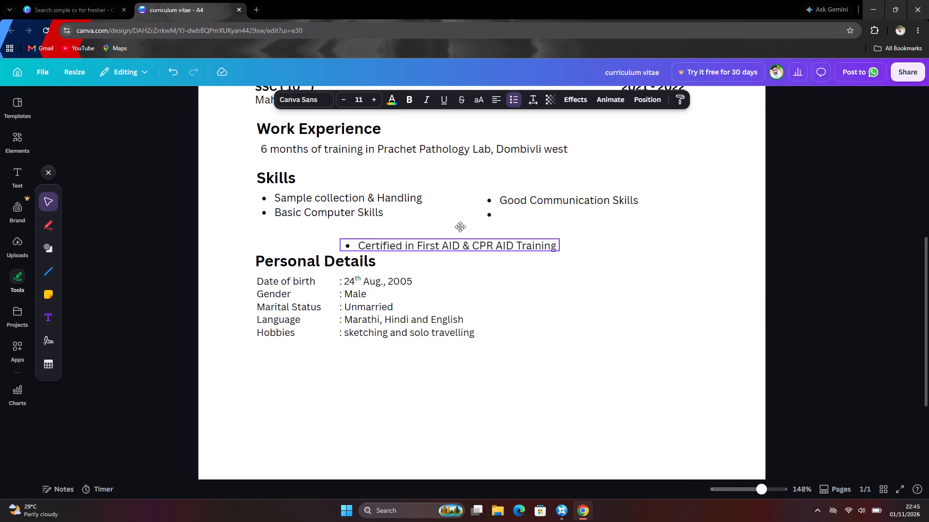
pyautogui.moveTo(460, 227); pyautogui.dragTo(409, 236)
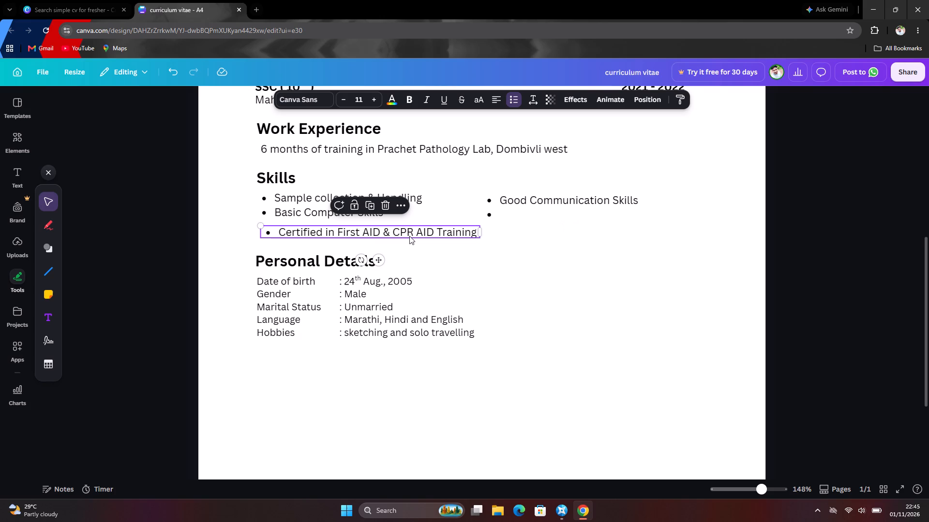
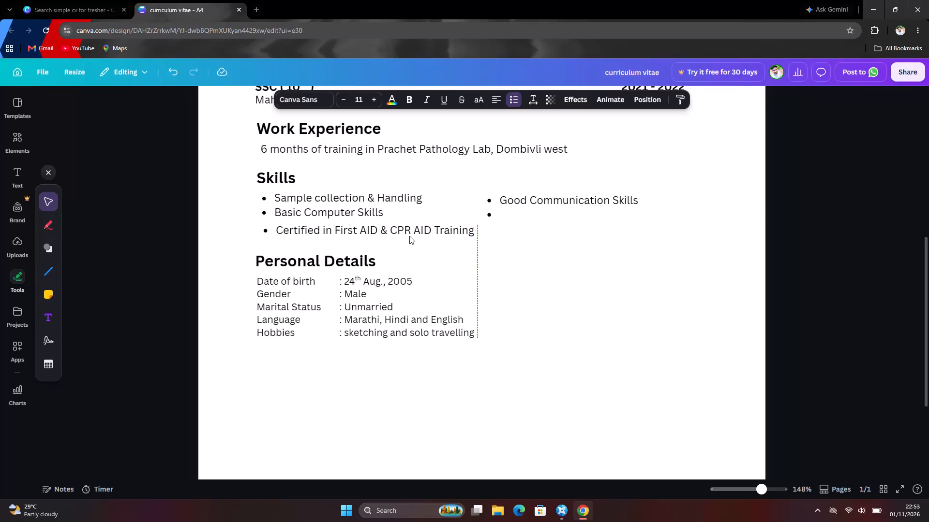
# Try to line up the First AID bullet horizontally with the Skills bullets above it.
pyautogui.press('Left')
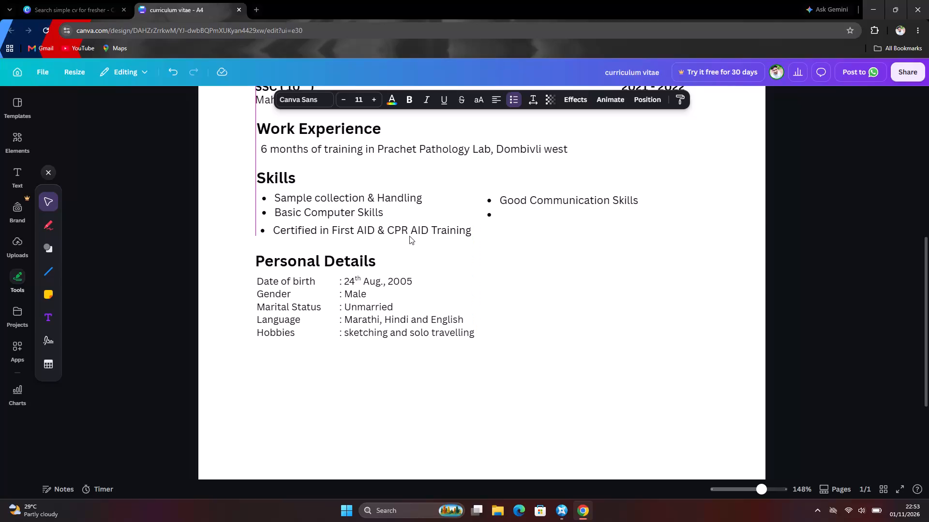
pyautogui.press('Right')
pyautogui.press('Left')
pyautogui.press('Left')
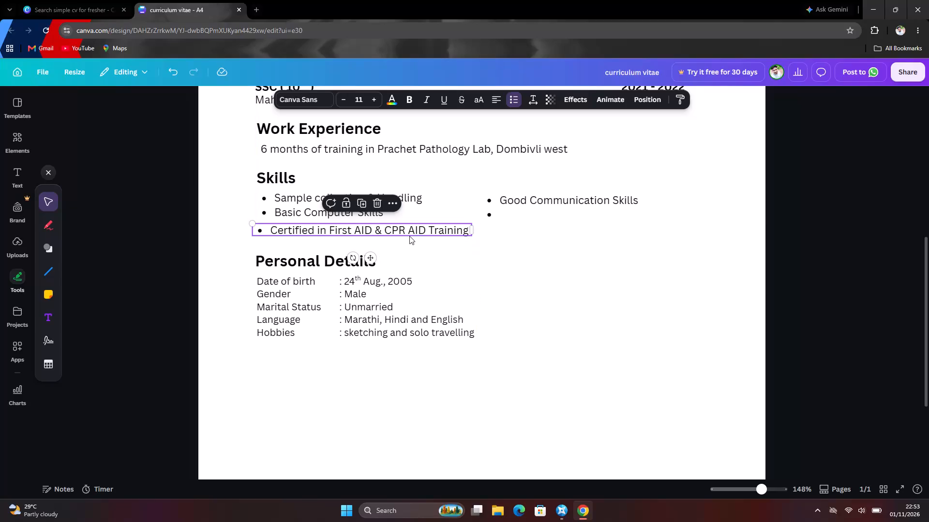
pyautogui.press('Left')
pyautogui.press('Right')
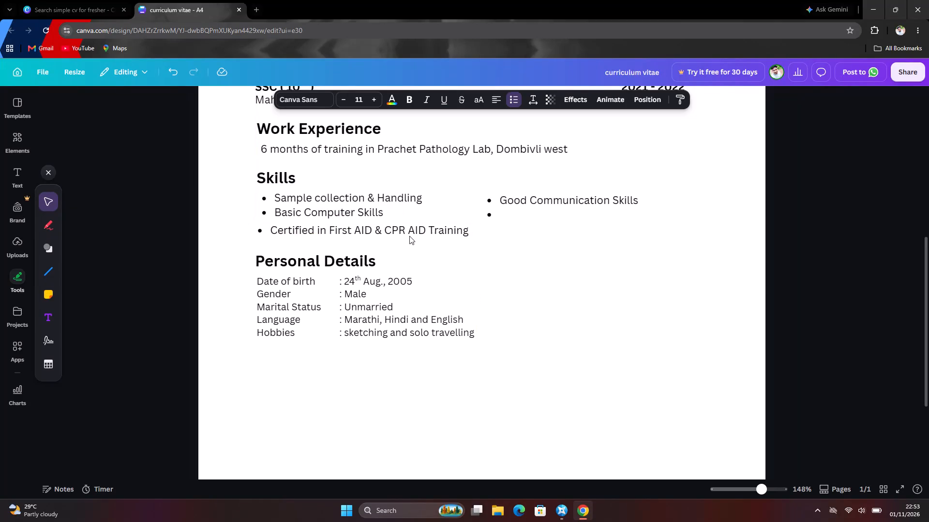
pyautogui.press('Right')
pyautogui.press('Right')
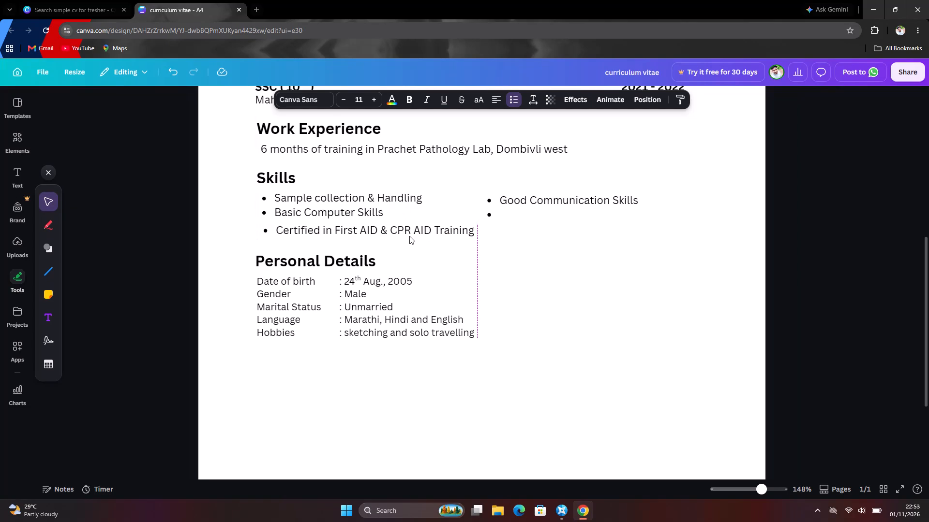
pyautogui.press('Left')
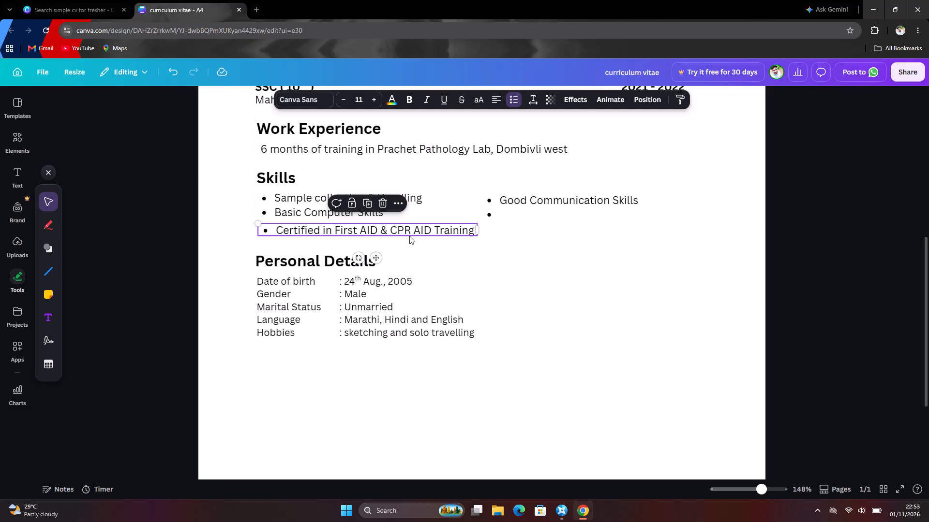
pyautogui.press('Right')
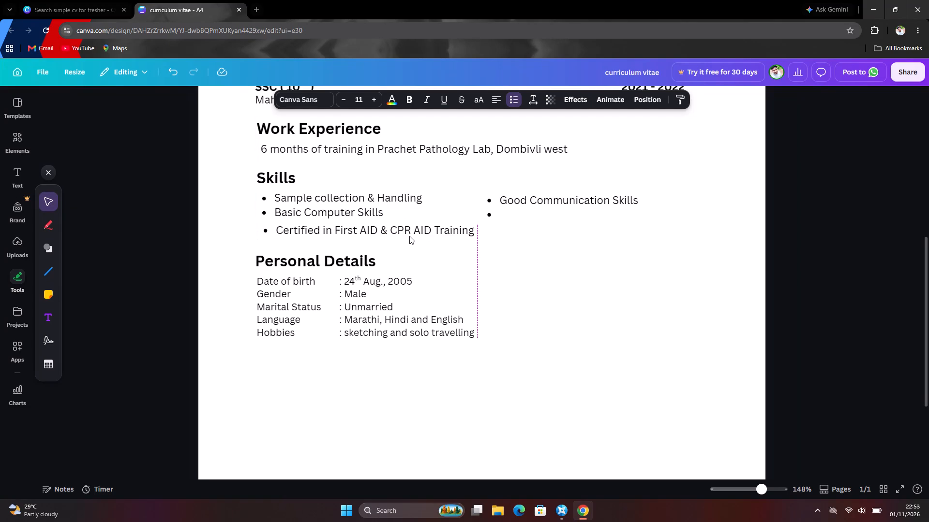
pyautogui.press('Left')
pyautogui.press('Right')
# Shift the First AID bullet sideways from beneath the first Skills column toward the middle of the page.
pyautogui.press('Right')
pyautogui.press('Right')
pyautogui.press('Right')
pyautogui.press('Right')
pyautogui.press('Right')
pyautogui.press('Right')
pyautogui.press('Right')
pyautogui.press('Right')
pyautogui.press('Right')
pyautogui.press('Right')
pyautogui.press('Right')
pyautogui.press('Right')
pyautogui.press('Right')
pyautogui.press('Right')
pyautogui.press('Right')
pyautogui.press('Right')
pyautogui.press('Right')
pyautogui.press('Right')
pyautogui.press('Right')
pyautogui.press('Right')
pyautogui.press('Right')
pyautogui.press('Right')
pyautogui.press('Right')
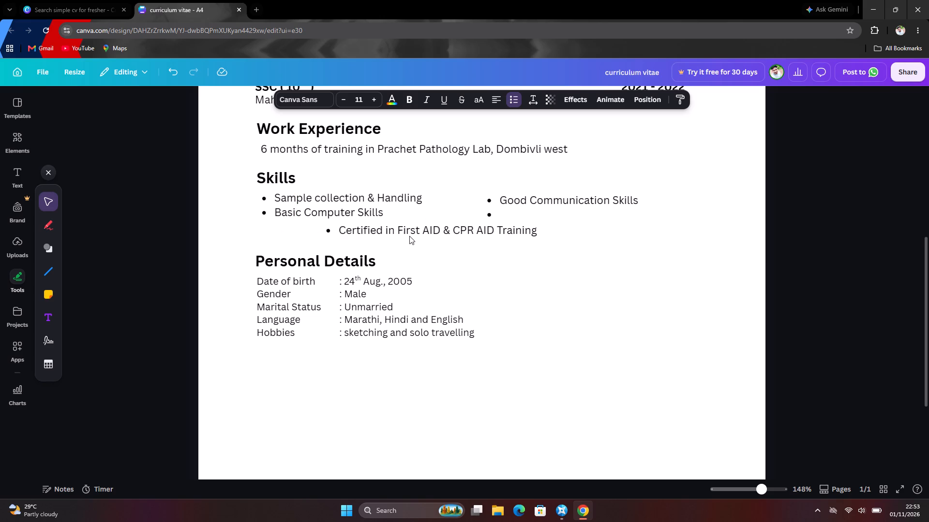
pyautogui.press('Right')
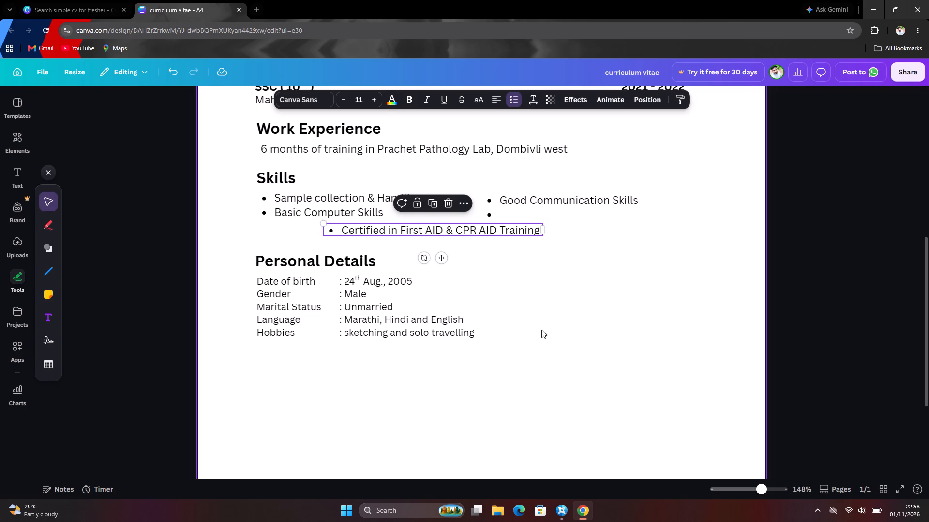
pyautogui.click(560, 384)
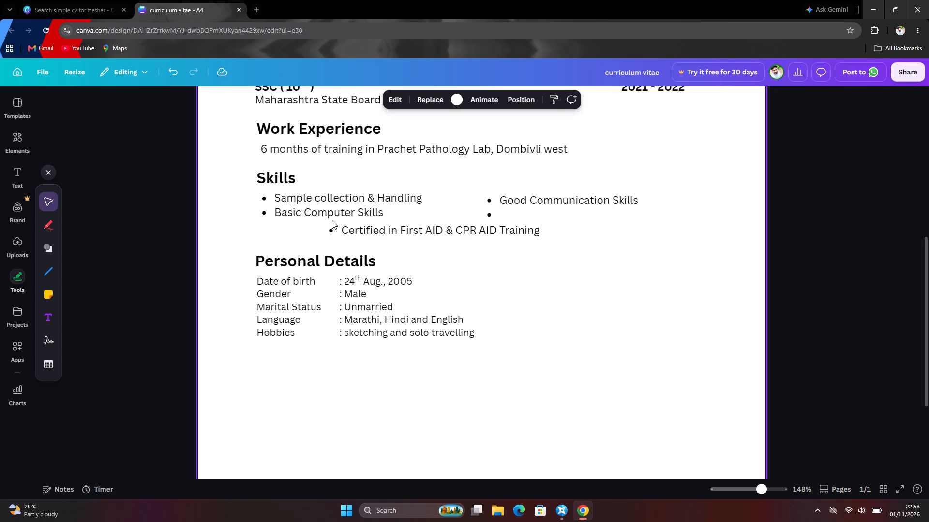
# Copy the full text "Certified in First AID & CPR AID Training" and delete it from its separate text box.
pyautogui.click(468, 233)
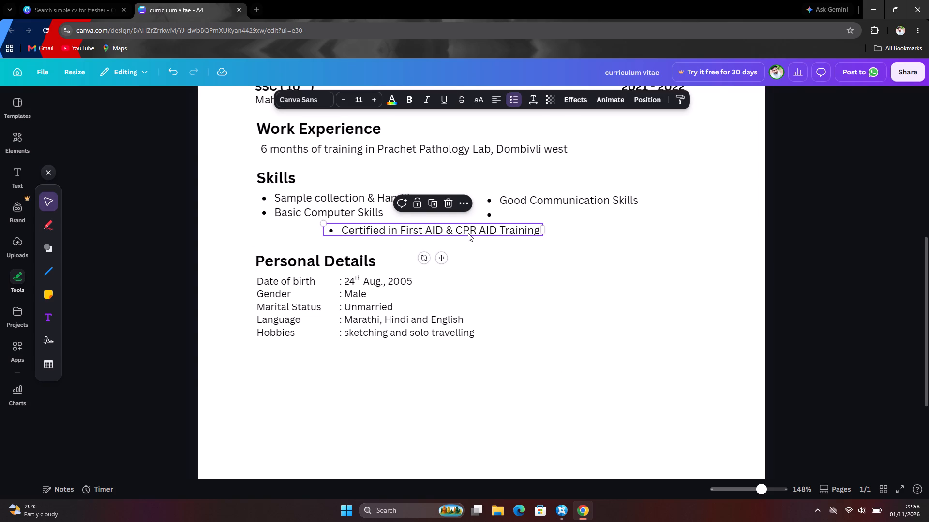
pyautogui.click(466, 227)
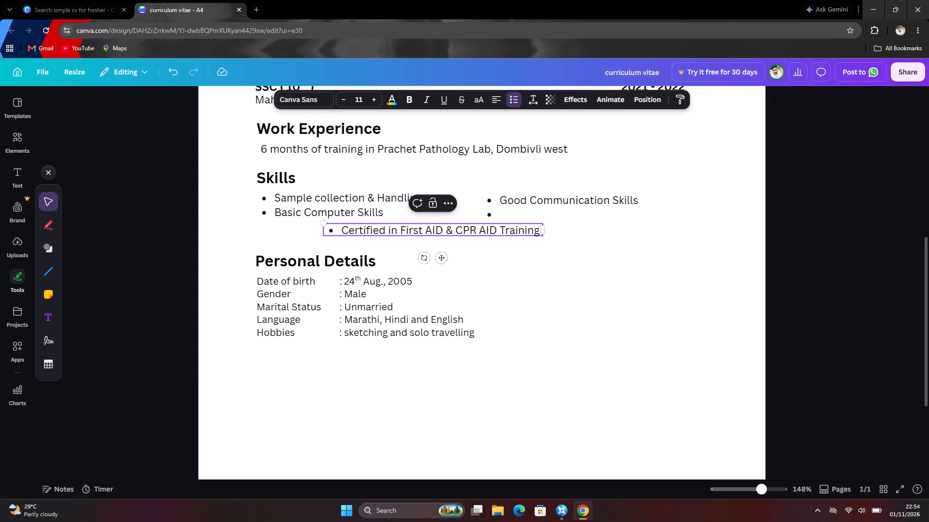
pyautogui.click(347, 232)
pyautogui.click(567, 261)
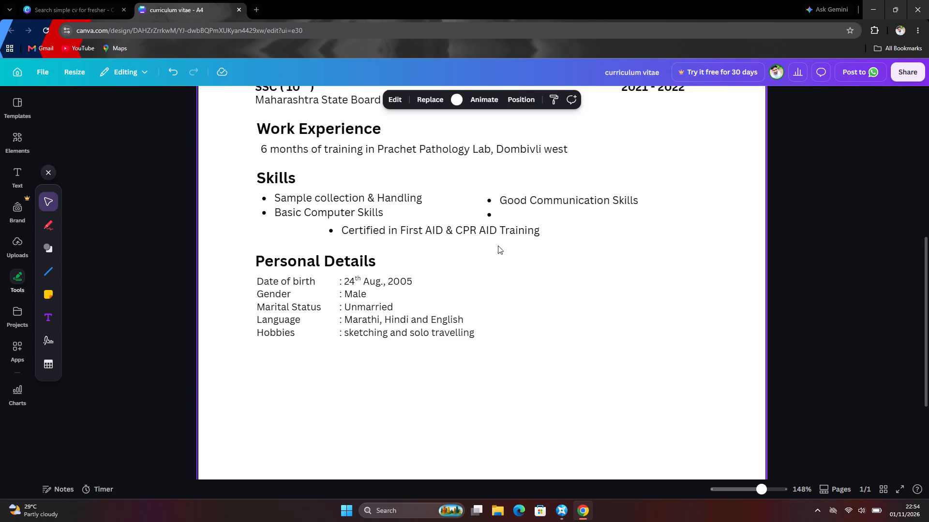
pyautogui.doubleClick(464, 232)
pyautogui.doubleClick(464, 232)
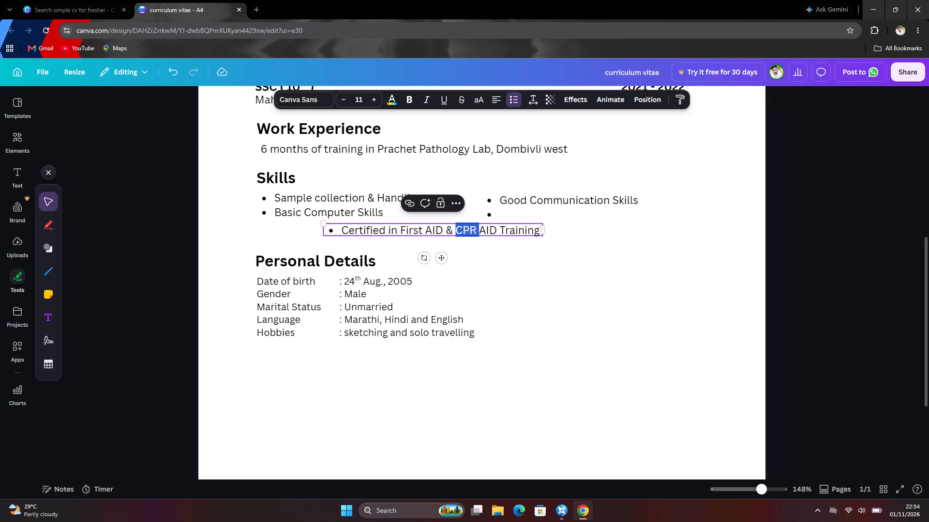
pyautogui.doubleClick(464, 232)
pyautogui.doubleClick(464, 232)
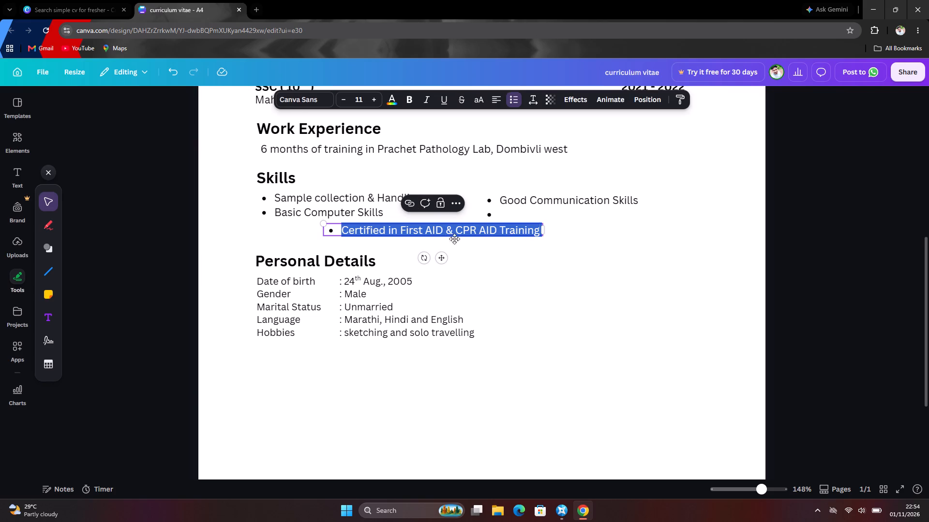
pyautogui.click(453, 206)
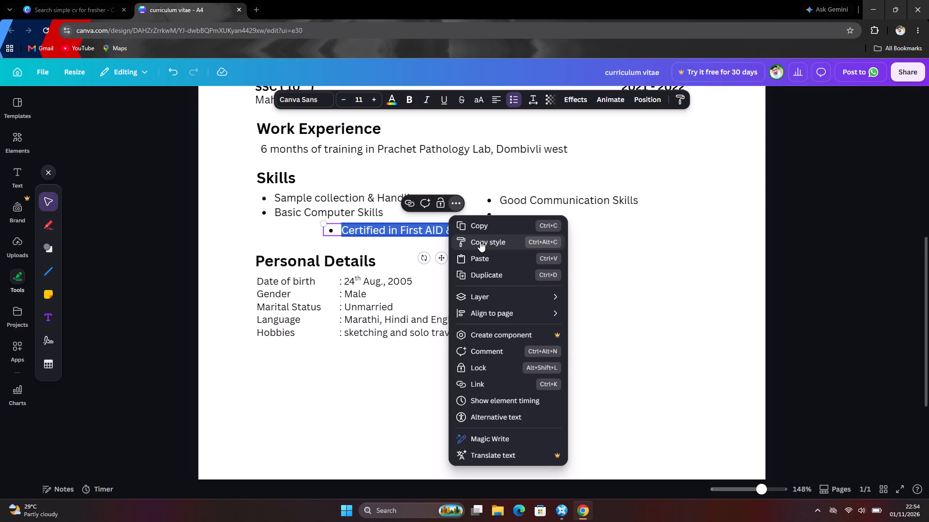
pyautogui.click(485, 226)
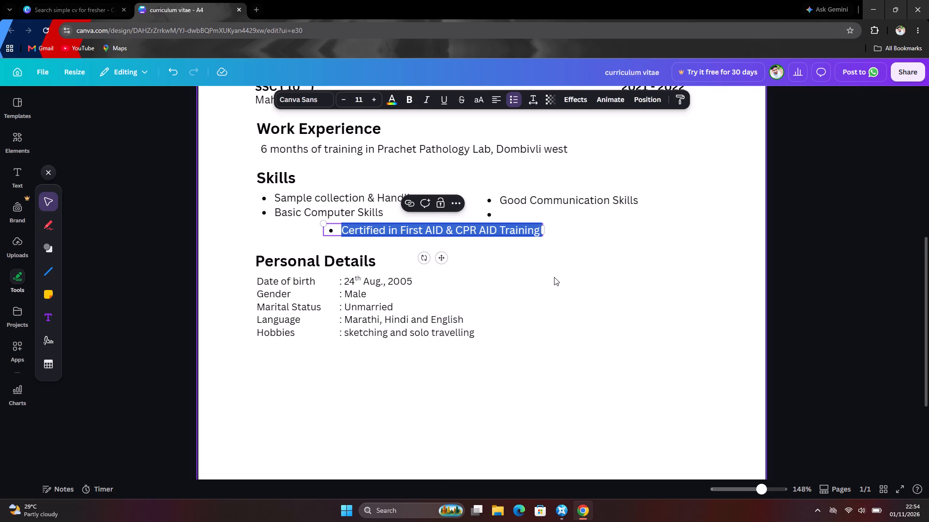
pyautogui.press('BackSpace')
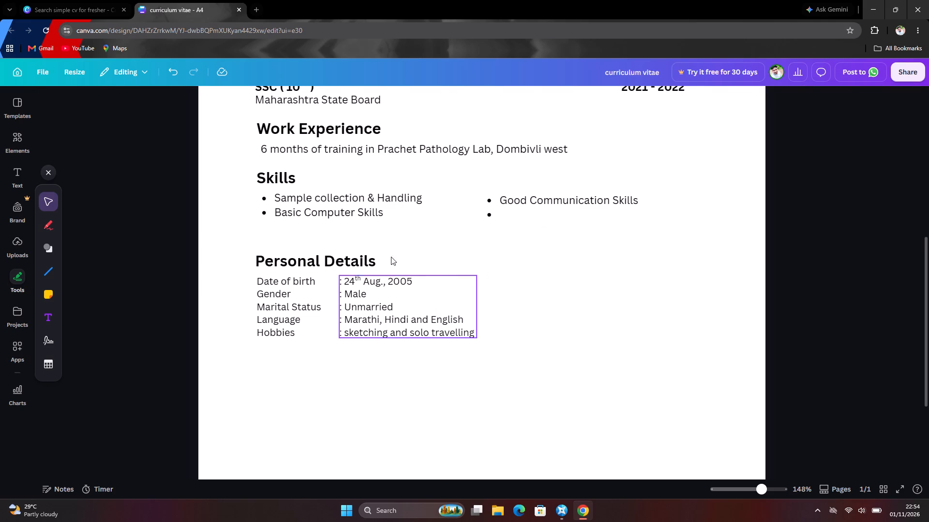
# Add a bullet below "Basic Computer Skills" in the Skills list and paste the copied First AID text into it.
pyautogui.click(282, 216)
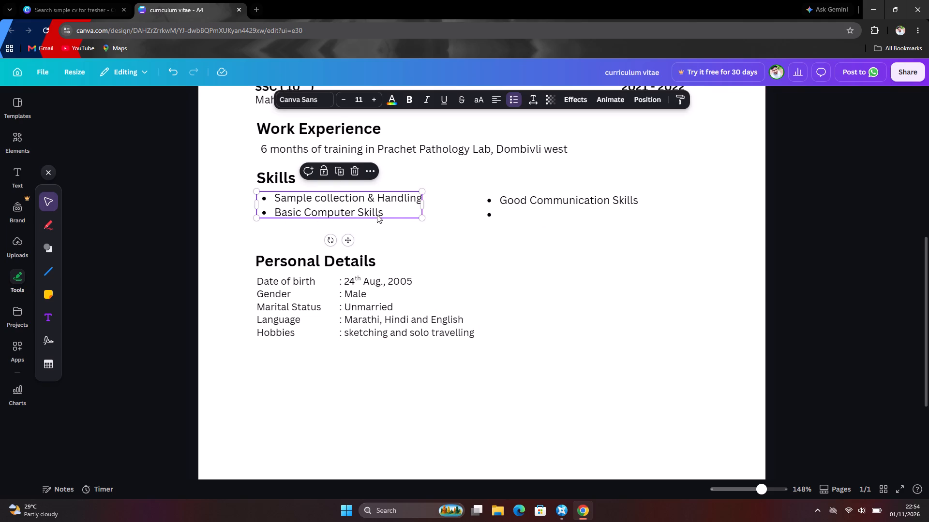
pyautogui.click(399, 209)
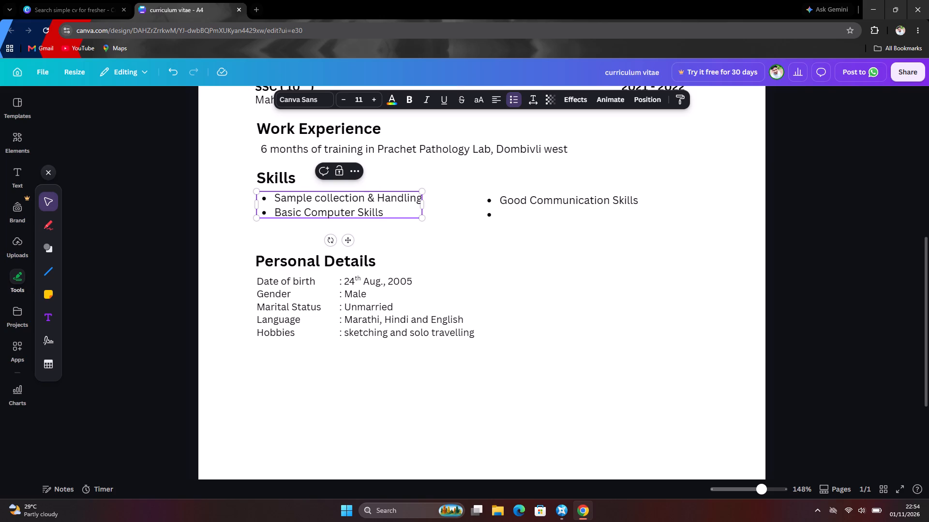
pyautogui.press('Return')
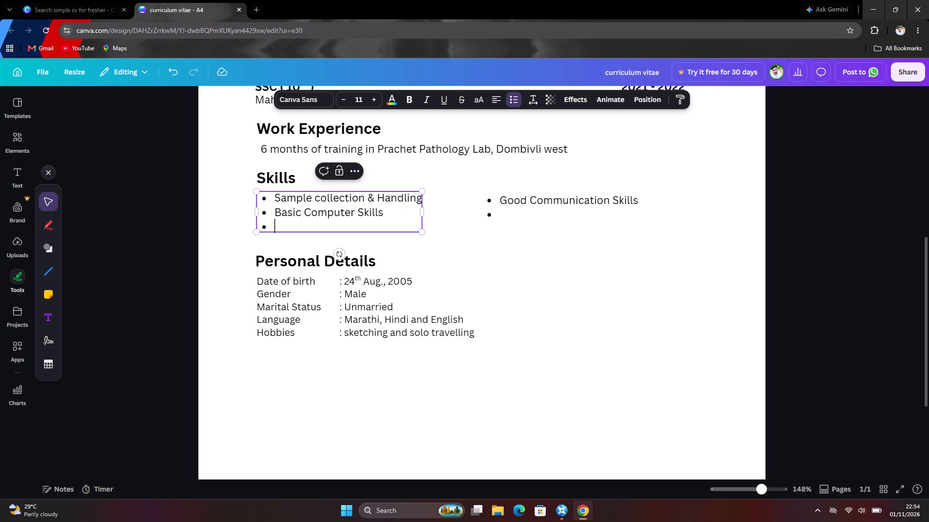
pyautogui.rightClick(282, 224)
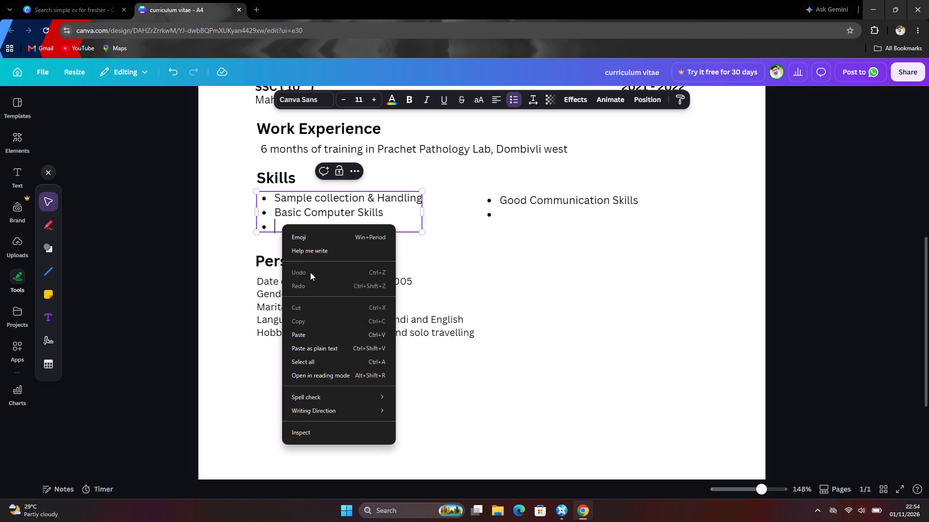
pyautogui.click(310, 339)
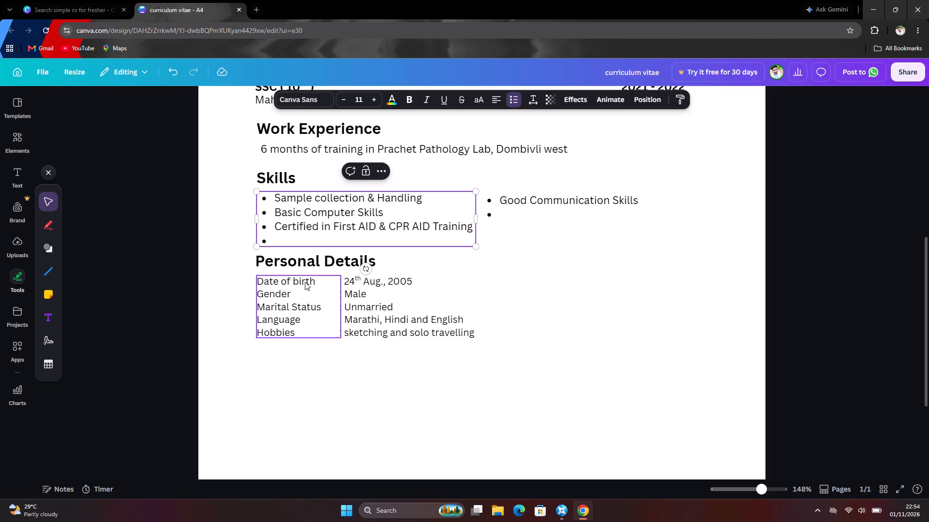
# Remove the empty bullet below the First AID line in the Skills list.
pyautogui.press('BackSpace')
pyautogui.press('BackSpace')
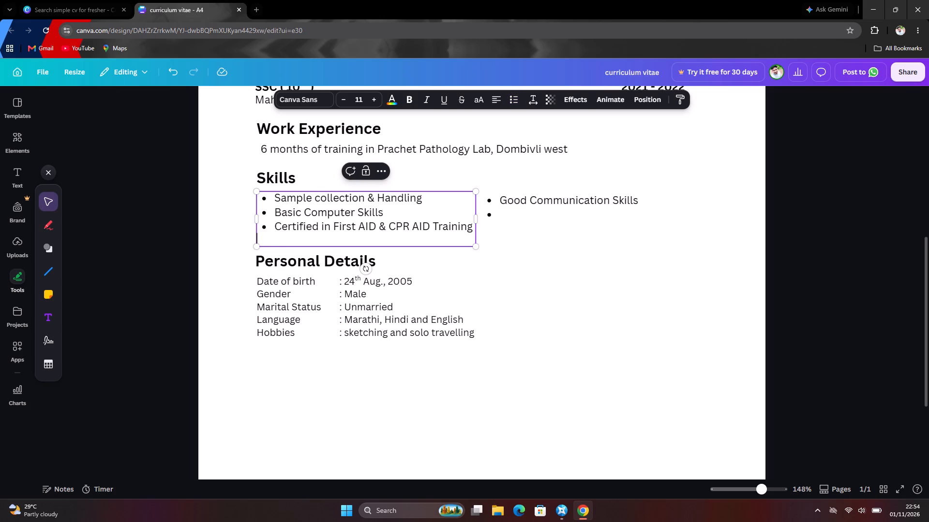
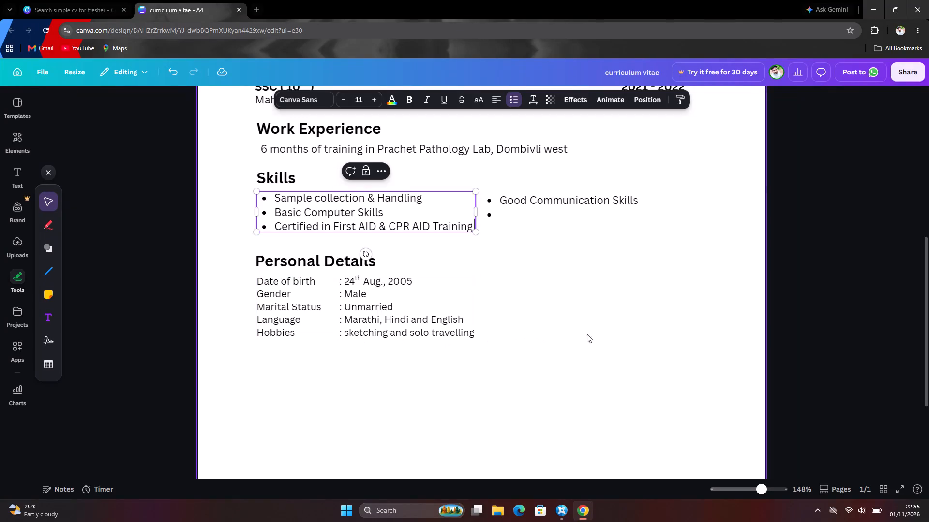
# Deselect the Skills list and review the curriculum vitae from the name heading down through Personal Details to the page's end.
pyautogui.click(607, 333)
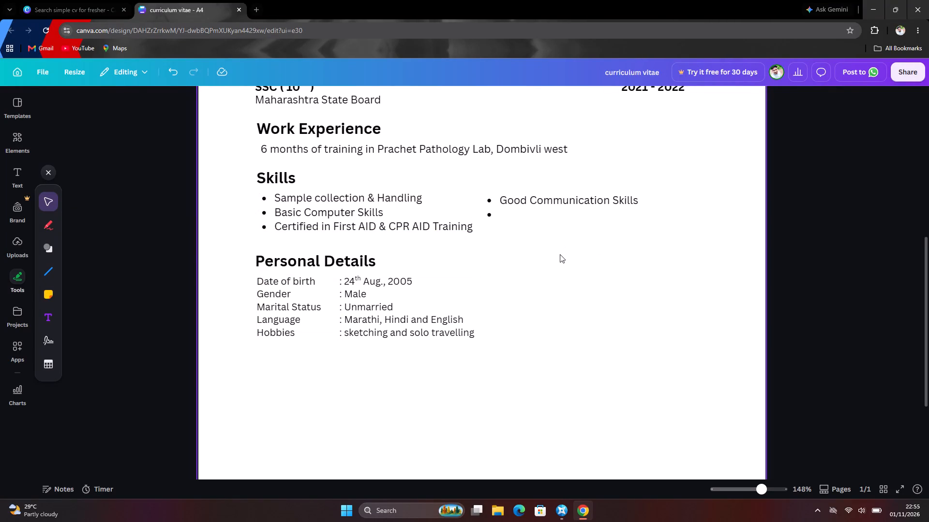
pyautogui.scroll(-2, 537, 270)
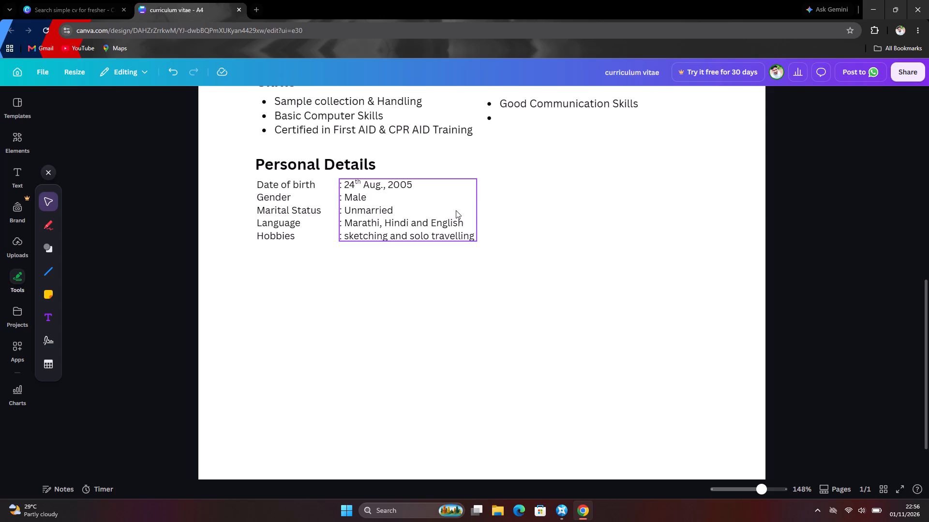
pyautogui.scroll(8, 528, 203)
pyautogui.scroll(-3, 528, 203)
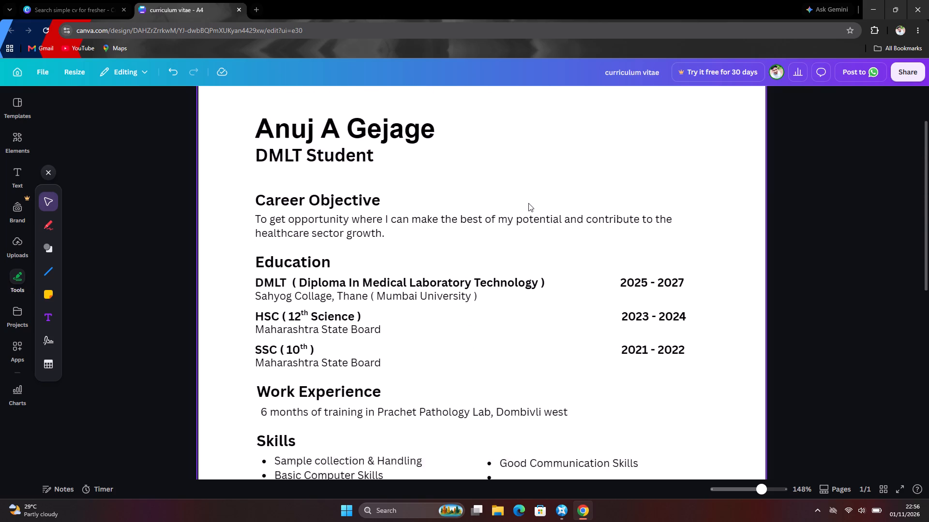
pyautogui.scroll(-6, 528, 203)
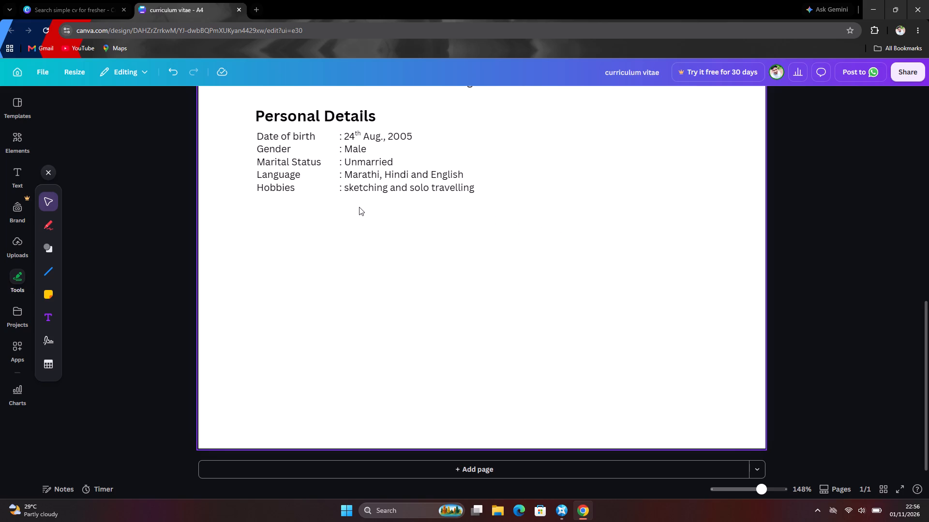
pyautogui.scroll(1, 359, 207)
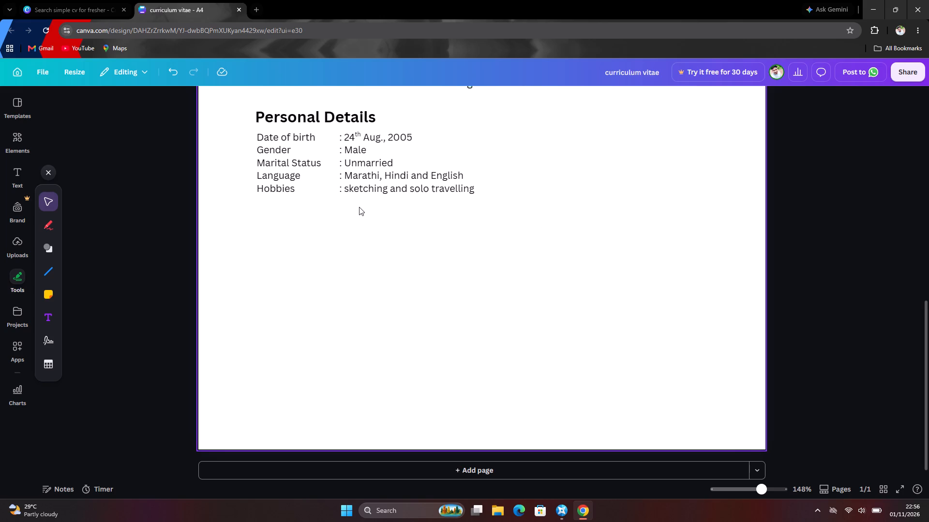
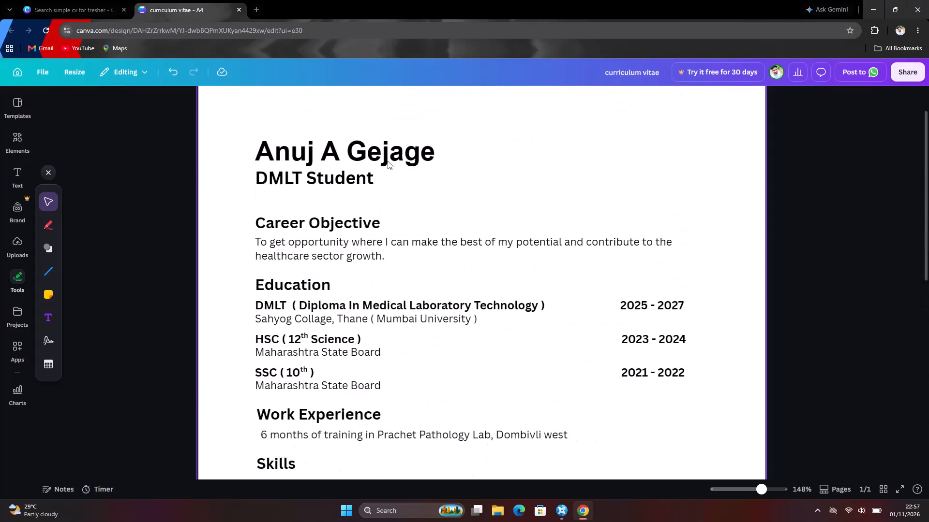
# Add a text box below the Personal Details section, formatted in bold at font size 16, and clear its placeholder text.
pyautogui.scroll(-2, 388, 161)
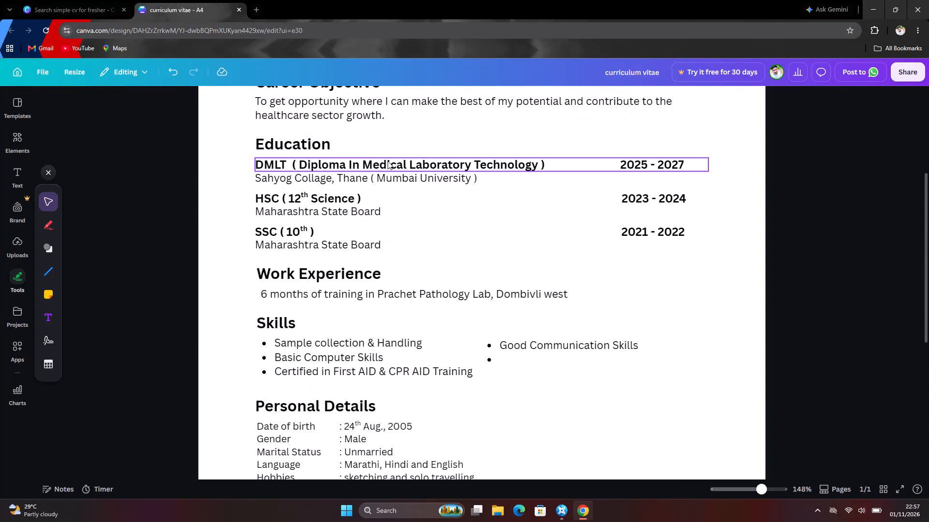
pyautogui.scroll(-3, 388, 161)
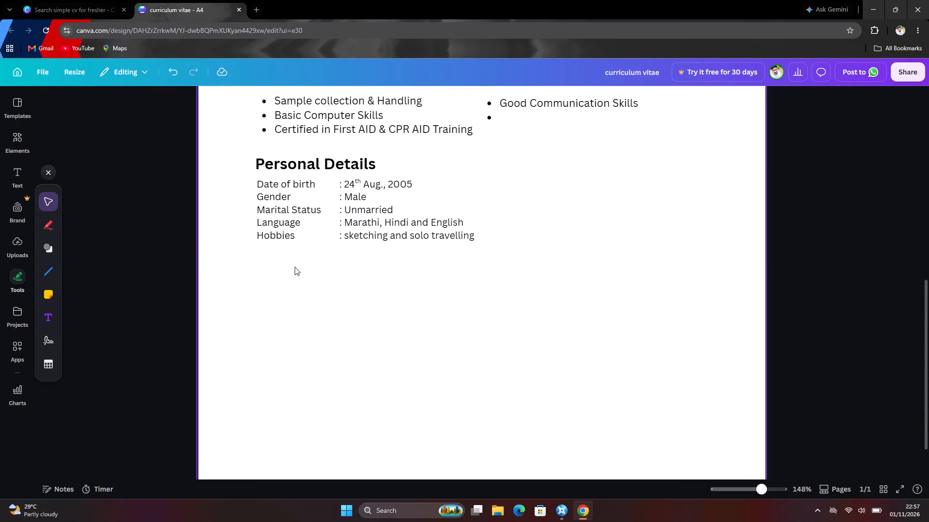
pyautogui.click(294, 268)
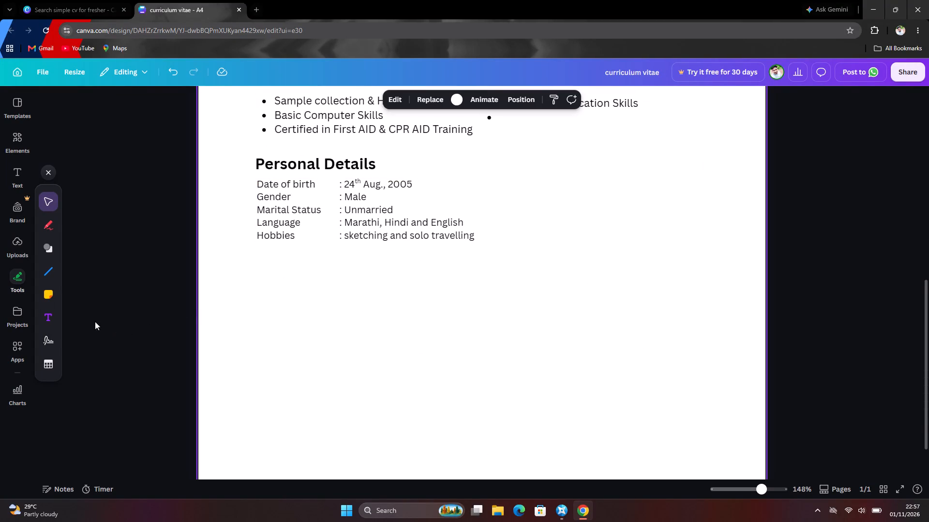
pyautogui.click(49, 310)
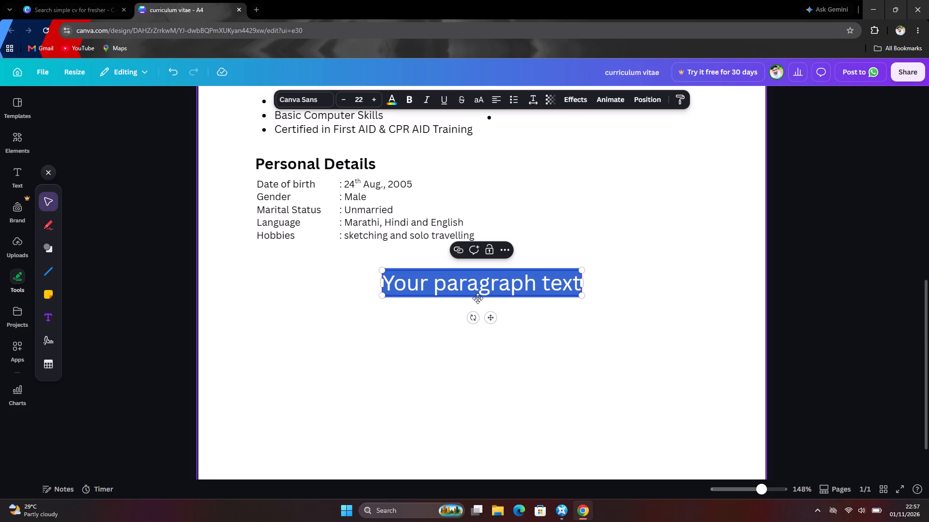
pyautogui.doubleClick(345, 104)
pyautogui.doubleClick(345, 104)
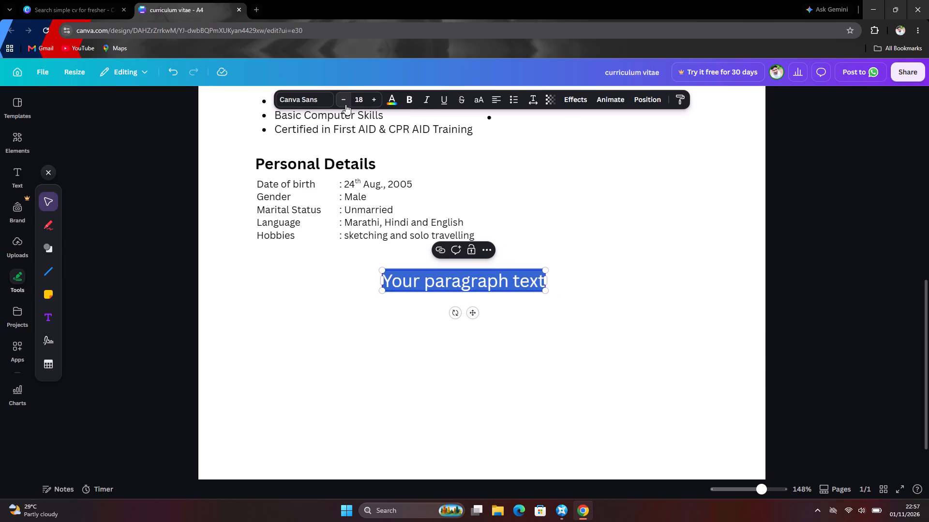
pyautogui.click(320, 162)
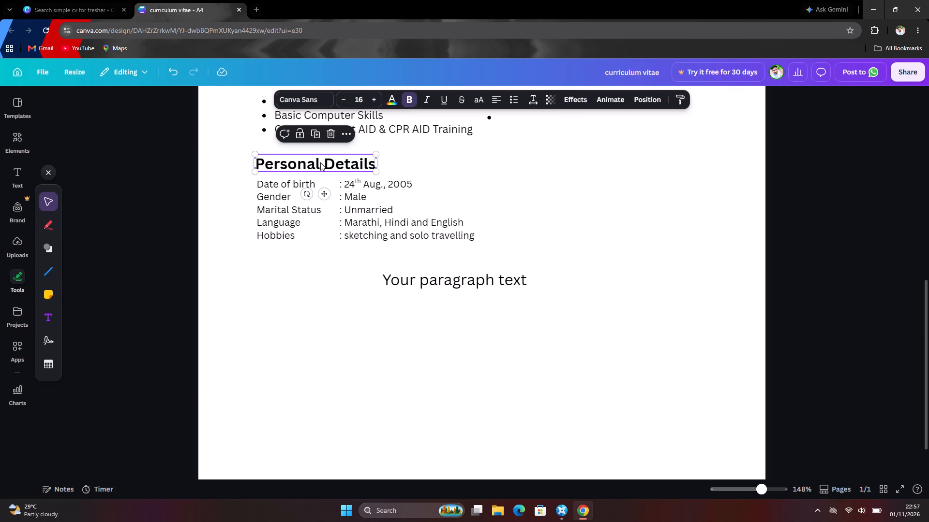
pyautogui.click(423, 282)
pyautogui.click(413, 303)
pyautogui.doubleClick(411, 287)
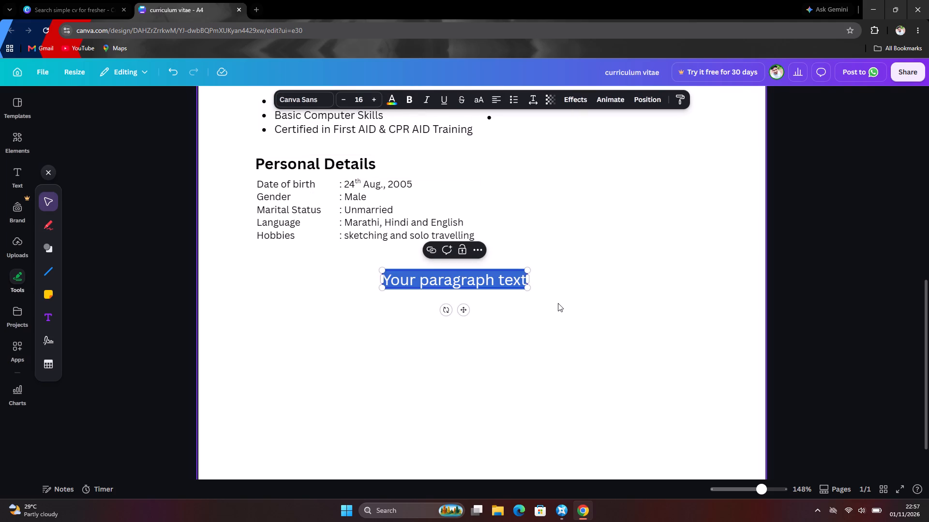
pyautogui.click(408, 99)
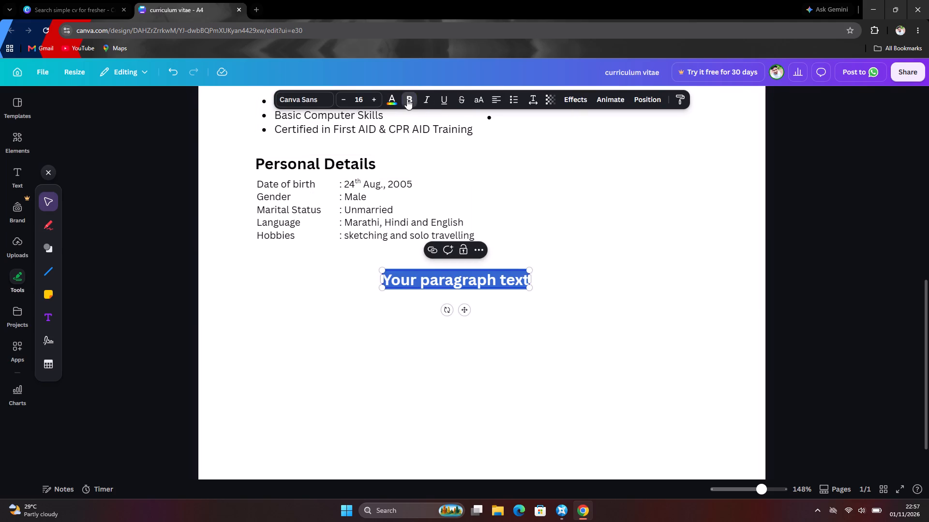
pyautogui.press('BackSpace')
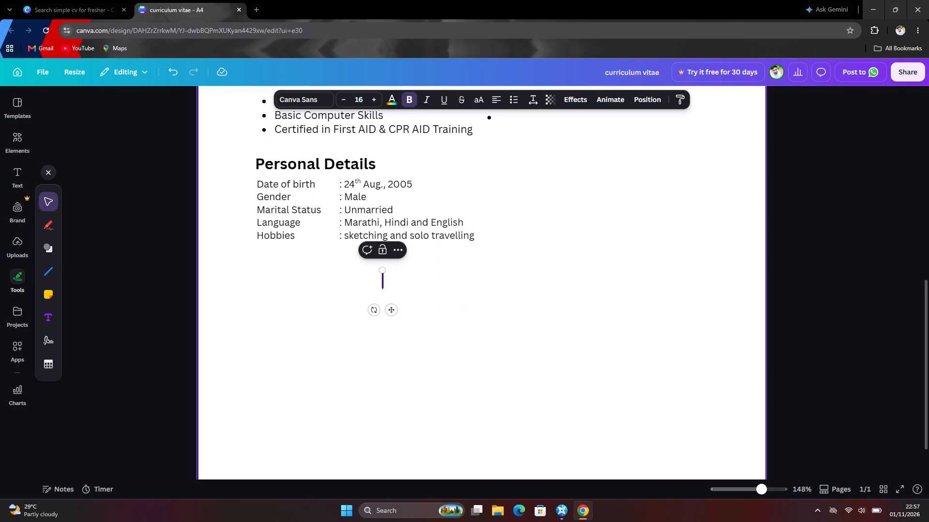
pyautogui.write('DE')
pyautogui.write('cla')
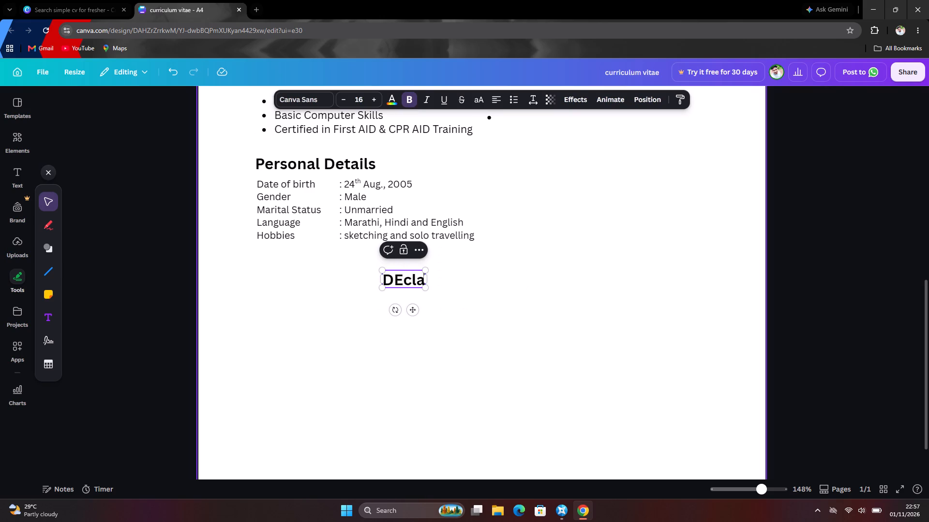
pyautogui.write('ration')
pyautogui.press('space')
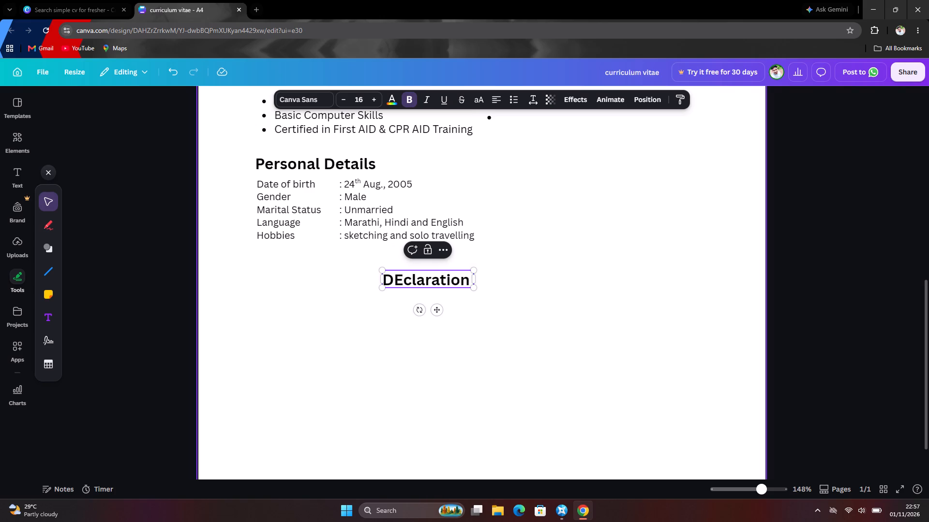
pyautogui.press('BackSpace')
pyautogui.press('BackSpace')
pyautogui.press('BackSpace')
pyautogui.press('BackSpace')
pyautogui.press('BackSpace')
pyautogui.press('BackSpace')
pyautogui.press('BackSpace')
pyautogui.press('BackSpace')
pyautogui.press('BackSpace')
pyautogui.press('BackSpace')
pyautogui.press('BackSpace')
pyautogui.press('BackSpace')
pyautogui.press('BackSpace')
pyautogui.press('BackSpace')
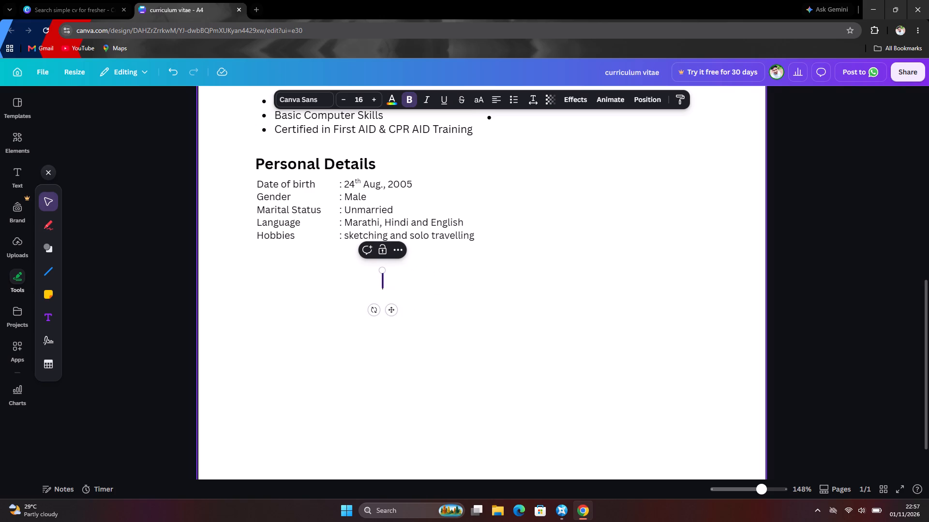
# Enter the heading "Declaration" in the empty bold text box below Personal Details.
pyautogui.write('Dea')
pyautogui.press('BackSpace')
pyautogui.write('cla')
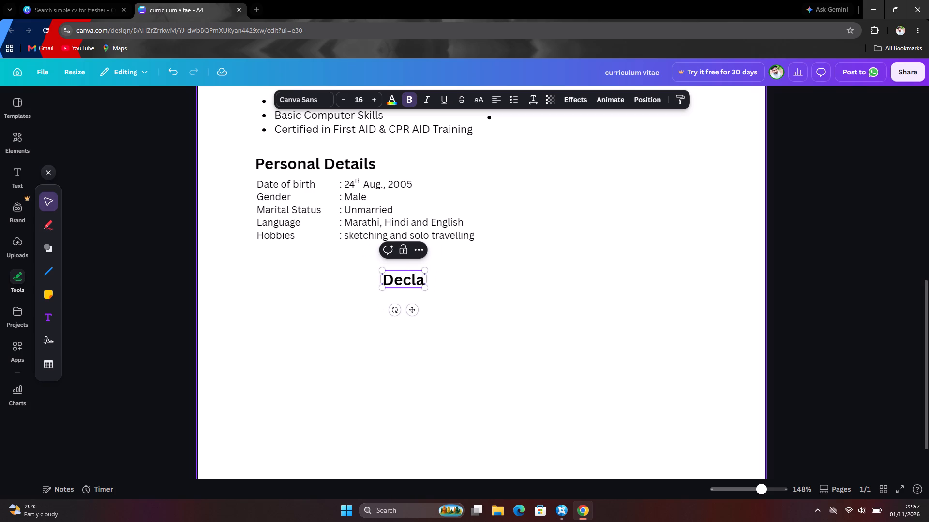
pyautogui.write('ration')
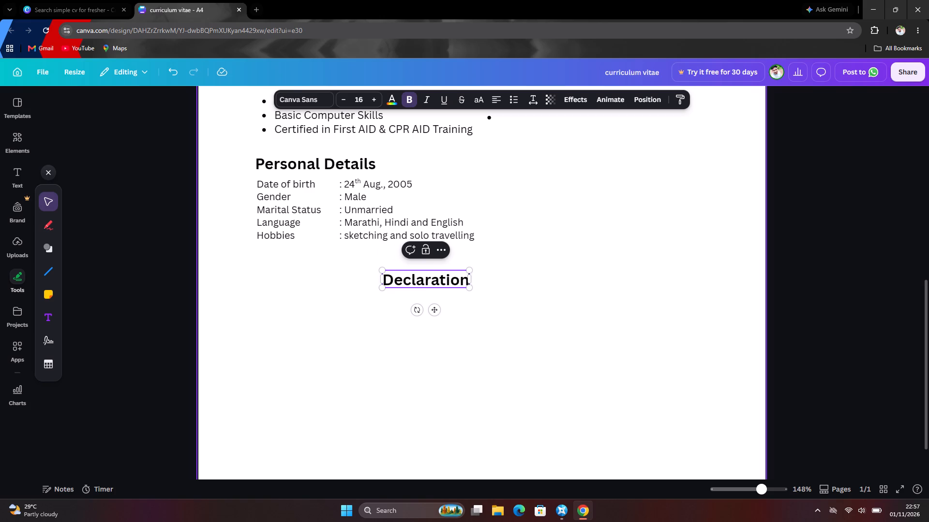
pyautogui.click(489, 352)
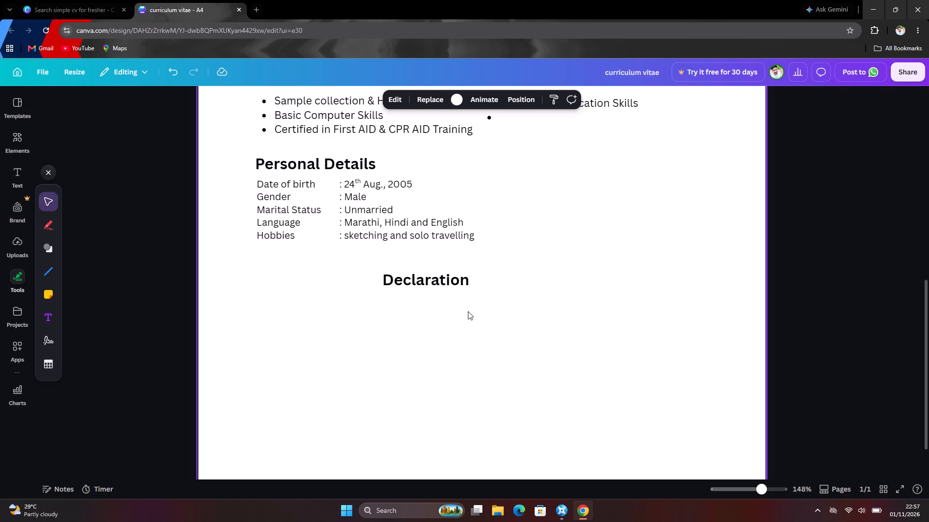
# Move the Declaration heading below the Hobbies line, left-aligned with the personal details labels, leaving a gap of 0.5.
pyautogui.moveTo(443, 276); pyautogui.dragTo(315, 260)
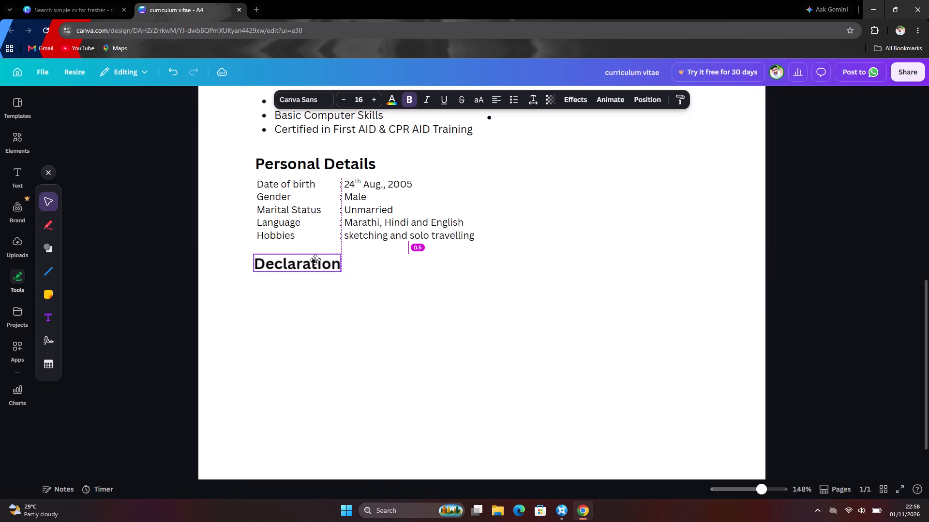
pyautogui.moveTo(315, 260); pyautogui.dragTo(319, 257)
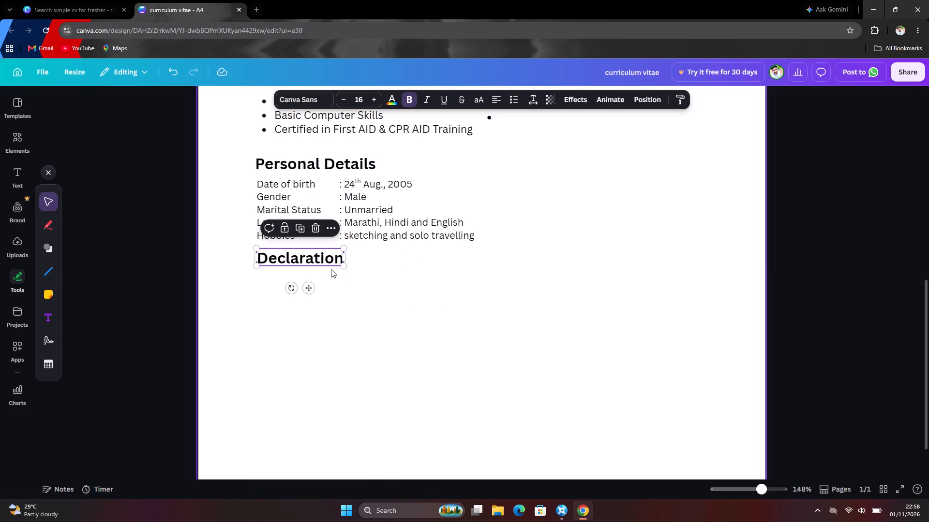
pyautogui.click(371, 275)
pyautogui.moveTo(335, 261); pyautogui.dragTo(335, 267)
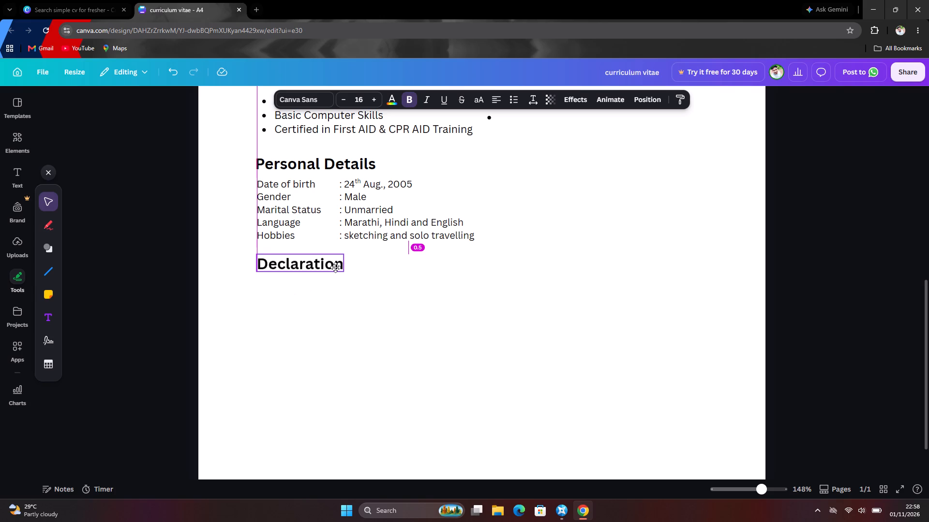
pyautogui.moveTo(335, 267); pyautogui.dragTo(337, 273)
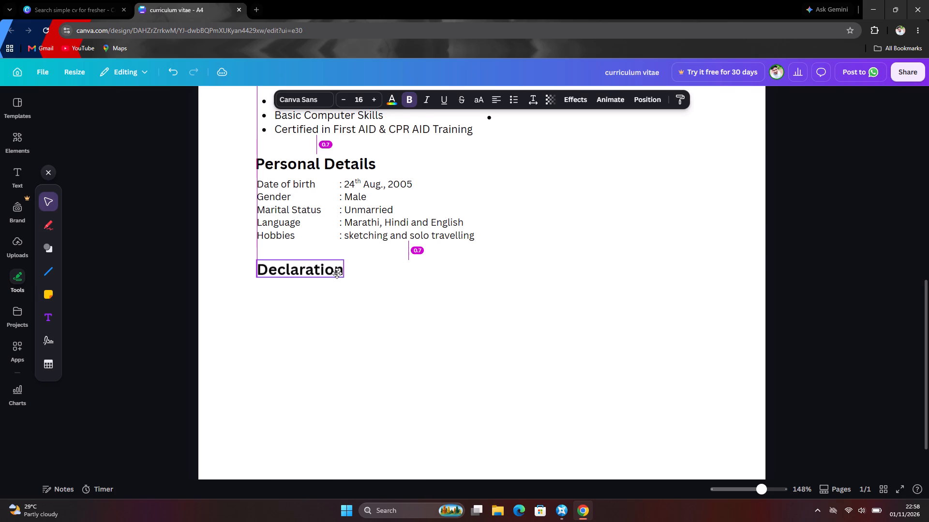
pyautogui.moveTo(337, 273); pyautogui.dragTo(340, 270)
pyautogui.scroll(4, 461, 348)
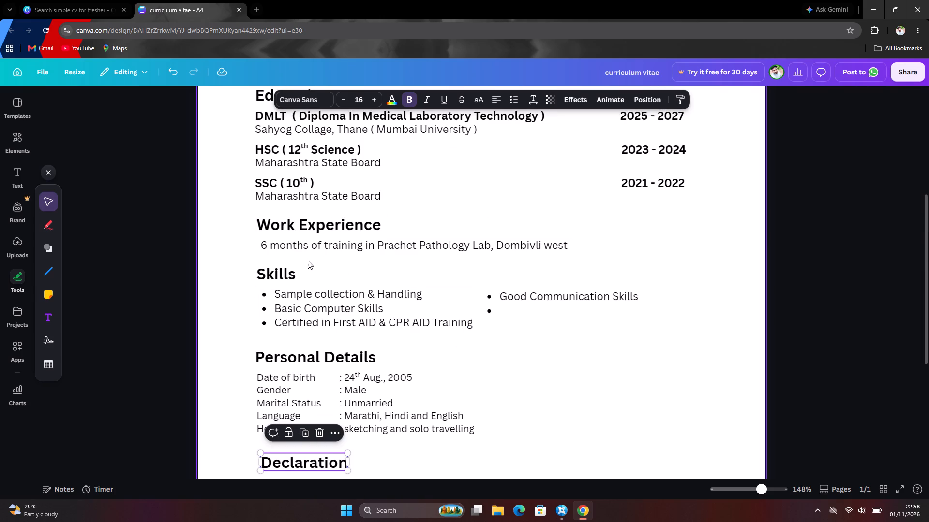
pyautogui.scroll(-1, 455, 391)
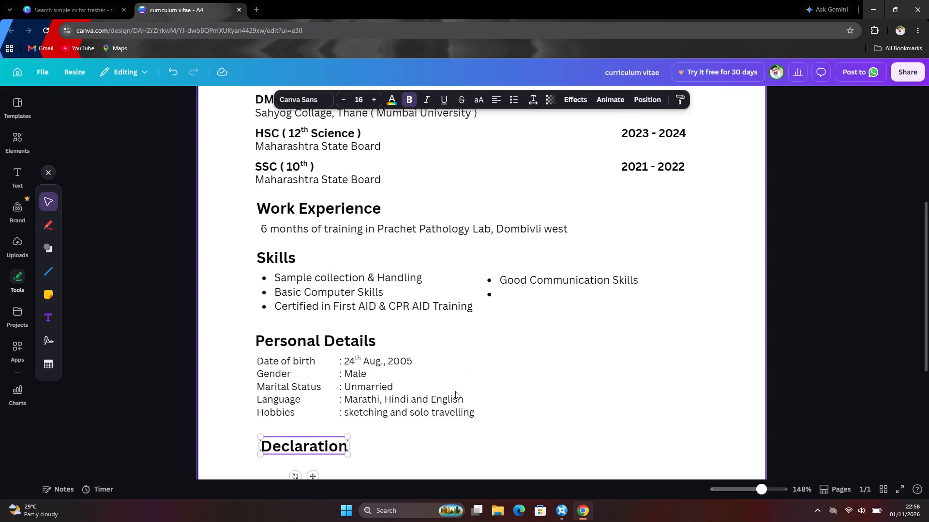
pyautogui.moveTo(309, 417); pyautogui.dragTo(311, 407)
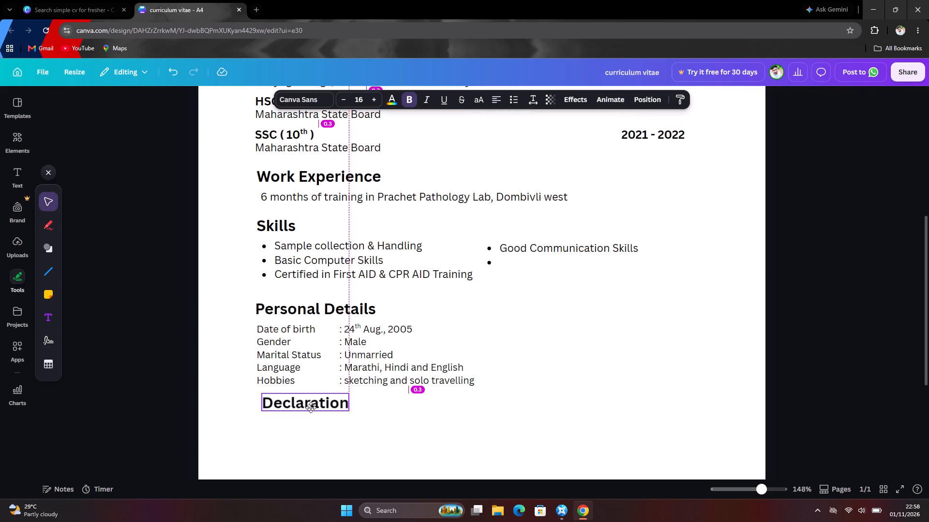
pyautogui.moveTo(311, 407); pyautogui.dragTo(311, 409)
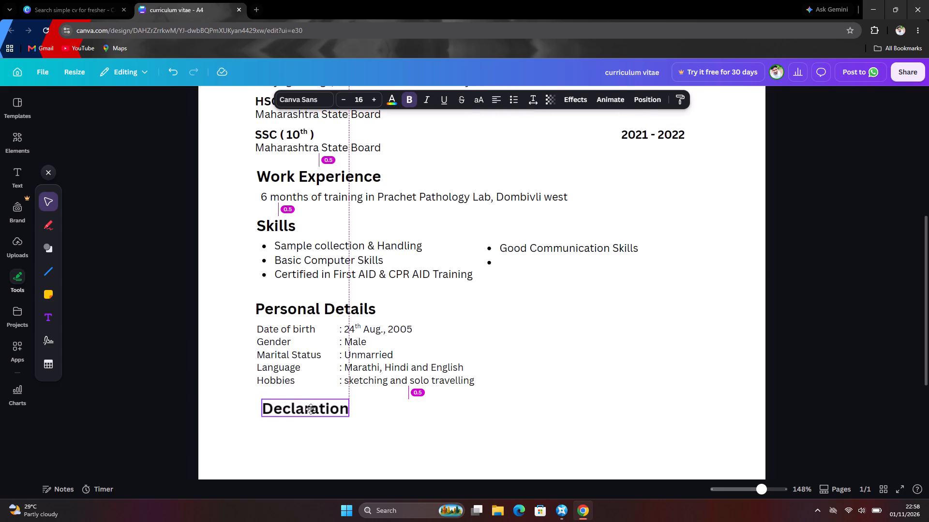
pyautogui.moveTo(311, 409); pyautogui.dragTo(306, 409)
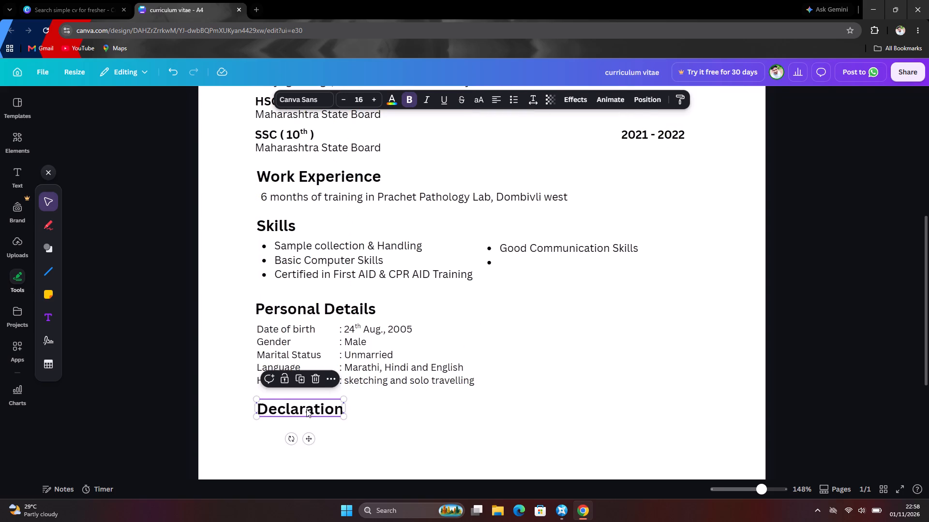
pyautogui.click(370, 413)
# Add another text box near the Declaration heading and set its font size to 11.
pyautogui.scroll(-2, 393, 341)
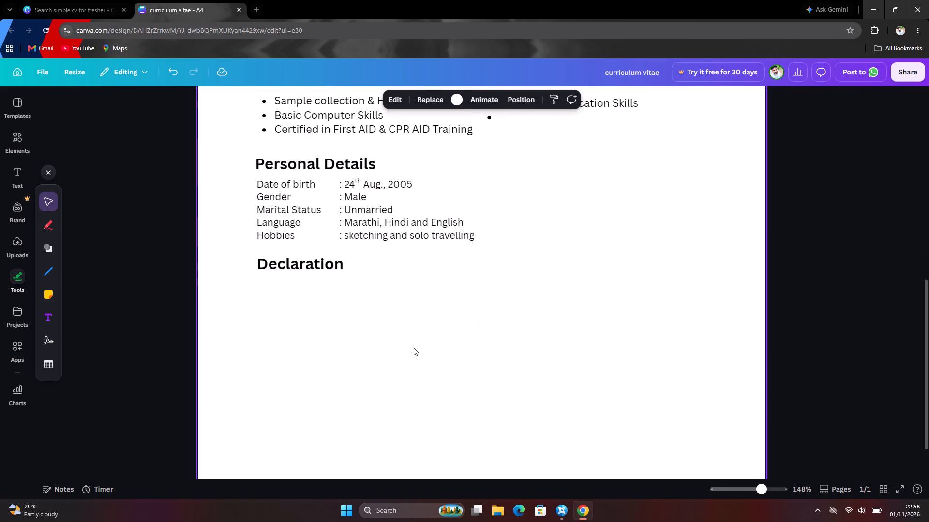
pyautogui.click(344, 284)
pyautogui.click(55, 319)
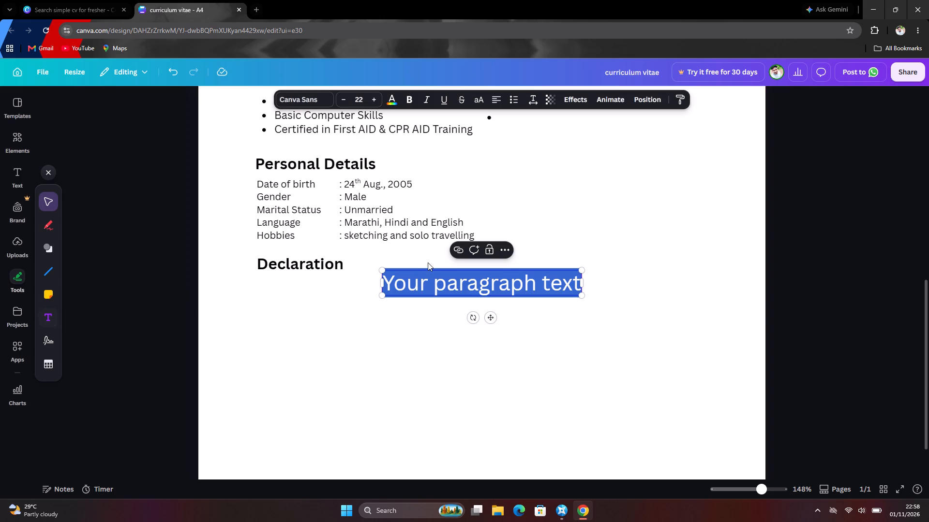
pyautogui.tripleClick(345, 100)
pyautogui.tripleClick(345, 100)
pyautogui.tripleClick(345, 100)
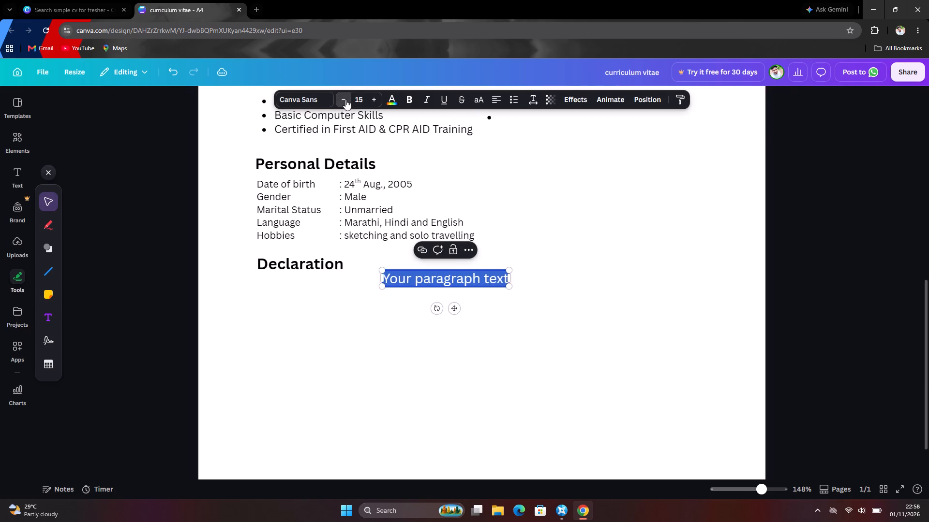
pyautogui.tripleClick(345, 100)
pyautogui.click(373, 95)
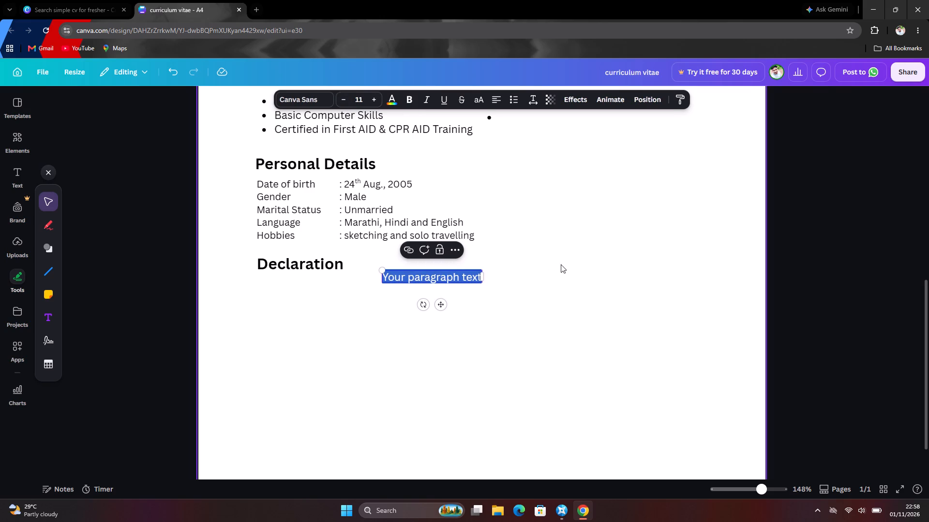
# Replace the placeholder text with "I hereby declare that the facts above are genuine to be best of my knowledge and beliefs.".
pyautogui.press('BackSpace')
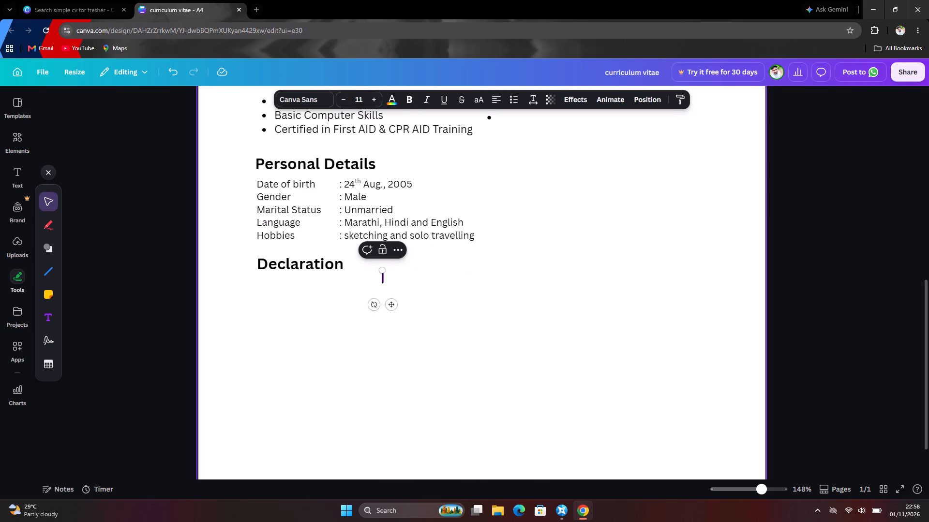
pyautogui.write('I')
pyautogui.press('space')
pyautogui.write('hea')
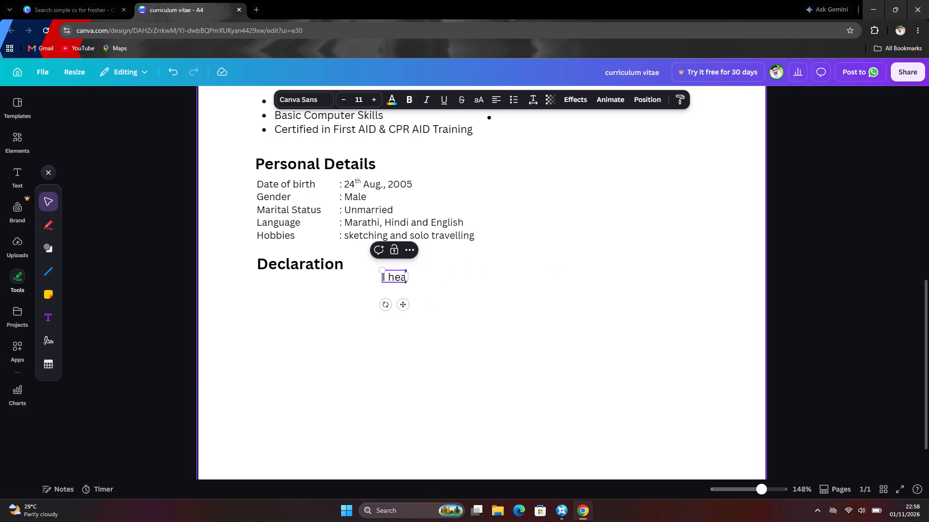
pyautogui.write('rby')
pyautogui.press('space')
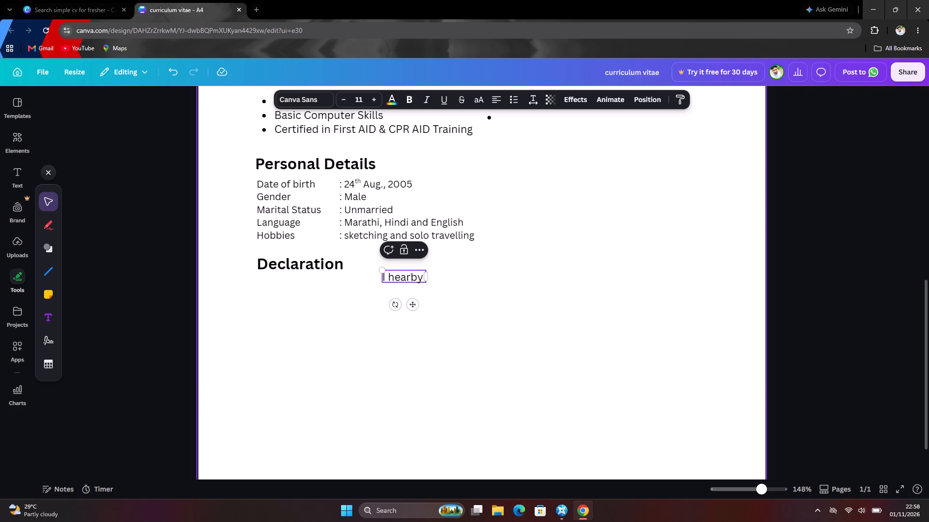
pyautogui.press('BackSpace')
pyautogui.press('BackSpace')
pyautogui.press('BackSpace')
pyautogui.press('BackSpace')
pyautogui.press('BackSpace')
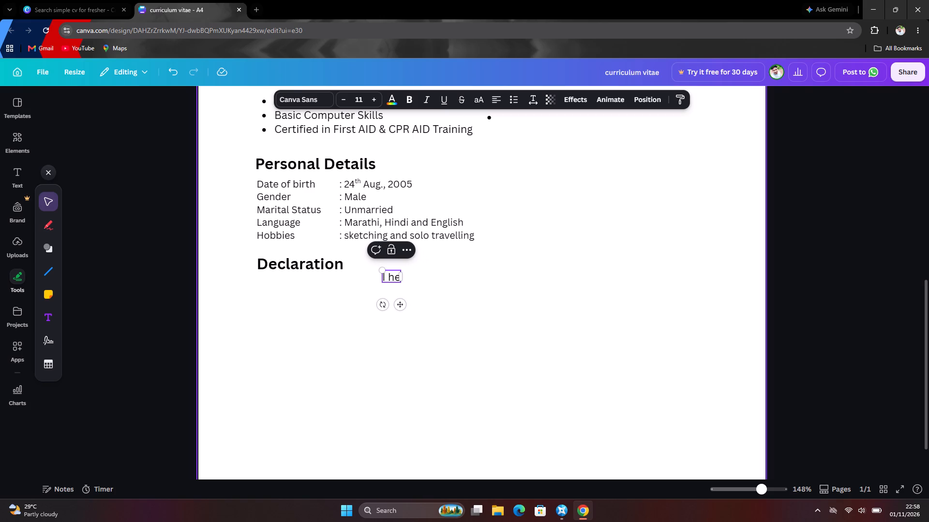
pyautogui.write('reby')
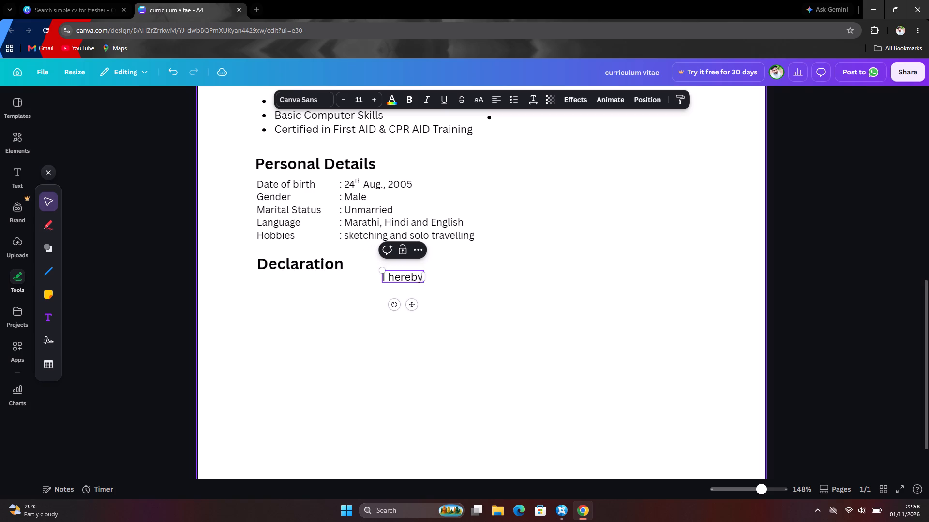
pyautogui.press('space')
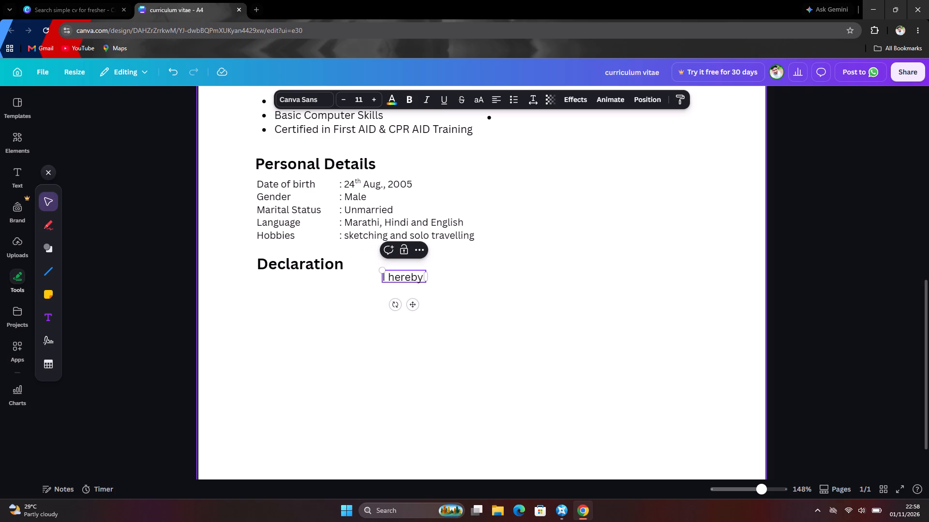
pyautogui.write('declare')
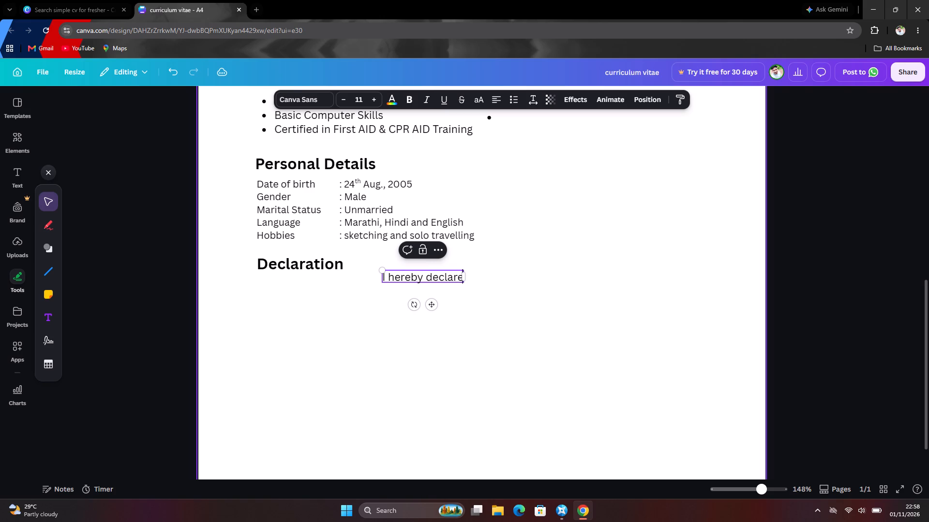
pyautogui.press('space')
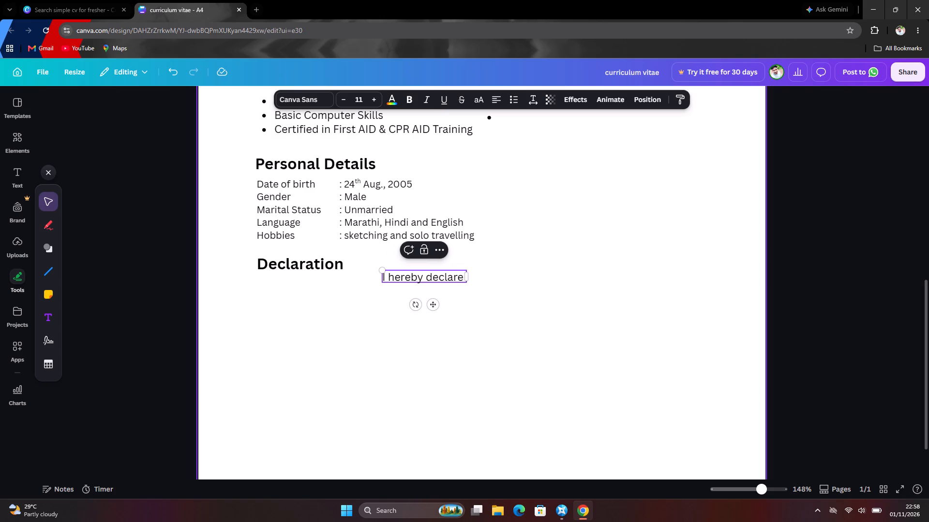
pyautogui.write('that the')
pyautogui.press('space')
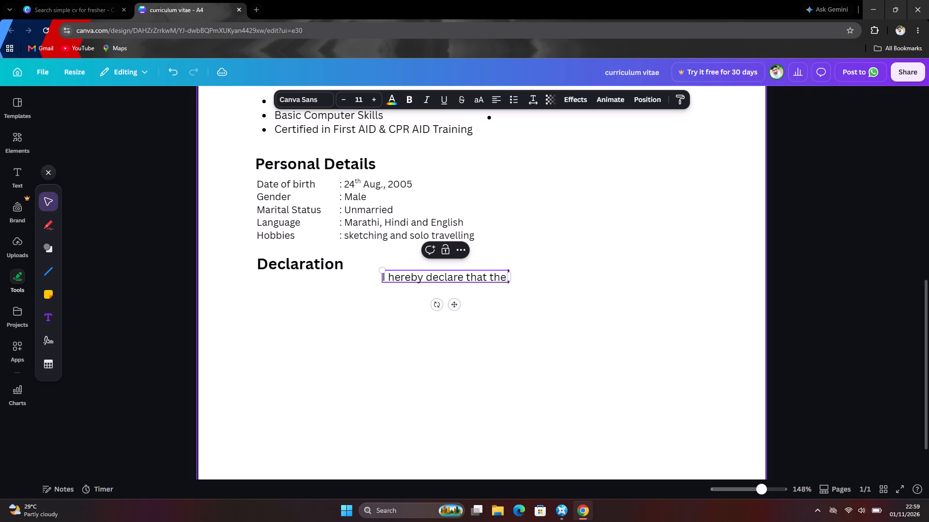
pyautogui.write('fact')
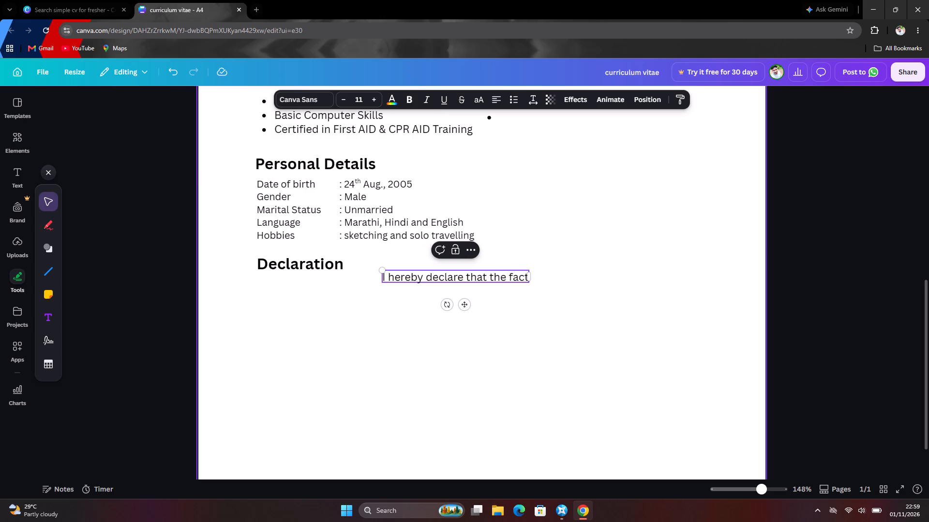
pyautogui.write('s above')
pyautogui.press('space')
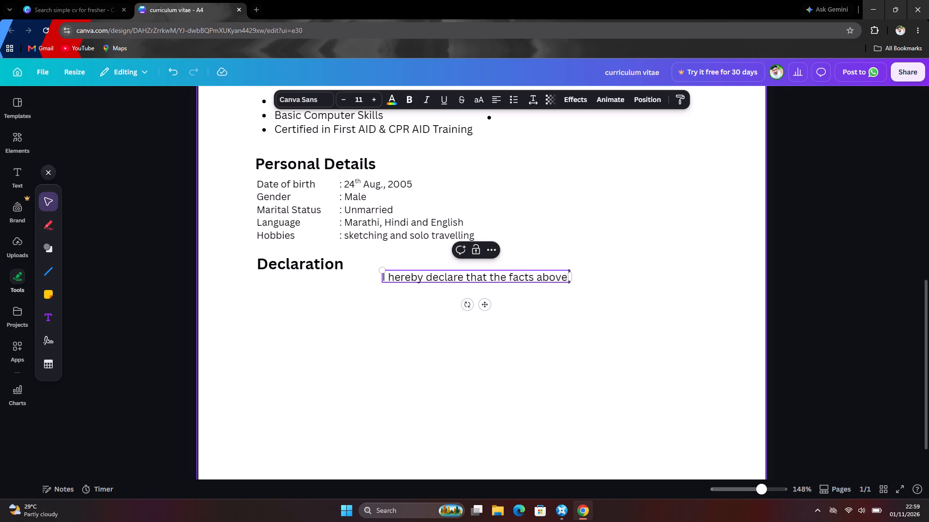
pyautogui.write('are')
pyautogui.press('space')
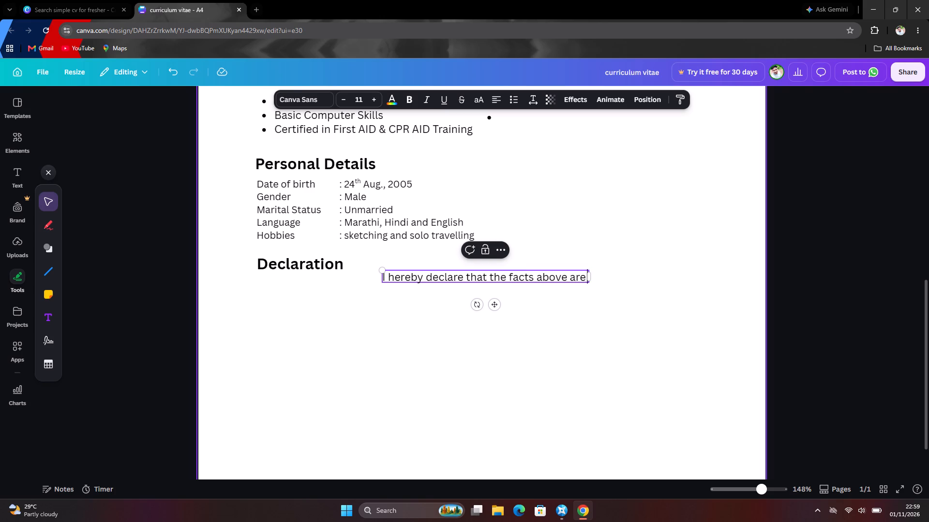
pyautogui.write('genu')
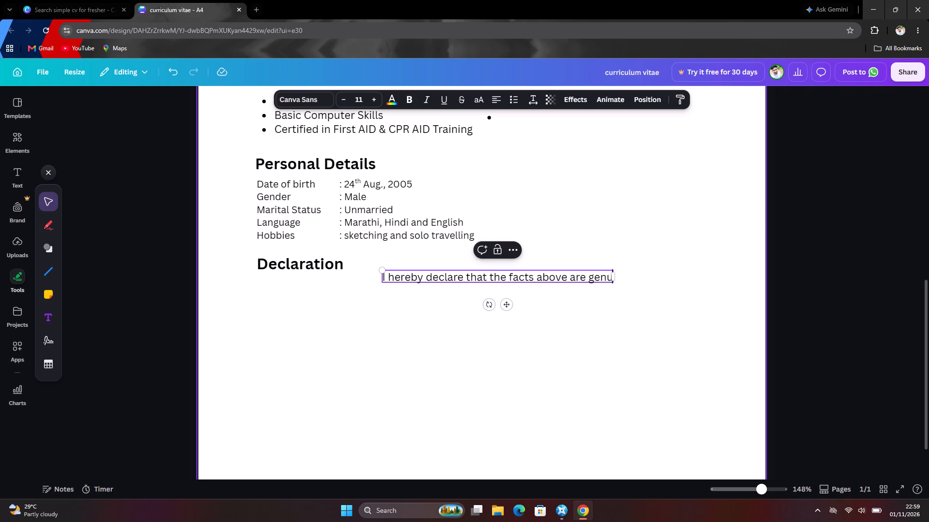
pyautogui.write('ine')
pyautogui.press('space')
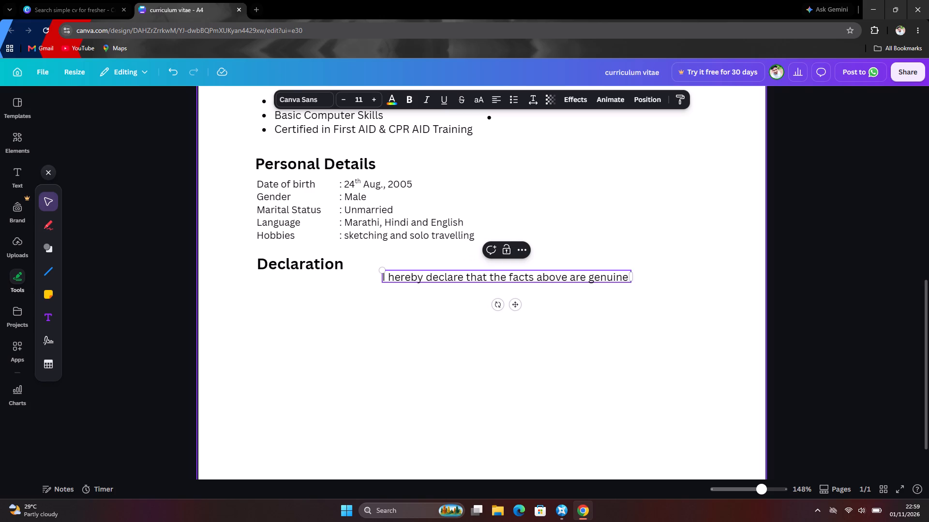
pyautogui.write('to be')
pyautogui.press('space')
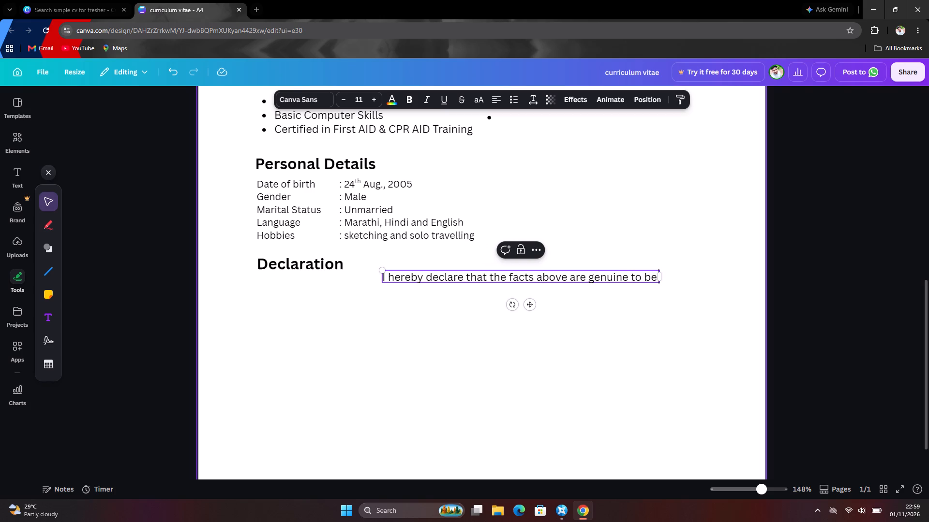
pyautogui.write('best')
pyautogui.press('space')
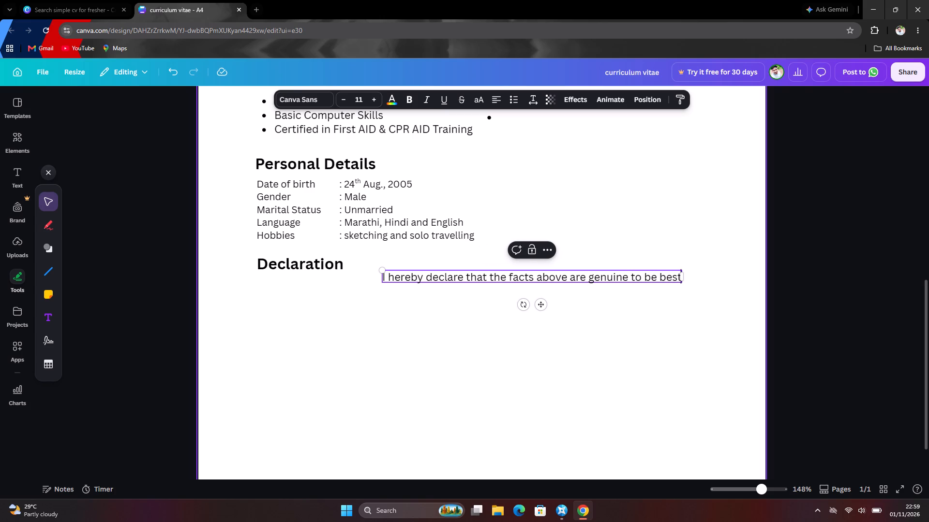
pyautogui.write('of my')
pyautogui.press('space')
pyautogui.write('know')
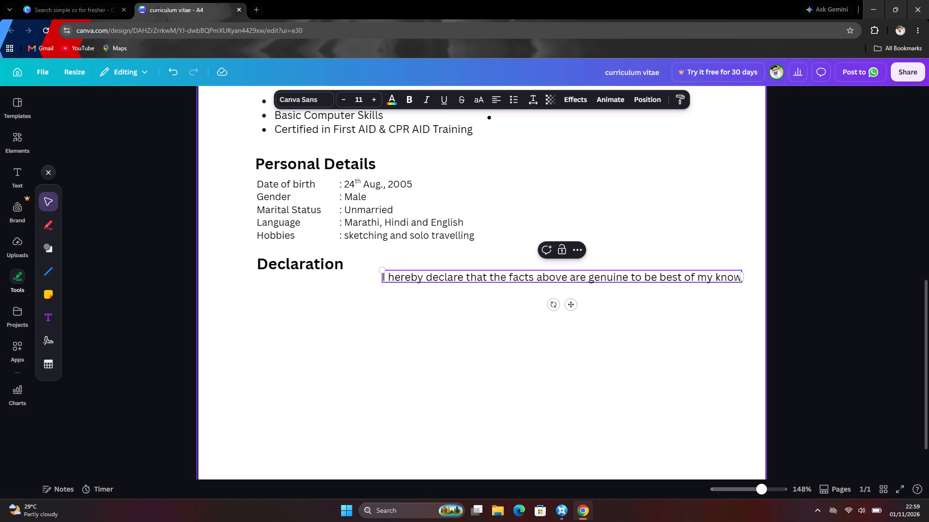
pyautogui.write('ledge')
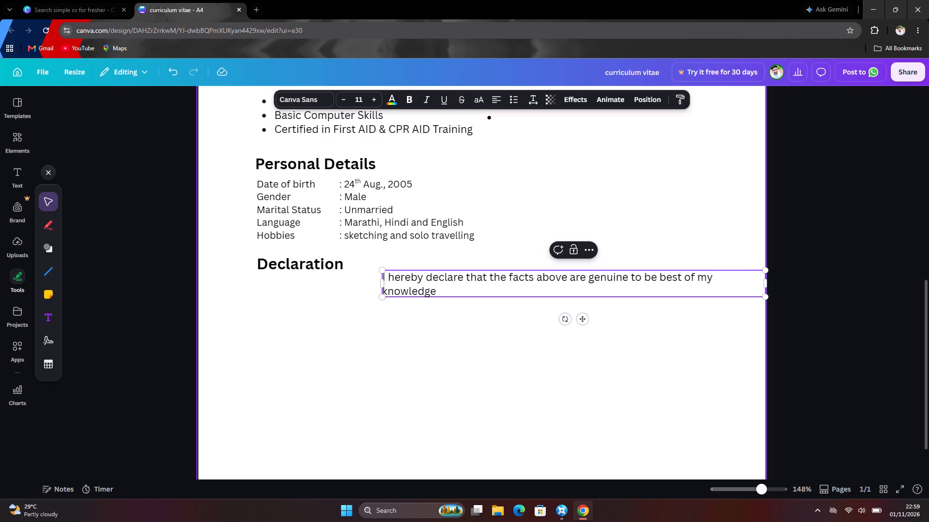
pyautogui.press('space')
pyautogui.write('and')
pyautogui.press('space')
pyautogui.write('bel')
pyautogui.write('ief')
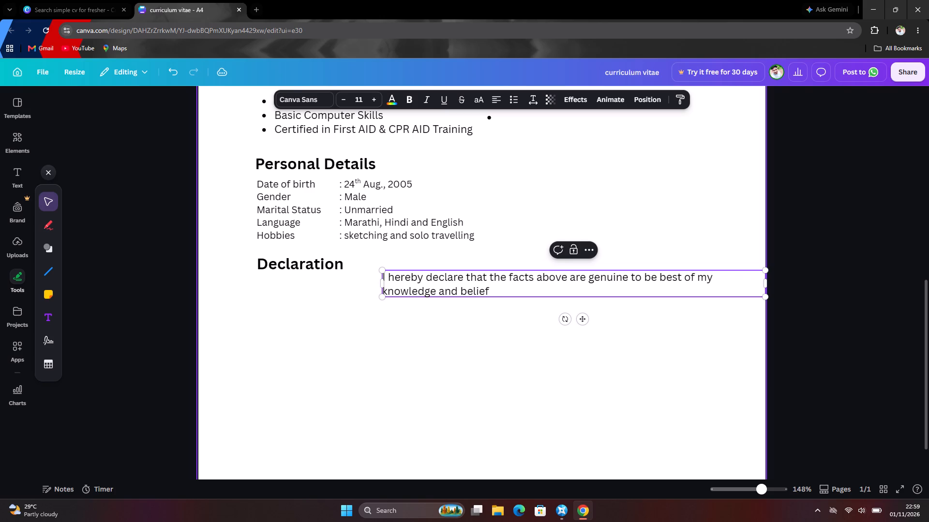
pyautogui.press('s')
pyautogui.press('.')
pyautogui.click(435, 339)
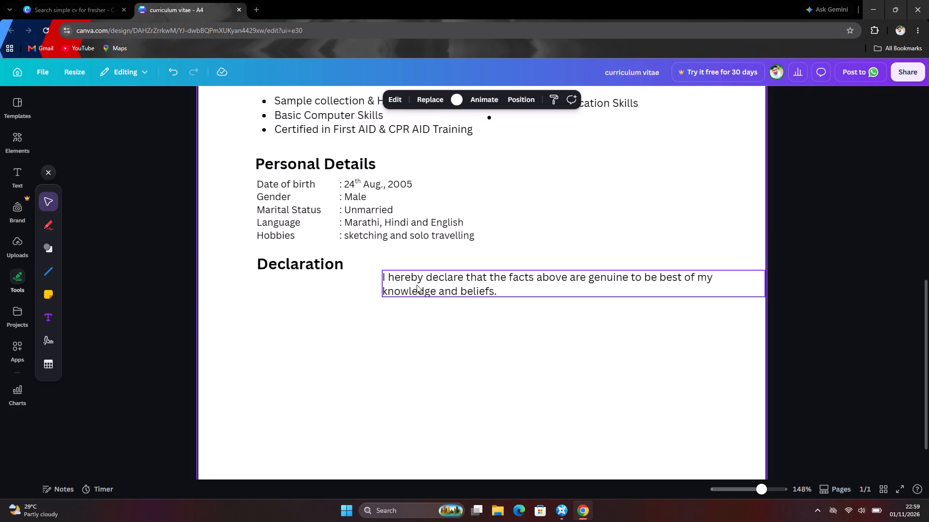
# Move the statement below the Declaration heading and widen its box to about 16.7, left-aligned with the heading, so it fits one line.
pyautogui.click(429, 286)
pyautogui.moveTo(457, 287); pyautogui.dragTo(381, 315)
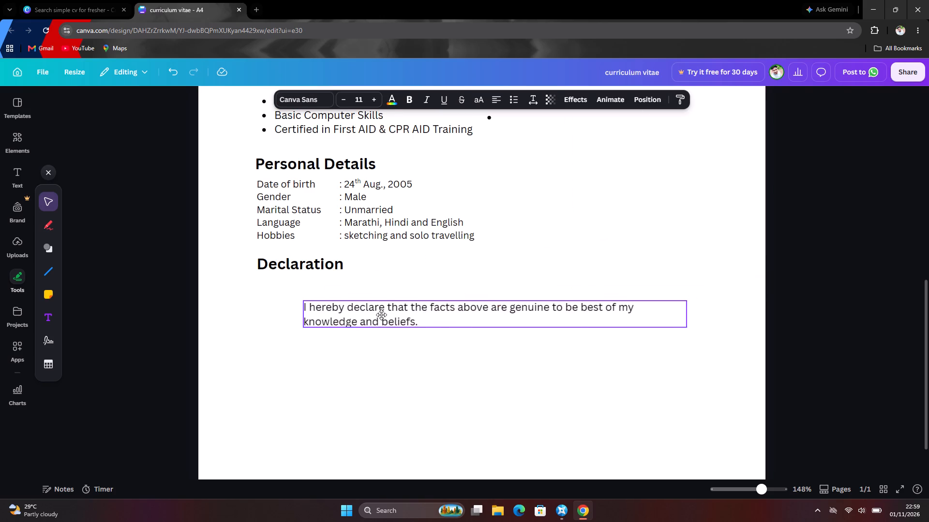
pyautogui.moveTo(381, 315); pyautogui.dragTo(388, 312)
pyautogui.moveTo(314, 308); pyautogui.dragTo(276, 312)
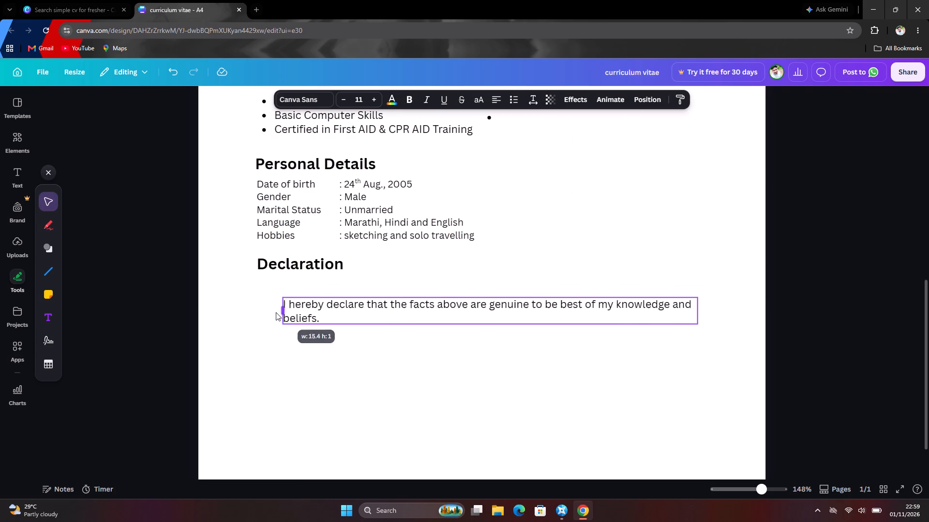
pyautogui.moveTo(276, 312); pyautogui.dragTo(255, 313)
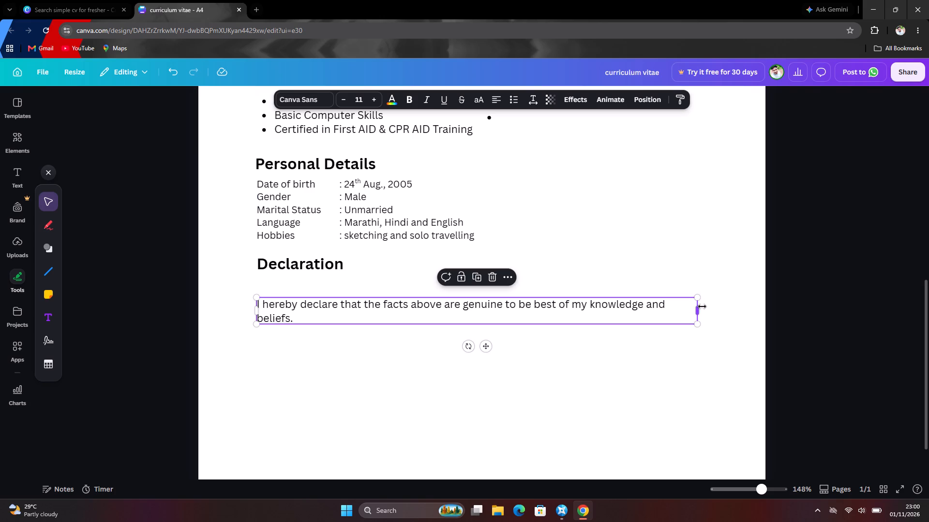
pyautogui.moveTo(701, 310); pyautogui.dragTo(710, 311)
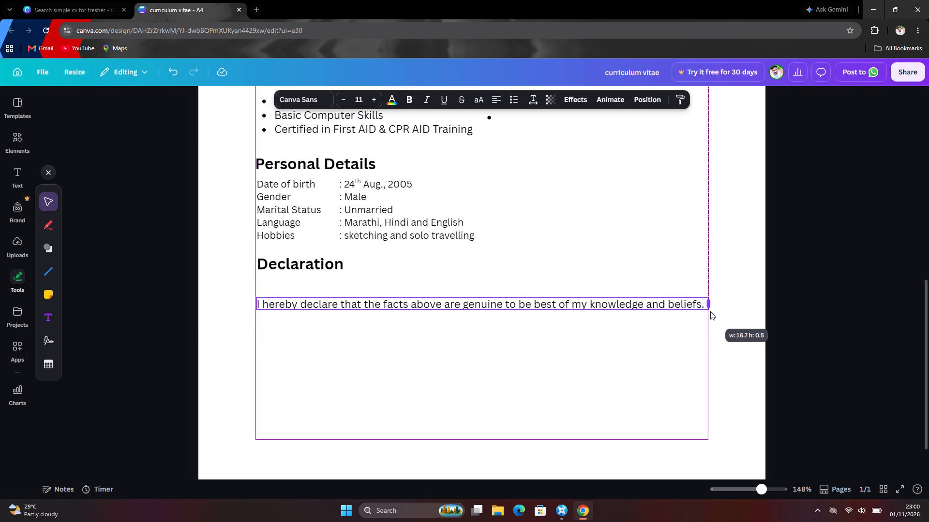
pyautogui.moveTo(710, 311); pyautogui.dragTo(711, 314)
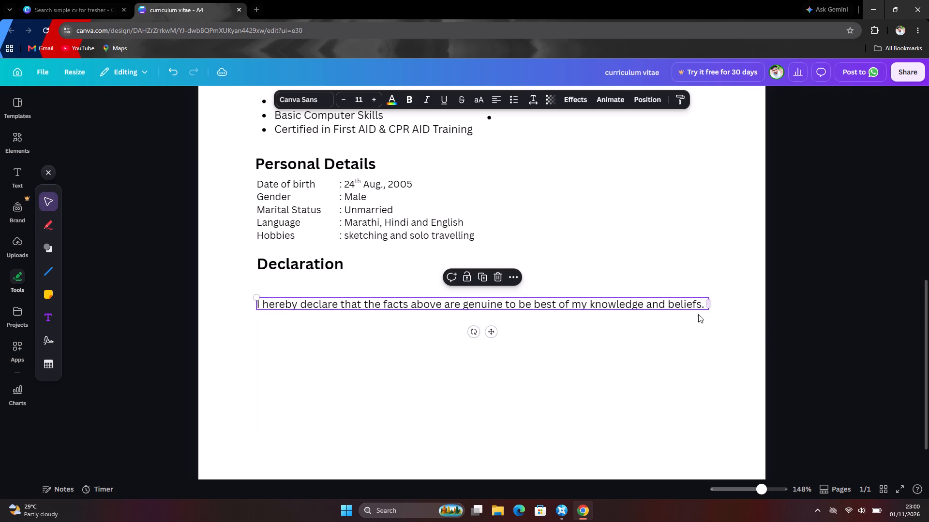
pyautogui.click(596, 328)
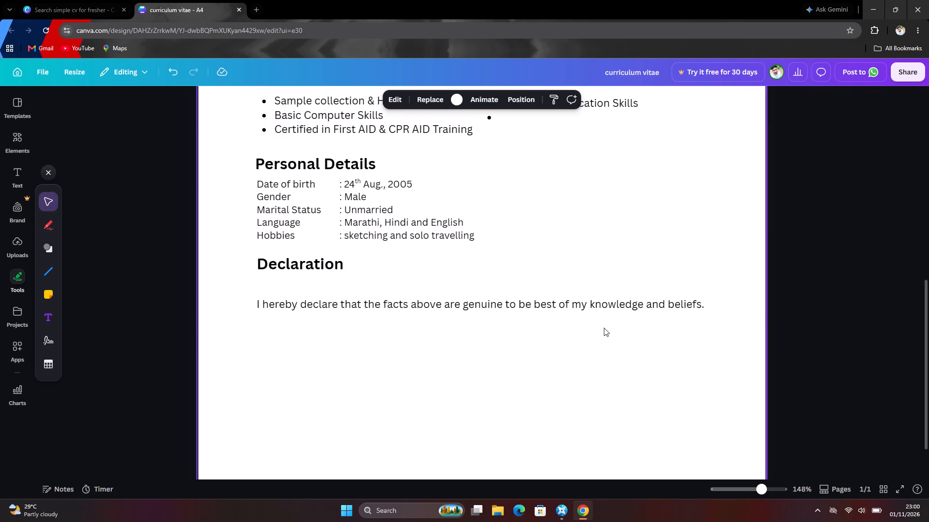
# Move the declaration statement up to sit just beneath the Declaration heading, keeping its left alignment.
pyautogui.moveTo(526, 306); pyautogui.dragTo(526, 293)
pyautogui.moveTo(525, 295); pyautogui.dragTo(525, 291)
pyautogui.click(521, 326)
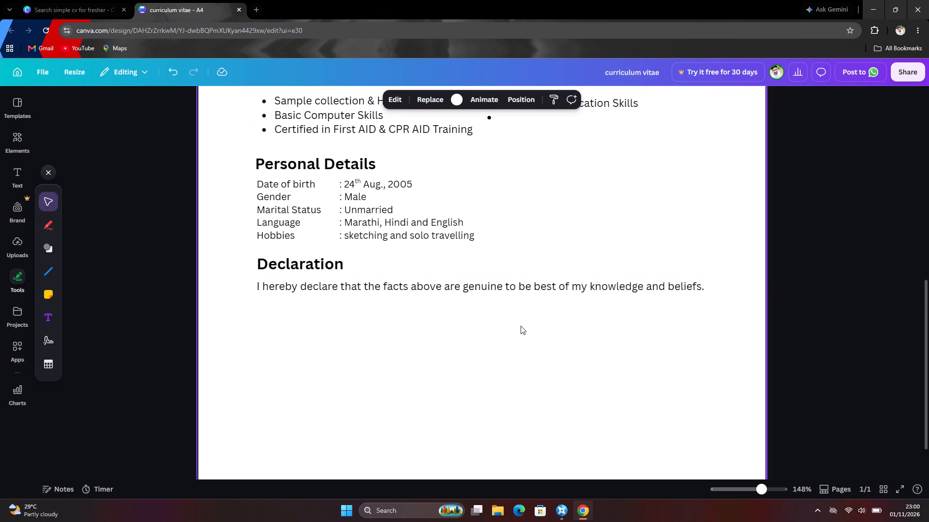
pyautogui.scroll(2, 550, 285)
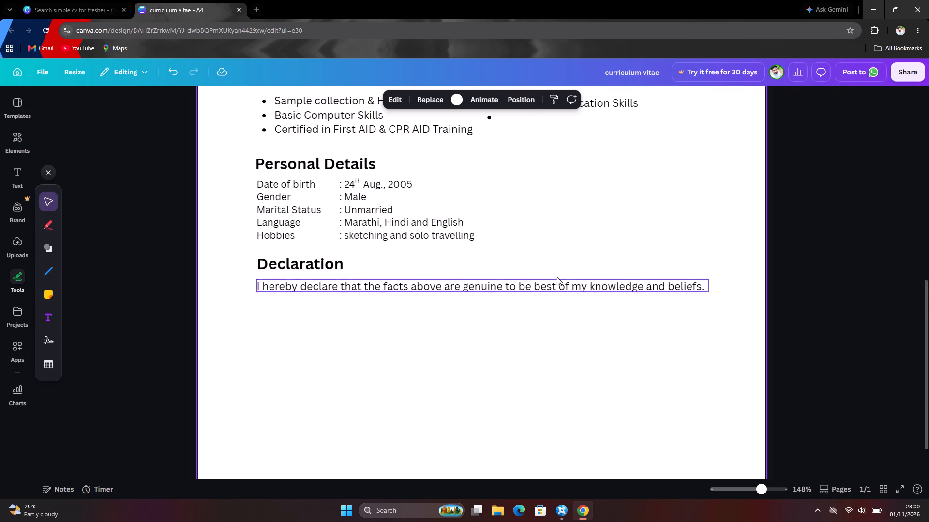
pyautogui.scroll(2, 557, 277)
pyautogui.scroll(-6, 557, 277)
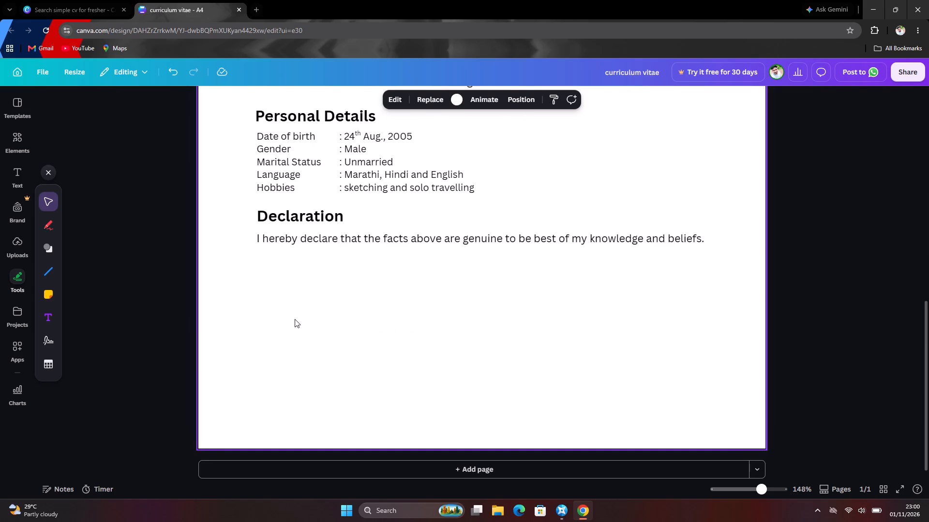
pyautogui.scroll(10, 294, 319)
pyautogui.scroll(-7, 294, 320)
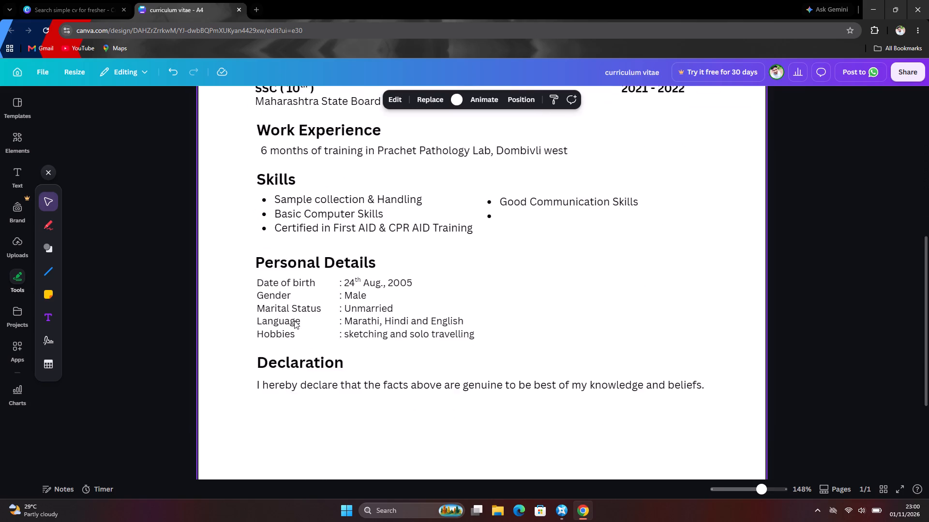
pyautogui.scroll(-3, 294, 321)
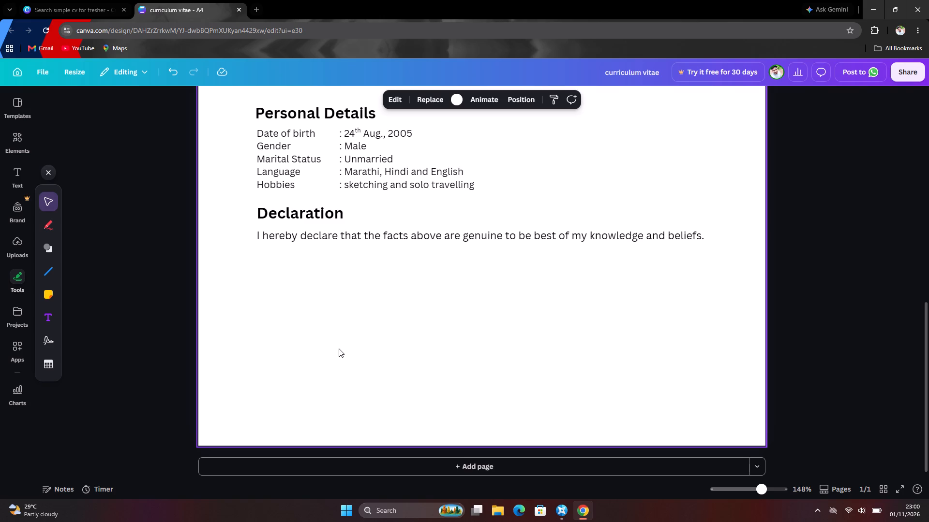
# Add another text box below the declaration statement and set its font size to 11.
pyautogui.click(282, 316)
pyautogui.click(49, 313)
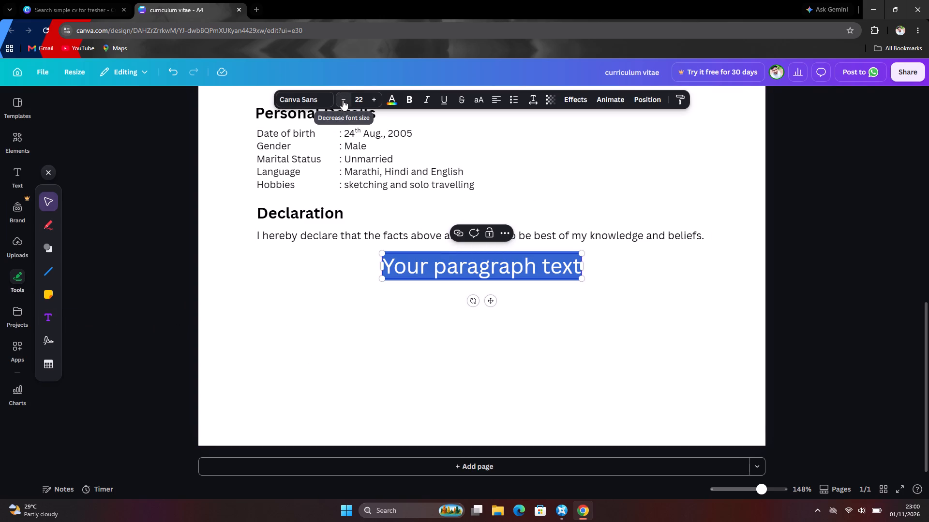
pyautogui.click(358, 98)
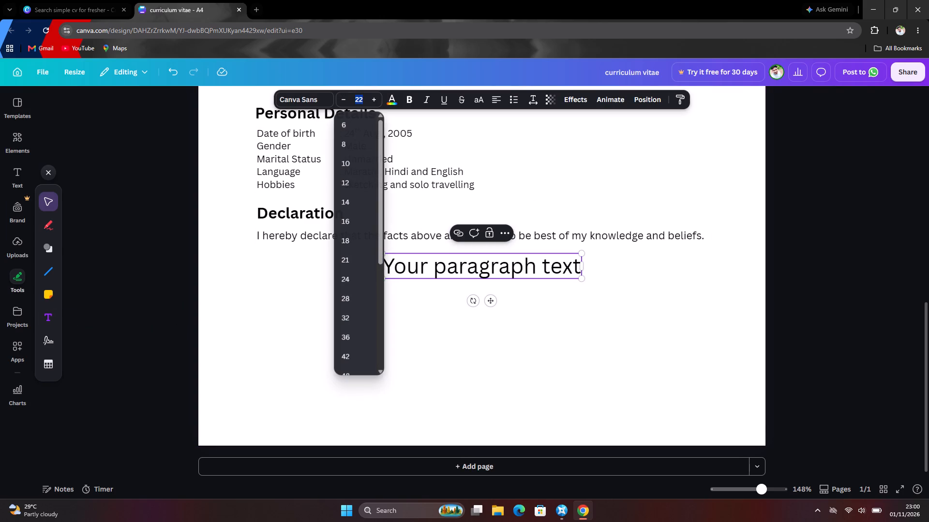
pyautogui.write('11')
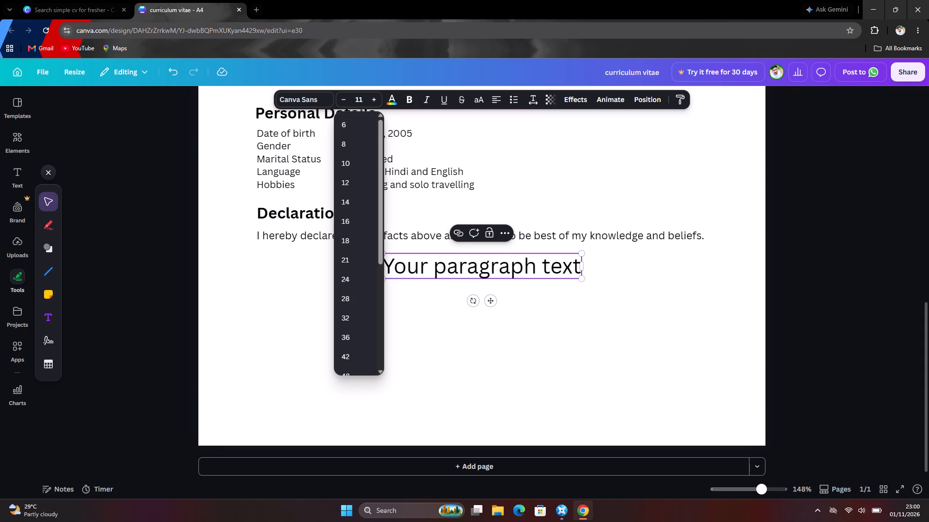
pyautogui.click(358, 100)
pyautogui.click(422, 332)
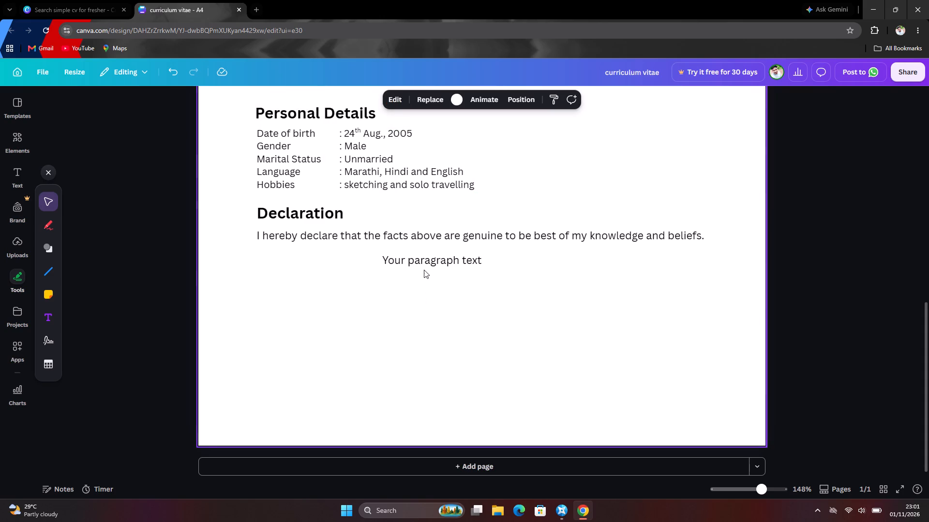
# Replace the placeholder text in the new text box with "Date".
pyautogui.click(421, 259)
pyautogui.click(421, 259)
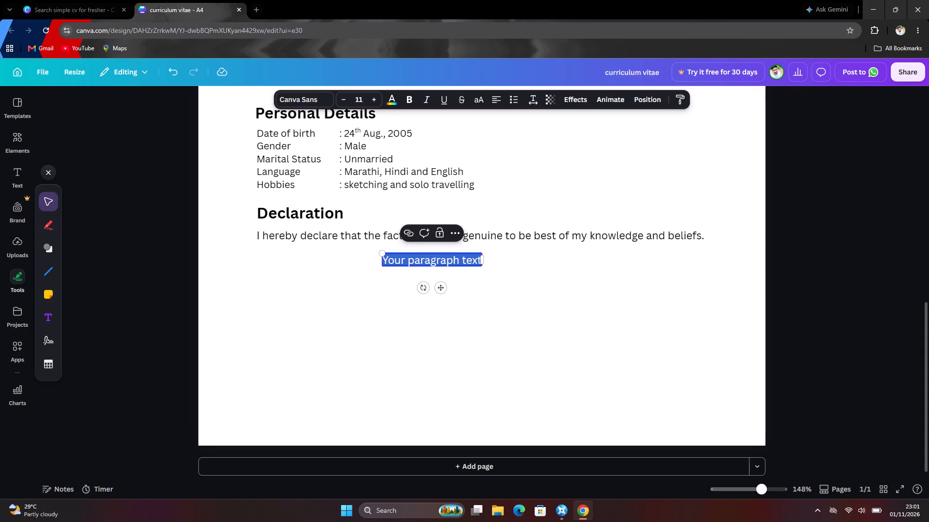
pyautogui.press('BackSpace')
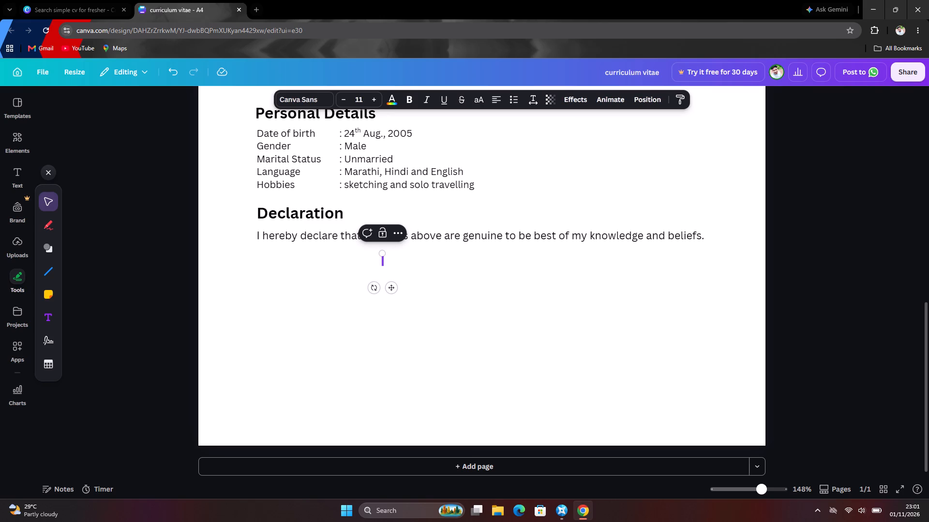
pyautogui.write('Date')
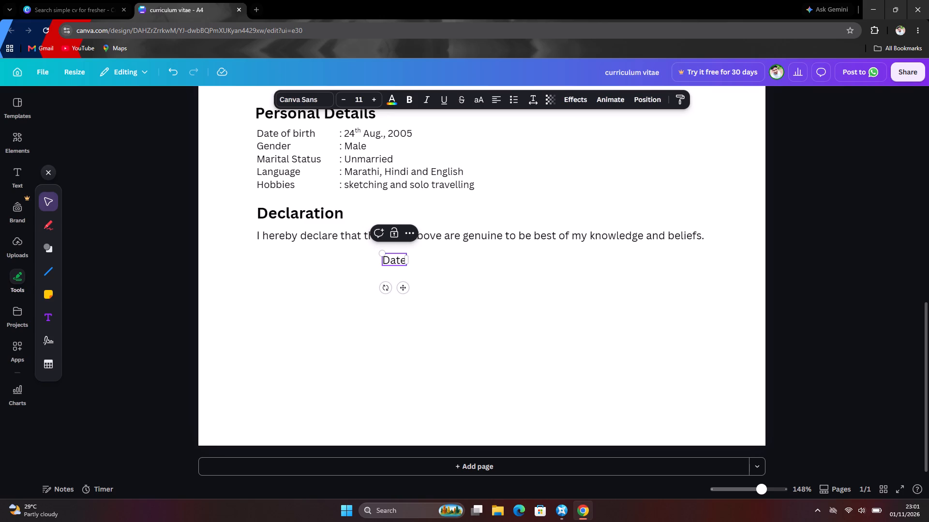
# Clear the label, try it in bold, and re-enter it as "Date" in regular weight.
pyautogui.press('BackSpace')
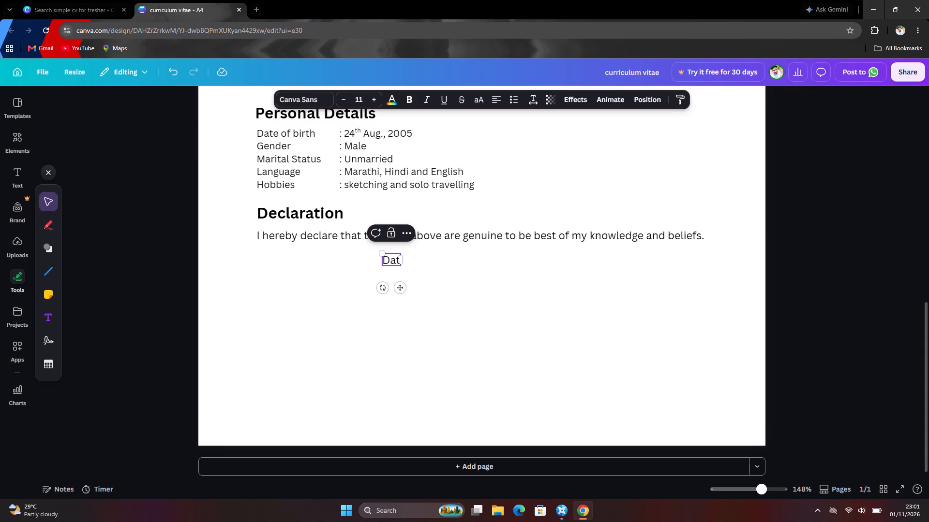
pyautogui.press('BackSpace')
pyautogui.press('BackSpace')
pyautogui.press('BackSpace')
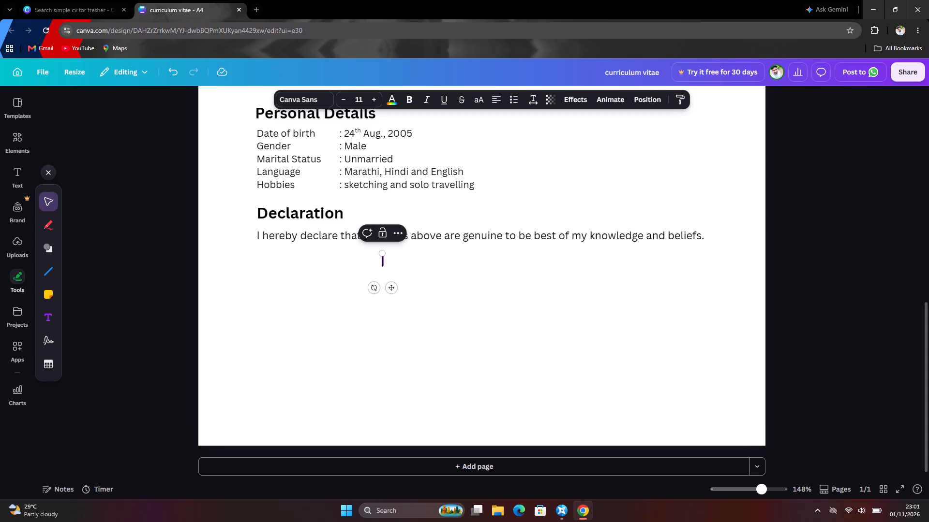
pyautogui.click(412, 103)
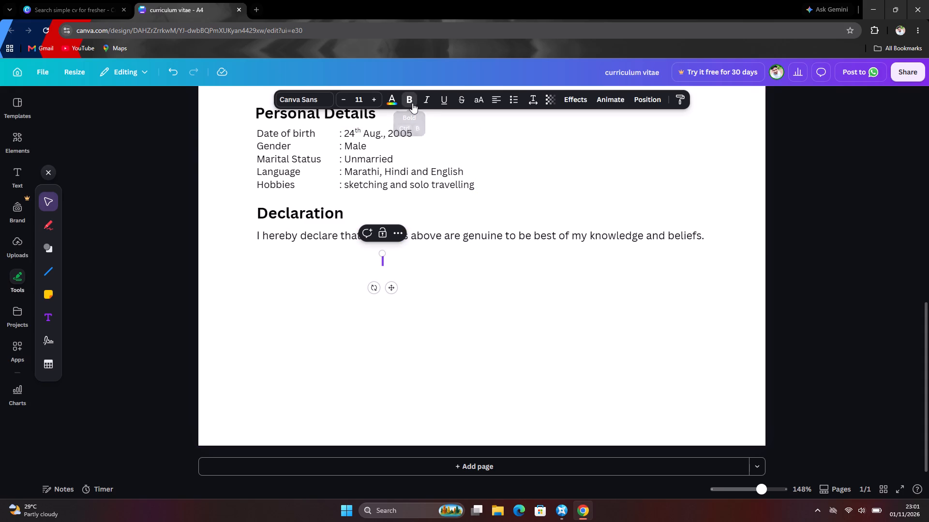
pyautogui.write('dta')
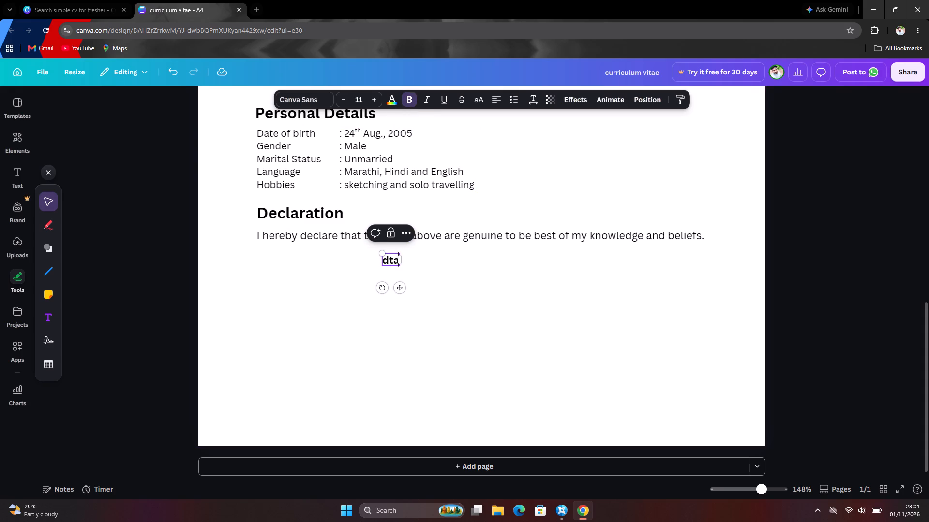
pyautogui.press('BackSpace')
pyautogui.press('BackSpace')
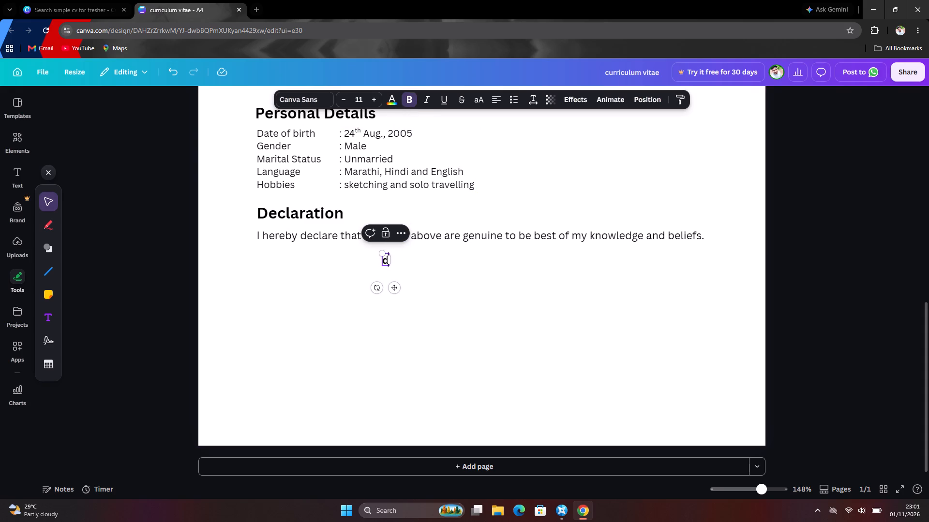
pyautogui.press('BackSpace')
pyautogui.hotkey('shift', 'd')
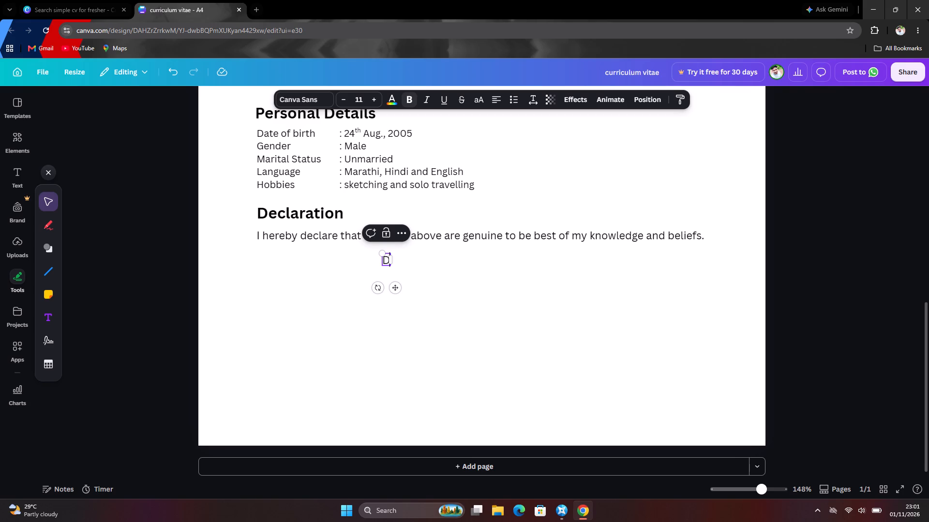
pyautogui.press('a')
pyautogui.write('te')
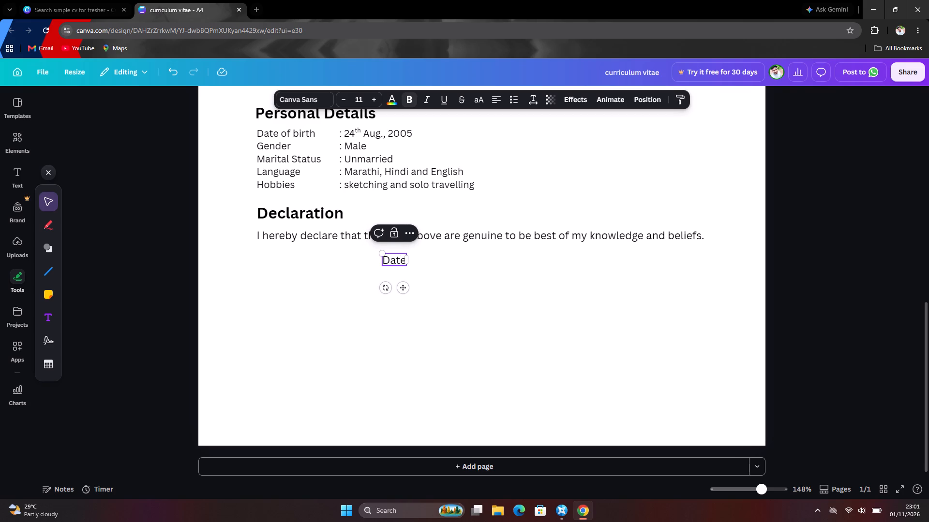
pyautogui.press('space')
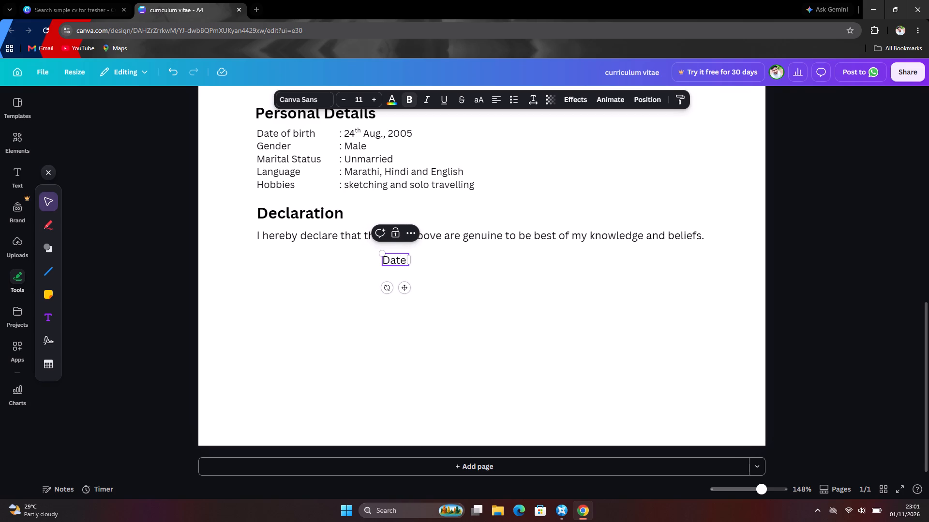
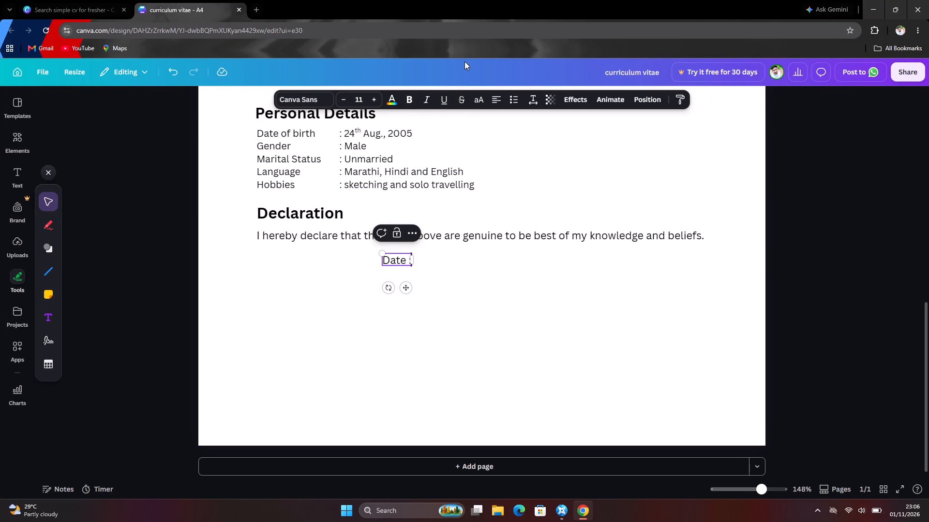
# Move the Date label below the declaration statement, near its left edge, leaving a gap of about 1 between them.
pyautogui.click(405, 256)
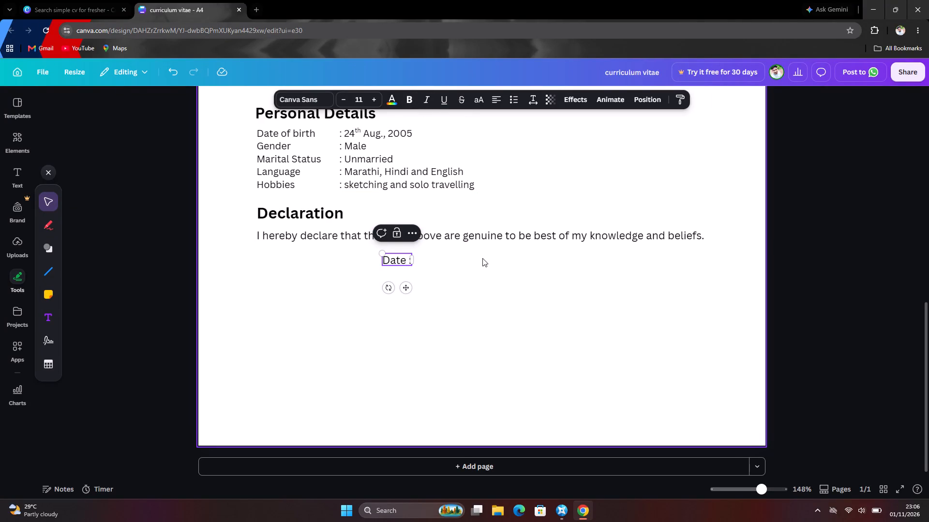
pyautogui.moveTo(399, 265); pyautogui.dragTo(325, 292)
pyautogui.click(466, 291)
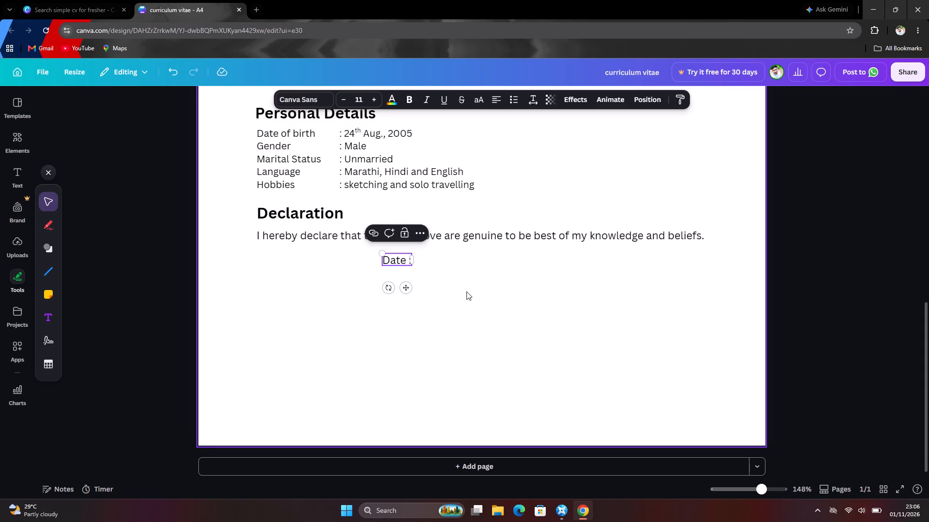
pyautogui.moveTo(404, 256); pyautogui.dragTo(278, 285)
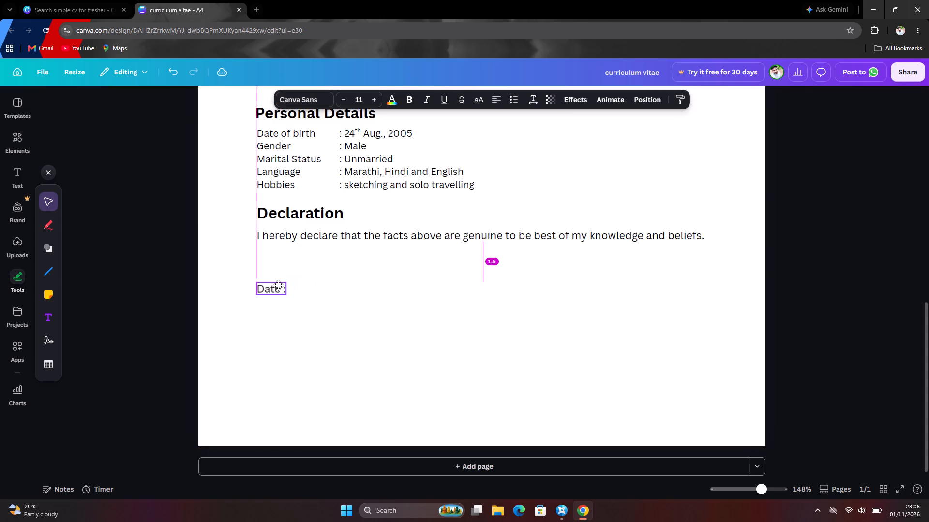
pyautogui.moveTo(278, 285); pyautogui.dragTo(280, 271)
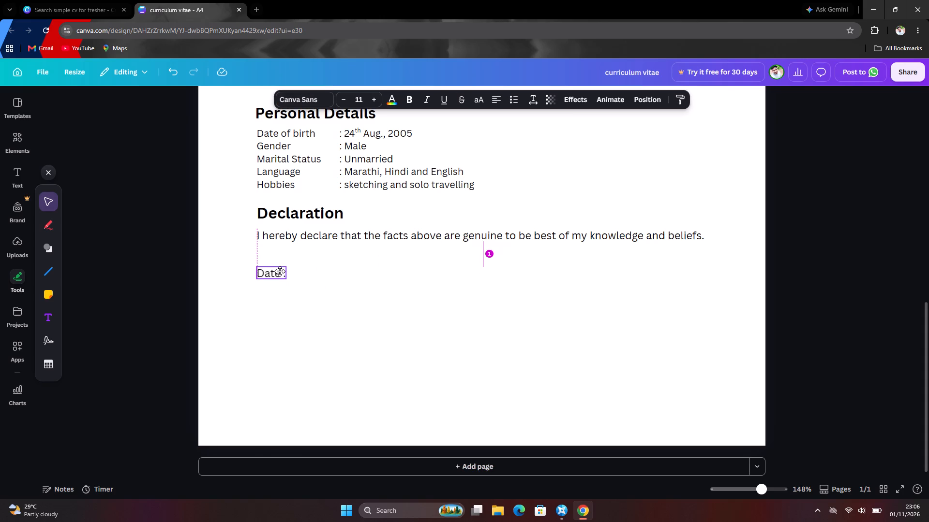
pyautogui.moveTo(280, 271); pyautogui.dragTo(281, 272)
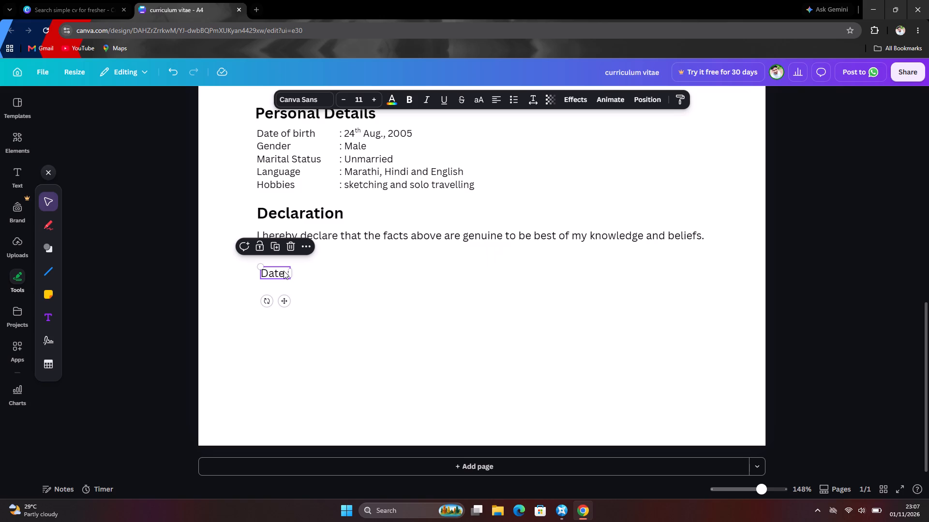
pyautogui.click(307, 309)
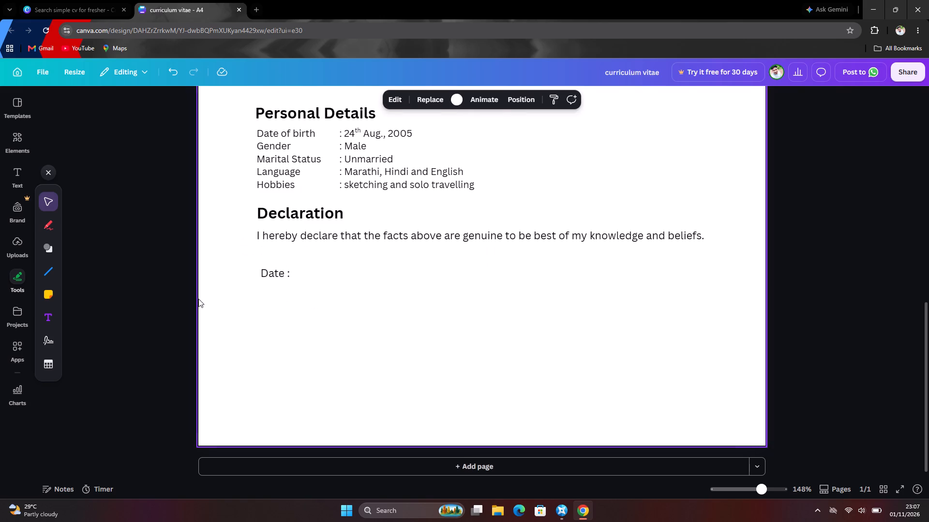
# Add another text box below the declaration statement and set its font size to 11.
pyautogui.click(52, 321)
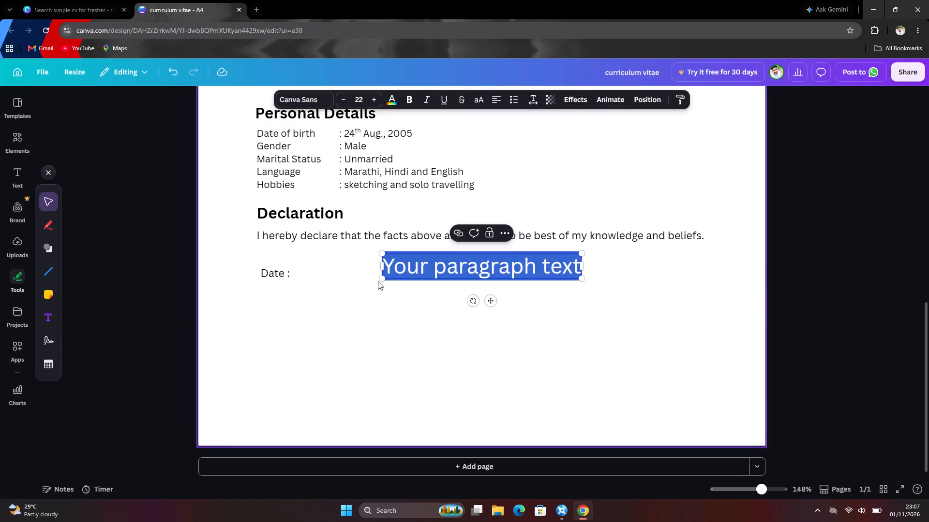
pyautogui.click(355, 102)
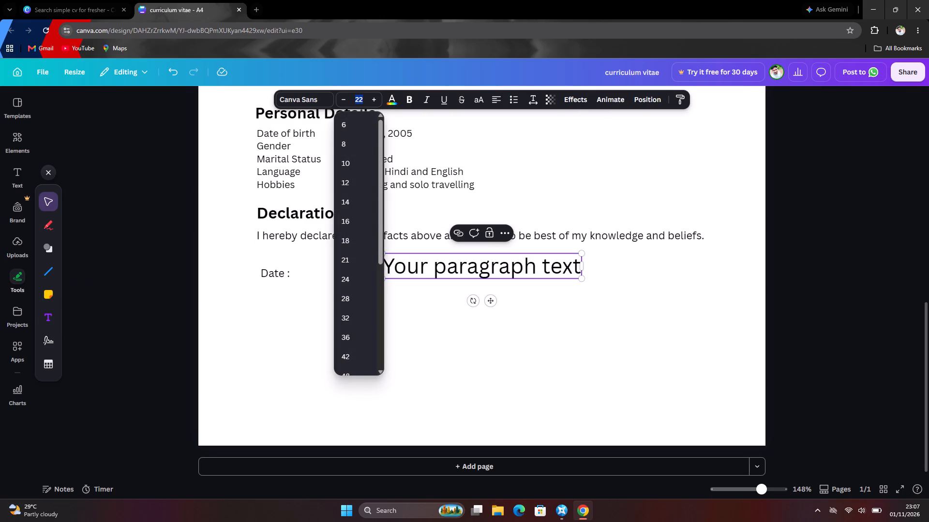
pyautogui.write('11')
pyautogui.click(499, 353)
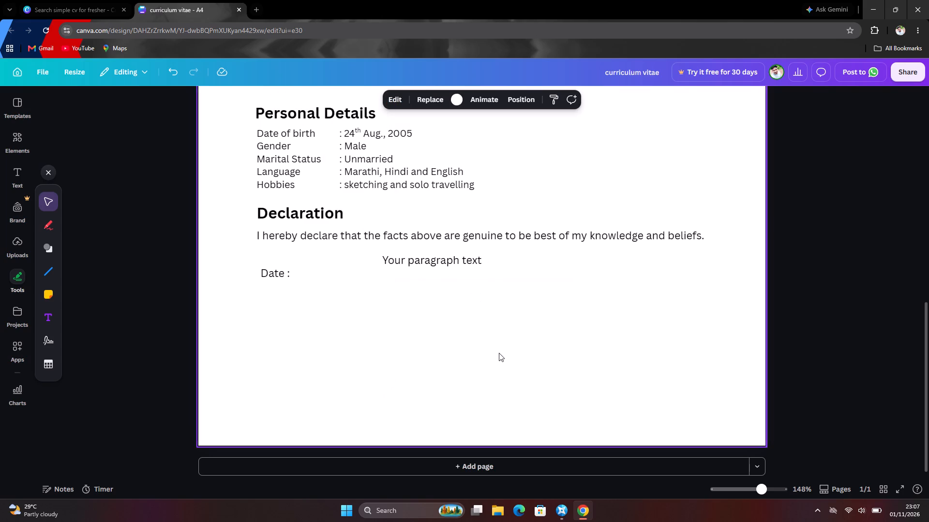
# Replace the placeholder text in the new text box with "Signature :".
pyautogui.doubleClick(430, 267)
pyautogui.click(429, 263)
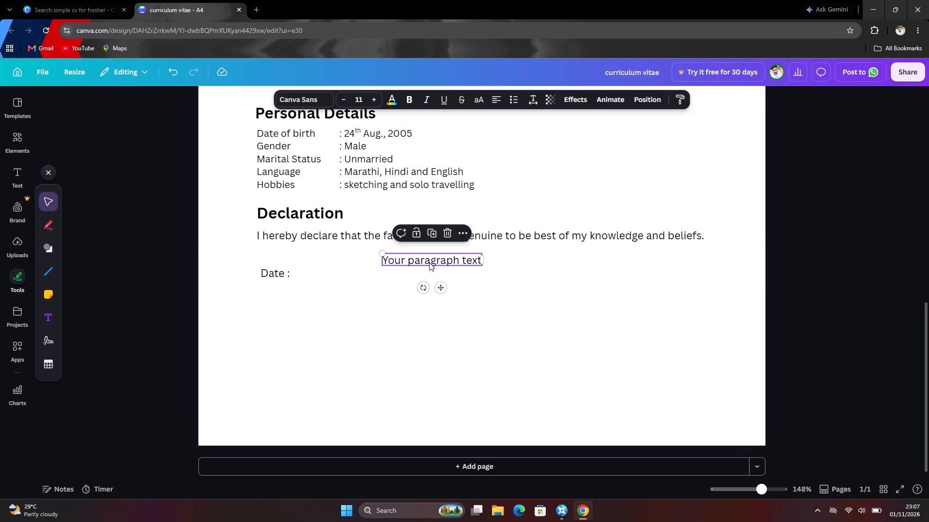
pyautogui.click(429, 262)
pyautogui.write('sig')
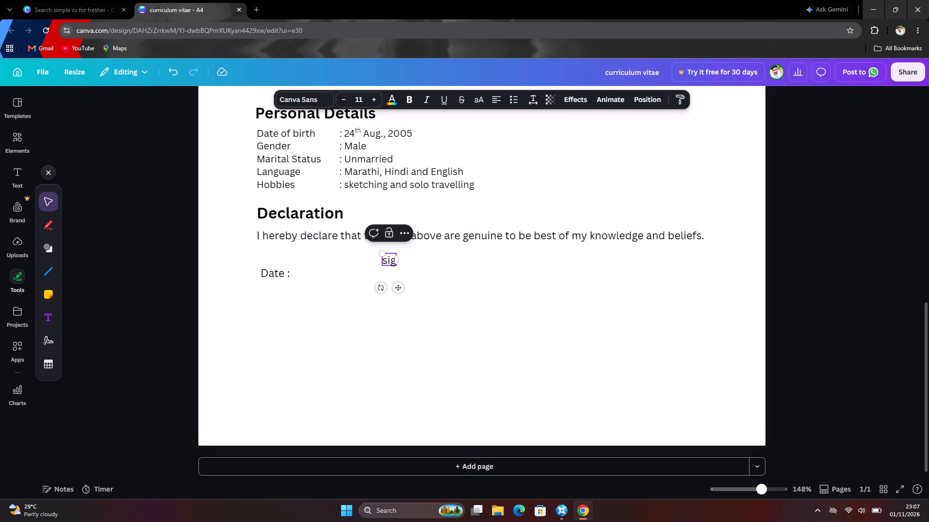
pyautogui.press('BackSpace')
pyautogui.press('BackSpace')
pyautogui.press('BackSpace')
pyautogui.hotkey('shift', 's')
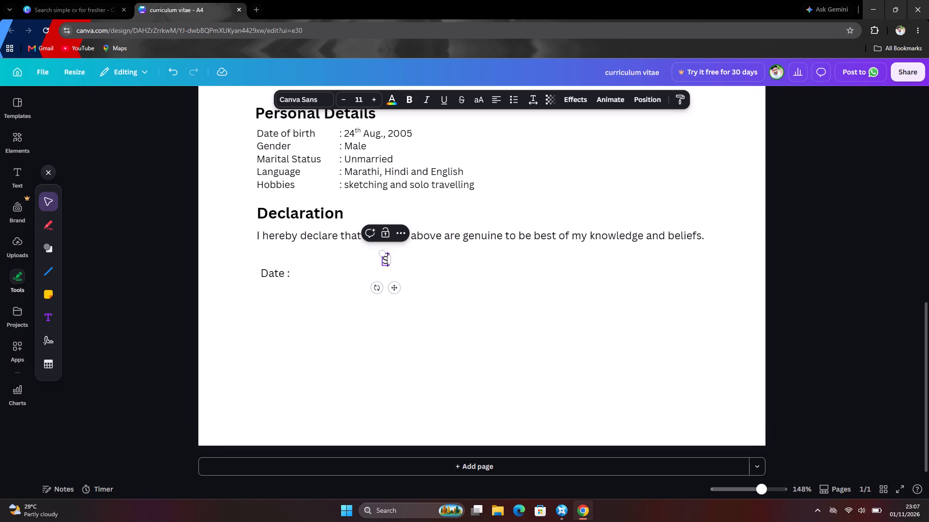
pyautogui.write('if')
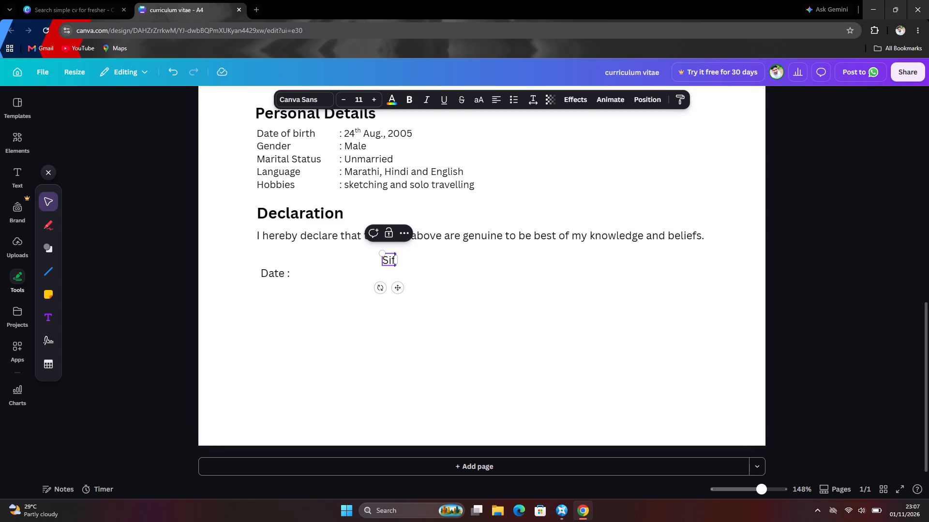
pyautogui.press('n')
pyautogui.press('BackSpace')
pyautogui.press('BackSpace')
pyautogui.write('gn')
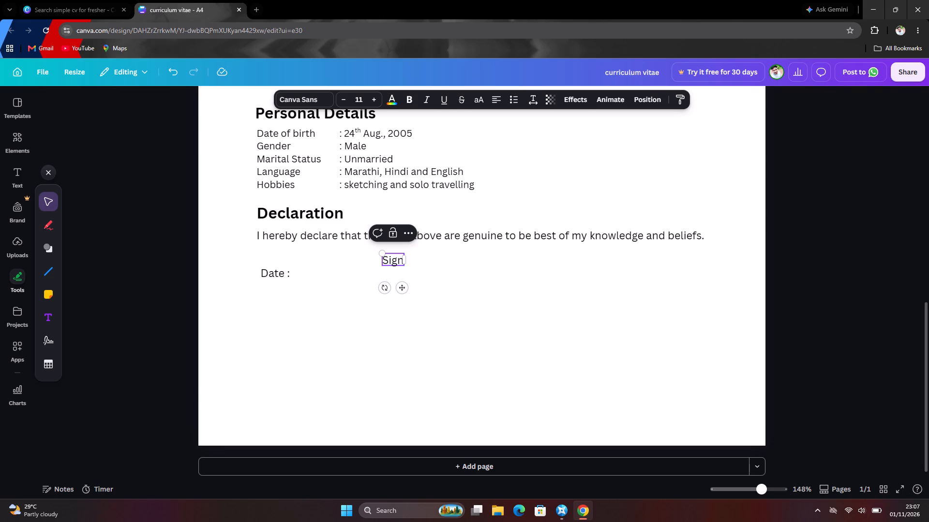
pyautogui.write('ature')
pyautogui.press('space')
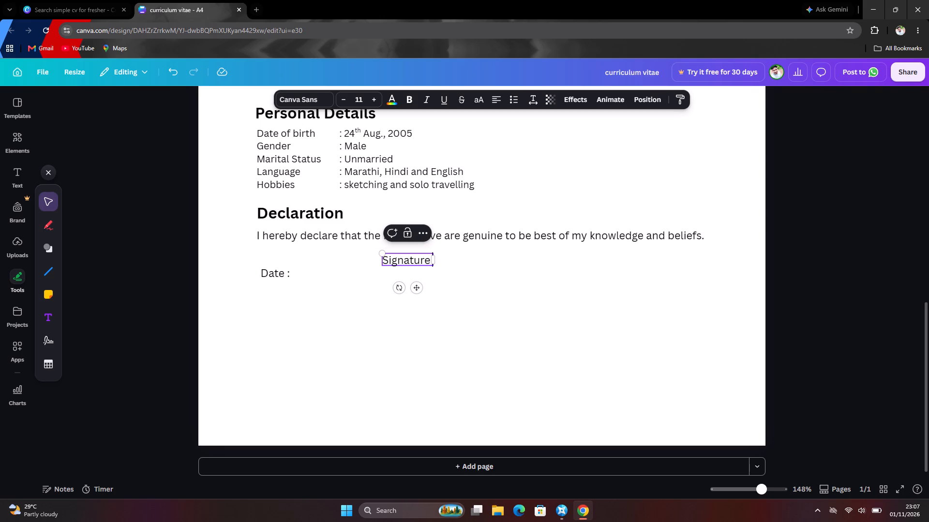
pyautogui.hotkey('shift', ':')
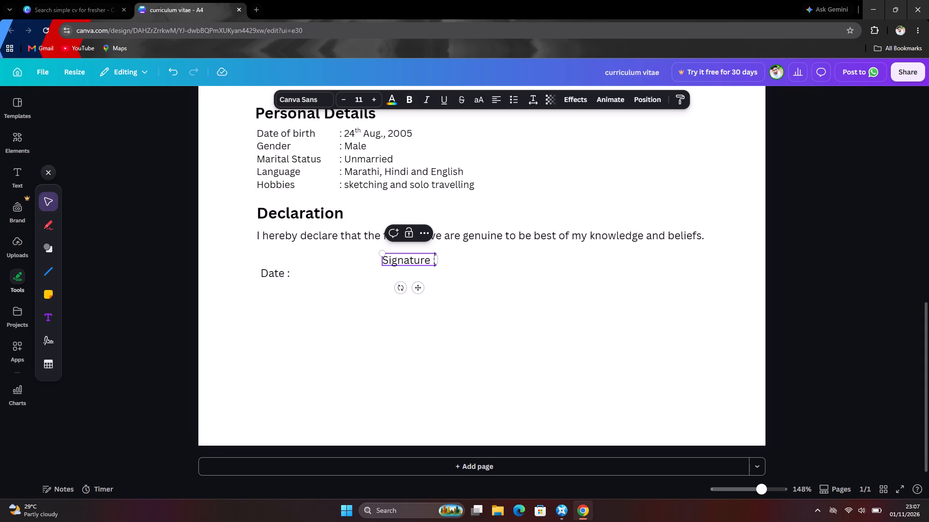
pyautogui.click(471, 340)
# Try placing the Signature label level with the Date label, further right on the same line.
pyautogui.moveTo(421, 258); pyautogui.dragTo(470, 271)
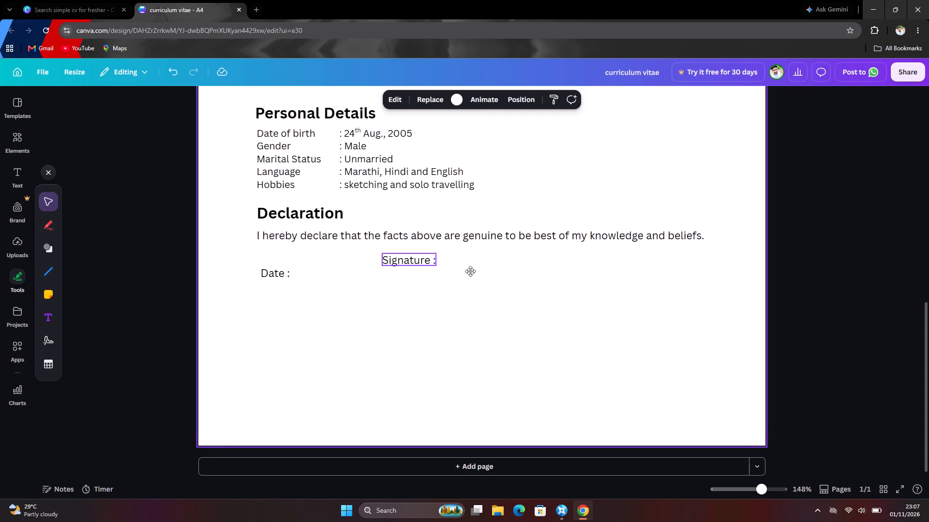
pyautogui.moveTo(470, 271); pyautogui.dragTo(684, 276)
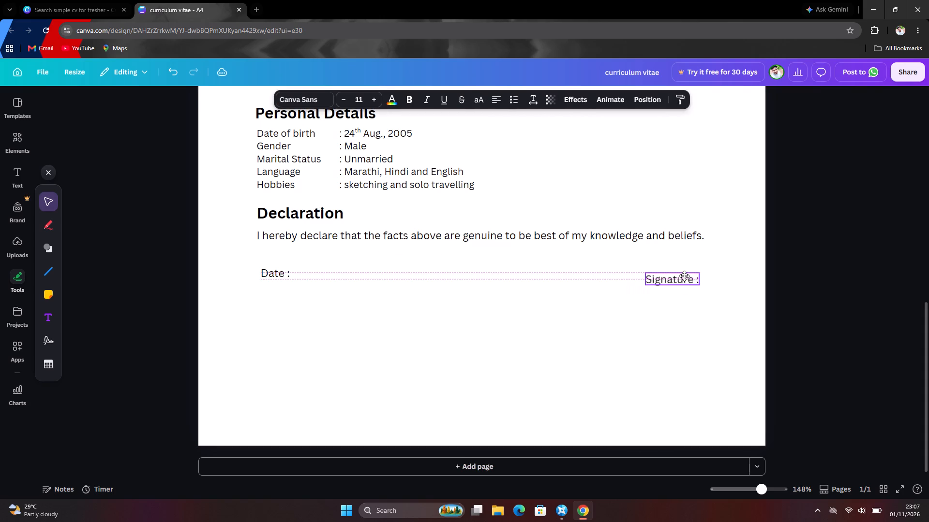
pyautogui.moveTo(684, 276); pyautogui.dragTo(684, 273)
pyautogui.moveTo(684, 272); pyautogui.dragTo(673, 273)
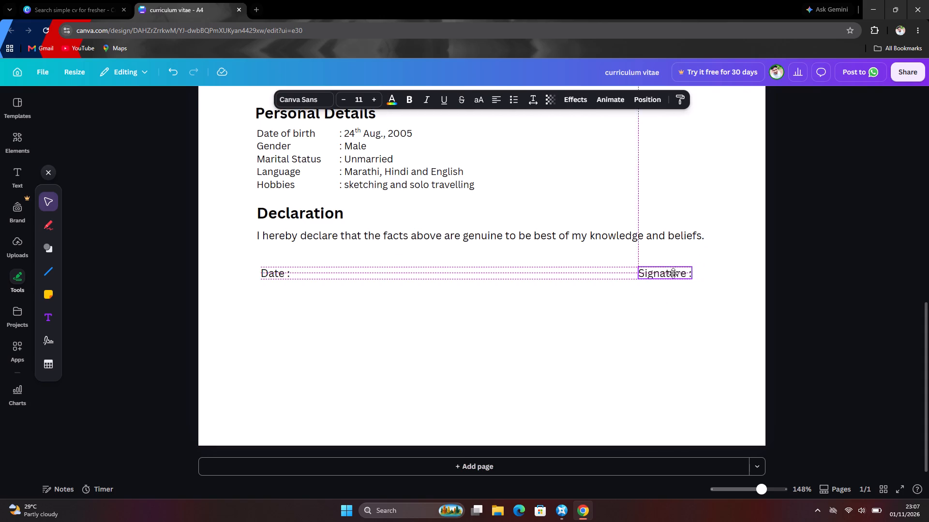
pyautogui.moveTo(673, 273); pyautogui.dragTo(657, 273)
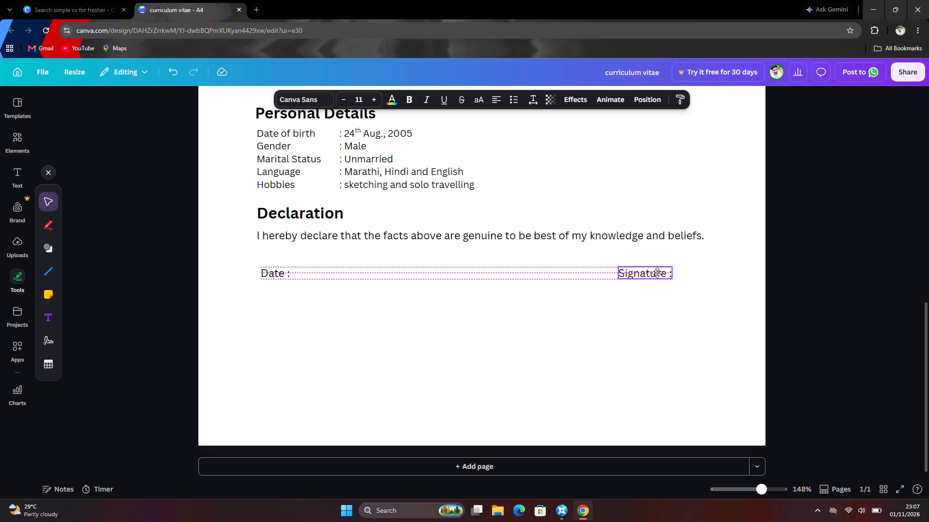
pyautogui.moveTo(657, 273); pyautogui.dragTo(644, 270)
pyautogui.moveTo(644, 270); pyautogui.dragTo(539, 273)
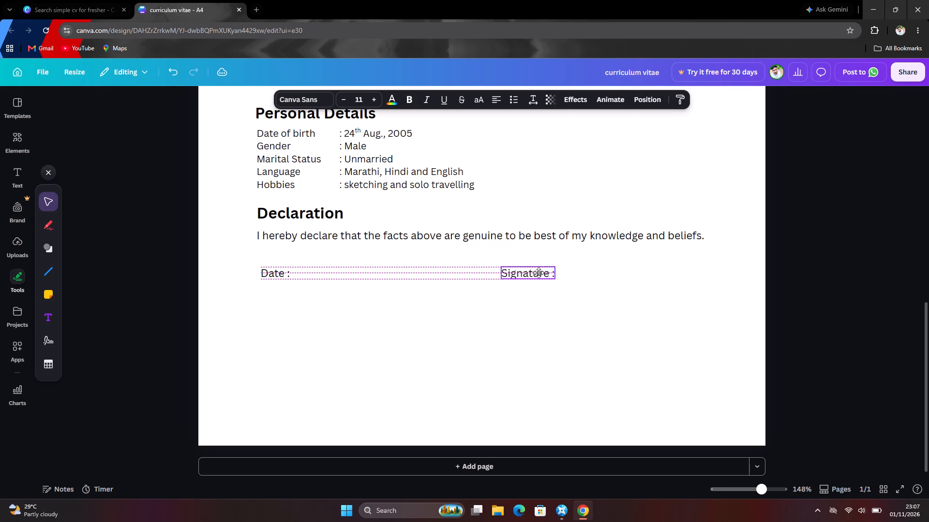
# Place the Signature label well below the Date label, aligned with the left edge of the declaration statement.
pyautogui.moveTo(539, 273); pyautogui.dragTo(304, 298)
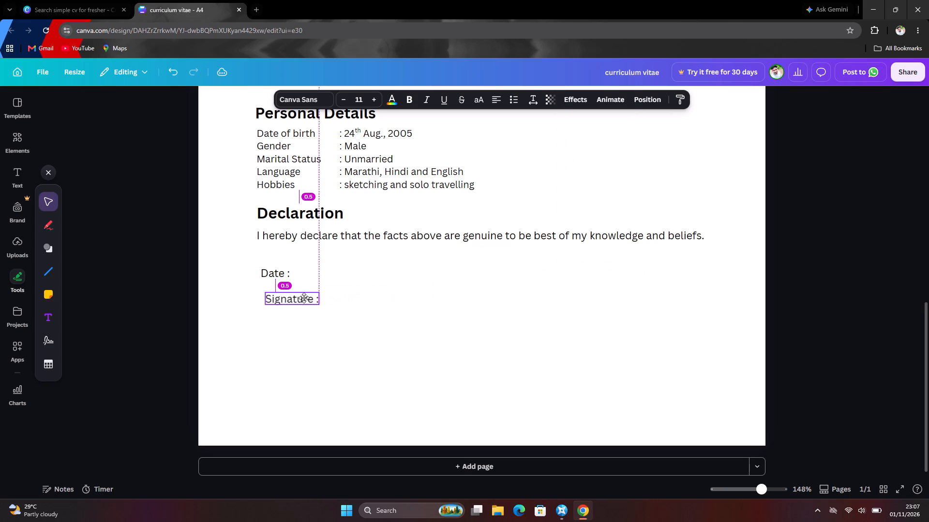
pyautogui.moveTo(304, 298); pyautogui.dragTo(300, 298)
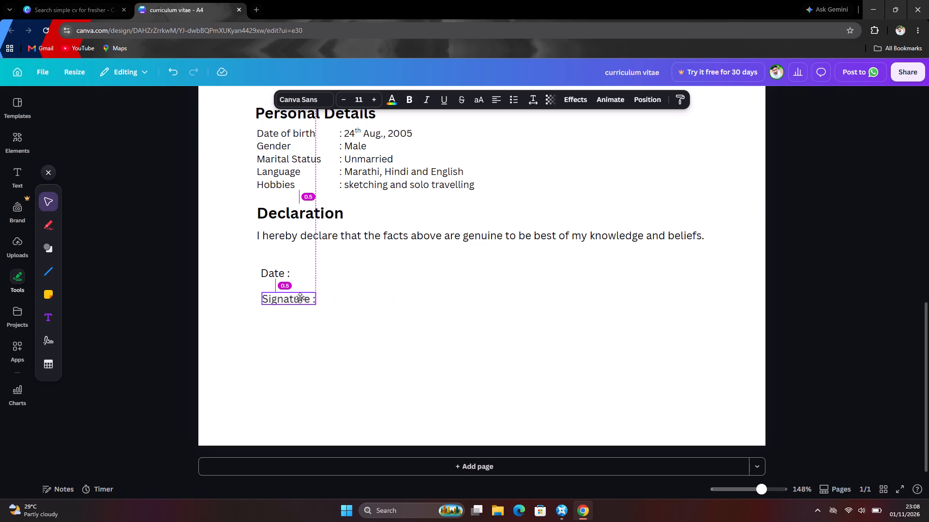
pyautogui.moveTo(300, 298); pyautogui.dragTo(295, 298)
pyautogui.click(394, 315)
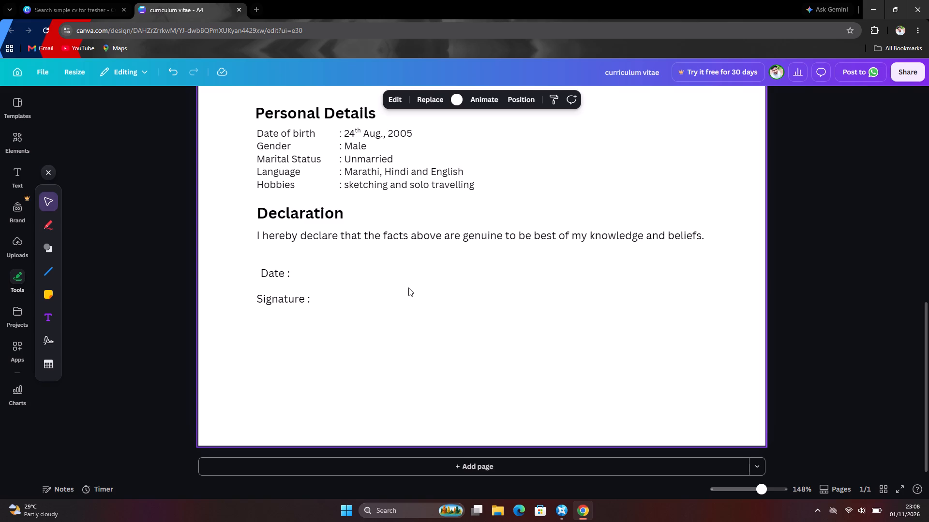
pyautogui.scroll(12, 408, 288)
pyautogui.scroll(-13, 408, 288)
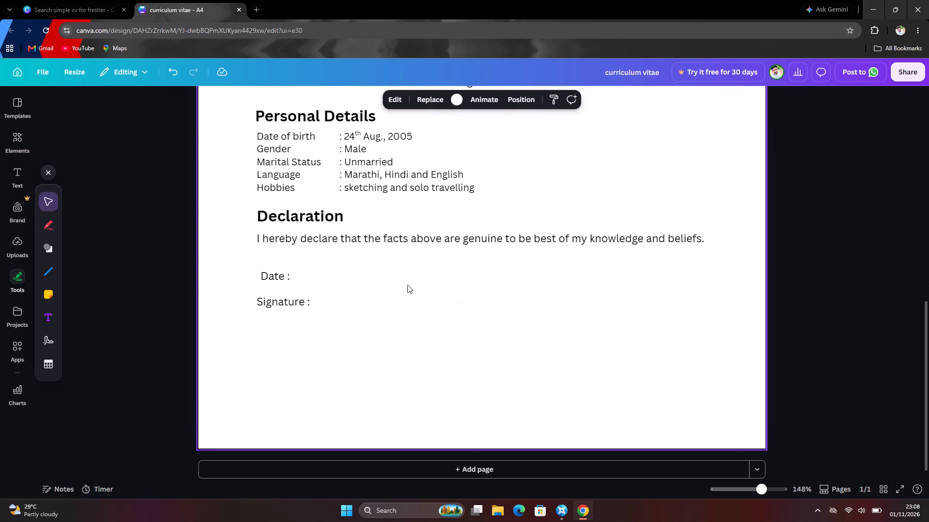
pyautogui.moveTo(286, 295); pyautogui.dragTo(291, 341)
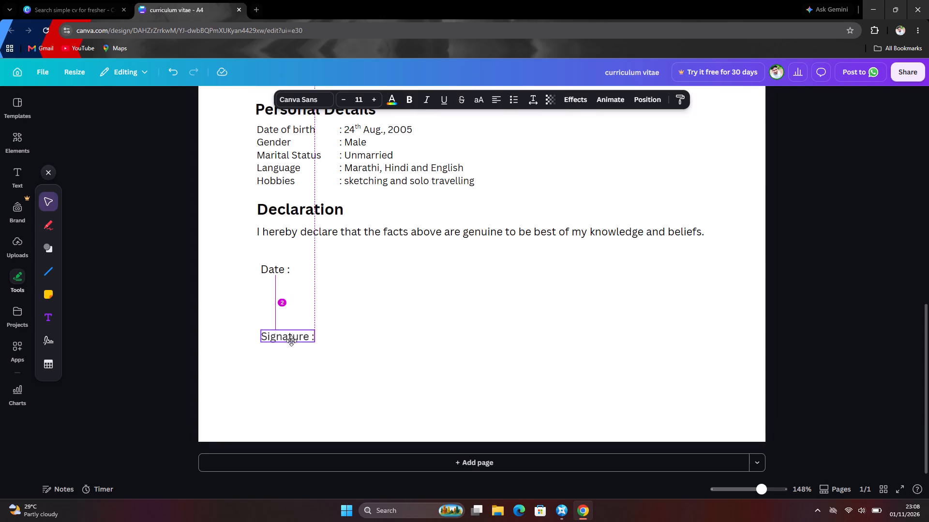
pyautogui.moveTo(291, 341); pyautogui.dragTo(286, 370)
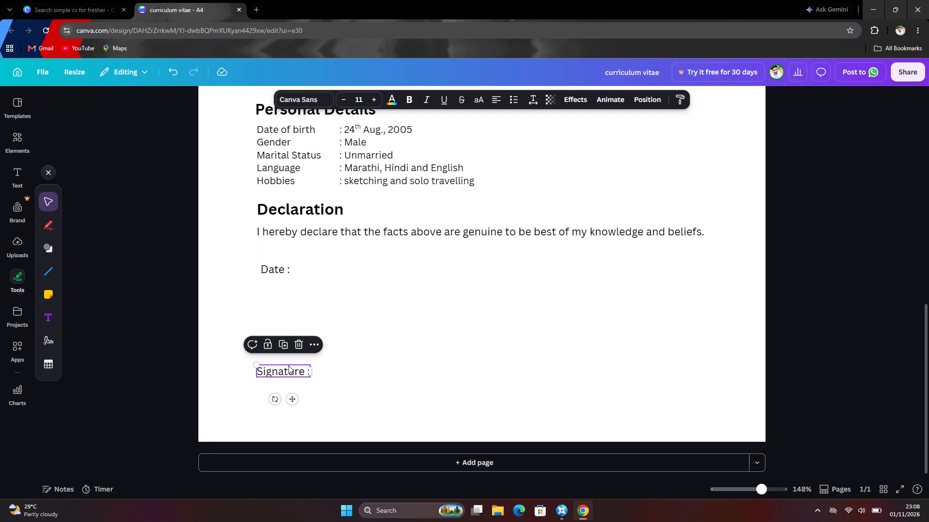
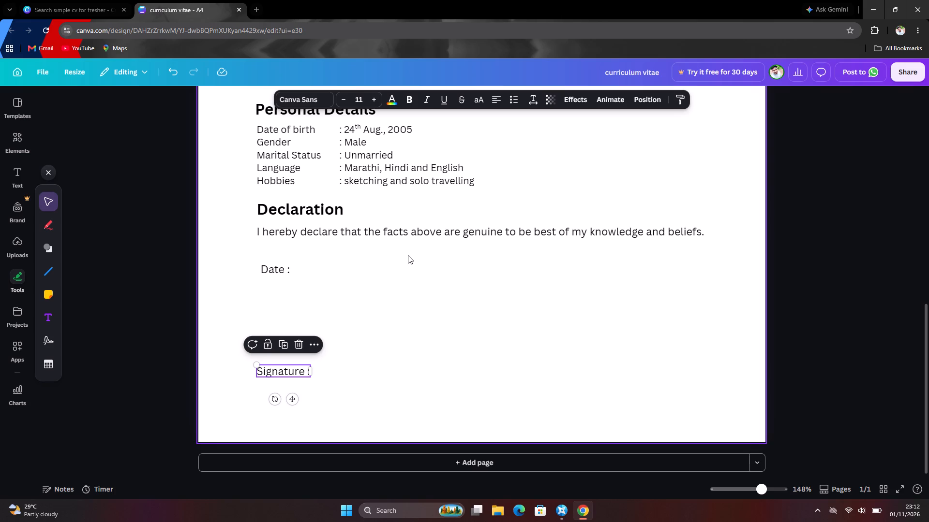
# Nudge the Signature label slightly up and left, lining it up with the Personal Details heading's left edge.
pyautogui.click(467, 423)
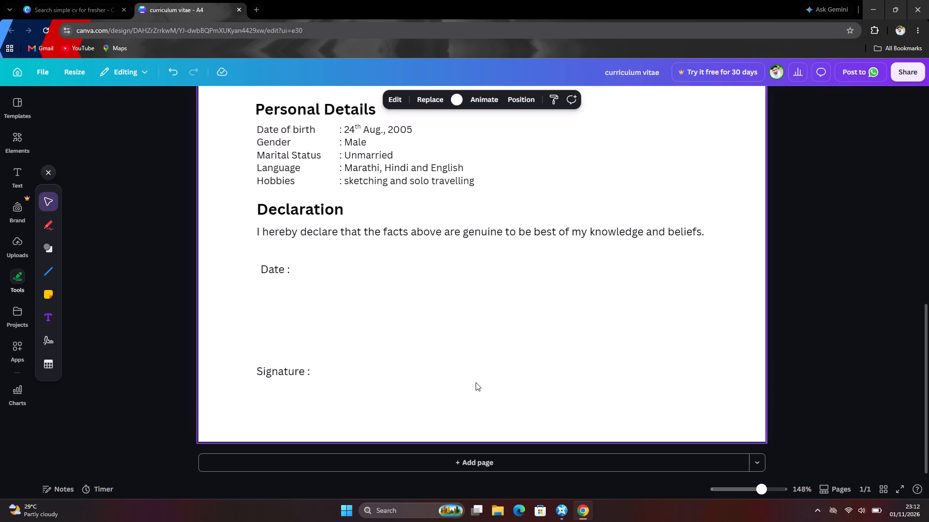
pyautogui.click(472, 379)
pyautogui.click(294, 369)
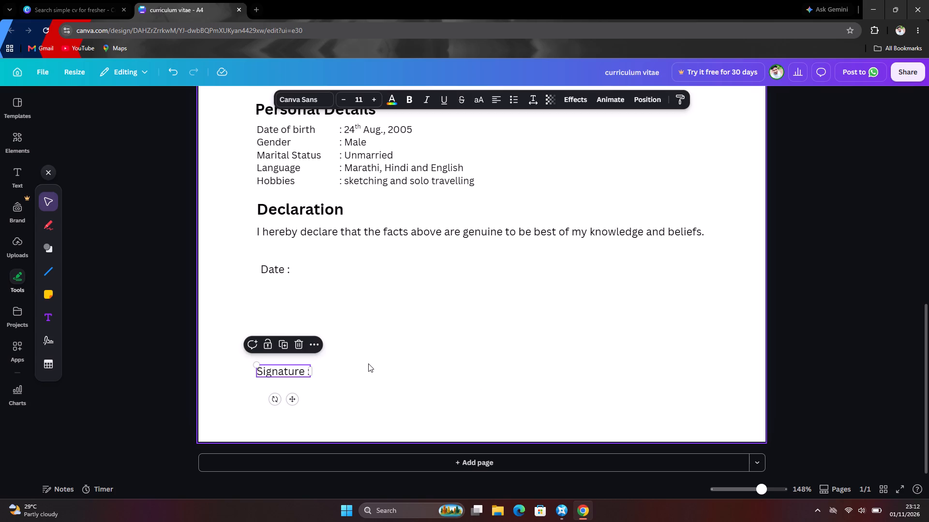
pyautogui.press('Up')
pyautogui.press('Up')
pyautogui.press('Down')
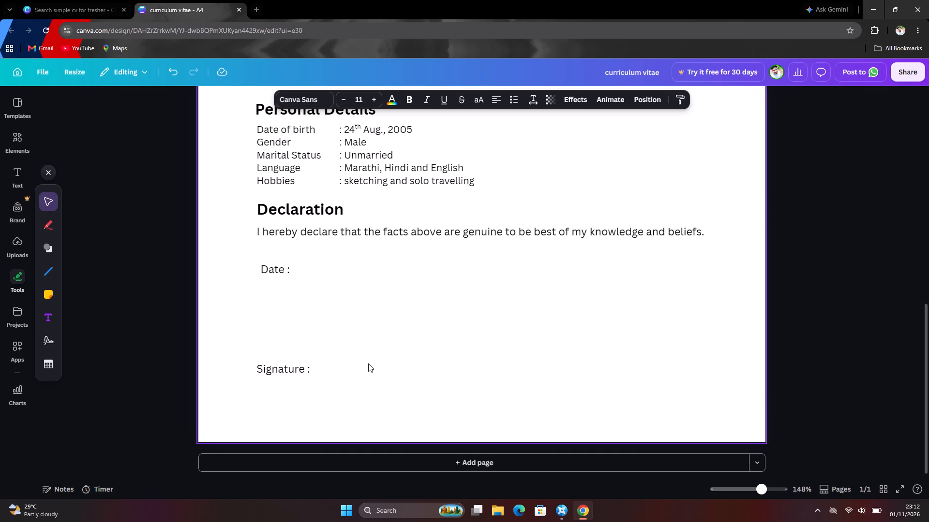
pyautogui.press('Left')
pyautogui.press('Up')
pyautogui.press('Left')
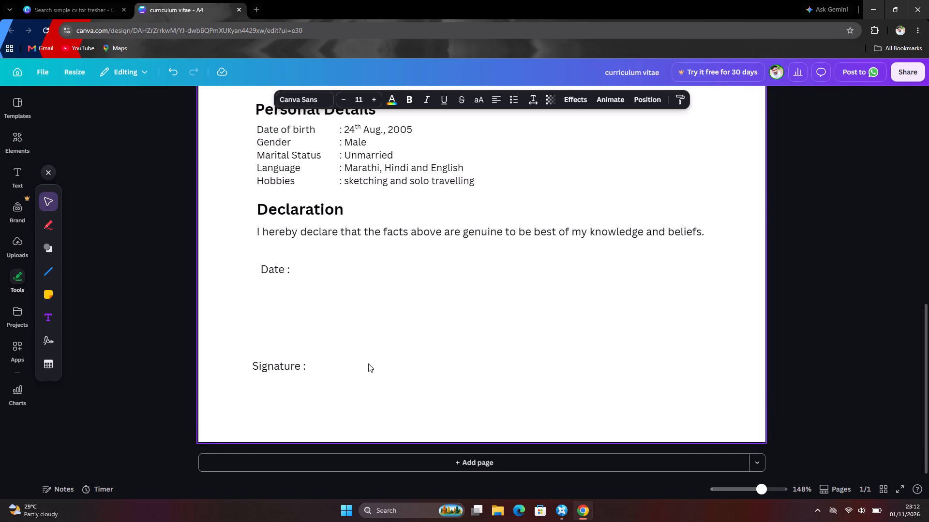
pyautogui.press('Up')
pyautogui.press('Right')
pyautogui.press('Up')
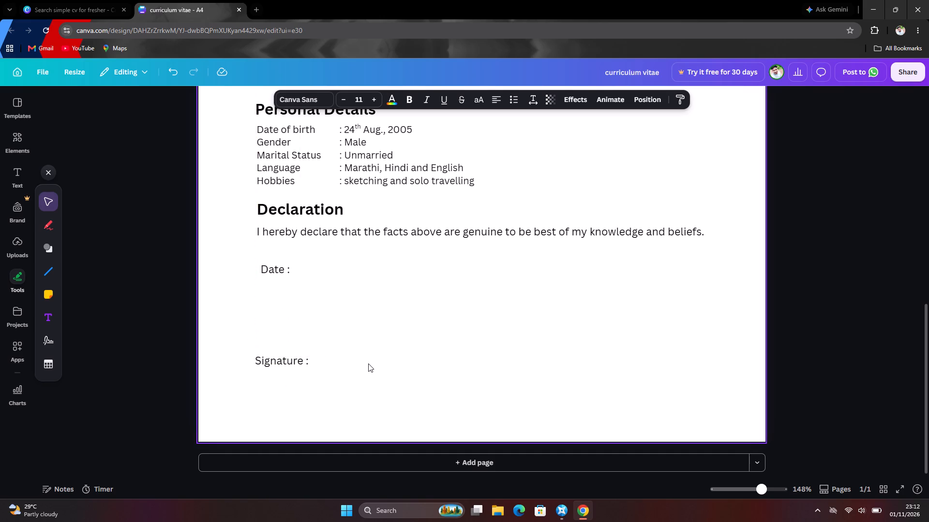
pyautogui.press('Down')
pyautogui.press('Left')
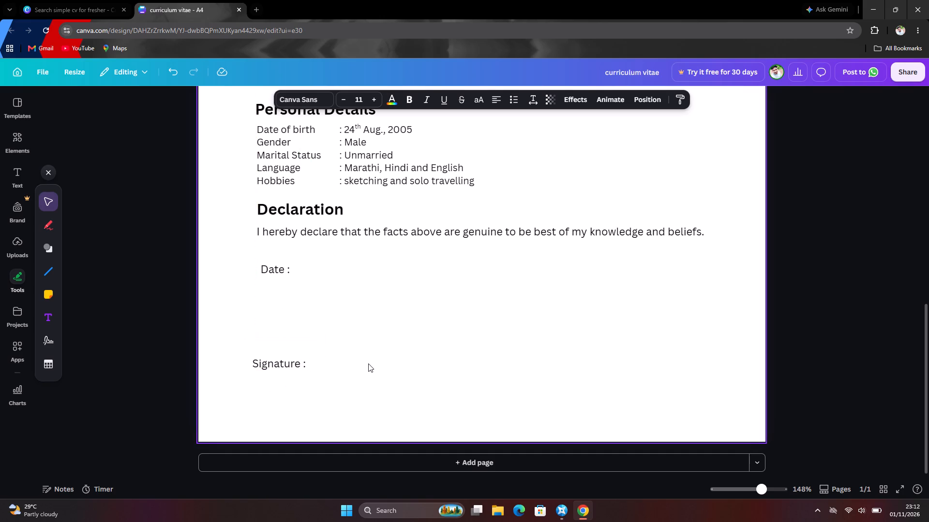
pyautogui.press('Left')
pyautogui.press('Left')
pyautogui.press('Left')
pyautogui.press('Left')
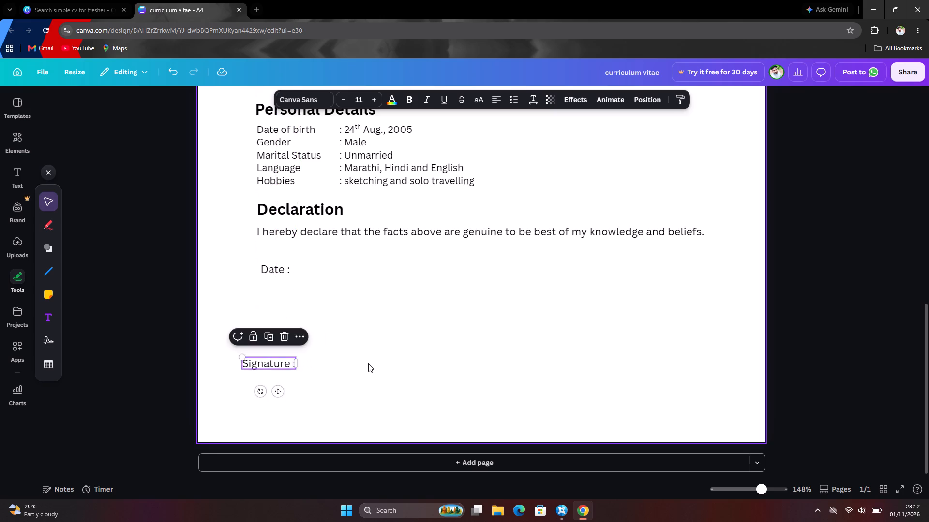
pyautogui.press('Right')
pyautogui.press('Right')
pyautogui.press('Right')
pyautogui.press('Right')
pyautogui.press('Right')
pyautogui.press('Right')
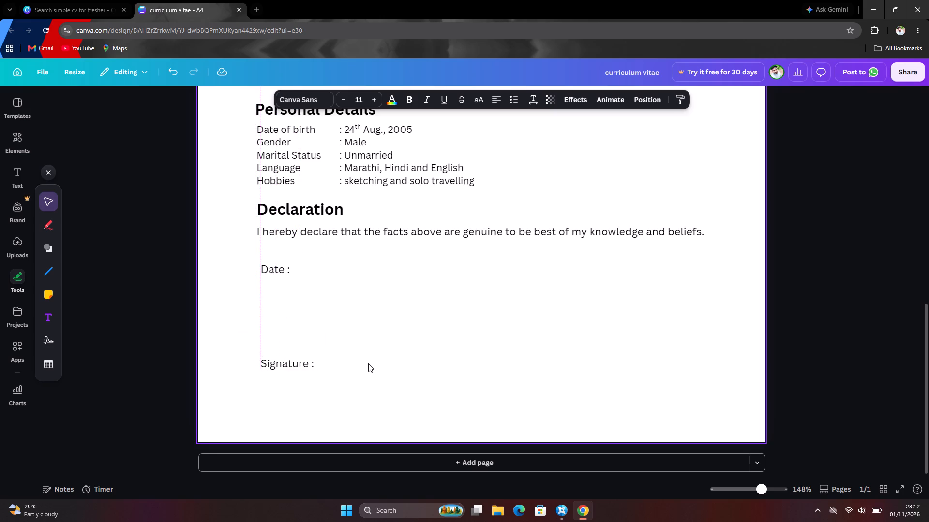
pyautogui.press('Left')
pyautogui.press('Left')
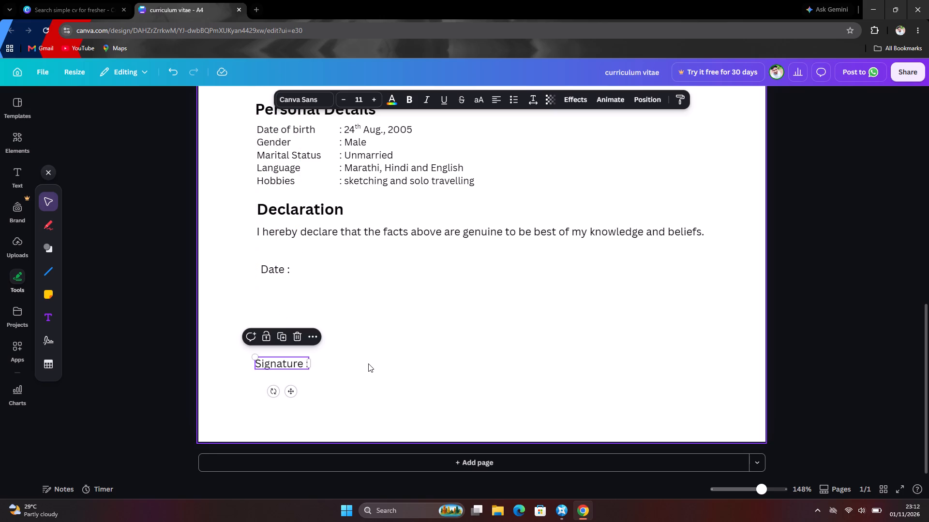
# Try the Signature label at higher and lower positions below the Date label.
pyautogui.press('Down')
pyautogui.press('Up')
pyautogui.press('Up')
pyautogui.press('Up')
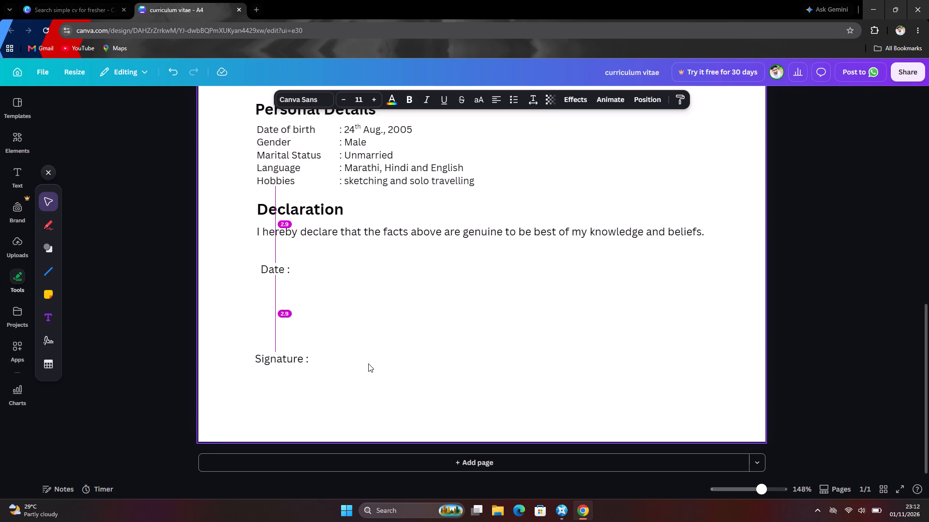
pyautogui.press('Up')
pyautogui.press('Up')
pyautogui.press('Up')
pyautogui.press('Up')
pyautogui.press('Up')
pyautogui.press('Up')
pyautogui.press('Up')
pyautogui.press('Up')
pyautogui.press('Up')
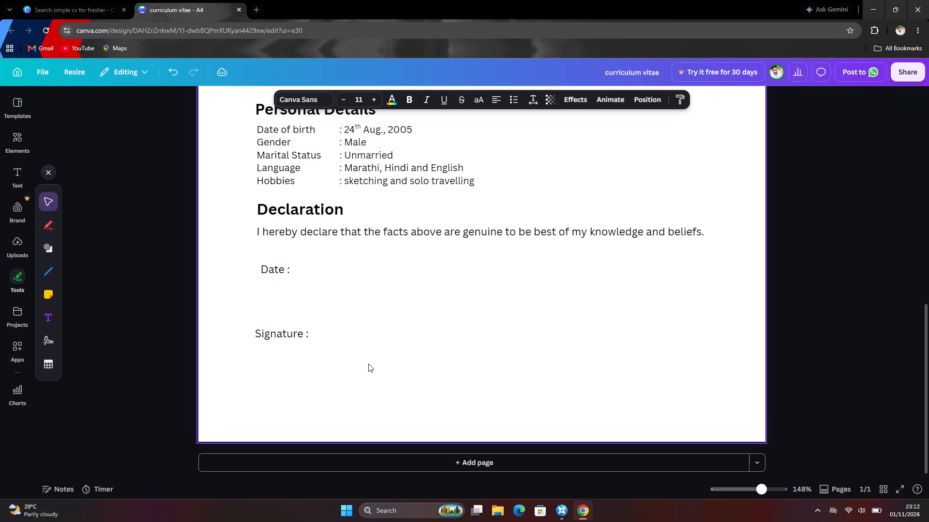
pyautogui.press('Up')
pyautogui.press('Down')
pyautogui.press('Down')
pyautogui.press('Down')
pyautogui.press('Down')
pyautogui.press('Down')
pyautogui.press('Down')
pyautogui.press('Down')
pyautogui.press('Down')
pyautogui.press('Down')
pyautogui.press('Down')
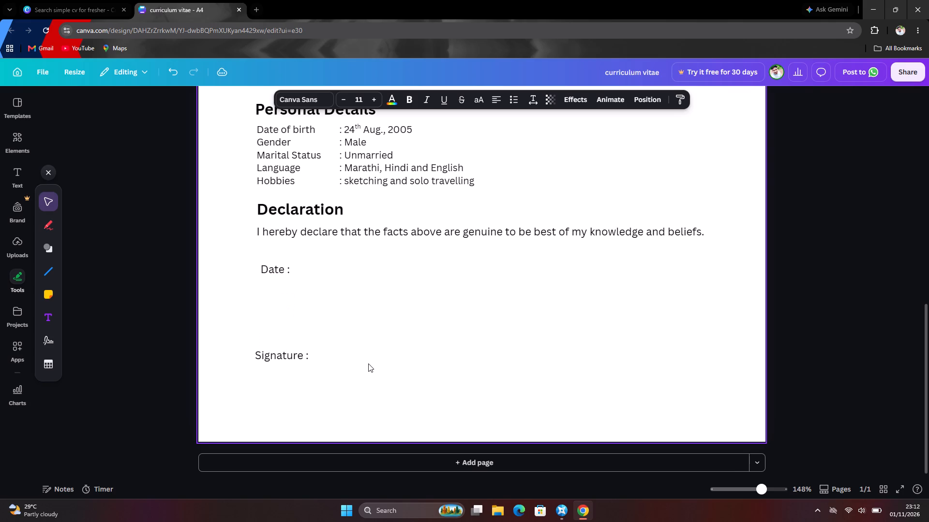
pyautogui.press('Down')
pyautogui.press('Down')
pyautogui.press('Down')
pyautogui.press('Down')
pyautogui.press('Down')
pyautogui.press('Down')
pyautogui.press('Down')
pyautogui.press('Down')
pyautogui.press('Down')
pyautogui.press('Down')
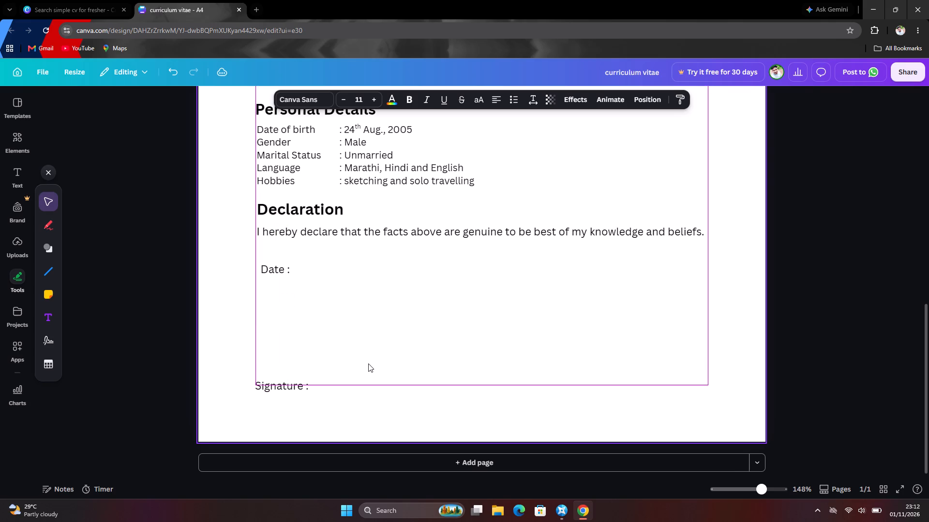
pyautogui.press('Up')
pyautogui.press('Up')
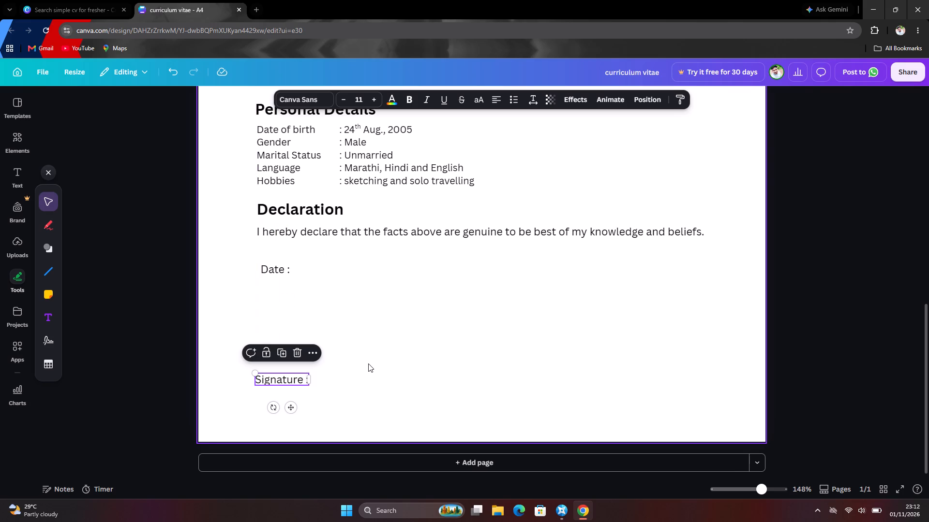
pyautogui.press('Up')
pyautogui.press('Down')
# Raise the Signature label to about 2.4 cm below the Date label.
pyautogui.press('Up')
pyautogui.press('Up')
pyautogui.press('Up')
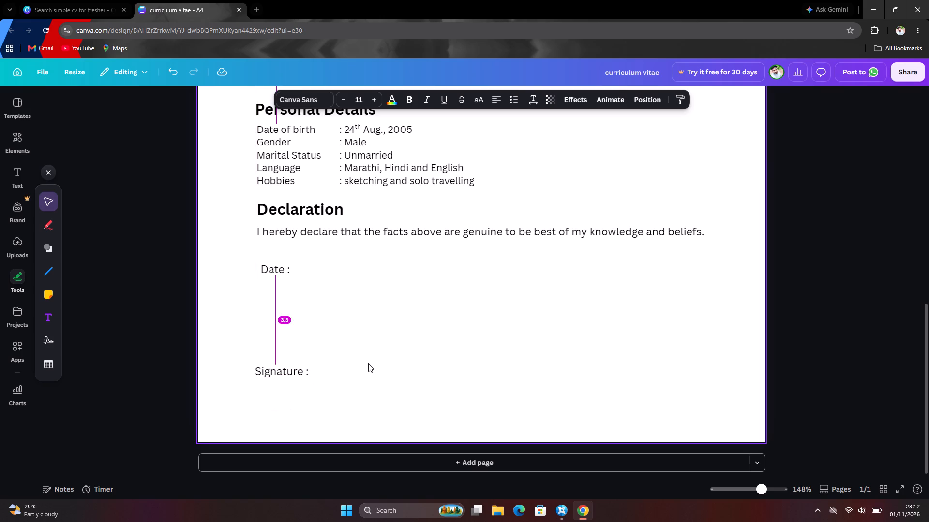
pyautogui.press('Up')
pyautogui.press('Up')
pyautogui.press('Up')
pyautogui.press('Up')
pyautogui.press('Up')
pyautogui.press('Up')
pyautogui.press('Up')
pyautogui.press('Up')
pyautogui.press('Up')
pyautogui.press('Up')
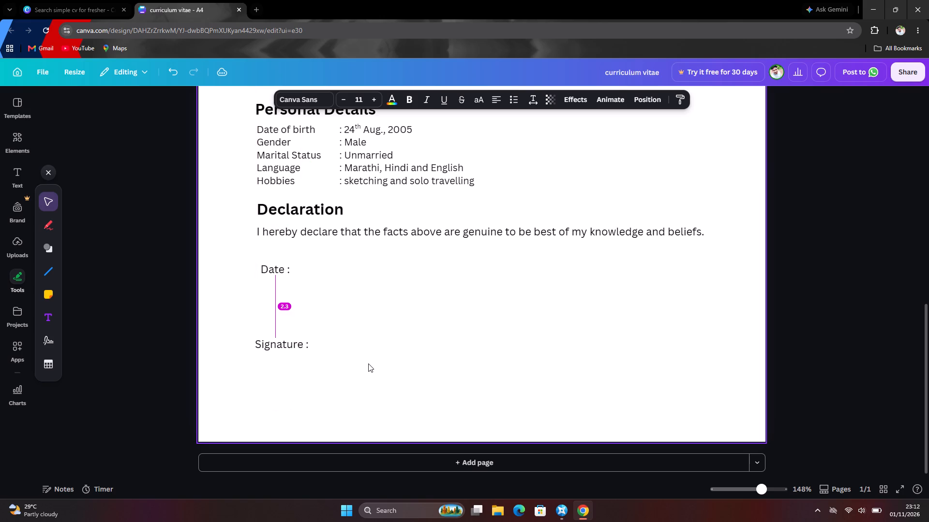
pyautogui.press('Down')
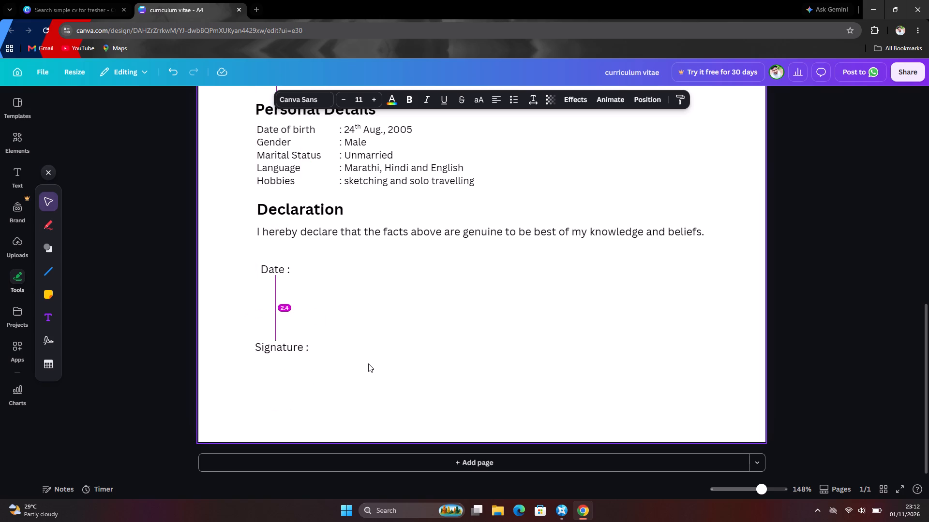
# Move the Date label down, away from the declaration statement, to a short distance above the Signature label.
pyautogui.scroll(1, 368, 363)
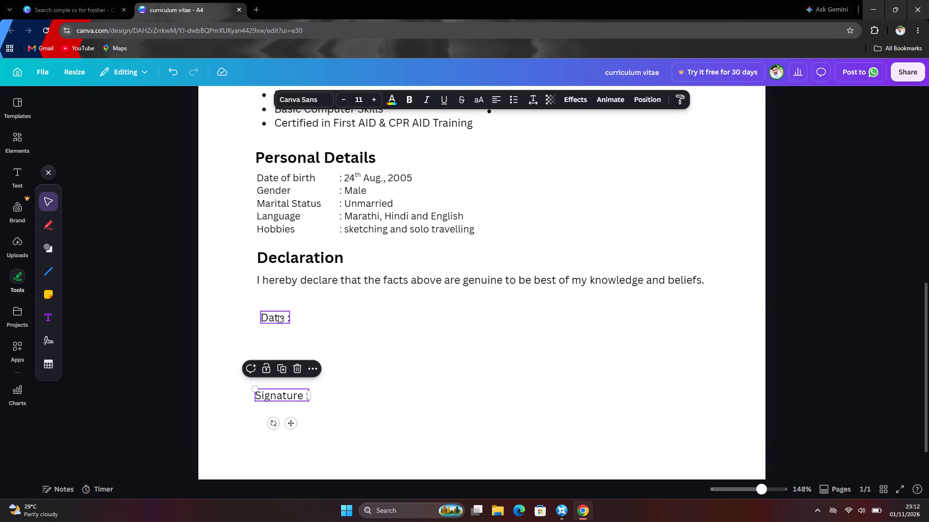
pyautogui.click(278, 315)
pyautogui.press('Down')
pyautogui.press('Down')
pyautogui.press('Down')
pyautogui.press('Down')
pyautogui.press('Down')
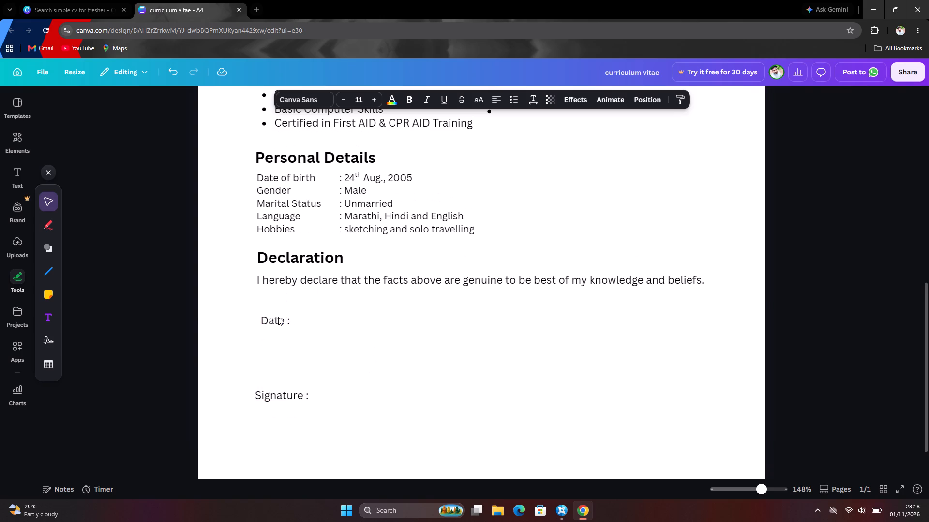
pyautogui.press('Down')
pyautogui.press('Down')
pyautogui.press('Down')
pyautogui.press('Down')
pyautogui.press('Down')
pyautogui.press('Down')
pyautogui.press('Down')
pyautogui.press('Down')
pyautogui.press('Down')
pyautogui.press('Down')
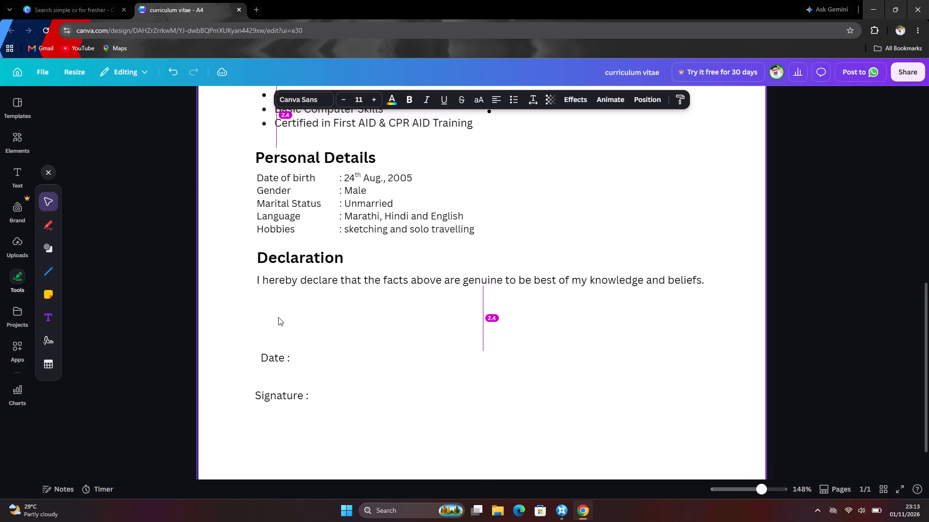
pyautogui.press('Down')
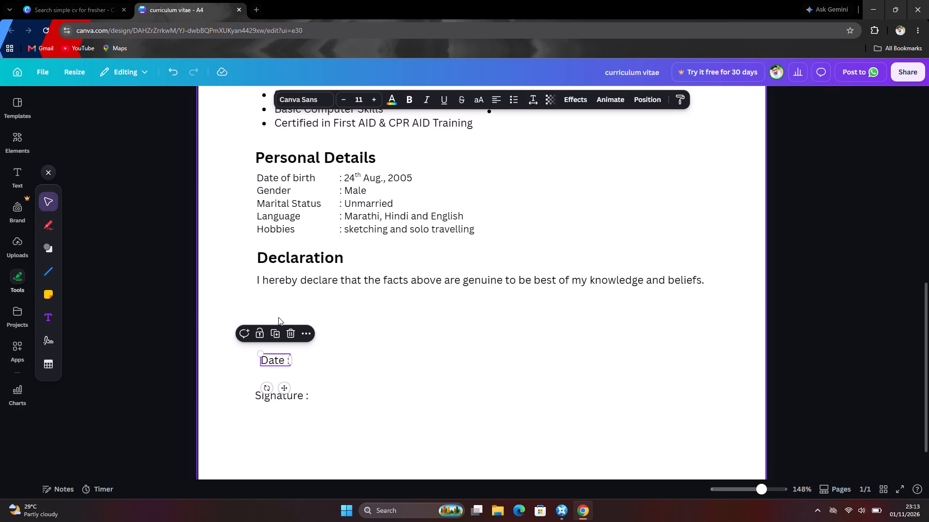
pyautogui.click(324, 363)
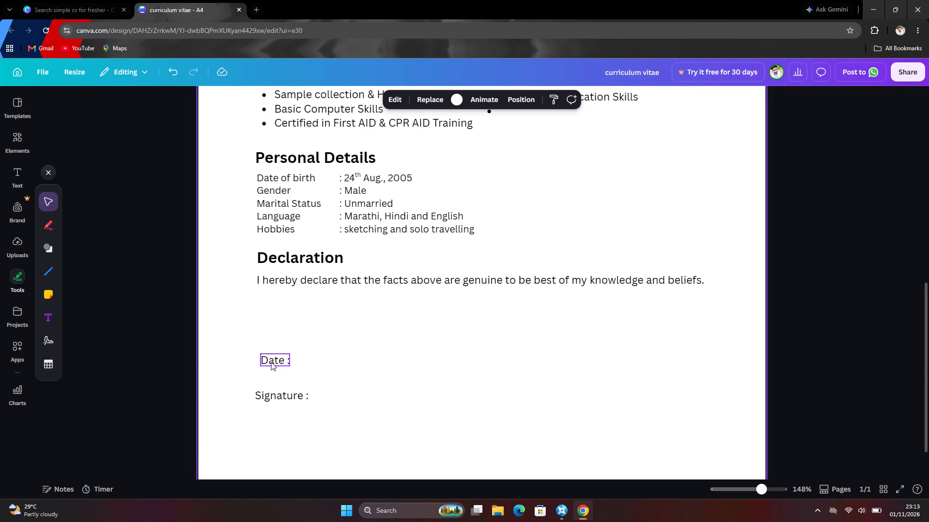
# Shift the Date label slightly left so its left edge lines up with the Signature label.
pyautogui.click(271, 362)
pyautogui.click(276, 392)
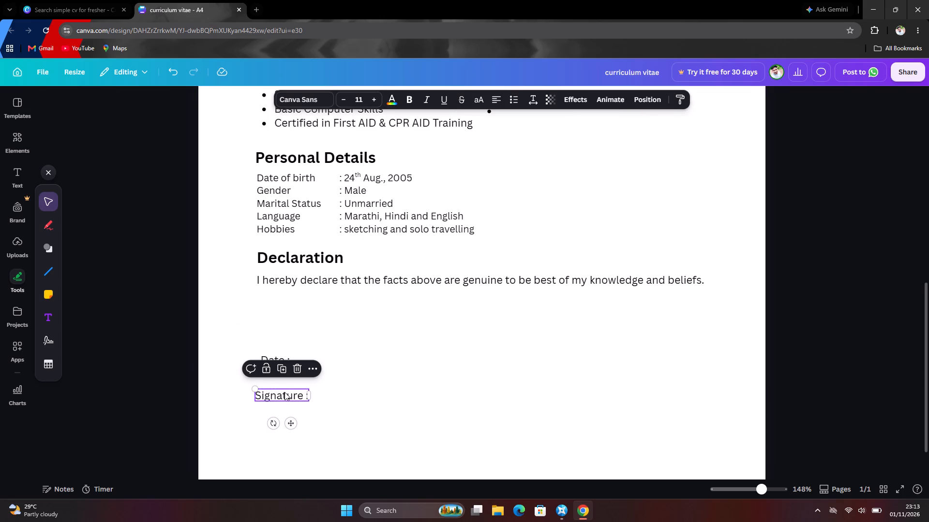
pyautogui.click(375, 375)
pyautogui.click(285, 361)
pyautogui.moveTo(283, 360); pyautogui.dragTo(279, 361)
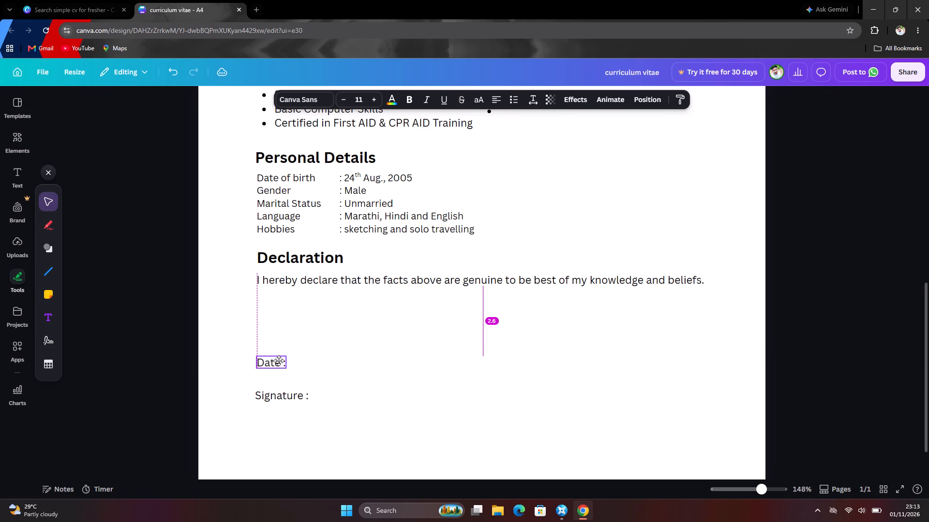
pyautogui.moveTo(279, 361); pyautogui.dragTo(277, 361)
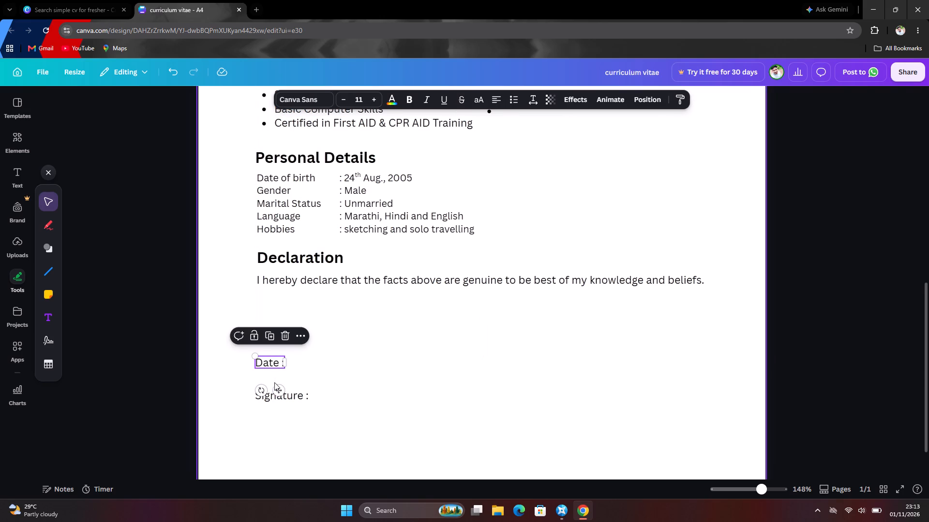
# Move the Signature label up to about 0.5 cm below the Date label, left-aligned with the declaration statement.
pyautogui.click(289, 397)
pyautogui.moveTo(289, 397); pyautogui.dragTo(286, 399)
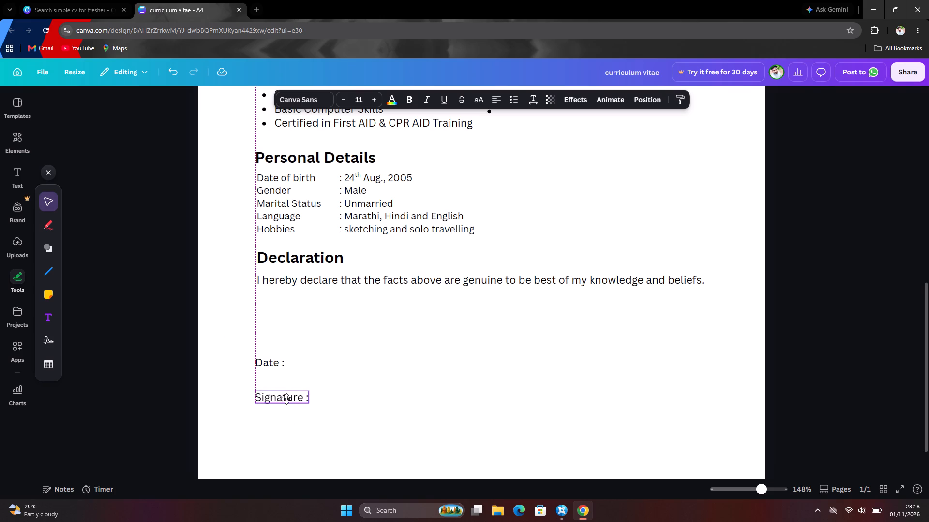
pyautogui.moveTo(286, 399); pyautogui.dragTo(290, 389)
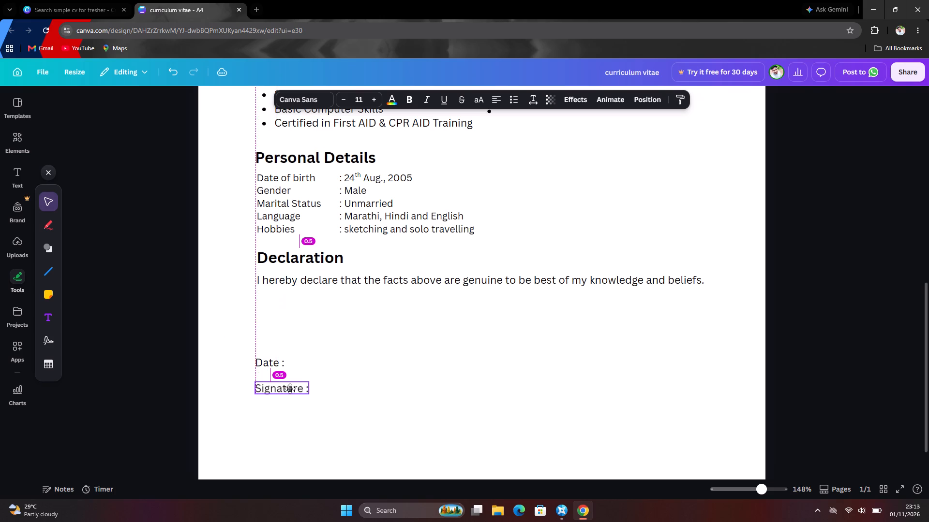
pyautogui.moveTo(290, 389); pyautogui.dragTo(290, 389)
pyautogui.click(370, 371)
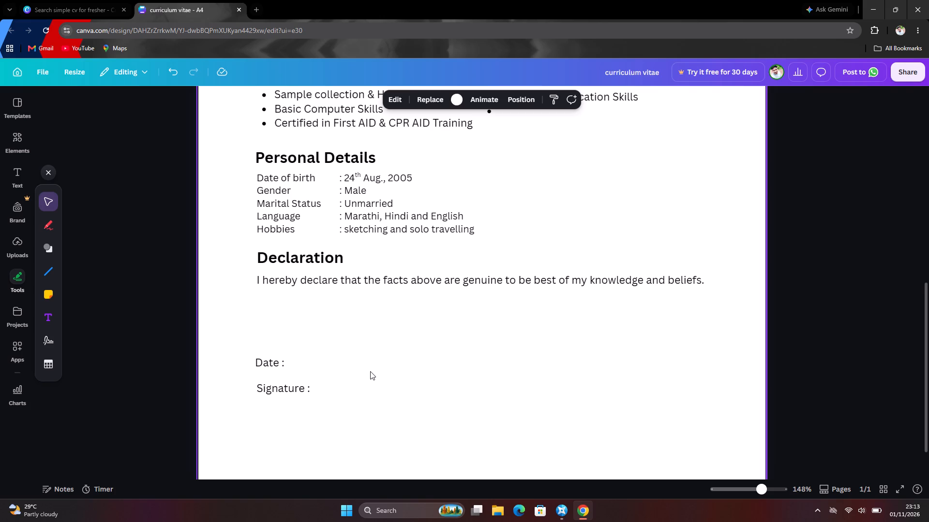
# Move the declaration statement down closer to the Date label, keeping it left-aligned with the Declaration heading.
pyautogui.click(333, 285)
pyautogui.moveTo(332, 282); pyautogui.dragTo(331, 326)
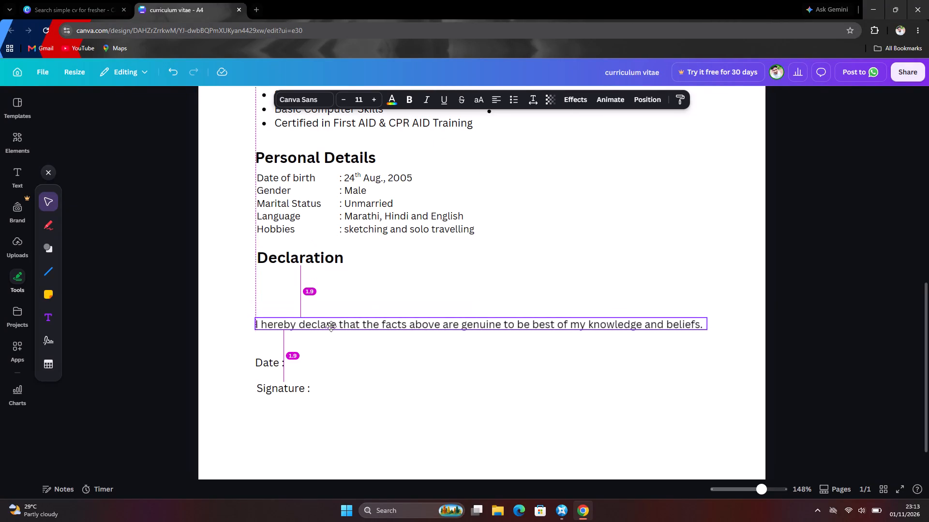
pyautogui.moveTo(331, 326); pyautogui.dragTo(335, 330)
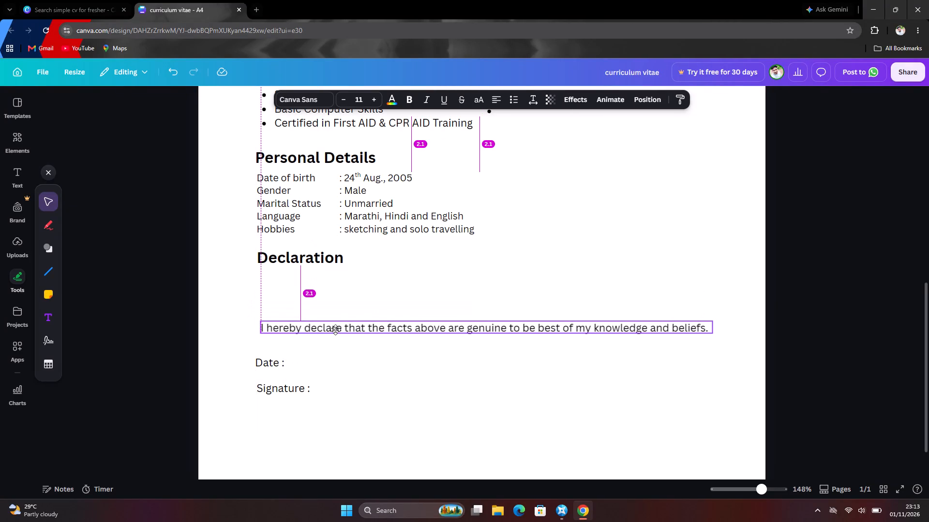
pyautogui.moveTo(335, 330); pyautogui.dragTo(334, 329)
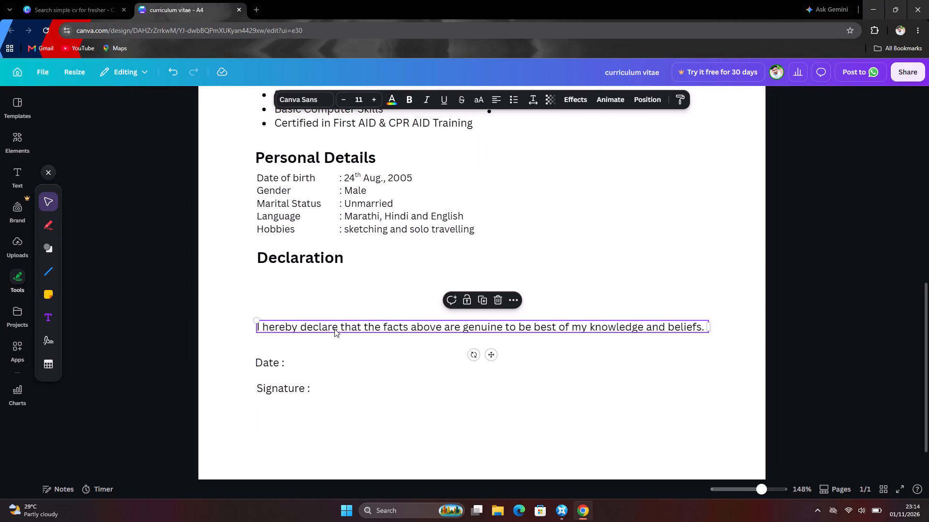
# Move the Declaration heading down toward its statement, widening the gap below Personal Details and keeping the left edges aligned.
pyautogui.click(323, 265)
pyautogui.moveTo(323, 265); pyautogui.dragTo(324, 283)
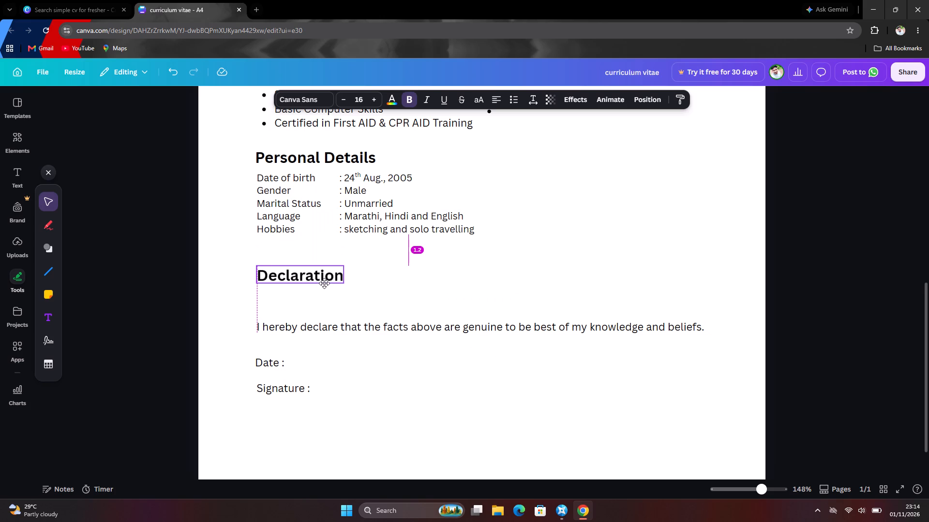
pyautogui.moveTo(324, 283); pyautogui.dragTo(325, 287)
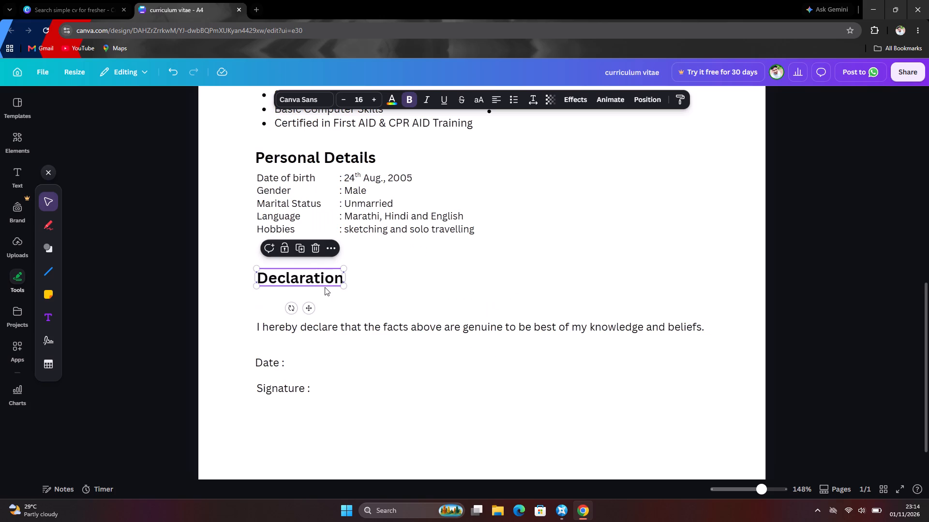
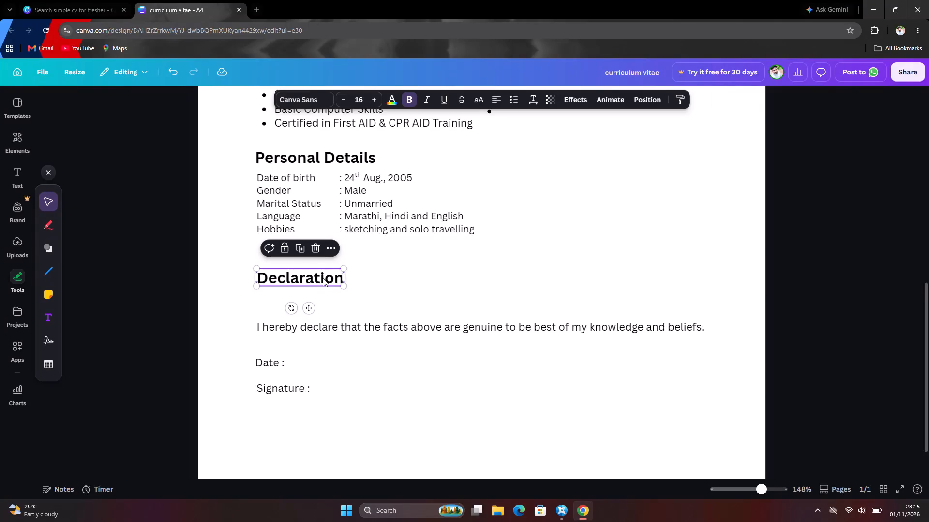
# Move the Declaration heading further down until it sits just above the declaration statement, keeping their left edges aligned.
pyautogui.press('Down')
pyautogui.press('Down')
pyautogui.press('Down')
pyautogui.press('Down')
pyautogui.press('Down')
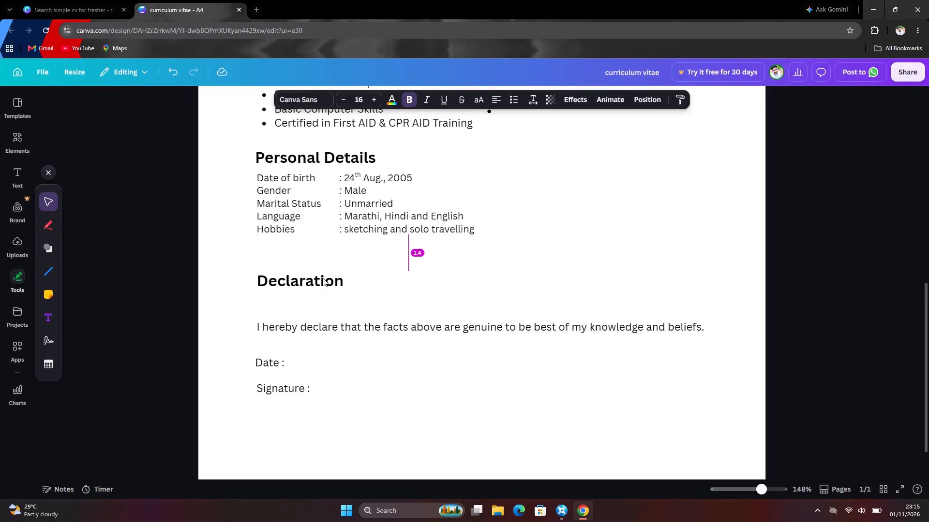
pyautogui.press('Down')
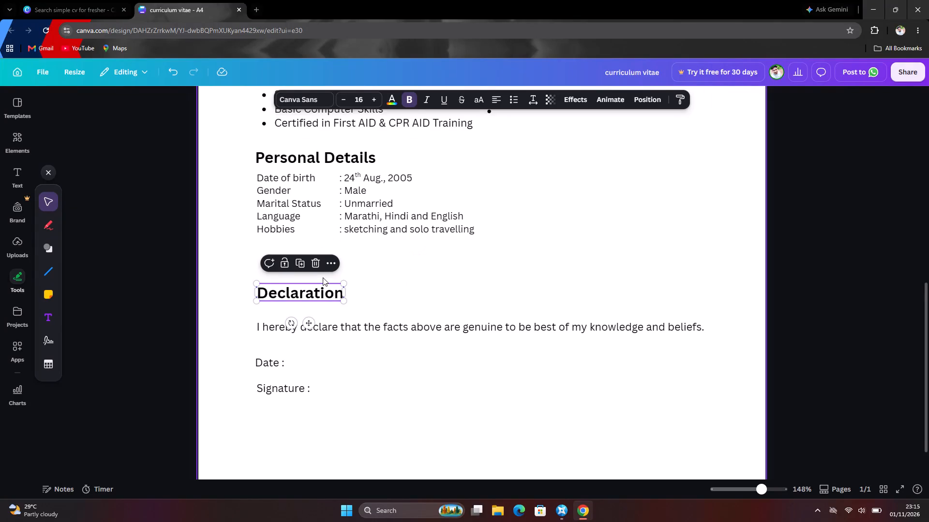
pyautogui.scroll(2, 328, 279)
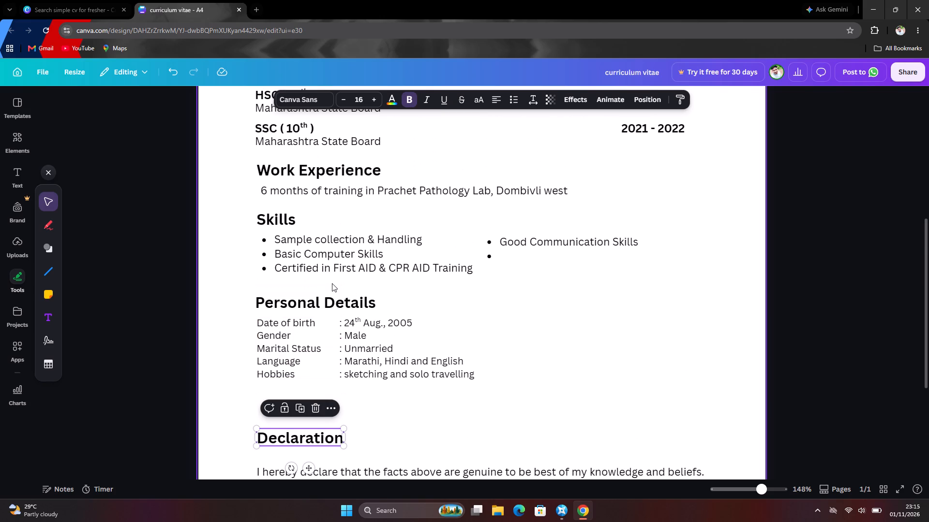
pyautogui.press('Down')
pyautogui.press('Down')
pyautogui.press('Down')
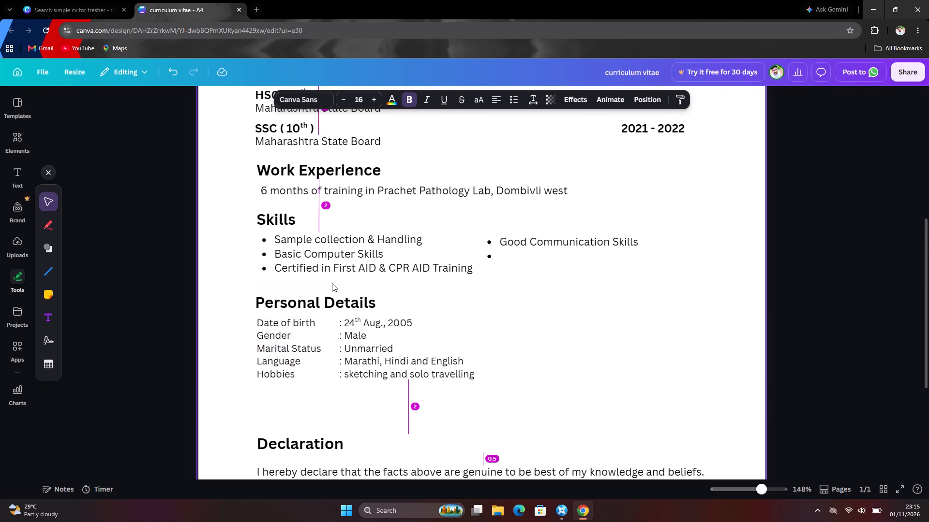
pyautogui.press('Down')
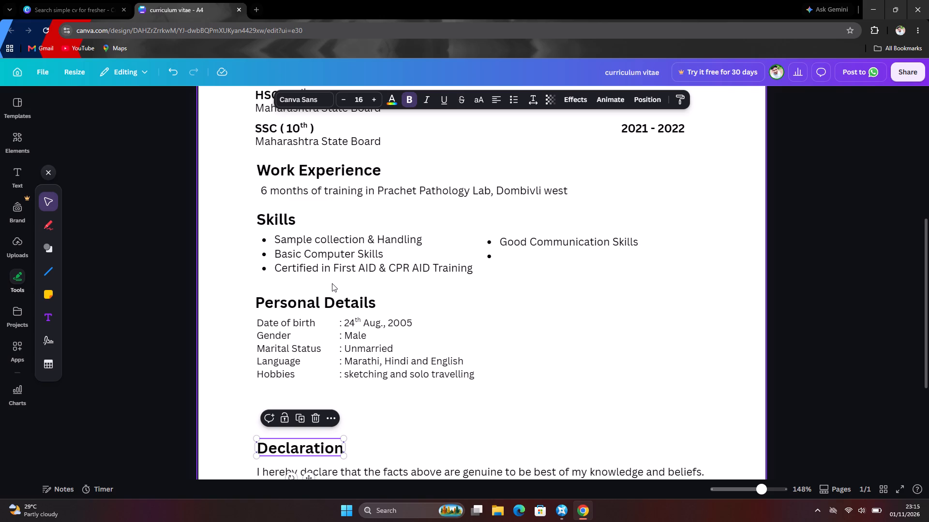
pyautogui.click(331, 314)
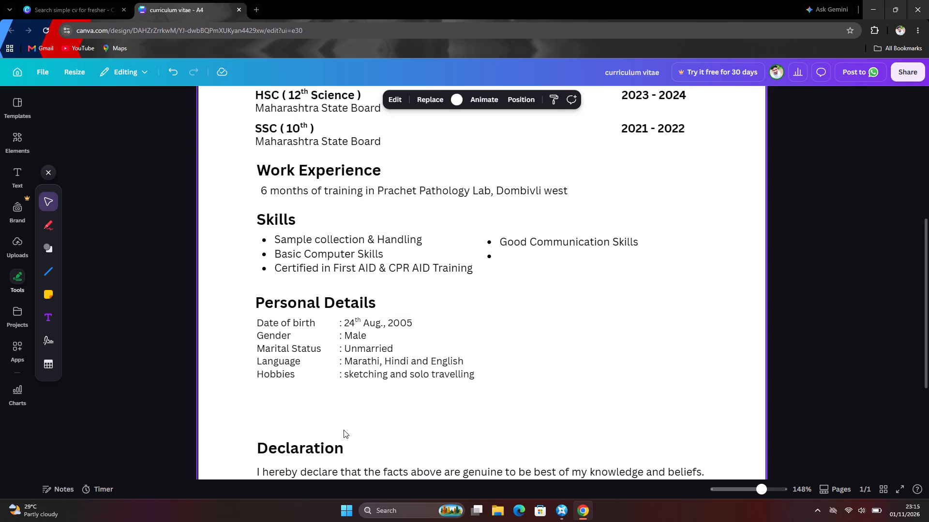
pyautogui.scroll(-1, 342, 431)
pyautogui.click(318, 402)
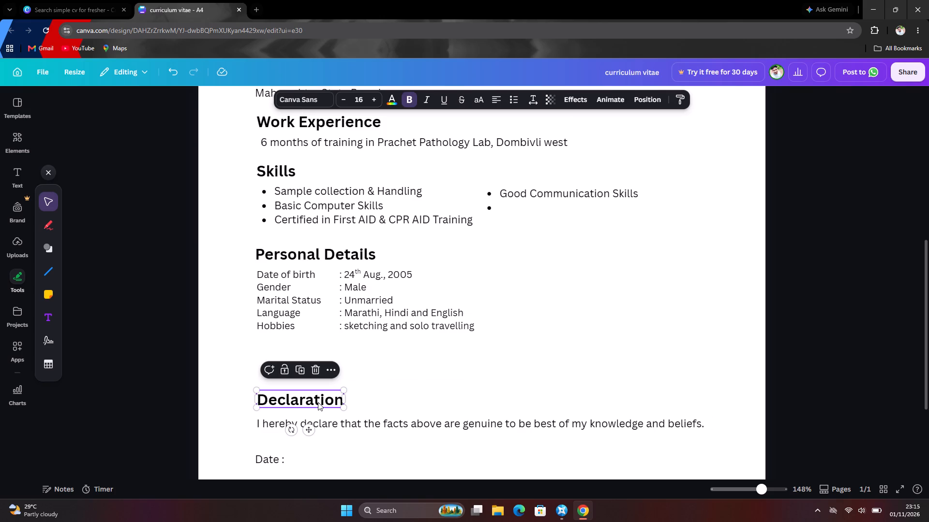
pyautogui.press('Down')
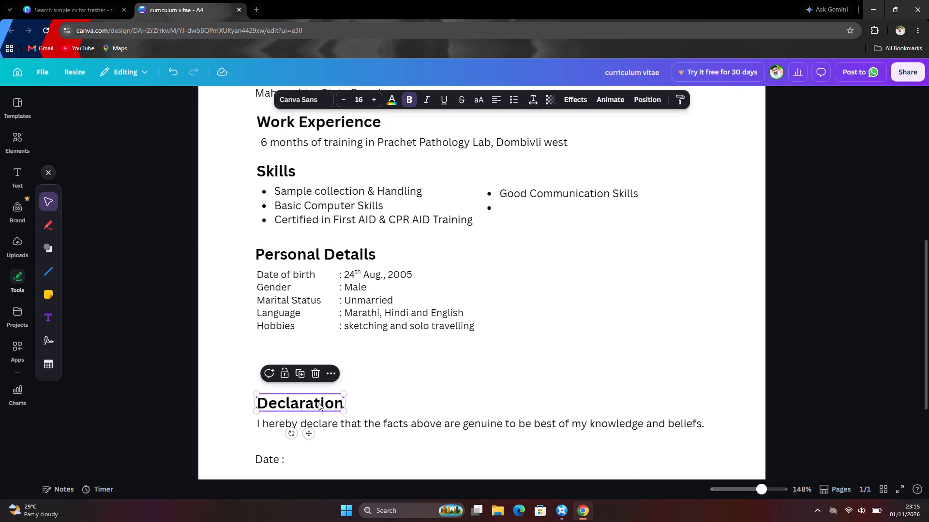
pyautogui.press('Up')
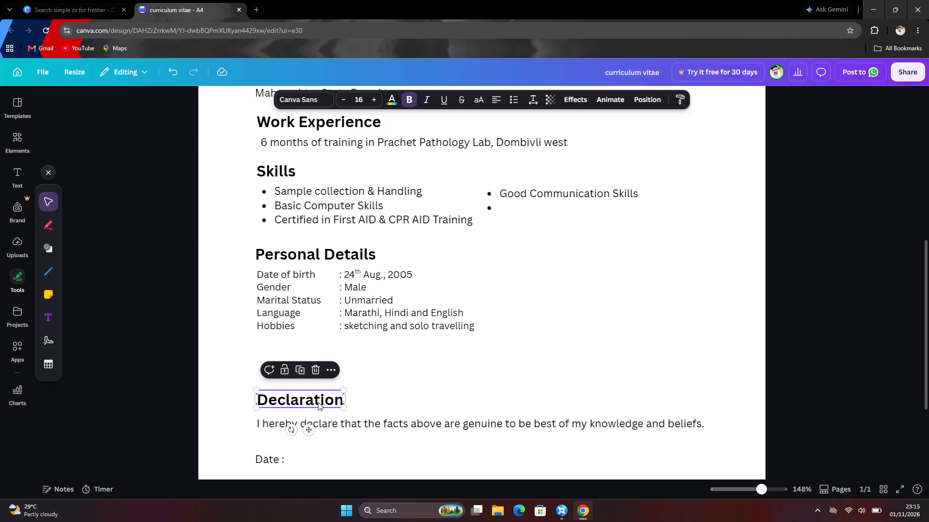
# Nudge the declaration statement down slightly so it sits about 0.5 cm below the Declaration heading.
pyautogui.click(343, 421)
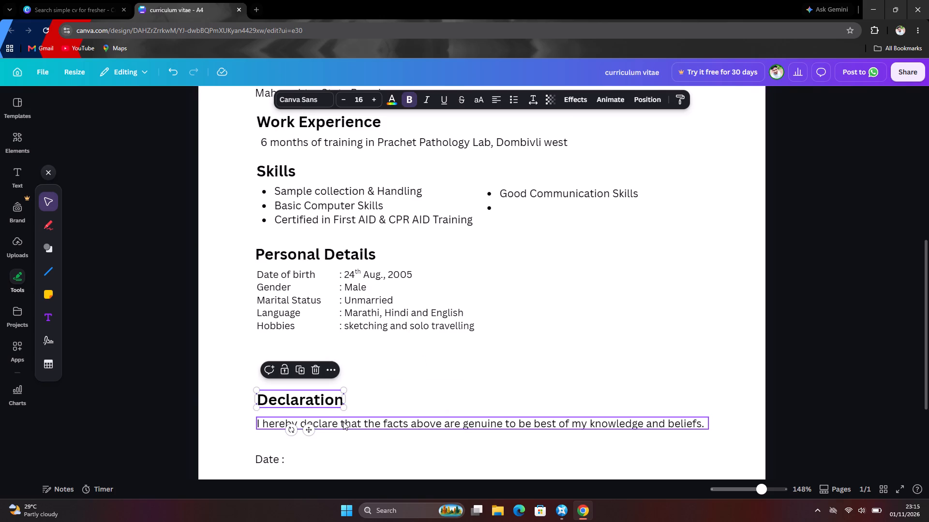
pyautogui.press('Down')
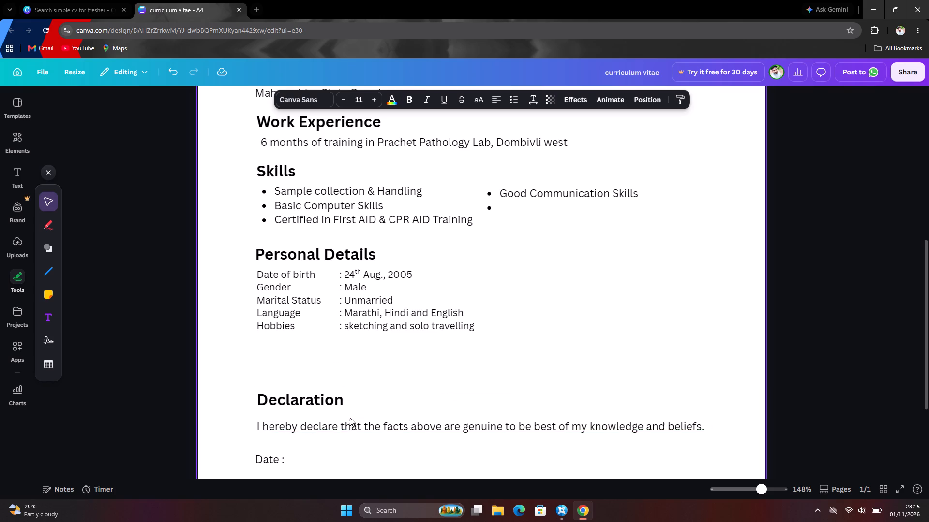
pyautogui.press('Up')
pyautogui.press('Up')
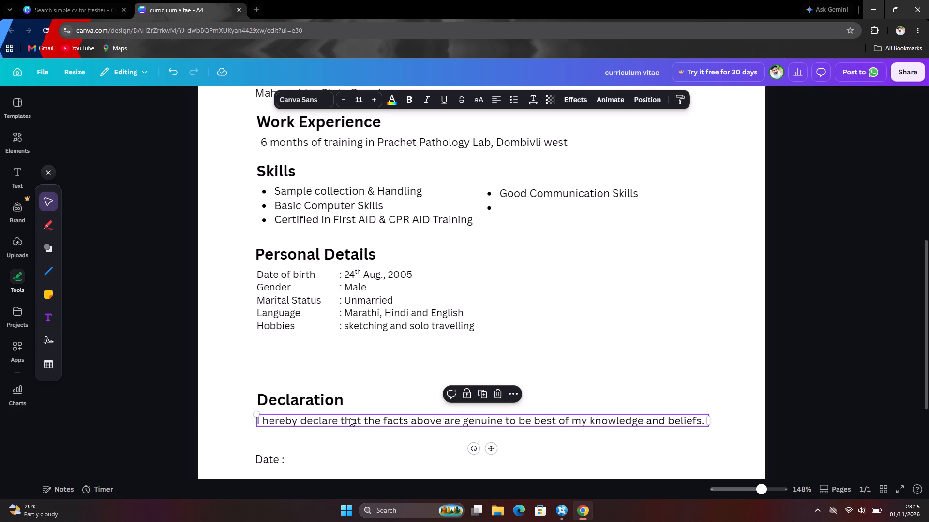
pyautogui.press('Down')
pyautogui.press('Down')
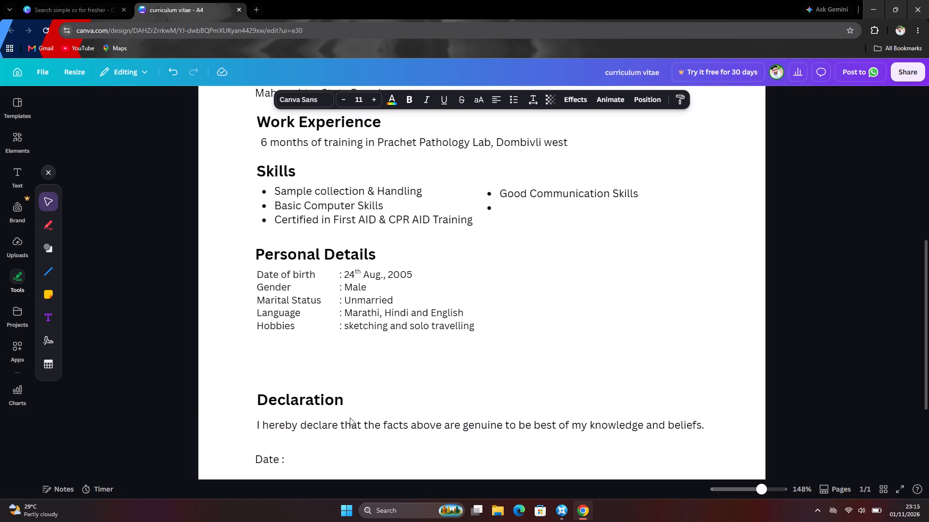
pyautogui.press('Down')
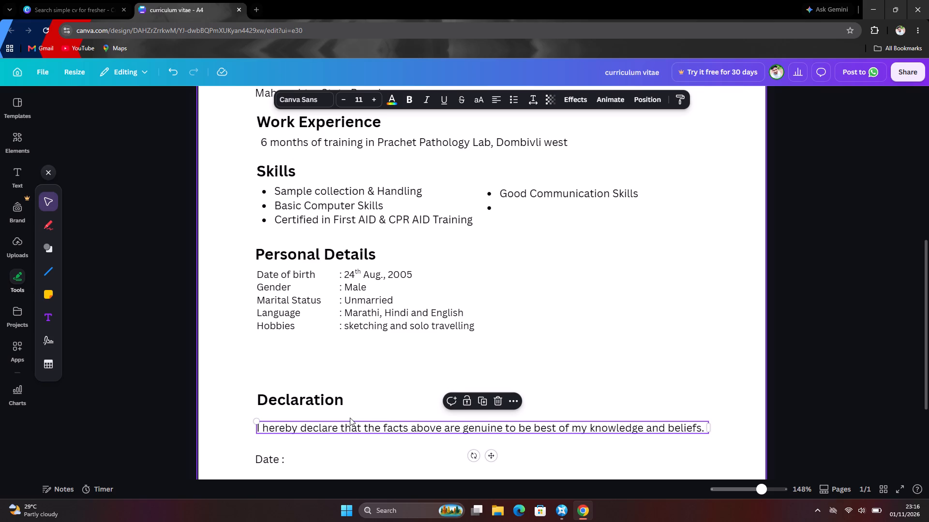
# Move the Personal Details label column (Date of birth to Hobbies) down to about 0.5 cm above the Declaration heading.
pyautogui.click(285, 297)
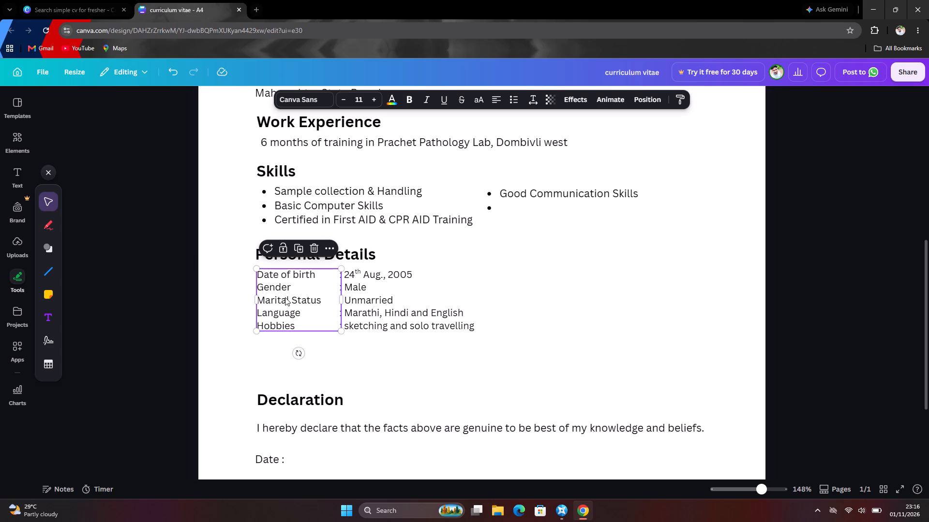
pyautogui.press('Down')
pyautogui.press('Down')
pyautogui.press('Down')
pyautogui.press('Down')
pyautogui.press('Down')
pyautogui.press('Down')
pyautogui.press('Down')
pyautogui.press('Down')
pyautogui.press('Down')
pyautogui.press('Down')
pyautogui.press('Down')
pyautogui.press('Down')
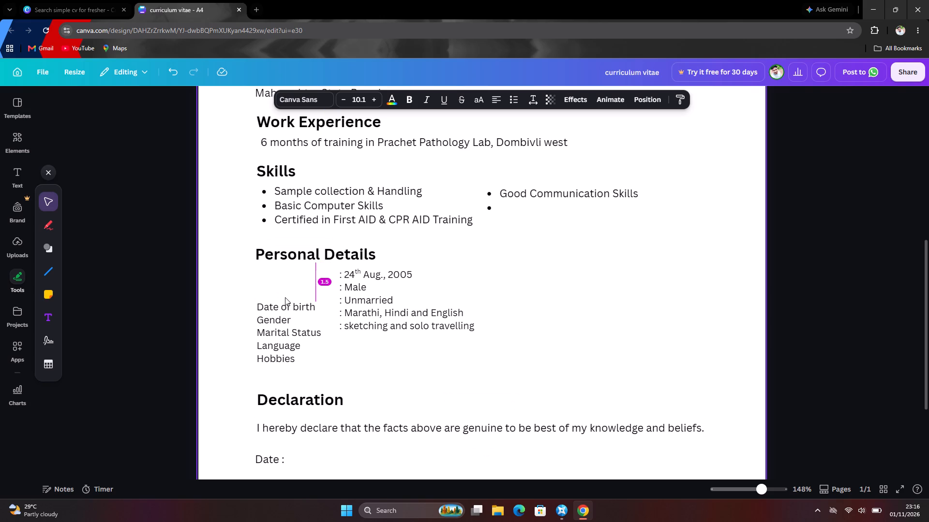
pyautogui.press('Down')
pyautogui.press('Down')
pyautogui.press('Down')
pyautogui.press('Down')
pyautogui.press('Down')
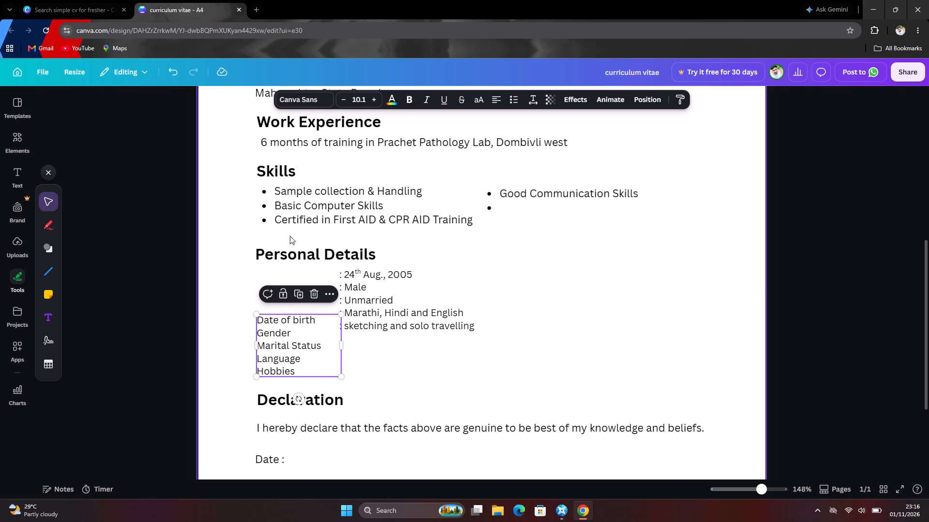
# Move the column of personal detail values down so each row lines up with its label.
pyautogui.click(375, 316)
pyautogui.press('Down')
pyautogui.press('Down')
pyautogui.press('Down')
pyautogui.press('Down')
pyautogui.press('Down')
pyautogui.press('Down')
pyautogui.press('Down')
pyautogui.press('Down')
pyautogui.press('Down')
pyautogui.press('Down')
pyautogui.press('Down')
pyautogui.press('Down')
pyautogui.press('Down')
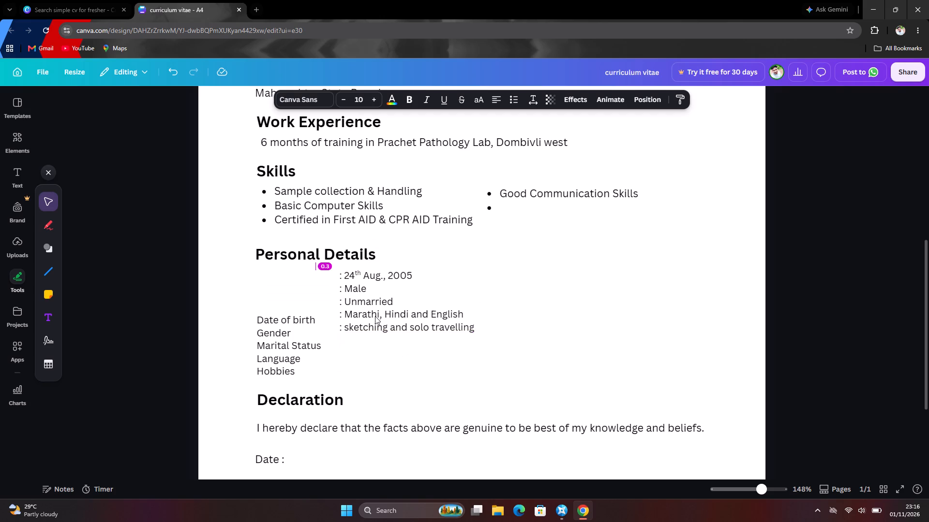
pyautogui.press('Down')
pyautogui.press('Down')
pyautogui.press('Down')
pyautogui.press('Down')
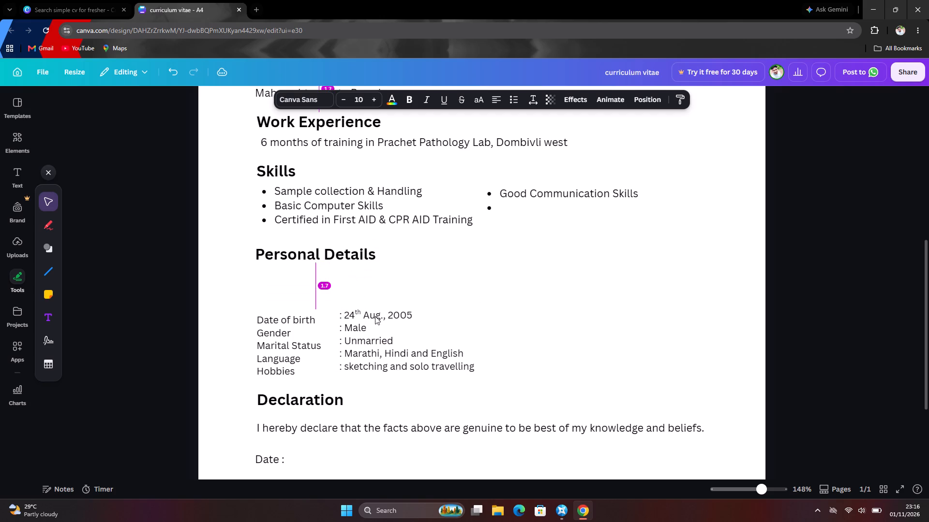
pyautogui.press('Down')
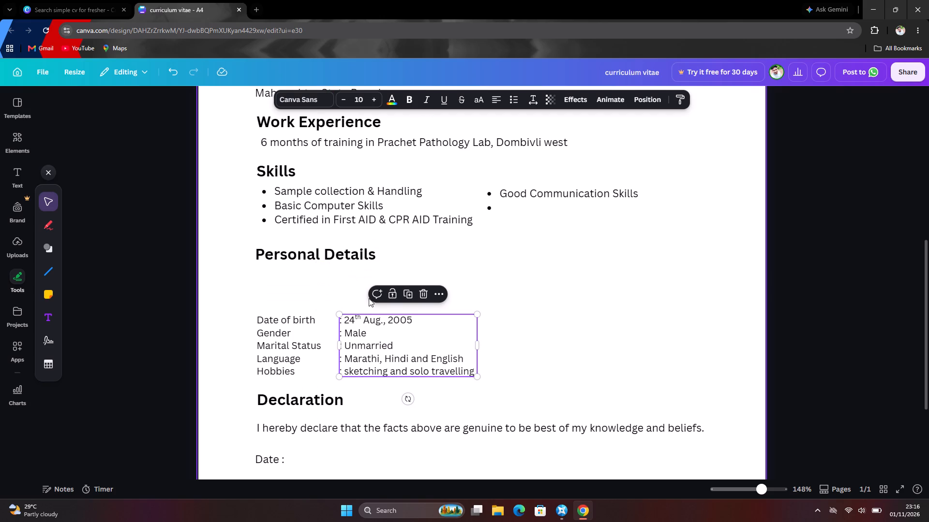
# Move the Personal Details heading down to about 0.5 cm above its label and value columns.
pyautogui.click(306, 257)
pyautogui.press('Down')
pyautogui.press('Down')
pyautogui.press('Down')
pyautogui.press('Down')
pyautogui.press('Down')
pyautogui.press('Down')
pyautogui.press('Down')
pyautogui.press('Down')
pyautogui.press('Down')
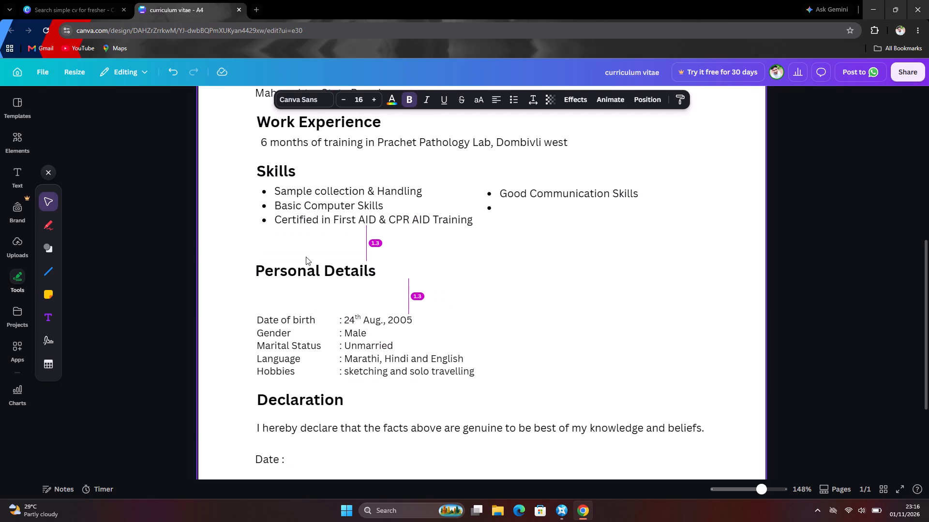
pyautogui.press('Down')
pyautogui.press('Down')
pyautogui.press('Down')
pyautogui.press('Down')
pyautogui.press('Down')
pyautogui.press('Up')
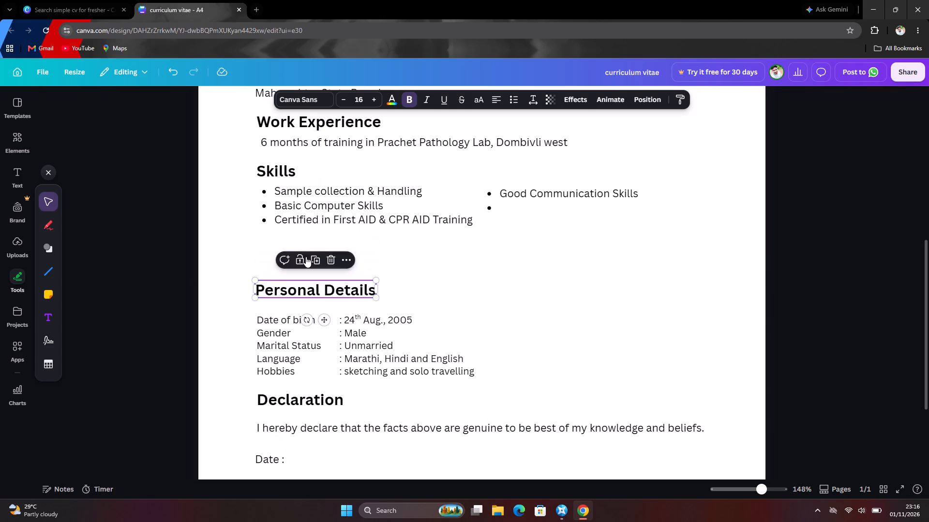
pyautogui.press('Down')
pyautogui.press('Down')
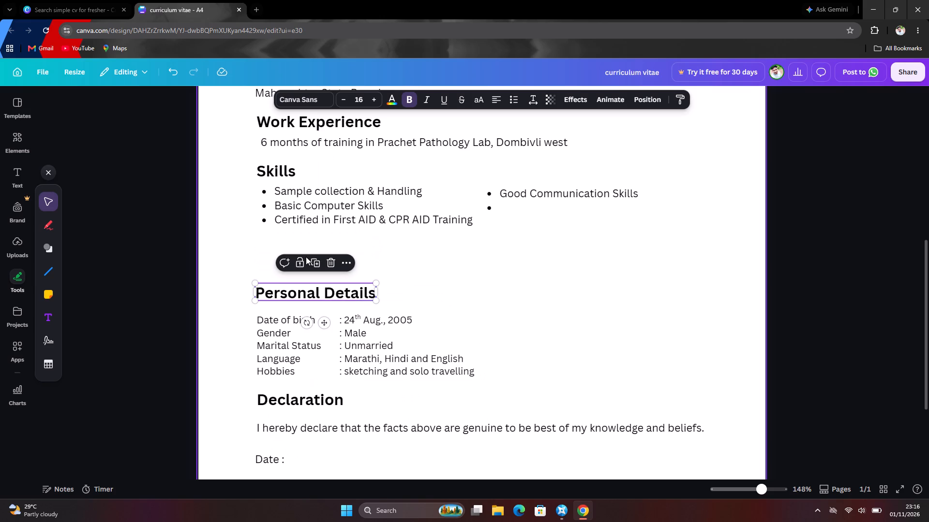
pyautogui.click(415, 252)
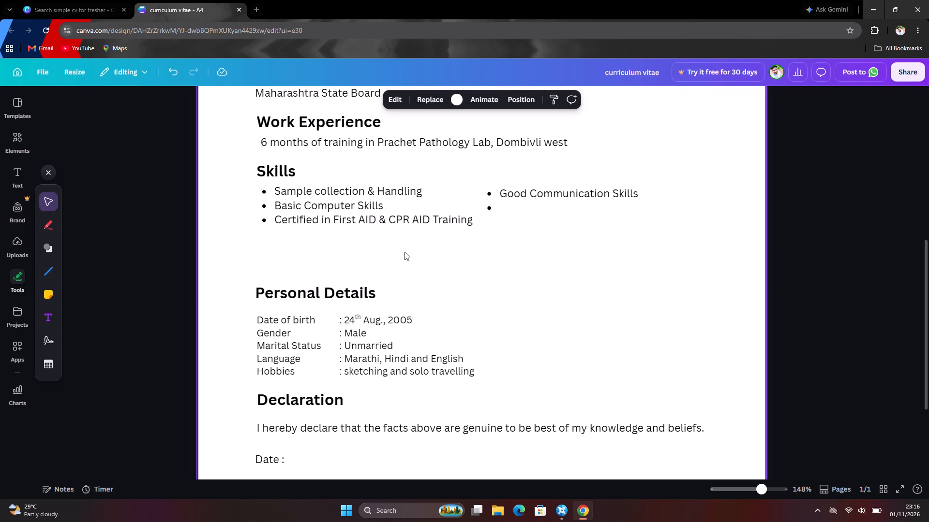
# Move the three-item skills list starting with Sample collection & Handling down to about 0.5 cm above the Personal Details heading.
pyautogui.click(300, 219)
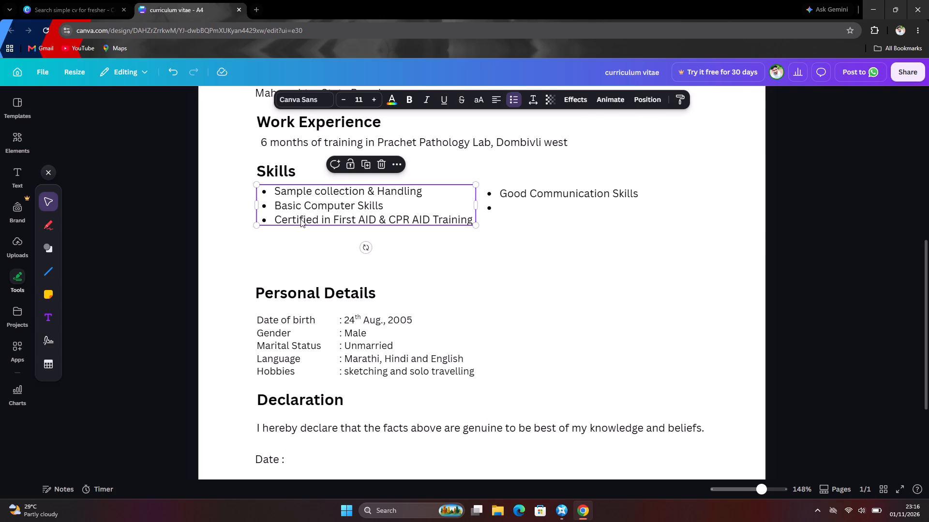
pyautogui.press('Down')
pyautogui.press('Down')
pyautogui.press('Down')
pyautogui.press('Down')
pyautogui.press('Down')
pyautogui.press('Down')
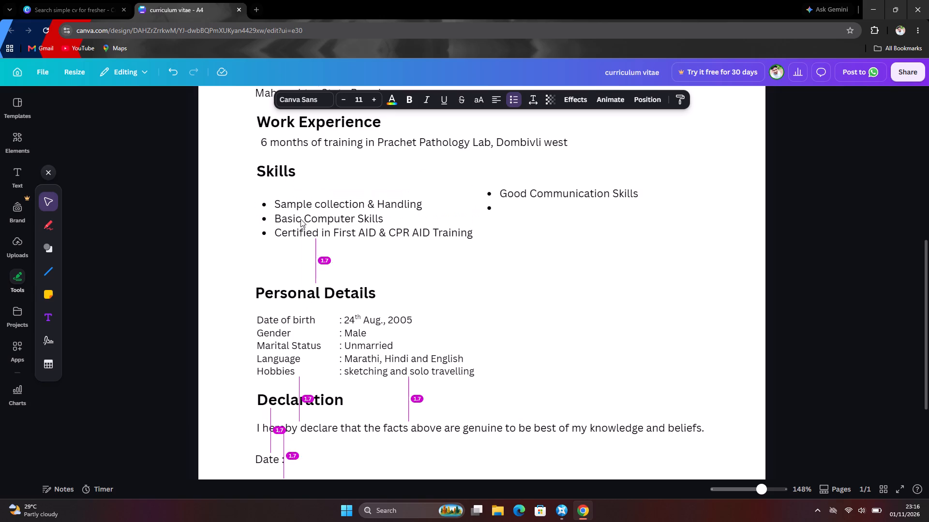
pyautogui.press('Down')
pyautogui.press('Down')
pyautogui.press('Down')
pyautogui.press('Down')
pyautogui.press('Down')
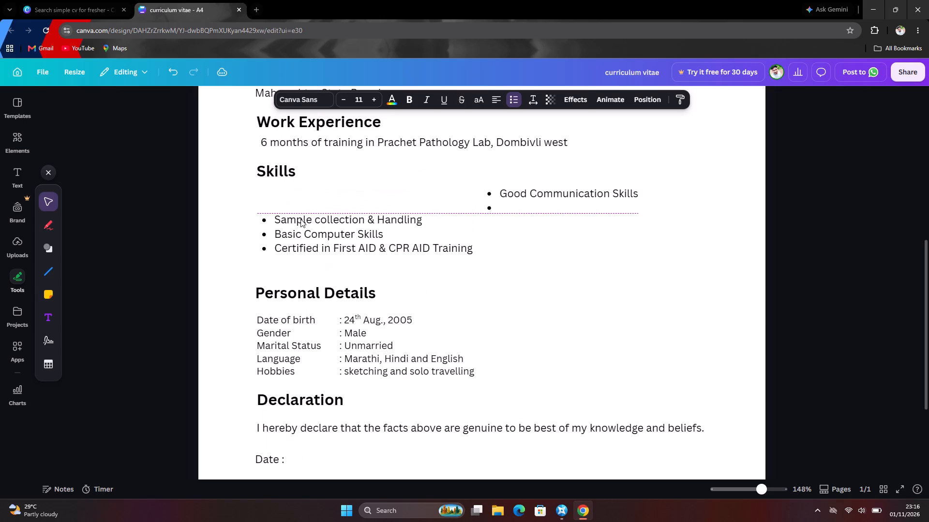
pyautogui.press('Down')
pyautogui.press('Down')
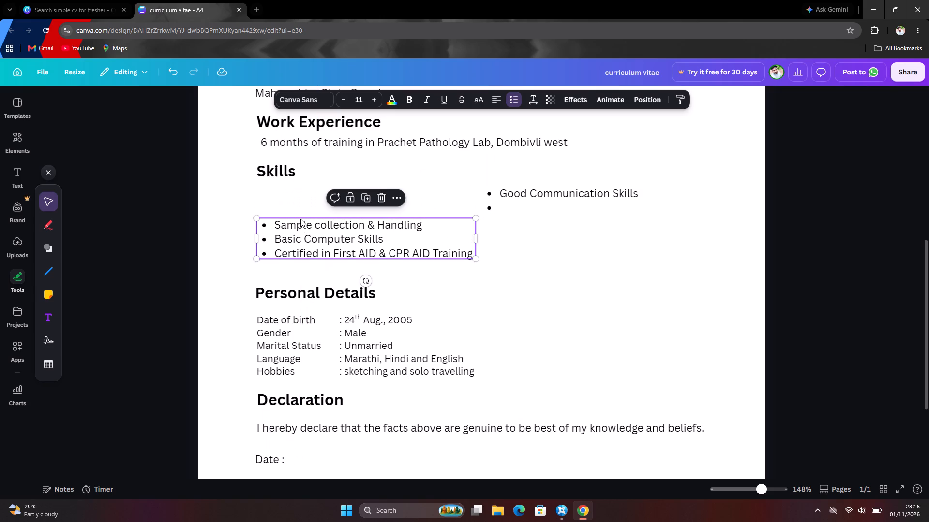
pyautogui.press('Down')
pyautogui.press('Down')
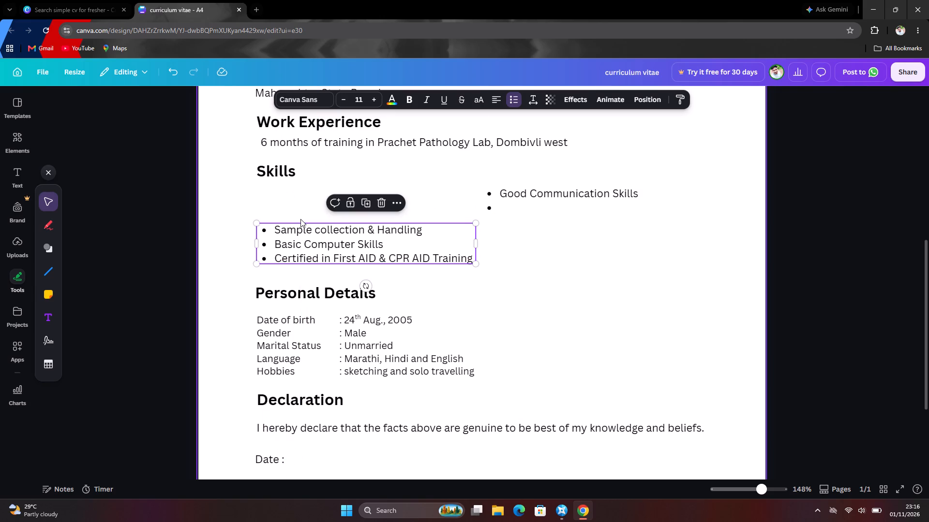
pyautogui.press('Down')
pyautogui.press('Down')
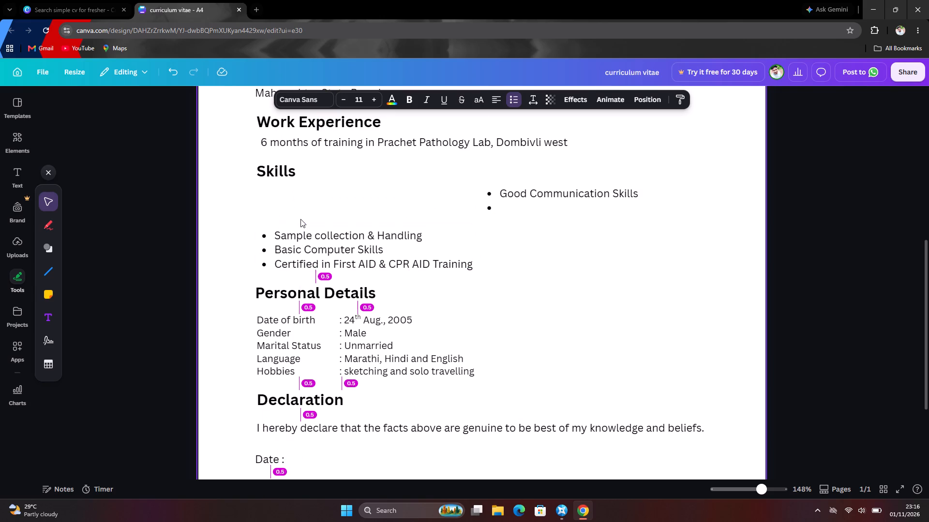
# Move the Skills heading down to just above the three-item skills list.
pyautogui.click(288, 165)
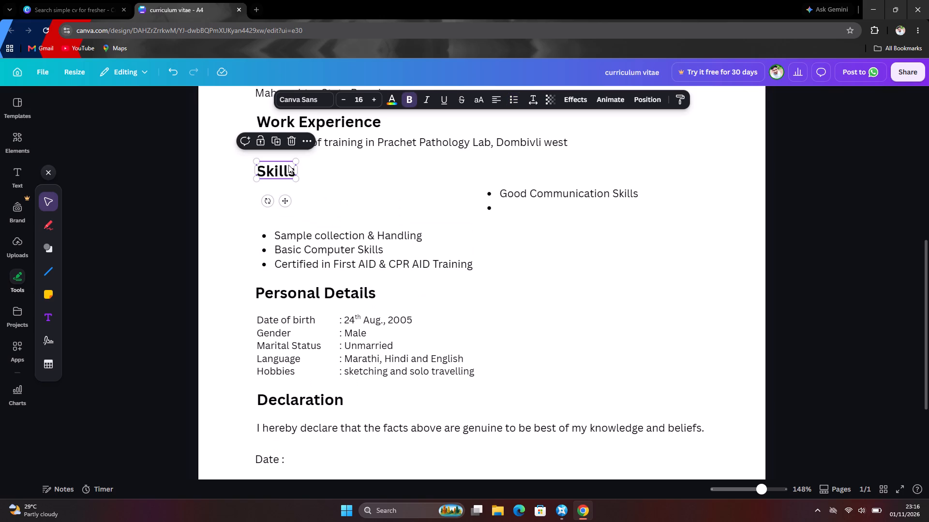
pyautogui.press('Down')
pyautogui.press('Down')
pyautogui.press('Down')
pyautogui.press('Down')
pyautogui.press('Down')
pyautogui.press('Down')
pyautogui.press('Down')
pyautogui.press('Down')
pyautogui.press('Down')
pyautogui.press('Down')
pyautogui.press('Down')
pyautogui.press('Down')
pyautogui.press('Down')
pyautogui.press('Down')
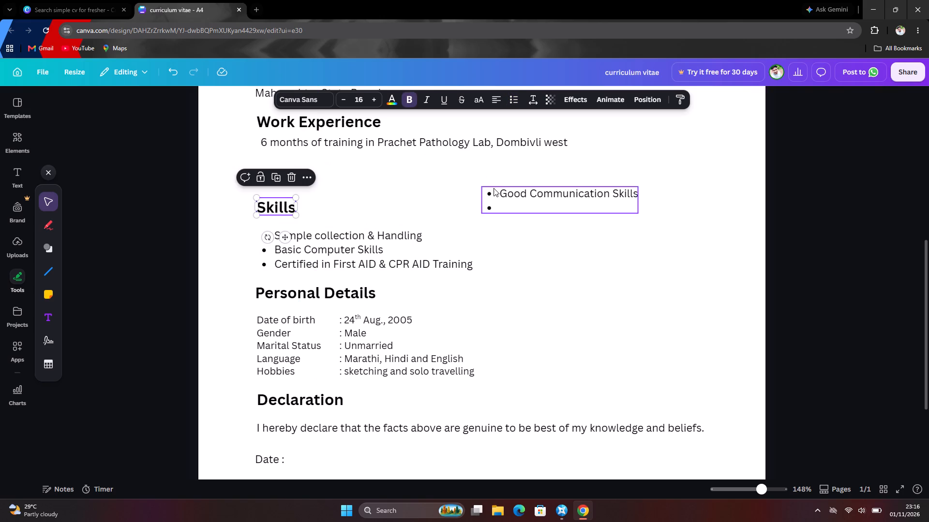
# Move the Good Communication Skills list down so its first bullet lines up with the Sample collection & Handling row.
pyautogui.click(510, 195)
pyautogui.press('Down')
pyautogui.press('Down')
pyautogui.press('Down')
pyautogui.press('Down')
pyautogui.press('Down')
pyautogui.press('Down')
pyautogui.press('Down')
pyautogui.press('Down')
pyautogui.press('Down')
pyautogui.press('Down')
pyautogui.press('Down')
pyautogui.press('Down')
pyautogui.press('Down')
pyautogui.press('Down')
pyautogui.press('Down')
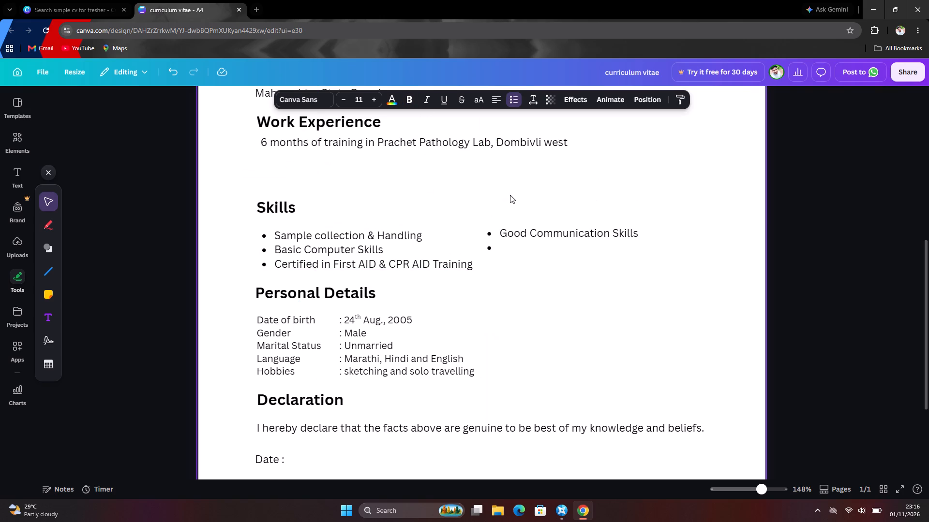
pyautogui.press('Down')
pyautogui.press('Down')
pyautogui.press('Down')
pyautogui.press('Down')
pyautogui.press('Down')
pyautogui.press('Down')
pyautogui.press('Down')
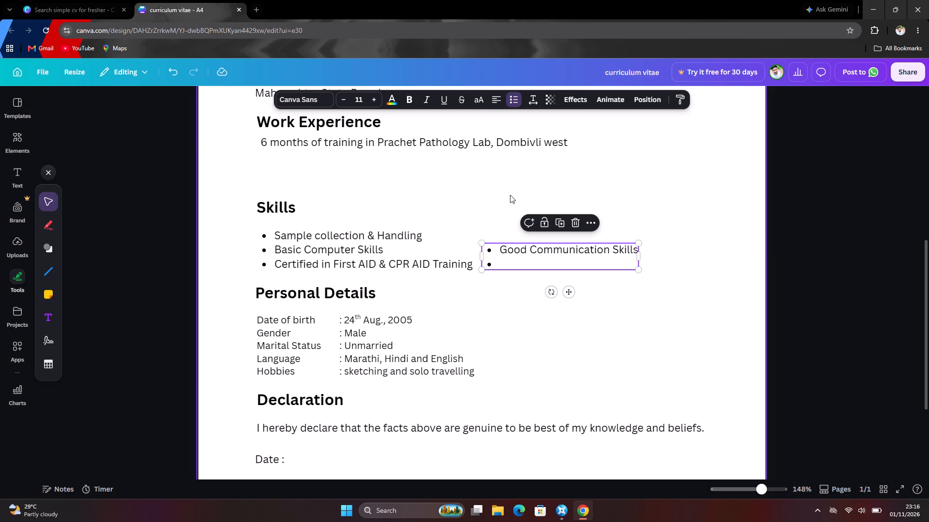
pyautogui.press('Up')
pyautogui.press('Up')
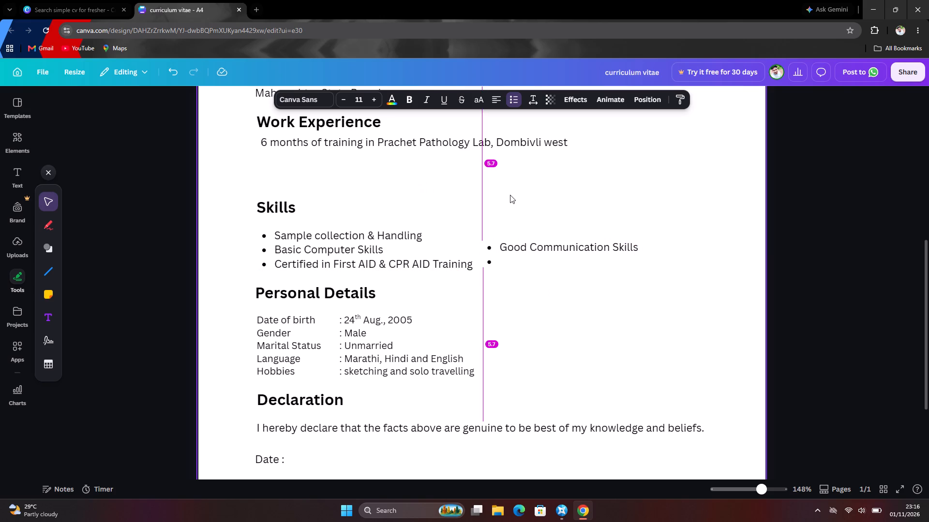
pyautogui.press('Up')
pyautogui.press('Up')
pyautogui.press('Up')
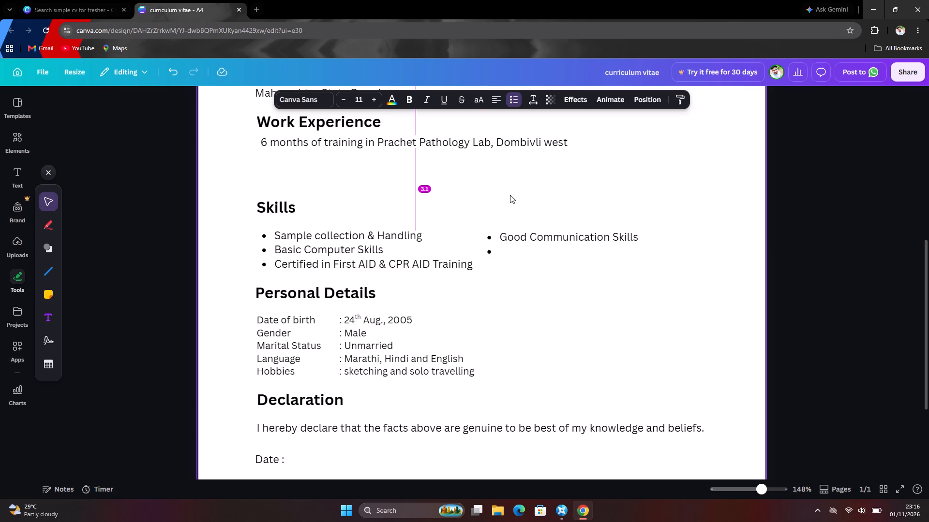
pyautogui.press('Up')
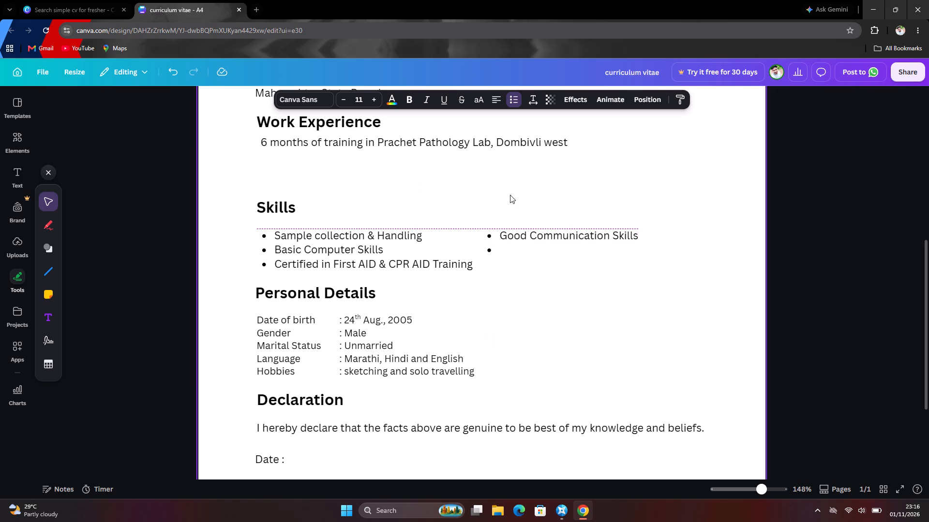
# Move the 6 months of training line down to about 0.5 cm above the Skills heading.
pyautogui.scroll(1, 432, 169)
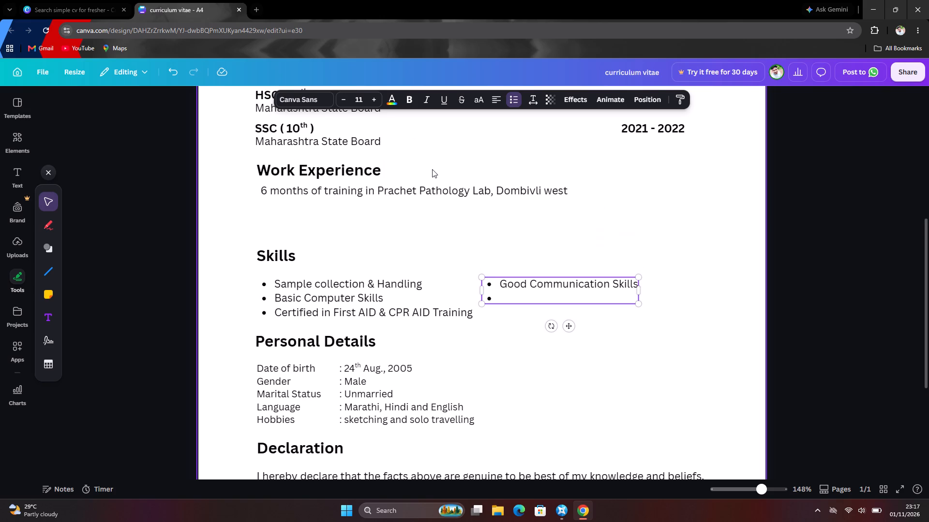
pyautogui.click(315, 191)
pyautogui.press('Down')
pyautogui.press('Down')
pyautogui.press('Down')
pyautogui.press('Down')
pyautogui.press('Down')
pyautogui.press('Down')
pyautogui.press('Down')
pyautogui.press('Down')
pyautogui.press('Down')
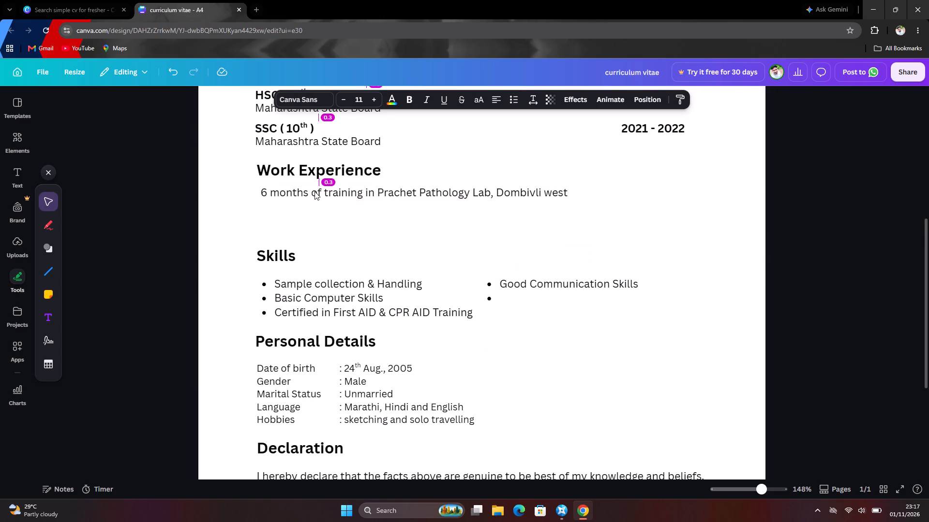
pyautogui.press('Down')
pyautogui.press('Down')
pyautogui.press('Down')
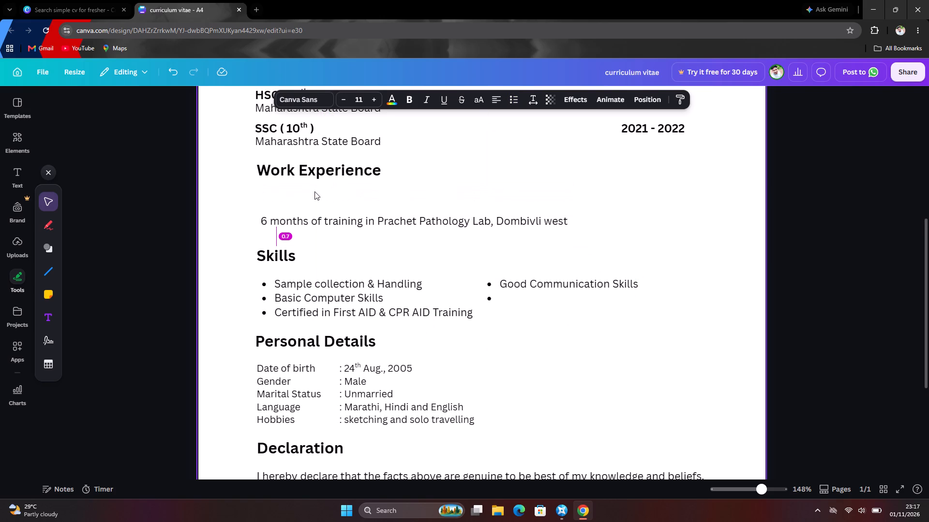
pyautogui.press('Down')
pyautogui.press('Down')
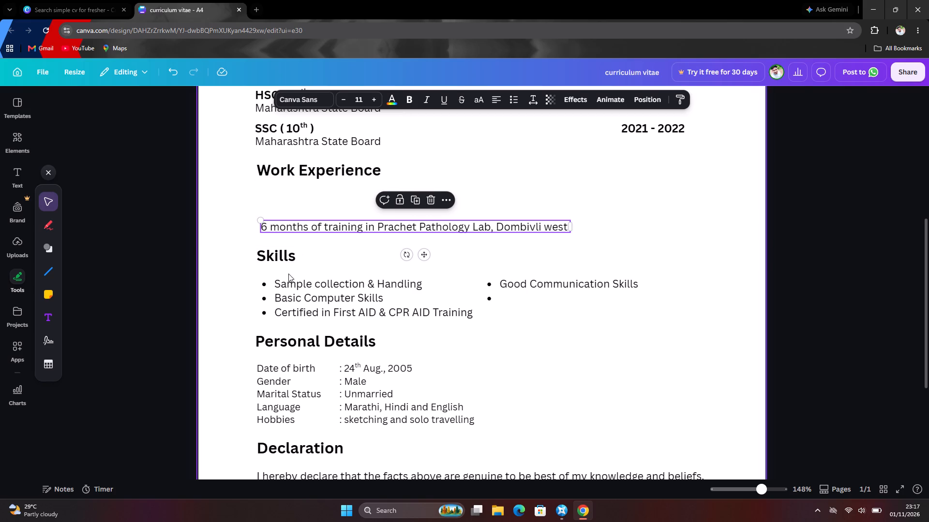
pyautogui.click(286, 260)
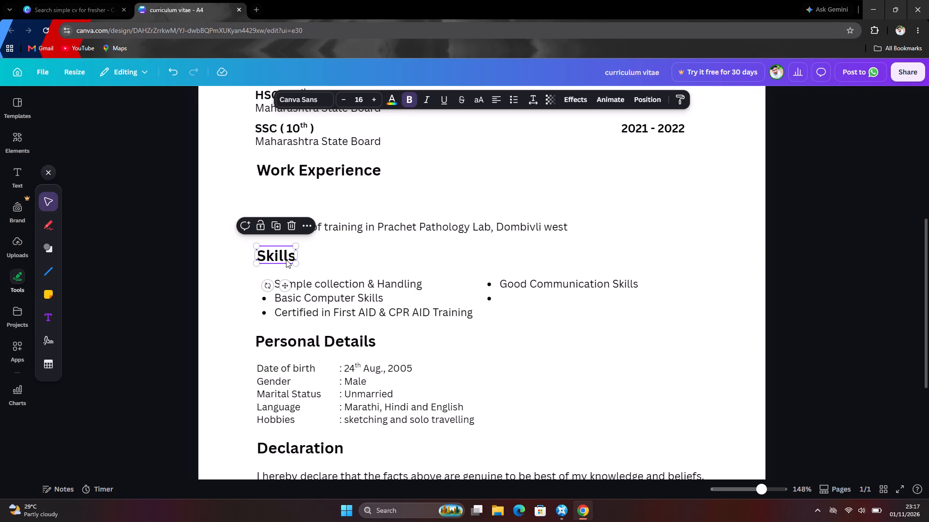
pyautogui.press('Down')
pyautogui.press('Up')
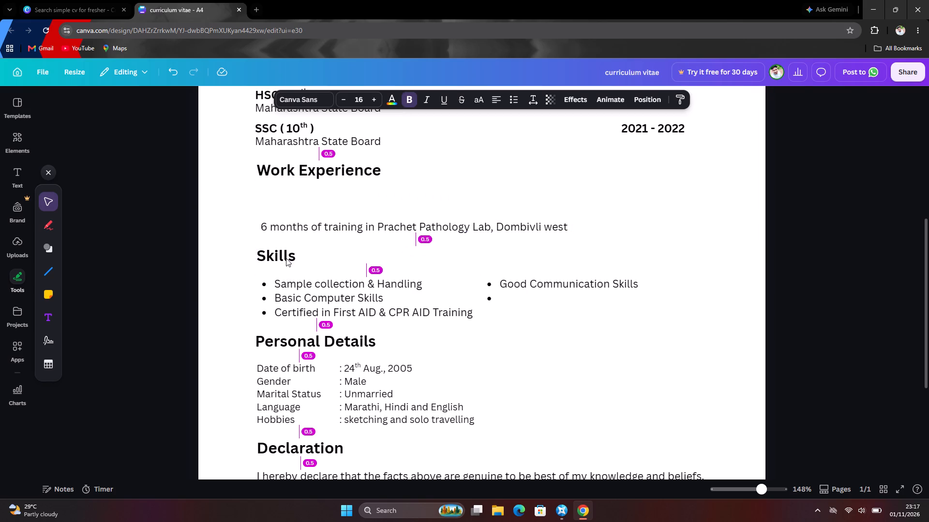
pyautogui.click(333, 230)
pyautogui.press('Down')
pyautogui.press('Up')
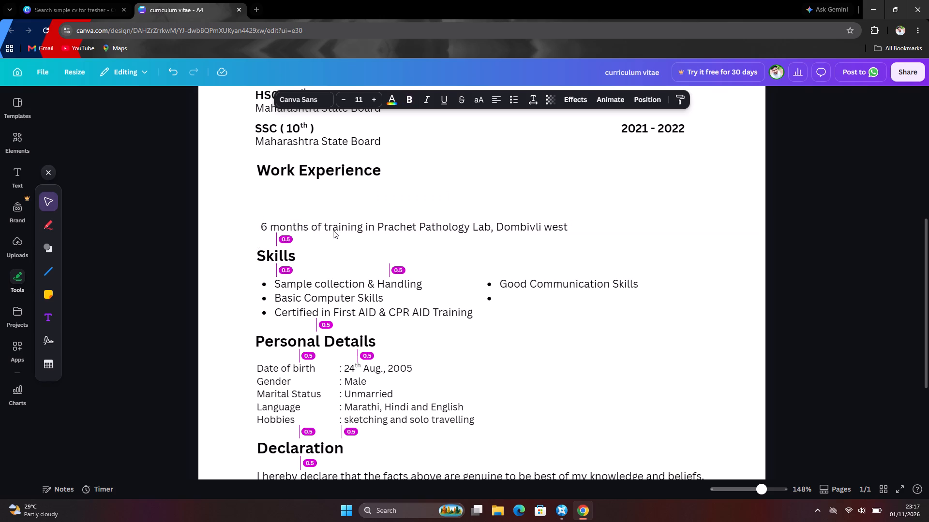
# Move the Work Experience heading down to about 0.5 cm above the training line.
pyautogui.click(327, 180)
pyautogui.click(327, 173)
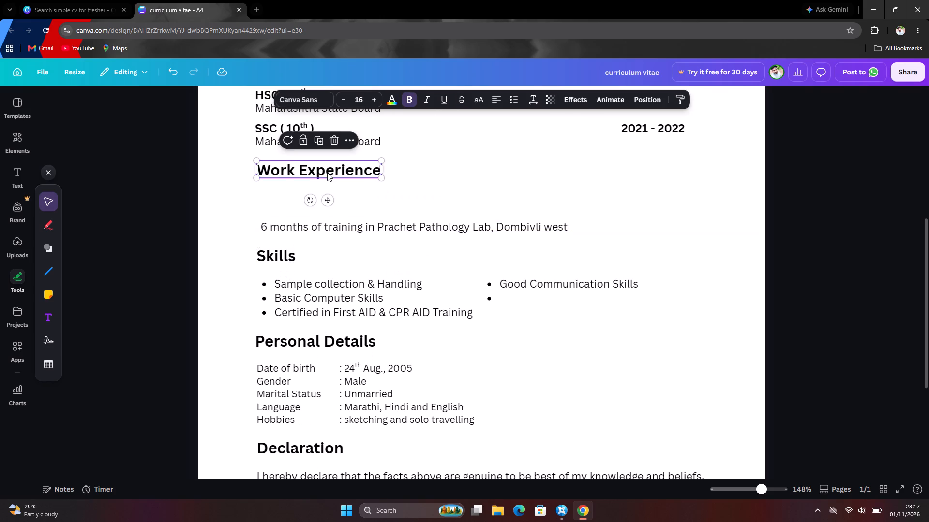
pyautogui.press('Down')
pyautogui.press('Down')
pyautogui.press('Down')
pyautogui.press('Down')
pyautogui.press('Down')
pyautogui.press('Down')
pyautogui.press('Down')
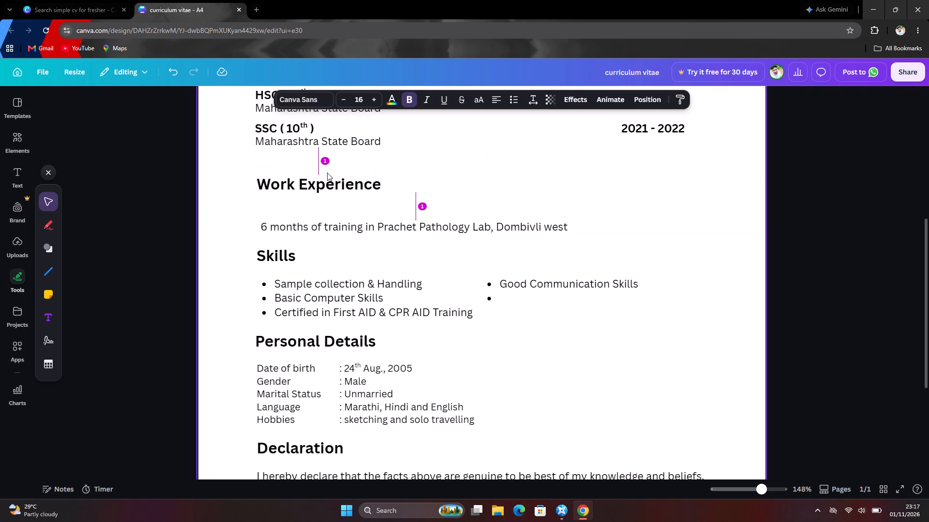
pyautogui.press('Down')
pyautogui.press('Down')
pyautogui.press('Down')
pyautogui.press('Down')
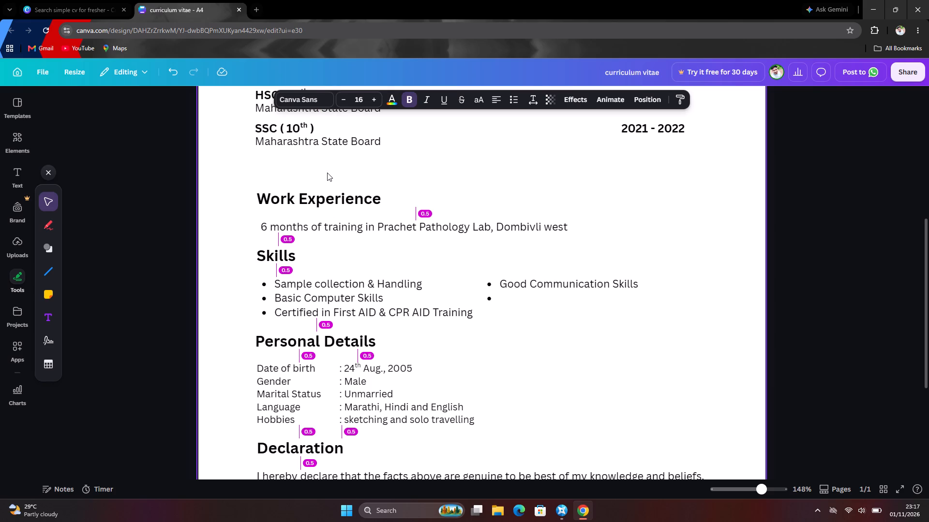
# Move the Maharashtra State Board line of the SSC entry down to just above the Work Experience heading.
pyautogui.scroll(4, 327, 173)
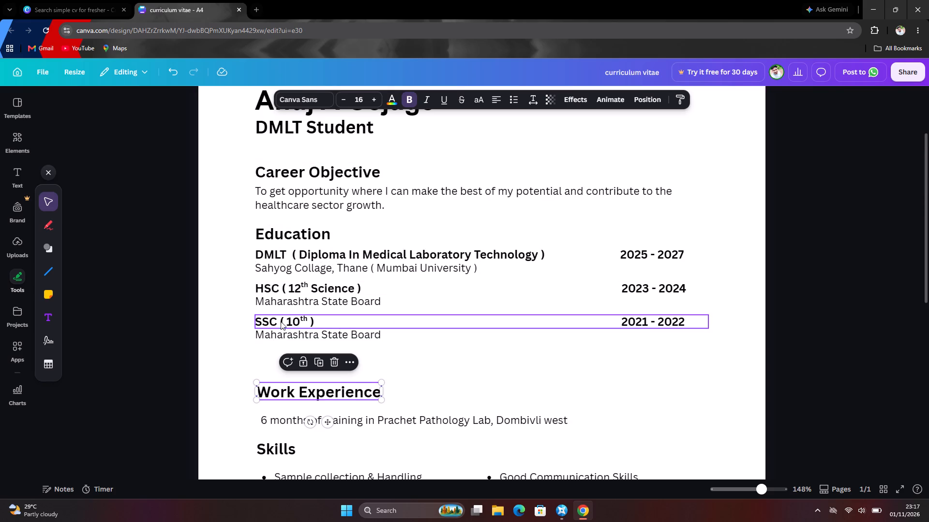
pyautogui.click(283, 330)
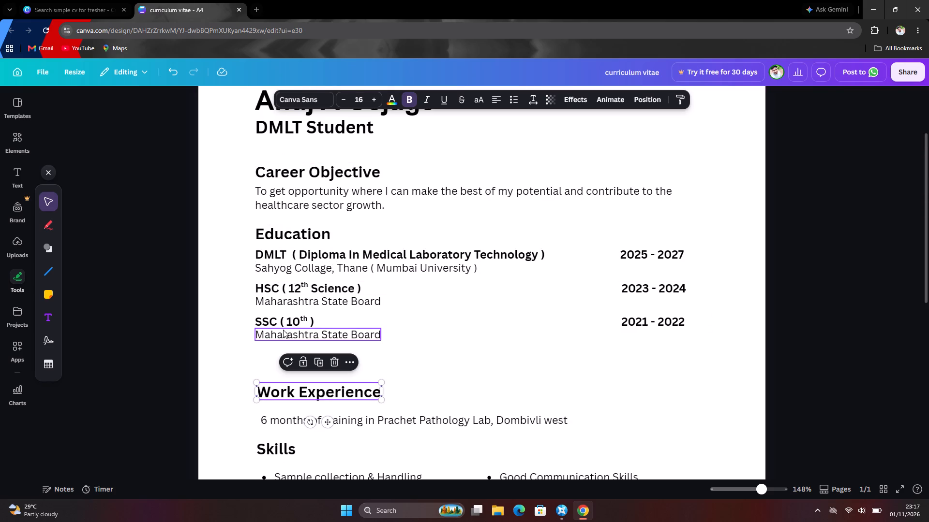
pyautogui.press('Down')
pyautogui.press('Down')
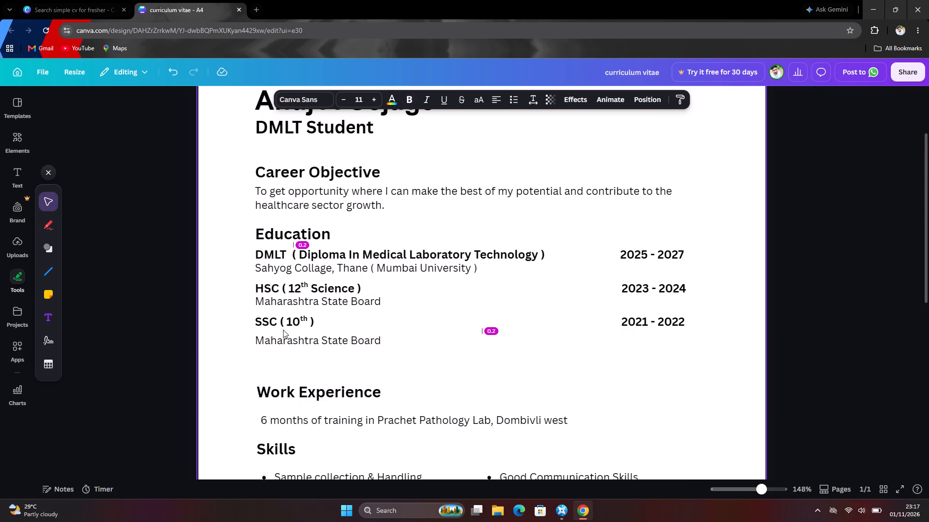
pyautogui.press('Down')
pyautogui.press('Down')
pyautogui.press('Down')
pyautogui.press('Down')
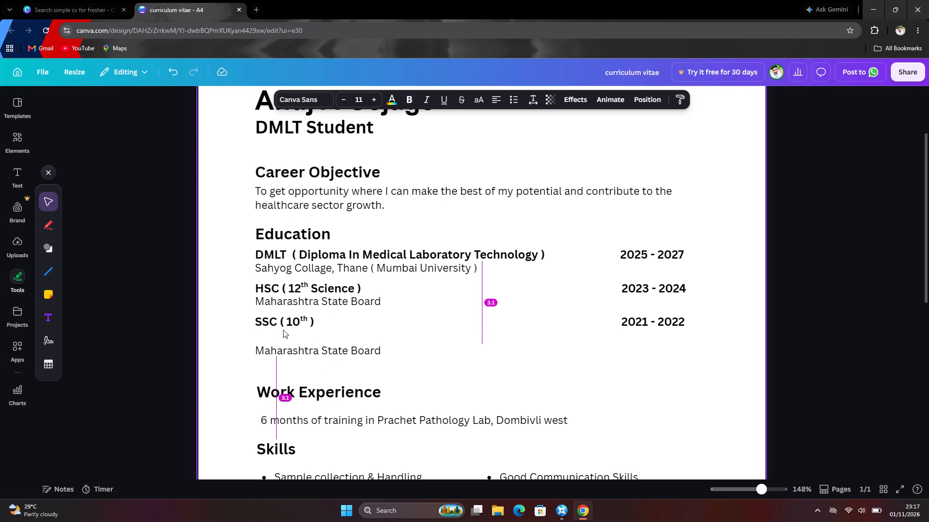
pyautogui.press('Down')
pyautogui.press('Down')
pyautogui.press('Down')
pyautogui.press('Down')
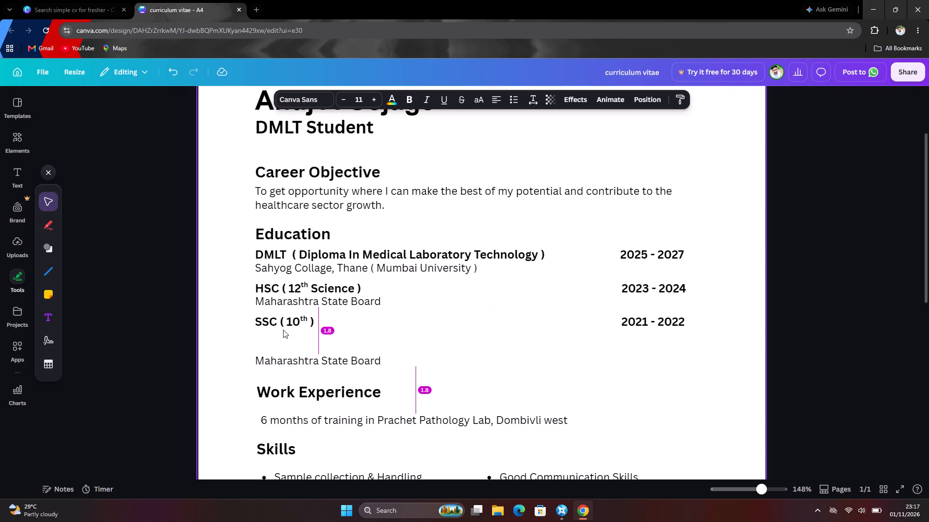
pyautogui.press('Down')
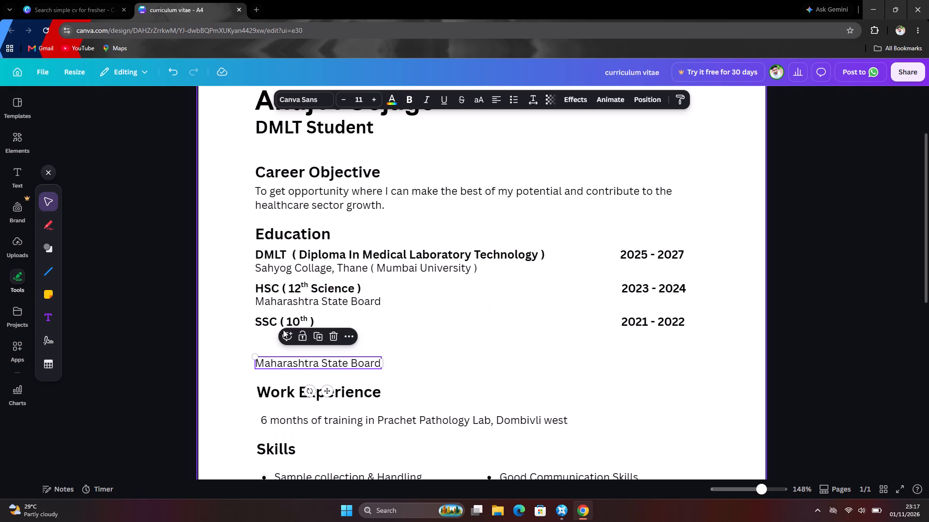
# Move the SSC (10th) row with its 2021 - 2022 dates down to directly above its Maharashtra State Board line.
pyautogui.click(274, 320)
pyautogui.press('Down')
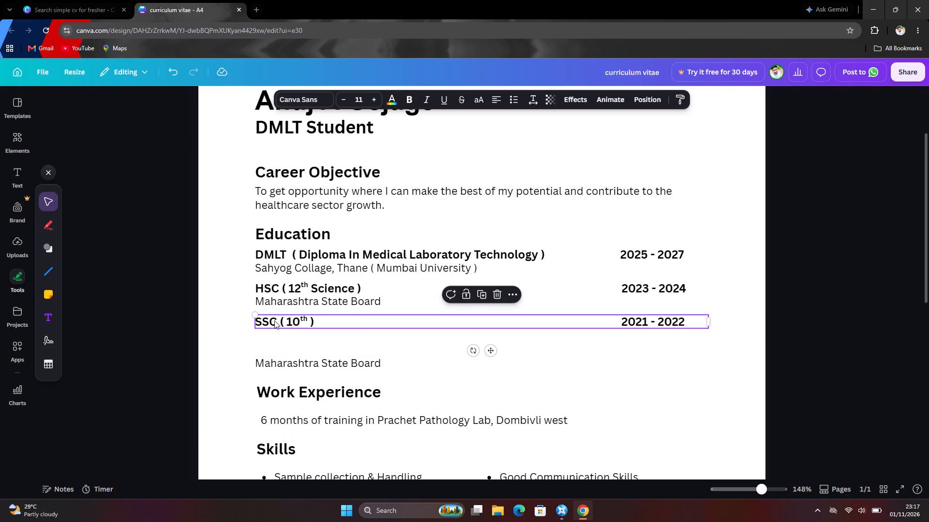
pyautogui.press('Down')
pyautogui.press('Down')
pyautogui.press('Down')
pyautogui.press('Down')
pyautogui.press('Down')
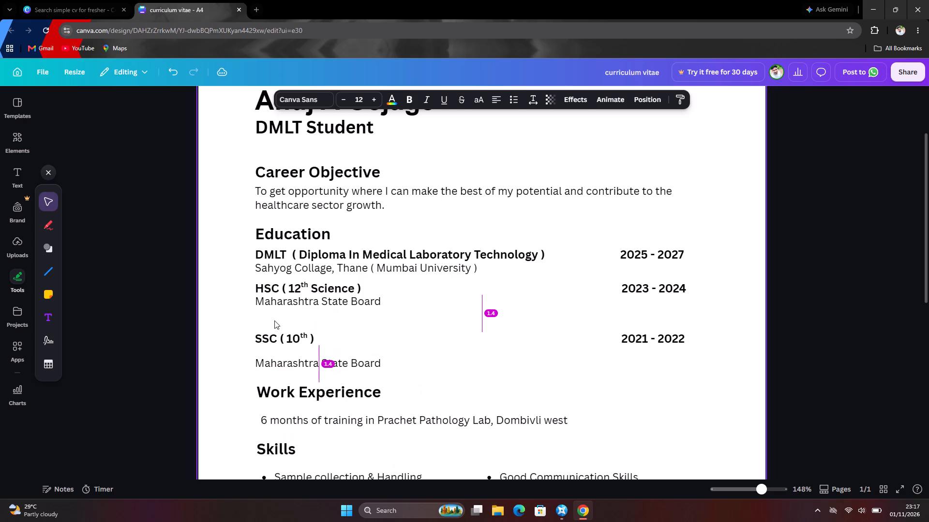
pyautogui.press('Down')
pyautogui.press('Down')
pyautogui.press('Down')
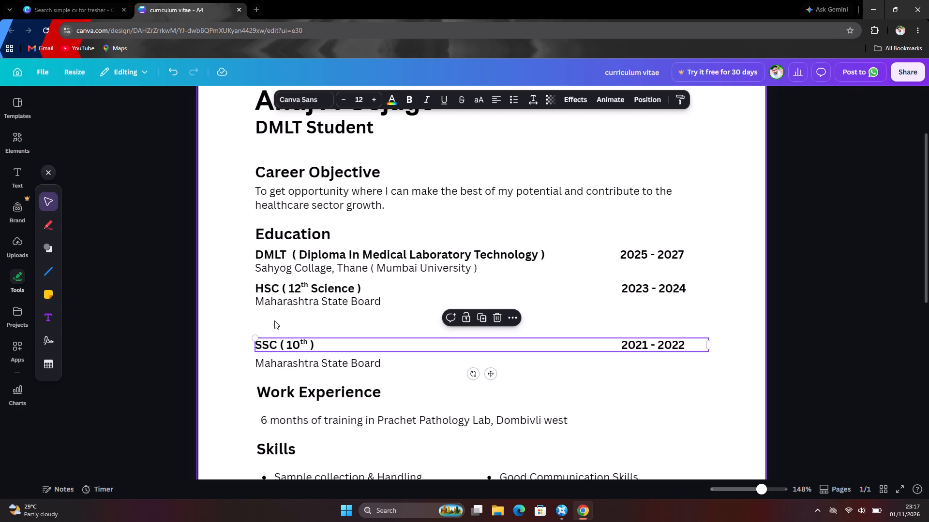
pyautogui.press('Down')
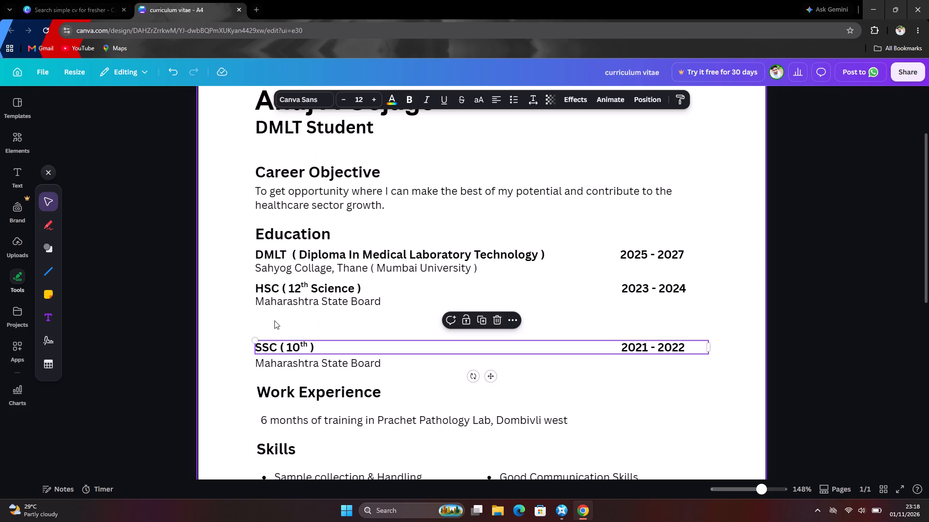
pyautogui.press('Up')
pyautogui.press('Up')
pyautogui.press('Down')
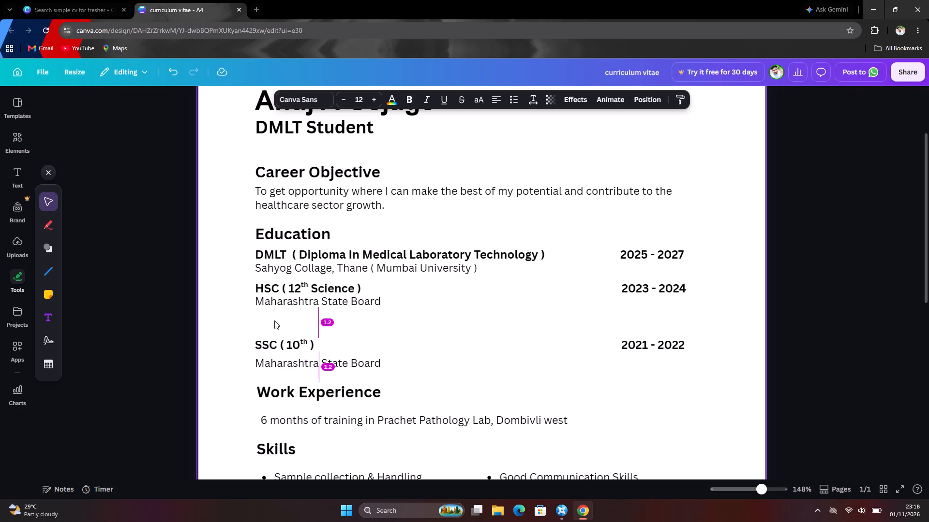
pyautogui.press('Down')
pyautogui.press('Down')
pyautogui.press('Down')
pyautogui.press('Up')
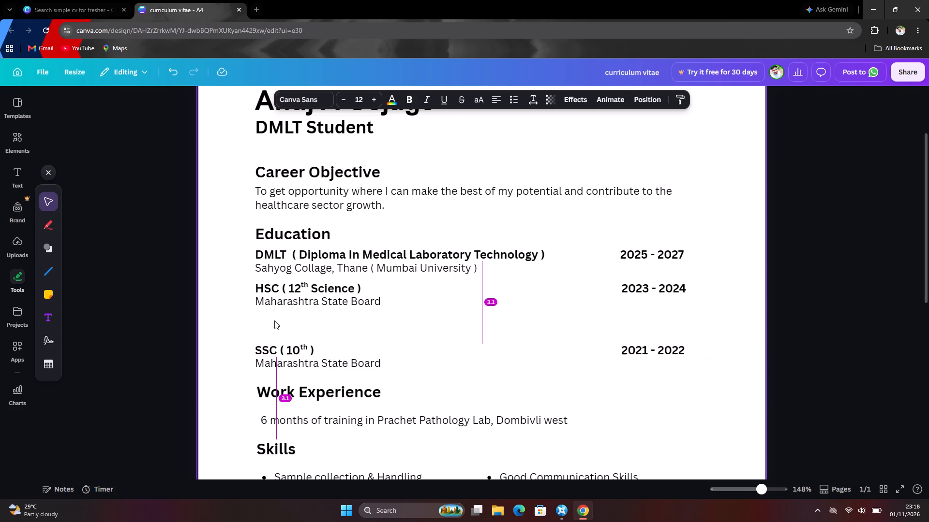
pyautogui.press('Up')
pyautogui.press('Down')
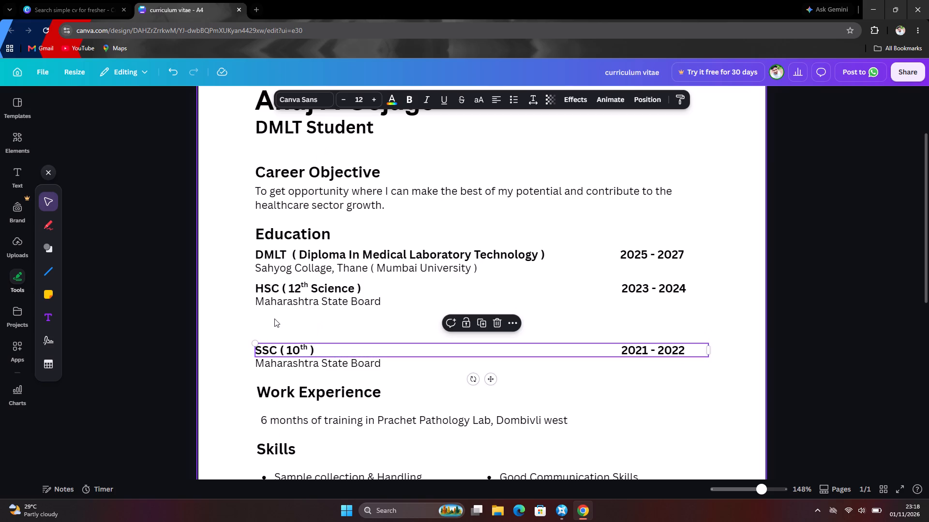
# Move the Maharashtra State Board line of the HSC entry down to just above the SSC (10th) row.
pyautogui.click(298, 300)
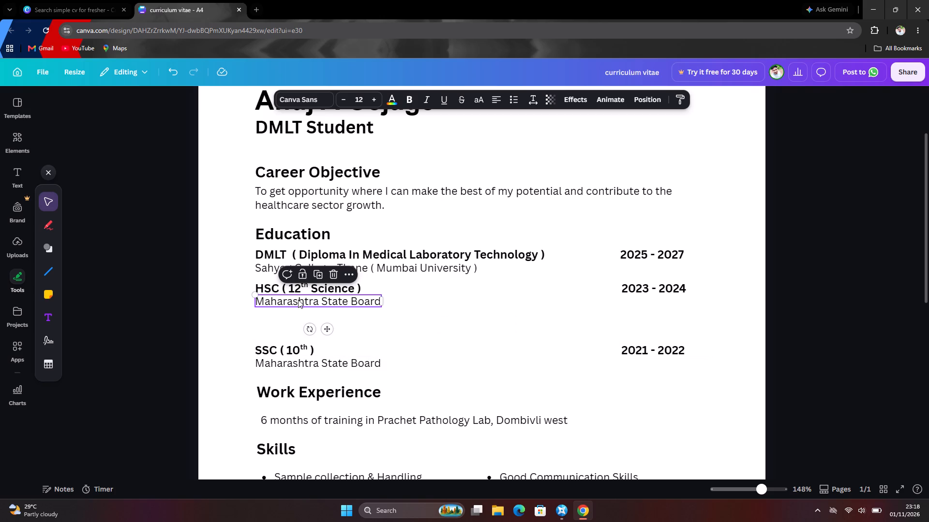
pyautogui.press('Down')
pyautogui.press('Down')
pyautogui.press('Down')
pyautogui.press('Down')
pyautogui.press('Down')
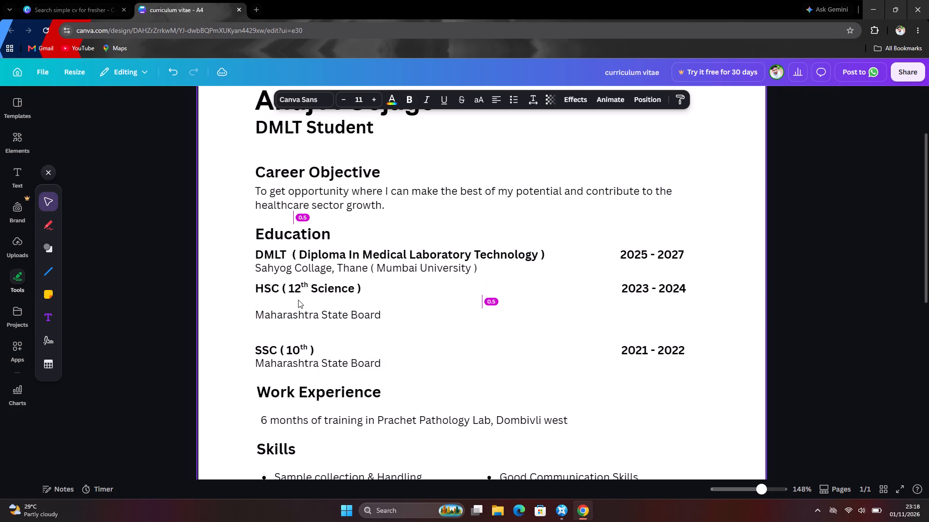
pyautogui.press('Down')
pyautogui.press('Down')
pyautogui.press('Down')
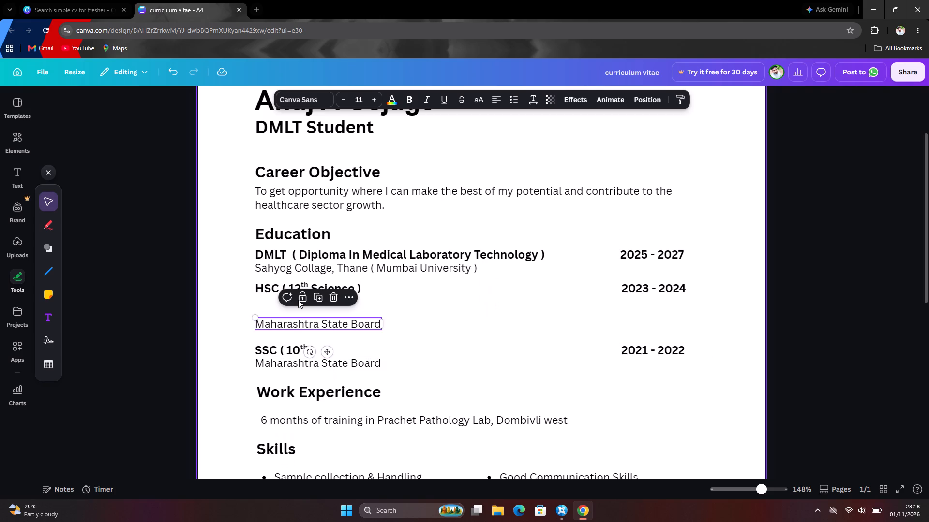
# Move the HSC (12th Science) row with its 2023 - 2024 dates down to directly above its Maharashtra State Board line.
pyautogui.click(268, 286)
pyautogui.press('Down')
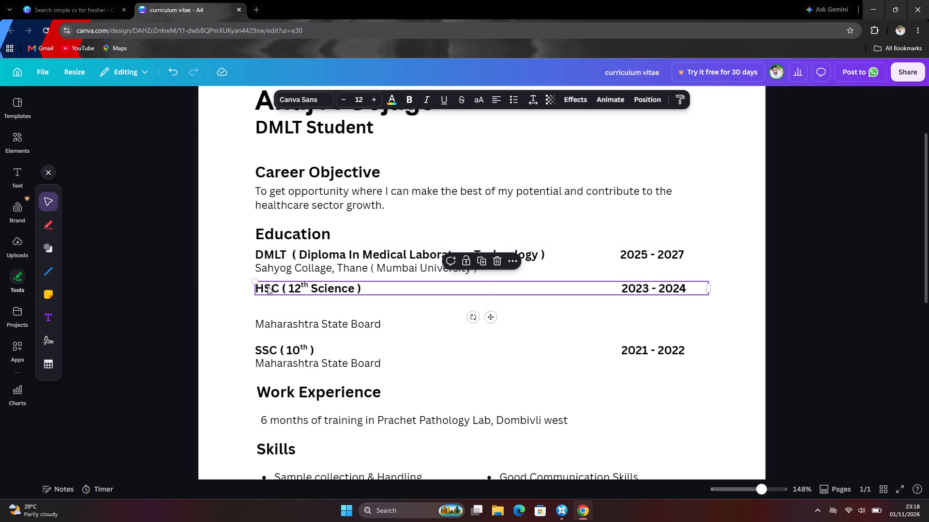
pyautogui.press('Down')
pyautogui.press('Down')
pyautogui.press('Down')
pyautogui.press('Down')
pyautogui.press('Down')
pyautogui.press('Down')
pyautogui.press('Down')
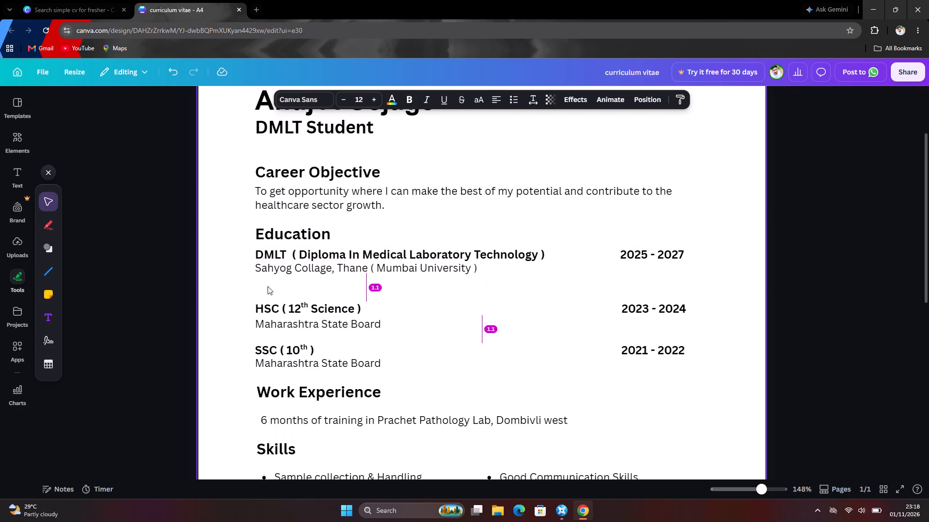
pyautogui.press('Down')
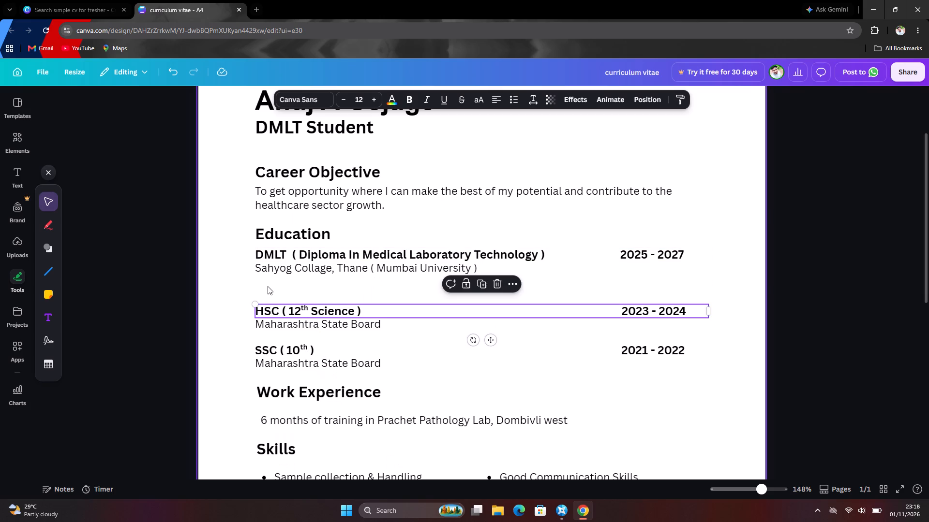
# Move the Sahyog Collage, Thane ( Mumbai University ) line down to just above the HSC (12th Science) row.
pyautogui.click(277, 255)
pyautogui.click(275, 269)
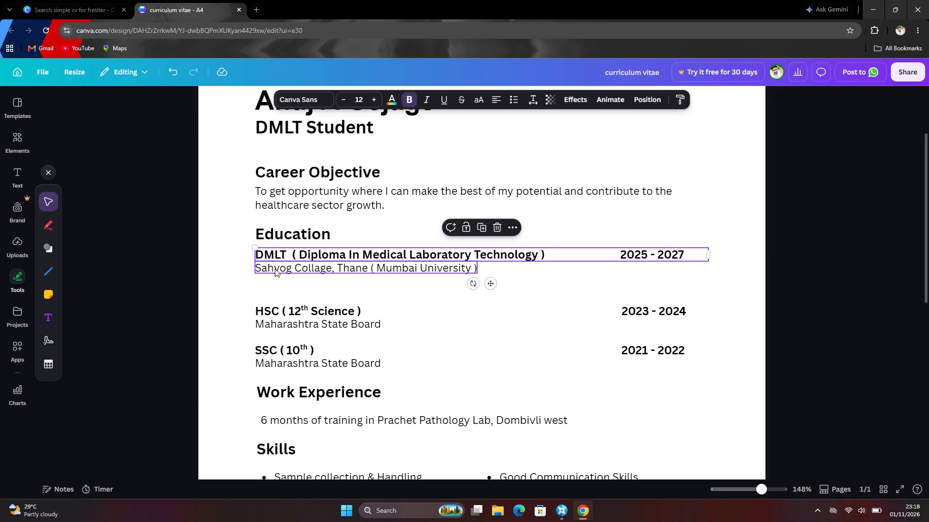
pyautogui.press('Down')
pyautogui.press('Down')
pyautogui.press('Down')
pyautogui.press('Down')
pyautogui.press('Down')
pyautogui.press('Down')
pyautogui.press('Down')
pyautogui.press('Down')
pyautogui.press('Down')
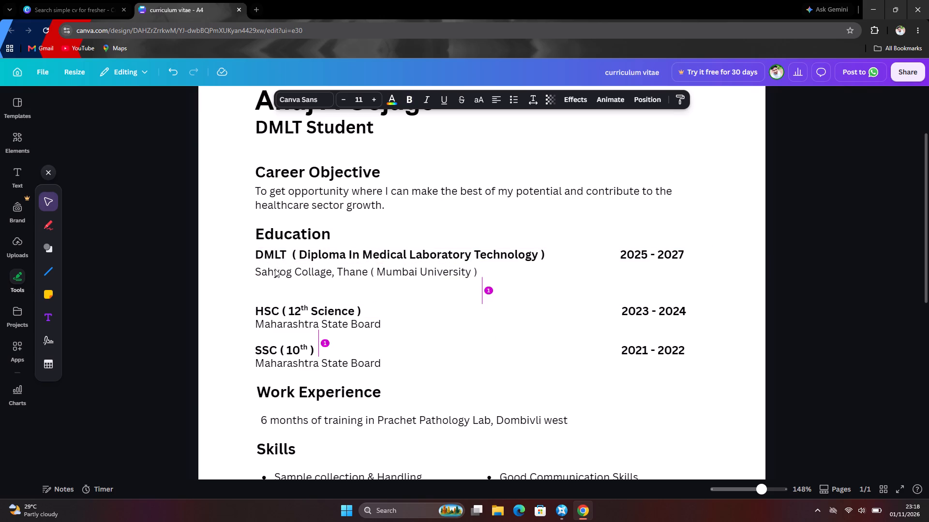
pyautogui.press('Down')
pyautogui.press('Up')
pyautogui.press('Up')
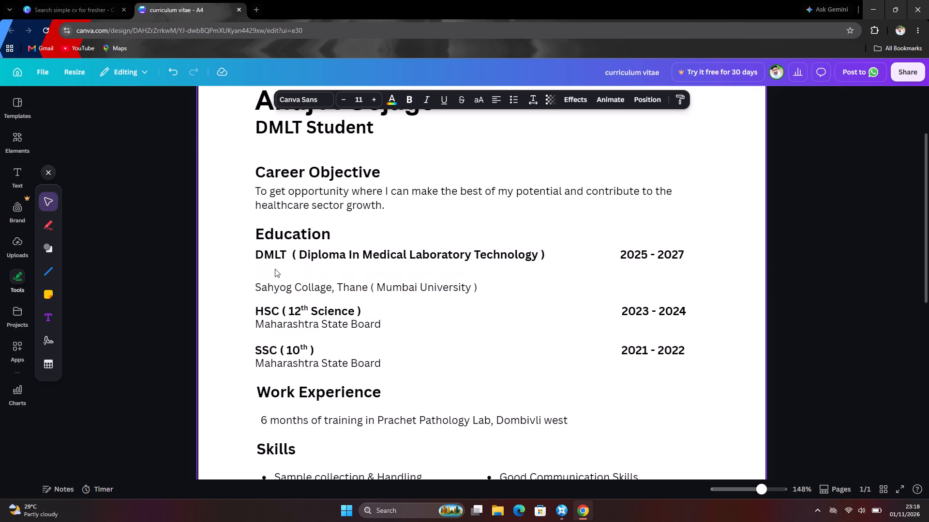
pyautogui.press('Up')
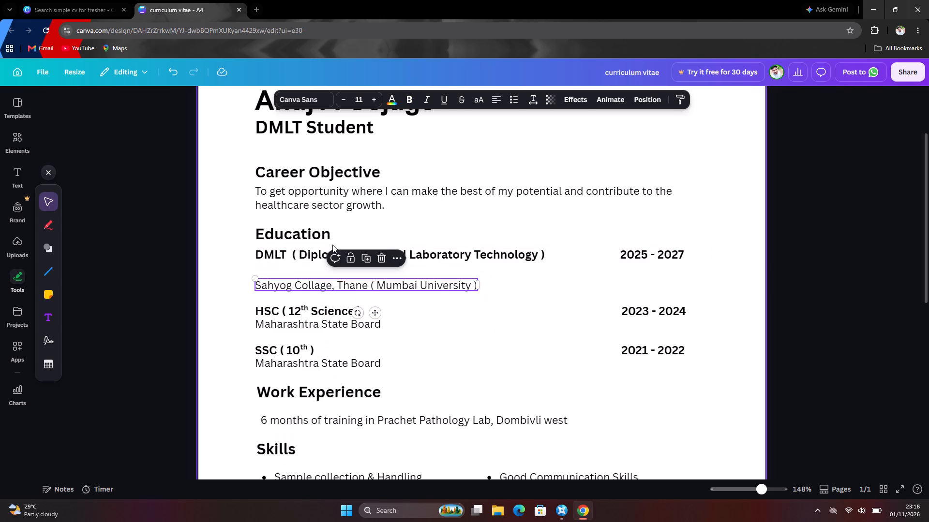
# Move the DMLT diploma row with its 2025 - 2027 dates down to directly above its Sahyog Collage line.
pyautogui.click(315, 250)
pyautogui.press('Down')
pyautogui.press('Down')
pyautogui.press('Down')
pyautogui.press('Down')
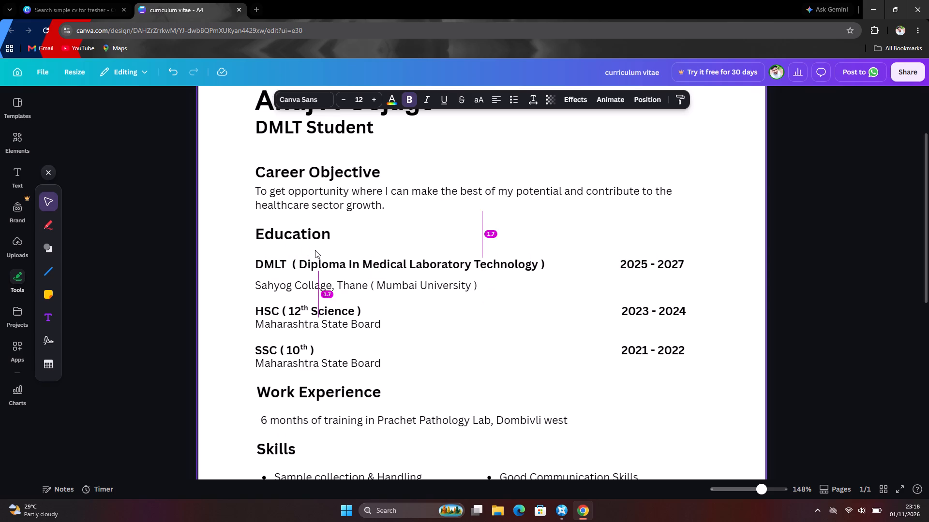
pyautogui.press('Down')
pyautogui.press('Down')
pyautogui.press('Down')
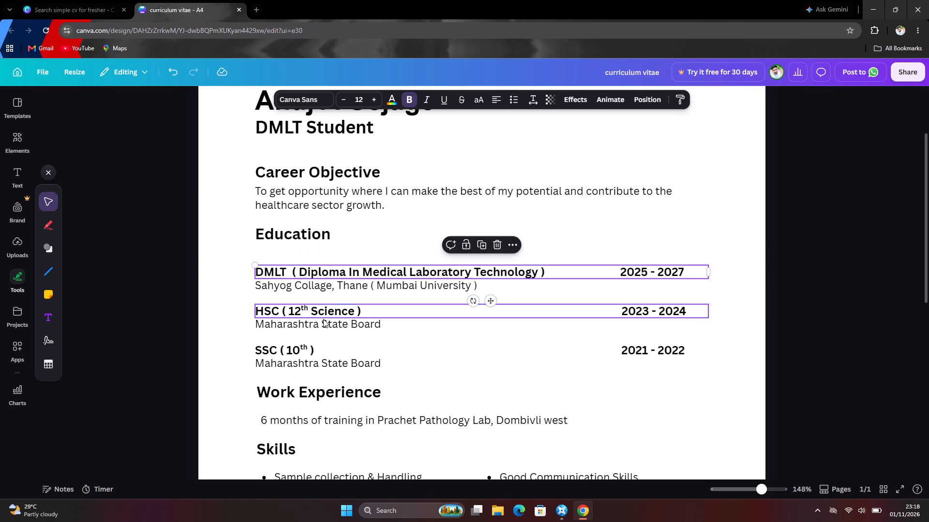
pyautogui.click(429, 337)
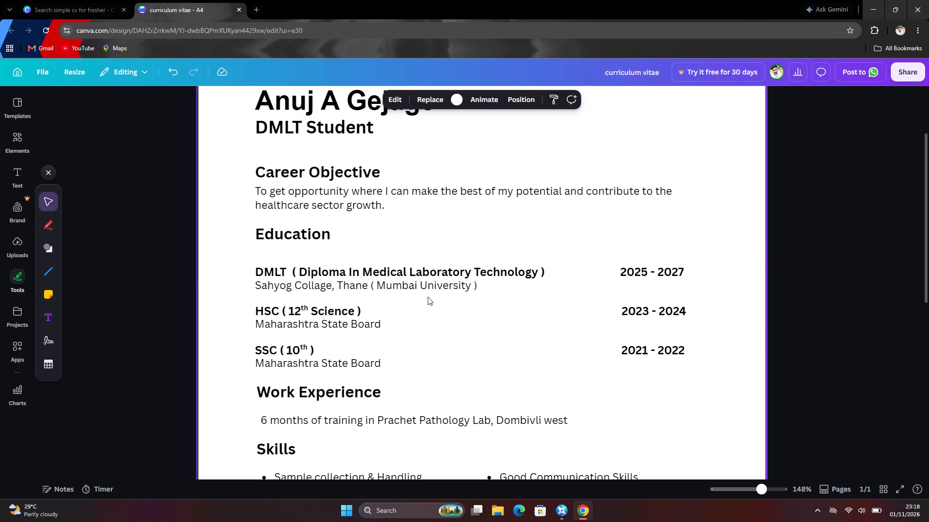
# Move the Education heading down to a 0.5 gap above the DMLT row, matching the spacing of the sections below.
pyautogui.click(328, 232)
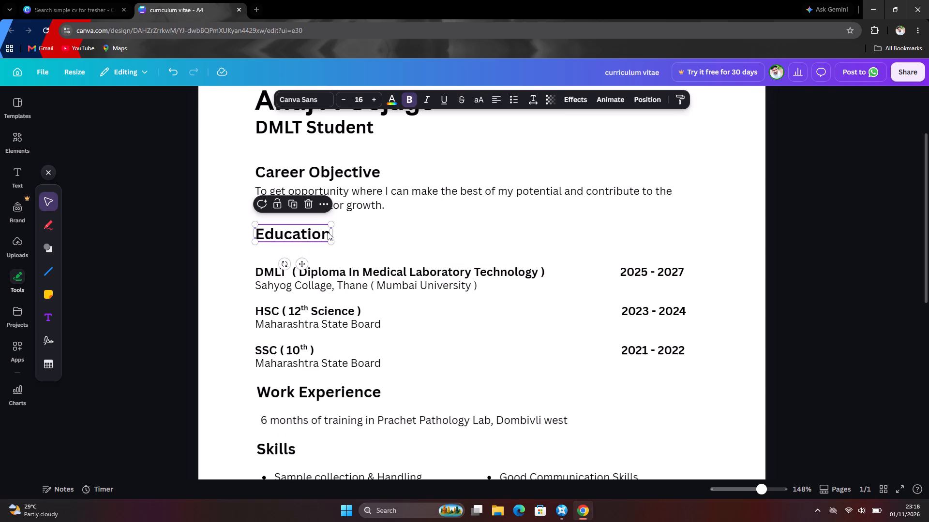
pyautogui.press('Down')
pyautogui.press('Down')
pyautogui.press('Down')
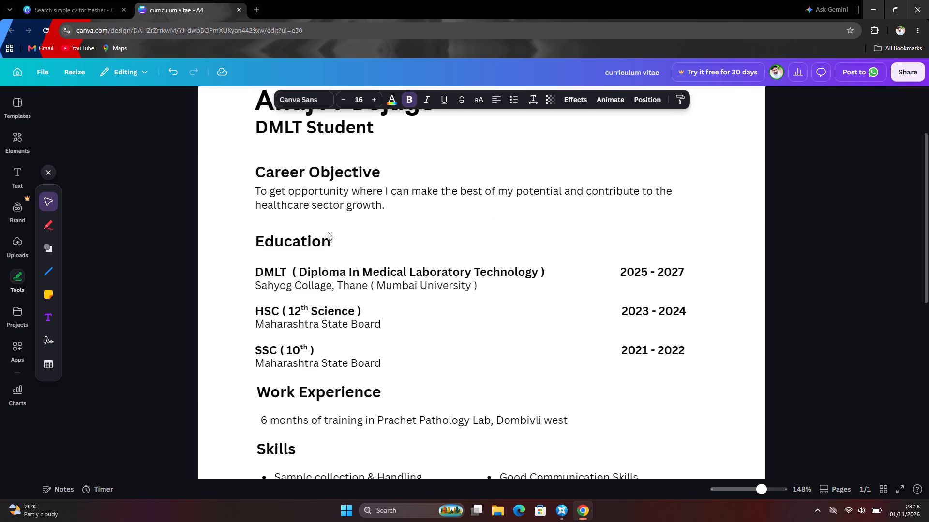
pyautogui.press('Up')
pyautogui.press('Down')
pyautogui.press('Down')
pyautogui.press('Down')
pyautogui.press('Up')
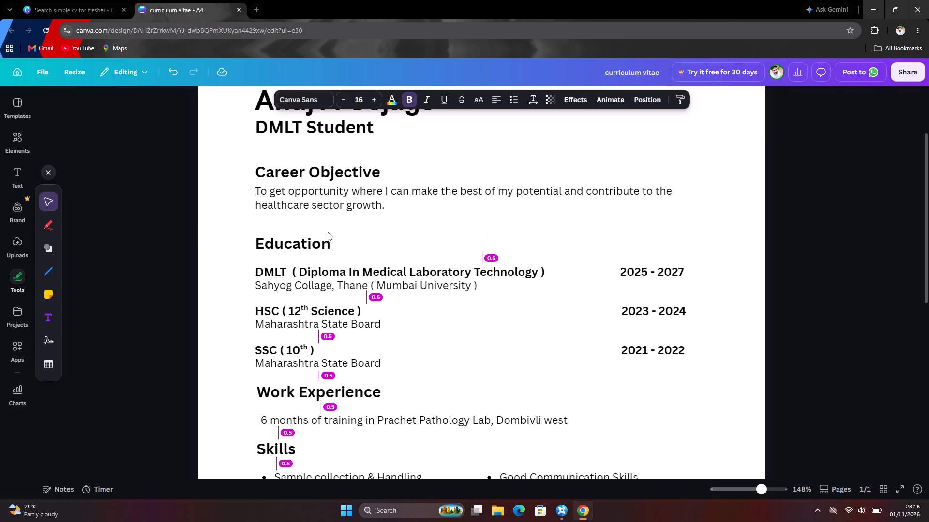
# Move the career objective paragraph down so it sits with 0.5 gaps between the Career Objective and Education headings.
pyautogui.scroll(1, 377, 221)
pyautogui.click(377, 205)
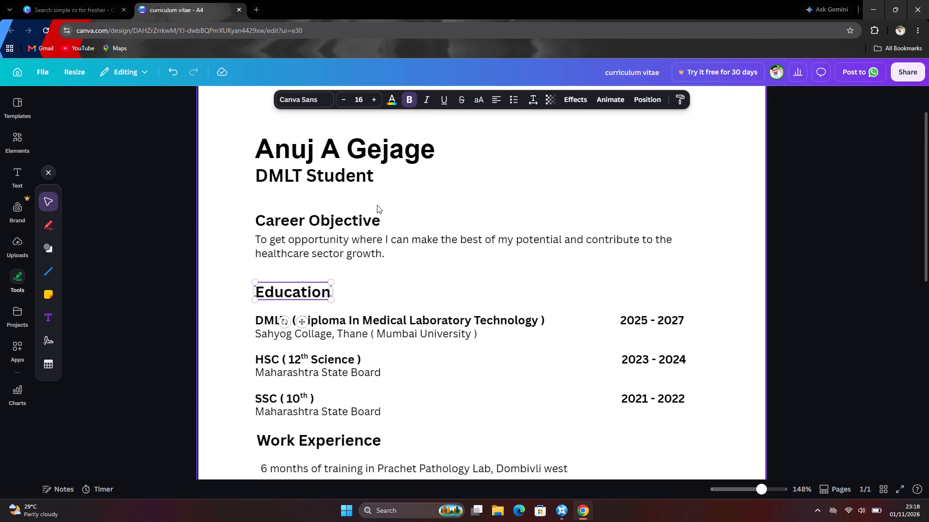
pyautogui.click(367, 246)
pyautogui.press('Down')
pyautogui.press('Down')
pyautogui.press('Down')
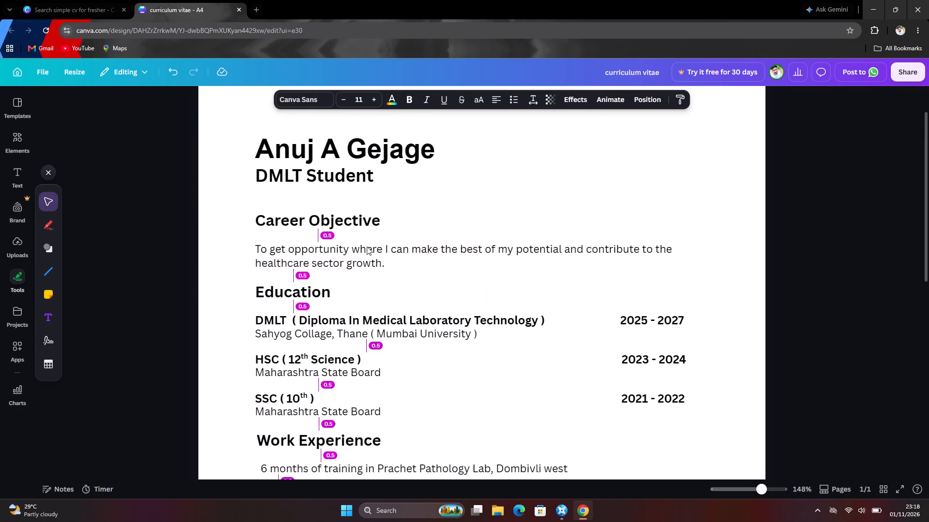
pyautogui.press('Down')
pyautogui.press('Up')
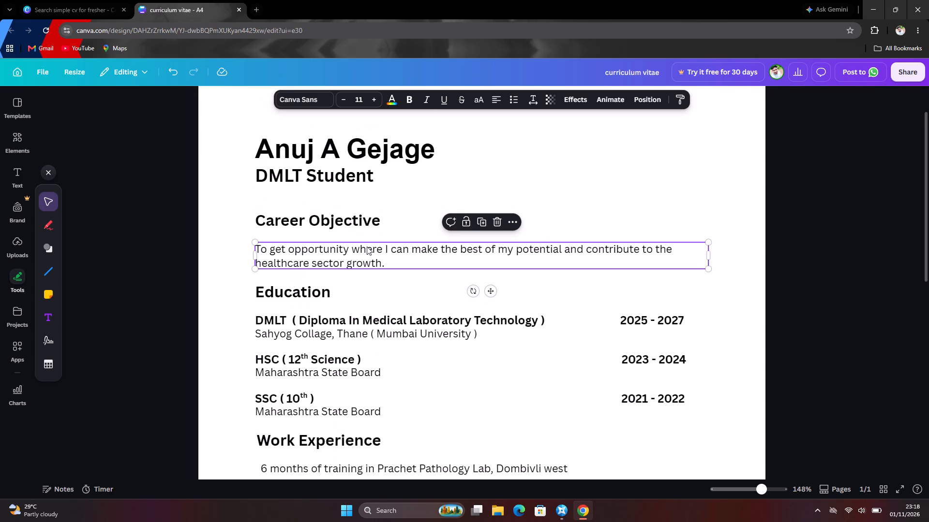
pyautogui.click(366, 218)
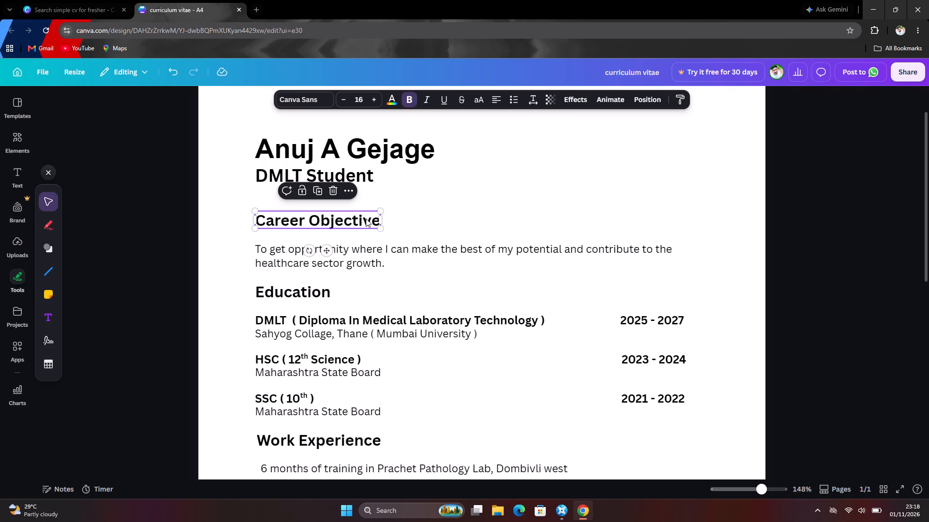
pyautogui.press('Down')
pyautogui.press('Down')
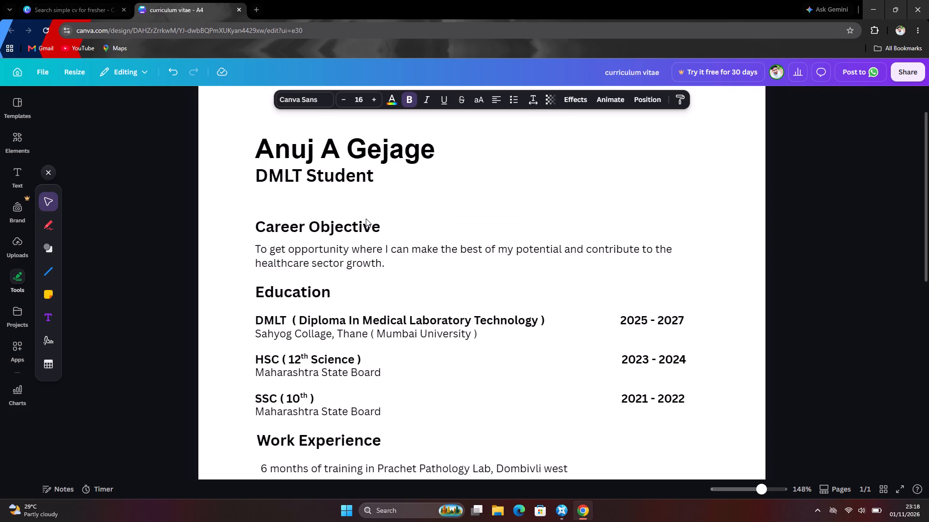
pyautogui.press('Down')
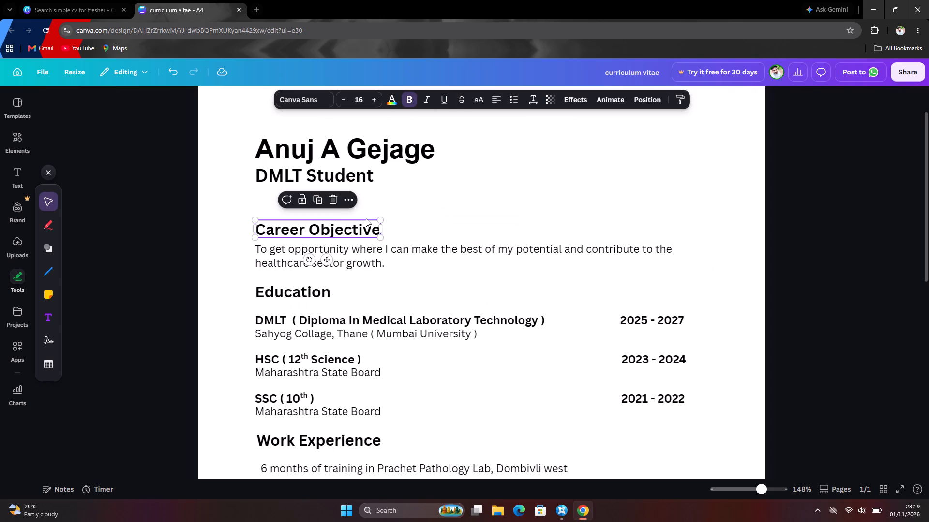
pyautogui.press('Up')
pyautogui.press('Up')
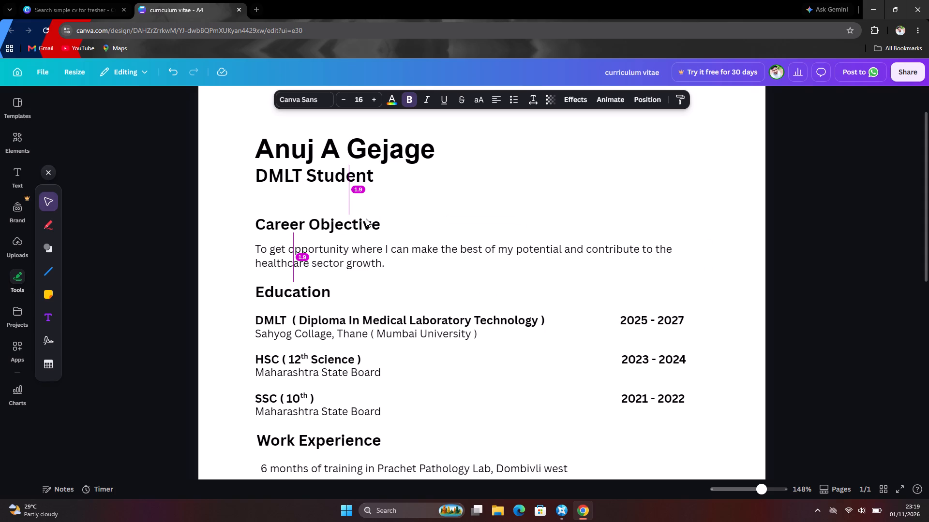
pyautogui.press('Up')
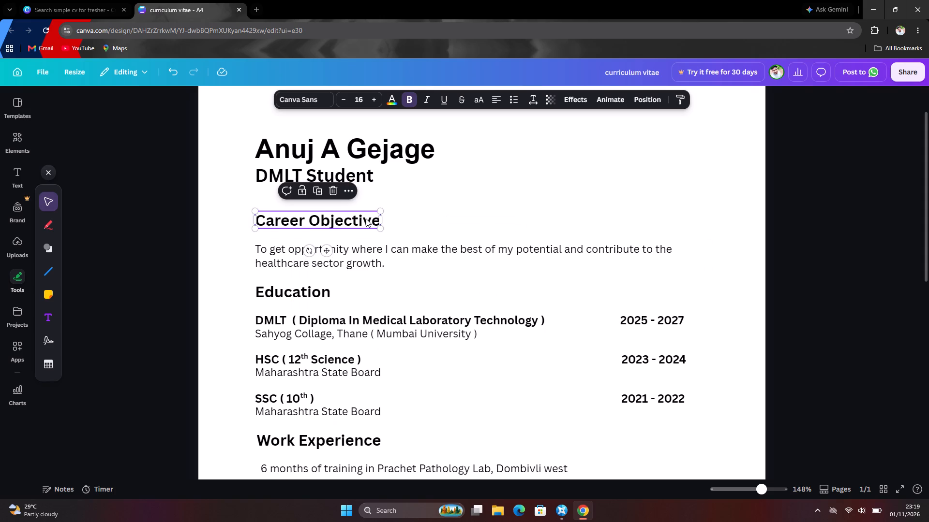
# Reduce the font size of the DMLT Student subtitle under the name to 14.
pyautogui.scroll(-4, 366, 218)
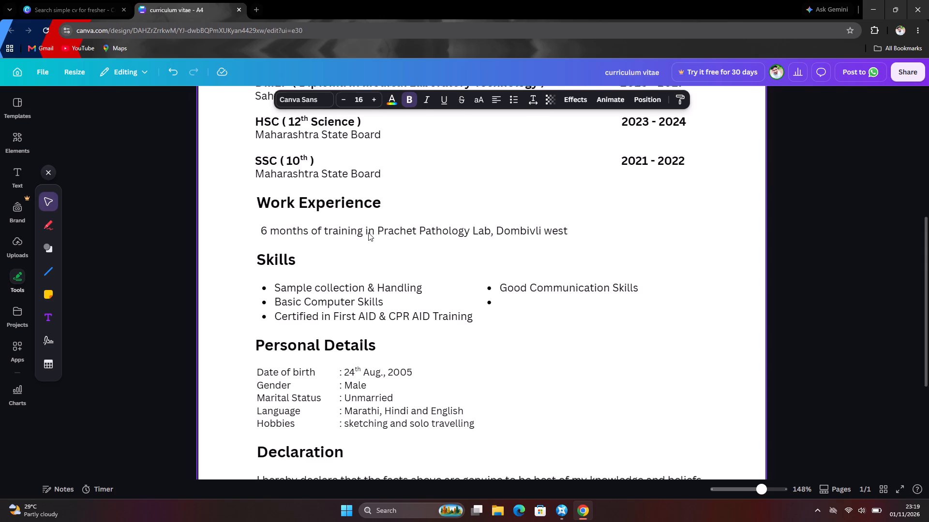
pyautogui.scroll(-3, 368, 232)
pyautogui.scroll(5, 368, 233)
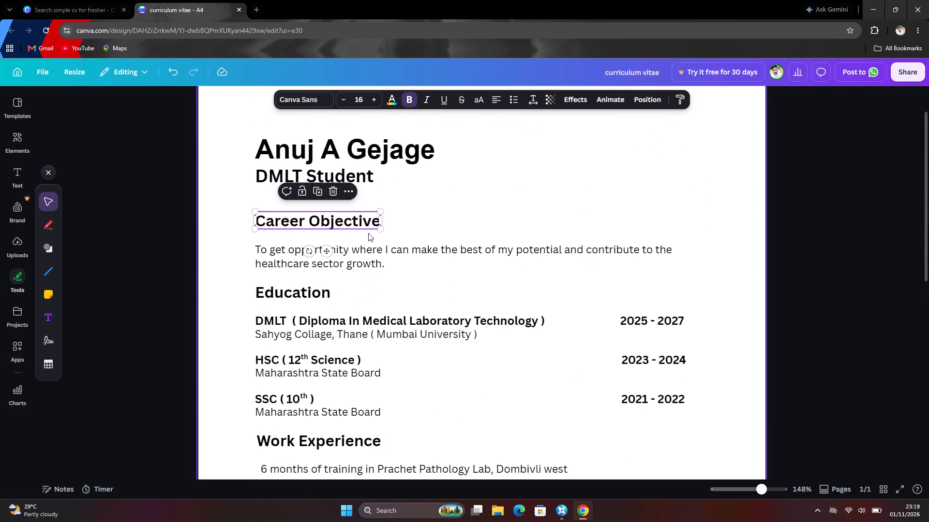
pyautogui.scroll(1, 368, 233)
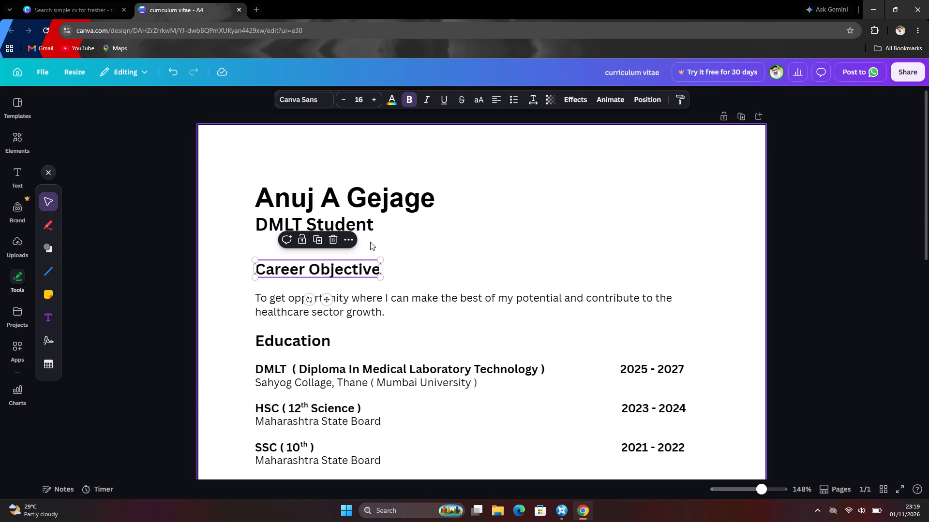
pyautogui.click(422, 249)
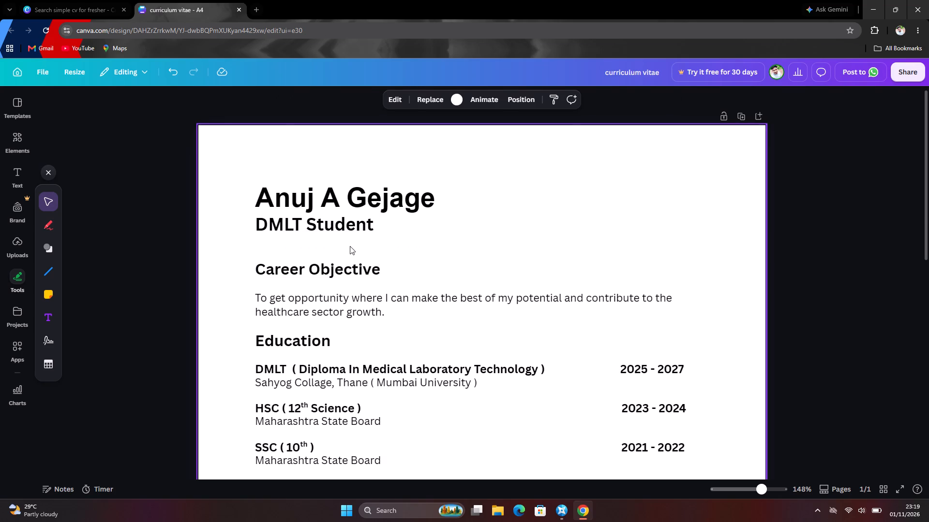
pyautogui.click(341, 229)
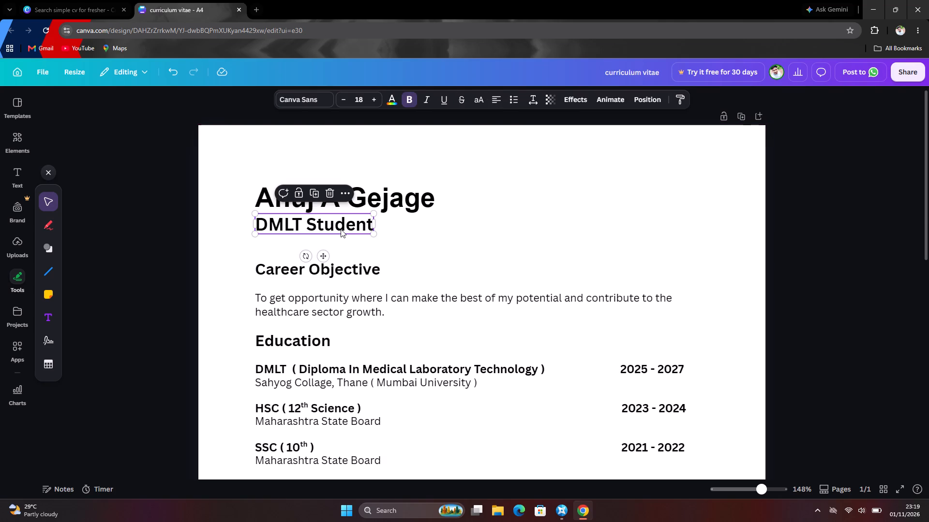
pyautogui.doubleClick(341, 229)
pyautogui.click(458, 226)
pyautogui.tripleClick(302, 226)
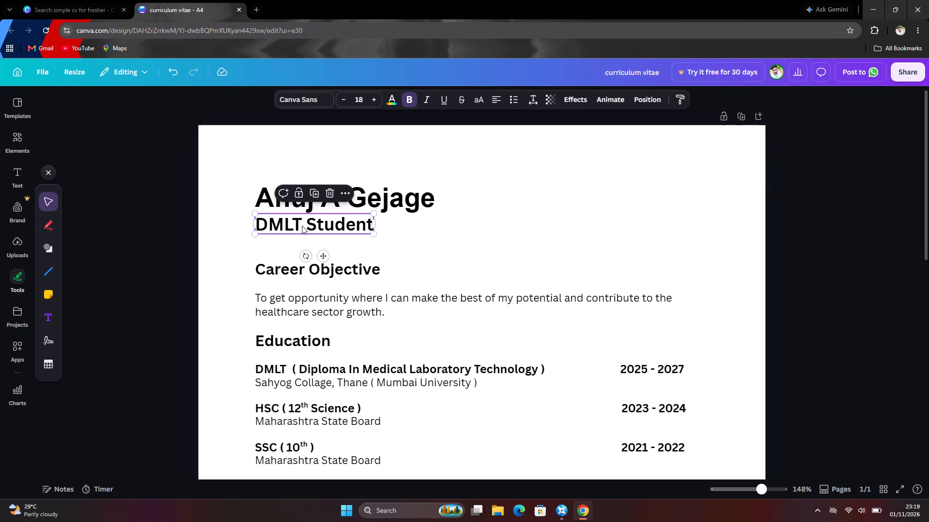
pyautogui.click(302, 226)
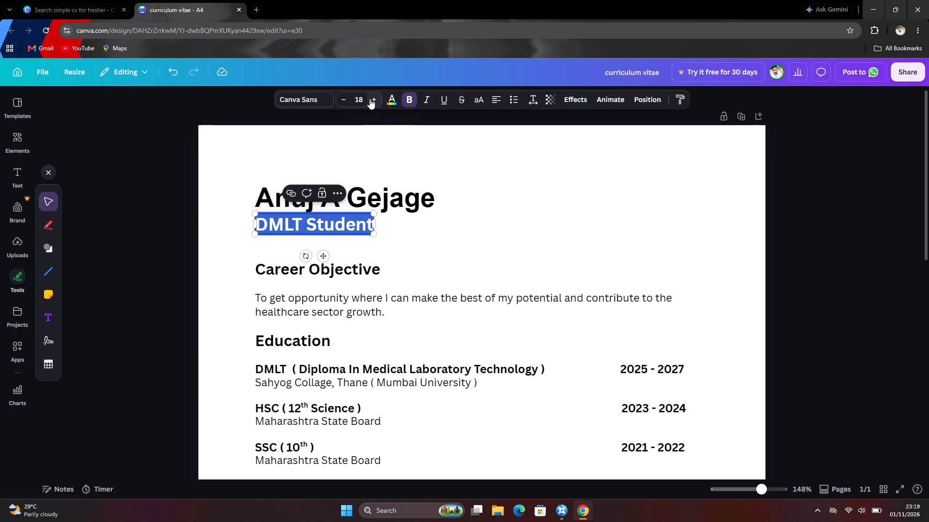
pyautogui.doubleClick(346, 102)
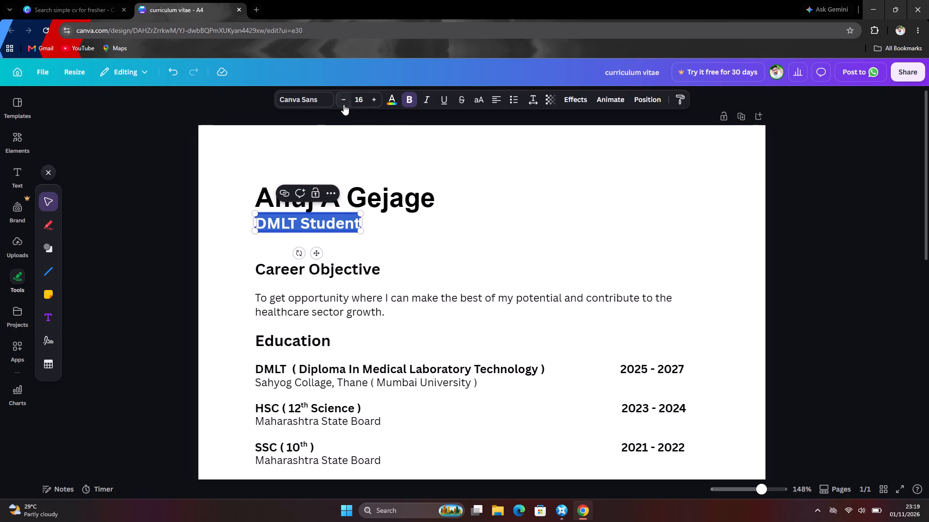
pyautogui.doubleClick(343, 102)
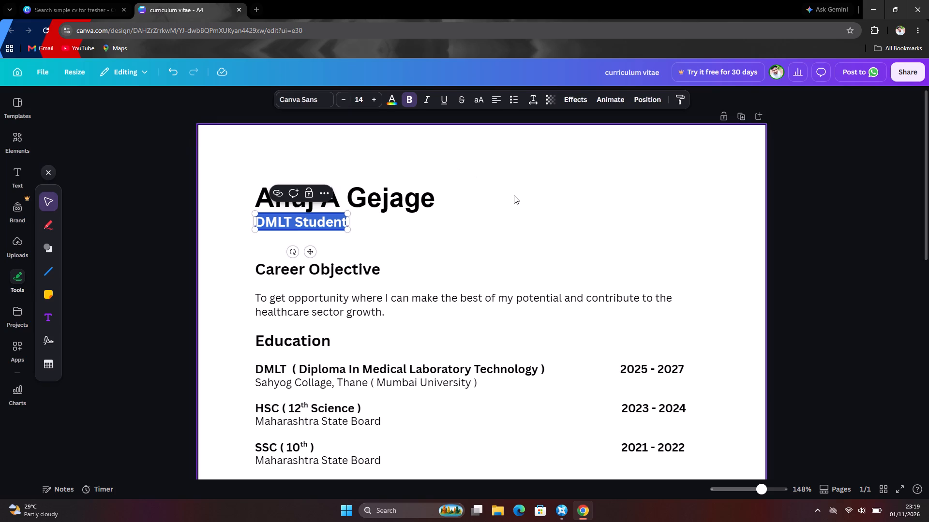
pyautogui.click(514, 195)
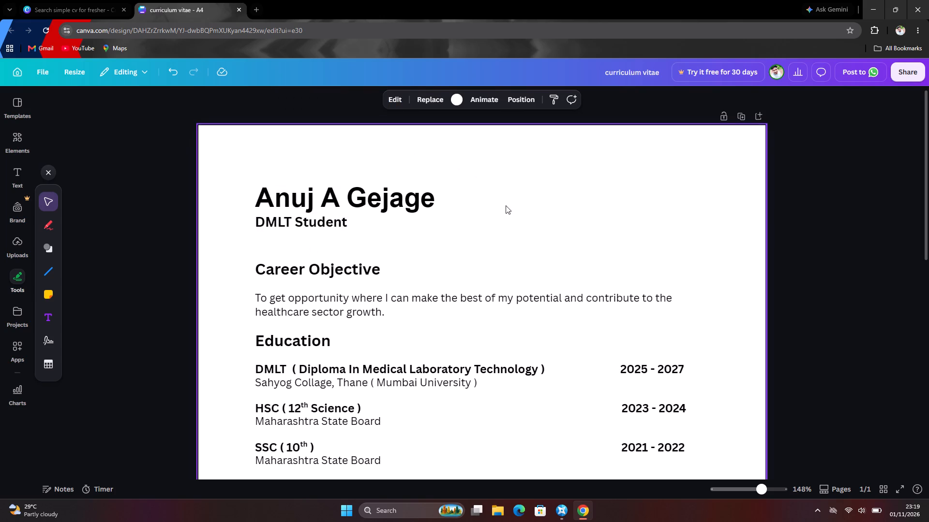
# Delete the DMLT Student subtitle text below the name.
pyautogui.doubleClick(322, 214)
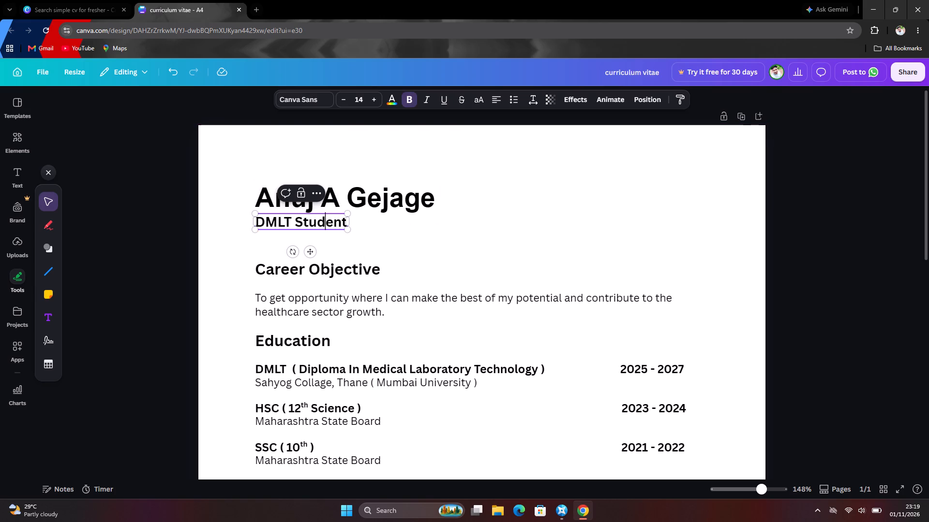
pyautogui.doubleClick(321, 216)
pyautogui.doubleClick(321, 216)
pyautogui.doubleClick(321, 216)
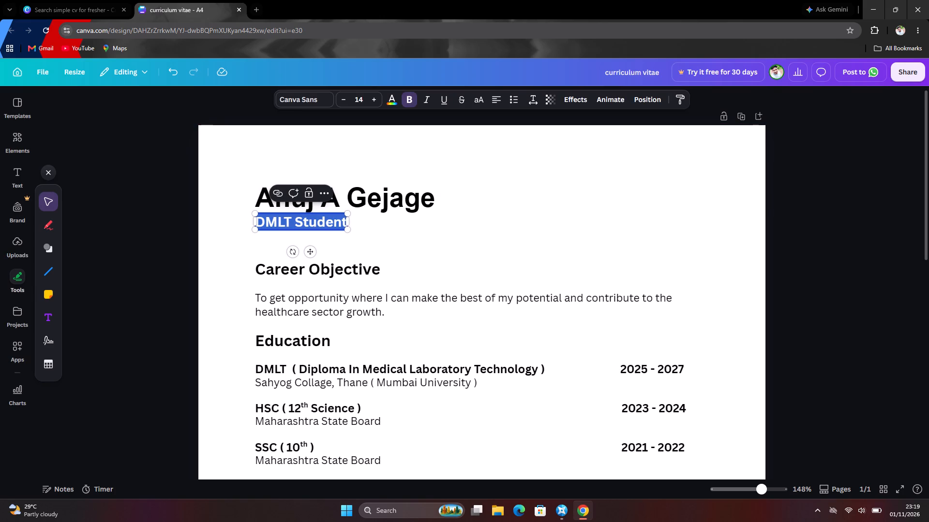
pyautogui.press('BackSpace')
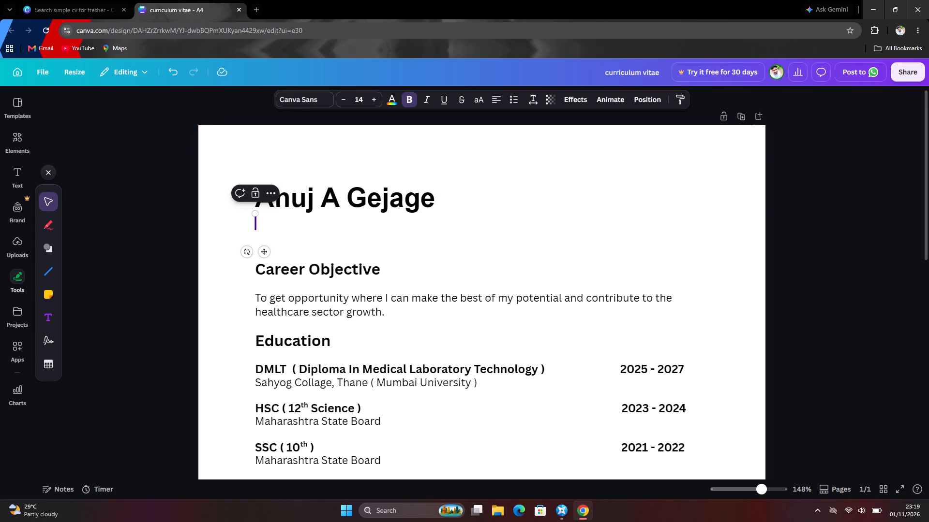
pyautogui.click(425, 228)
pyautogui.click(261, 225)
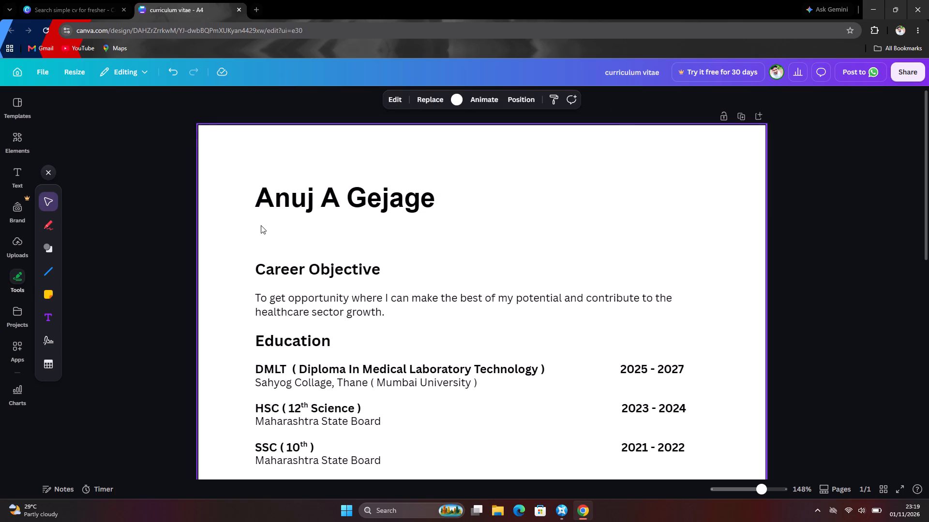
pyautogui.click(258, 222)
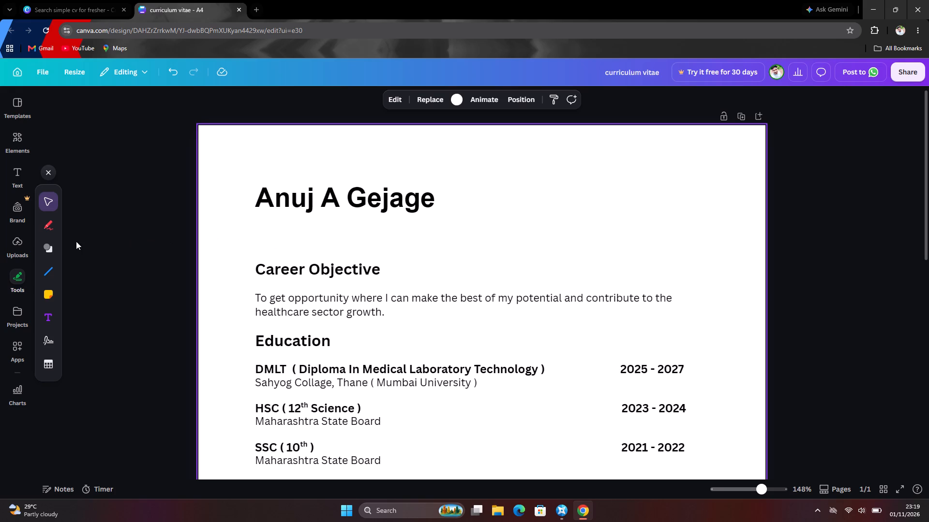
# Add a straight line to the page for use as a divider.
pyautogui.click(47, 268)
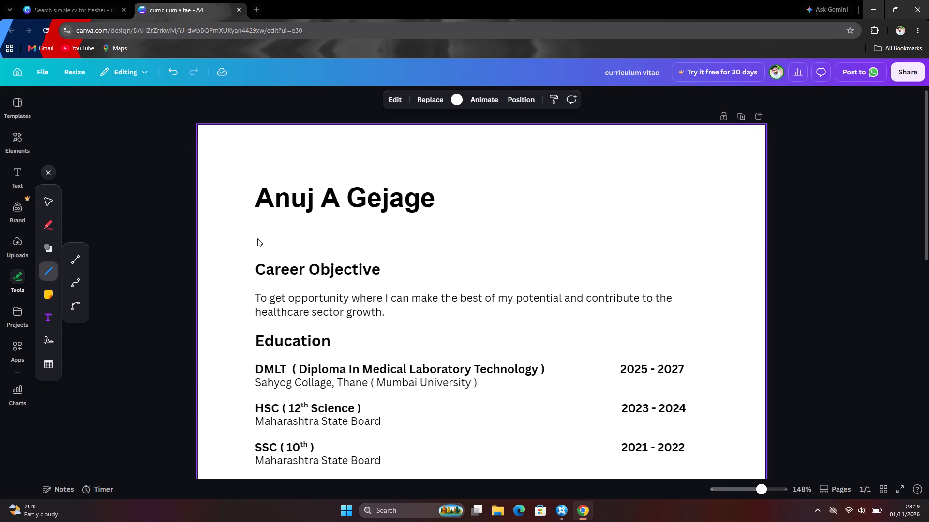
pyautogui.click(257, 238)
pyautogui.click(80, 262)
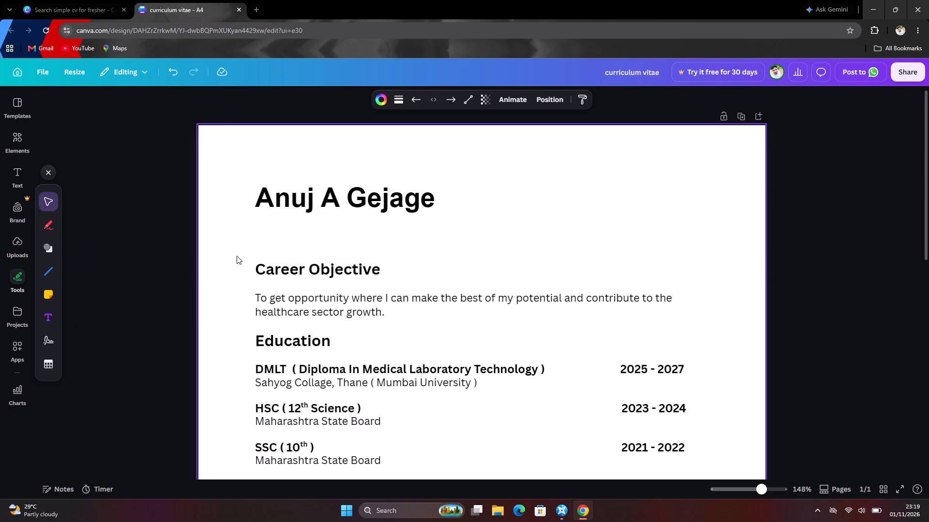
pyautogui.moveTo(253, 233); pyautogui.dragTo(706, 224)
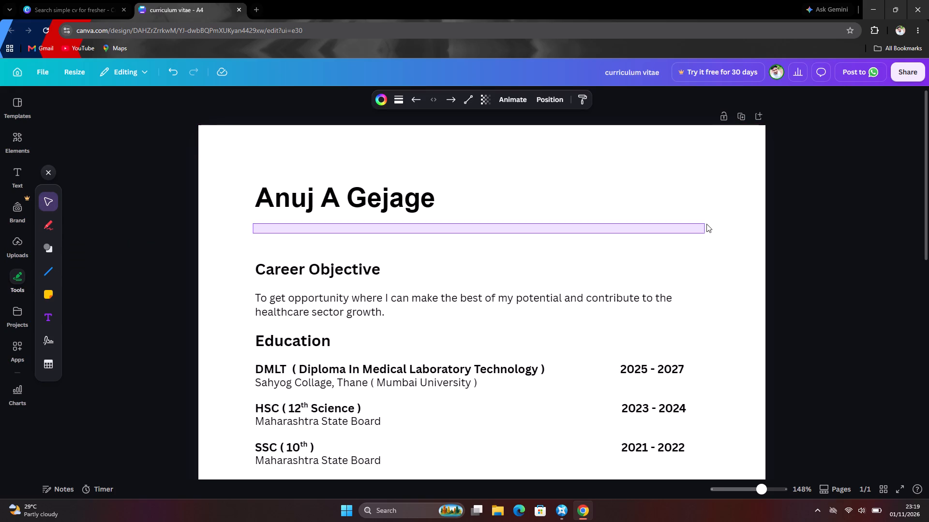
pyautogui.moveTo(706, 224); pyautogui.dragTo(714, 233)
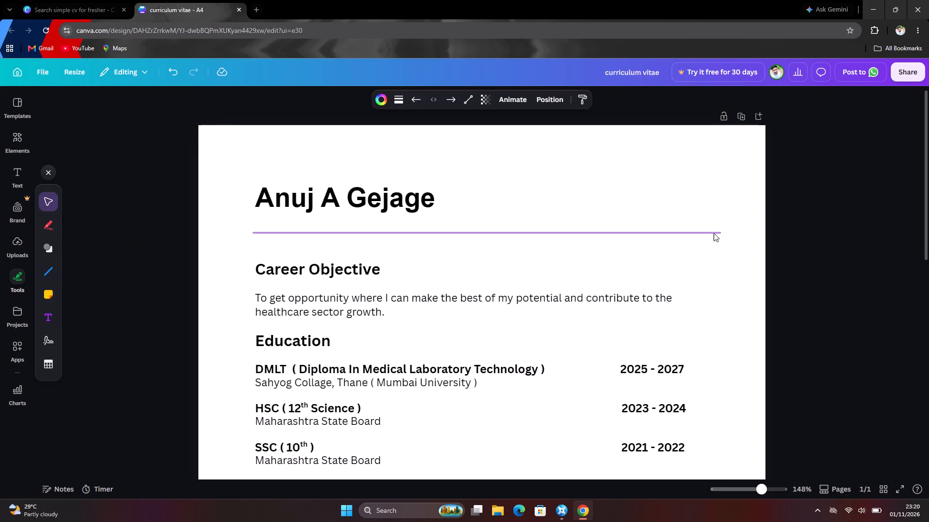
pyautogui.moveTo(714, 233); pyautogui.dragTo(694, 234)
# Move the new line below the name, aligned with the name's left edge, with 0.8 gaps to the name and the Career Objective heading.
pyautogui.scroll(-5, 677, 242)
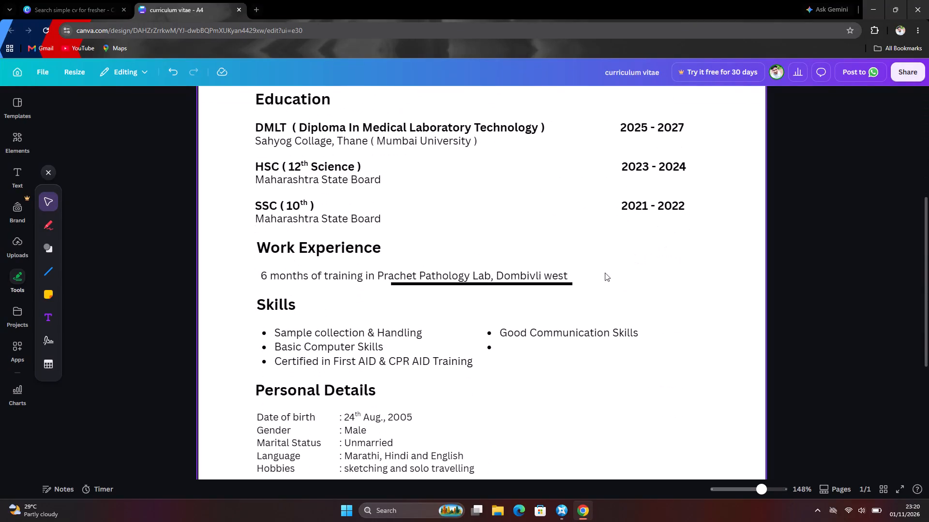
pyautogui.click(554, 284)
pyautogui.moveTo(554, 284); pyautogui.dragTo(609, 138)
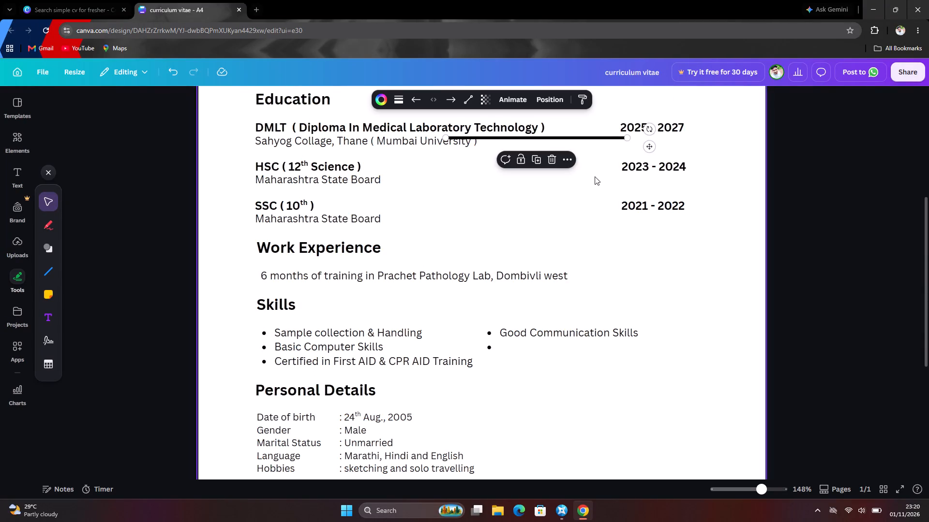
pyautogui.scroll(5, 594, 191)
pyautogui.moveTo(585, 384); pyautogui.dragTo(585, 331)
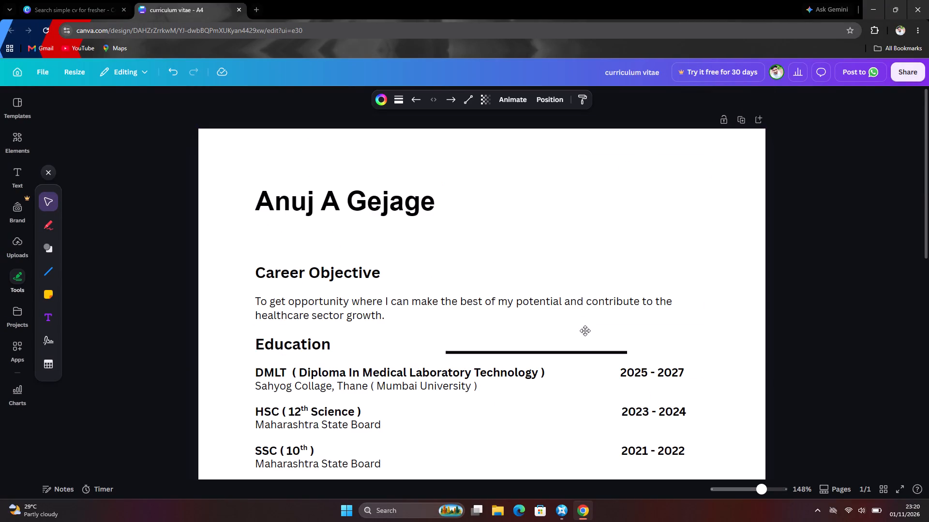
pyautogui.moveTo(585, 331); pyautogui.dragTo(398, 239)
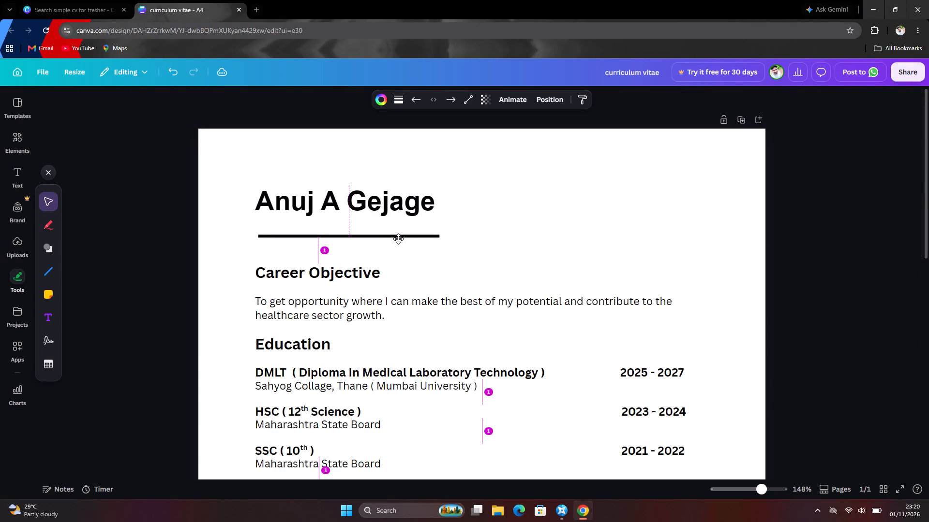
pyautogui.moveTo(398, 239); pyautogui.dragTo(394, 239)
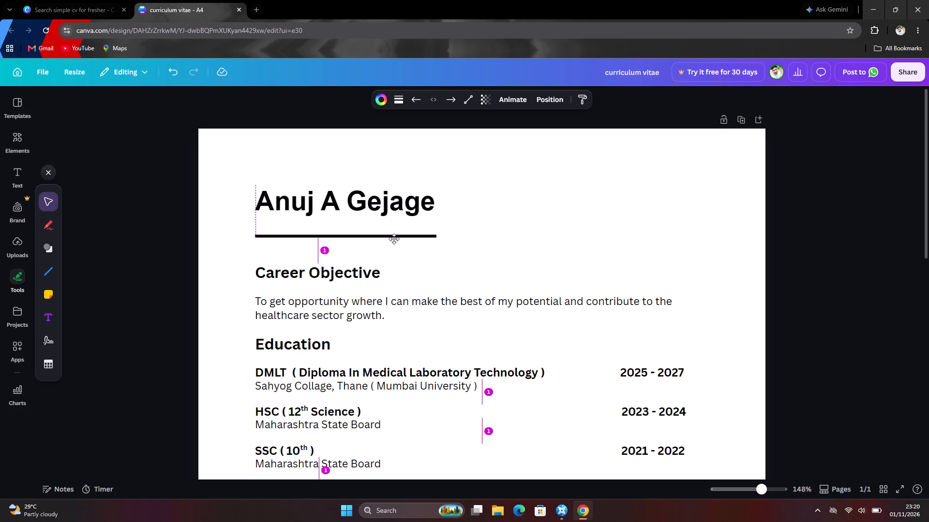
pyautogui.moveTo(394, 239); pyautogui.dragTo(394, 237)
pyautogui.moveTo(394, 237); pyautogui.dragTo(394, 240)
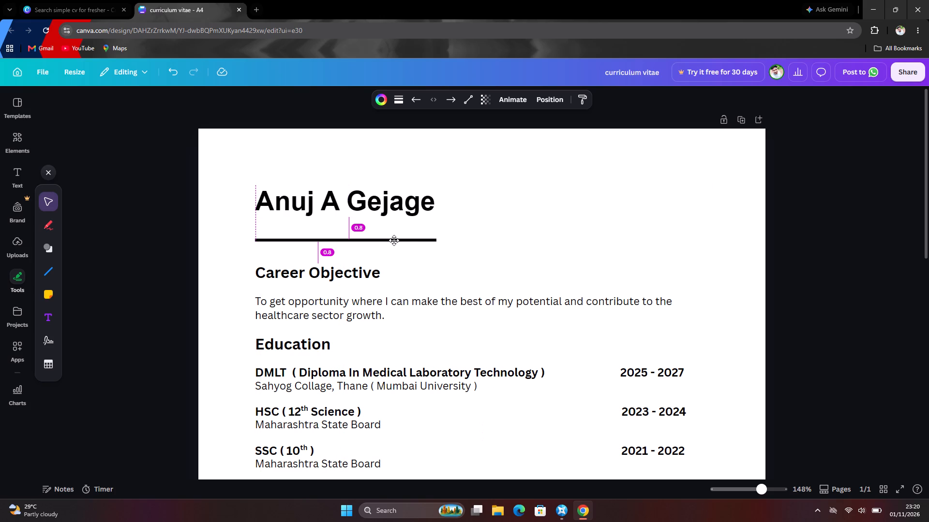
pyautogui.moveTo(394, 240); pyautogui.dragTo(393, 239)
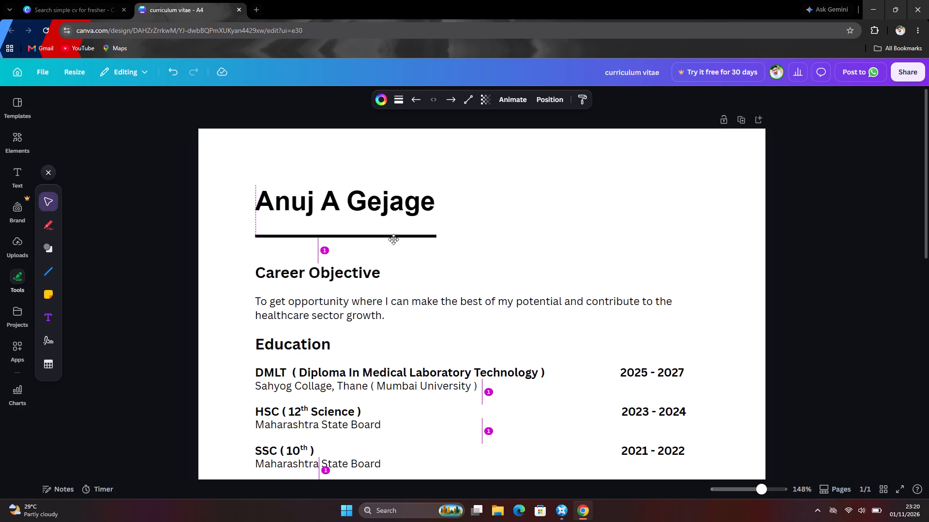
pyautogui.moveTo(393, 239); pyautogui.dragTo(393, 241)
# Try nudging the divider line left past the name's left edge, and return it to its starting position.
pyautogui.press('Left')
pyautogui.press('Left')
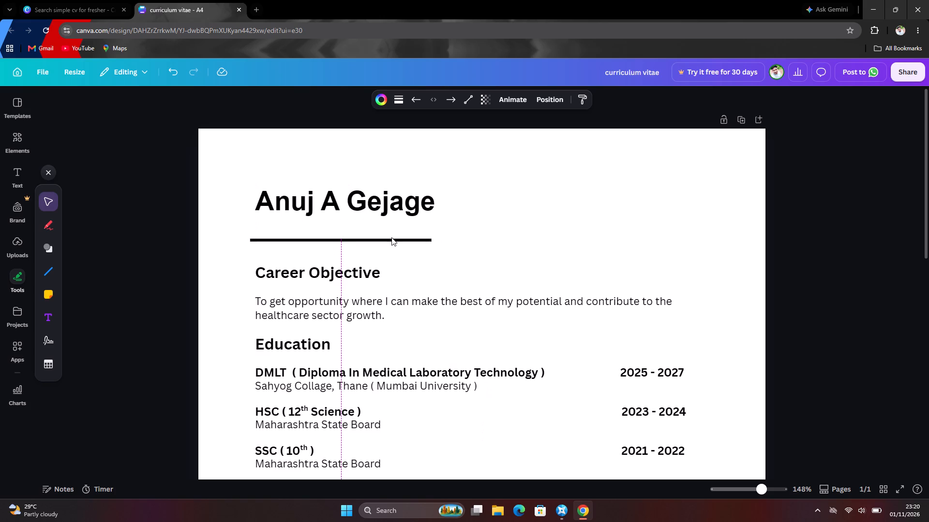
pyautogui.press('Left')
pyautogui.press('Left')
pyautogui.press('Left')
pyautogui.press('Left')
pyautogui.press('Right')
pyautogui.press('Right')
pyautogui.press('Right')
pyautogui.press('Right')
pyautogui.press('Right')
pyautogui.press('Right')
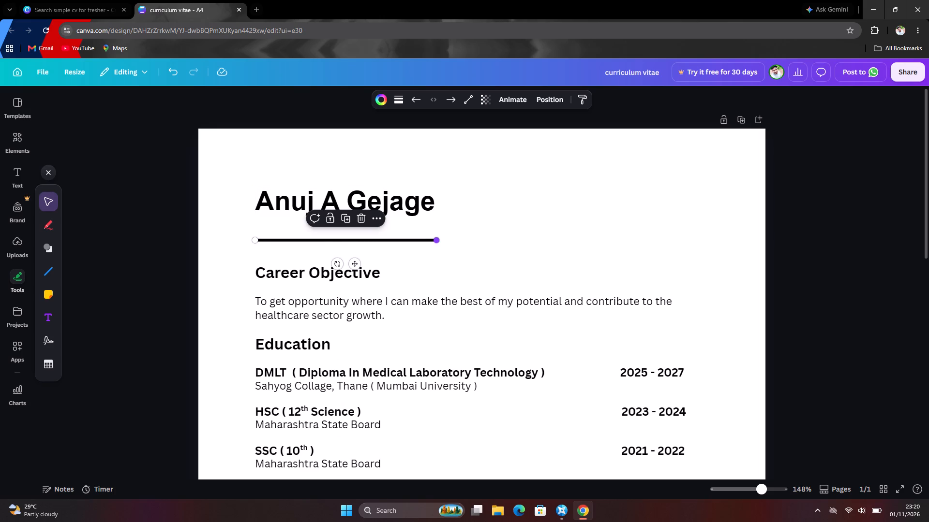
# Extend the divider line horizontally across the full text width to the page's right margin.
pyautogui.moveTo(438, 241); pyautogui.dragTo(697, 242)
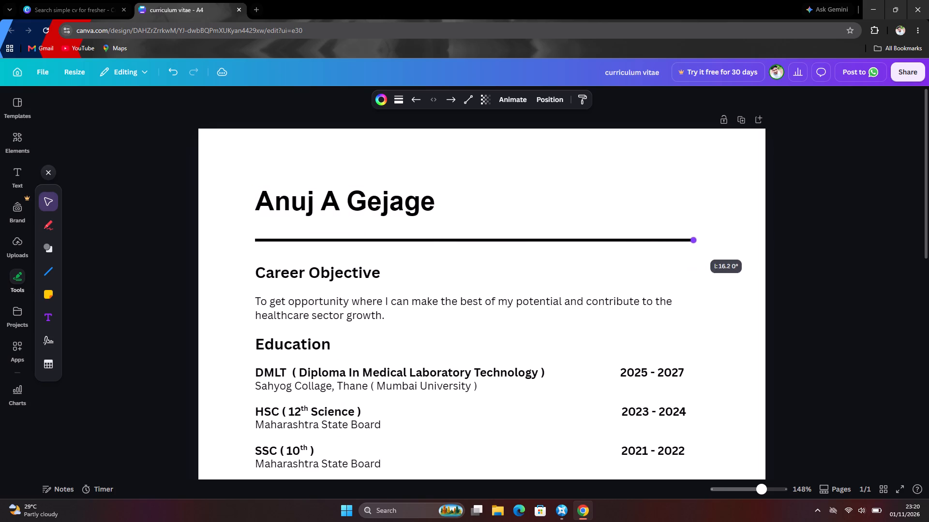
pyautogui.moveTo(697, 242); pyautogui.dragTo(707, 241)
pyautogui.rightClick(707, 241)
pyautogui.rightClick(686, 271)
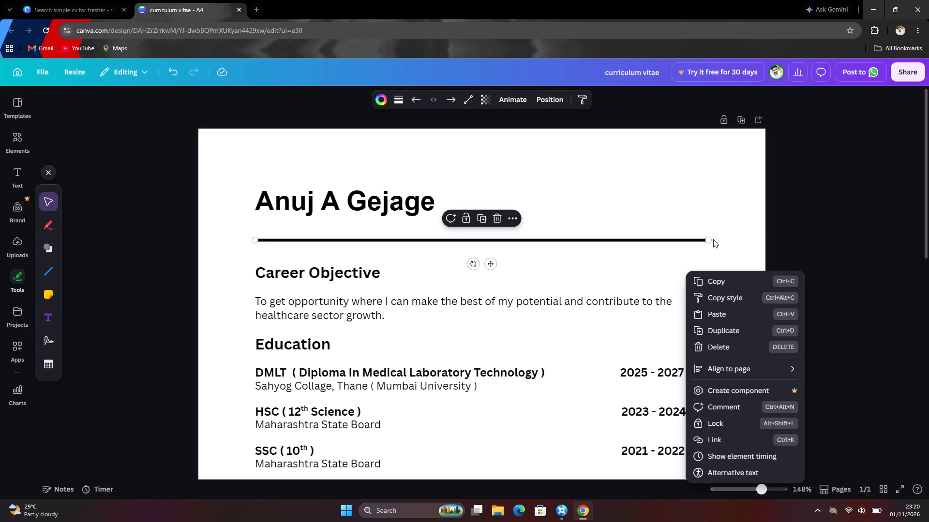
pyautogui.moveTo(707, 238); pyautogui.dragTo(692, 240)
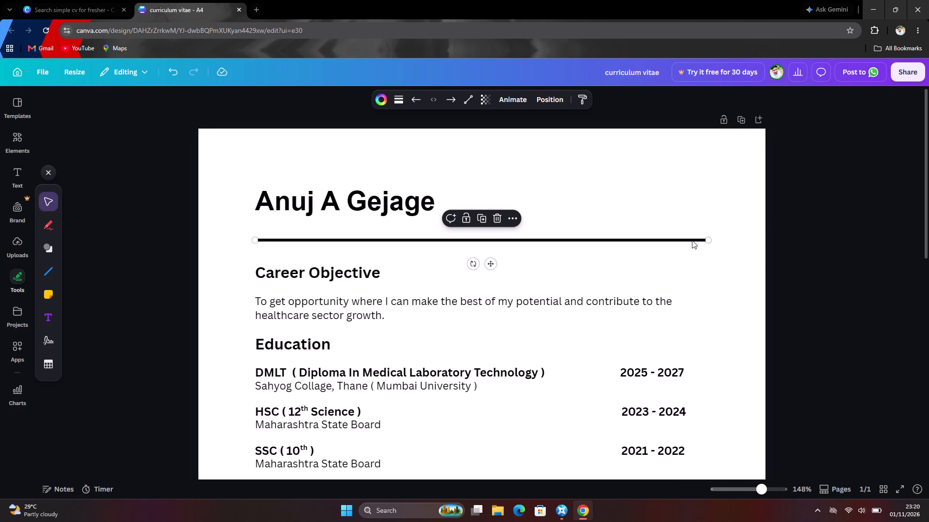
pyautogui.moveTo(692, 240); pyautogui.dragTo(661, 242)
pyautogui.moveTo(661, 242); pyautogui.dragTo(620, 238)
# Shorten the divider line to a length of about 8.4, ending at the page's vertical centre line and staying horizontal at 0°.
pyautogui.moveTo(708, 241); pyautogui.dragTo(466, 243)
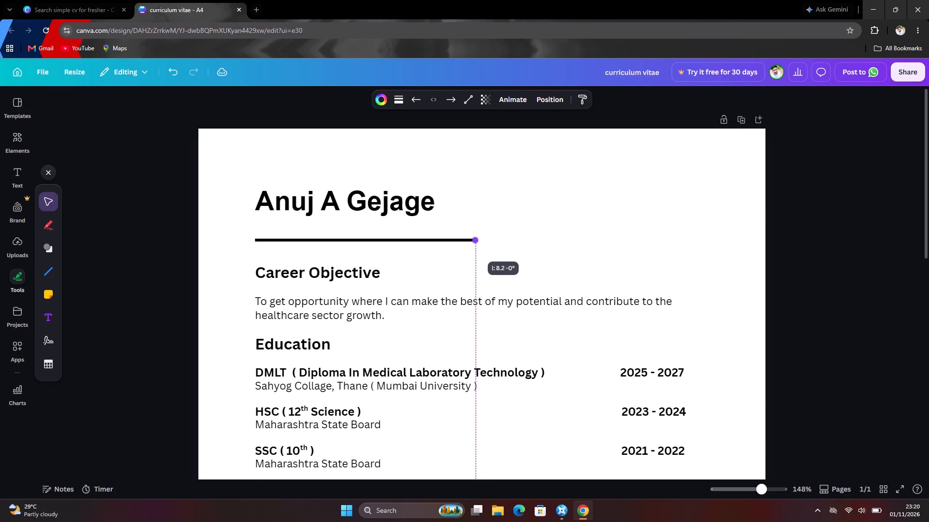
pyautogui.moveTo(466, 243); pyautogui.dragTo(505, 245)
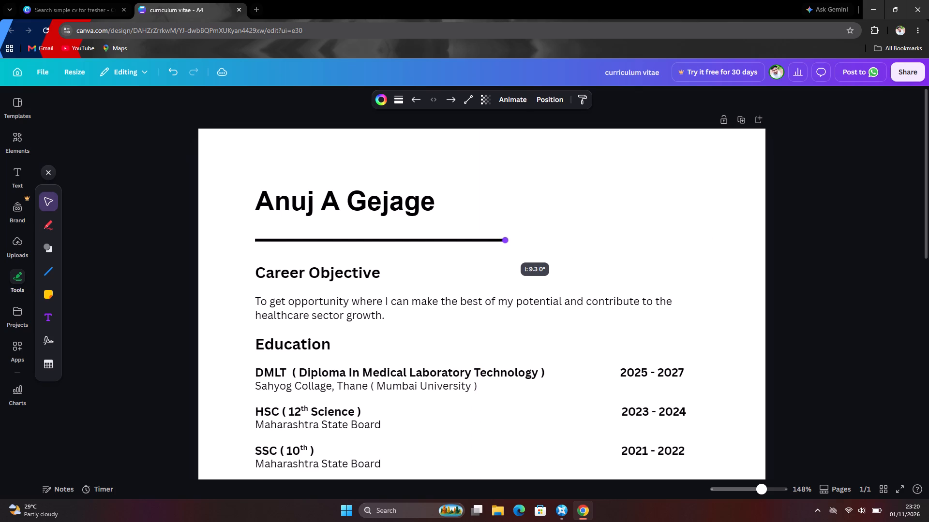
pyautogui.moveTo(505, 245); pyautogui.dragTo(496, 245)
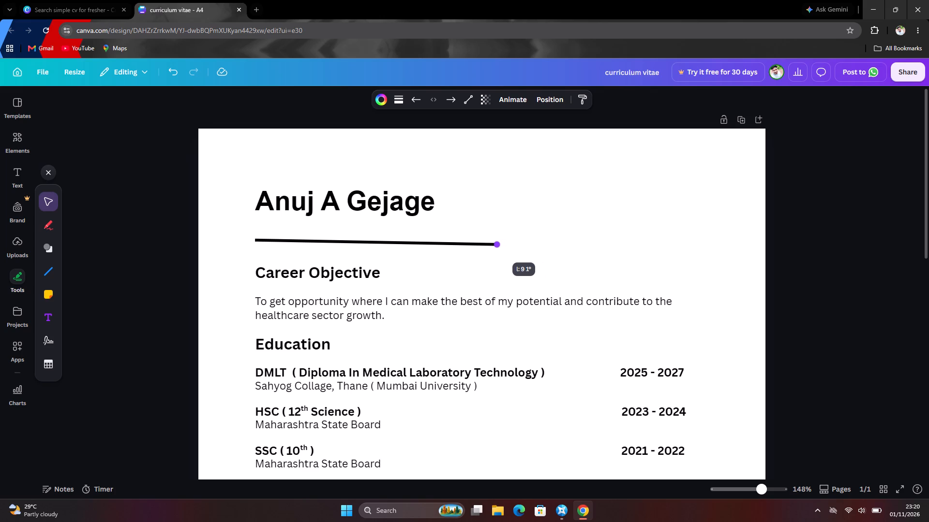
pyautogui.moveTo(496, 245); pyautogui.dragTo(484, 248)
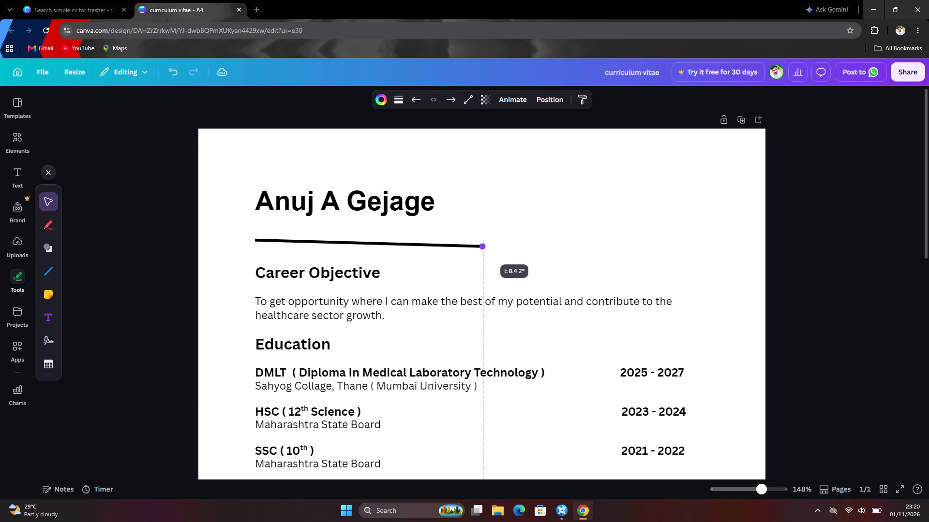
pyautogui.moveTo(484, 248); pyautogui.dragTo(484, 244)
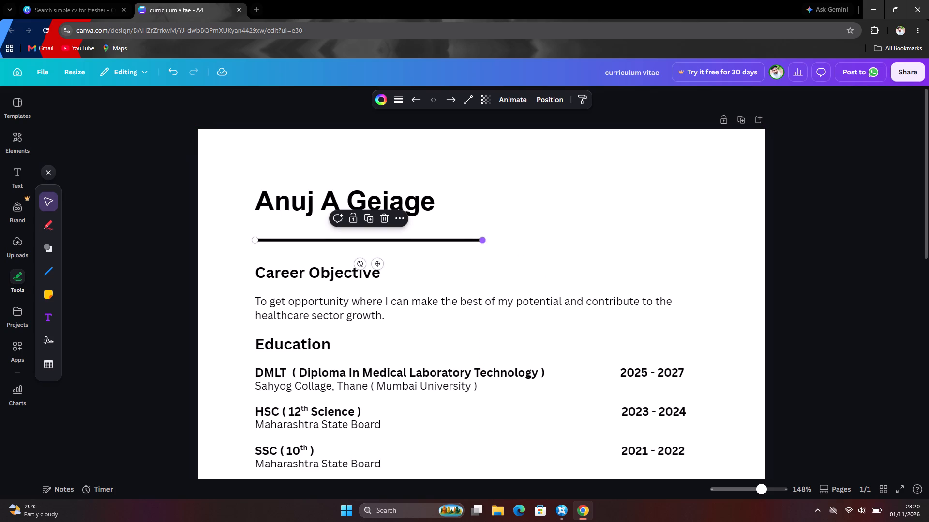
pyautogui.click(479, 240)
pyautogui.press('Down')
pyautogui.press('Down')
pyautogui.press('Down')
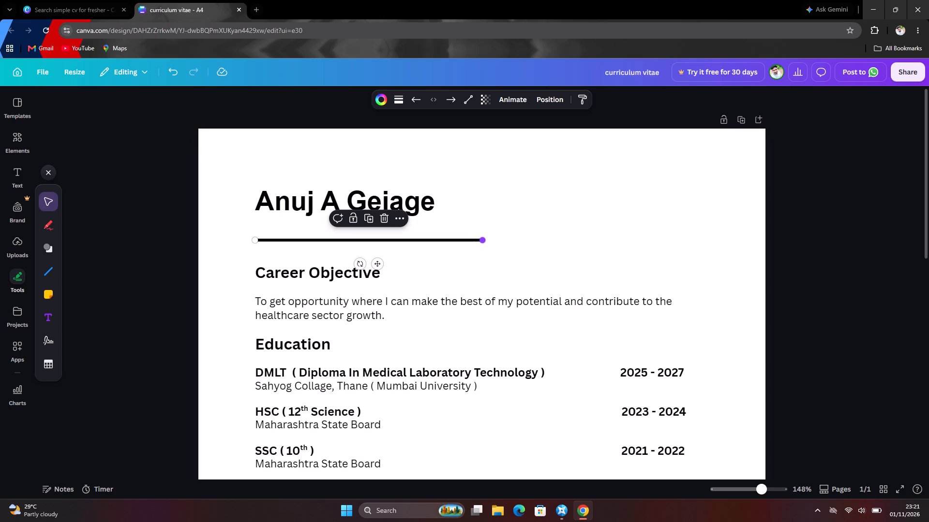
pyautogui.click(483, 240)
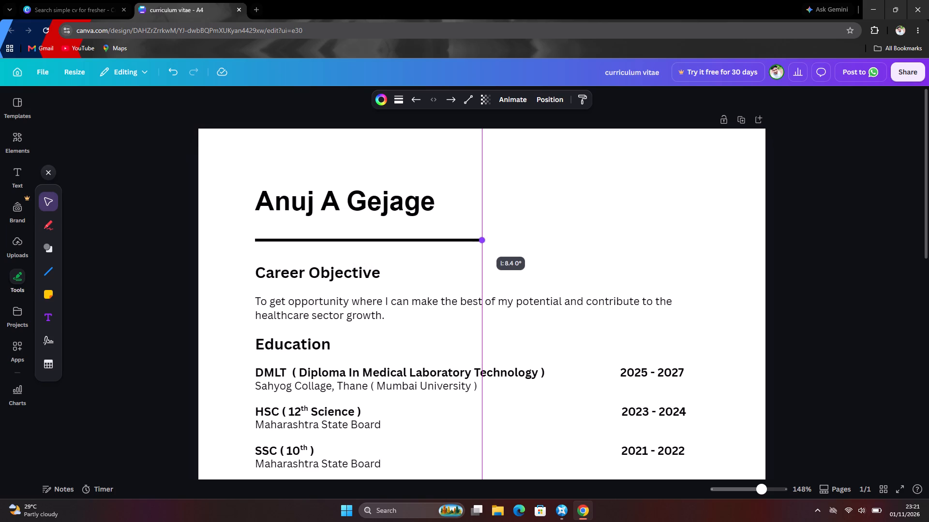
pyautogui.click(551, 243)
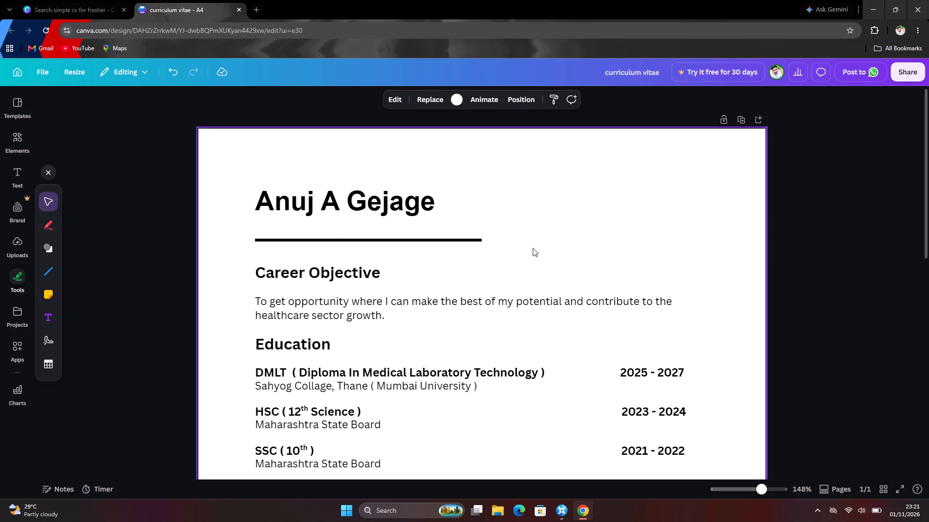
# Try the dash patterns on the divider line, and style it with long dashes and a stroke weight of 2.
pyautogui.click(372, 236)
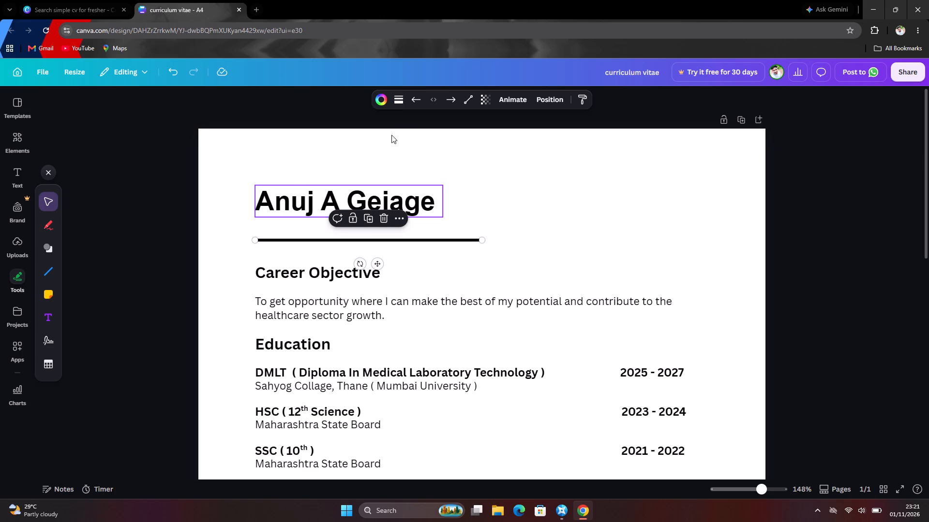
pyautogui.click(397, 105)
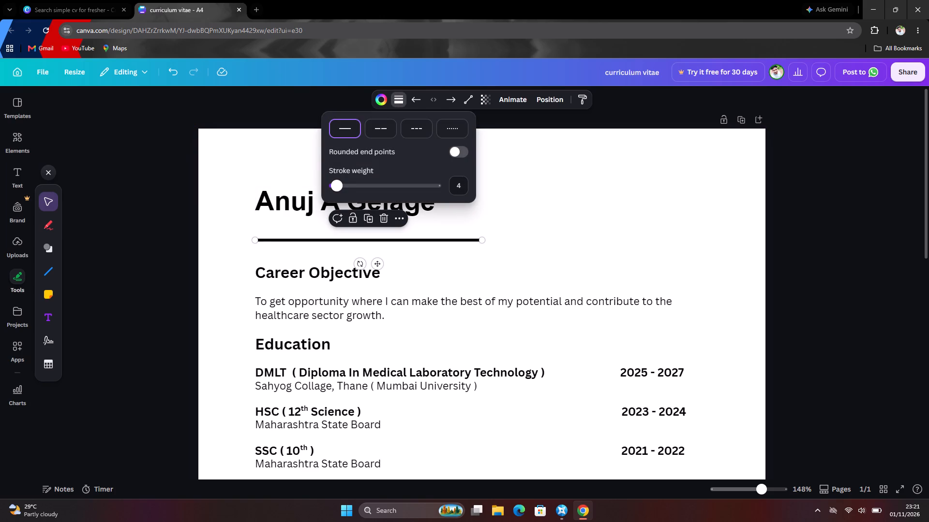
pyautogui.moveTo(338, 188); pyautogui.dragTo(271, 190)
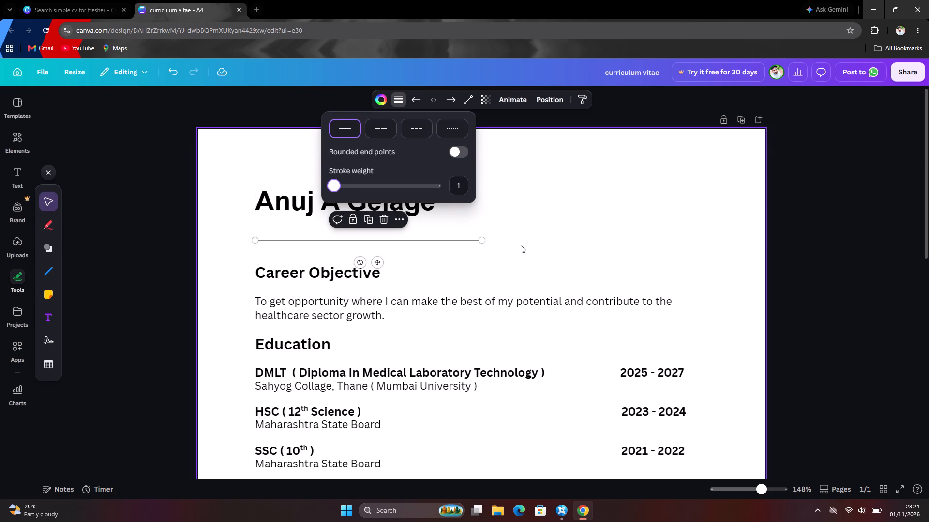
pyautogui.click(370, 132)
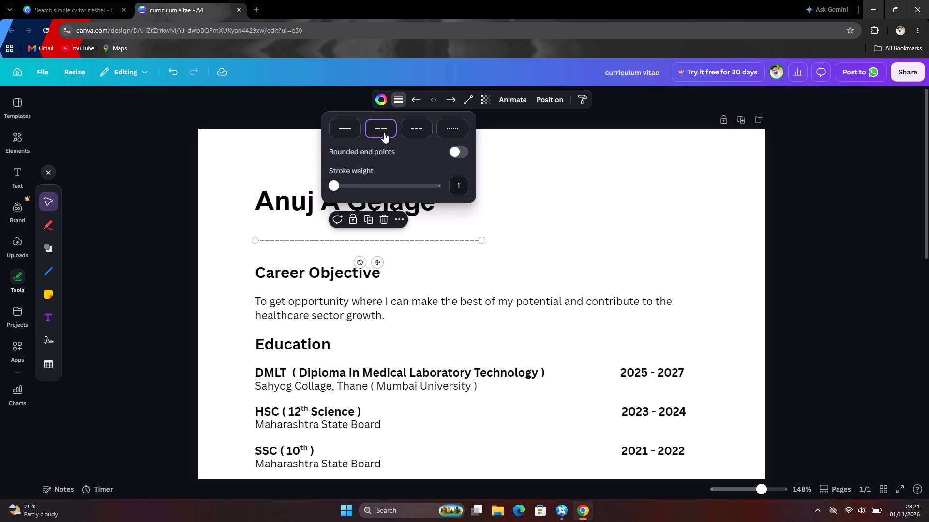
pyautogui.click(409, 123)
pyautogui.click(450, 126)
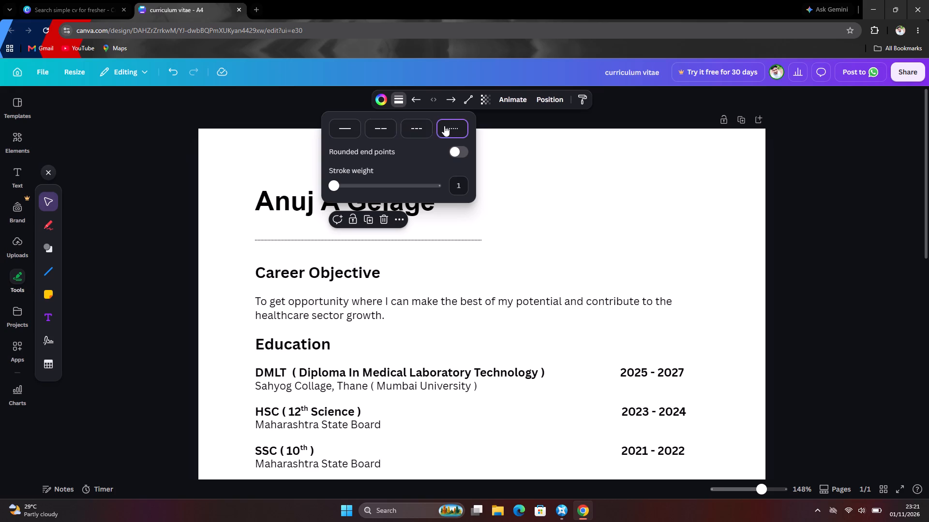
pyautogui.click(388, 126)
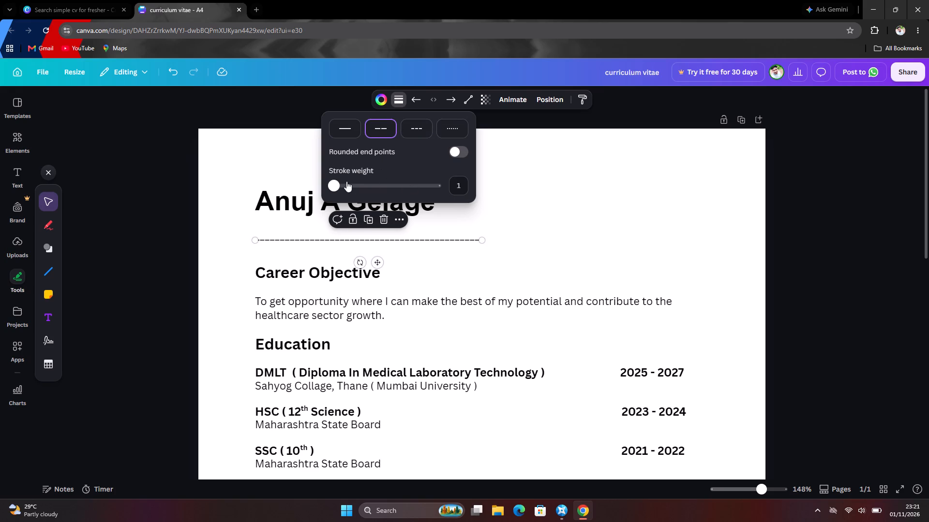
pyautogui.moveTo(346, 181); pyautogui.dragTo(334, 181)
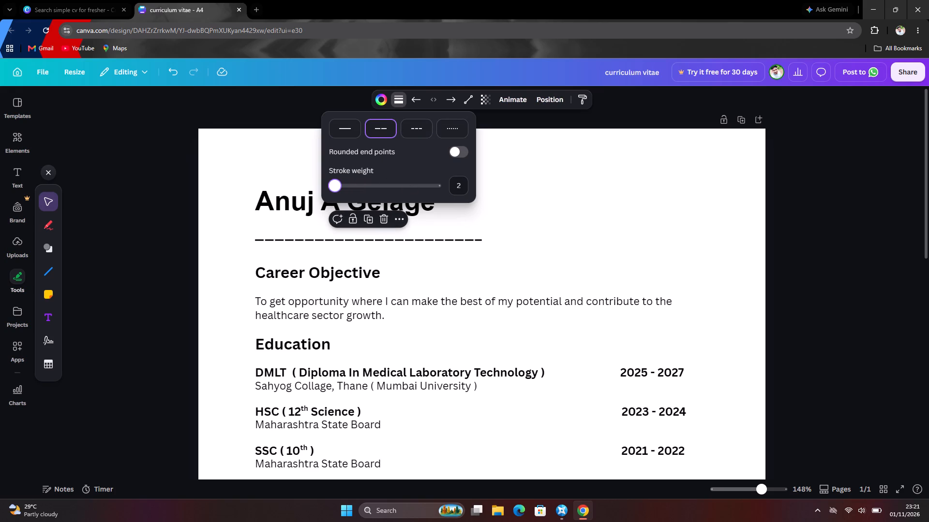
# Set the divider line's stroke weight to 1 and turn on rounded end points.
pyautogui.moveTo(334, 181); pyautogui.dragTo(288, 184)
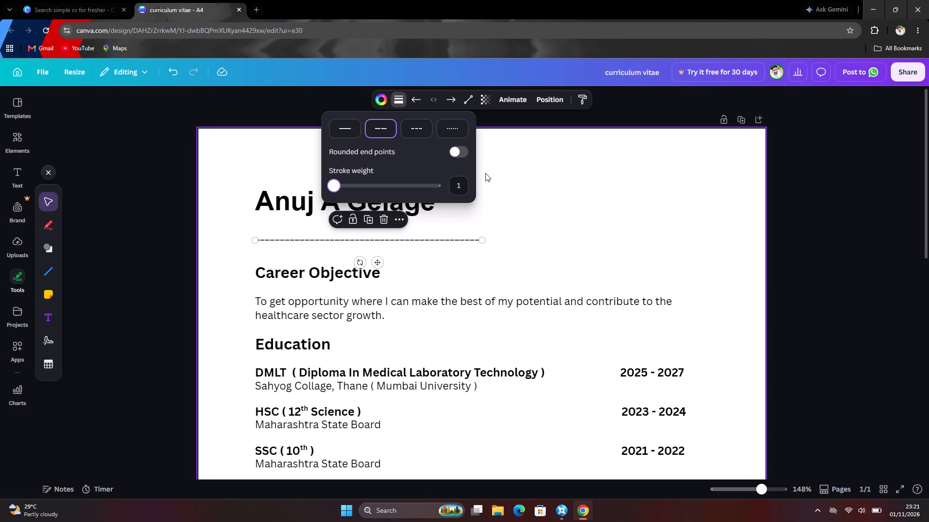
pyautogui.click(452, 154)
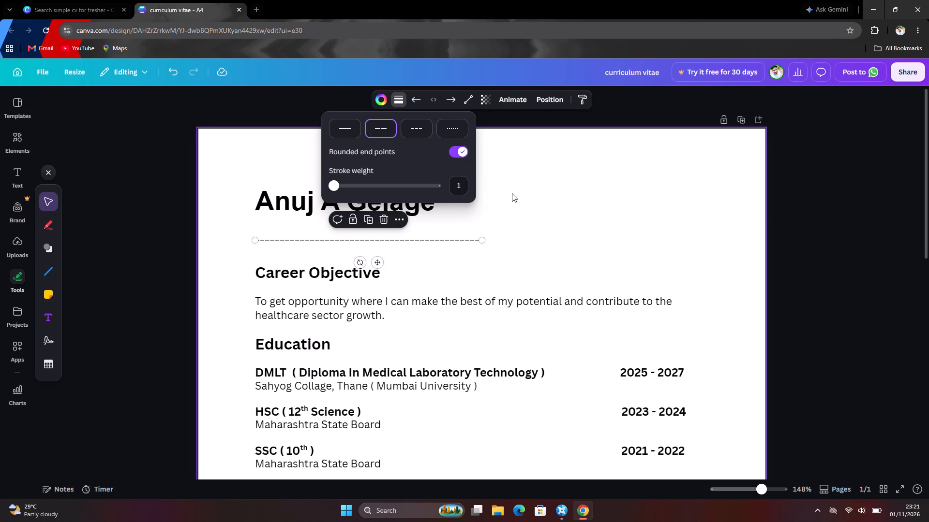
pyautogui.click(512, 193)
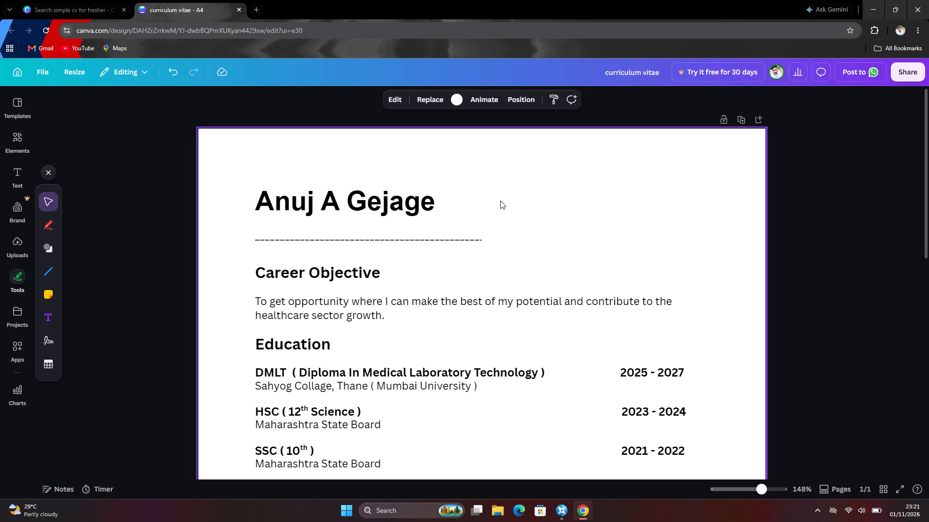
# Check the text formatting of the name, the Education heading and the DMLT entry, and look over the page down to the signature.
pyautogui.click(295, 211)
pyautogui.click(295, 207)
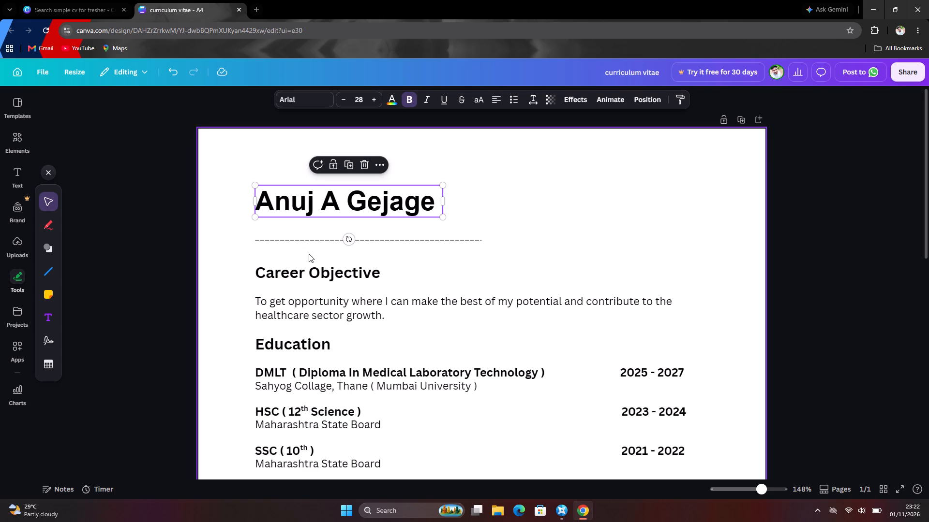
pyautogui.click(278, 348)
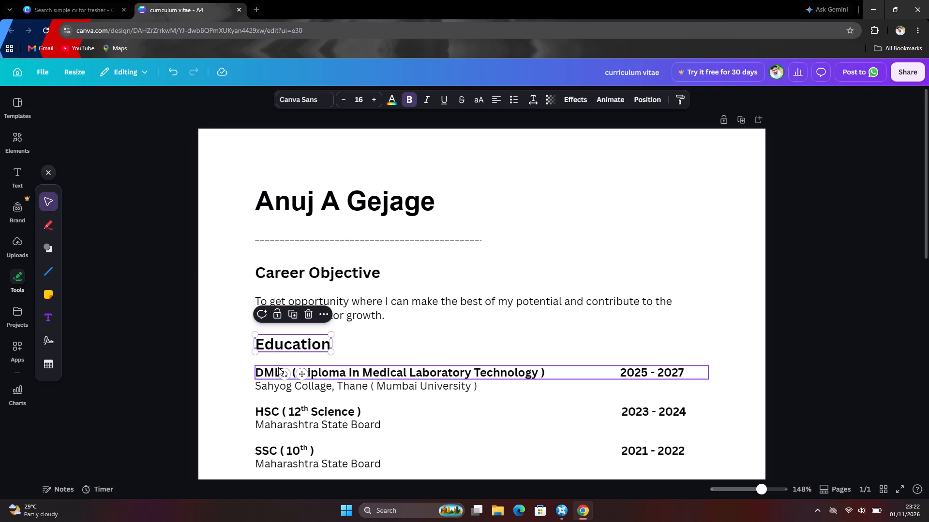
pyautogui.click(278, 367)
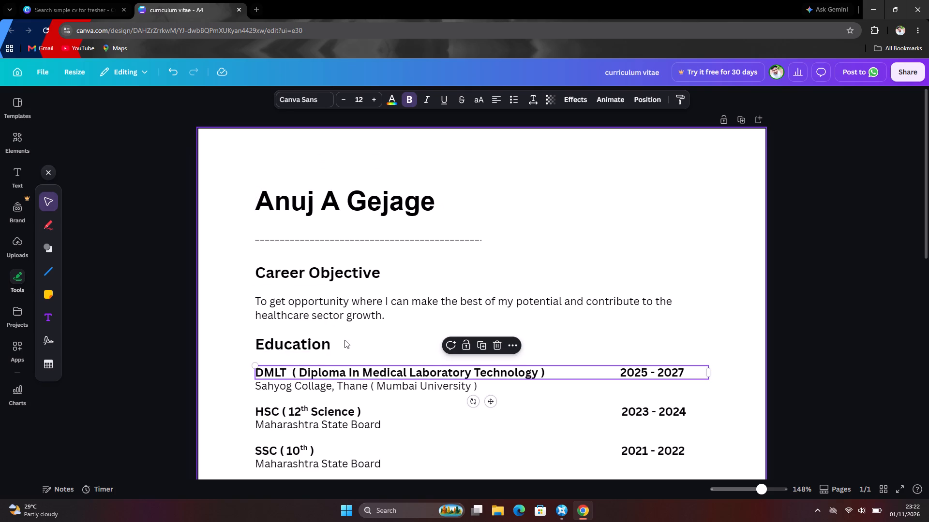
pyautogui.click(346, 348)
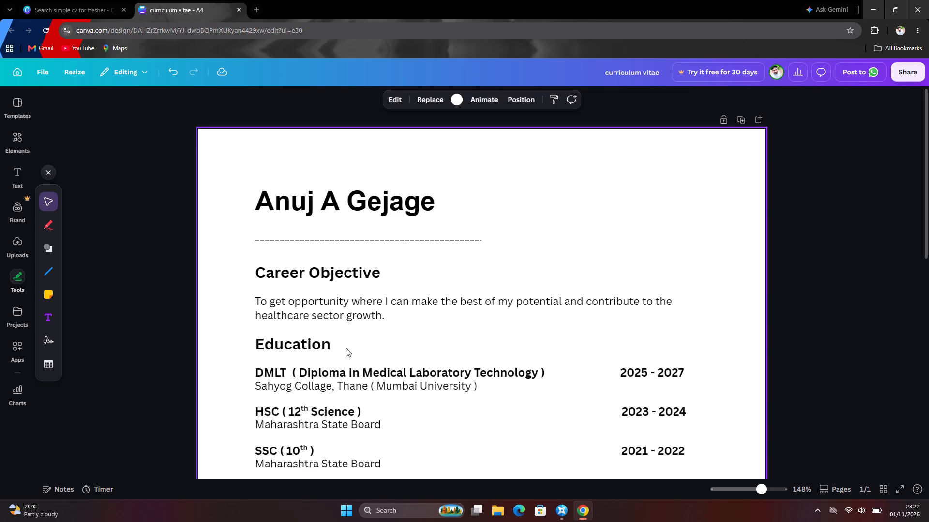
pyautogui.scroll(-7, 393, 362)
pyautogui.scroll(-1, 502, 358)
pyautogui.scroll(3, 502, 358)
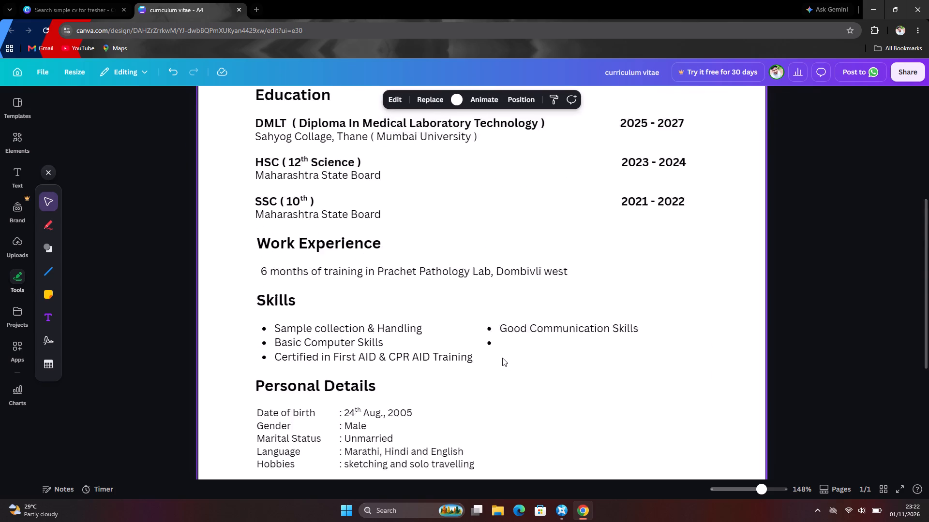
pyautogui.scroll(3, 502, 358)
pyautogui.scroll(-8, 502, 358)
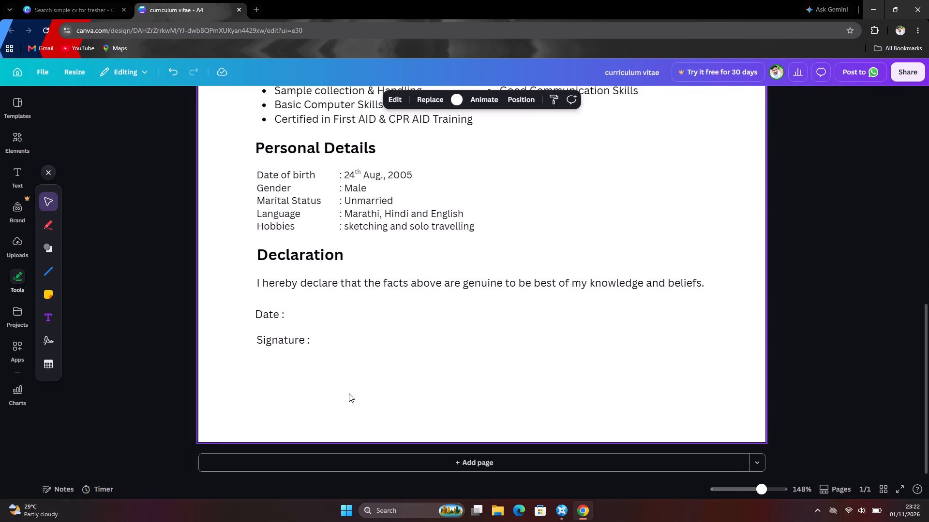
# Move the Signature line down to about 1 below the Date line, aligned with the Date line's left edge.
pyautogui.click(300, 380)
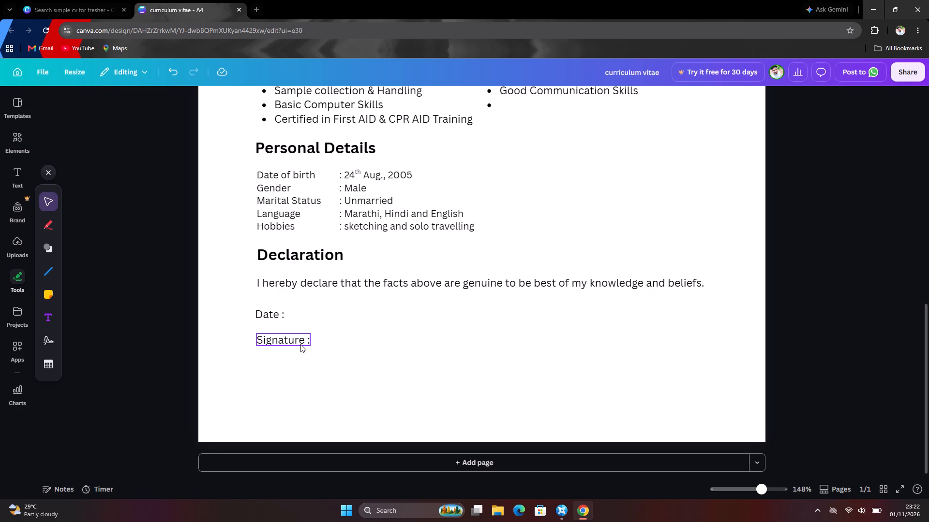
pyautogui.click(291, 371)
pyautogui.click(287, 383)
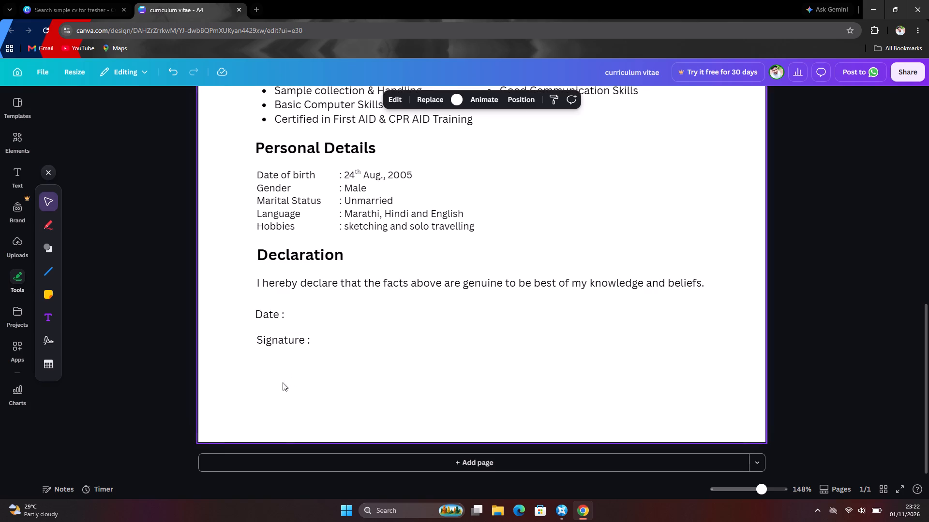
pyautogui.moveTo(272, 344); pyautogui.dragTo(269, 366)
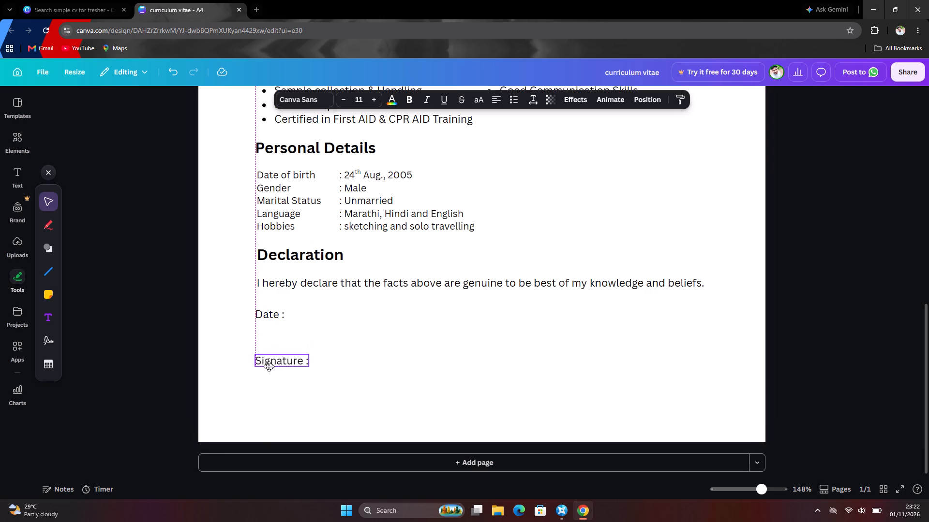
pyautogui.moveTo(269, 366); pyautogui.dragTo(269, 382)
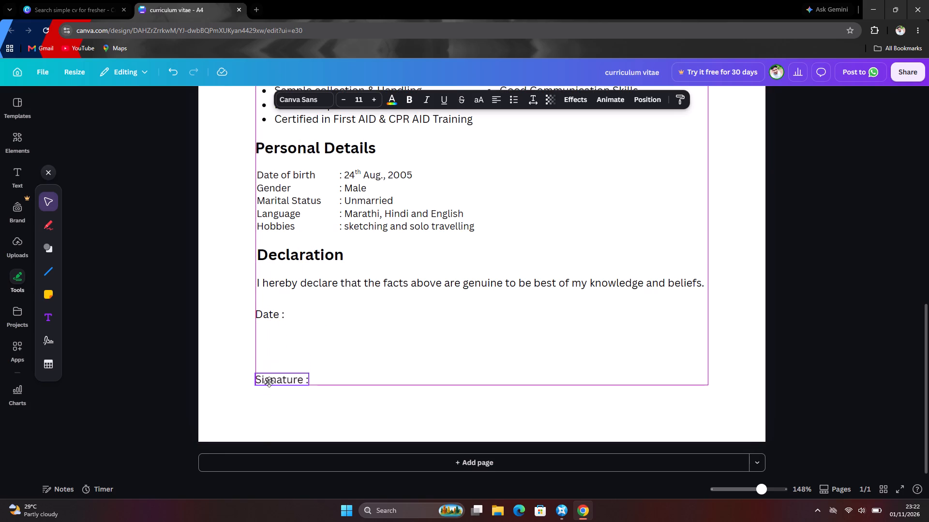
pyautogui.moveTo(269, 382); pyautogui.dragTo(273, 358)
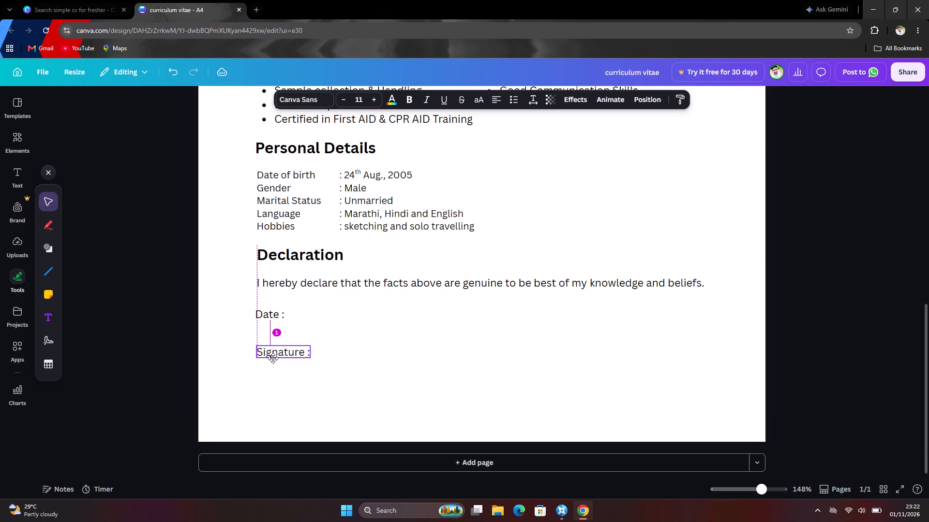
pyautogui.moveTo(273, 358); pyautogui.dragTo(272, 358)
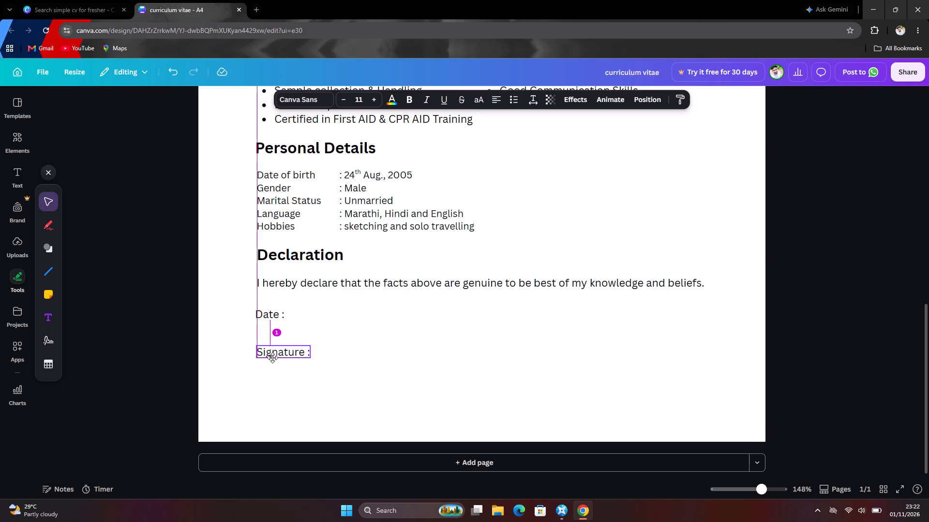
pyautogui.moveTo(272, 358); pyautogui.dragTo(271, 355)
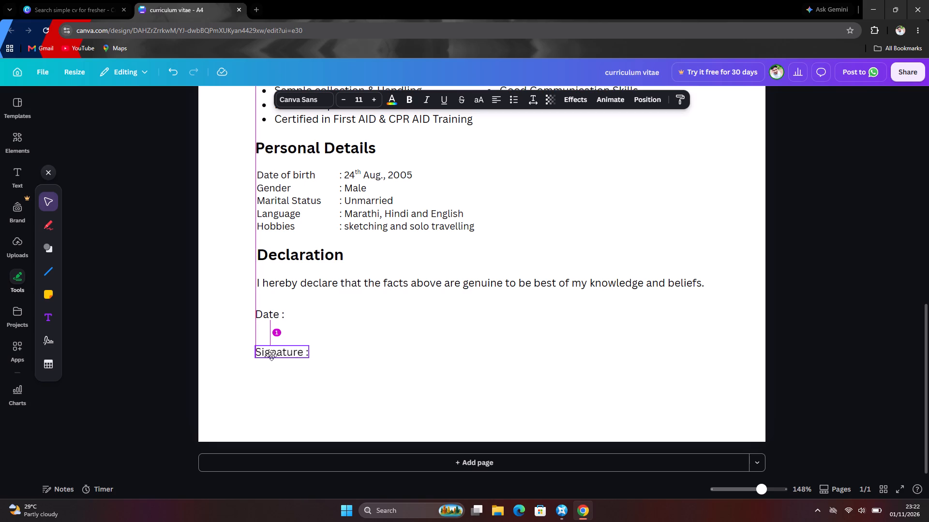
pyautogui.moveTo(271, 355); pyautogui.dragTo(271, 354)
pyautogui.click(392, 321)
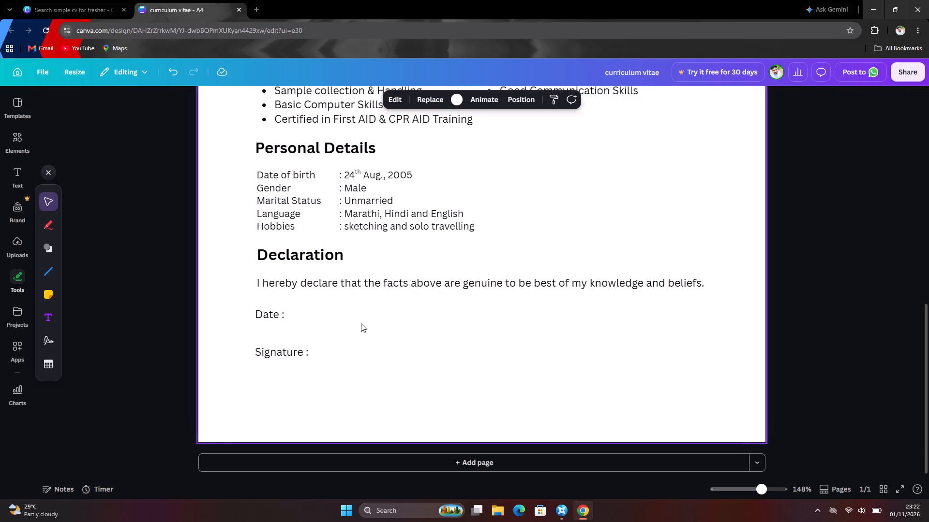
# Move the Date line down to about 1 below the declaration sentence, left-aligned with that sentence.
pyautogui.moveTo(282, 315); pyautogui.dragTo(280, 318)
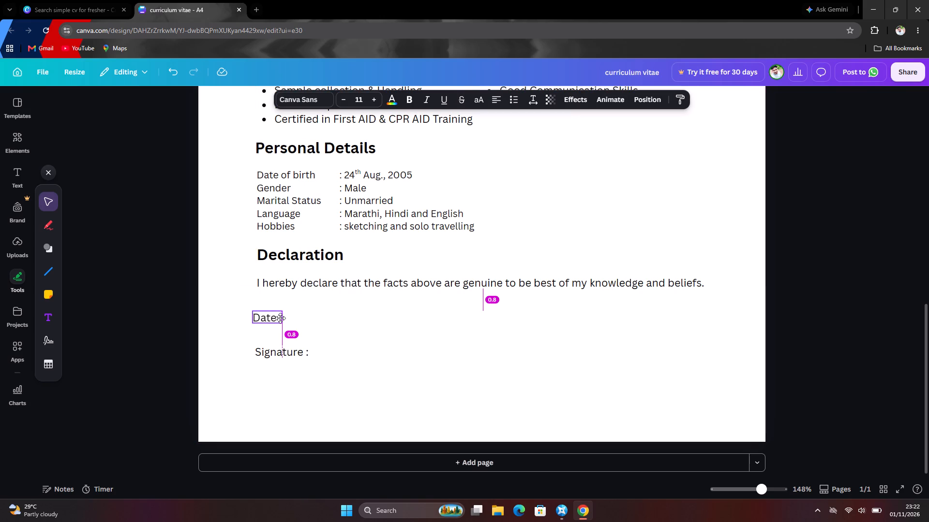
pyautogui.moveTo(280, 318); pyautogui.dragTo(280, 321)
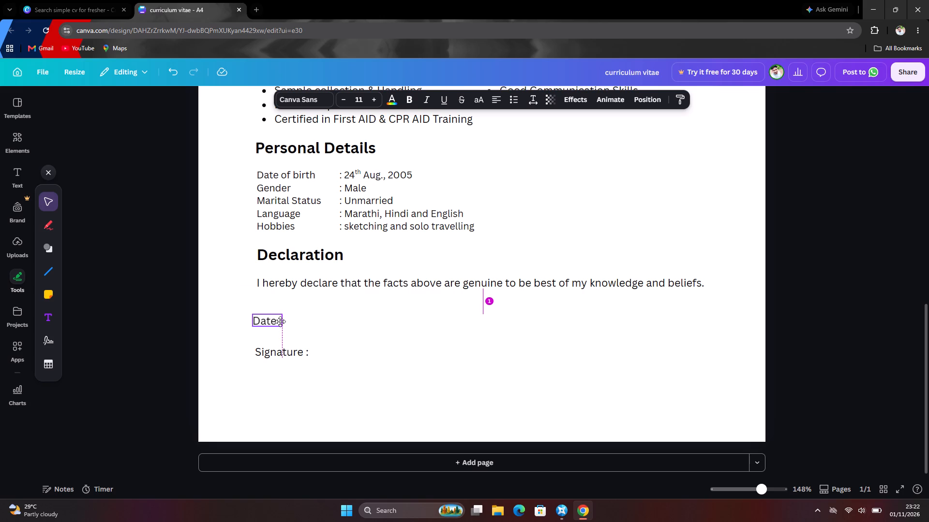
pyautogui.moveTo(280, 321); pyautogui.dragTo(282, 323)
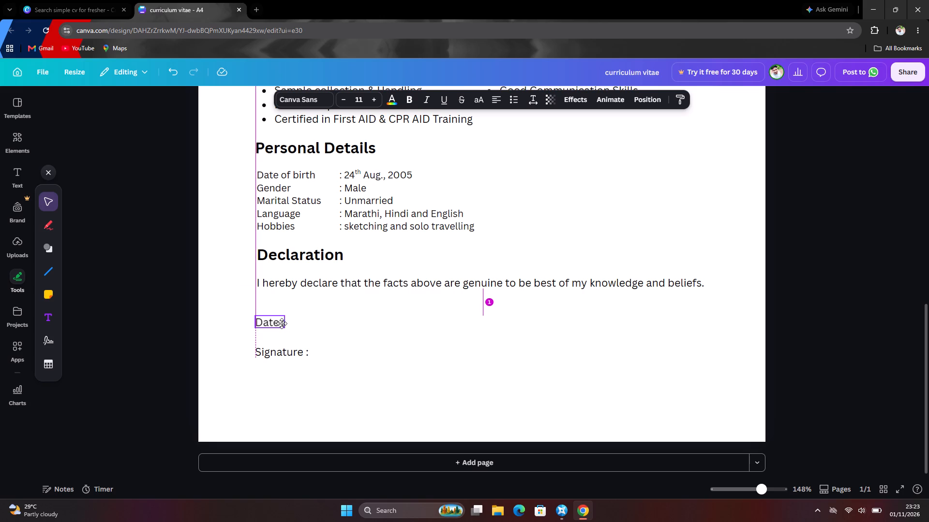
pyautogui.moveTo(282, 323); pyautogui.dragTo(283, 328)
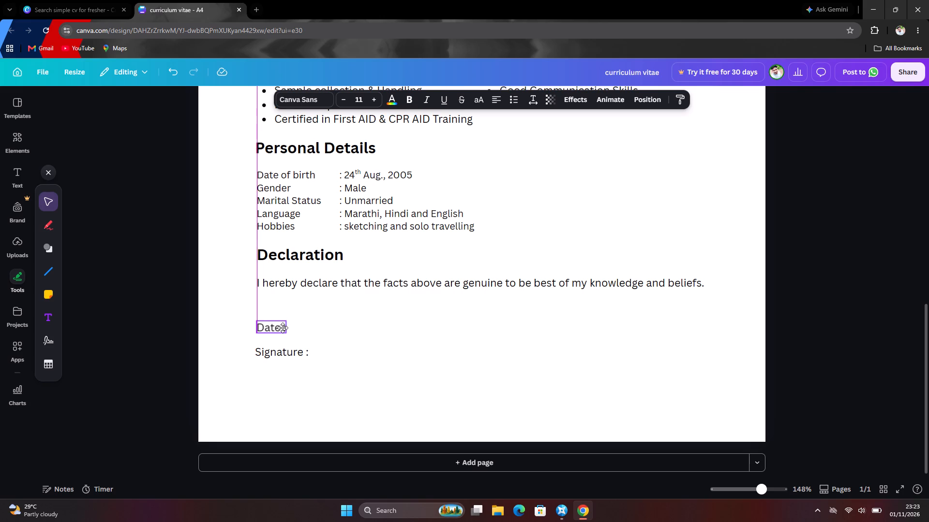
pyautogui.moveTo(283, 328); pyautogui.dragTo(283, 325)
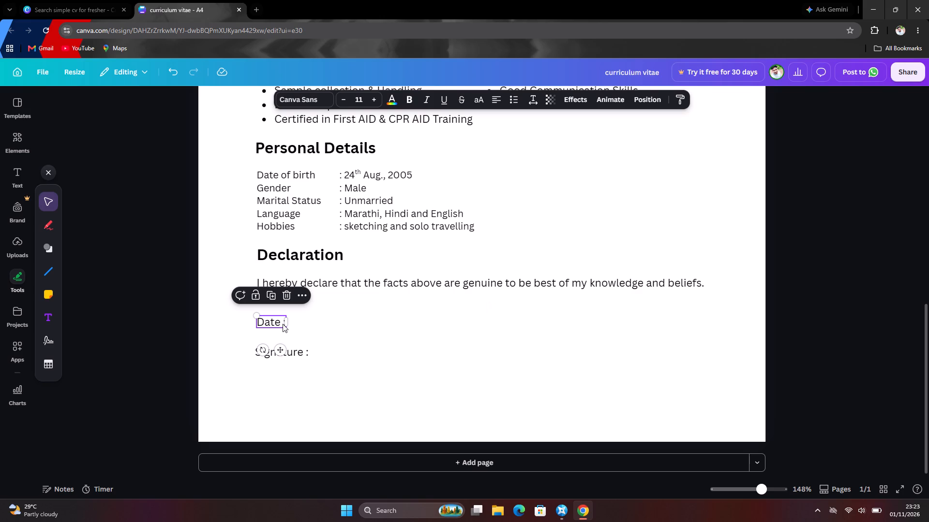
pyautogui.click(452, 369)
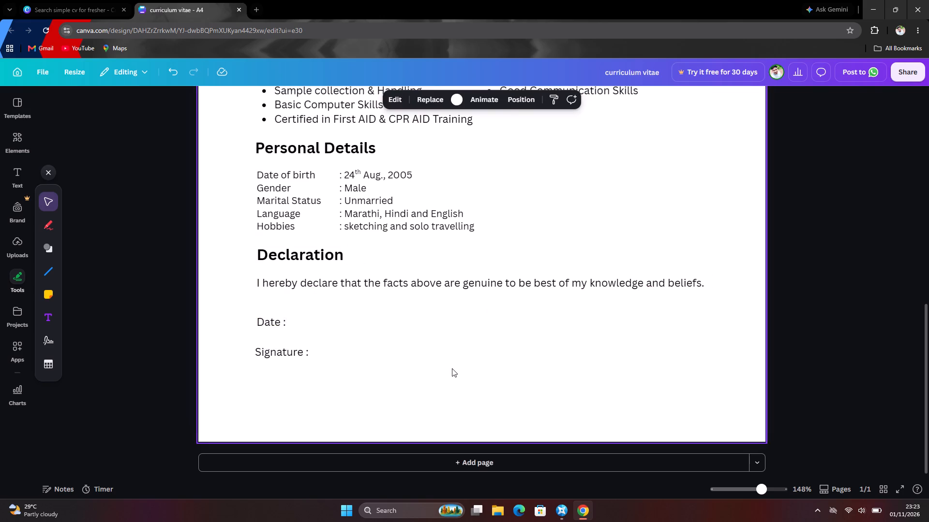
# Review the page layout from the Declaration section back up to the name.
pyautogui.scroll(6, 445, 355)
pyautogui.rightClick(444, 347)
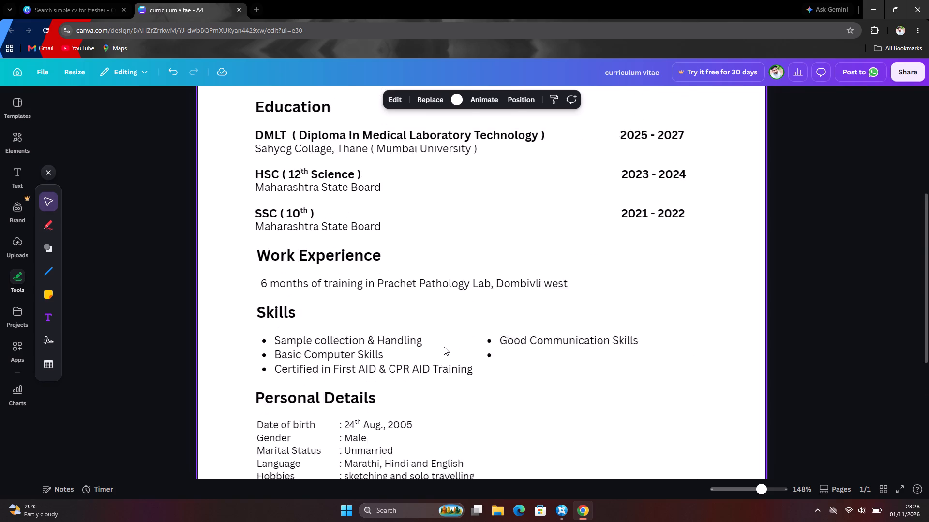
pyautogui.scroll(1, 443, 344)
pyautogui.scroll(2, 490, 233)
pyautogui.click(490, 233)
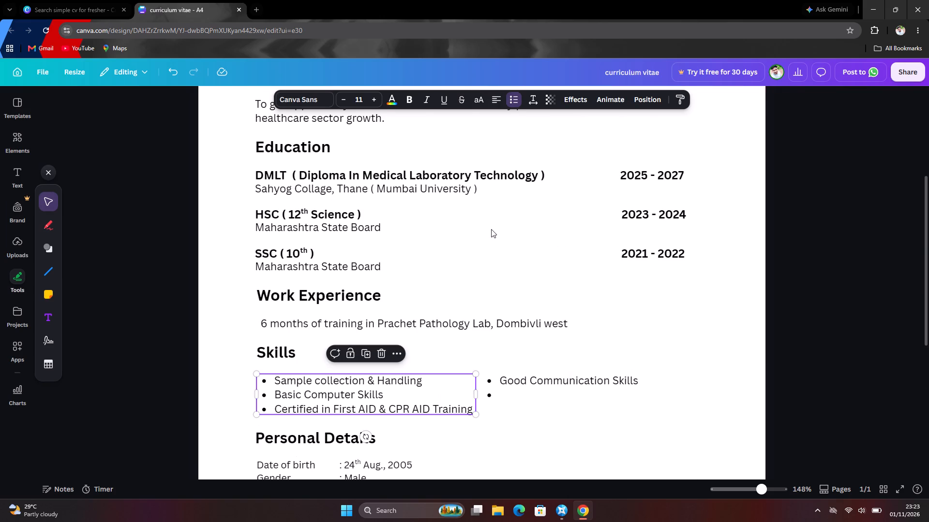
pyautogui.scroll(3, 491, 229)
pyautogui.scroll(-2, 491, 229)
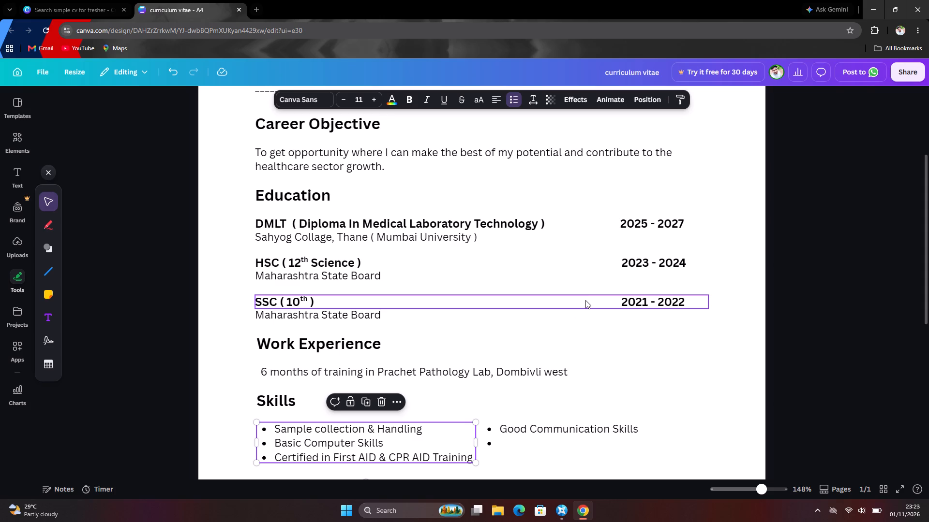
pyautogui.scroll(2, 586, 298)
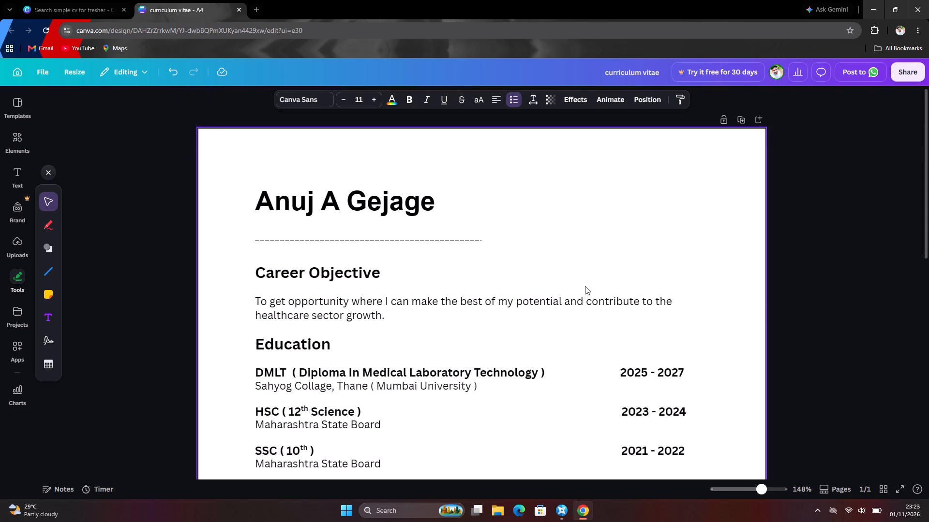
pyautogui.scroll(1, 585, 286)
# Try the divider line directly beneath the name, and place it just above the Career Objective heading.
pyautogui.click(317, 238)
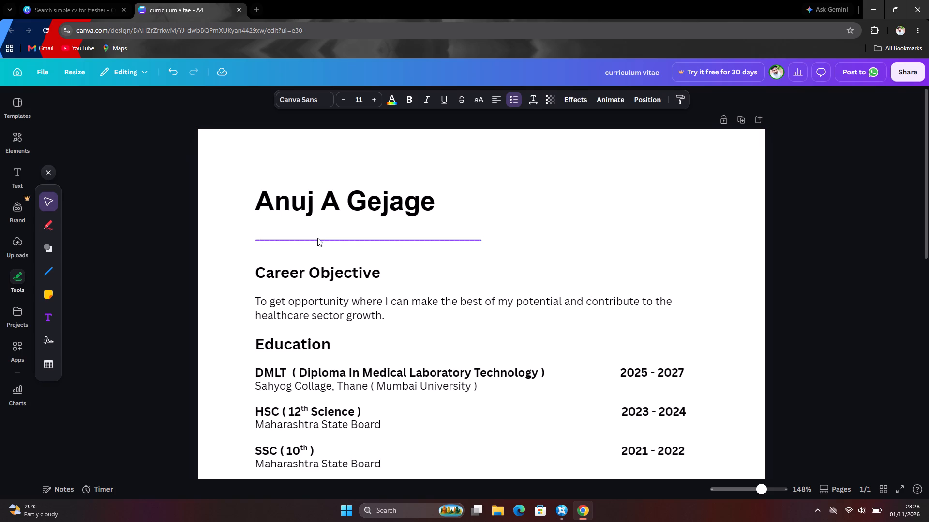
pyautogui.moveTo(317, 238); pyautogui.dragTo(315, 222)
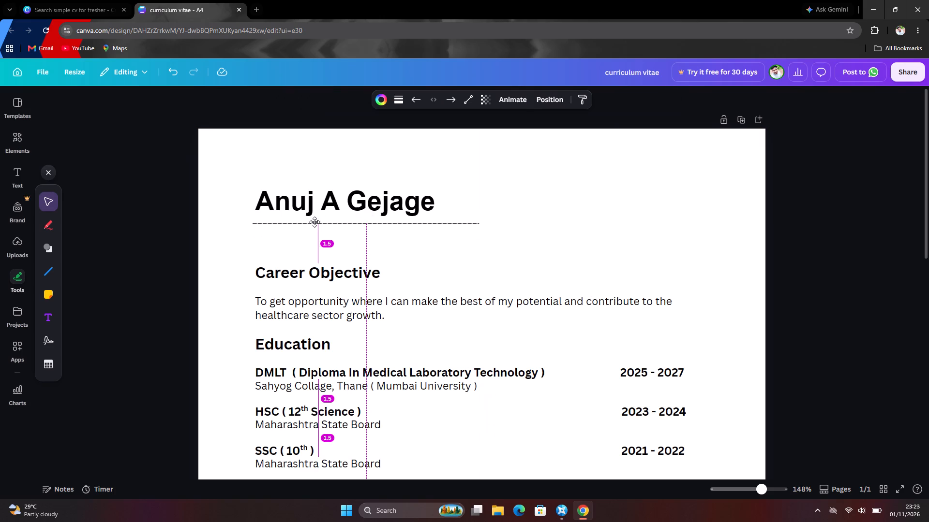
pyautogui.moveTo(315, 222); pyautogui.dragTo(314, 222)
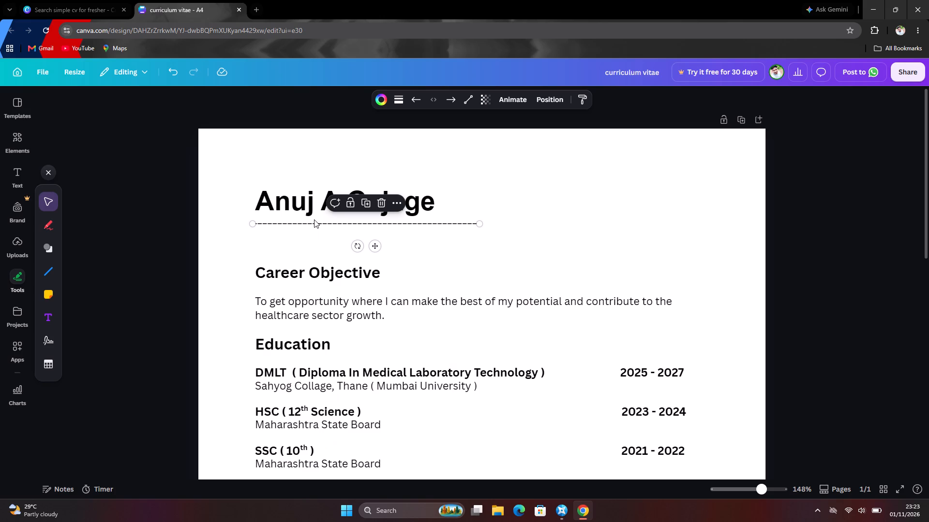
pyautogui.moveTo(313, 223); pyautogui.dragTo(312, 249)
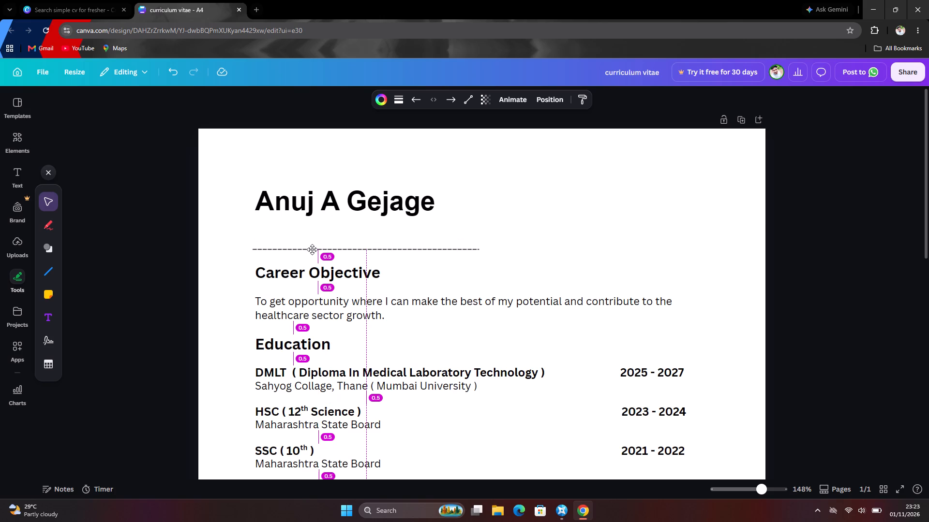
pyautogui.moveTo(312, 249); pyautogui.dragTo(317, 256)
pyautogui.rightClick(317, 256)
pyautogui.click(649, 193)
pyautogui.click(520, 236)
pyautogui.click(462, 223)
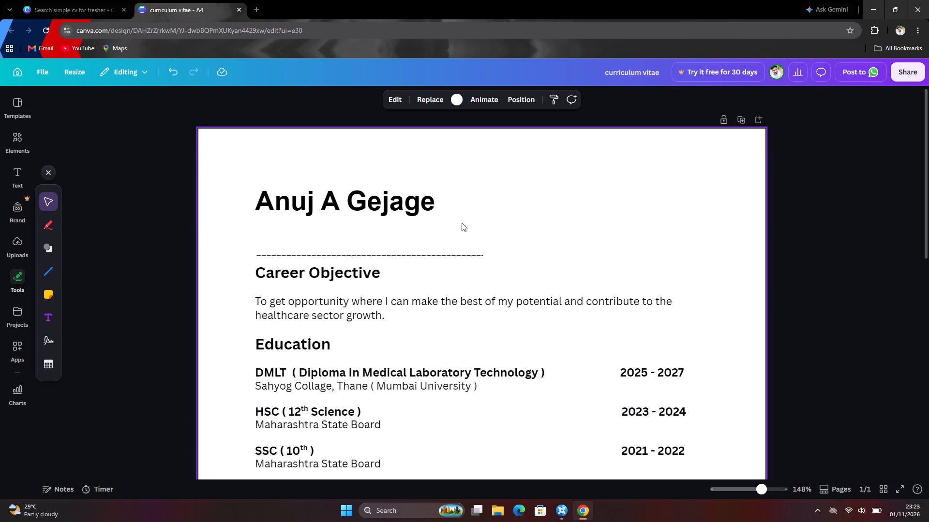
# Add a new text box and place it above the divider line's level, to the right of and just below the name.
pyautogui.click(47, 308)
pyautogui.moveTo(489, 316); pyautogui.dragTo(501, 275)
pyautogui.click(545, 215)
pyautogui.moveTo(513, 303); pyautogui.dragTo(526, 269)
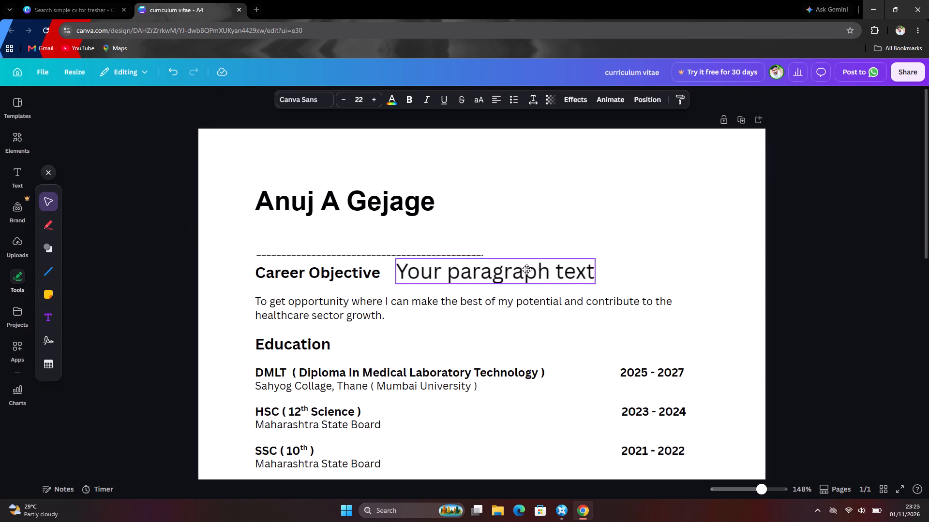
pyautogui.moveTo(526, 269); pyautogui.dragTo(596, 232)
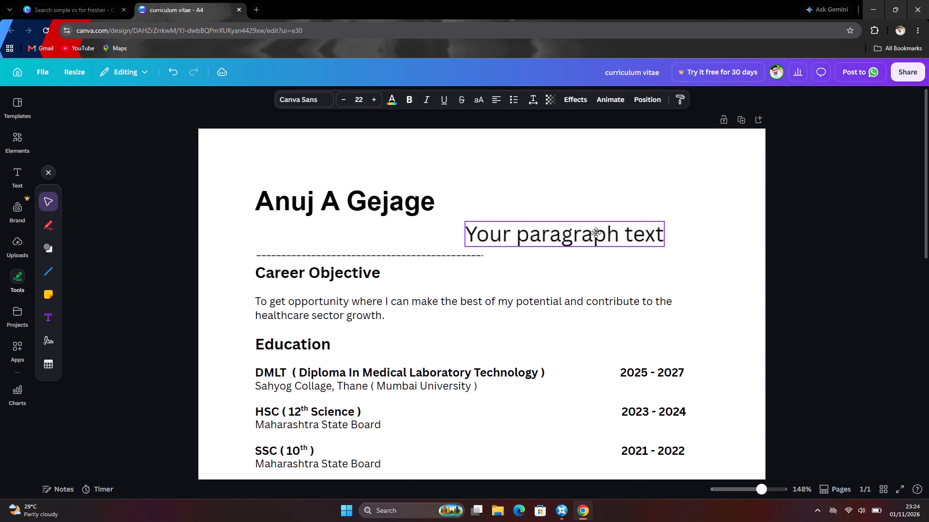
pyautogui.moveTo(596, 232); pyautogui.dragTo(600, 228)
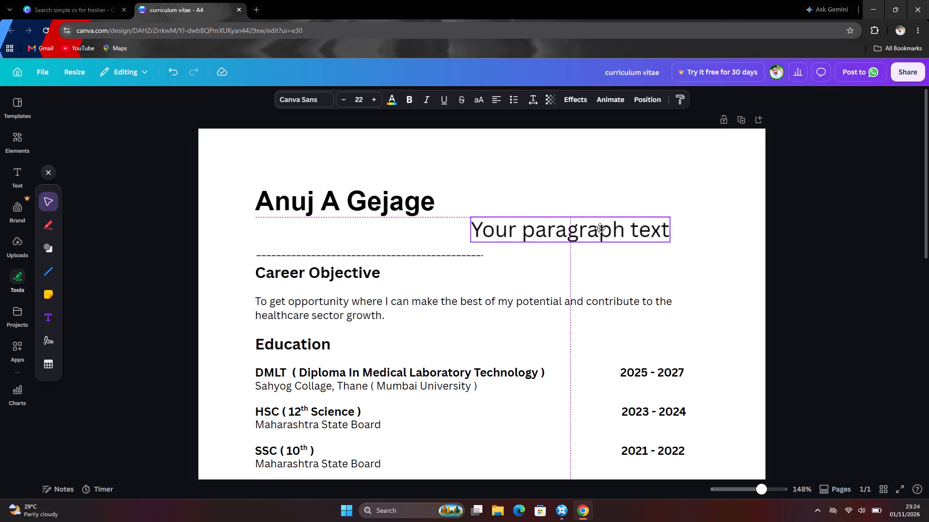
pyautogui.moveTo(600, 228); pyautogui.dragTo(600, 227)
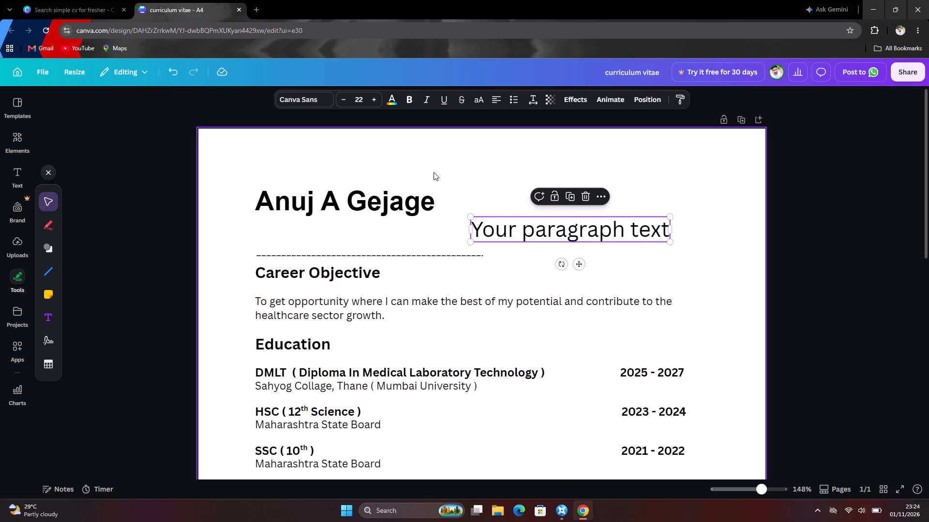
# Set the new text box's font size to 11, matching the Career Objective paragraph; try 12 along the way.
pyautogui.tripleClick(347, 97)
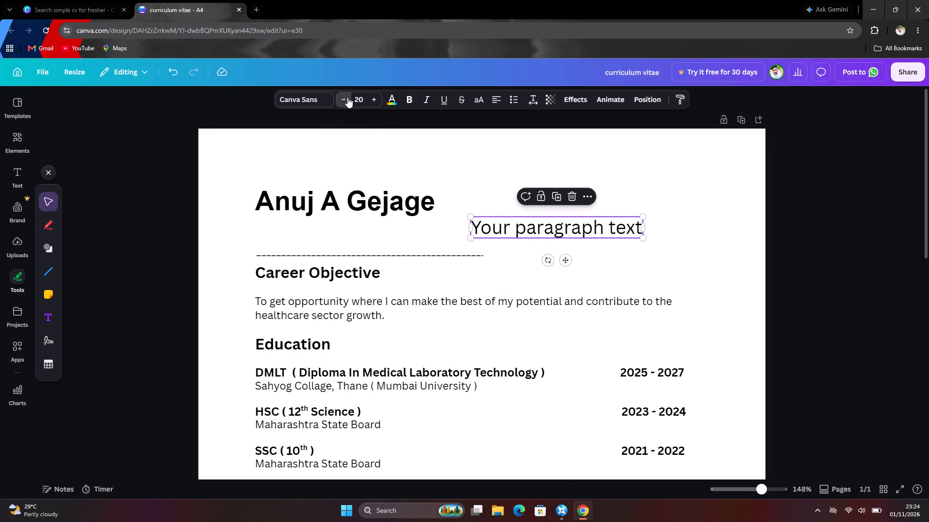
pyautogui.tripleClick(347, 97)
pyautogui.tripleClick(347, 97)
pyautogui.click(347, 97)
pyautogui.click(347, 97)
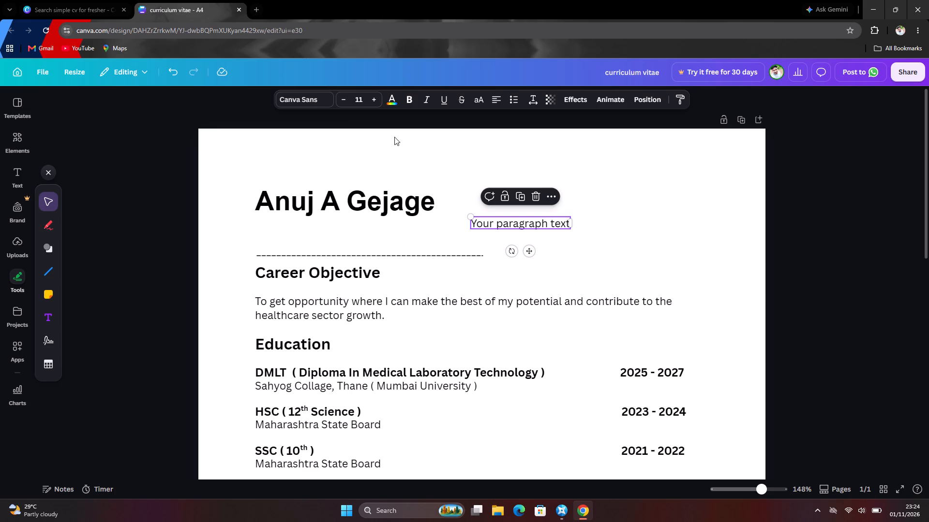
pyautogui.click(380, 101)
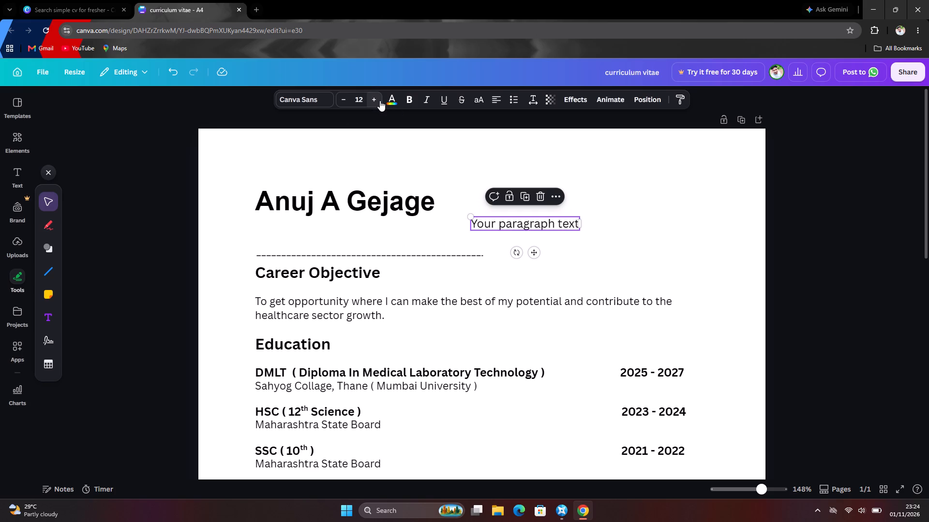
pyautogui.click(416, 300)
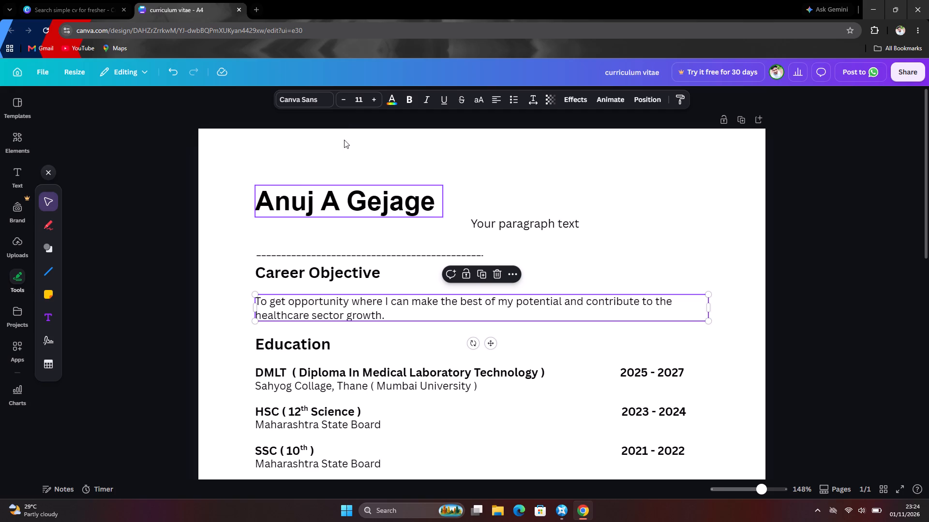
pyautogui.click(543, 226)
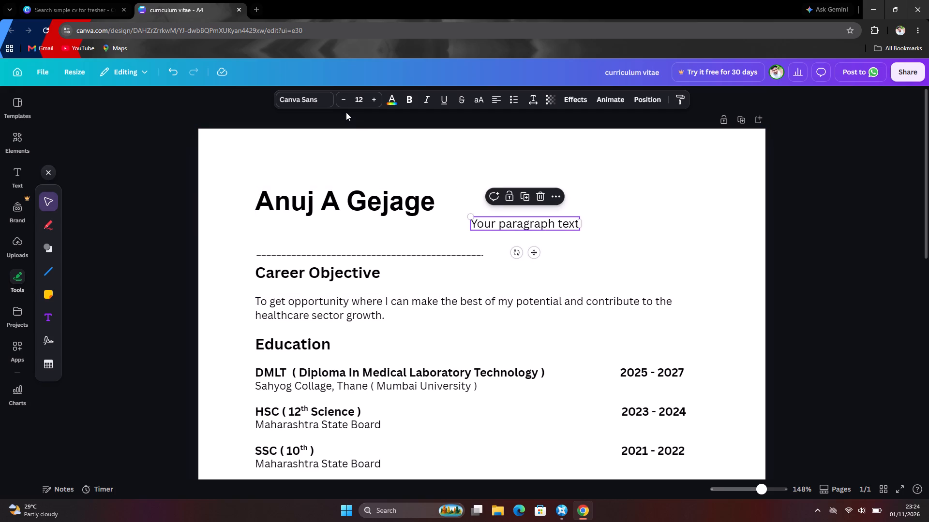
pyautogui.click(343, 101)
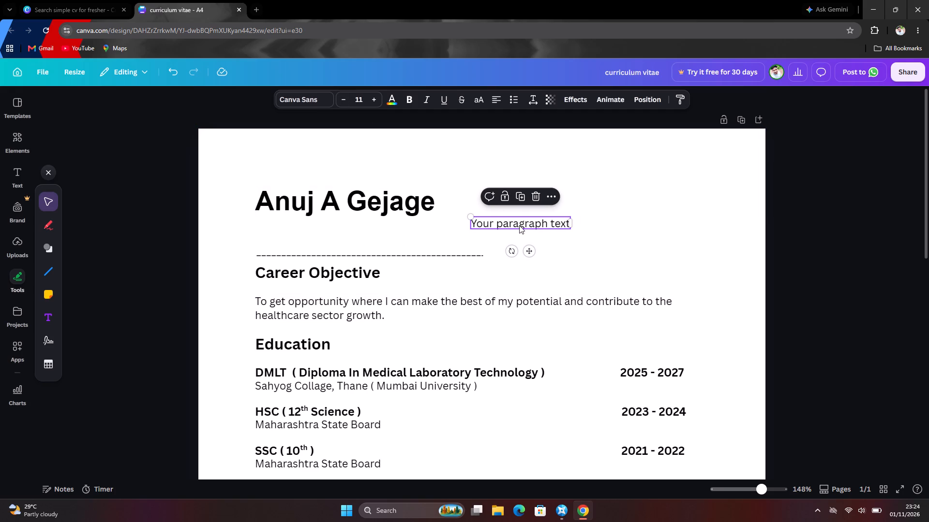
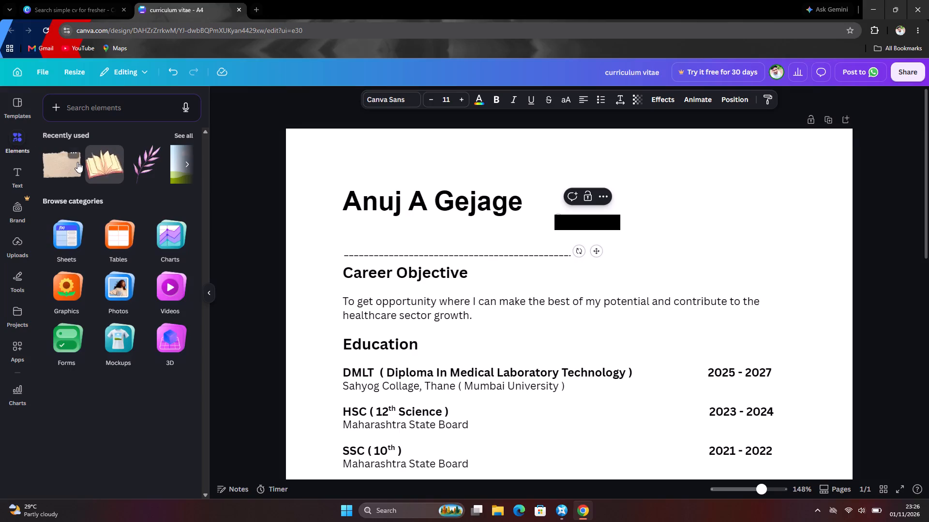
# Search the design elements for "phone outline icons".
pyautogui.click(78, 110)
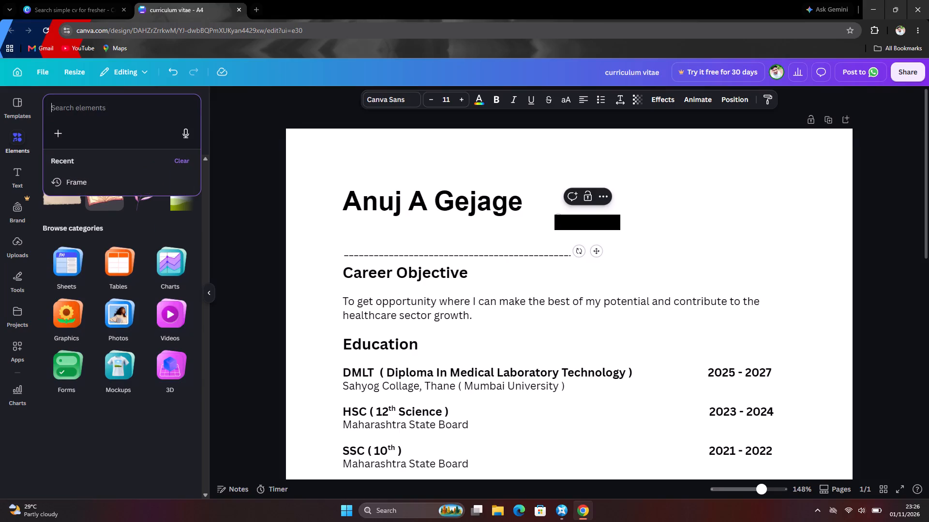
pyautogui.write('phone')
pyautogui.press('space')
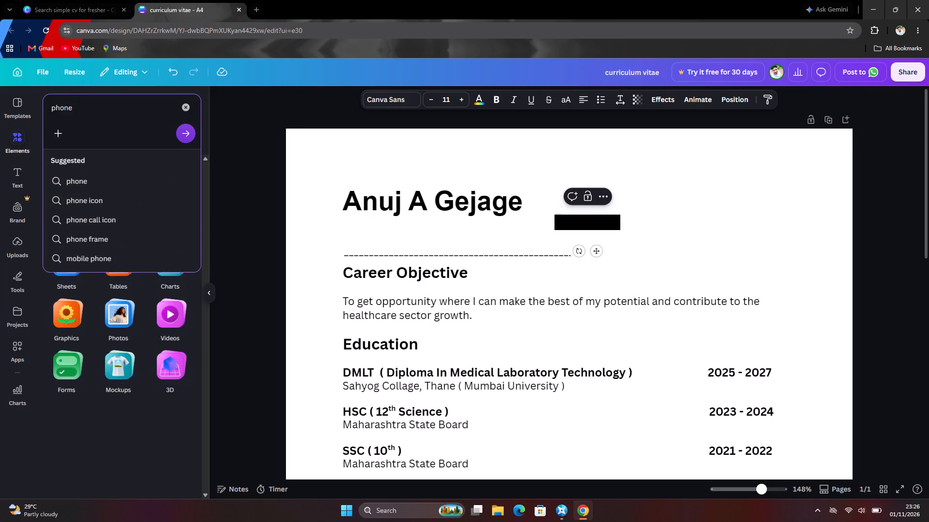
pyautogui.write('outline')
pyautogui.press('space')
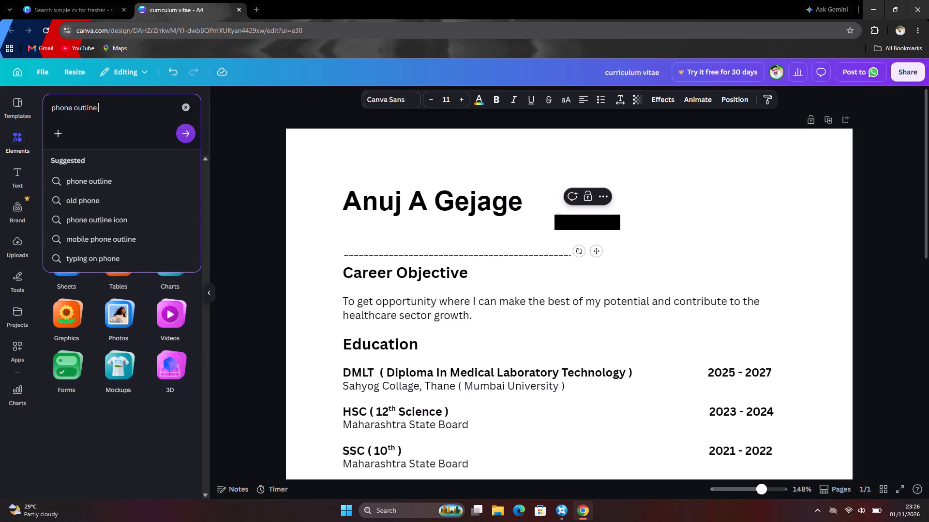
pyautogui.write('ico')
pyautogui.write('ne')
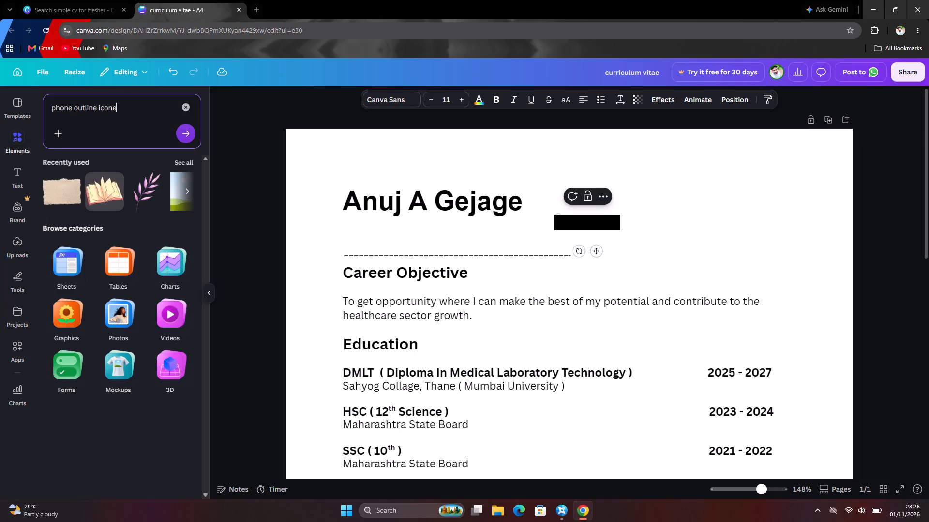
pyautogui.press('BackSpace')
pyautogui.press('s')
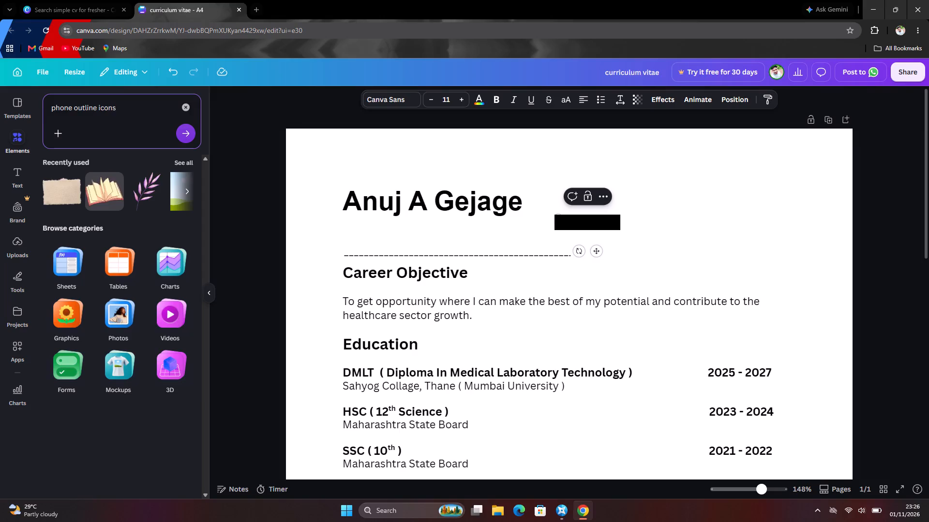
pyautogui.click(184, 133)
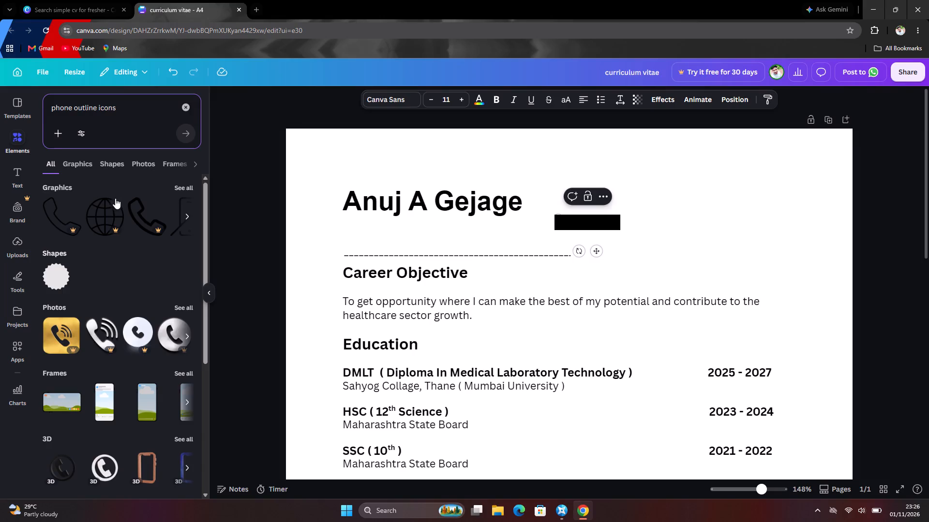
# Browse the graphics results and add the solid black circular phone icon to the page.
pyautogui.scroll(1, 115, 198)
pyautogui.click(186, 215)
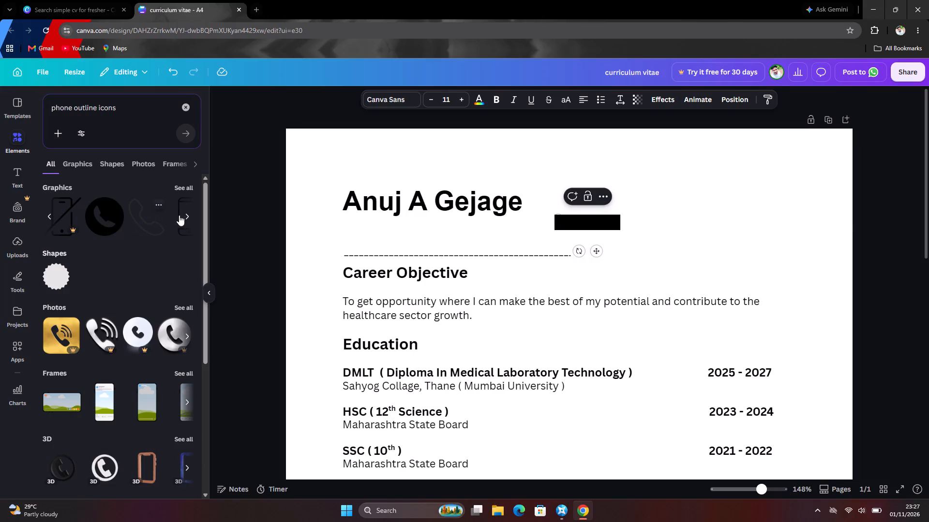
pyautogui.click(185, 216)
pyautogui.click(185, 214)
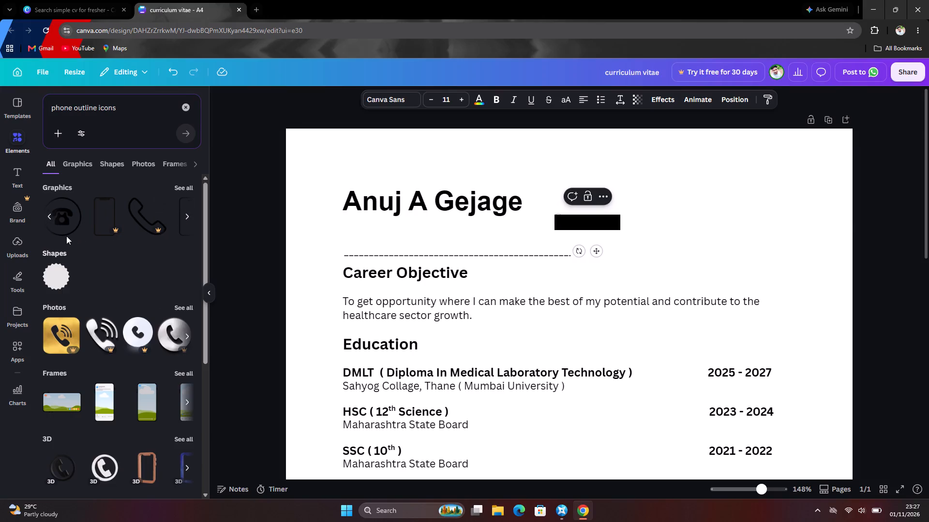
pyautogui.click(51, 216)
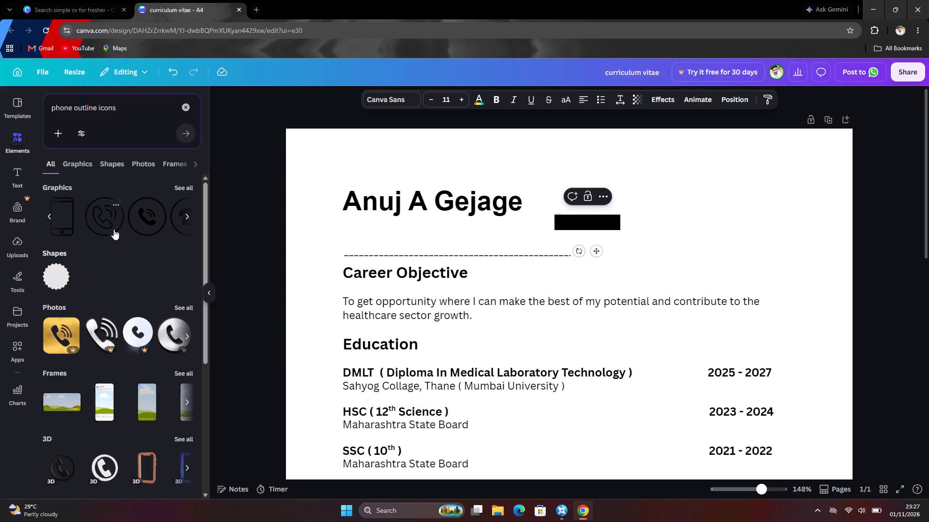
pyautogui.click(51, 214)
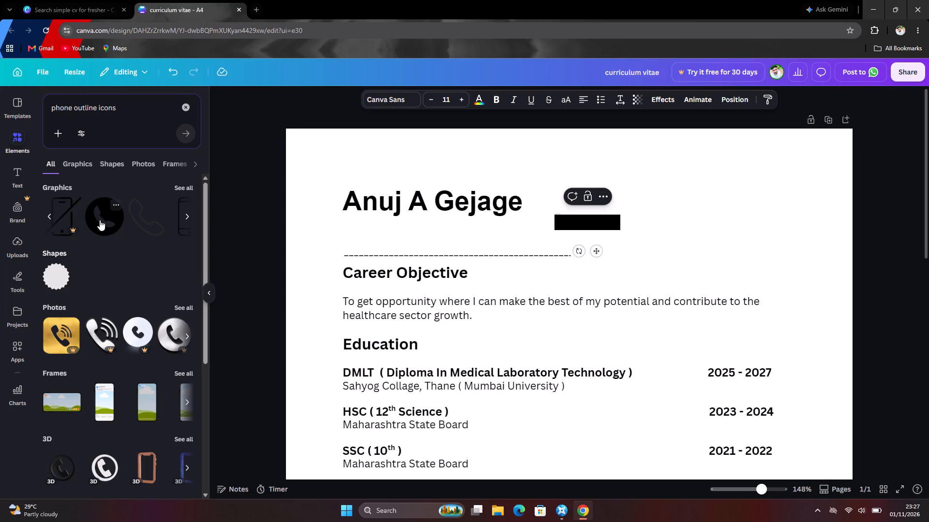
pyautogui.click(100, 220)
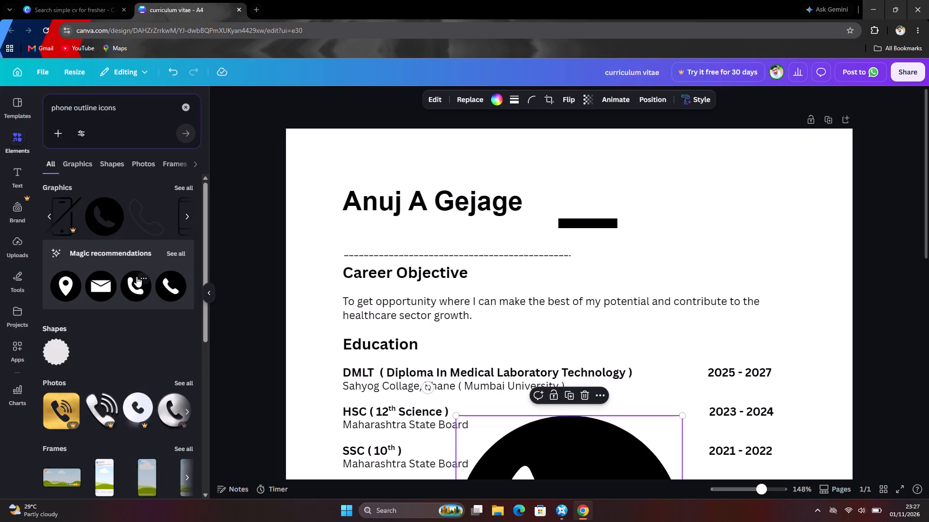
# Add the black circular phone, envelope and location-pin icons from the magic recommendations to the upper part of the page.
pyautogui.moveTo(136, 288); pyautogui.dragTo(632, 163)
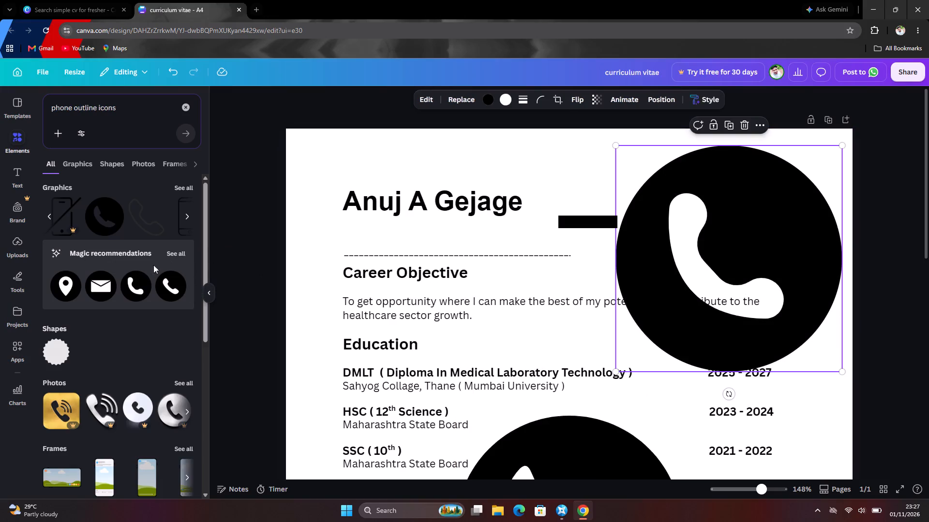
pyautogui.moveTo(99, 283); pyautogui.dragTo(402, 220)
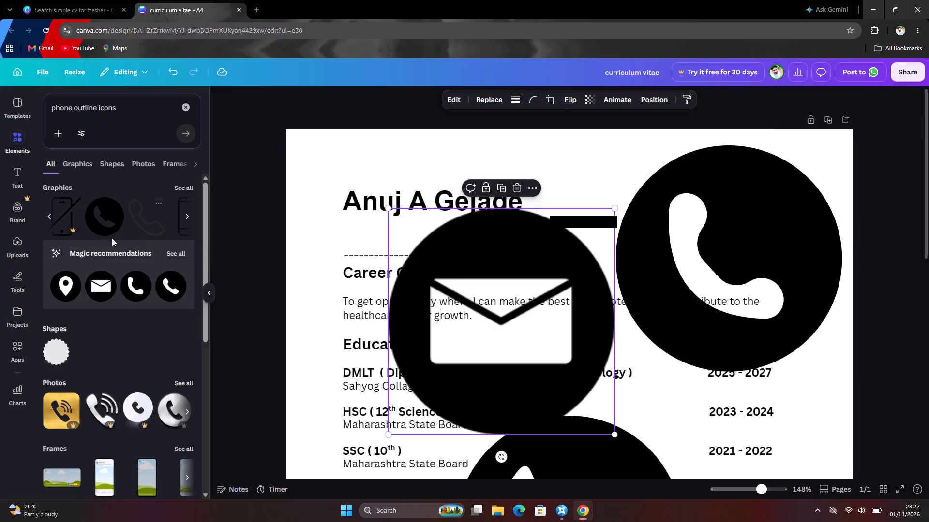
pyautogui.moveTo(68, 275); pyautogui.dragTo(319, 144)
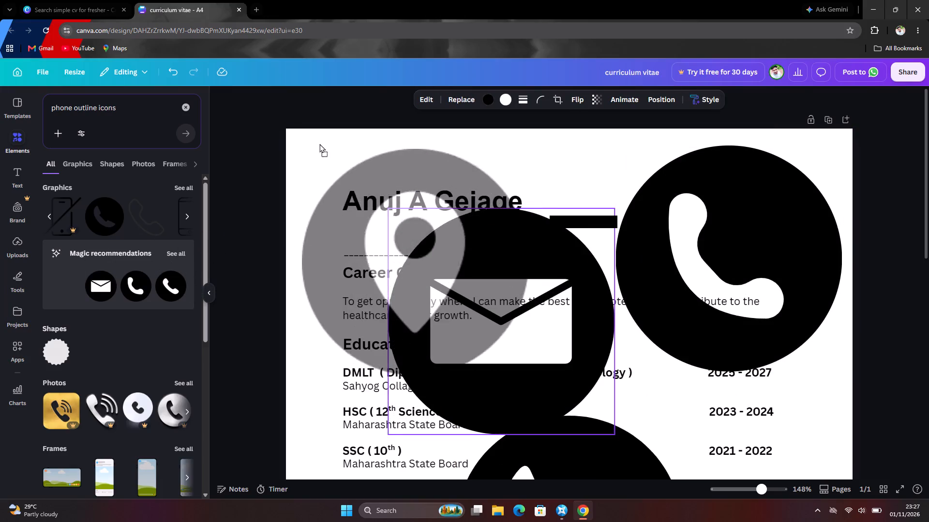
pyautogui.moveTo(319, 144); pyautogui.dragTo(298, 136)
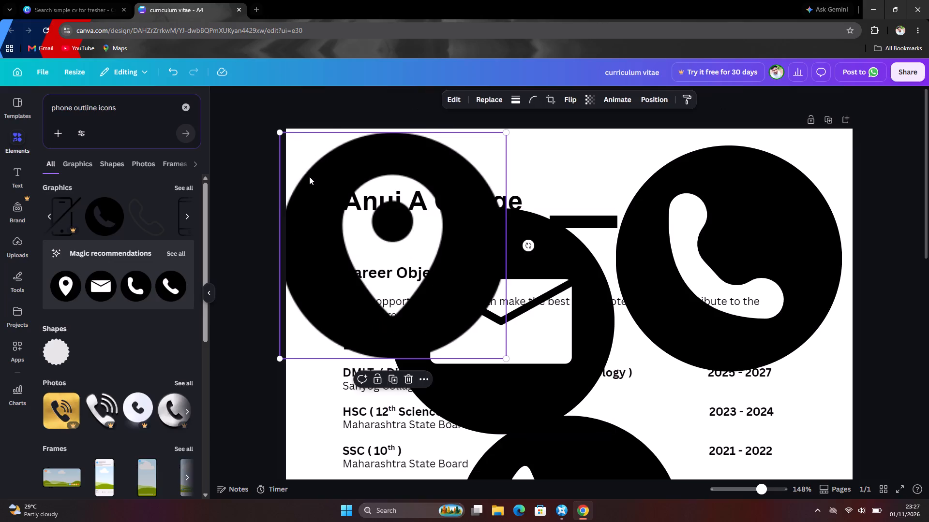
# Delete the large phone icon covering the Work Experience and Skills sections.
pyautogui.scroll(-4, 323, 209)
pyautogui.click(615, 299)
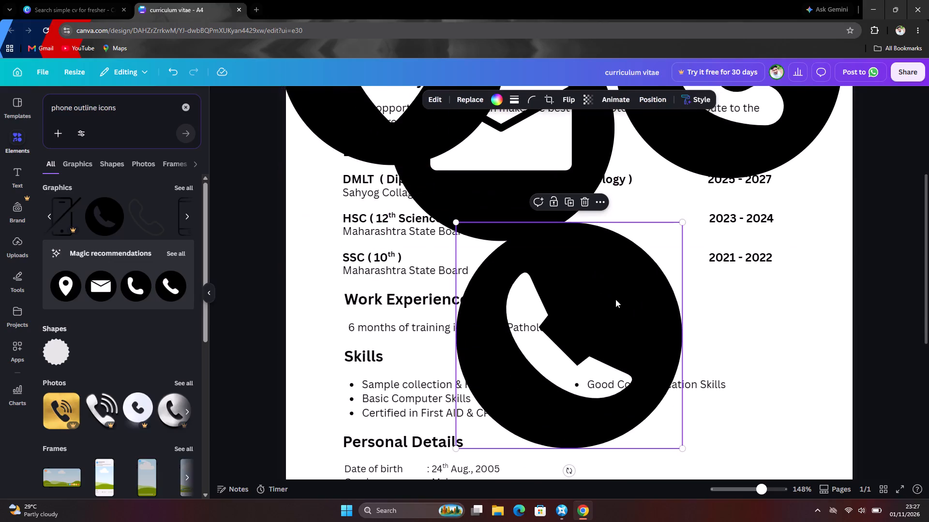
pyautogui.click(581, 203)
# Shrink the remaining phone icon to a small icon near the page's top edge, above and beyond the name heading.
pyautogui.scroll(3, 588, 220)
pyautogui.click(766, 181)
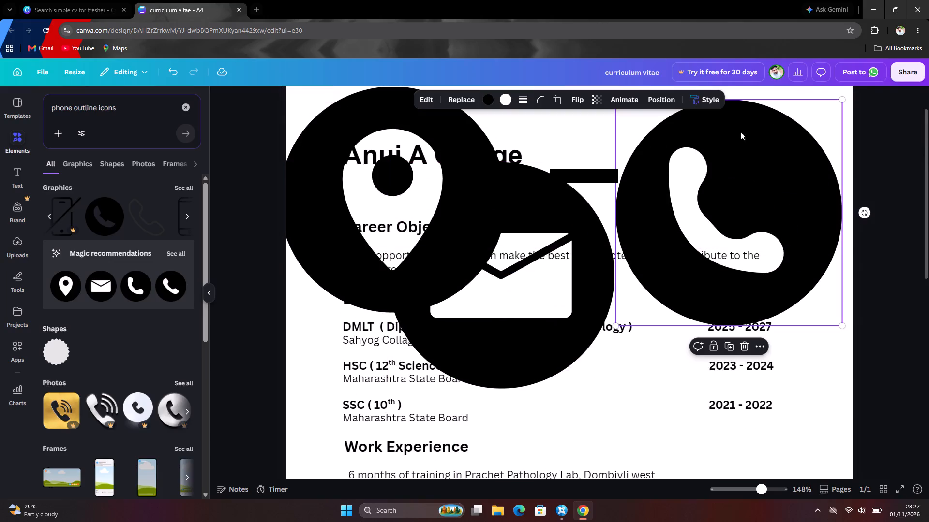
pyautogui.moveTo(842, 324); pyautogui.dragTo(799, 282)
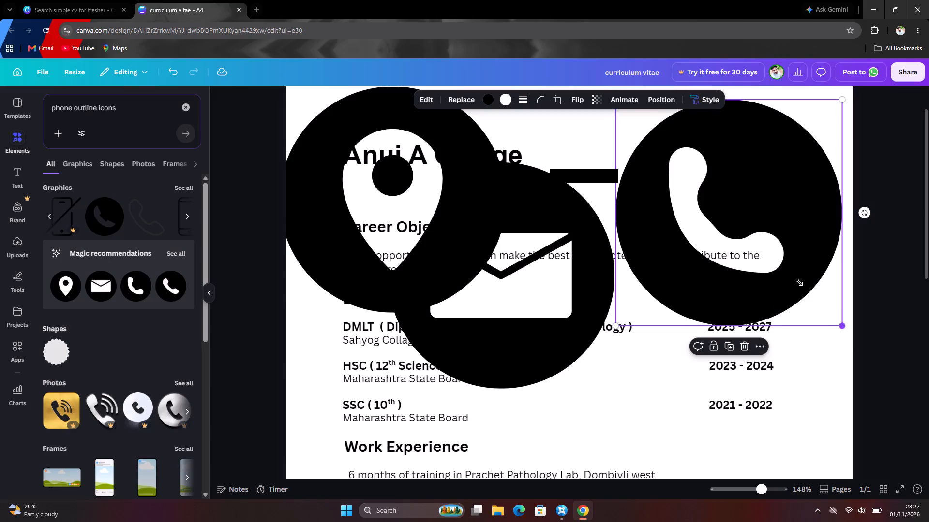
pyautogui.moveTo(799, 282); pyautogui.dragTo(659, 125)
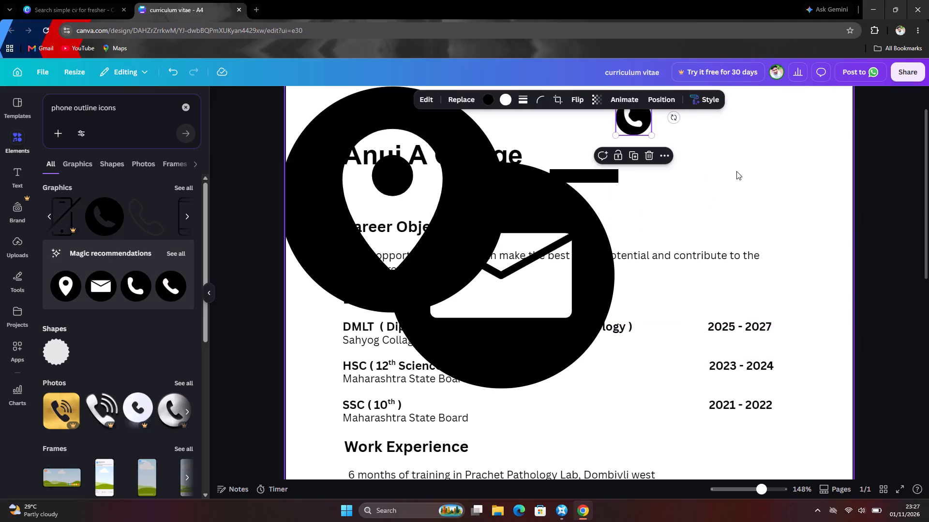
# Shrink the envelope icon to a small contact icon and move it into the blank header area beside the name, just above Career Objective.
pyautogui.click(587, 269)
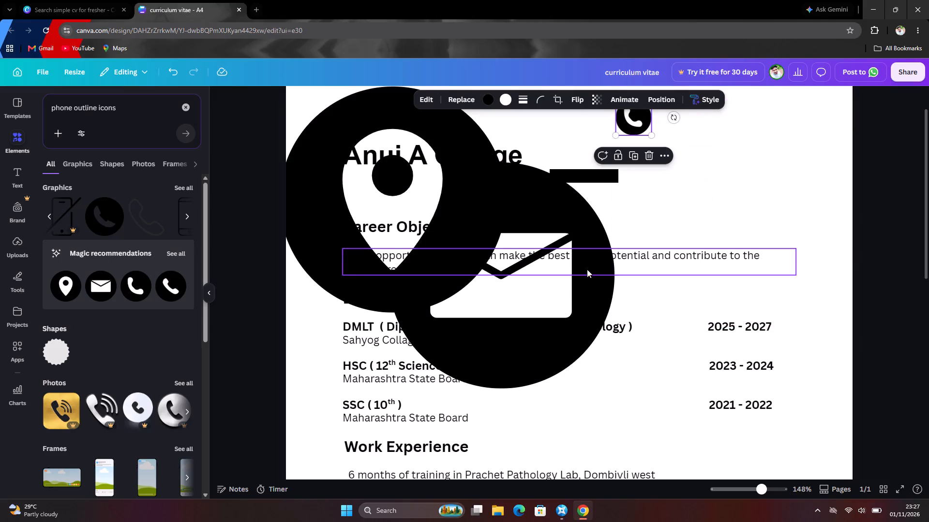
pyautogui.click(534, 361)
pyautogui.click(534, 377)
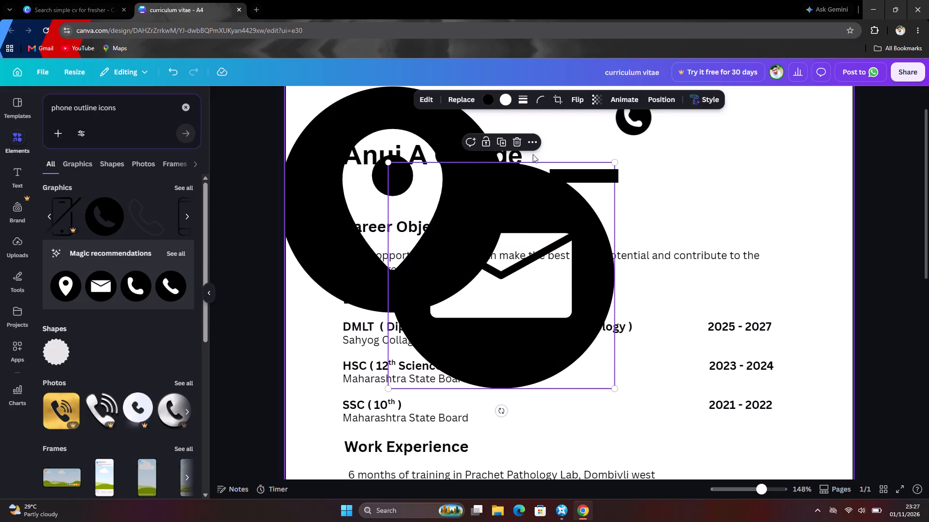
pyautogui.moveTo(386, 161); pyautogui.dragTo(430, 194)
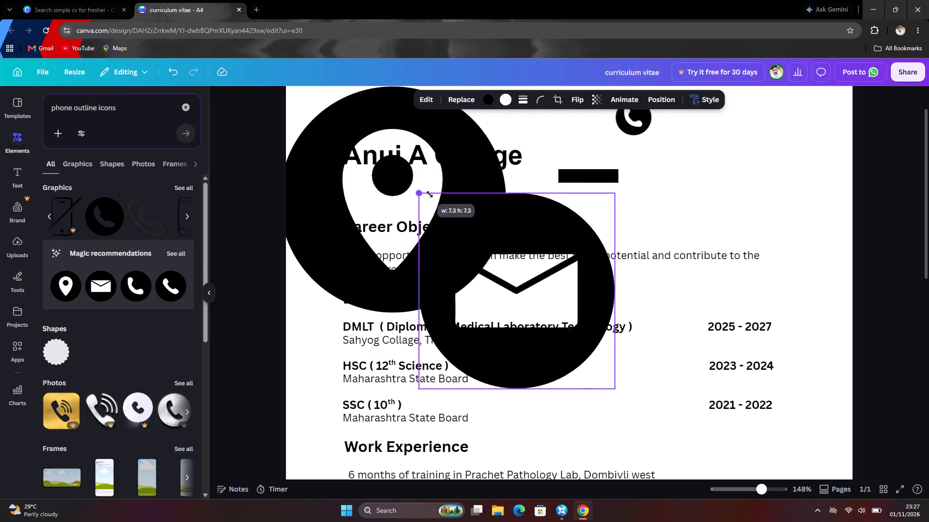
pyautogui.moveTo(430, 194); pyautogui.dragTo(573, 382)
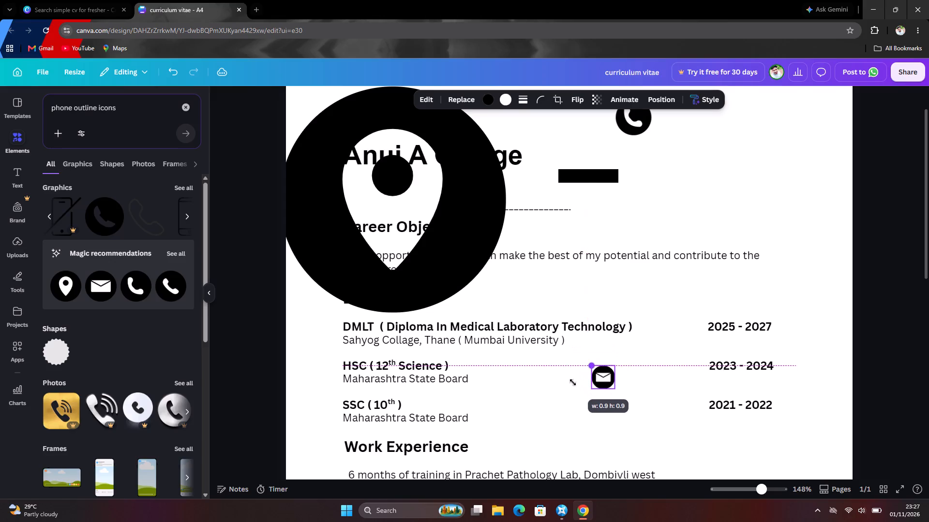
pyautogui.moveTo(573, 382); pyautogui.dragTo(580, 390)
pyautogui.moveTo(609, 381); pyautogui.dragTo(669, 264)
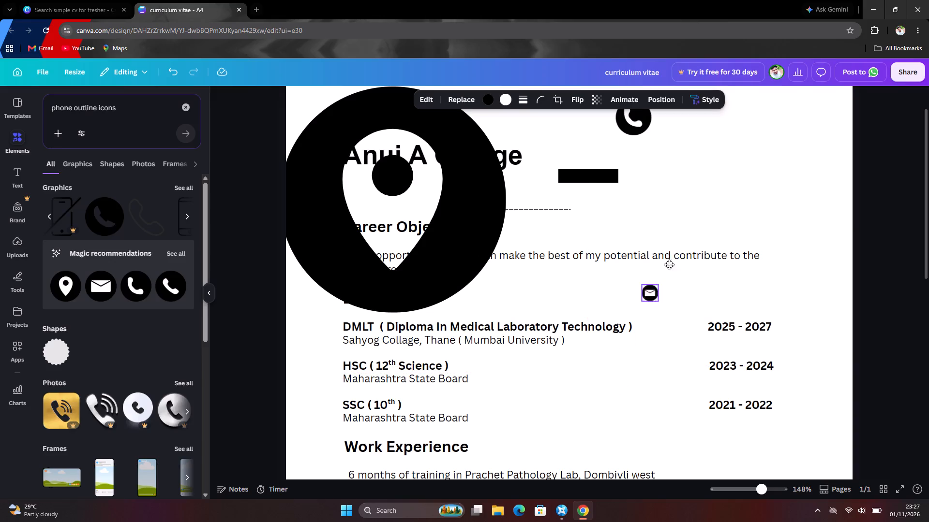
pyautogui.moveTo(669, 264); pyautogui.dragTo(709, 197)
# Shrink the location-pin icon to a small contact icon and move it into the header area, above the envelope icon.
pyautogui.scroll(1, 641, 291)
pyautogui.click(367, 255)
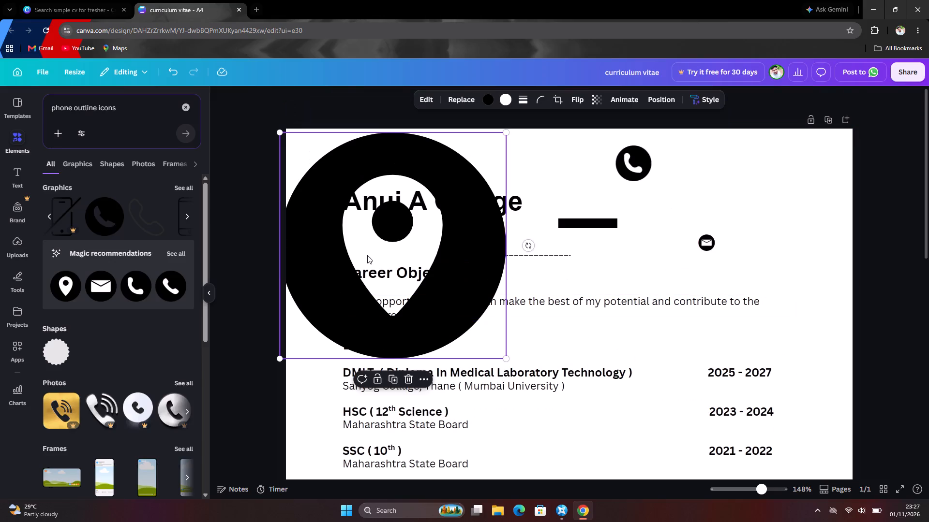
pyautogui.moveTo(280, 131); pyautogui.dragTo(409, 262)
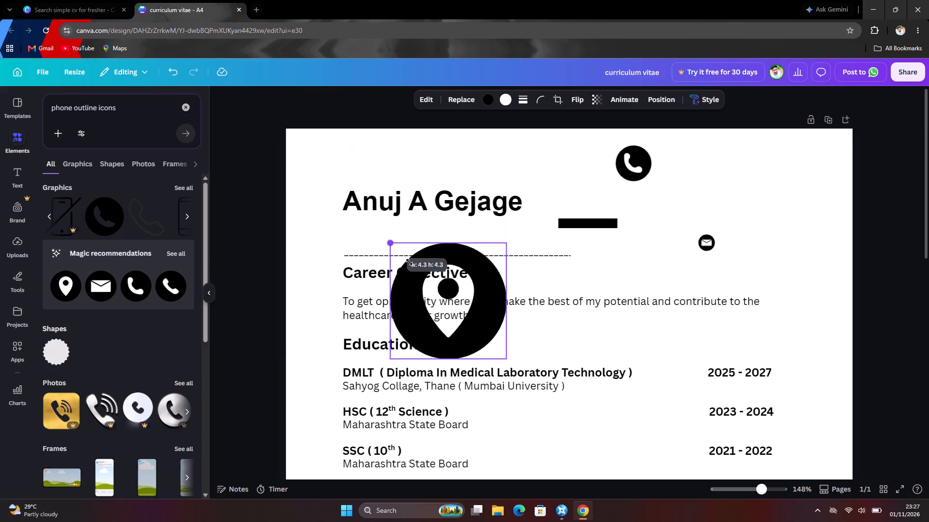
pyautogui.moveTo(409, 262); pyautogui.dragTo(476, 338)
pyautogui.moveTo(485, 350); pyautogui.dragTo(551, 304)
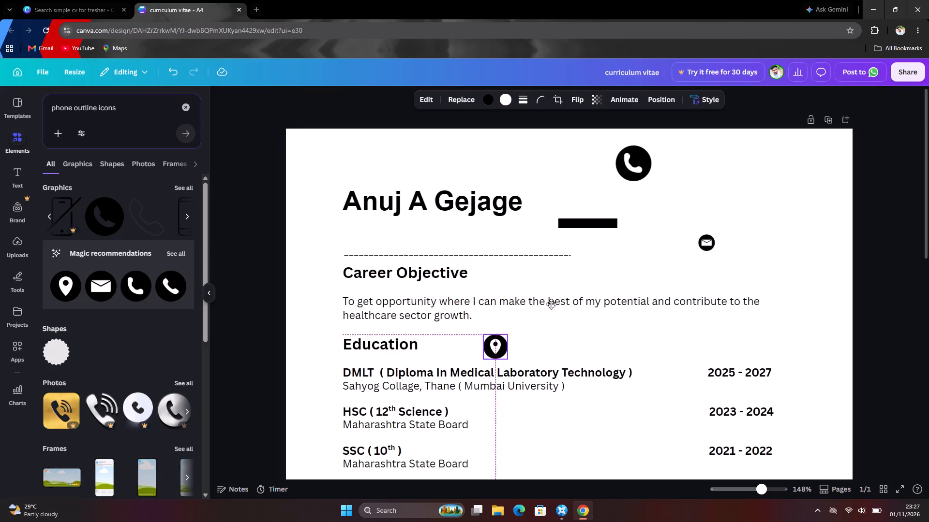
pyautogui.moveTo(551, 304); pyautogui.dragTo(704, 183)
pyautogui.scroll(2, 655, 287)
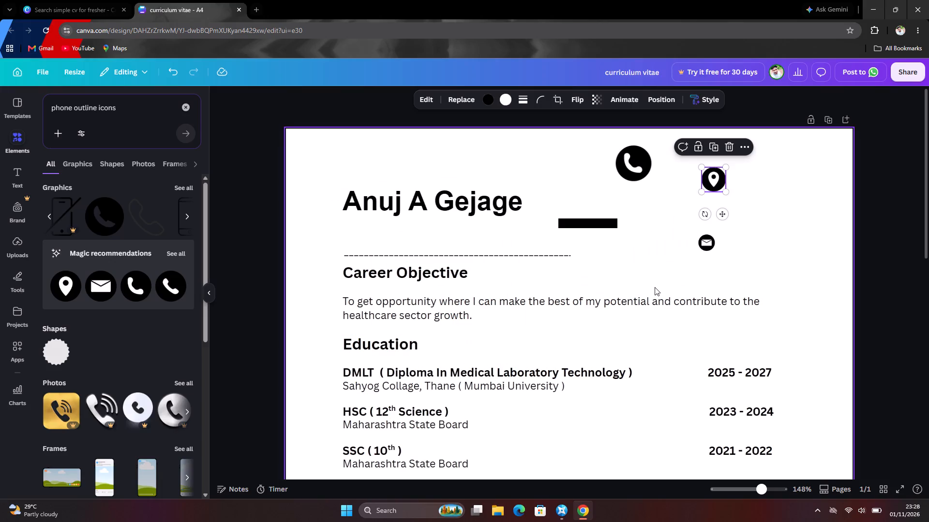
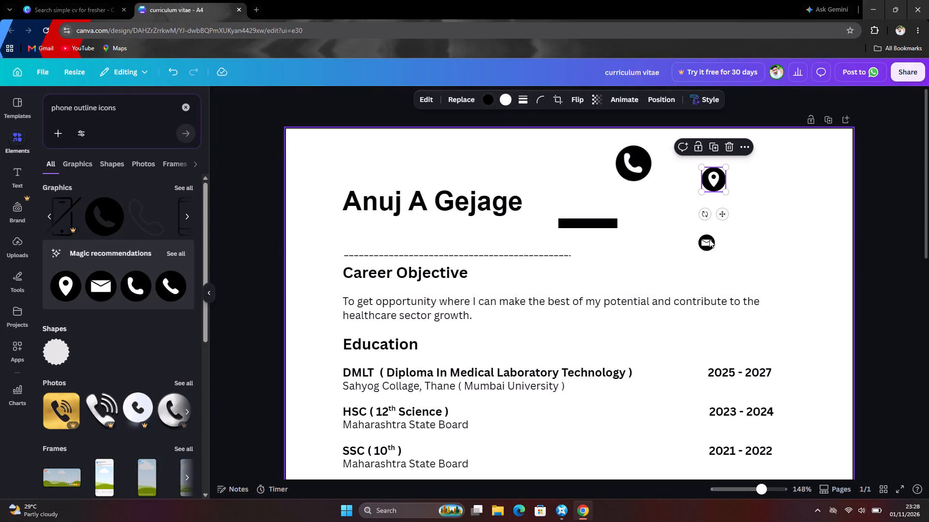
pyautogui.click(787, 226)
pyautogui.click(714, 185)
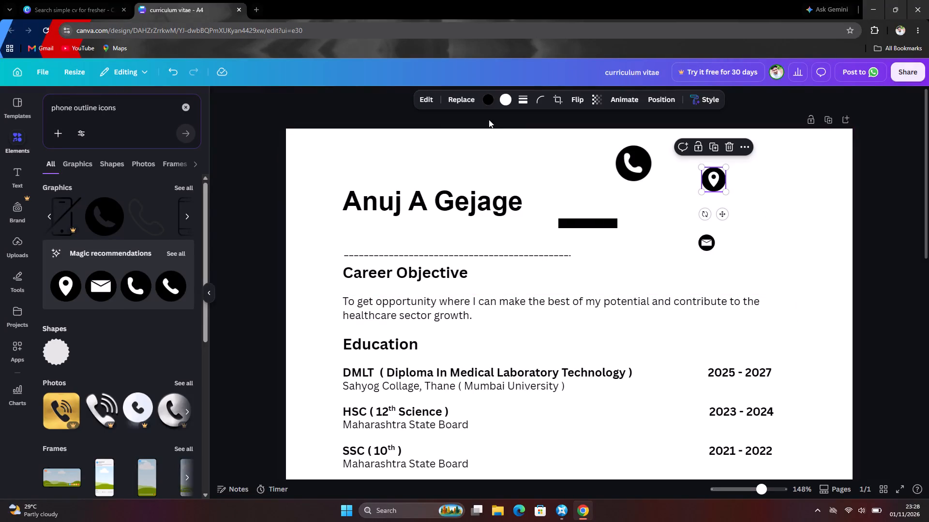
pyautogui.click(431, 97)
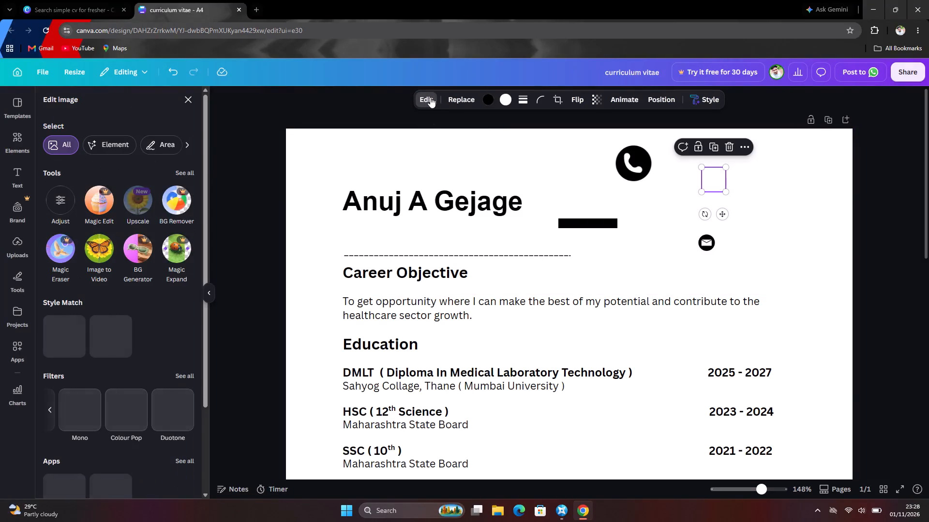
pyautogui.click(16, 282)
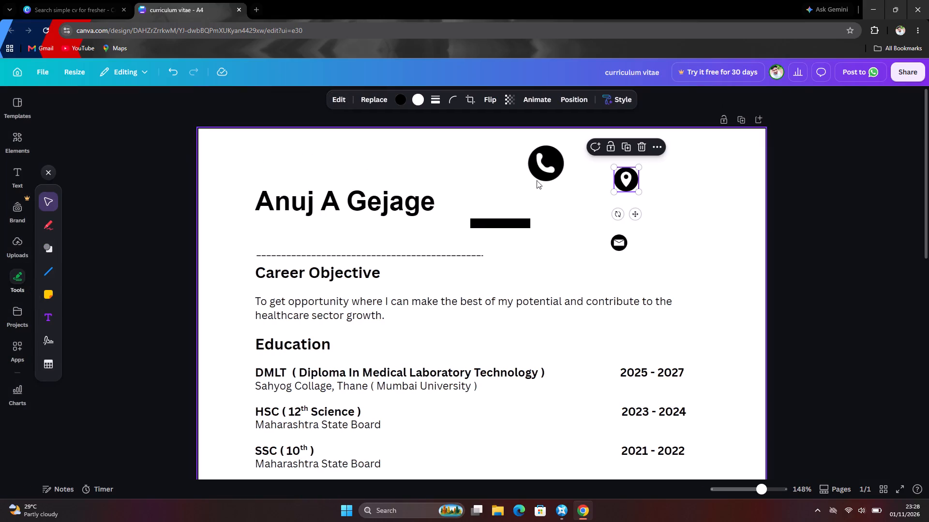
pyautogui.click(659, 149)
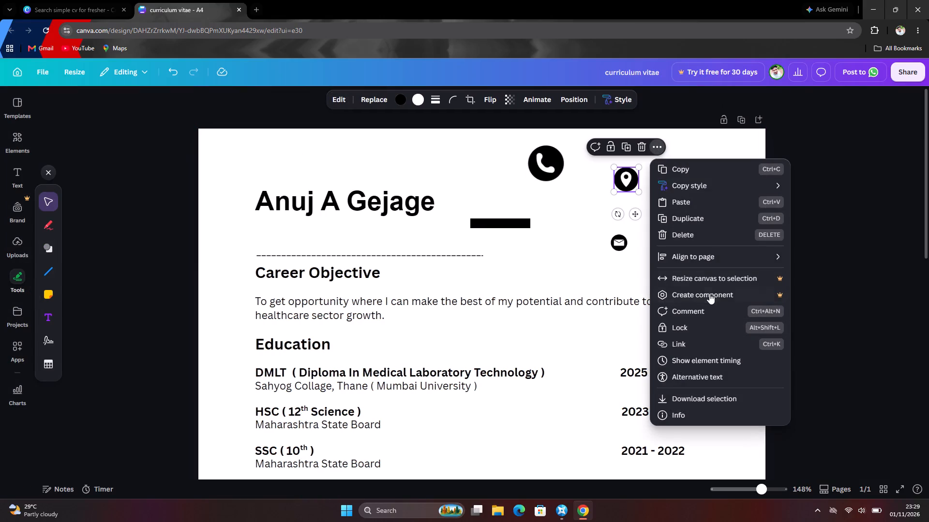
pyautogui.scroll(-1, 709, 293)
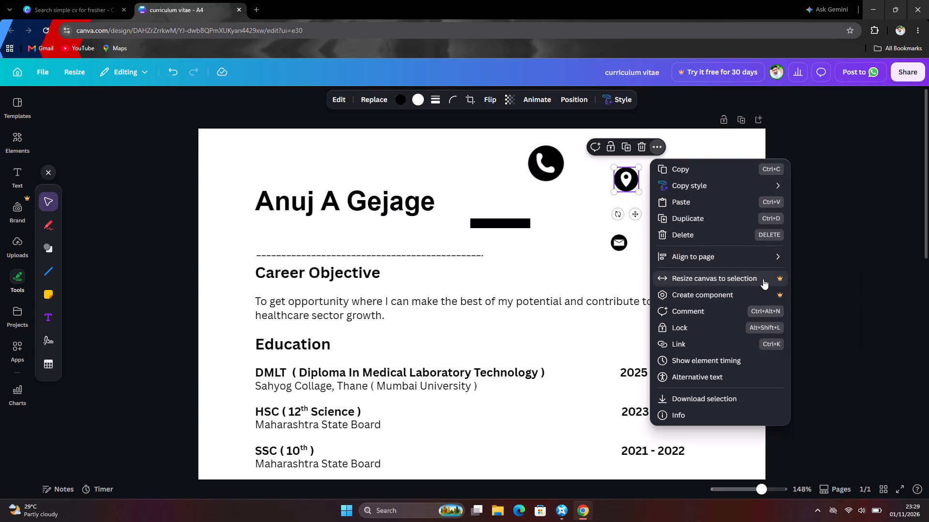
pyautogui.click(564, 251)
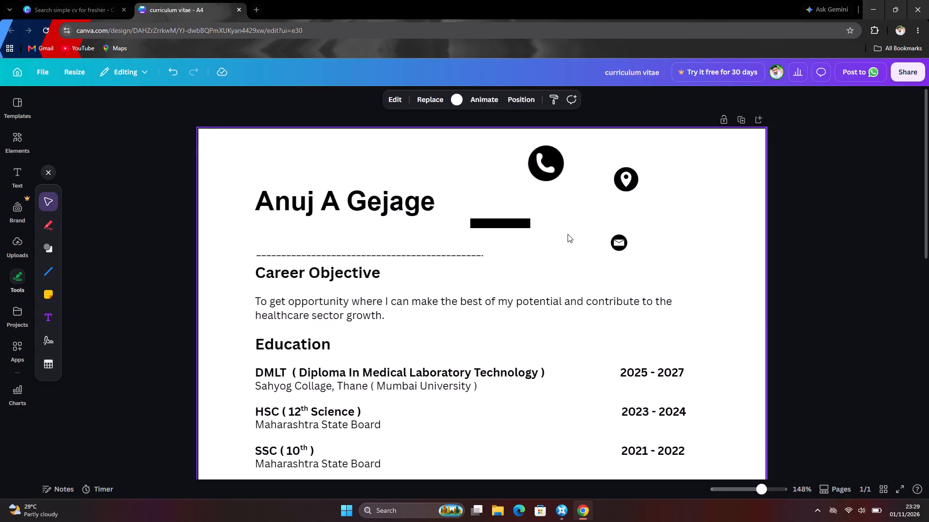
# Move the phone number text in the header beneath the location-pin icon and place the slightly shrunk envelope icon just before it.
pyautogui.click(627, 202)
pyautogui.click(622, 242)
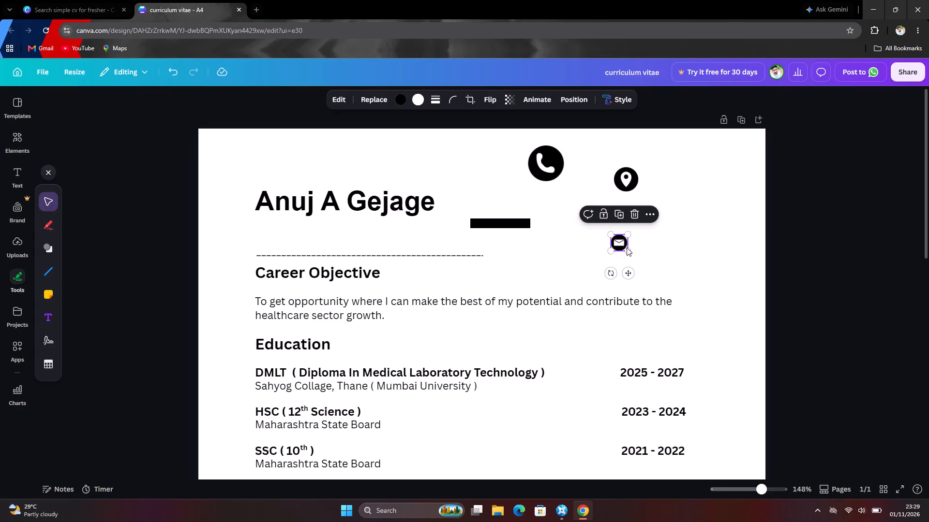
pyautogui.click(628, 248)
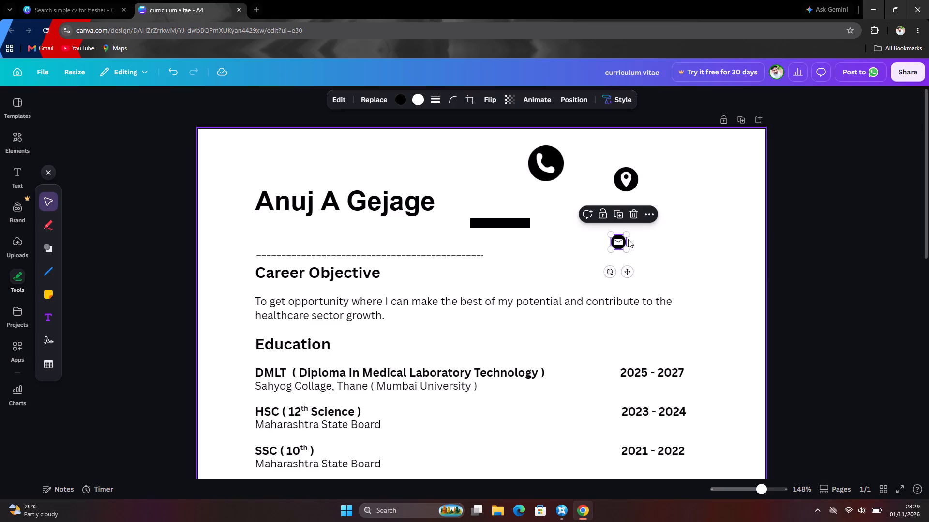
pyautogui.moveTo(512, 224); pyautogui.dragTo(582, 226)
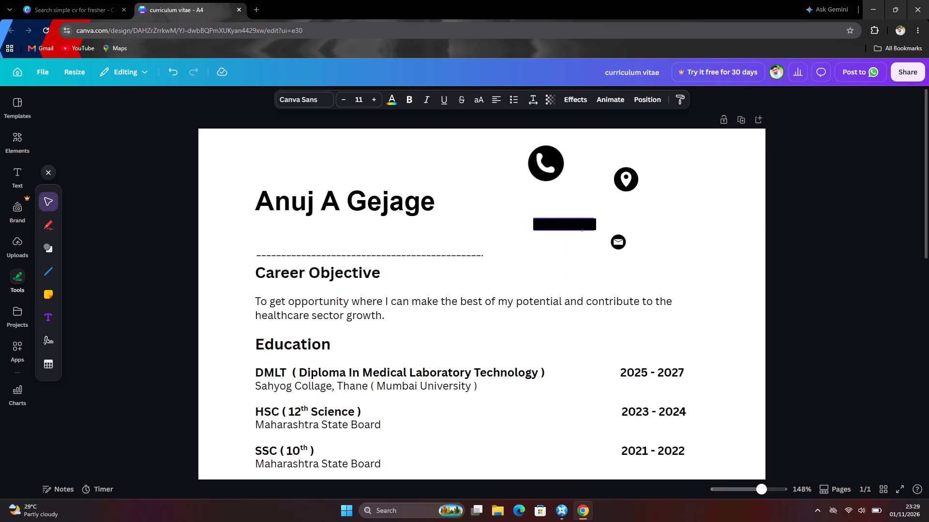
pyautogui.moveTo(582, 226); pyautogui.dragTo(629, 217)
pyautogui.moveTo(619, 237); pyautogui.dragTo(575, 214)
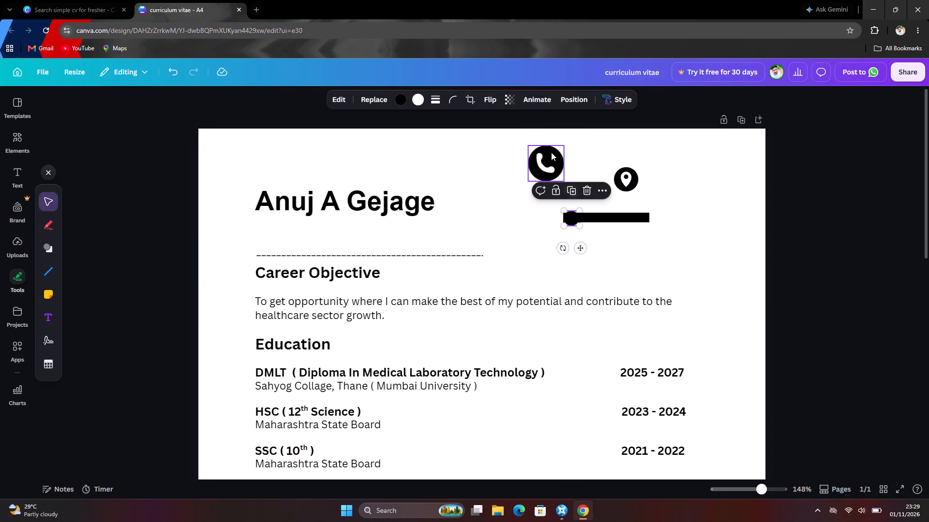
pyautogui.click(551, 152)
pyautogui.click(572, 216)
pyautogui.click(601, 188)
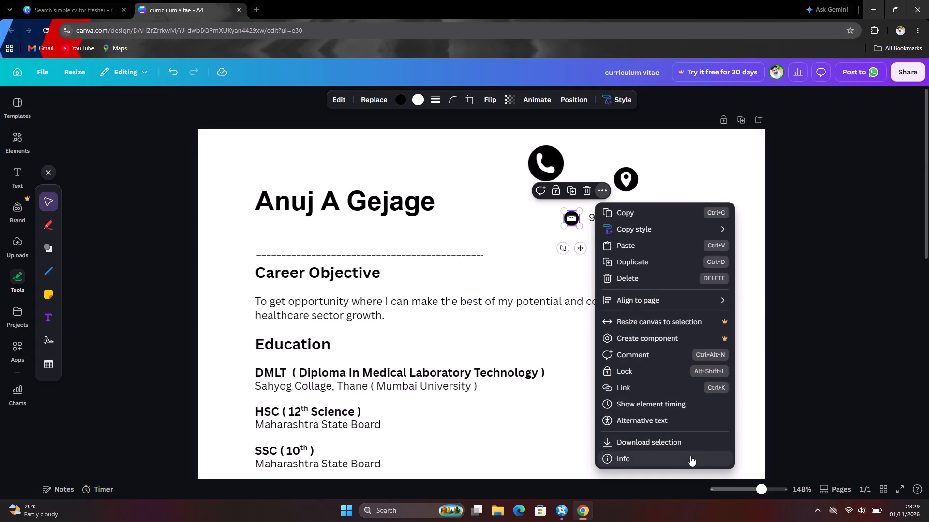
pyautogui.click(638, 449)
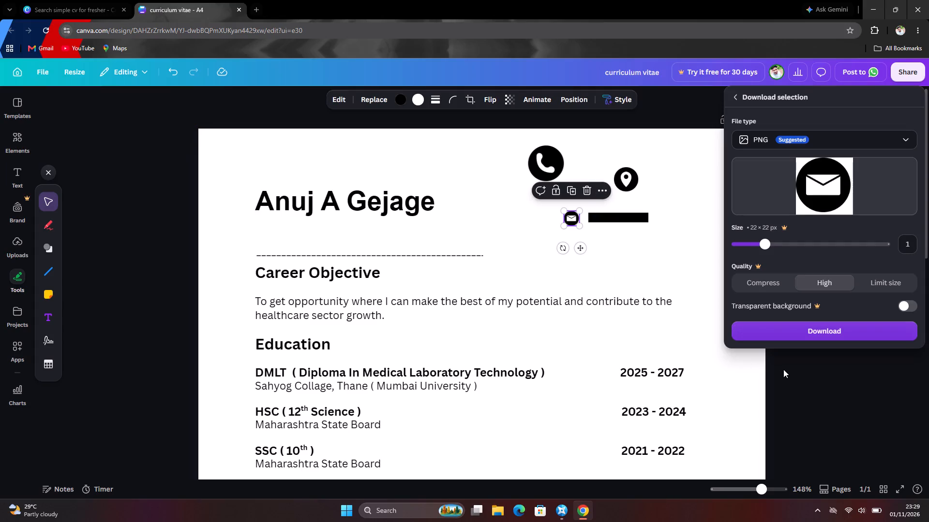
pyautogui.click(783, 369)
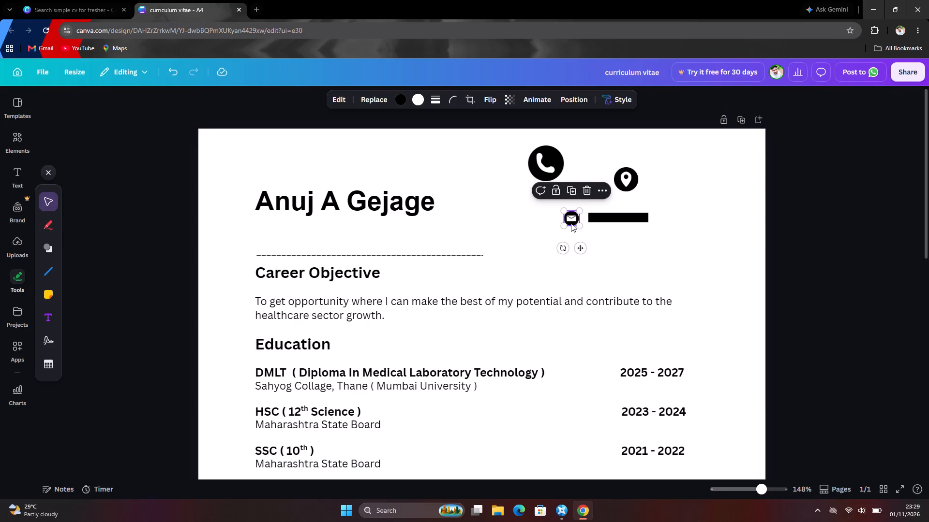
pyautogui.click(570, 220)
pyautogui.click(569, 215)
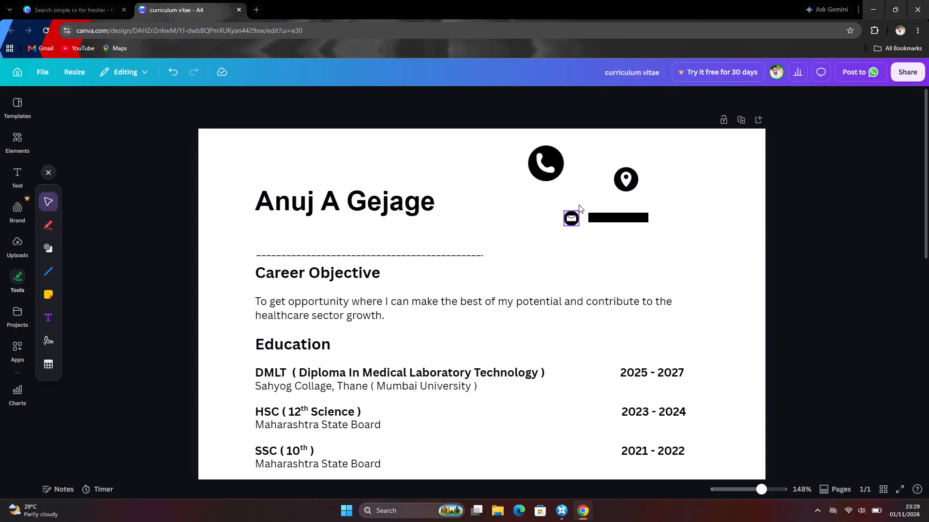
# Open the envelope icon's info and browse more graphics like it.
pyautogui.click(603, 187)
pyautogui.click(648, 454)
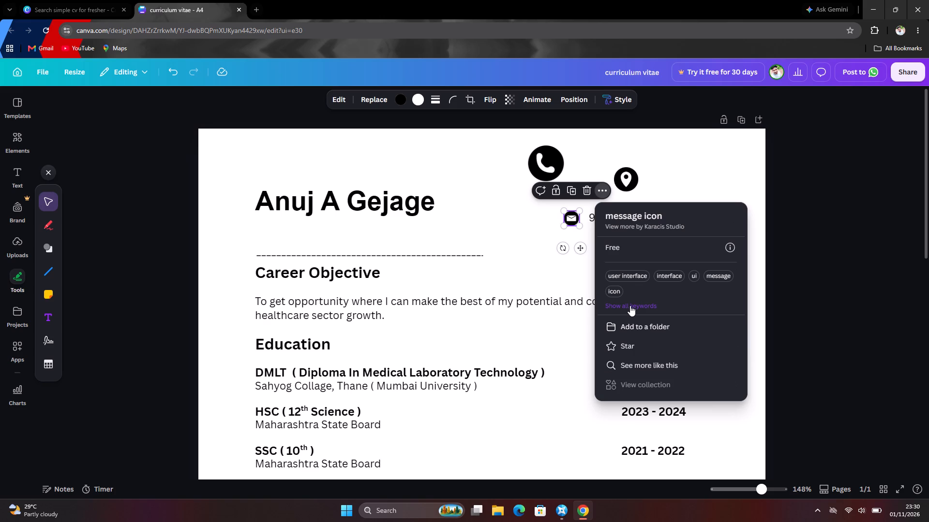
pyautogui.scroll(-1, 630, 305)
pyautogui.click(698, 363)
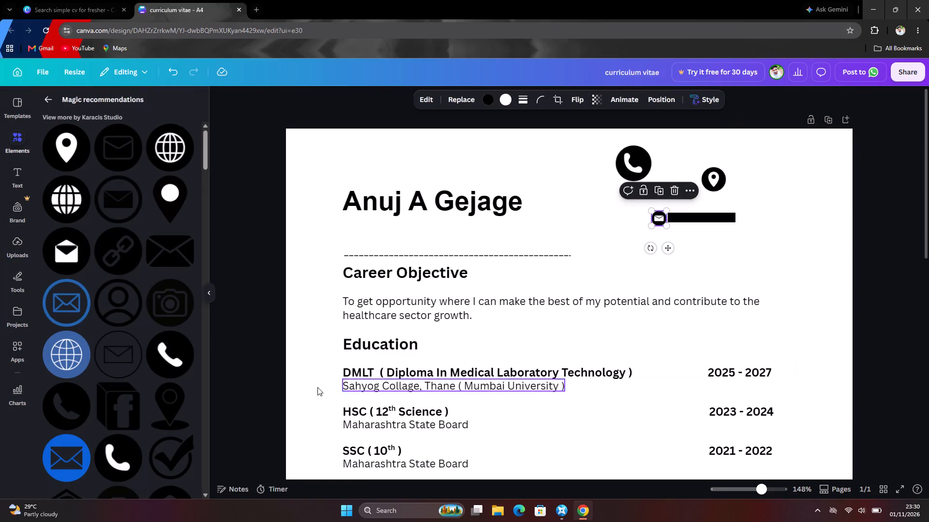
pyautogui.click(246, 300)
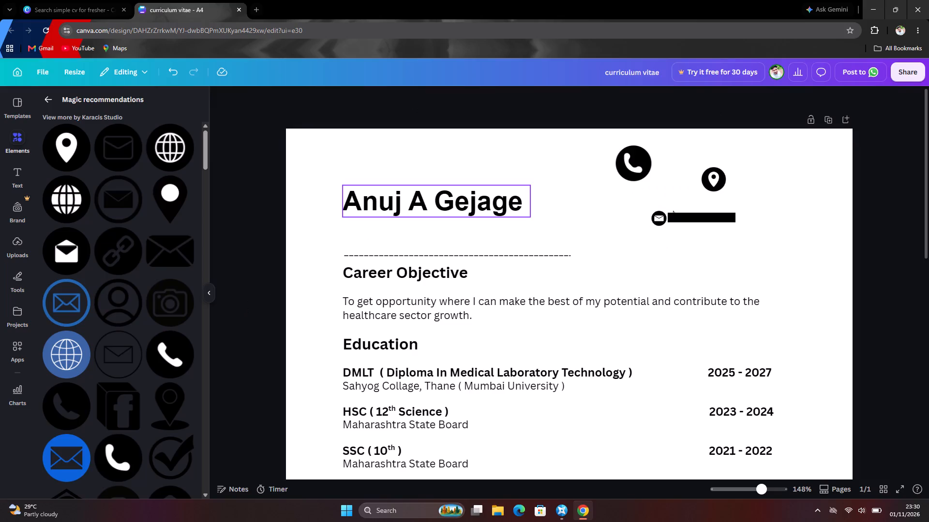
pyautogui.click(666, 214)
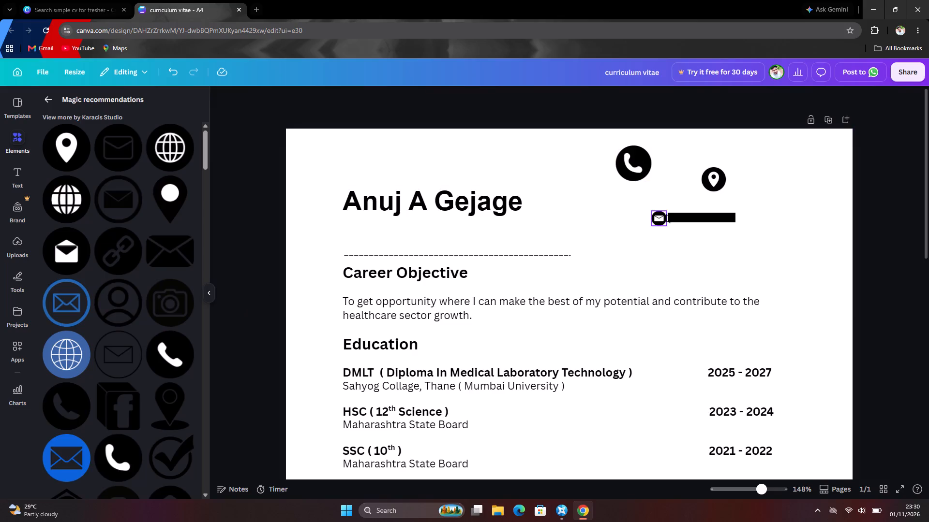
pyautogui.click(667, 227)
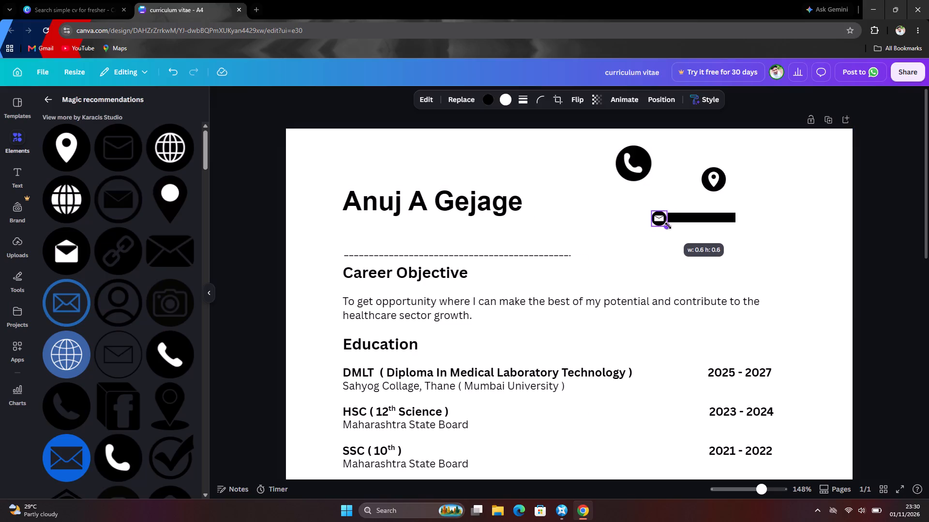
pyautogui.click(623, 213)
# Shrink the phone icon above the name heading to roughly the size of the envelope icon.
pyautogui.click(633, 171)
pyautogui.moveTo(651, 182); pyautogui.dragTo(646, 170)
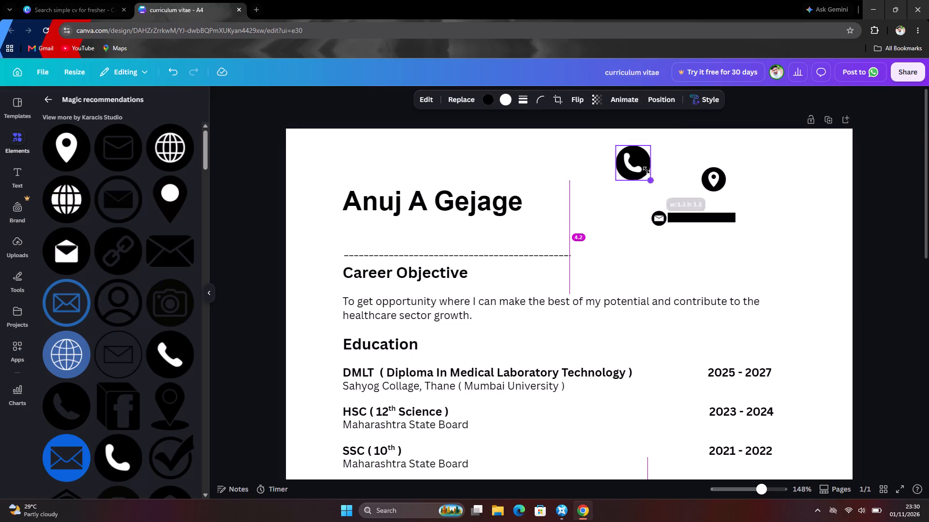
pyautogui.moveTo(646, 170); pyautogui.dragTo(639, 164)
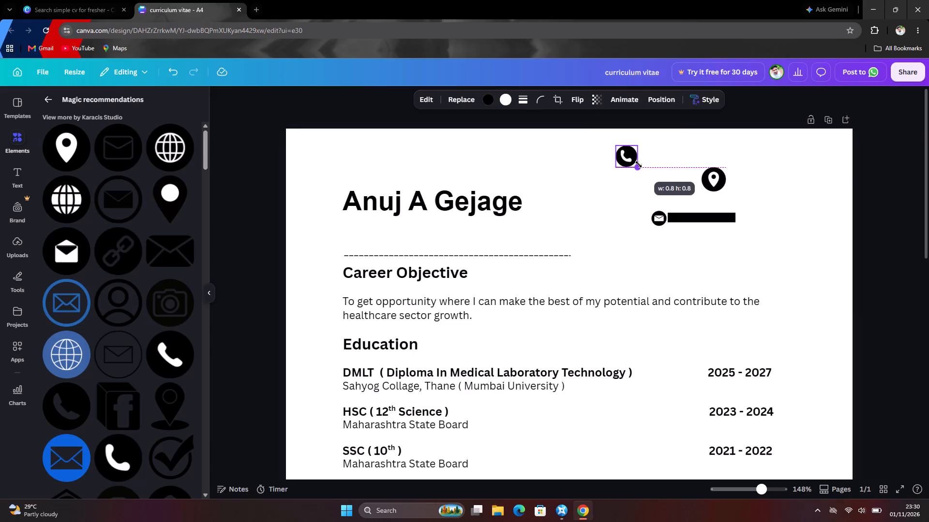
pyautogui.moveTo(639, 164); pyautogui.dragTo(636, 159)
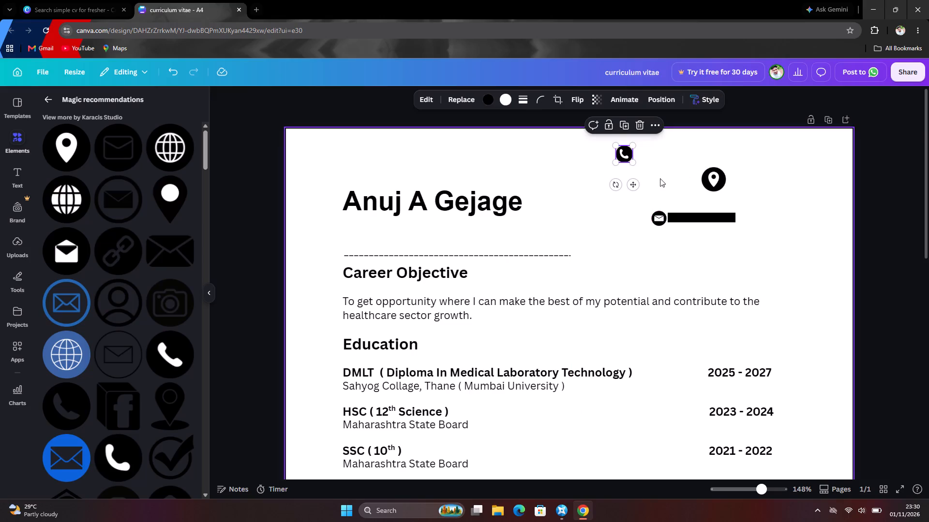
# Shrink the location-pin icon in the header to about 0.5 by 0.5, close to the envelope icon's size.
pyautogui.click(720, 183)
pyautogui.moveTo(727, 192); pyautogui.dragTo(713, 179)
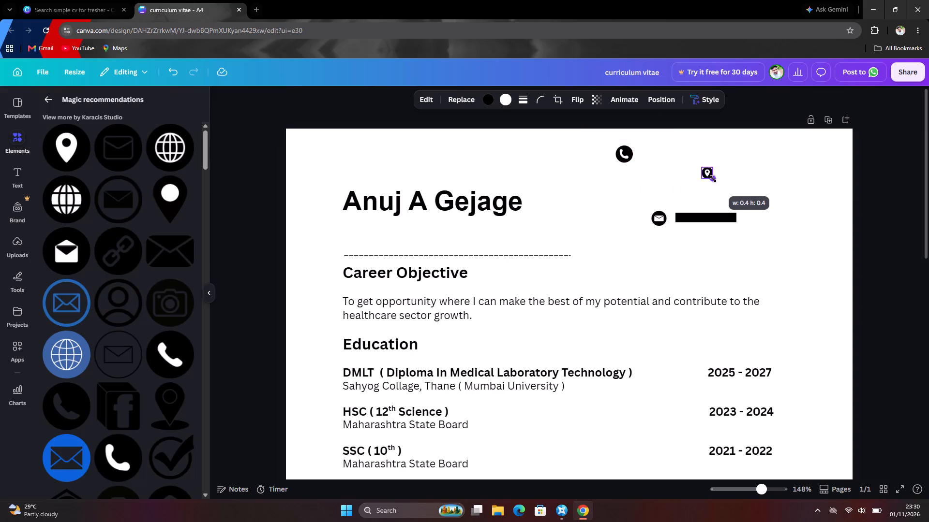
pyautogui.moveTo(713, 179); pyautogui.dragTo(717, 182)
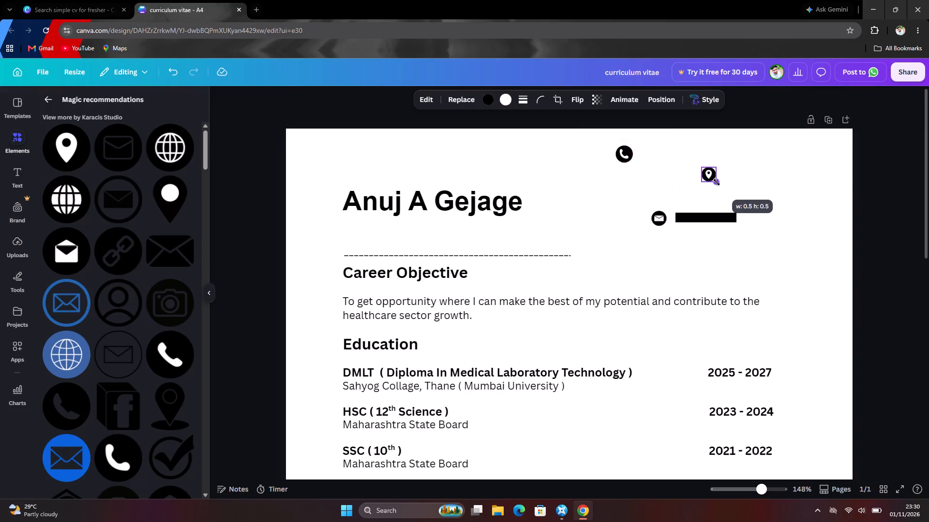
pyautogui.moveTo(717, 182); pyautogui.dragTo(718, 183)
pyautogui.click(777, 196)
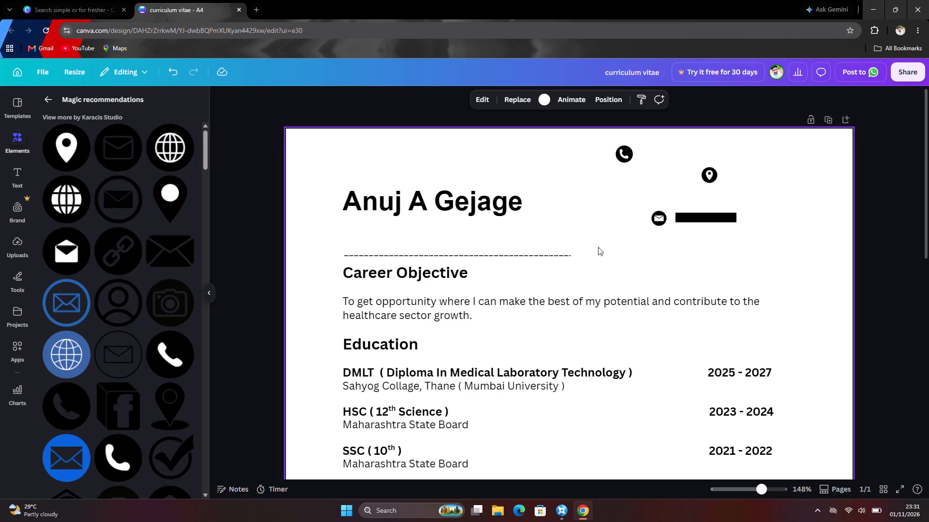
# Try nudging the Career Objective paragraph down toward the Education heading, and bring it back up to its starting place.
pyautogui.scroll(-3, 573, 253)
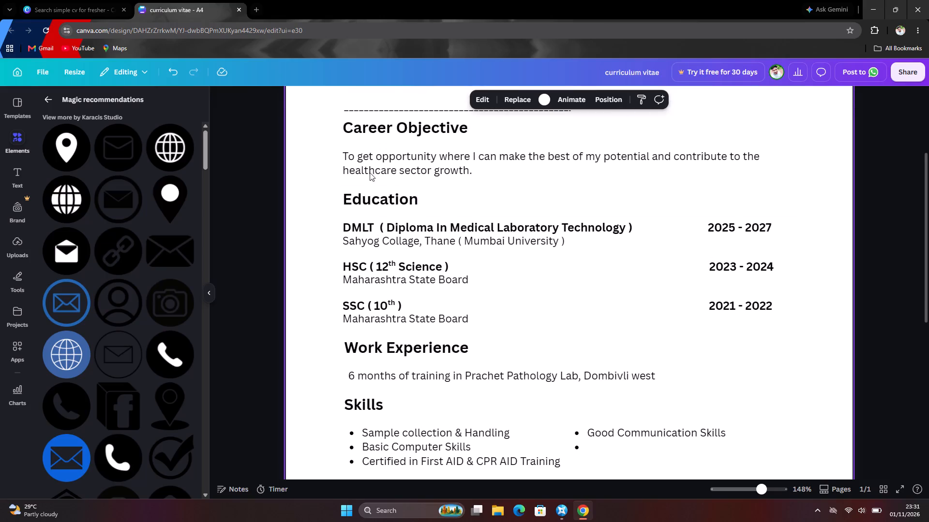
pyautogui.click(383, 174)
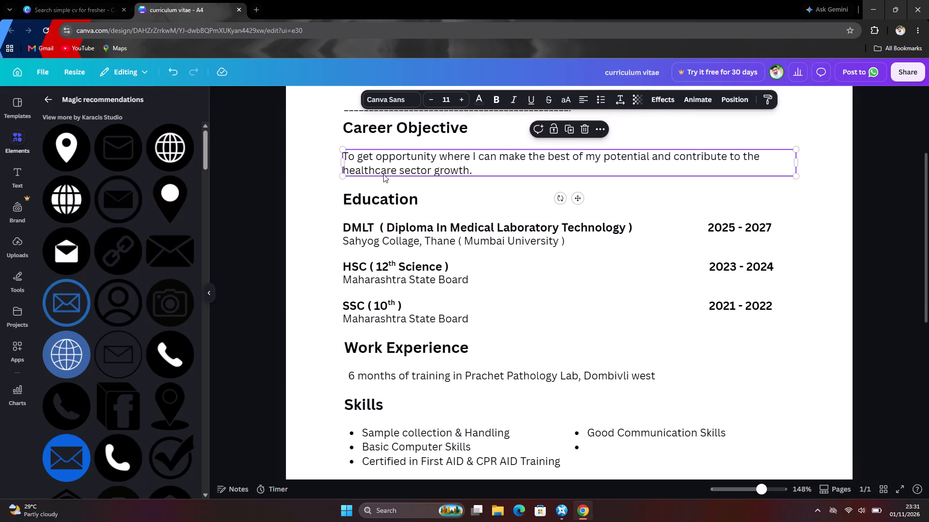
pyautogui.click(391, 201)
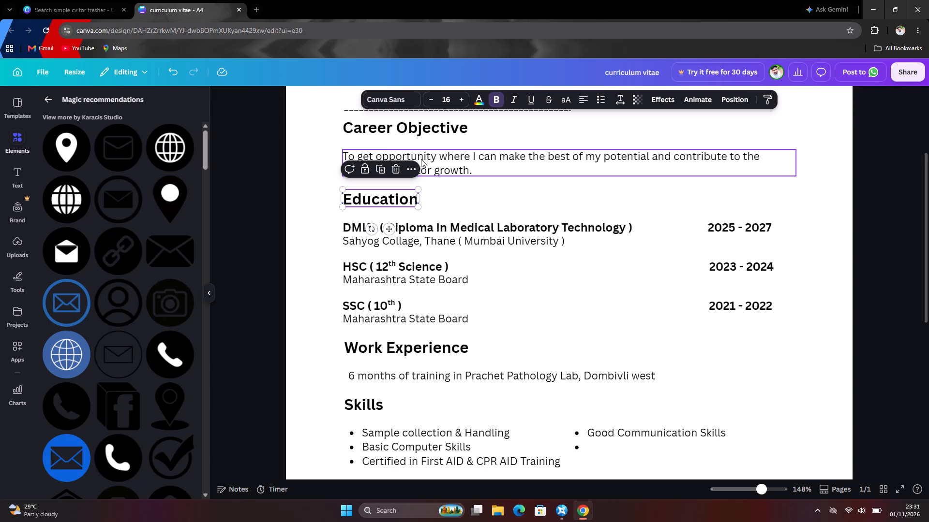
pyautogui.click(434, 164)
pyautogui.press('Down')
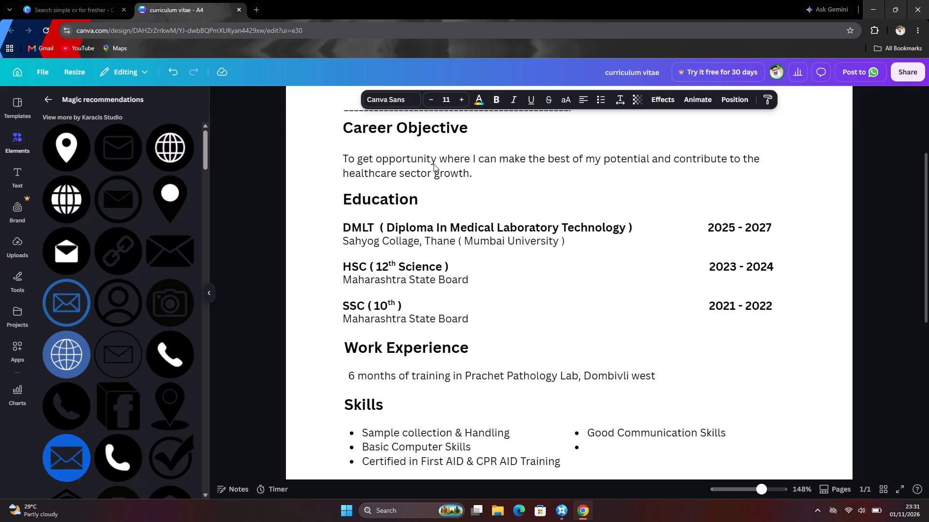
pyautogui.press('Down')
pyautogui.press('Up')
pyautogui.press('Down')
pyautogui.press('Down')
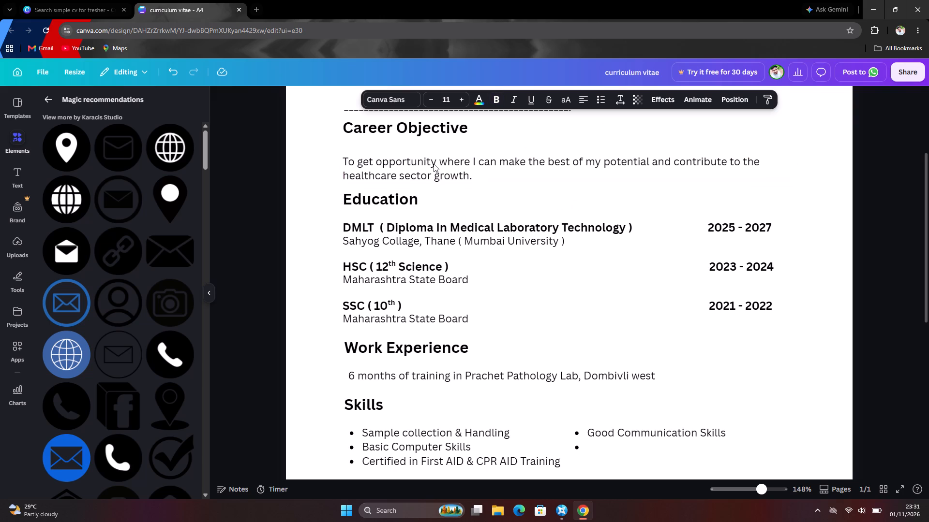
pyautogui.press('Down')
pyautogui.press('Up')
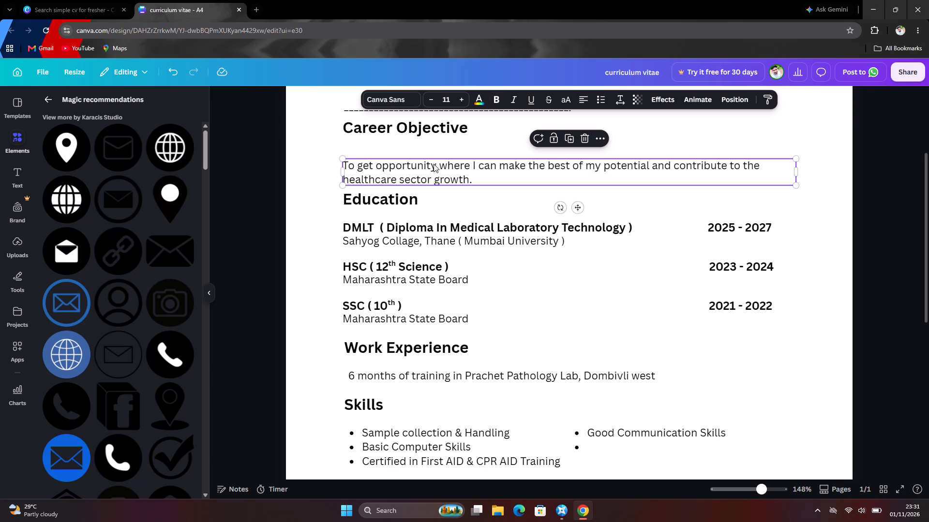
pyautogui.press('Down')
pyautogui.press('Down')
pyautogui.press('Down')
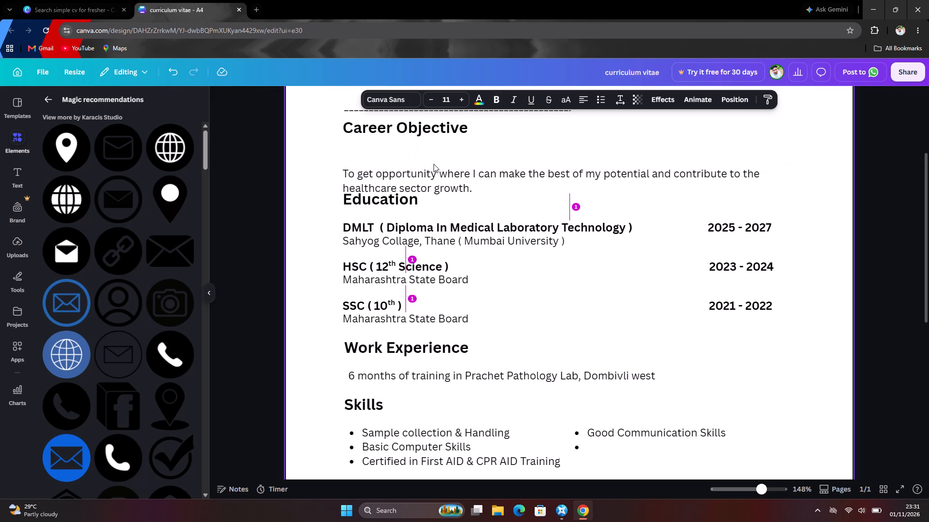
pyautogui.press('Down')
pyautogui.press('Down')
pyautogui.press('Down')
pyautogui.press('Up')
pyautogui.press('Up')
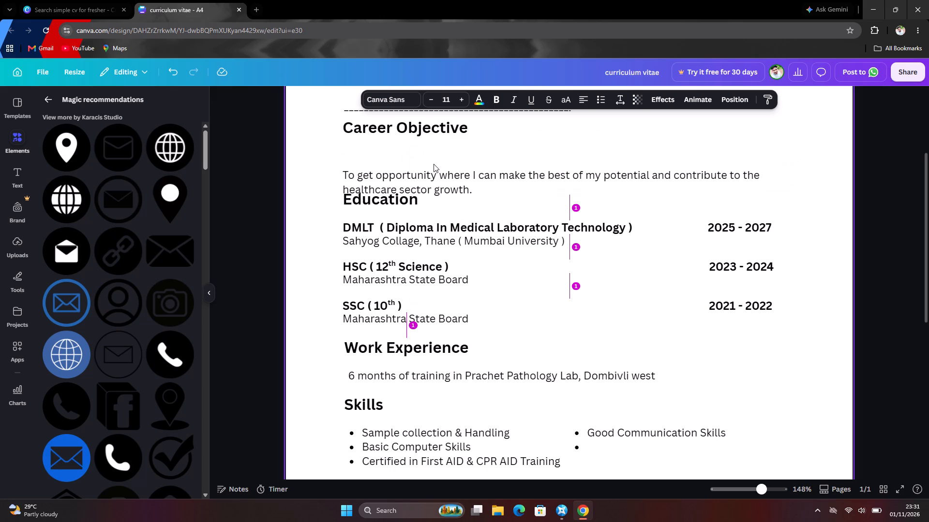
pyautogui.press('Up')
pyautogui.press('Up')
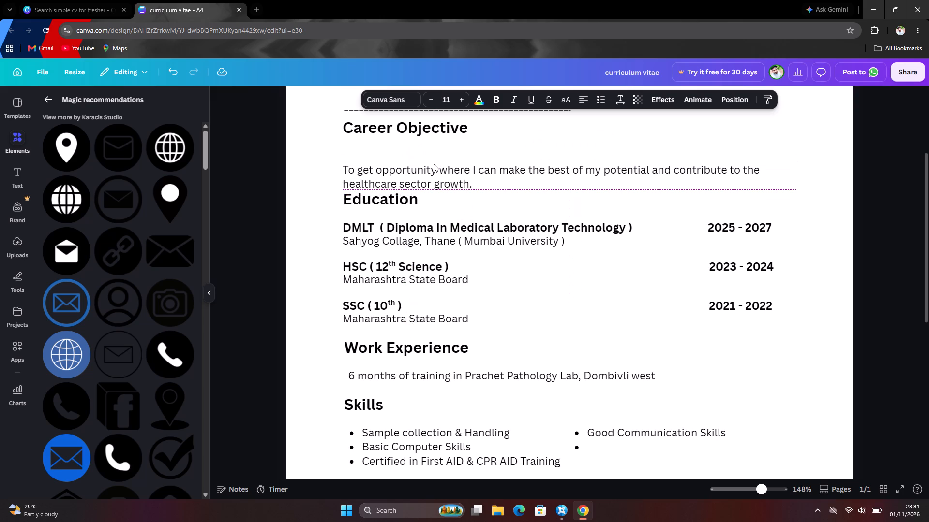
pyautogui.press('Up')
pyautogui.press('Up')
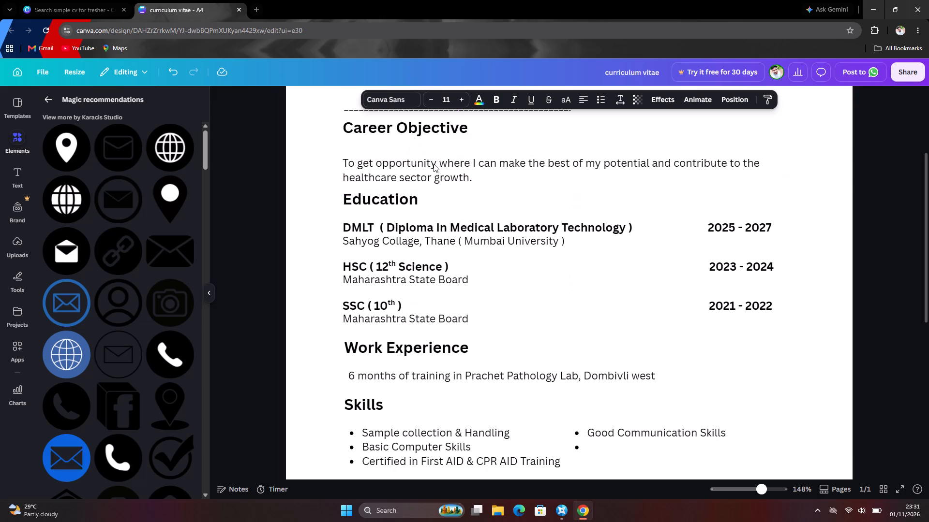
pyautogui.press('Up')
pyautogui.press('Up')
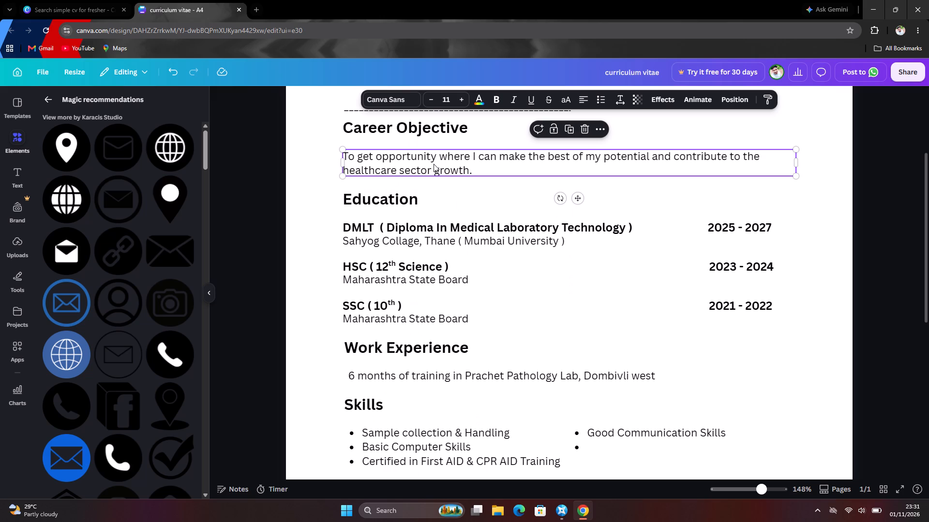
# Nudge the Work Experience heading very slightly down, closer to the training line beneath it.
pyautogui.scroll(-1, 482, 259)
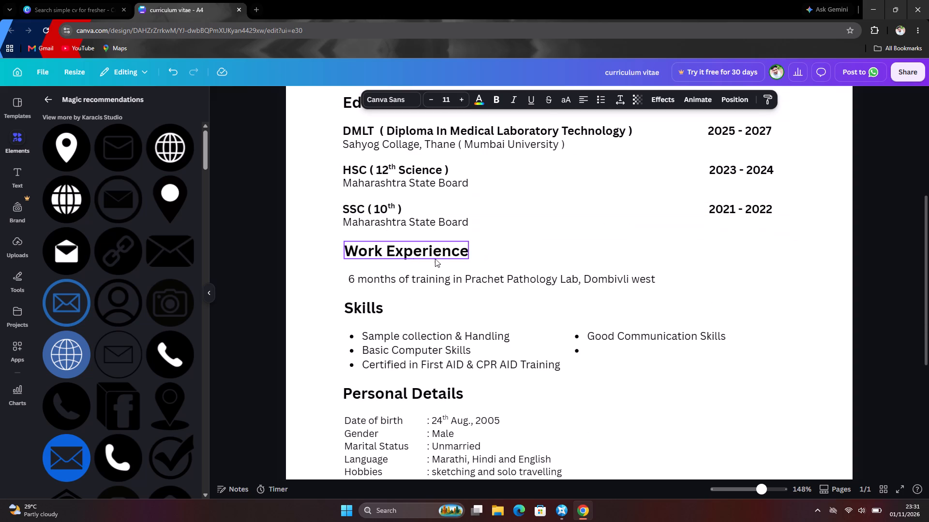
pyautogui.click(397, 258)
pyautogui.press('Down')
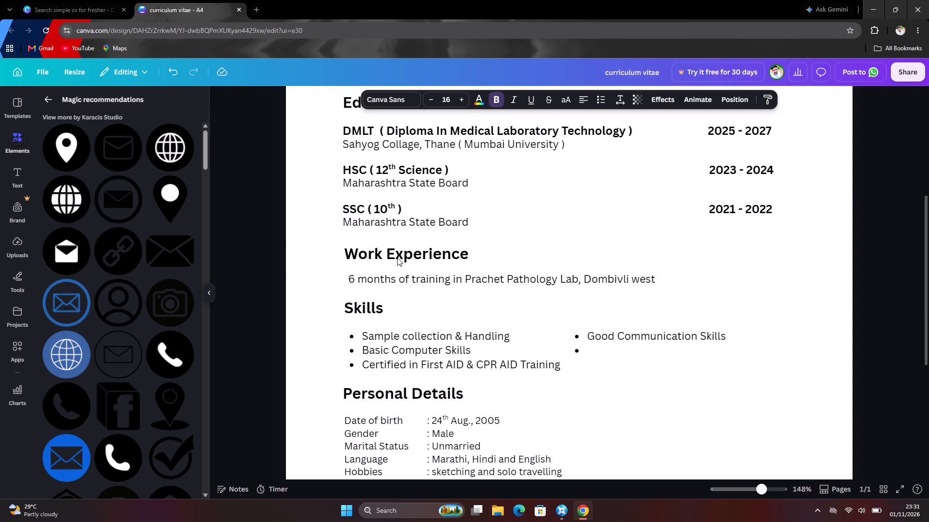
pyautogui.press('Down')
pyautogui.press('Down')
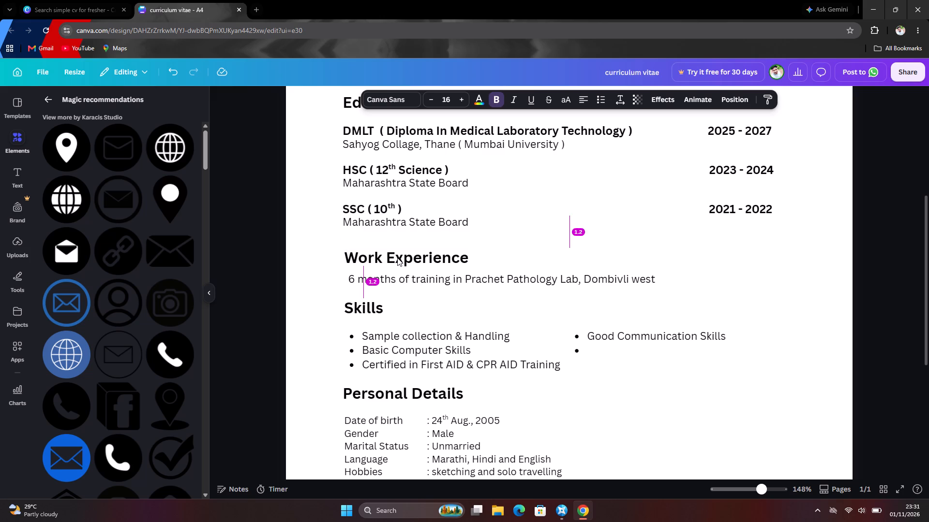
pyautogui.press('Down')
pyautogui.press('Up')
pyautogui.press('Up')
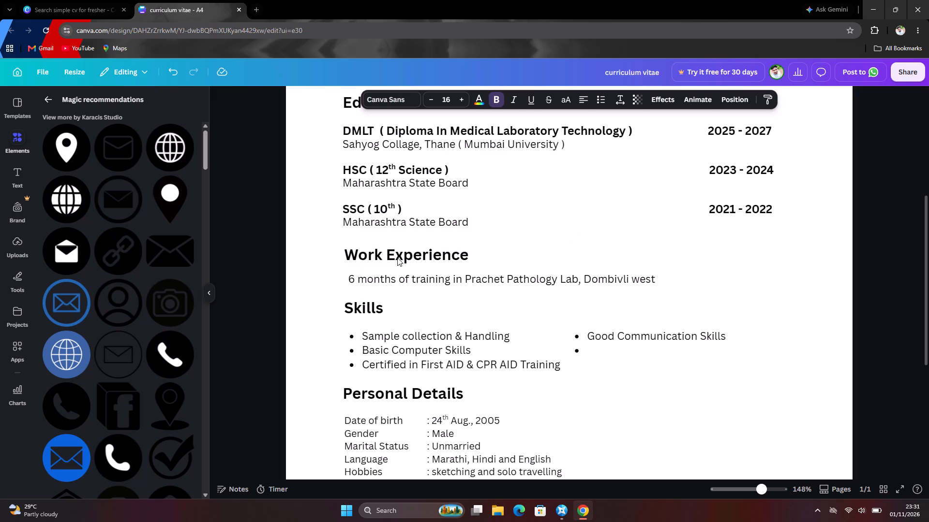
pyautogui.press('Up')
pyautogui.press('Up')
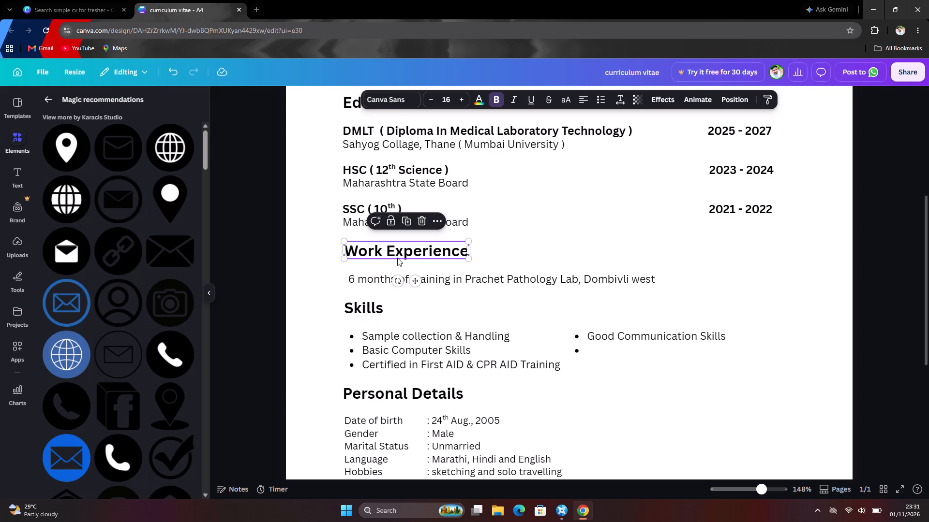
pyautogui.press('Down')
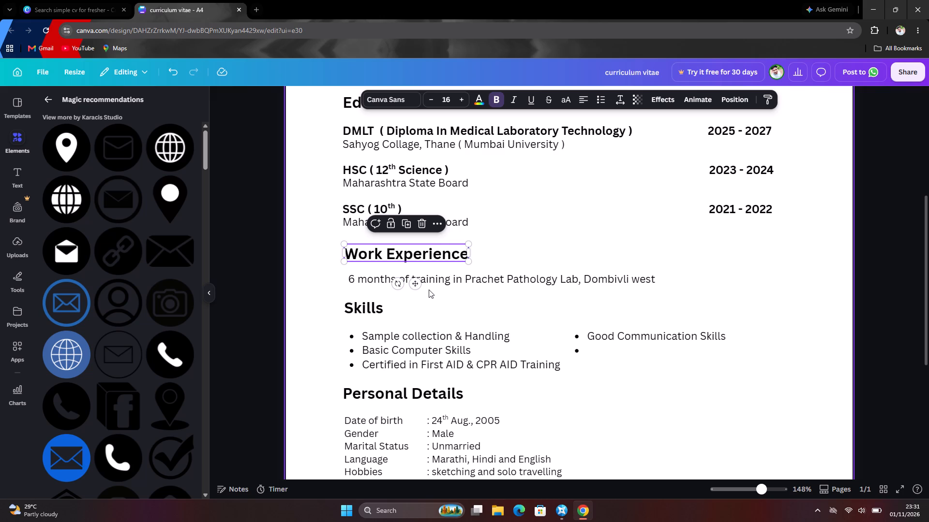
# Nudge the Declaration heading slightly down, away from the Hobbies row and closer to the declaration sentence.
pyautogui.scroll(-1, 429, 290)
pyautogui.scroll(1, 429, 290)
pyautogui.scroll(-4, 429, 290)
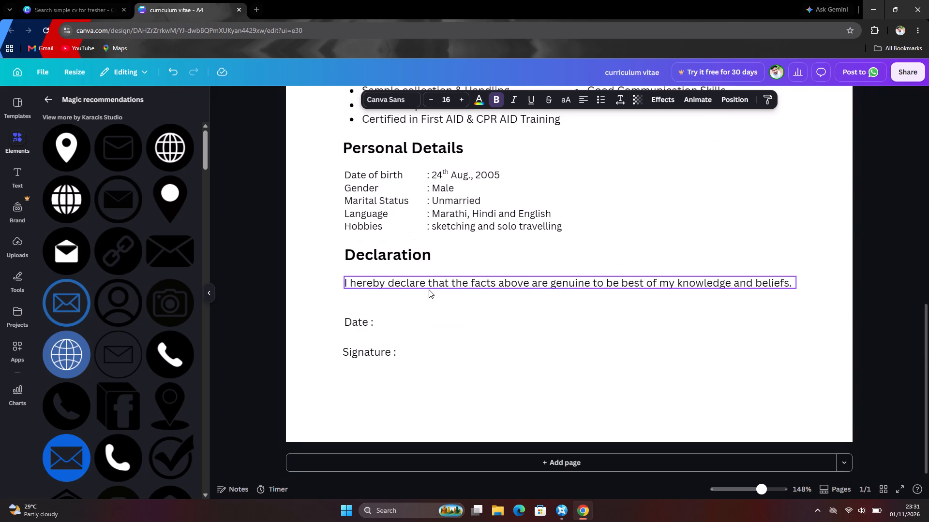
pyautogui.scroll(2, 429, 290)
pyautogui.scroll(-1, 429, 290)
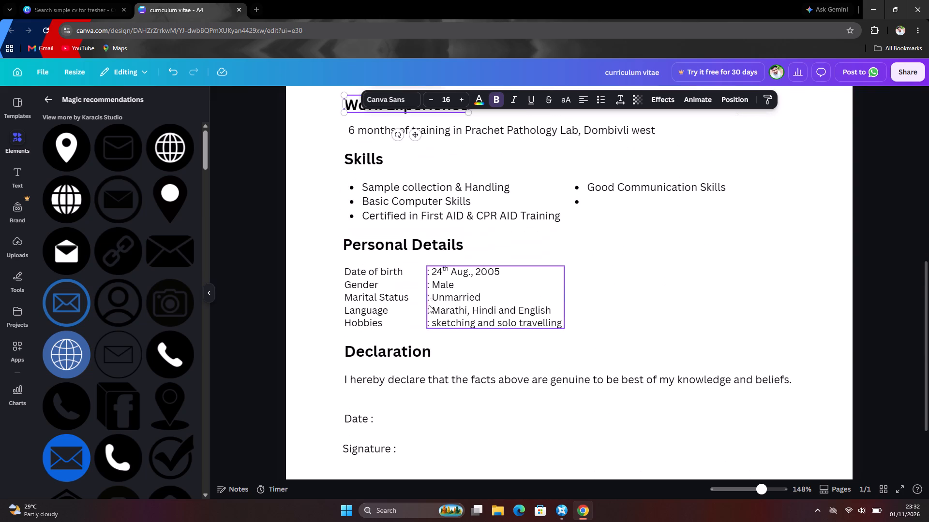
pyautogui.click(375, 360)
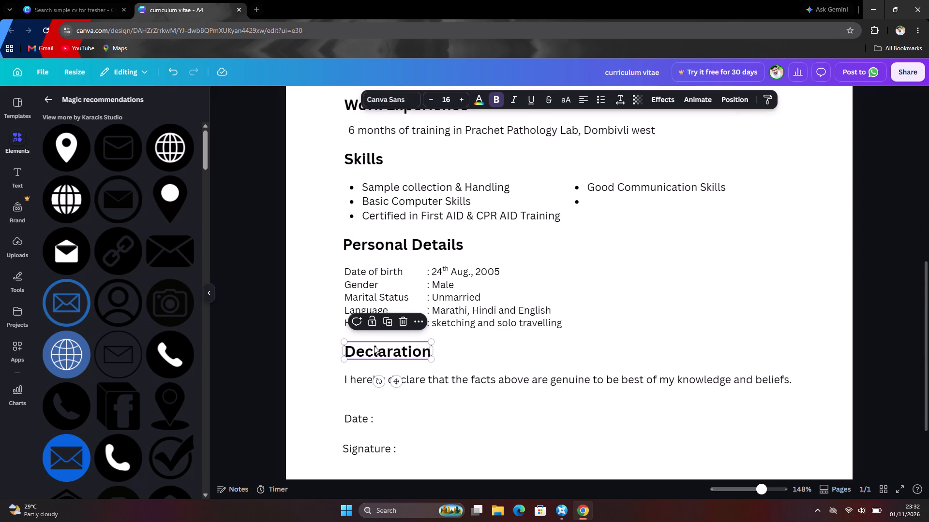
pyautogui.press('Down')
pyautogui.press('Down')
pyautogui.press('Down')
pyautogui.press('Down')
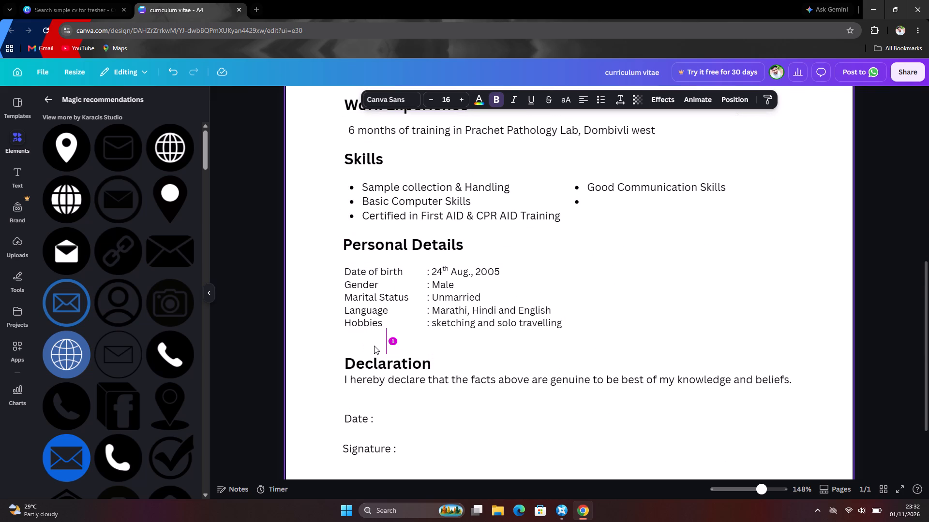
pyautogui.press('Up')
pyautogui.press('Up')
pyautogui.press('Up')
pyautogui.press('Down')
pyautogui.press('Down')
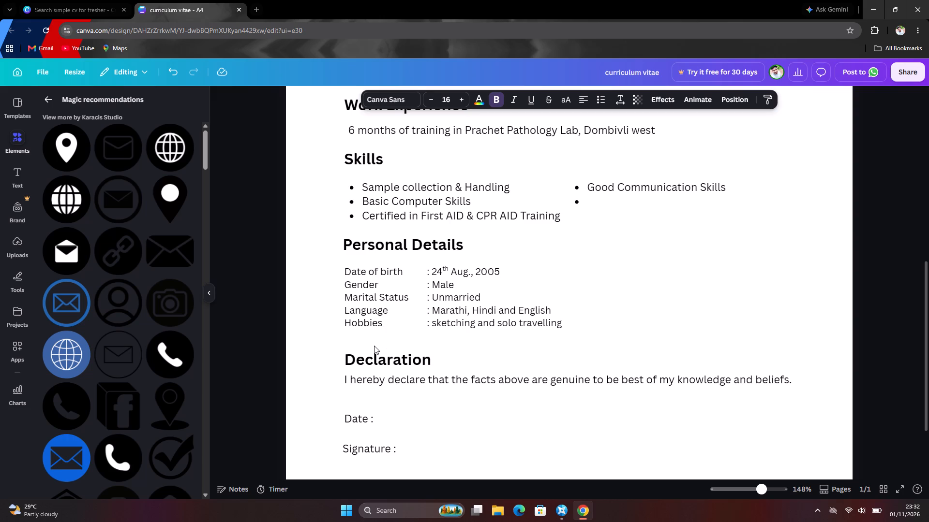
pyautogui.press('Down')
pyautogui.press('Down')
pyautogui.press('Up')
pyautogui.press('Up')
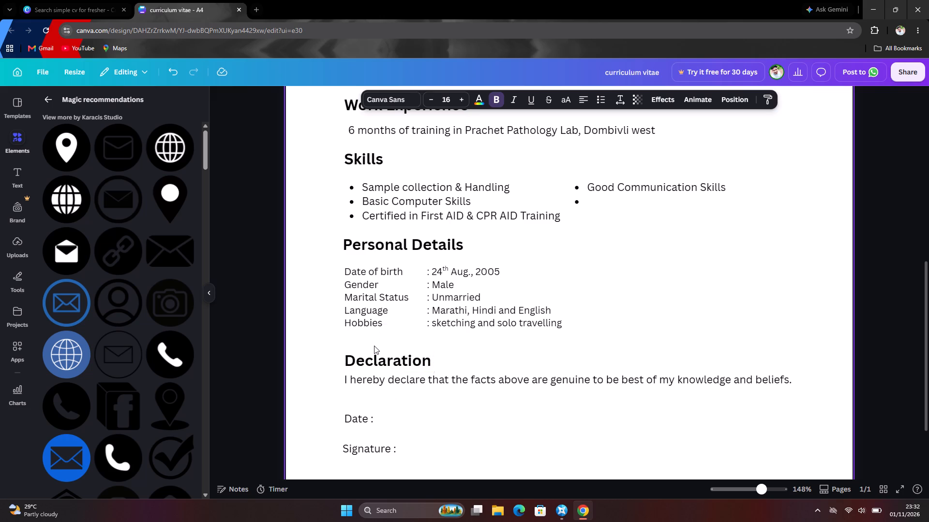
pyautogui.press('Up')
pyautogui.press('Up')
pyautogui.press('Up')
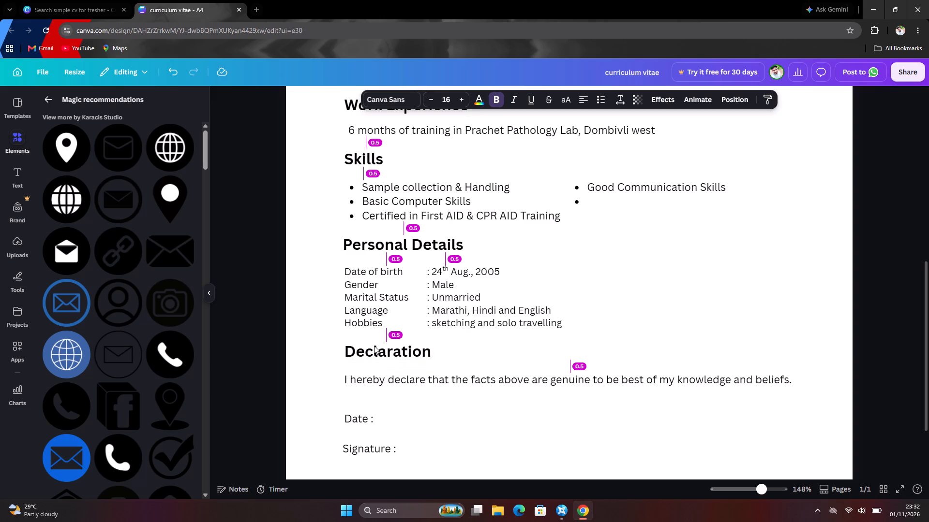
pyautogui.press('Down')
pyautogui.press('Down')
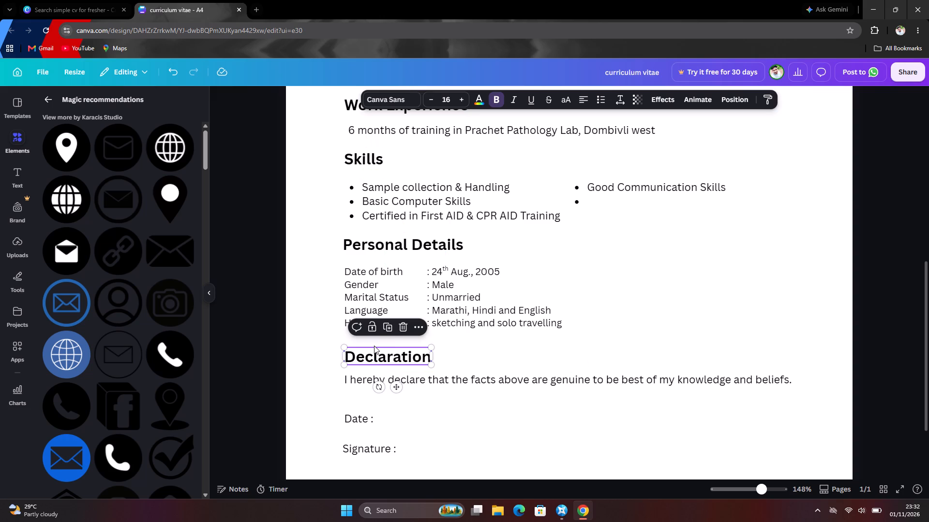
# Nudge the personal details labels and their values down by the same small amount so their rows stay aligned.
pyautogui.click(375, 285)
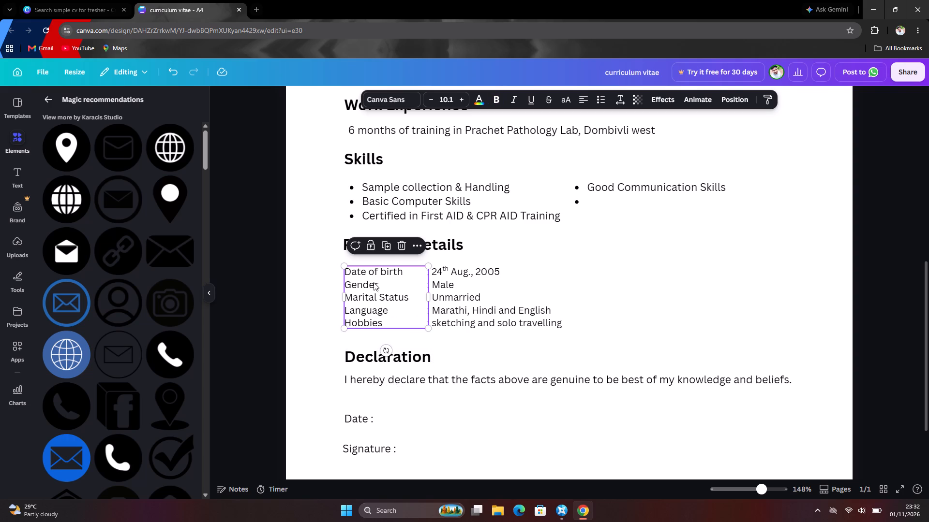
pyautogui.press('Down')
pyautogui.press('Down')
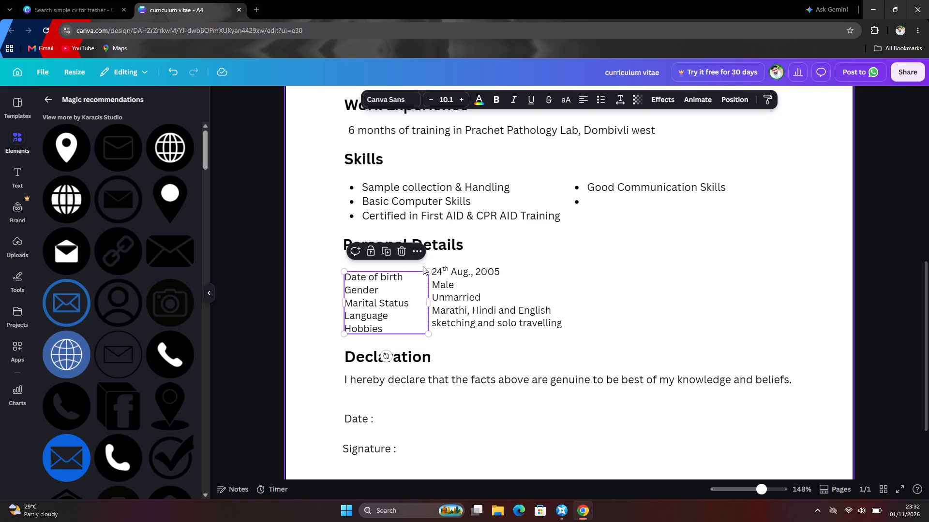
pyautogui.click(446, 295)
pyautogui.press('Down')
pyautogui.press('Down')
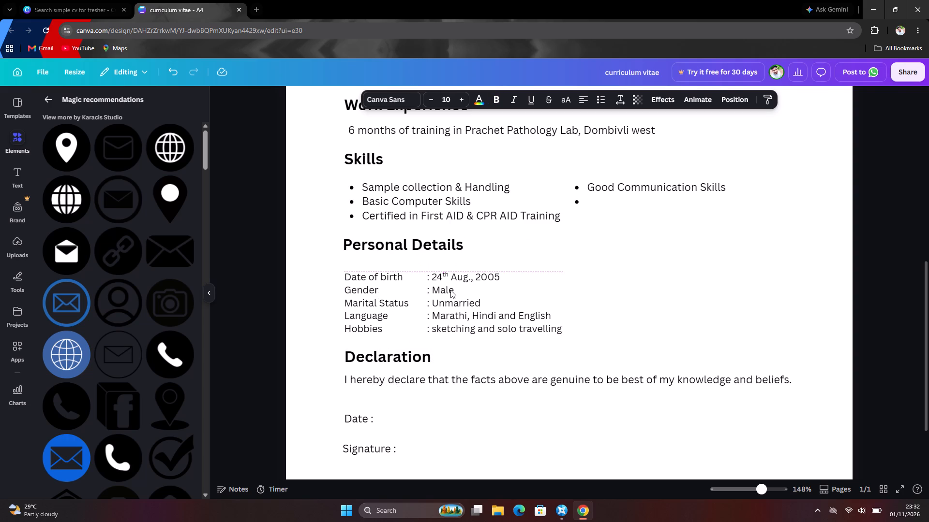
# Nudge the Personal Details heading slightly down, closer to the Date of birth row.
pyautogui.click(426, 249)
pyautogui.press('Down')
pyautogui.press('Down')
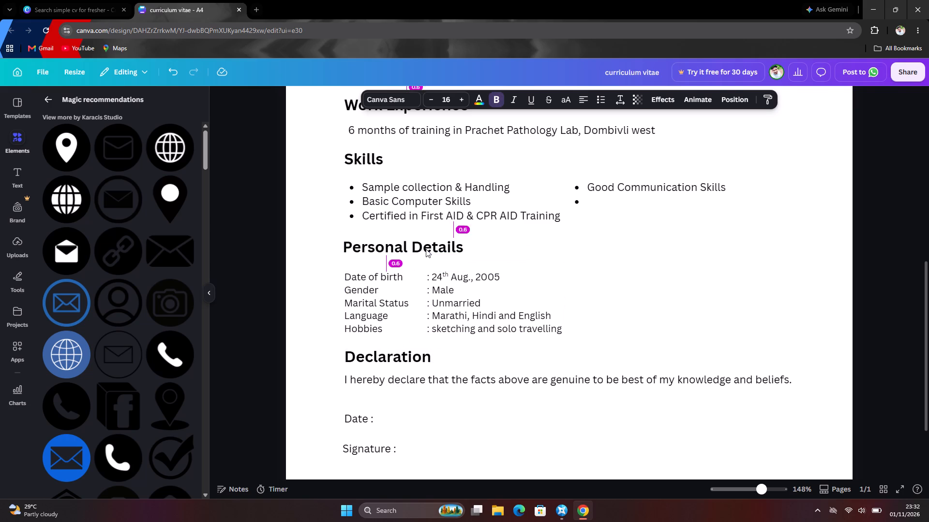
pyautogui.click(543, 256)
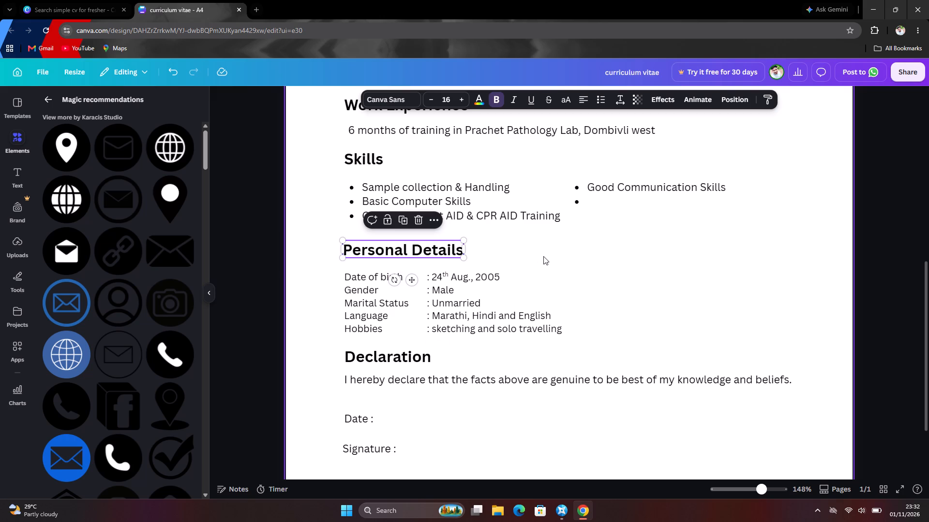
pyautogui.click(459, 247)
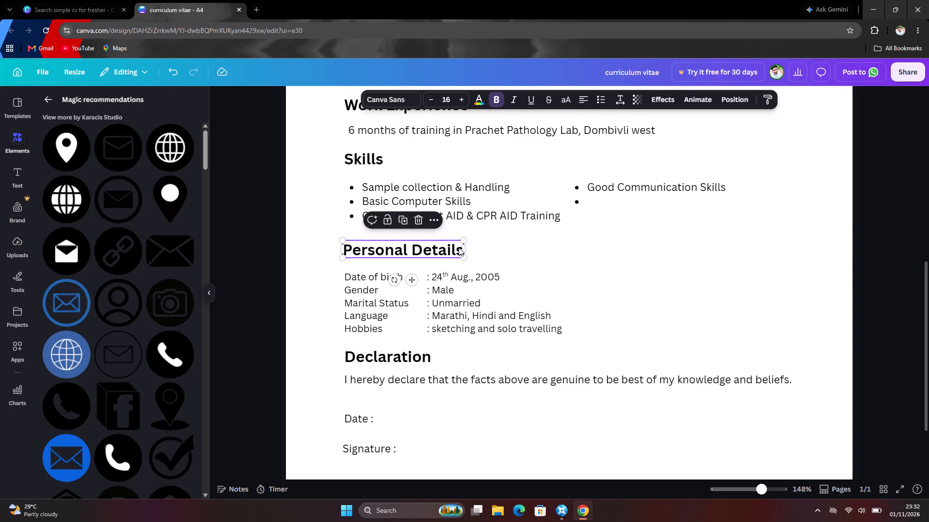
pyautogui.press('Down')
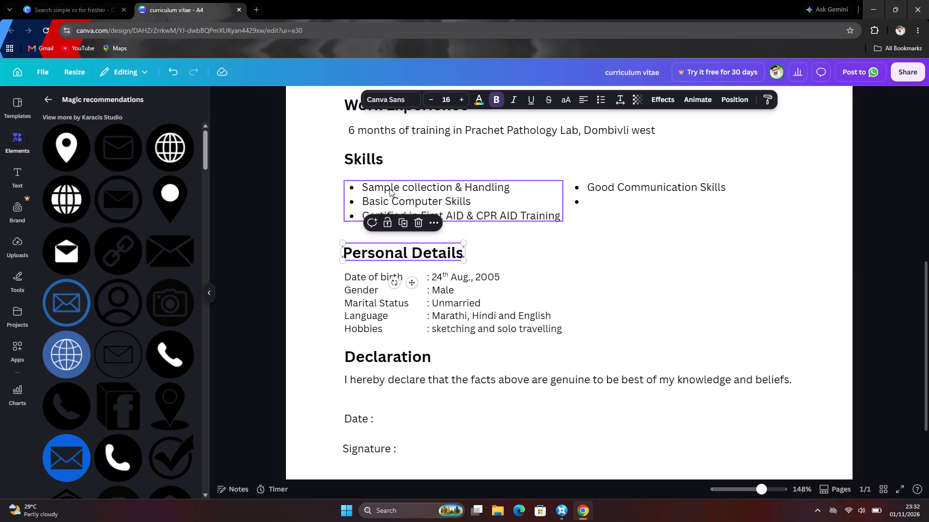
# Nudge both skills bullet lists down by the same small amount, closer to the Personal Details heading, keeping them level.
pyautogui.click(390, 188)
pyautogui.press('Down')
pyautogui.press('Down')
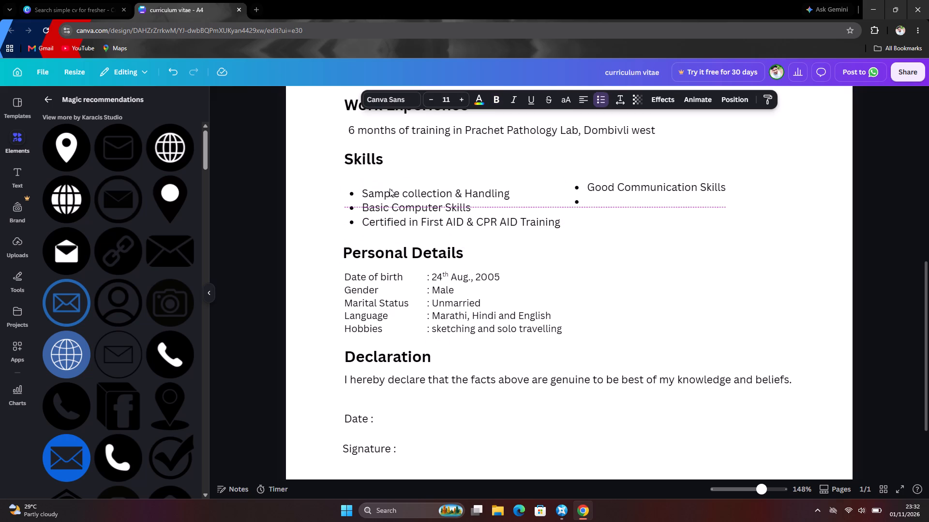
pyautogui.press('Down')
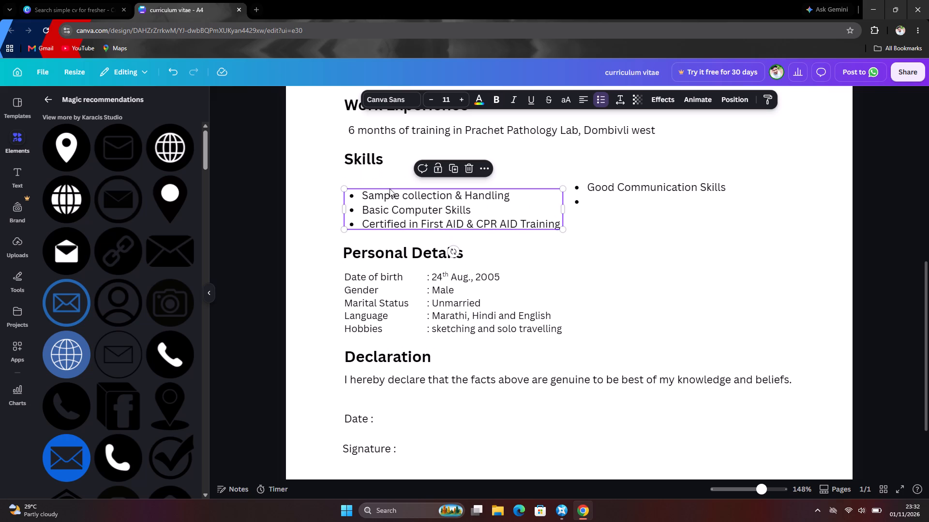
pyautogui.click(579, 194)
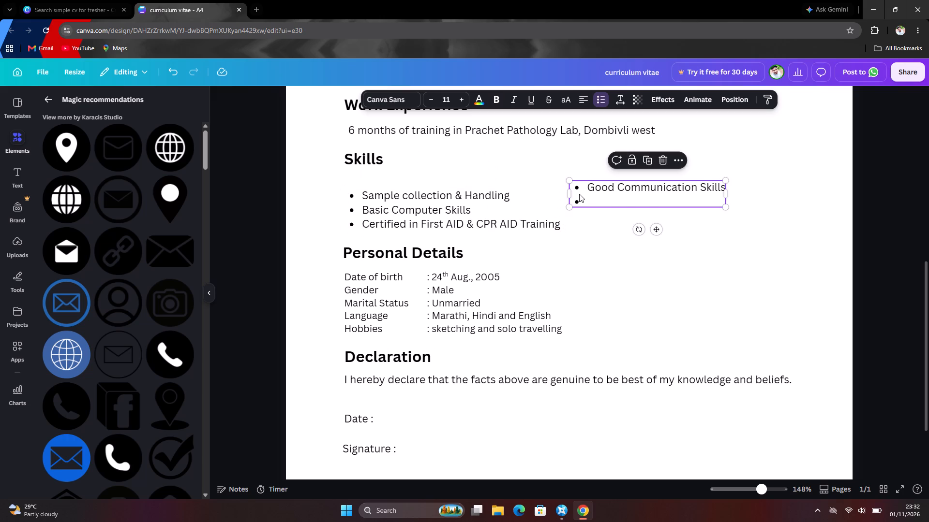
pyautogui.press('Down')
pyautogui.press('Down')
pyautogui.press('Down')
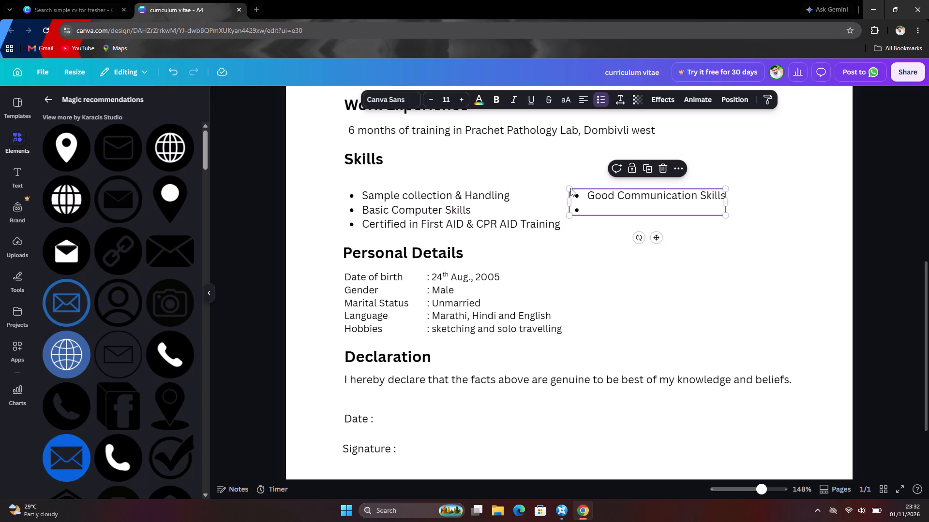
# Nudge the Skills heading down, closer to the skills bullet lists beneath it.
pyautogui.click(370, 160)
pyautogui.press('Down')
pyautogui.press('Down')
pyautogui.press('Down')
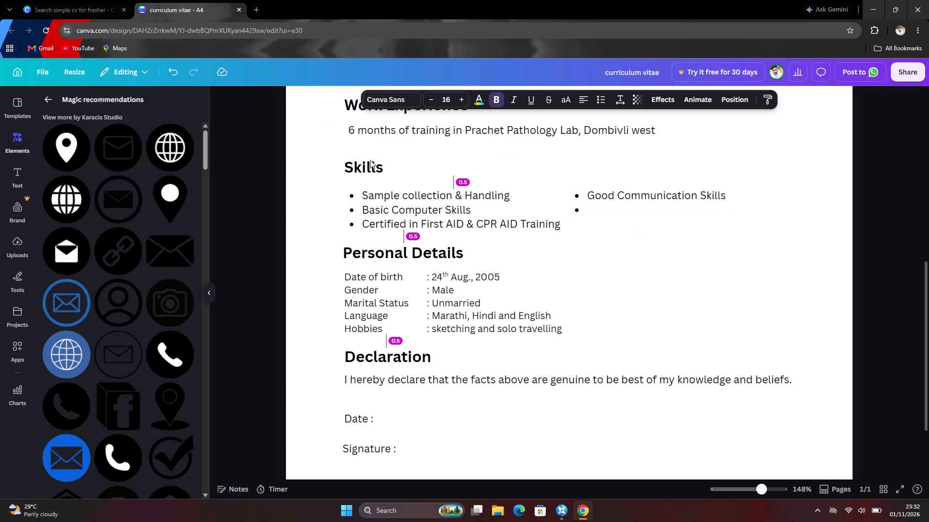
pyautogui.press('Down')
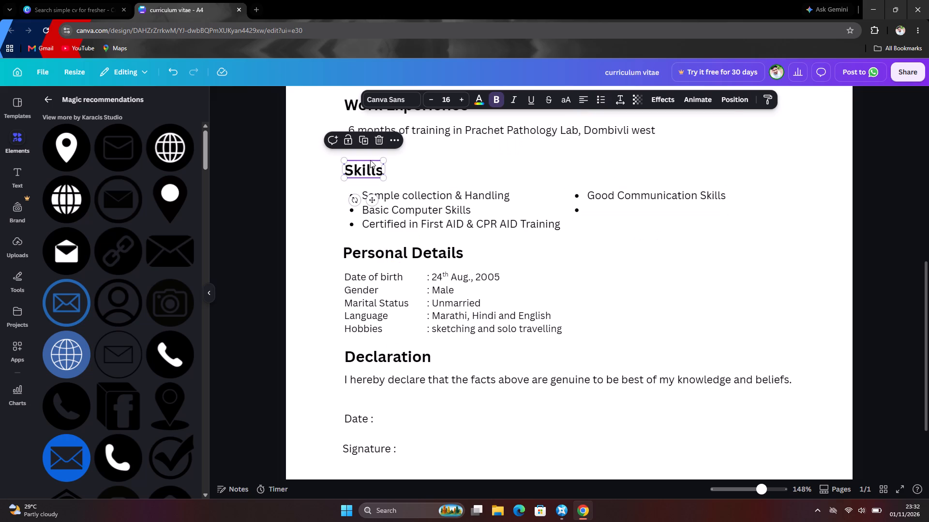
# Nudge the pathology lab training line down so its gap to the Skills heading matches the other section gaps of 0.5.
pyautogui.scroll(1, 370, 160)
pyautogui.click(436, 230)
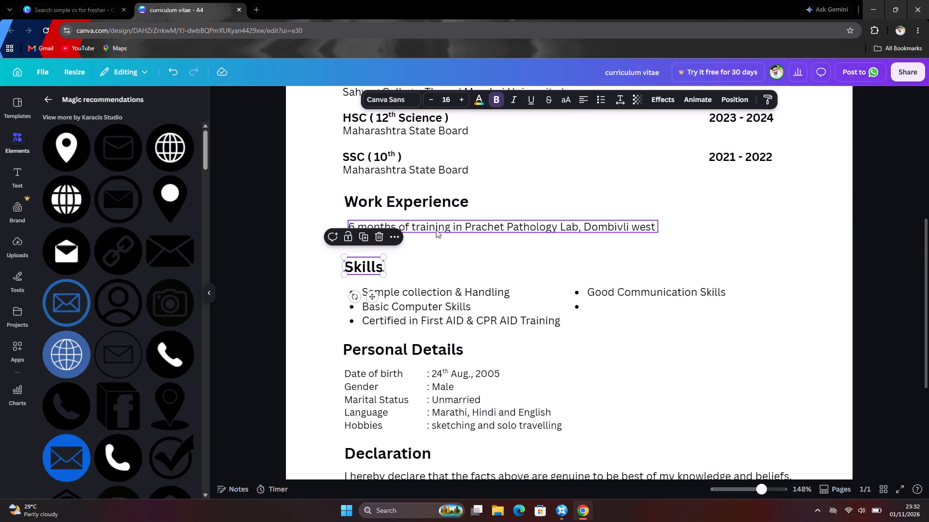
pyautogui.press('Down')
pyautogui.press('Down')
pyautogui.press('Down')
pyautogui.press('Down')
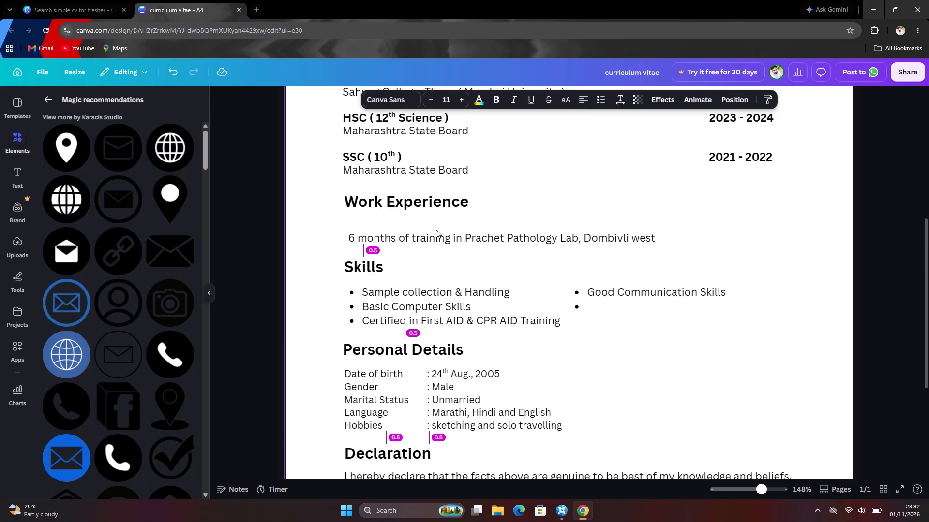
# Nudge the Work Experience heading down, closer to the training line beneath it.
pyautogui.click(402, 198)
pyautogui.press('Down')
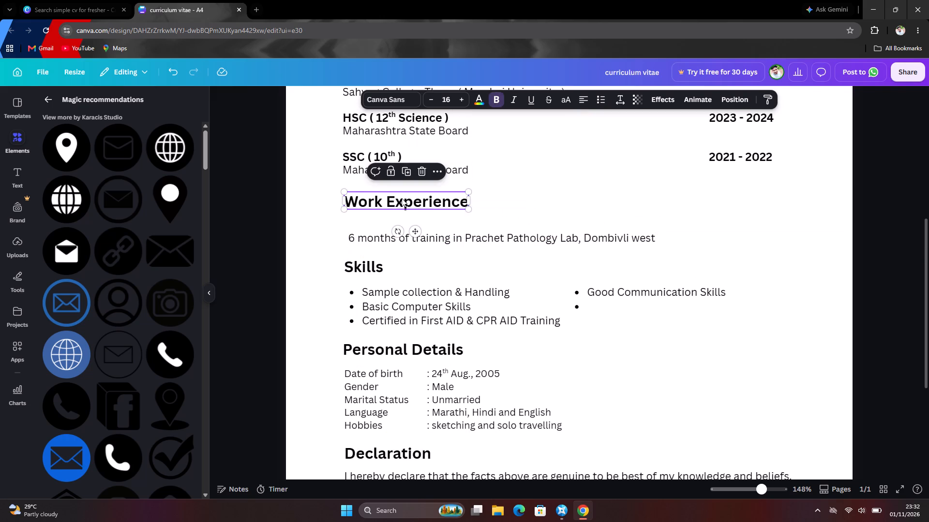
pyautogui.press('Down')
pyautogui.press('Down')
pyautogui.press('Down')
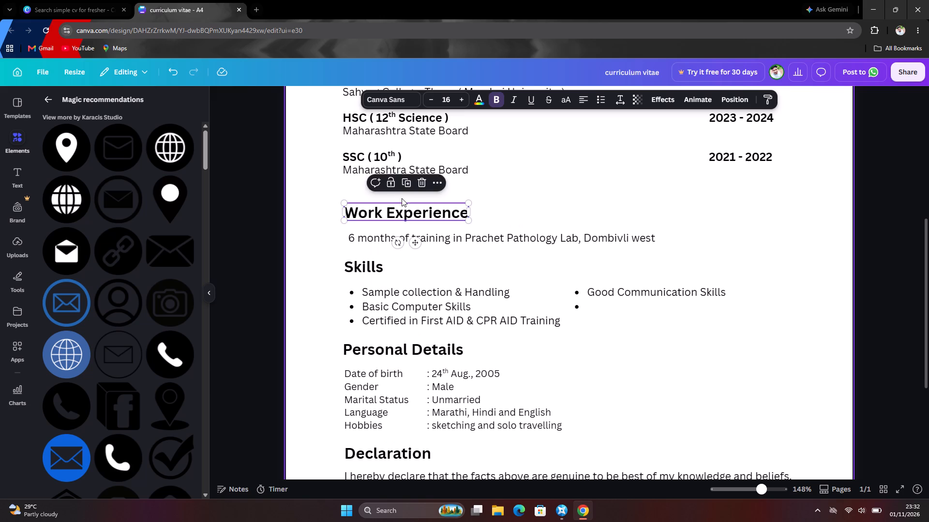
# Nudge the Maharashtra State Board line of the SSC entry down, closer to the Work Experience heading.
pyautogui.scroll(1, 402, 198)
pyautogui.click(401, 198)
pyautogui.click(392, 215)
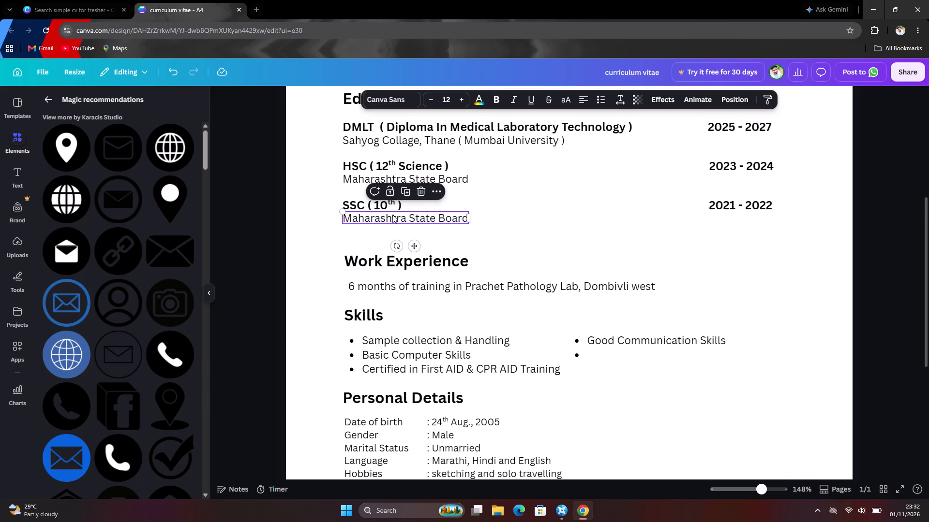
pyautogui.press('Down')
pyautogui.press('Down')
pyautogui.press('Down')
pyautogui.press('Down')
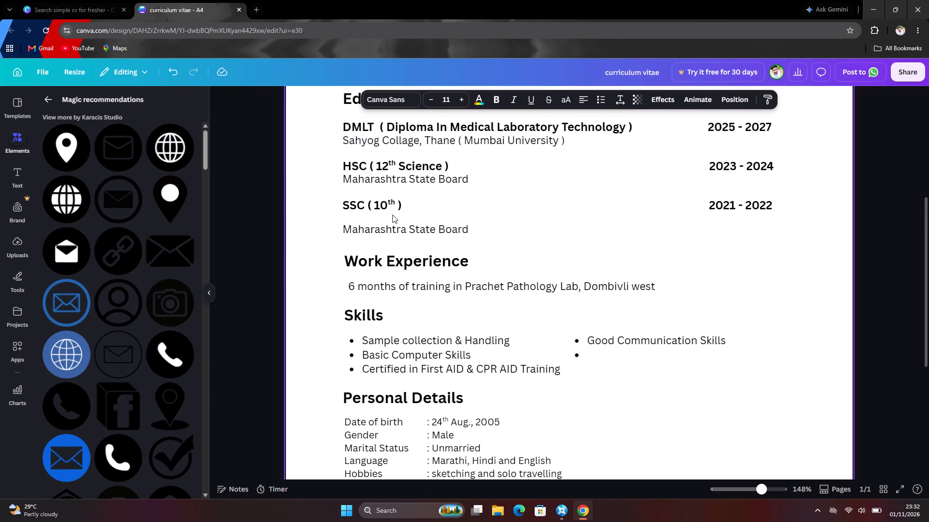
pyautogui.press('Down')
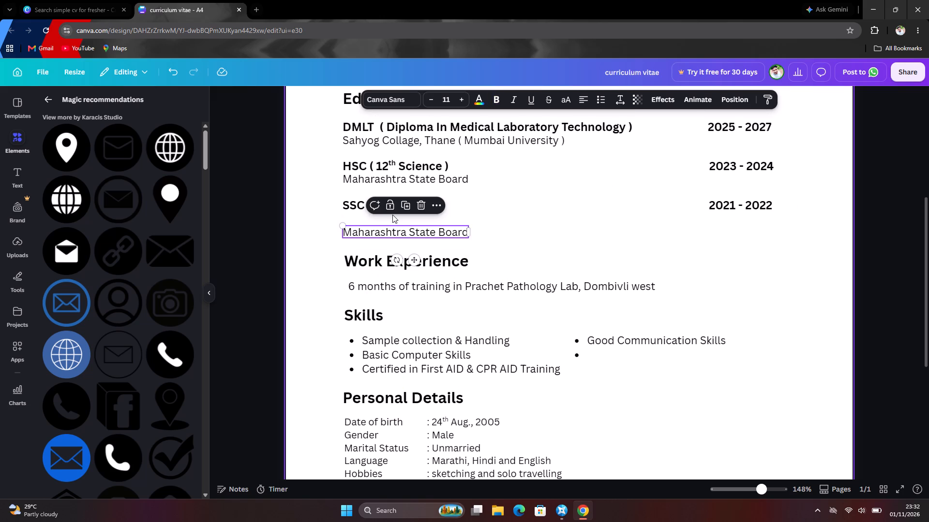
# Nudge the SSC (10th) row with its 2021 - 2022 dates down until it sits directly above its board line.
pyautogui.click(344, 201)
pyautogui.press('Down')
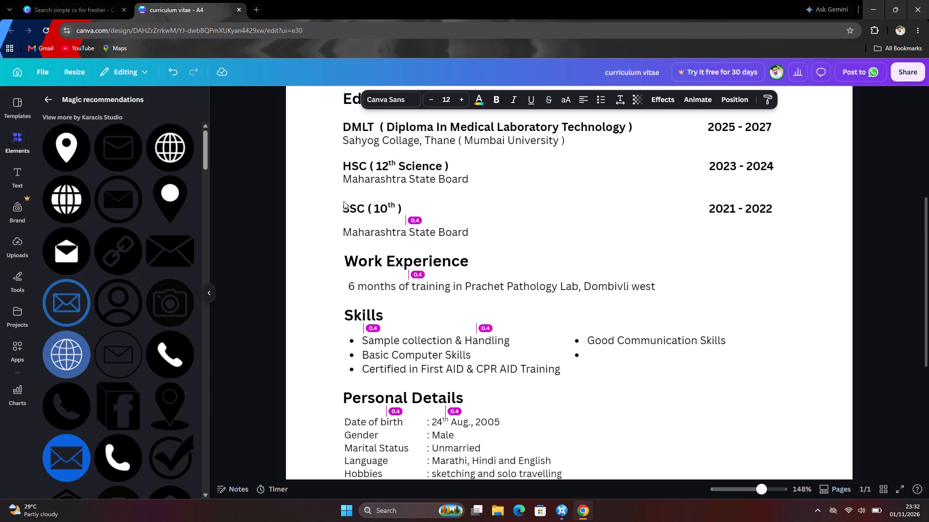
pyautogui.press('Down')
pyautogui.press('Down')
pyautogui.press('Down')
pyautogui.press('Down')
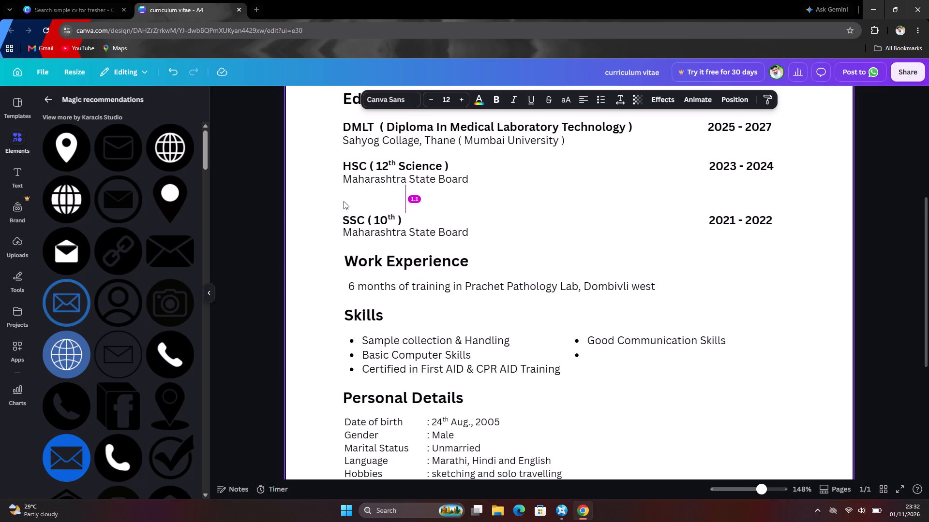
# Nudge the Maharashtra State Board line of the HSC entry down, closer to the SSC (10th) row.
pyautogui.click(371, 178)
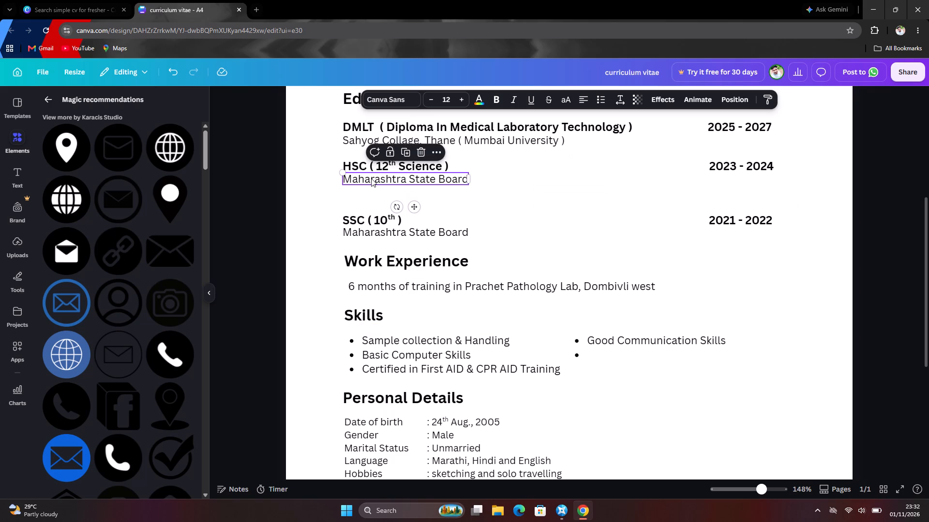
pyautogui.press('Down')
pyautogui.press('Down')
pyautogui.press('Down')
pyautogui.press('Down')
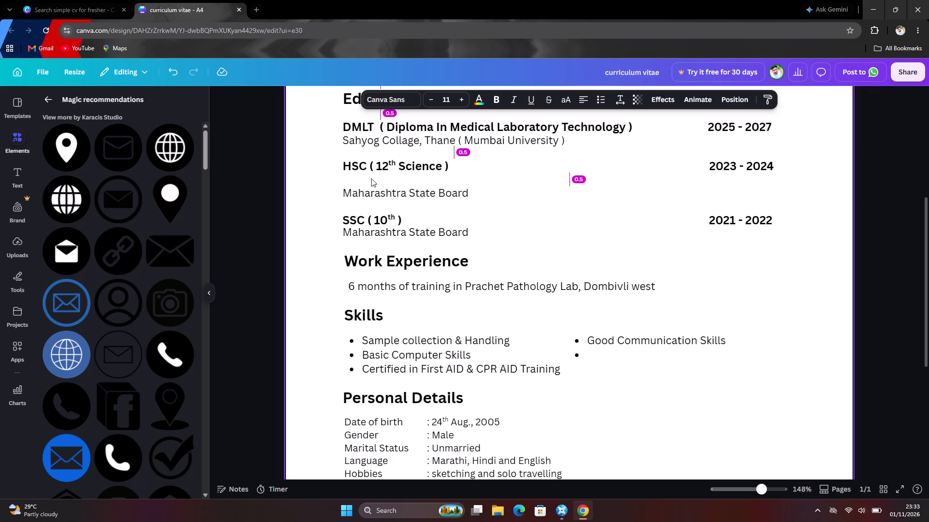
pyautogui.press('Down')
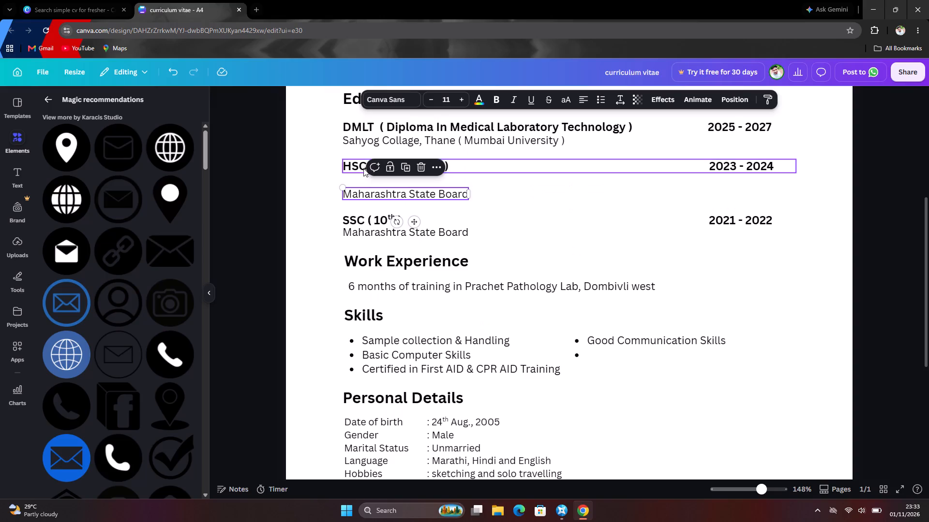
# Nudge the HSC (12th Science) row with its 2023 - 2024 dates down until it sits directly above its board line.
pyautogui.click(362, 164)
pyautogui.press('Down')
pyautogui.press('Down')
pyautogui.press('Down')
pyautogui.press('Down')
pyautogui.press('Down')
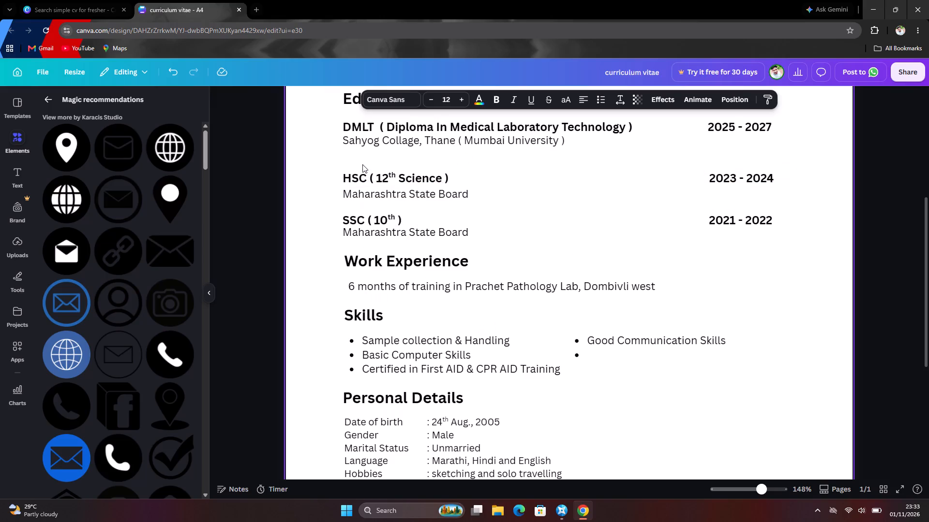
pyautogui.press('Down')
# Nudge the Sahyog Collage, Thane line down, closer to the HSC (12th Science) row.
pyautogui.scroll(1, 366, 160)
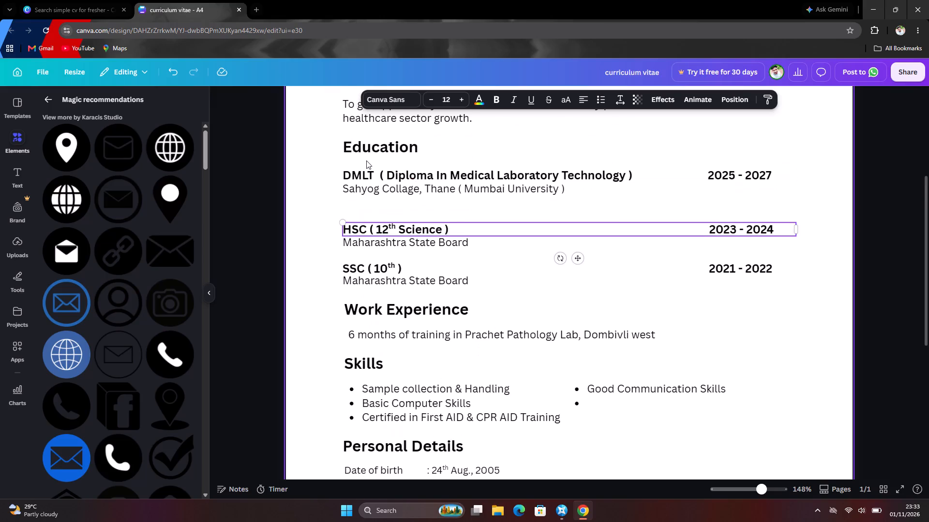
pyautogui.scroll(2, 366, 160)
pyautogui.click(368, 281)
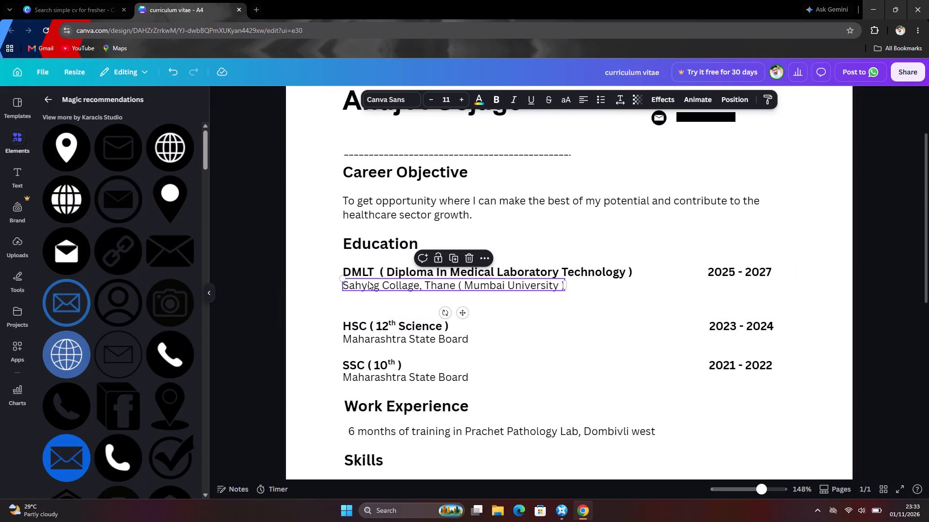
pyautogui.press('Down')
pyautogui.press('Down')
pyautogui.press('Down')
pyautogui.press('Down')
pyautogui.press('Down')
pyautogui.press('Down')
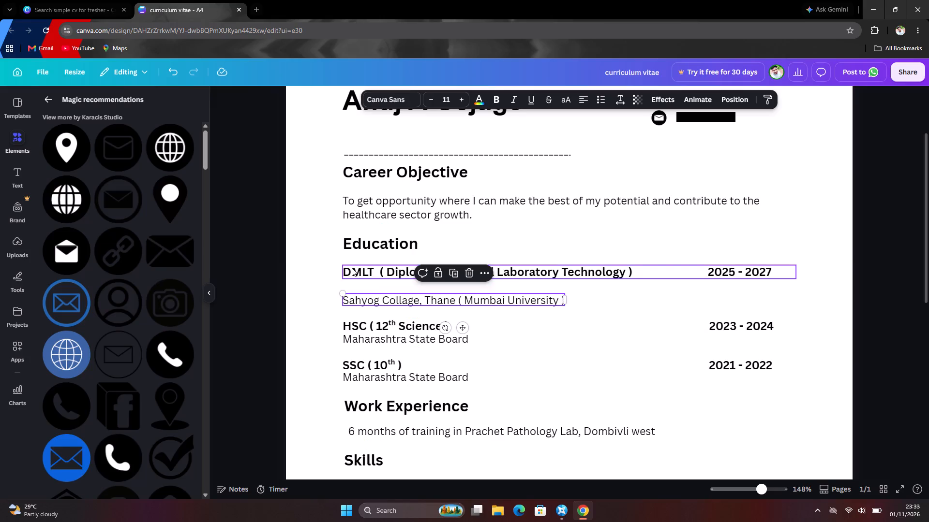
# Nudge the DMLT row with its 2025 - 2027 dates down until it sits directly above the Sahyog Collage line.
pyautogui.click(352, 268)
pyautogui.press('Down')
pyautogui.press('Down')
pyautogui.press('Down')
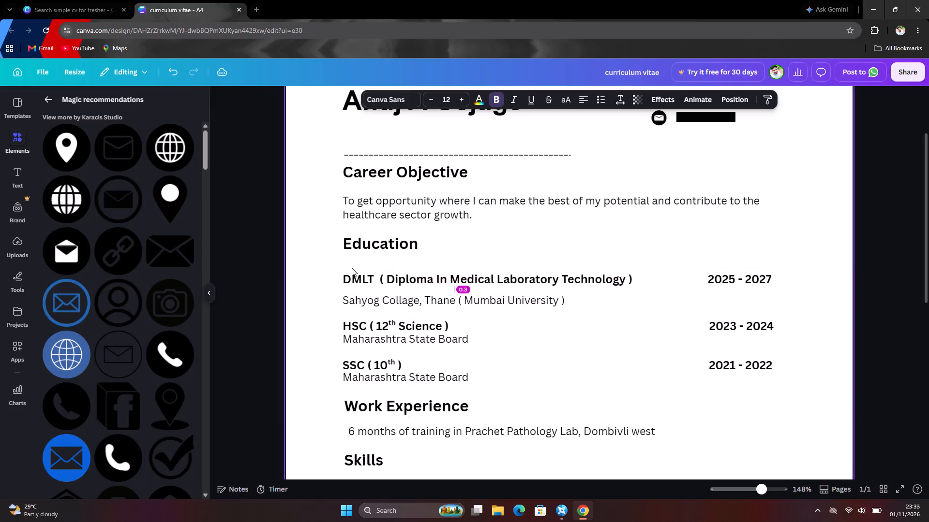
pyautogui.press('Down')
pyautogui.press('Down')
pyautogui.press('Down')
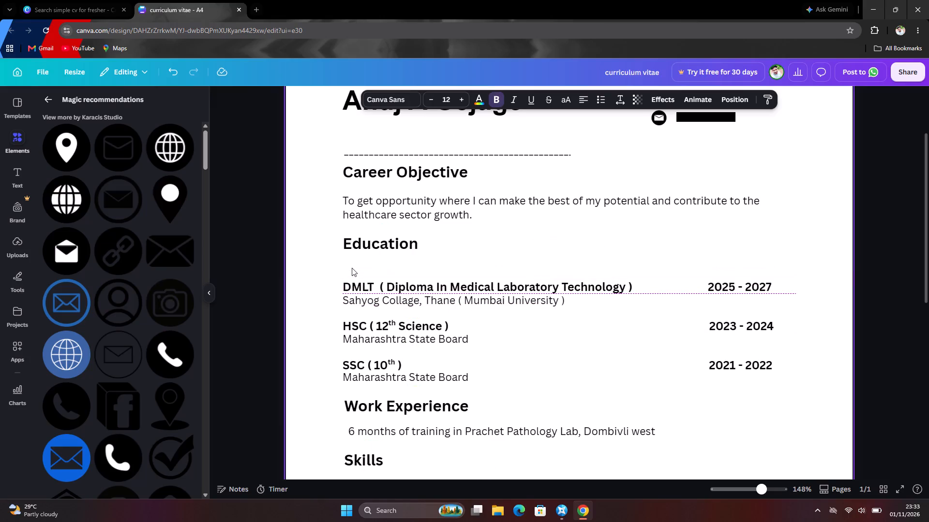
# Nudge the Education heading down towards the DMLT row, leaving a small gap between them.
pyautogui.click(380, 246)
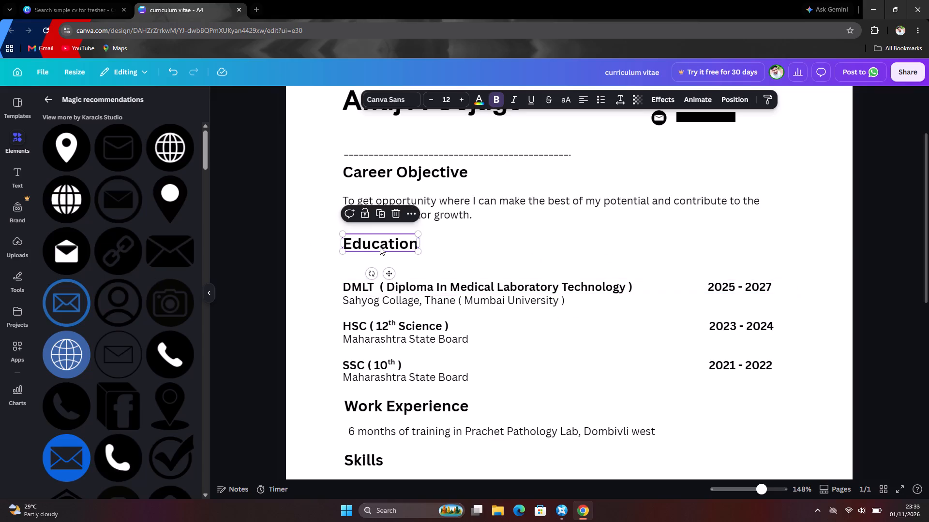
pyautogui.press('Down')
pyautogui.press('Down')
pyautogui.press('Down')
pyautogui.press('Down')
pyautogui.press('Down')
pyautogui.press('Down')
pyautogui.press('Down')
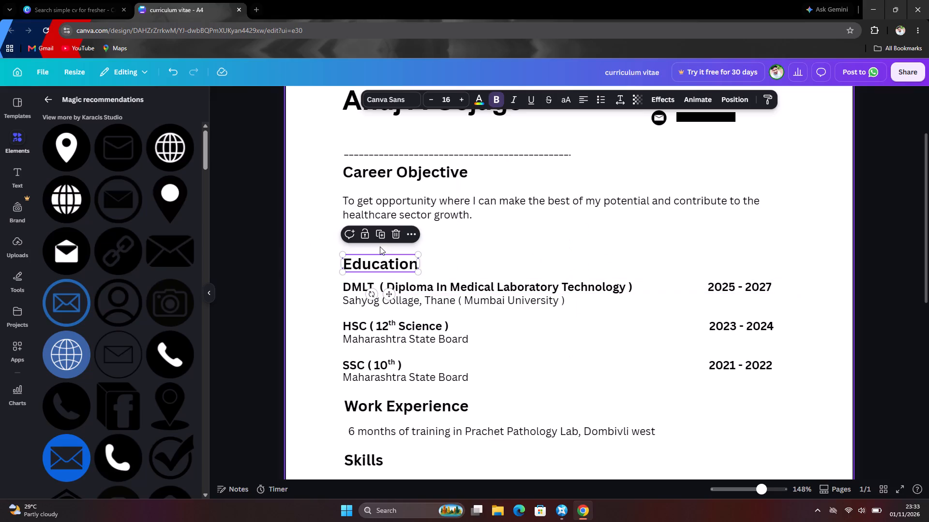
pyautogui.press('Up')
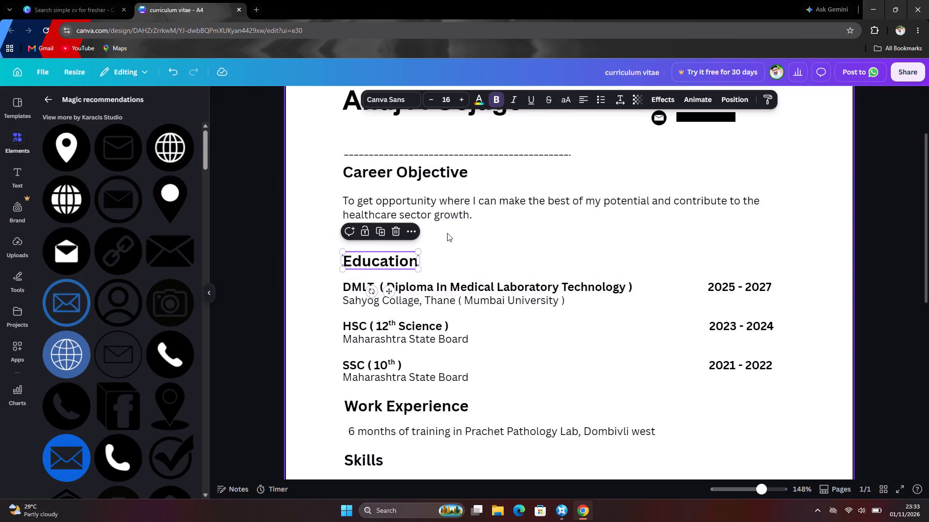
pyautogui.click(468, 244)
# Nudge the career objective paragraph down so its gap to the Education heading matches the other section gaps of 0.5.
pyautogui.click(440, 214)
pyautogui.press('Down')
pyautogui.press('Down')
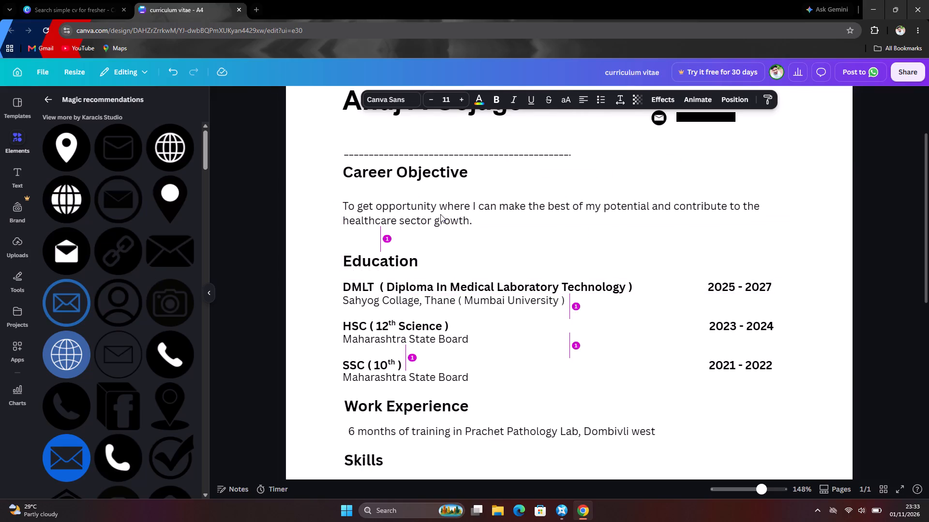
pyautogui.press('Down')
pyautogui.press('Down')
pyautogui.press('Down')
pyautogui.press('Down')
pyautogui.press('Down')
pyautogui.press('Up')
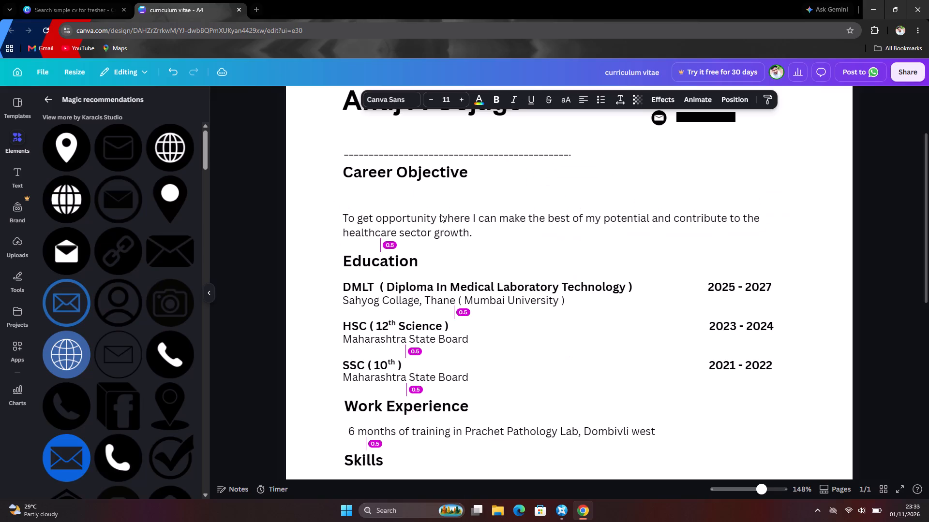
# Nudge the Career Objective heading down so its gap to the objective paragraph matches the other heading gaps of 0.4.
pyautogui.click(452, 173)
pyautogui.press('Down')
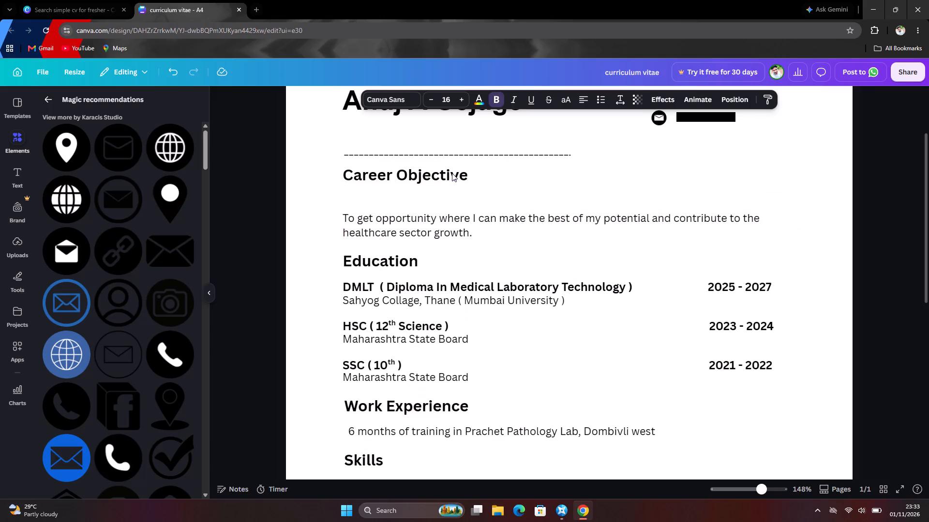
pyautogui.press('Down')
pyautogui.press('Down')
pyautogui.press('Down')
pyautogui.press('Down')
pyautogui.press('Down')
pyautogui.press('Down')
pyautogui.press('Down')
pyautogui.press('Down')
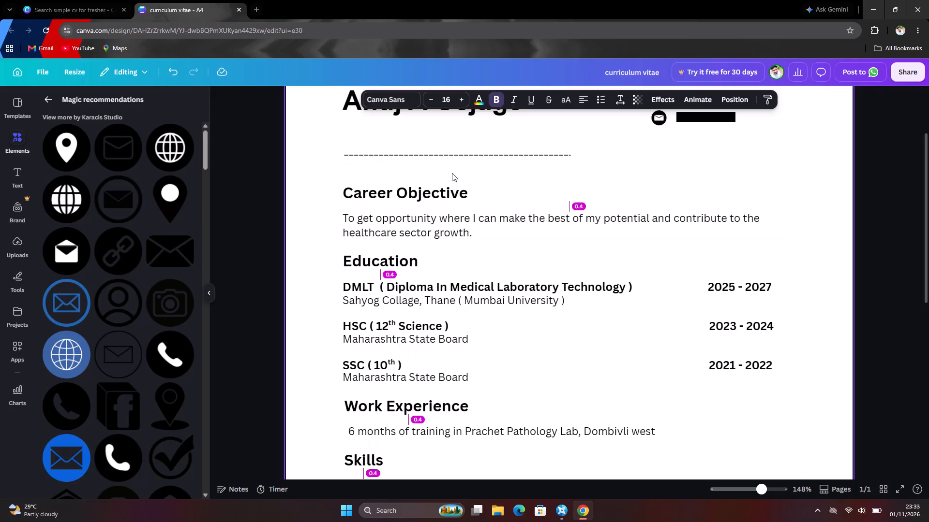
pyautogui.press('Up')
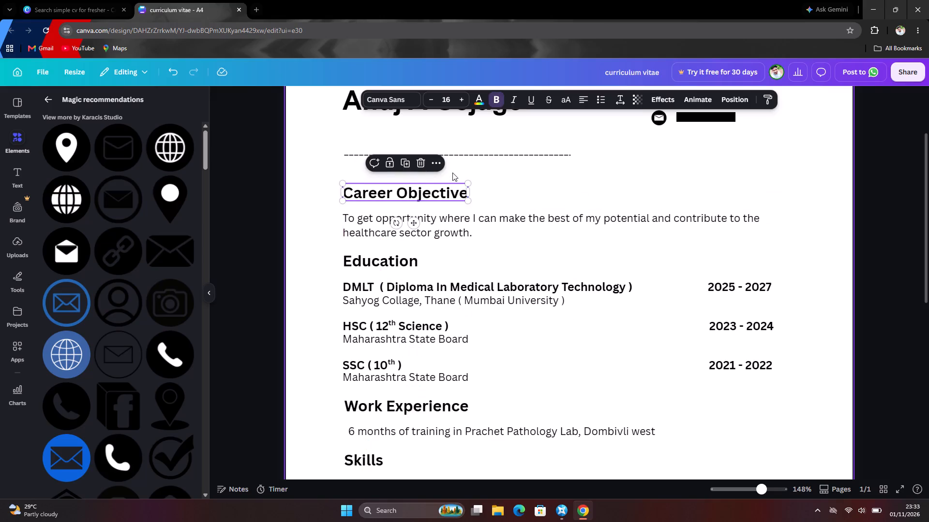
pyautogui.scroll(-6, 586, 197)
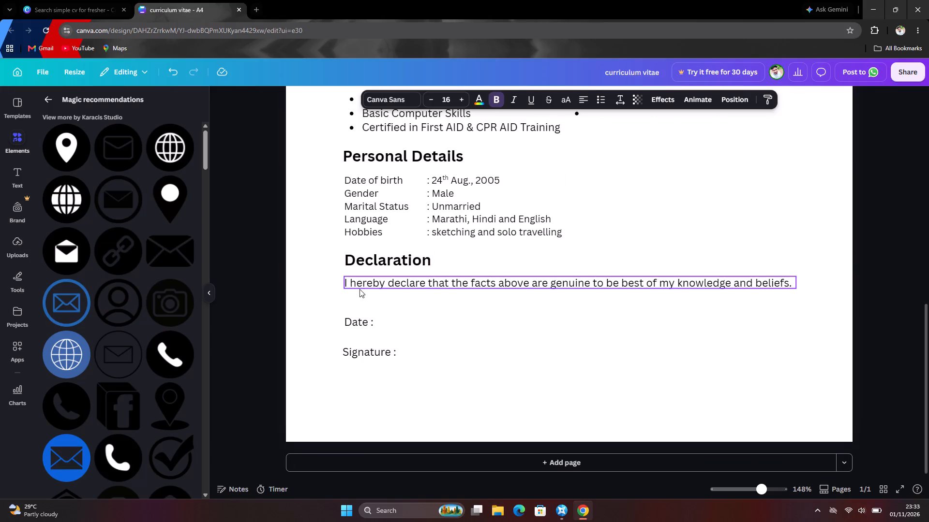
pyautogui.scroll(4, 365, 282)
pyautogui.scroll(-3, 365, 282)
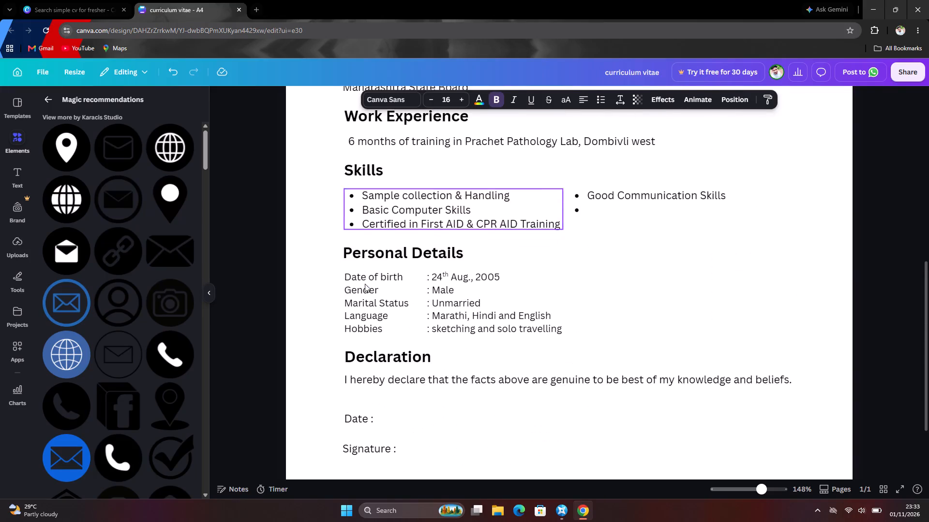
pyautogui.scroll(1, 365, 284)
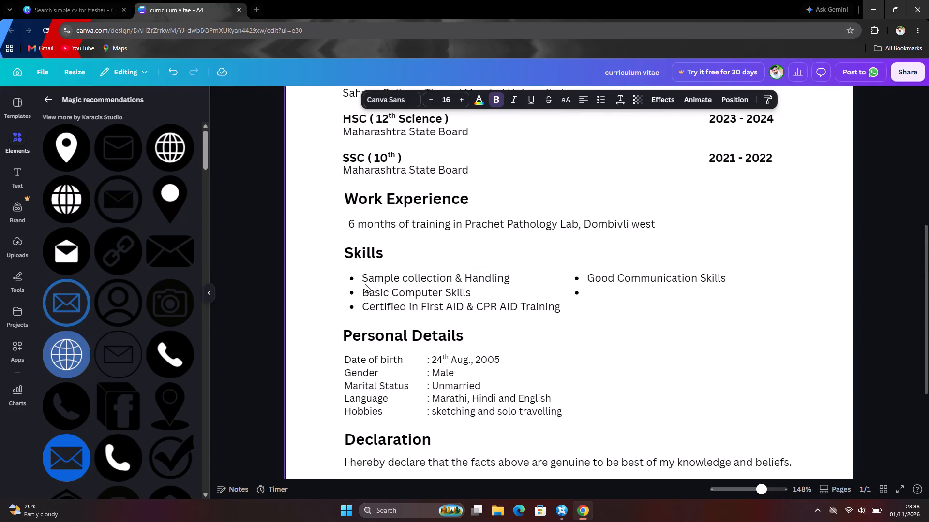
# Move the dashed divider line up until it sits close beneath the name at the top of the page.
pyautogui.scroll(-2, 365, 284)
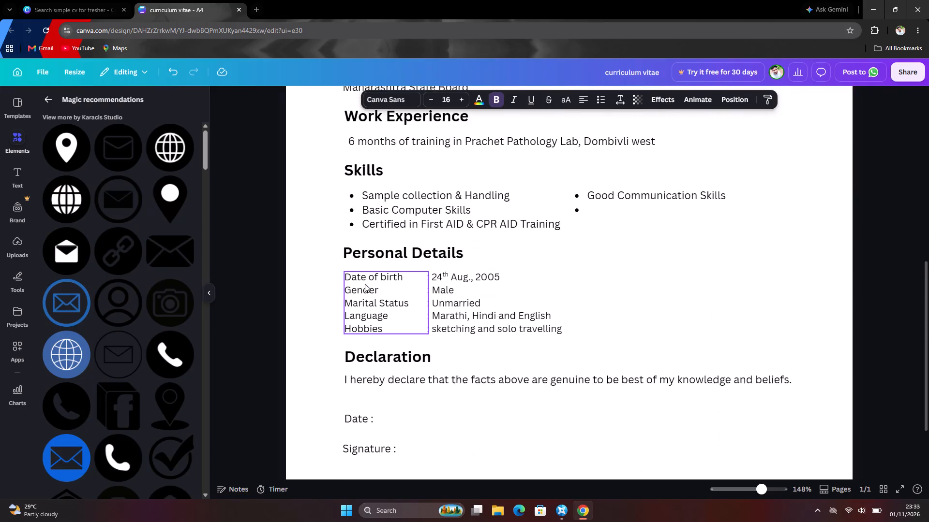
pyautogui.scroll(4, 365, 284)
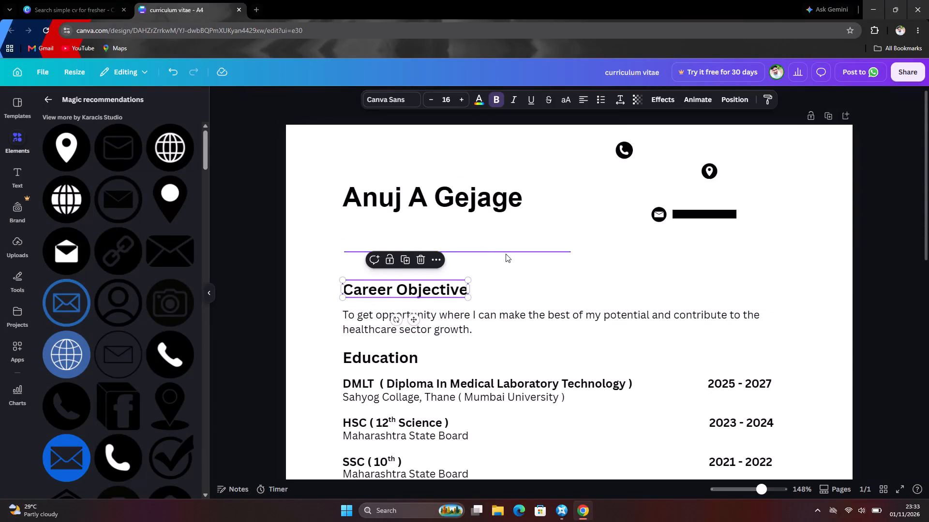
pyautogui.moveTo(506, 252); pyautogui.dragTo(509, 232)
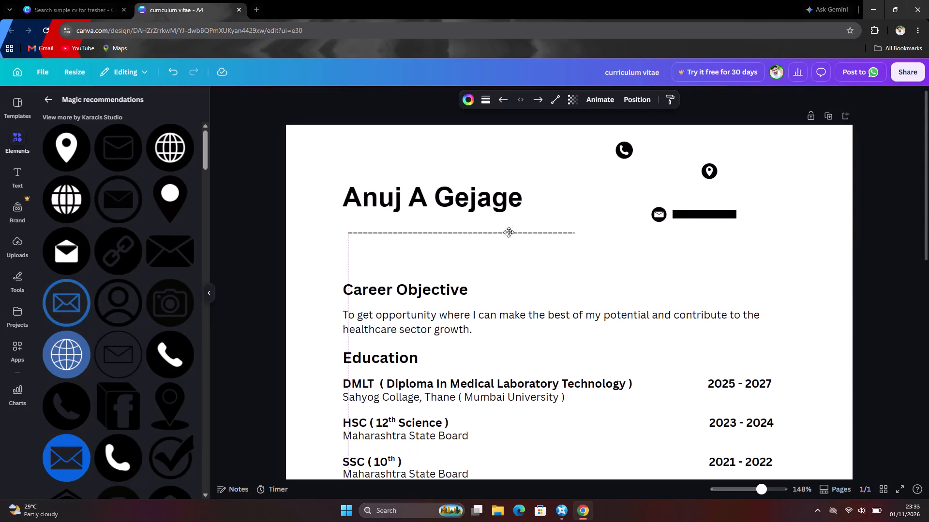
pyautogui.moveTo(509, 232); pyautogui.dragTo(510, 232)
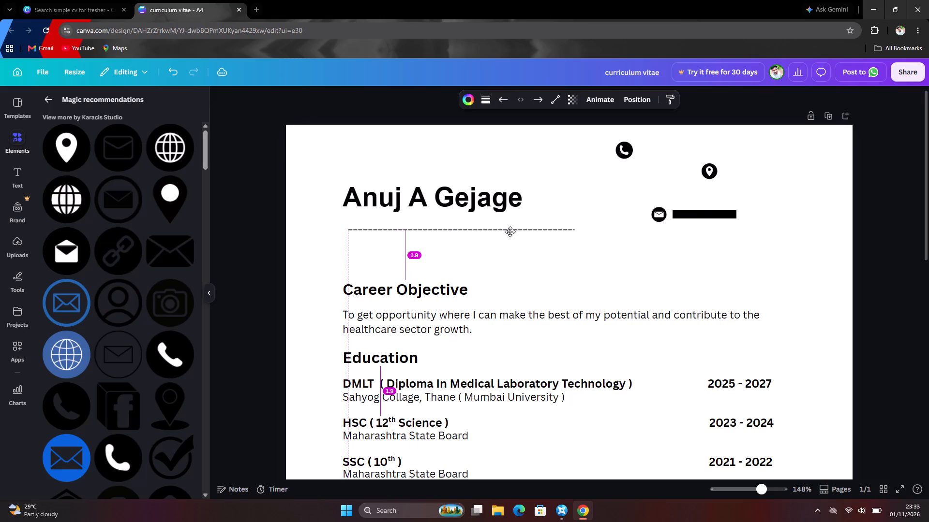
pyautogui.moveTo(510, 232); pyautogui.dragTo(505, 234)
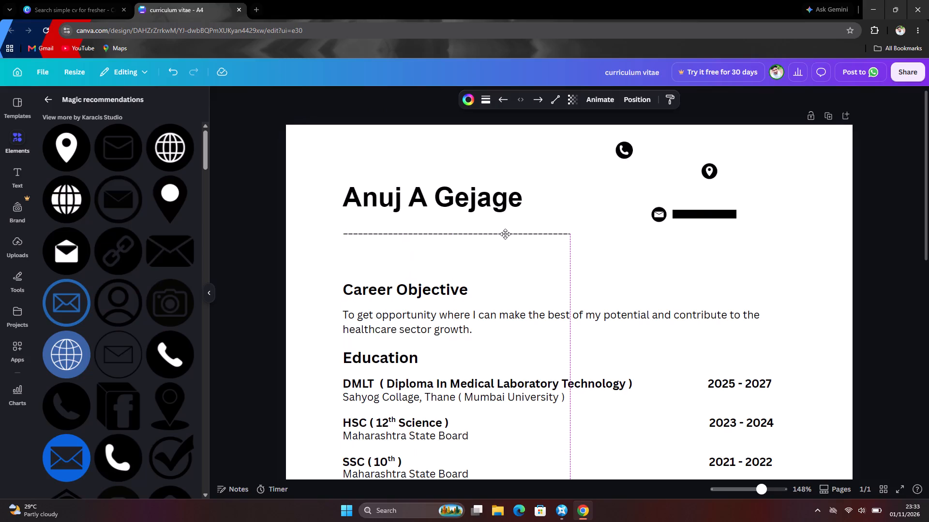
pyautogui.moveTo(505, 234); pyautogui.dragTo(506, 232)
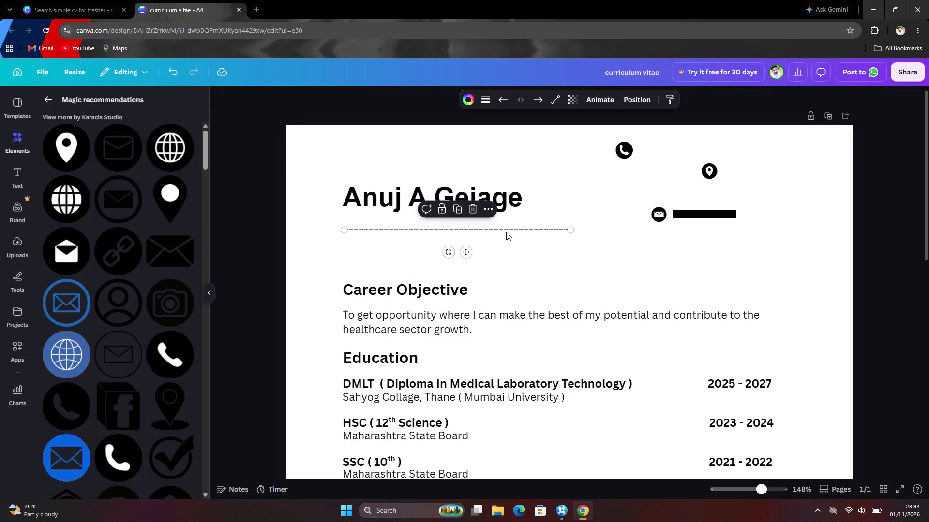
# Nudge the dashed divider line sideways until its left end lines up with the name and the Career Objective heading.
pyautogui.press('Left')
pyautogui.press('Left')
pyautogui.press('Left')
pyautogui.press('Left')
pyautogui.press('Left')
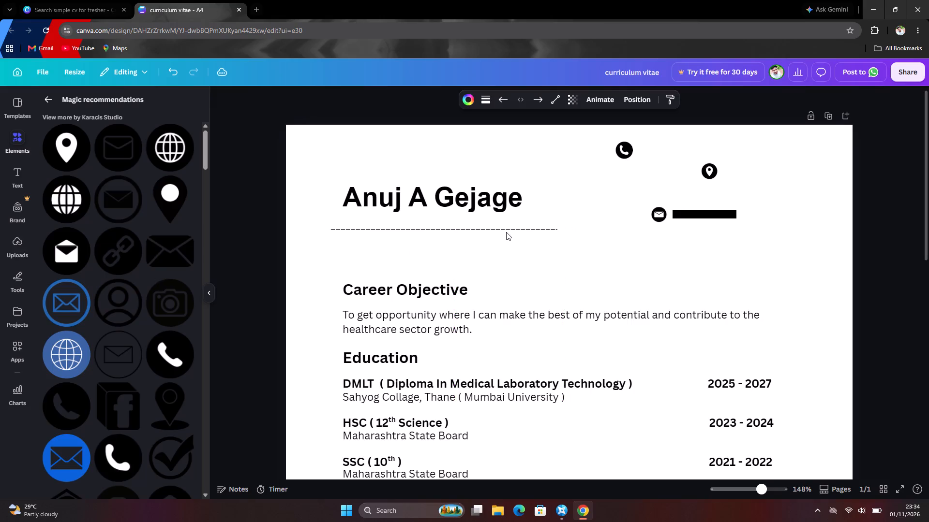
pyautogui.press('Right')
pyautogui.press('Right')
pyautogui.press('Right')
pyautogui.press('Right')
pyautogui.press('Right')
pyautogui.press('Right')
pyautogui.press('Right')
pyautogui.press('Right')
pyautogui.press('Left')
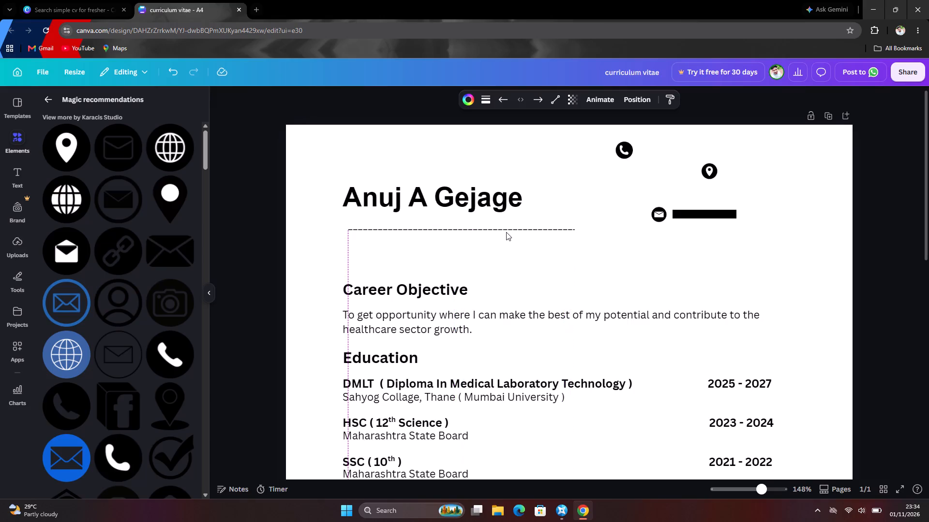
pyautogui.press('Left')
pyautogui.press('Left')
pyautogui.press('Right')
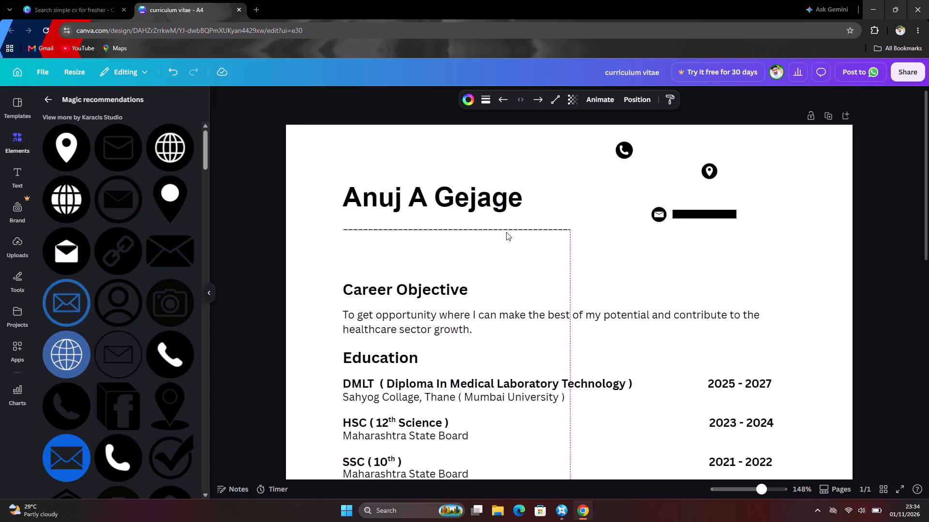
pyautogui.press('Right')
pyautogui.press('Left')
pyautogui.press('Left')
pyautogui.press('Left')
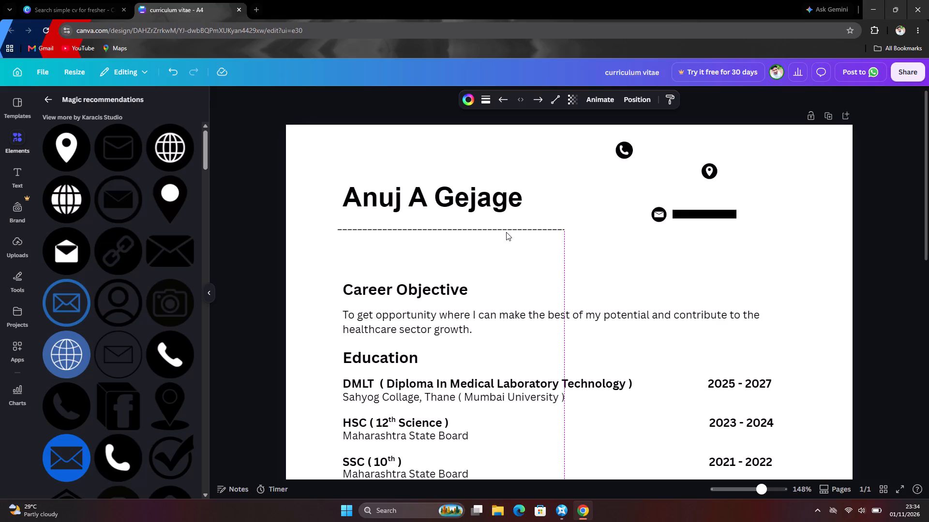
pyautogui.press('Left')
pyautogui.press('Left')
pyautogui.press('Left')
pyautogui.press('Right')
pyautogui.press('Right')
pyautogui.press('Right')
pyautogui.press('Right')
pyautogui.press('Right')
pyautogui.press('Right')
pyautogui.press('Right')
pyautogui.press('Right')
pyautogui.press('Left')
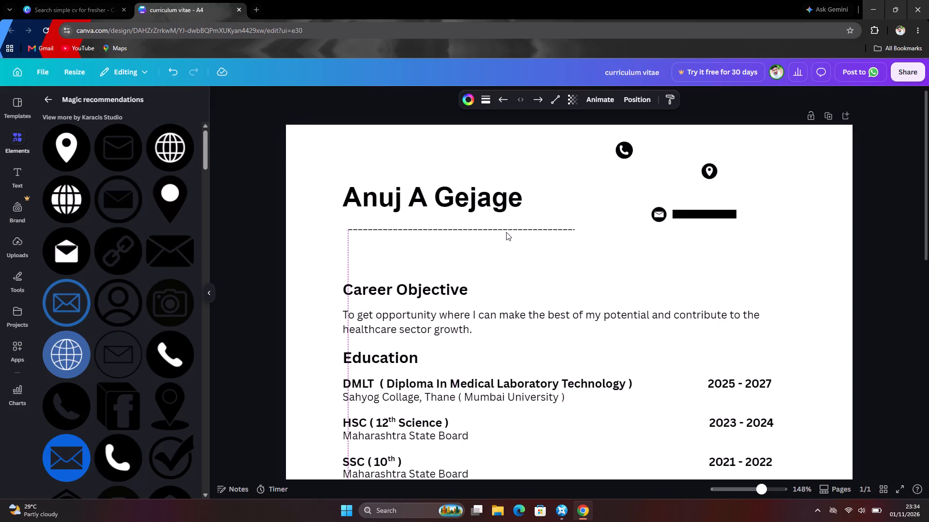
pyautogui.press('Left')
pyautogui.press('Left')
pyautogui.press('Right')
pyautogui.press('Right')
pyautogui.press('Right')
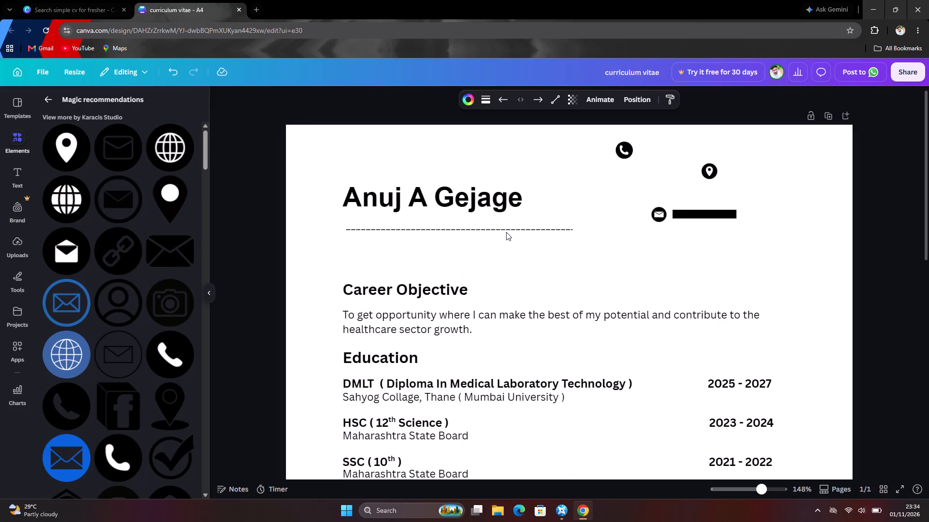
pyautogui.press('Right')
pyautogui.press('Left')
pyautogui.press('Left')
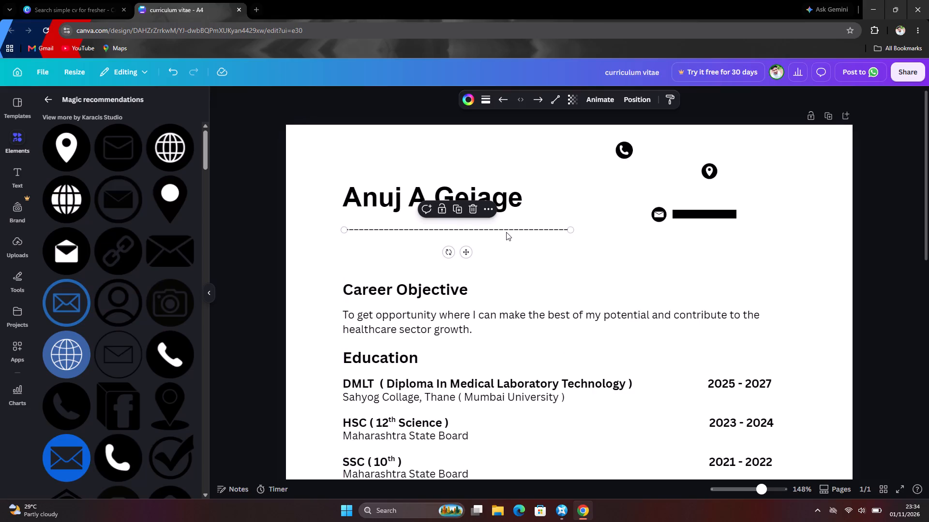
# Nudge the dashed divider line down until it sits a short gap above the Career Objective heading.
pyautogui.press('Down')
pyautogui.press('Down')
pyautogui.press('Down')
pyautogui.press('Down')
pyautogui.press('Down')
pyautogui.press('Down')
pyautogui.press('Down')
pyautogui.press('Down')
pyautogui.press('Down')
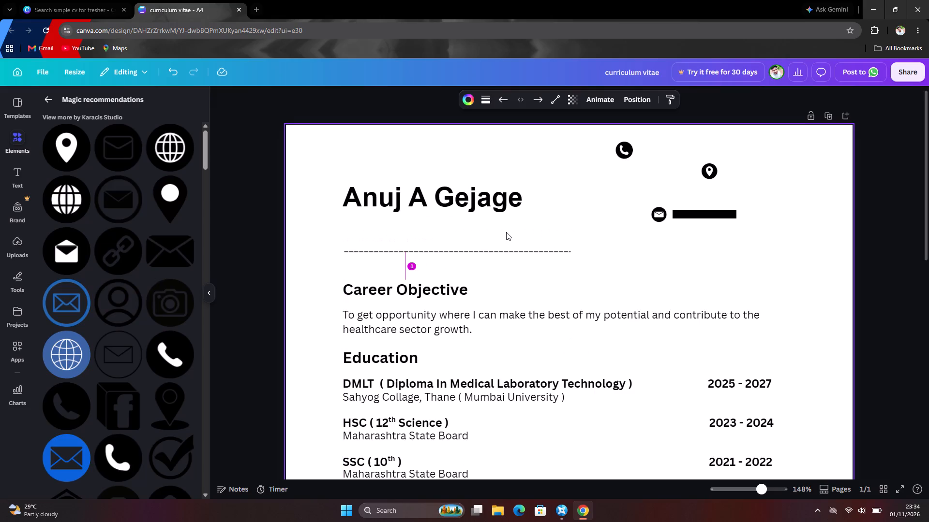
pyautogui.press('Down')
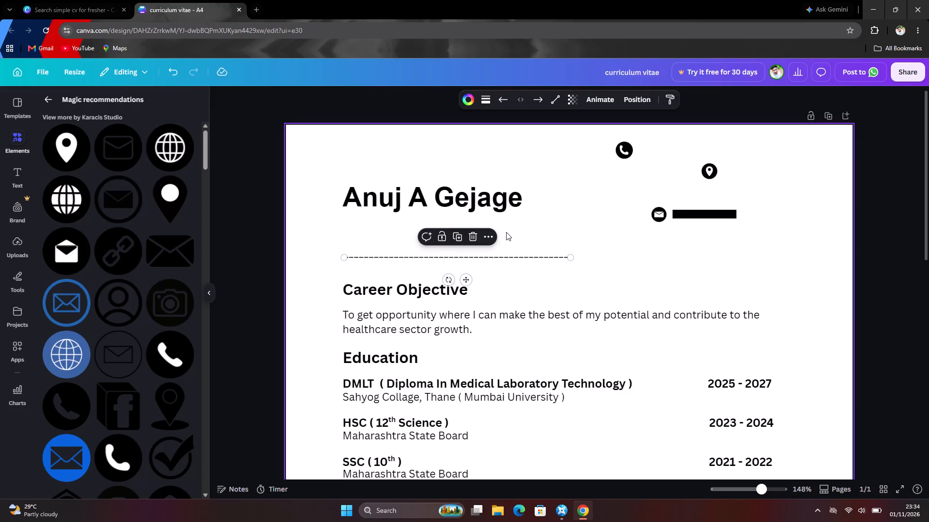
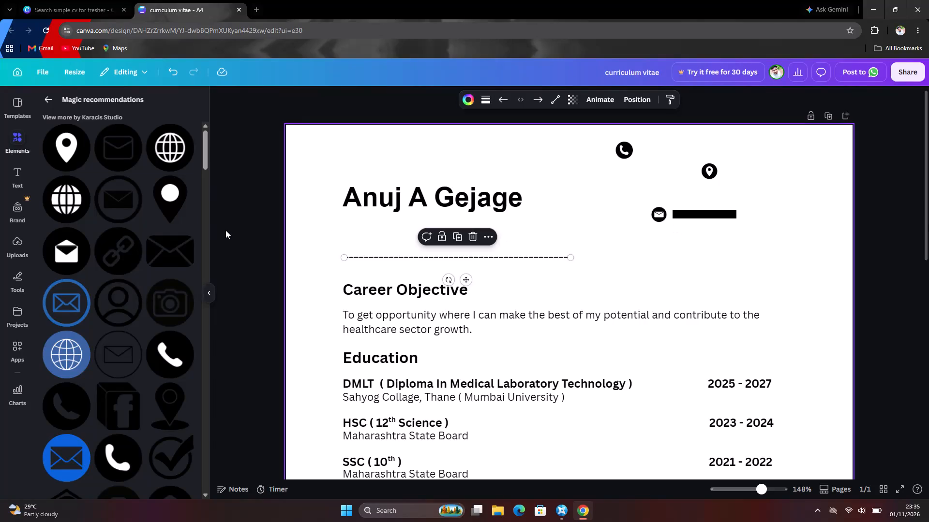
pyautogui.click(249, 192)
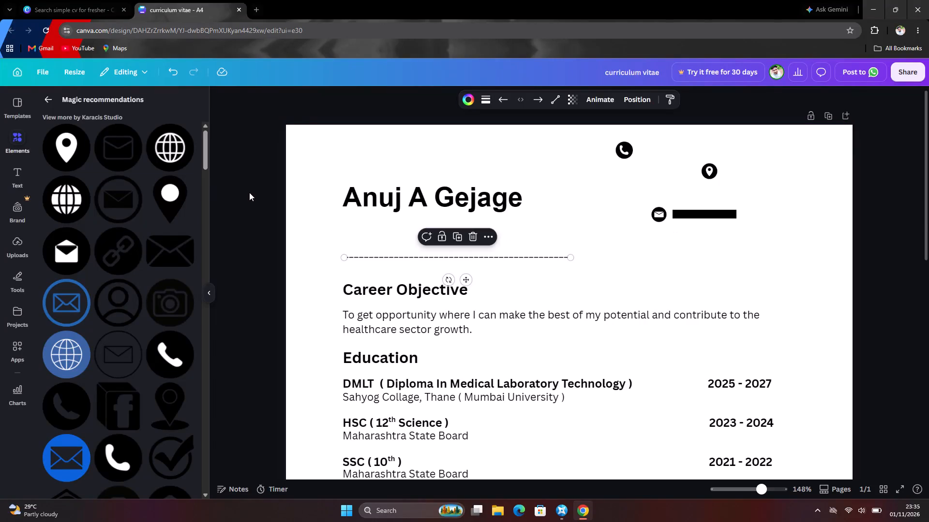
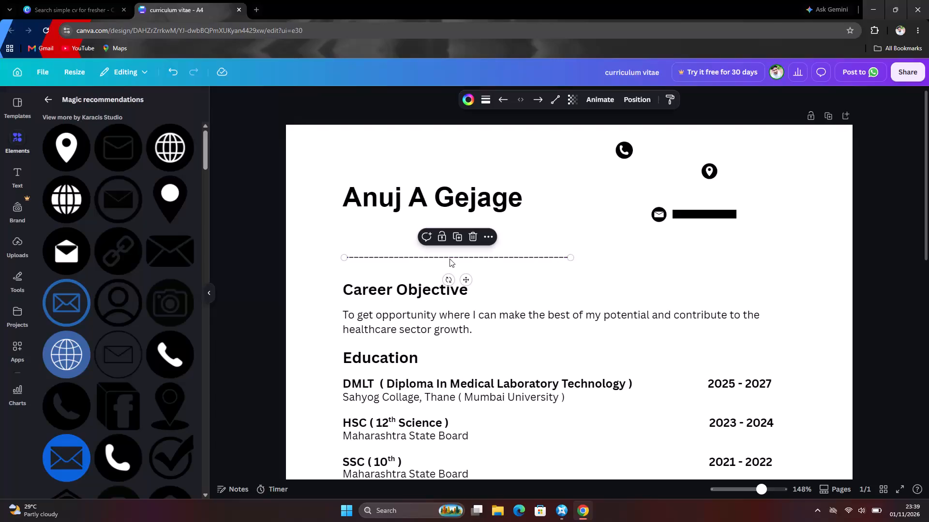
# Nudge the dashed divider line slightly down, closer to the Career Objective heading.
pyautogui.press('Down')
pyautogui.press('Down')
pyautogui.press('Down')
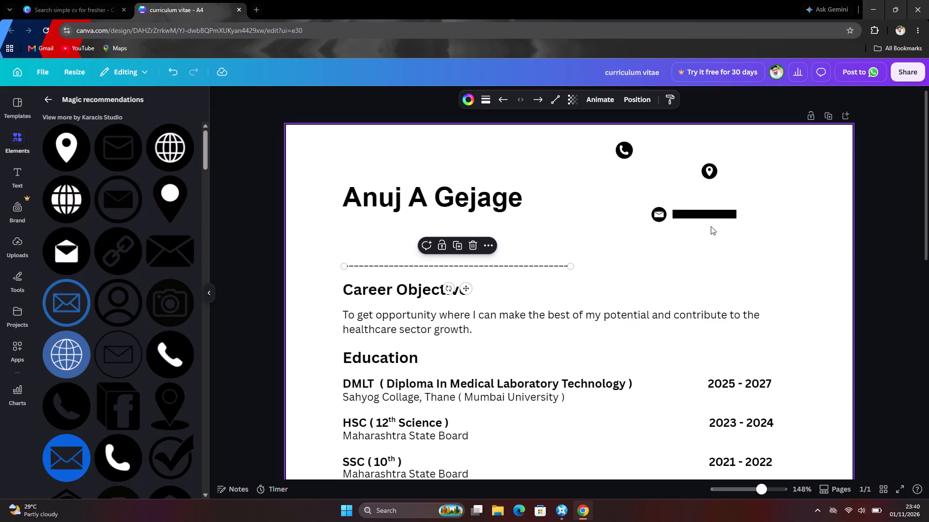
# Remove the middle initial from the name heading and put the surname on its own line, without a leading space.
pyautogui.click(430, 202)
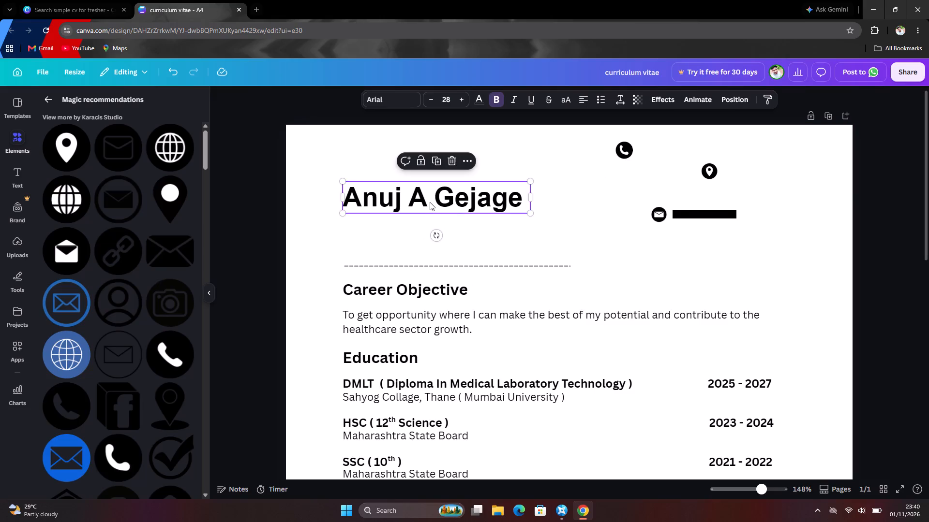
pyautogui.click(430, 202)
pyautogui.press('BackSpace')
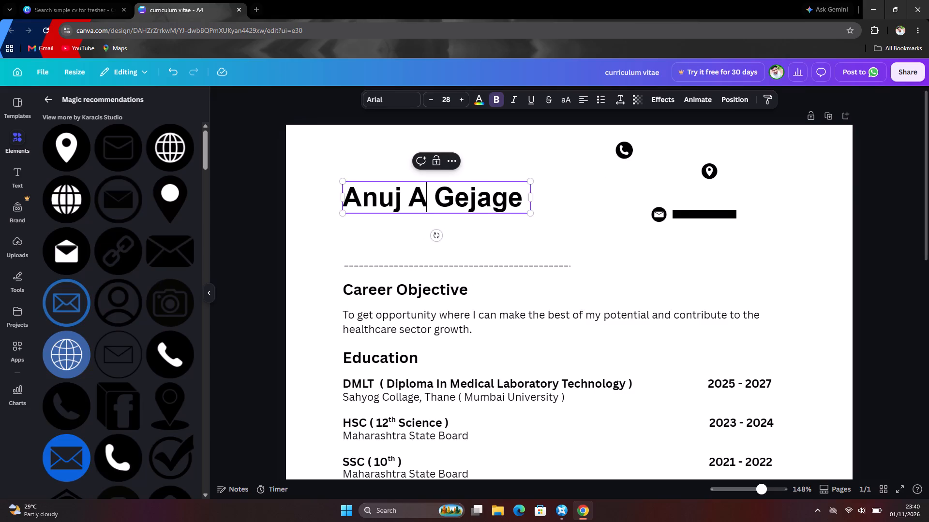
pyautogui.press('BackSpace')
pyautogui.press('BackSpace')
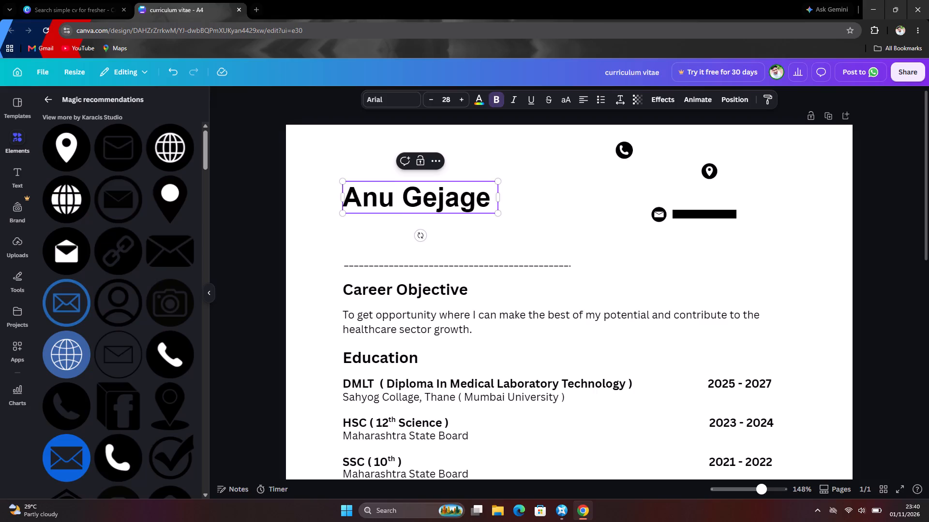
pyautogui.press('j')
pyautogui.press('Return')
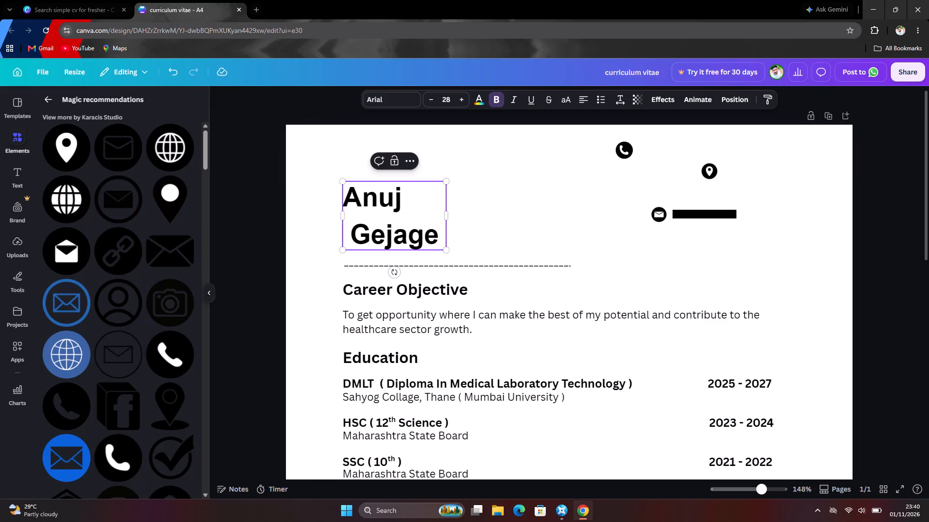
pyautogui.click(348, 231)
pyautogui.press('BackSpace')
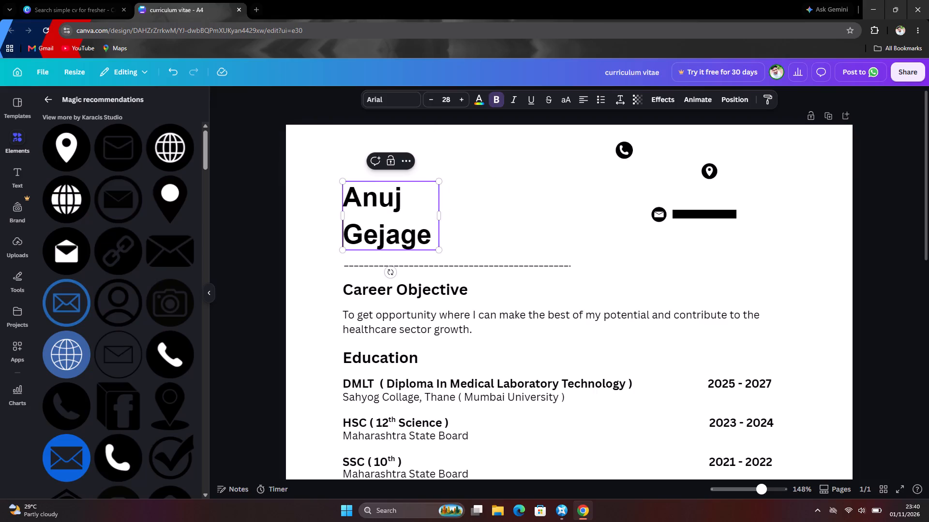
pyautogui.press('BackSpace')
pyautogui.press('Return')
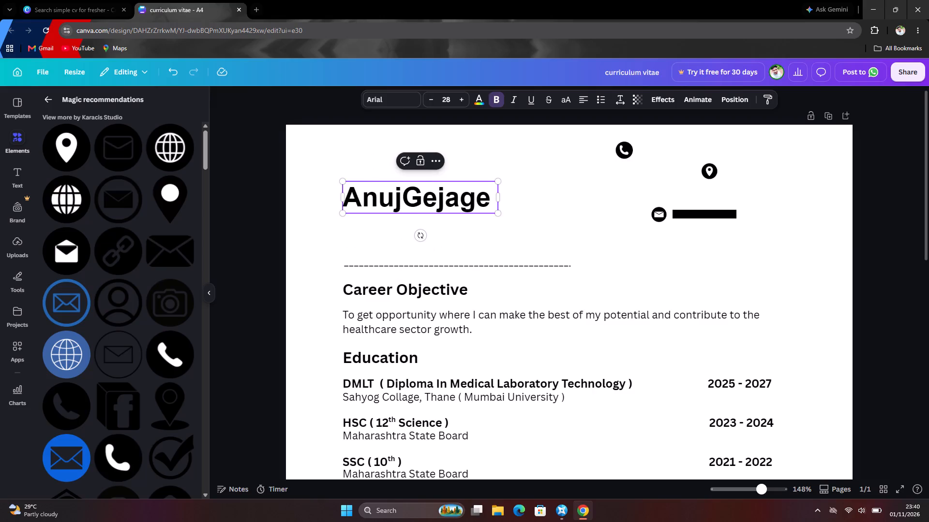
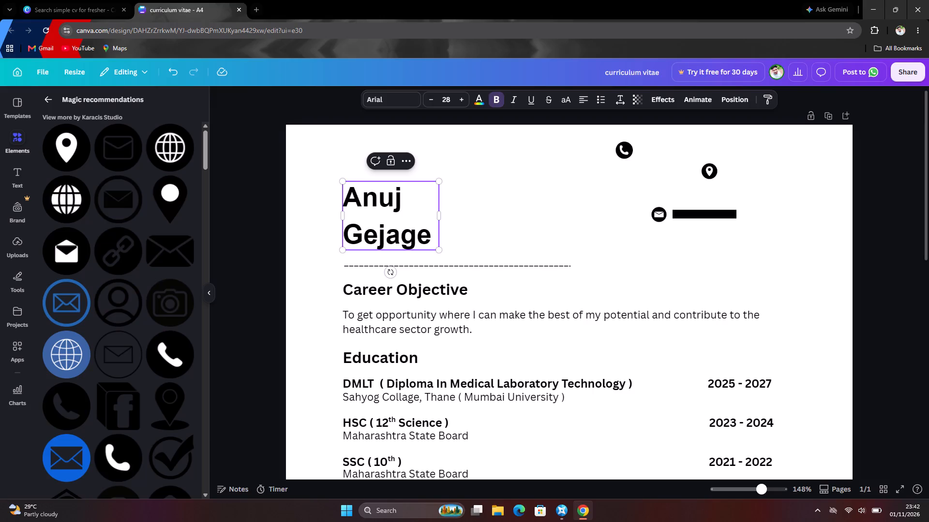
# Select both lines of the name heading and browse the font categories for a replacement for Arial.
pyautogui.doubleClick(365, 199)
pyautogui.doubleClick(401, 228)
pyautogui.doubleClick(402, 224)
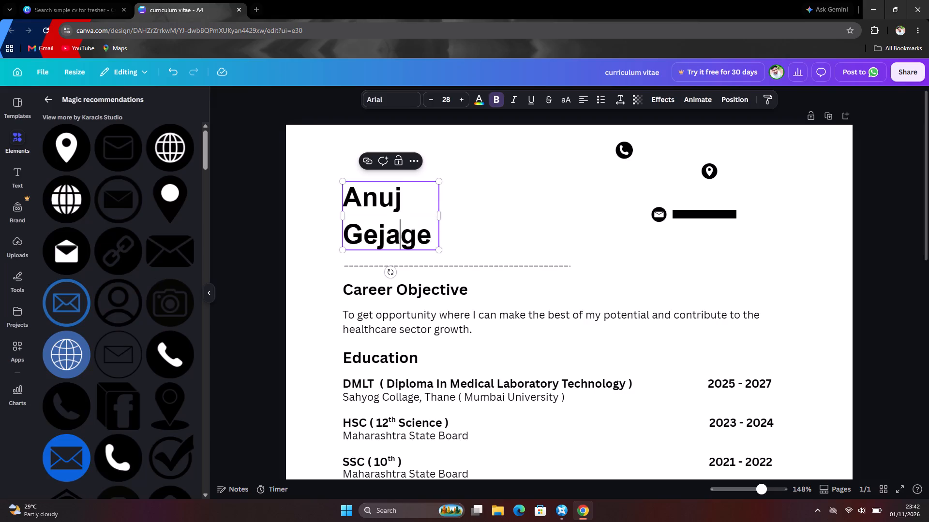
pyautogui.doubleClick(403, 222)
pyautogui.tripleClick(403, 222)
pyautogui.tripleClick(403, 222)
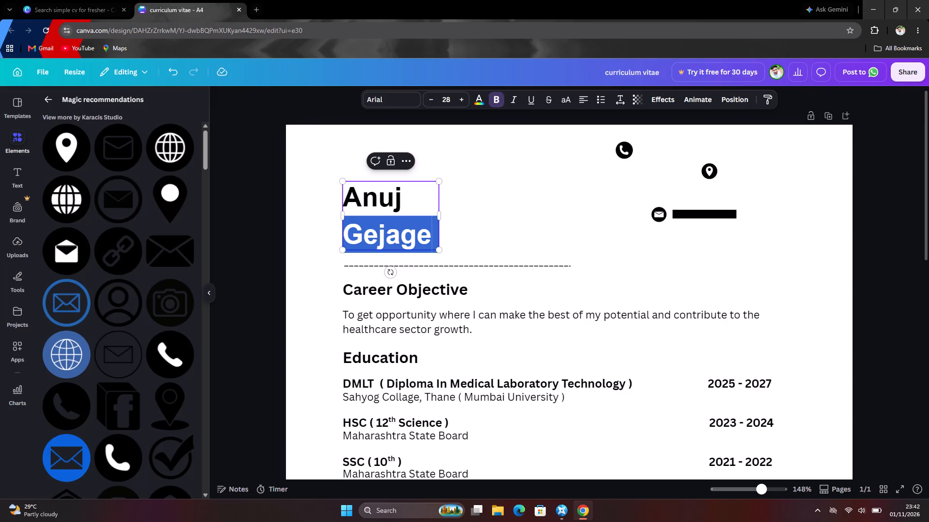
pyautogui.tripleClick(403, 222)
pyautogui.click(344, 191)
pyautogui.moveTo(344, 191); pyautogui.dragTo(394, 234)
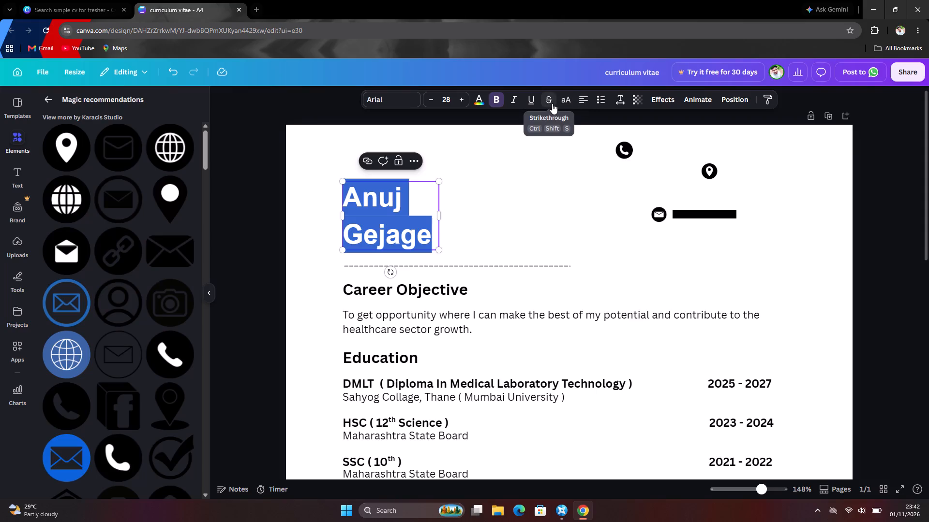
pyautogui.click(404, 100)
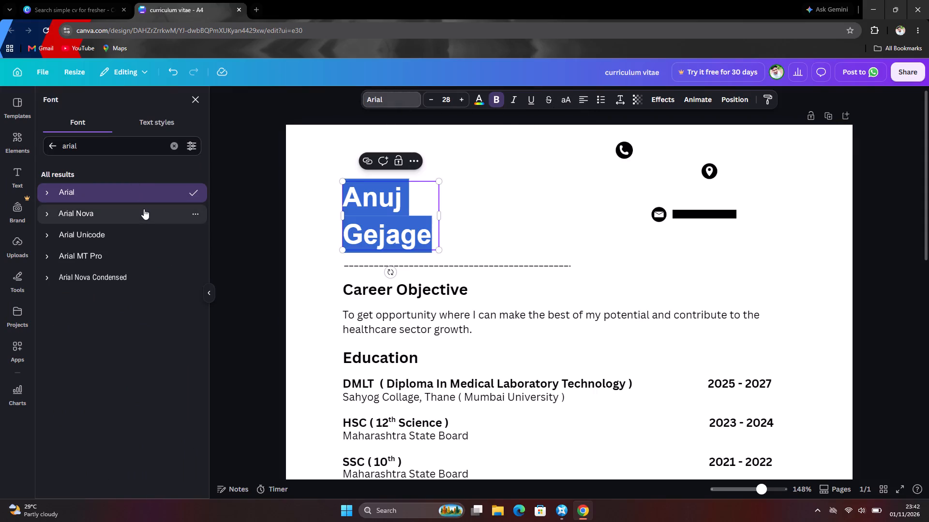
pyautogui.moveTo(122, 145); pyautogui.dragTo(39, 151)
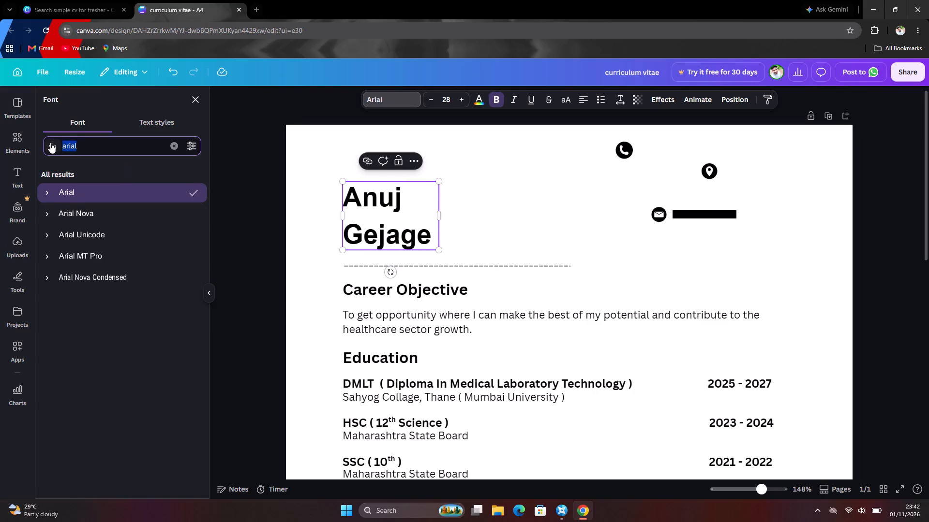
pyautogui.press('BackSpace')
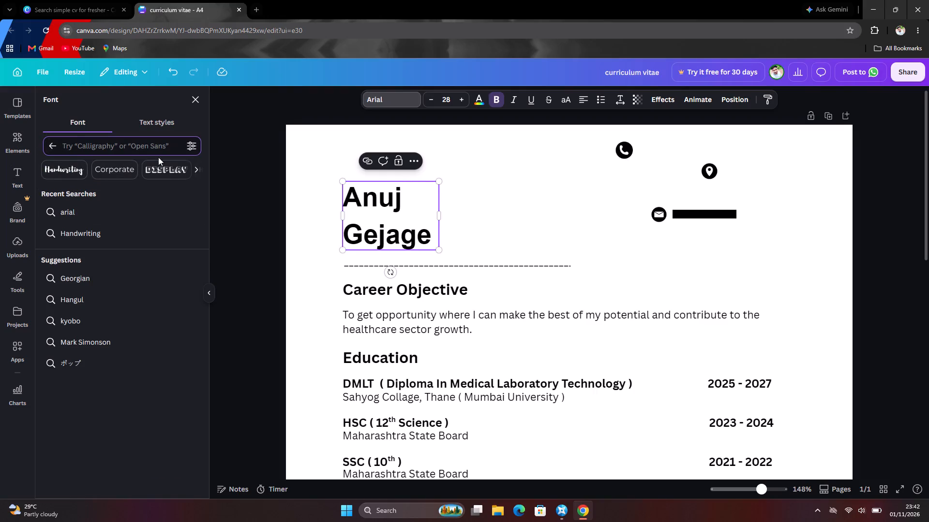
pyautogui.click(193, 168)
pyautogui.click(193, 168)
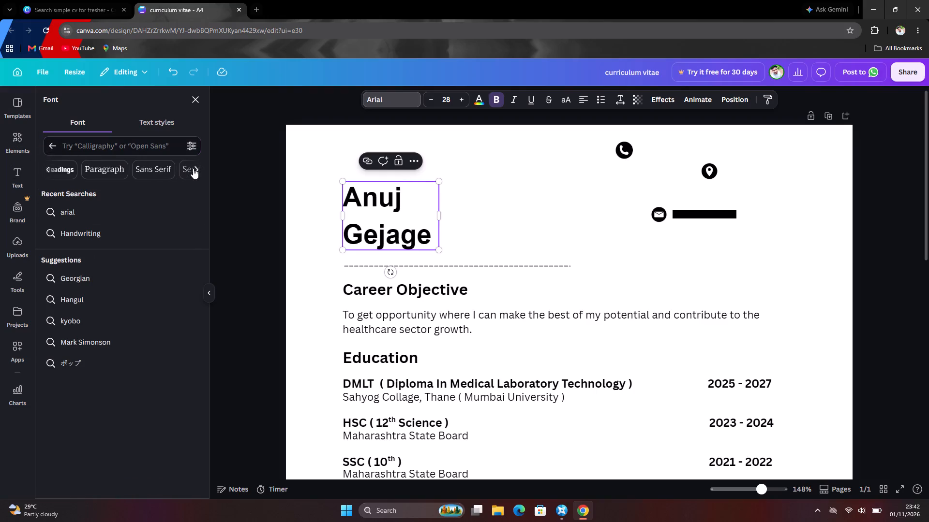
pyautogui.click(193, 168)
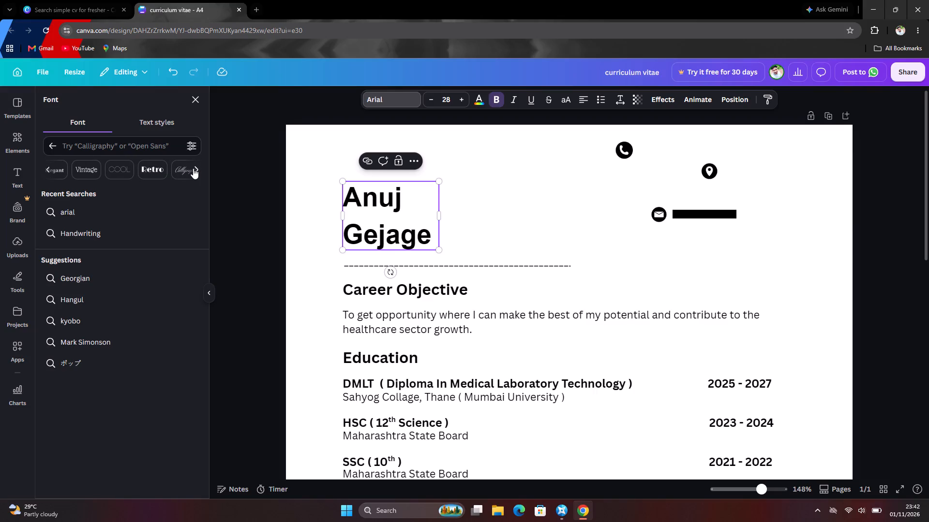
pyautogui.click(193, 168)
pyautogui.click(195, 169)
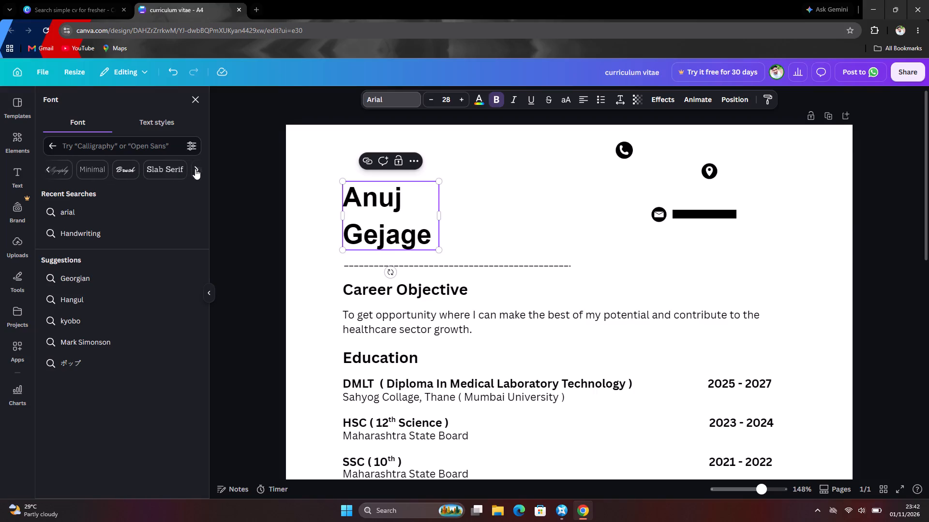
pyautogui.click(195, 169)
pyautogui.click(195, 169)
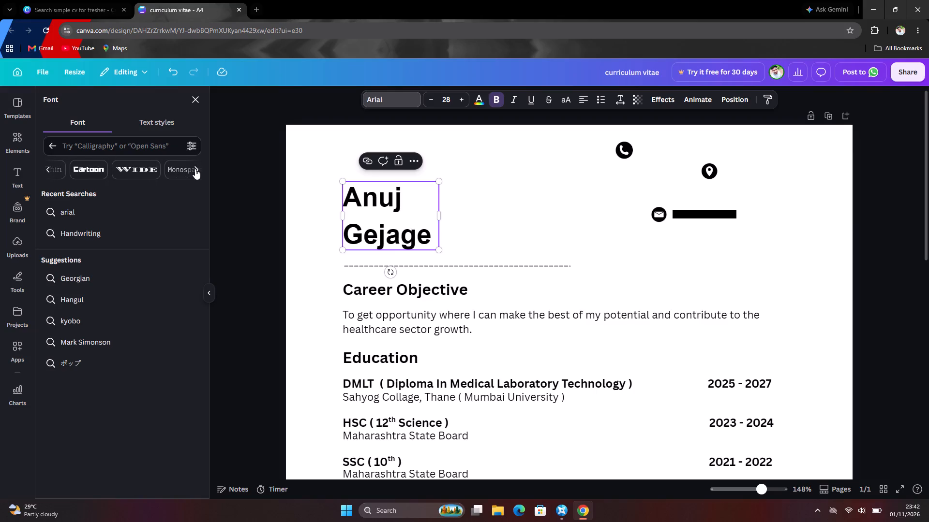
pyautogui.click(195, 169)
pyautogui.click(195, 169)
pyautogui.click(195, 169)
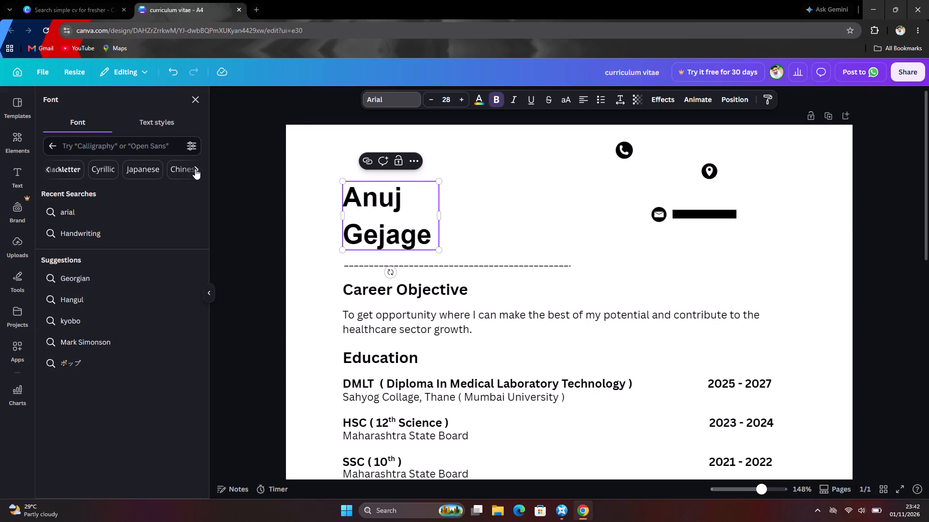
pyautogui.click(195, 169)
pyautogui.click(195, 169)
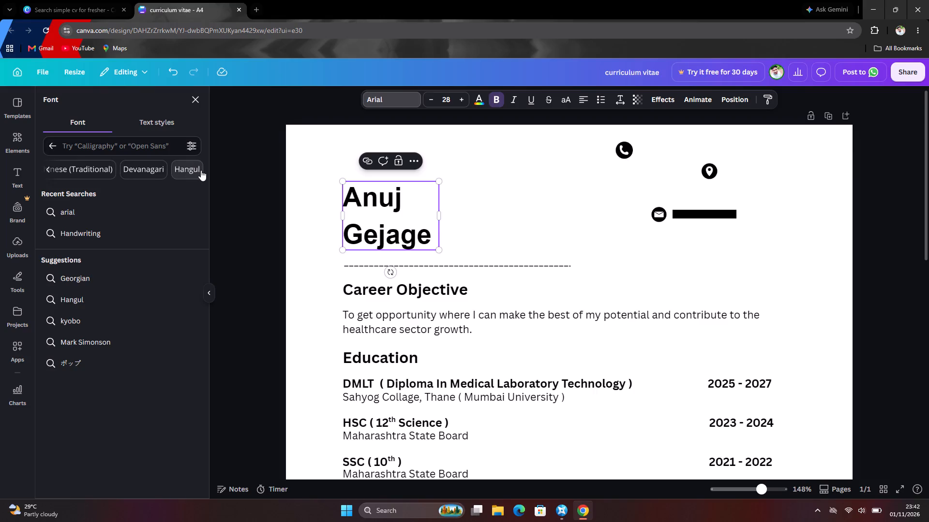
pyautogui.scroll(-1, 163, 184)
# Search the fonts for "hollow" and clear the search.
pyautogui.click(99, 149)
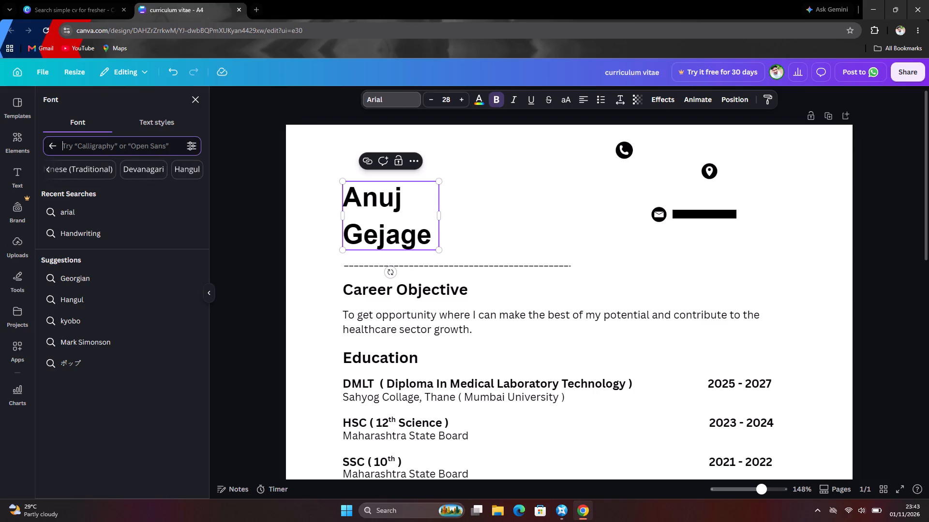
pyautogui.write('hollow')
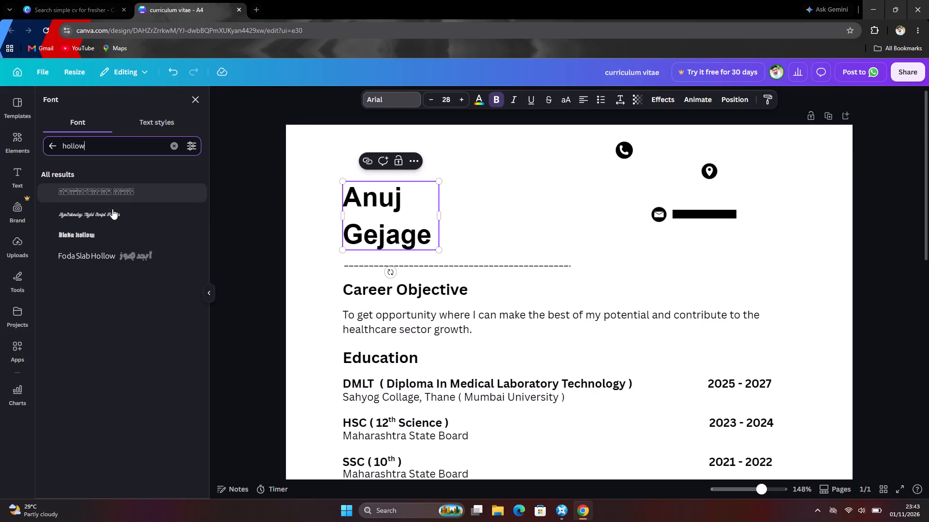
pyautogui.click(173, 145)
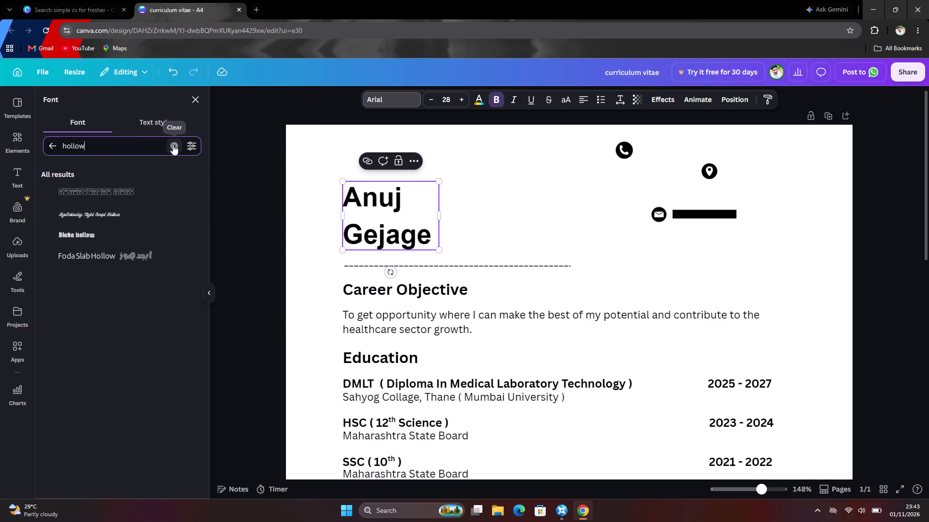
pyautogui.click(239, 136)
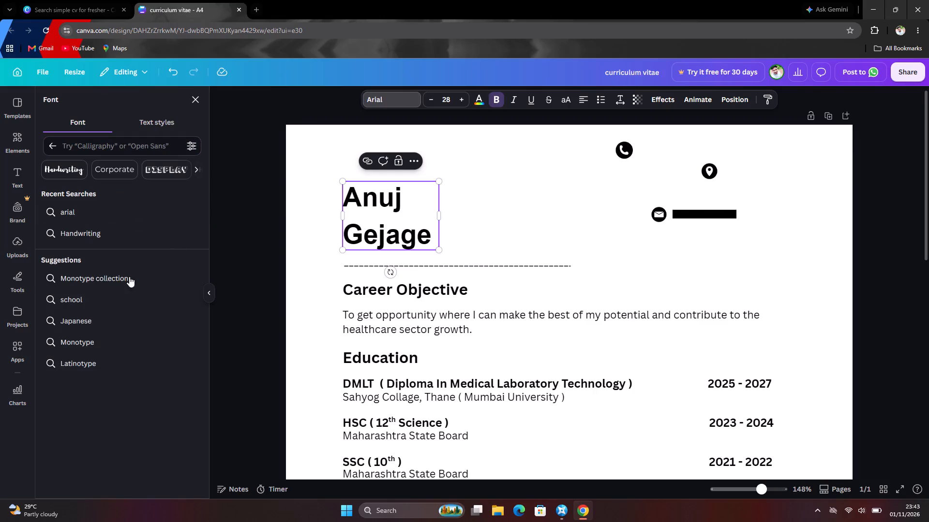
# Browse the fonts under the suggested search "school" for the name heading, leaving the font list without choosing one.
pyautogui.click(107, 291)
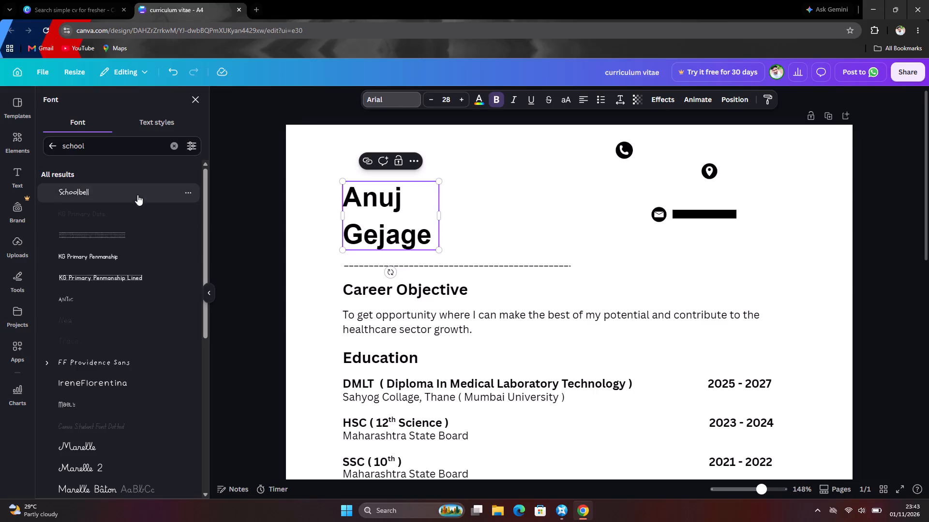
pyautogui.scroll(-1, 152, 269)
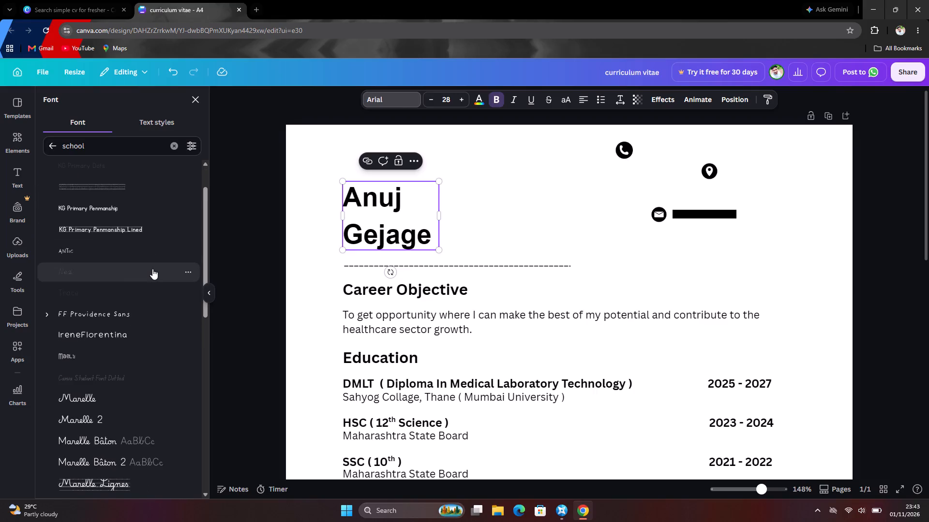
pyautogui.scroll(-5, 152, 269)
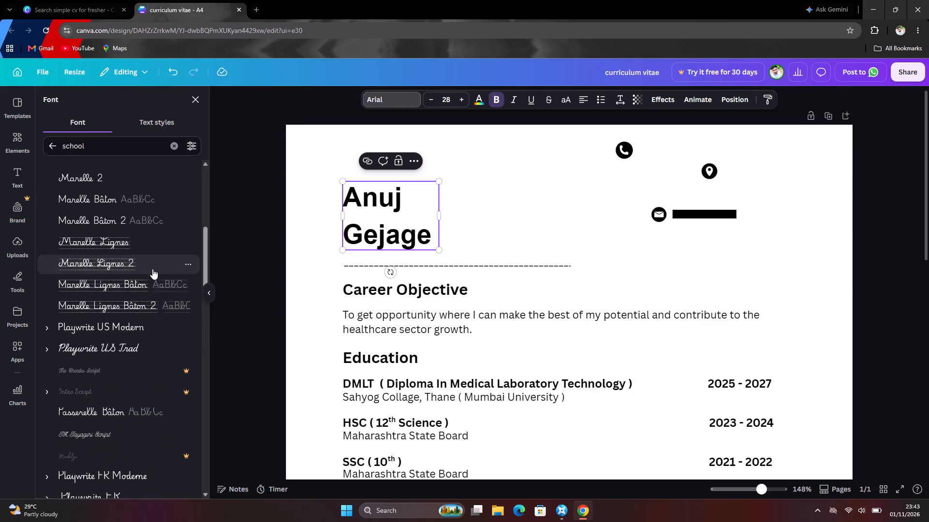
pyautogui.scroll(-6, 152, 269)
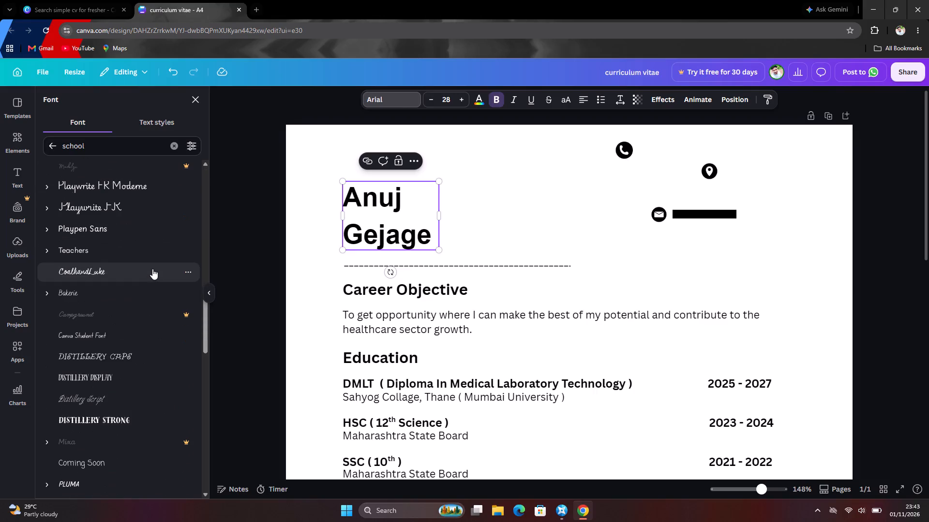
pyautogui.scroll(-8, 152, 269)
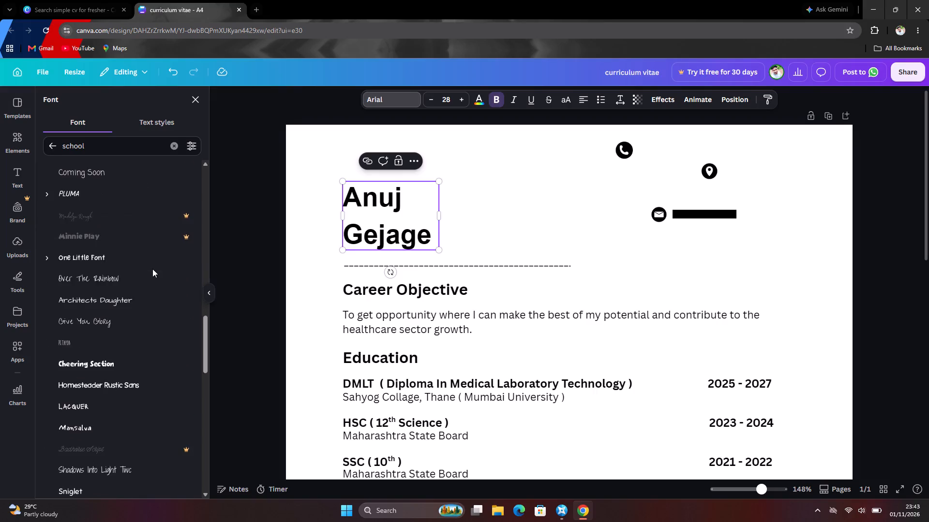
pyautogui.scroll(-16, 152, 269)
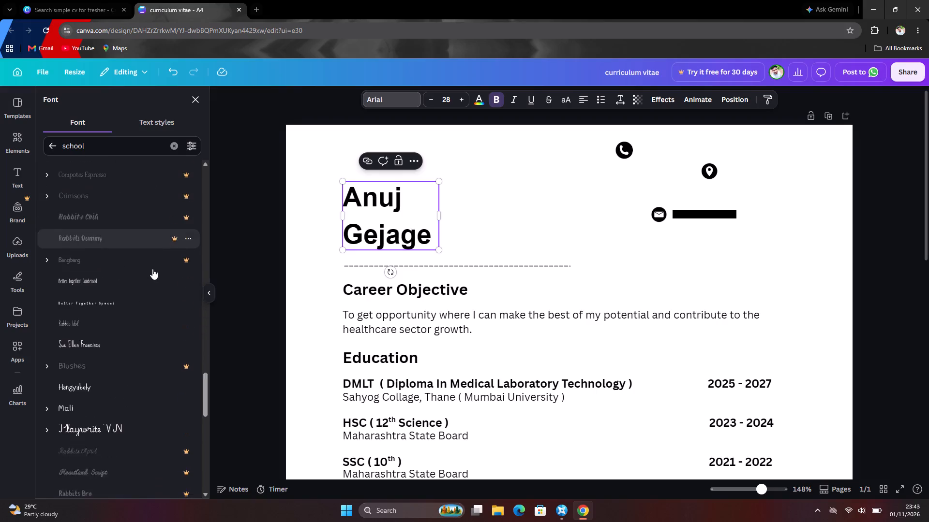
pyautogui.scroll(-13, 152, 269)
pyautogui.click(224, 228)
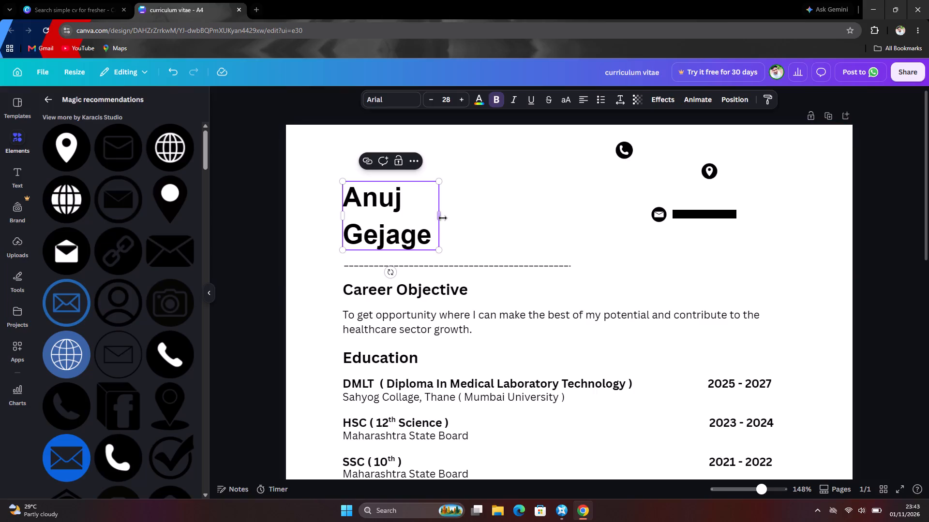
# Widen the name heading's text box to about 6 cm.
pyautogui.moveTo(443, 213); pyautogui.dragTo(514, 219)
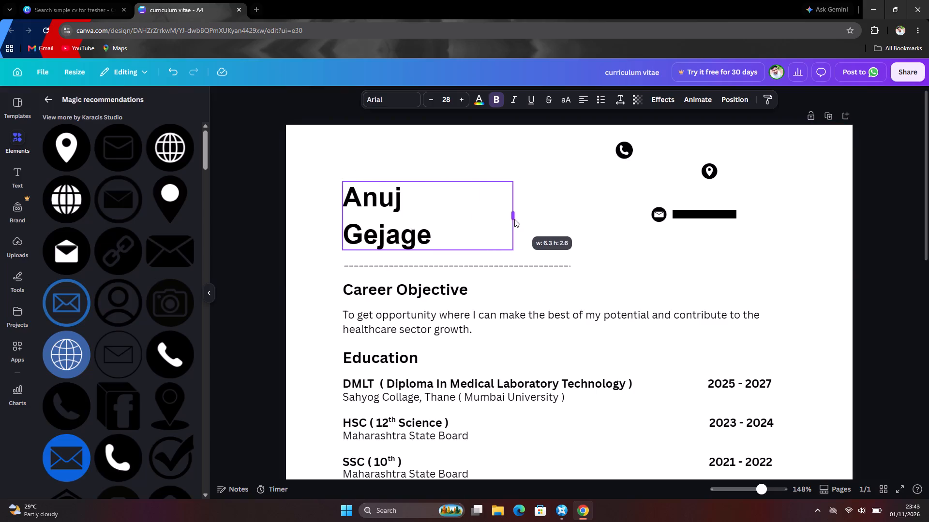
pyautogui.moveTo(514, 219); pyautogui.dragTo(505, 220)
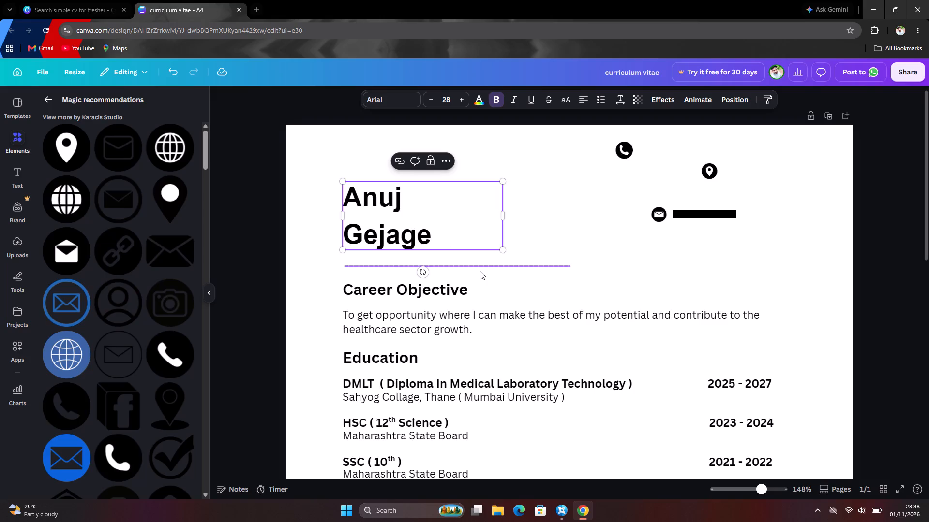
# Extend the dashed divider line above Career Objective horizontally towards the page's right margin, to a length of about 16.8 cm.
pyautogui.click(348, 266)
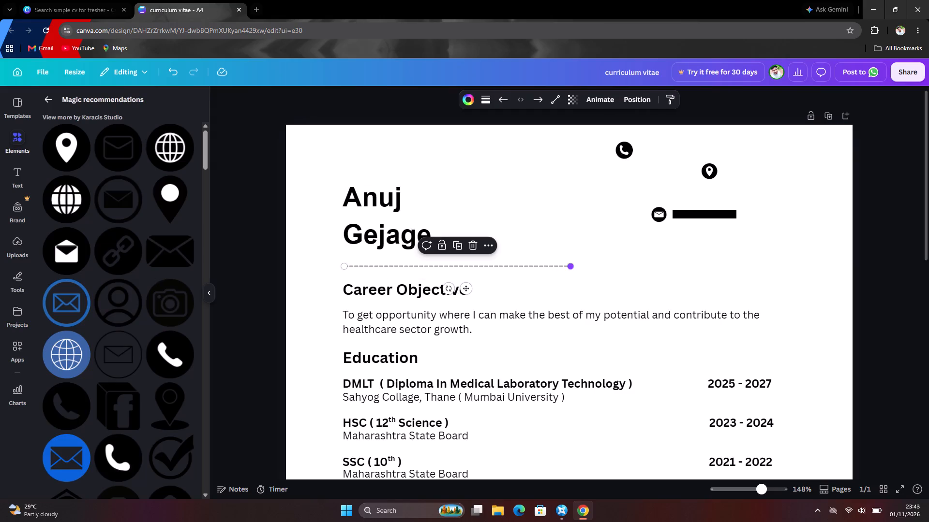
pyautogui.moveTo(571, 266); pyautogui.dragTo(676, 267)
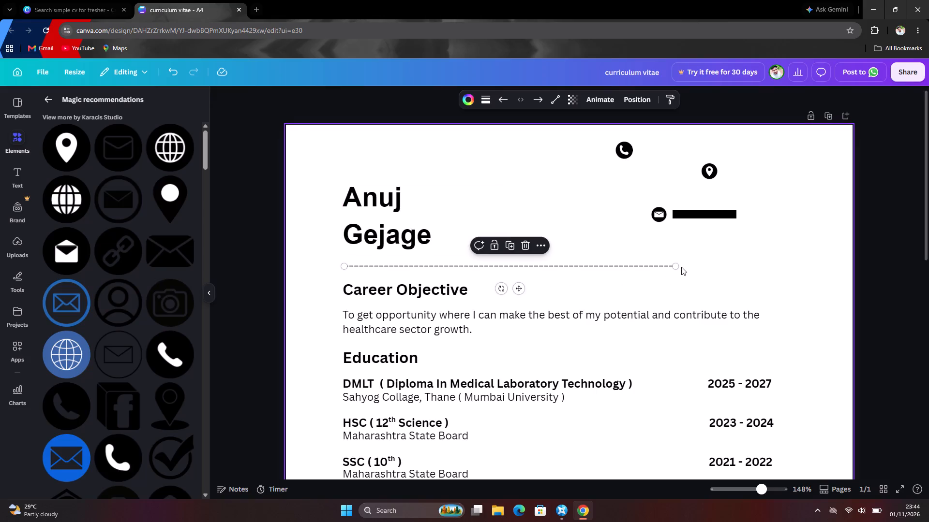
pyautogui.moveTo(673, 267); pyautogui.dragTo(796, 268)
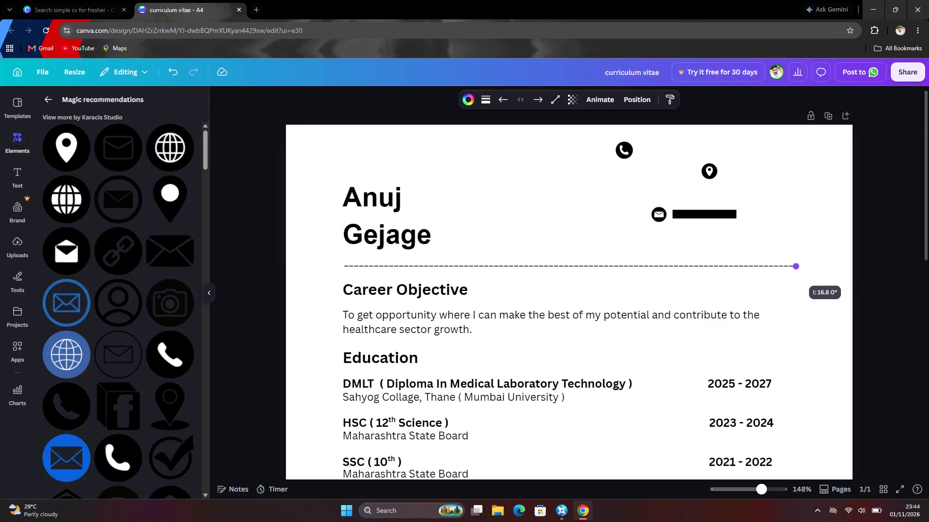
pyautogui.moveTo(796, 268); pyautogui.dragTo(795, 269)
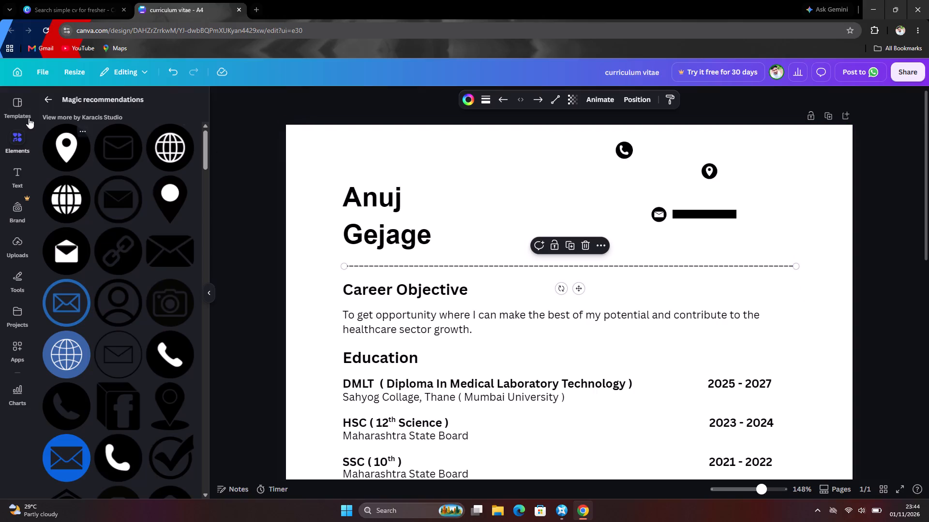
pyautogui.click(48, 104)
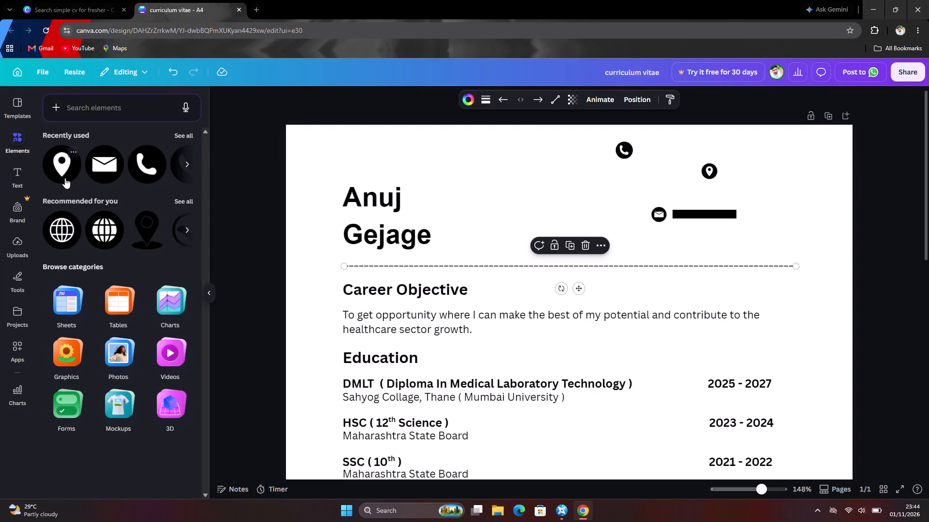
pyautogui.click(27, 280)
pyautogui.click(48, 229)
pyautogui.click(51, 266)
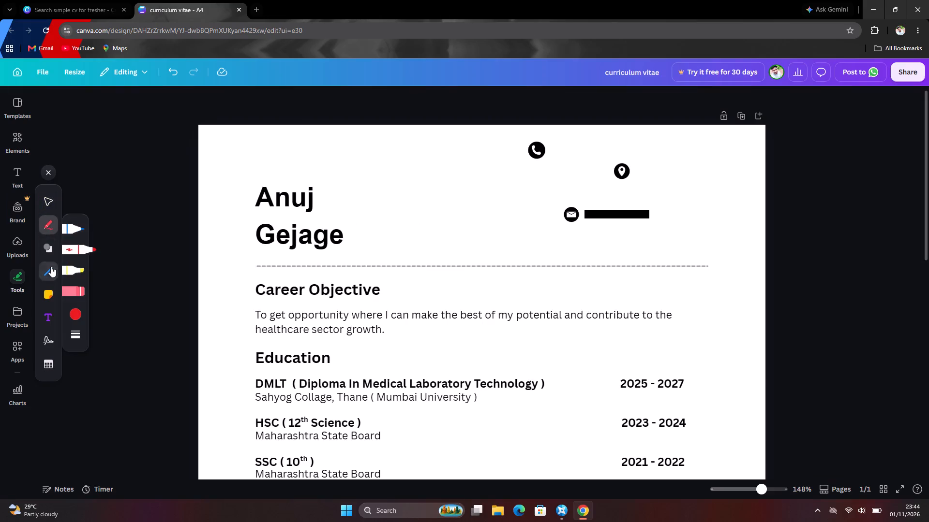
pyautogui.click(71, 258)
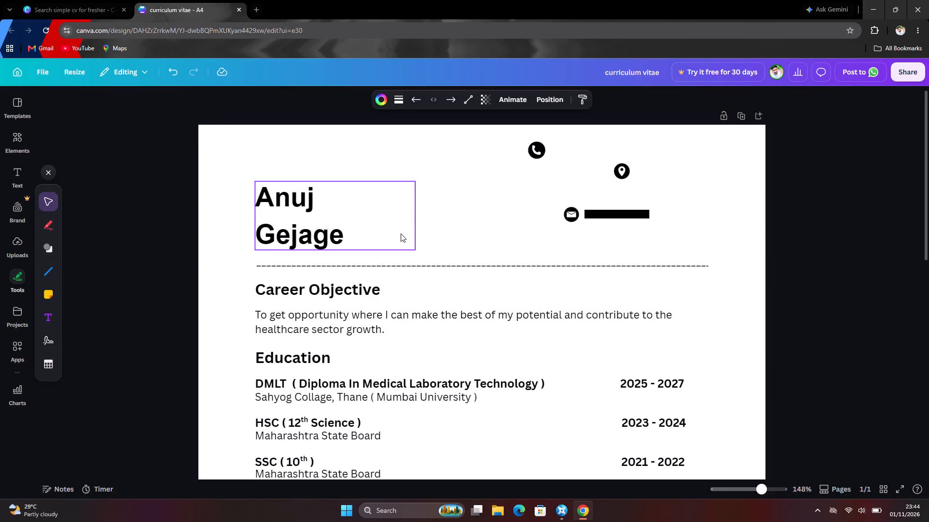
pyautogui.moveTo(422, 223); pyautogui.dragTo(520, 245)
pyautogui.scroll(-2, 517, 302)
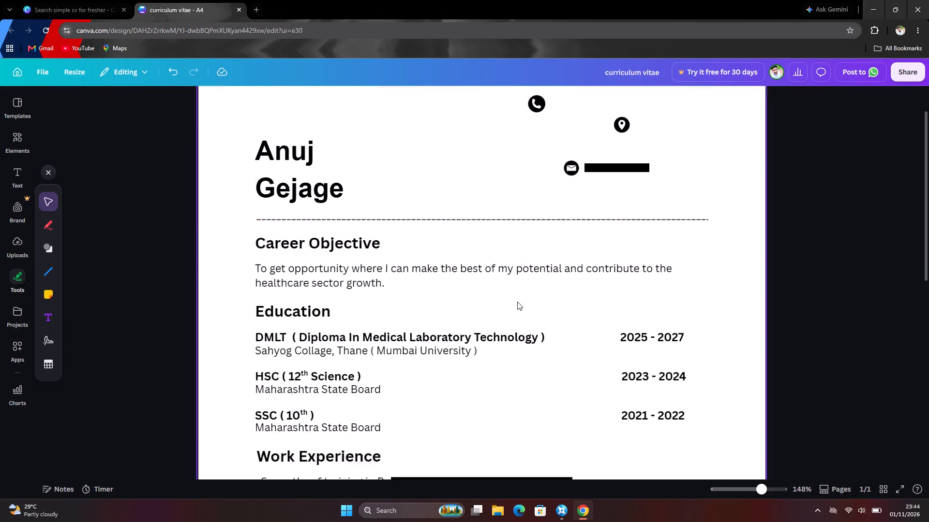
# Move the thick solid line from the Work Experience text up to the header, beside the name and above the dashed divider.
pyautogui.scroll(-2, 517, 302)
pyautogui.moveTo(512, 329); pyautogui.dragTo(477, 106)
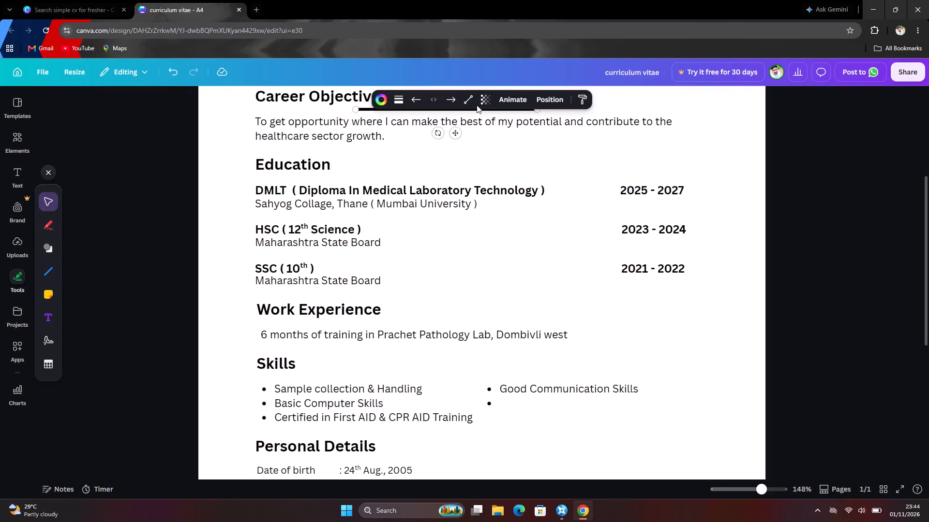
pyautogui.scroll(3, 477, 105)
pyautogui.scroll(3, 511, 206)
pyautogui.click(495, 257)
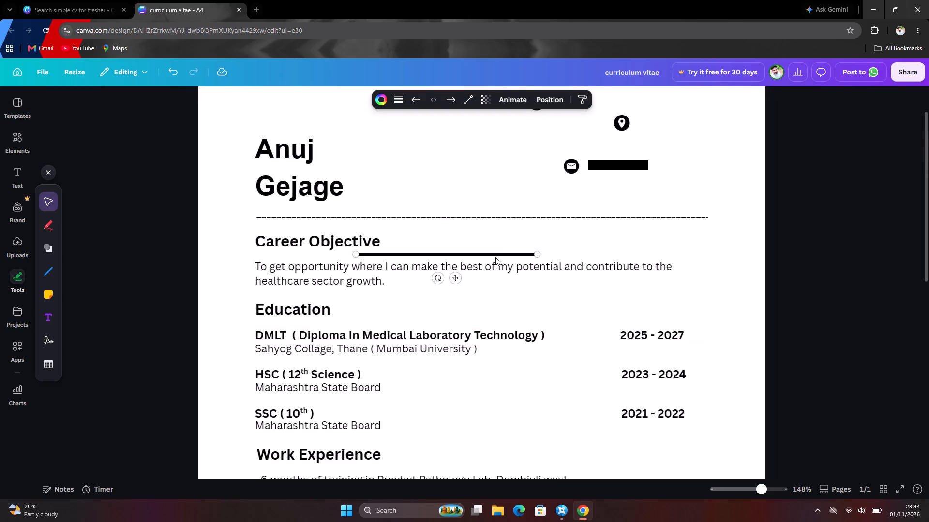
pyautogui.moveTo(495, 255); pyautogui.dragTo(489, 197)
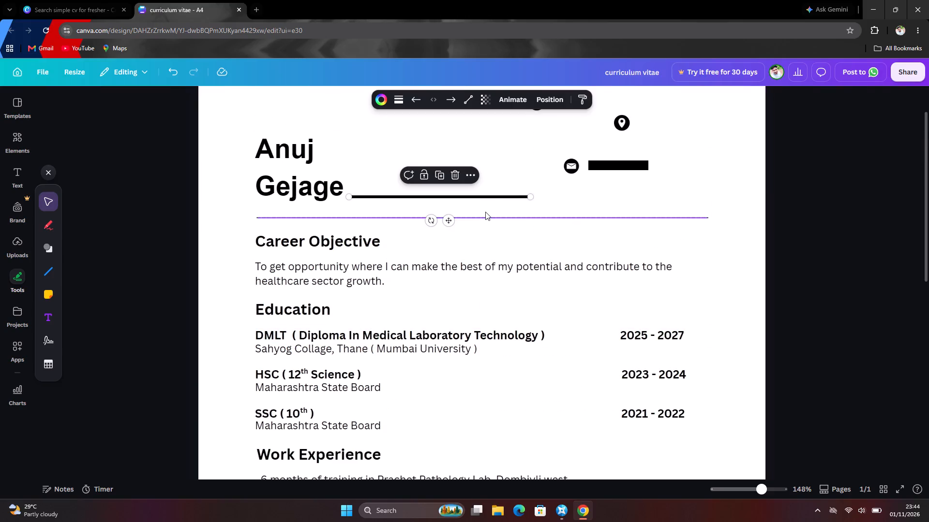
# Check the line style settings of the full-width dashed divider.
pyautogui.click(485, 212)
pyautogui.click(483, 221)
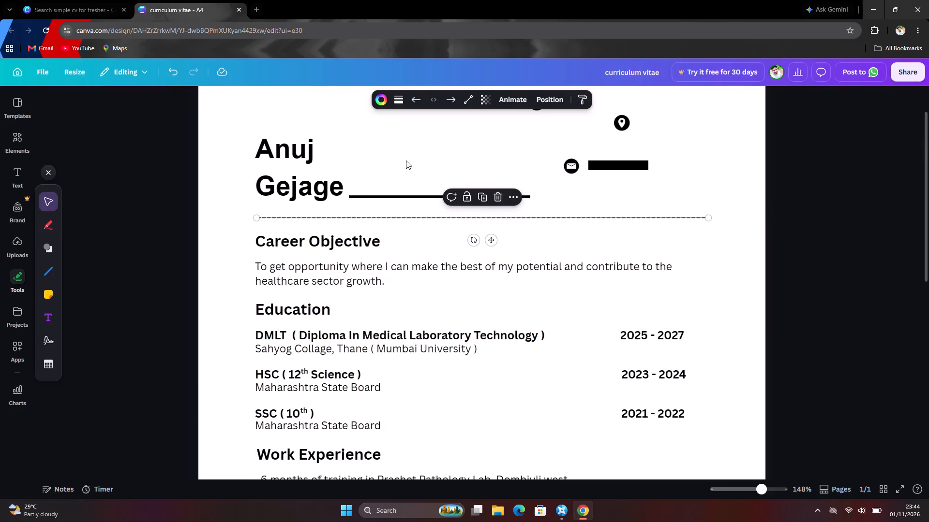
pyautogui.click(446, 214)
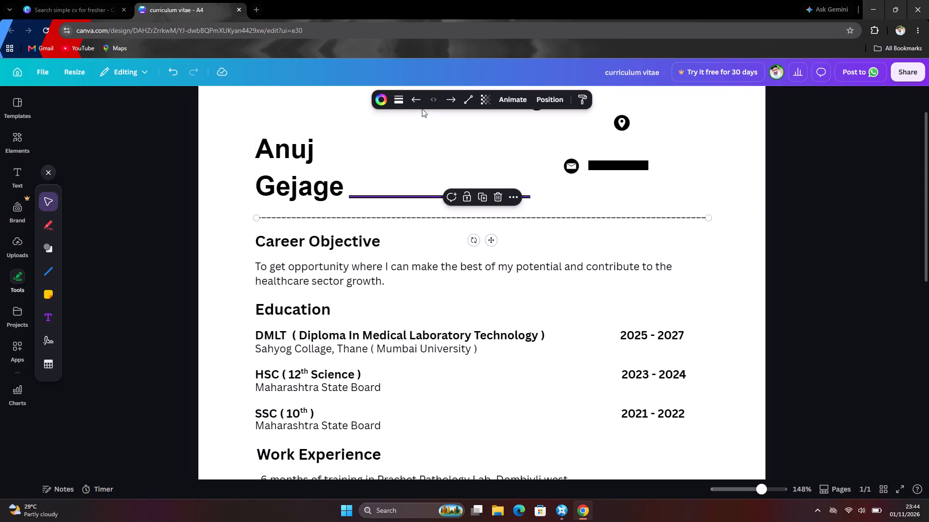
pyautogui.click(401, 101)
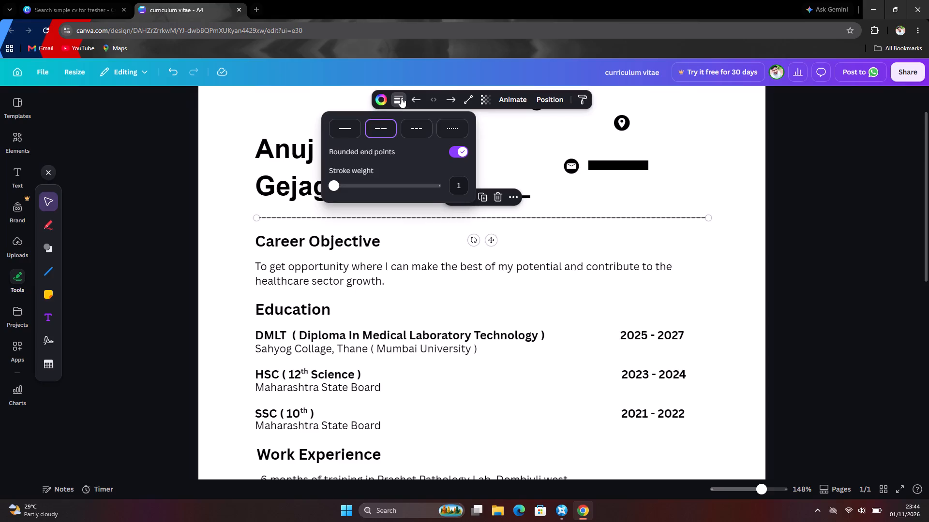
pyautogui.click(525, 124)
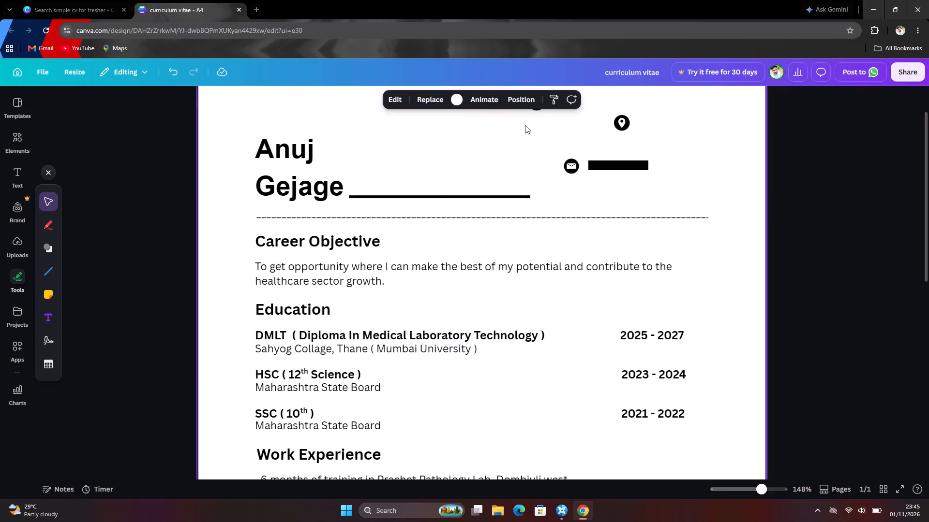
# Style the solid line beside the name as long dashes with rounded end points and a stroke weight of 1.
pyautogui.click(478, 193)
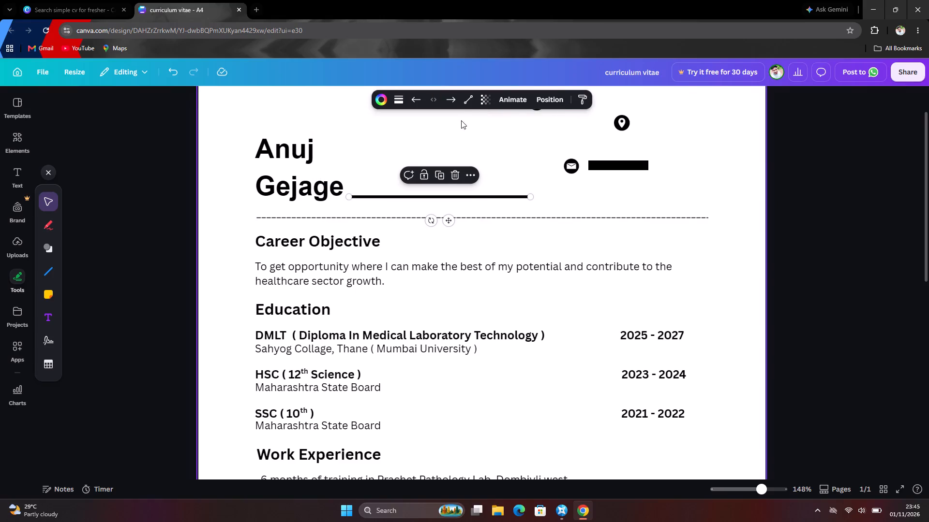
pyautogui.click(403, 105)
pyautogui.click(460, 143)
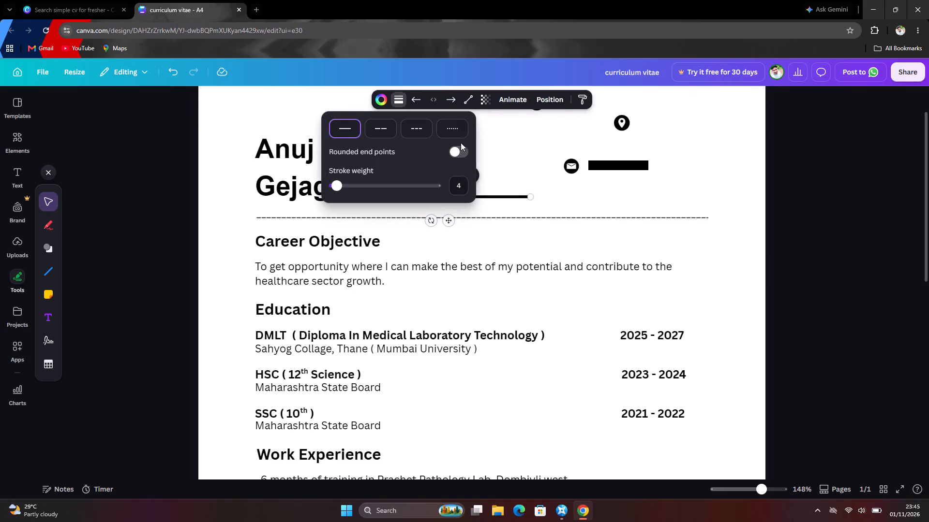
pyautogui.click(460, 154)
pyautogui.moveTo(387, 182); pyautogui.dragTo(273, 194)
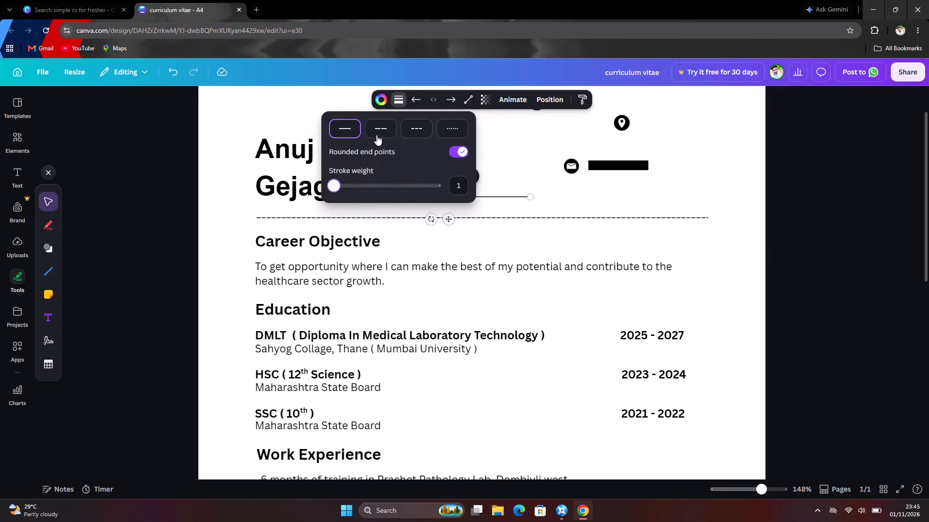
pyautogui.click(377, 130)
pyautogui.moveTo(375, 184); pyautogui.dragTo(295, 187)
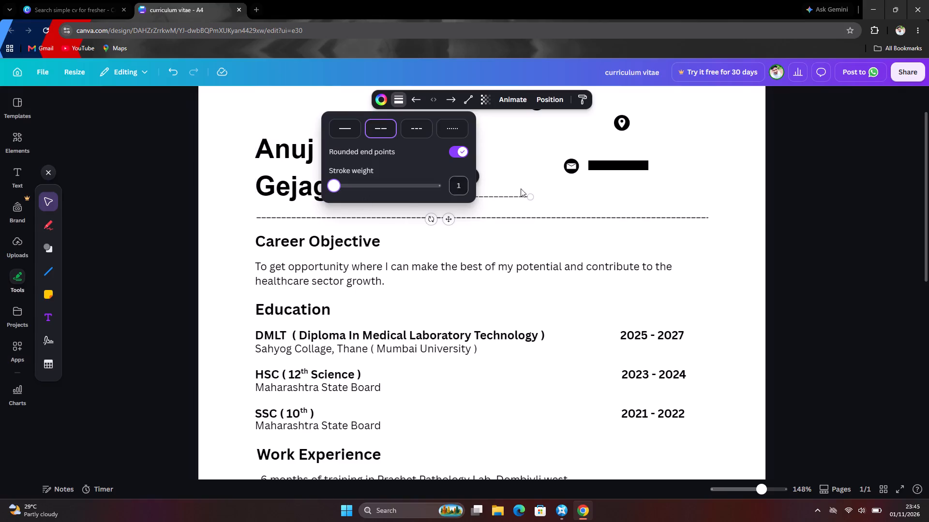
pyautogui.click(587, 188)
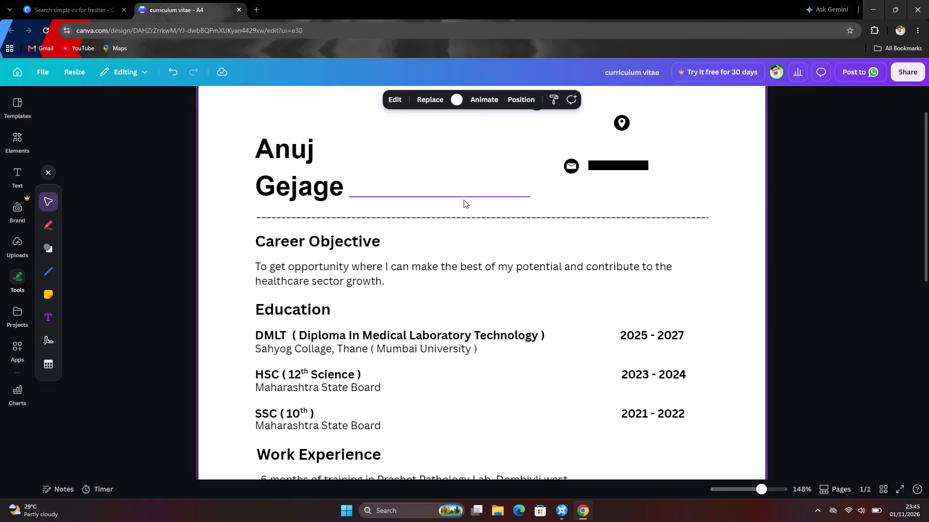
# Place the restyled short dashed line just above the full-width divider, aligned with the divider's left end.
pyautogui.moveTo(461, 196); pyautogui.dragTo(411, 214)
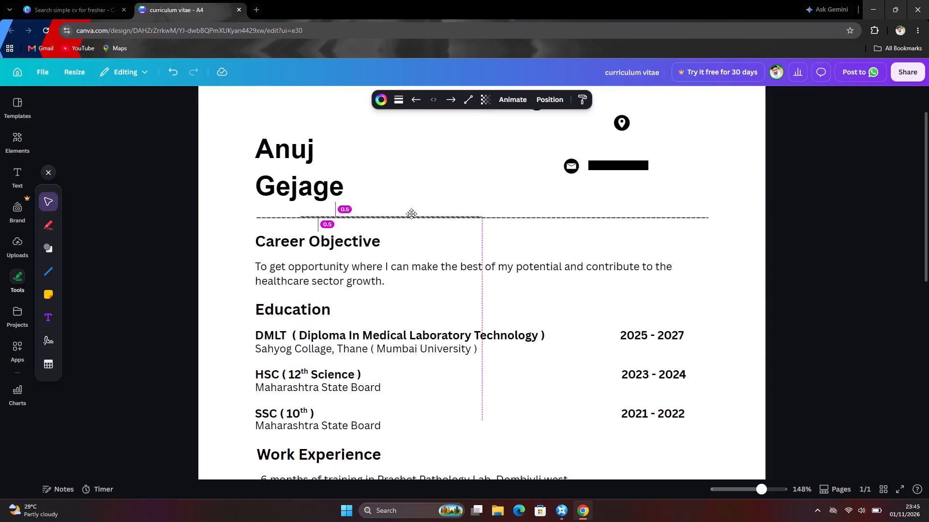
pyautogui.moveTo(411, 214); pyautogui.dragTo(370, 212)
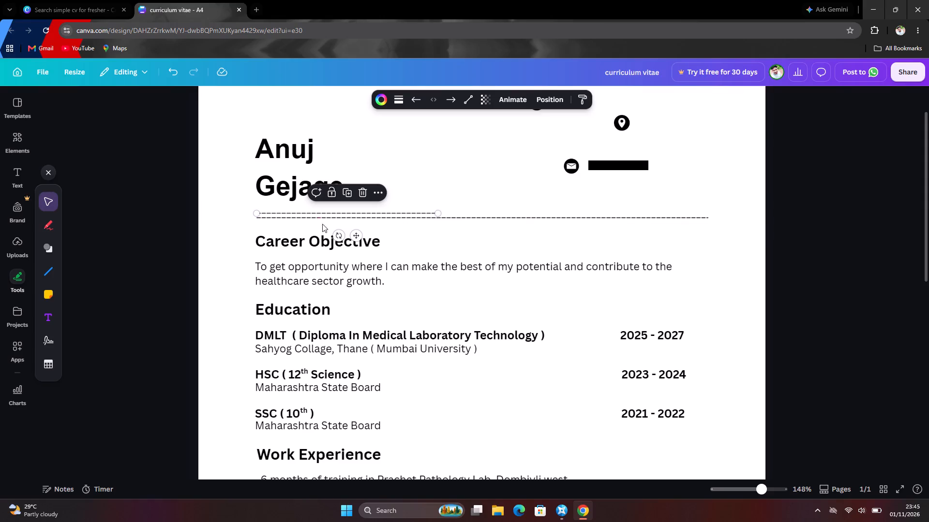
# Insert another straight line on the page.
pyautogui.click(52, 268)
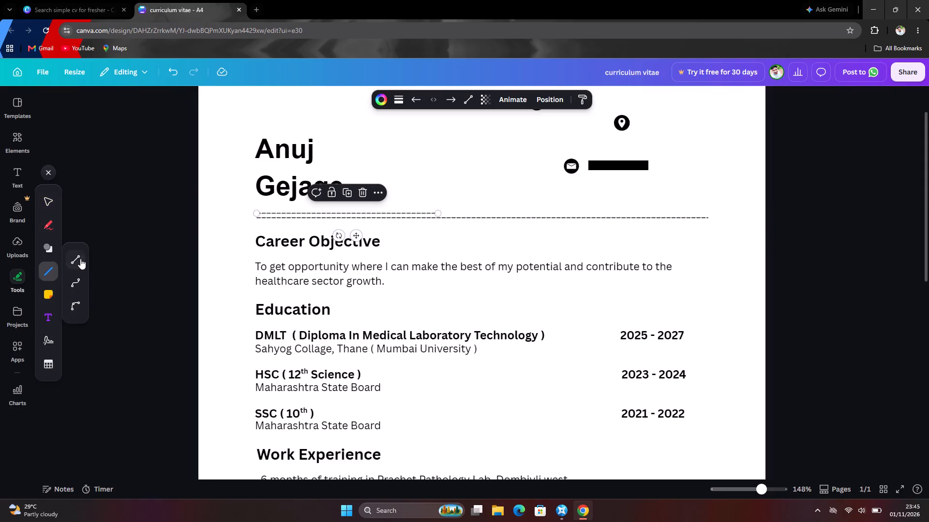
pyautogui.click(80, 259)
pyautogui.moveTo(478, 180); pyautogui.dragTo(573, 180)
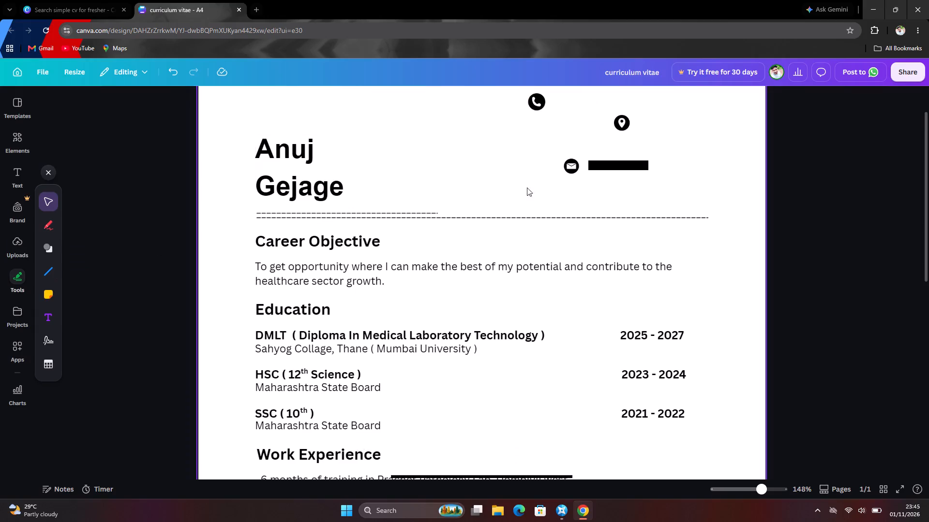
pyautogui.moveTo(456, 186); pyautogui.dragTo(496, 197)
# Move the new solid line from Work Experience up to just above the divider, to the right of the short dashed line.
pyautogui.scroll(-4, 496, 197)
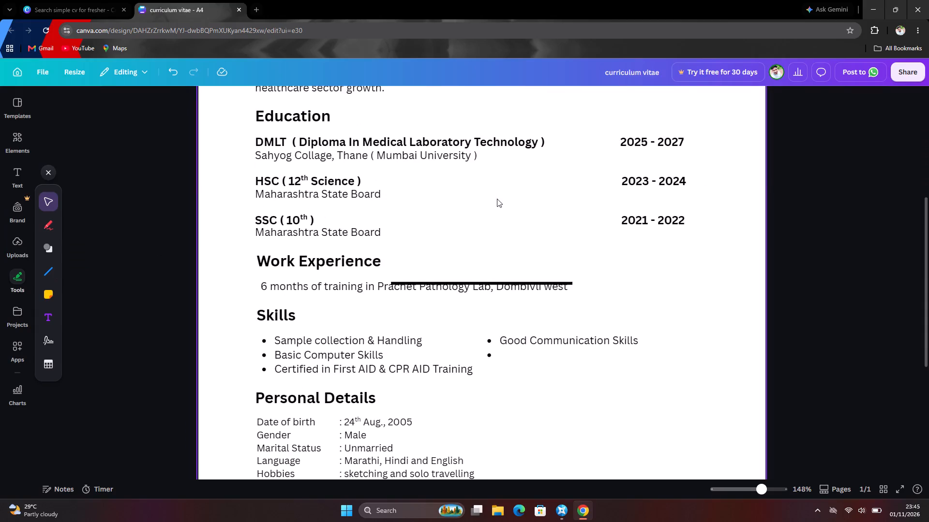
pyautogui.moveTo(505, 282); pyautogui.dragTo(511, 249)
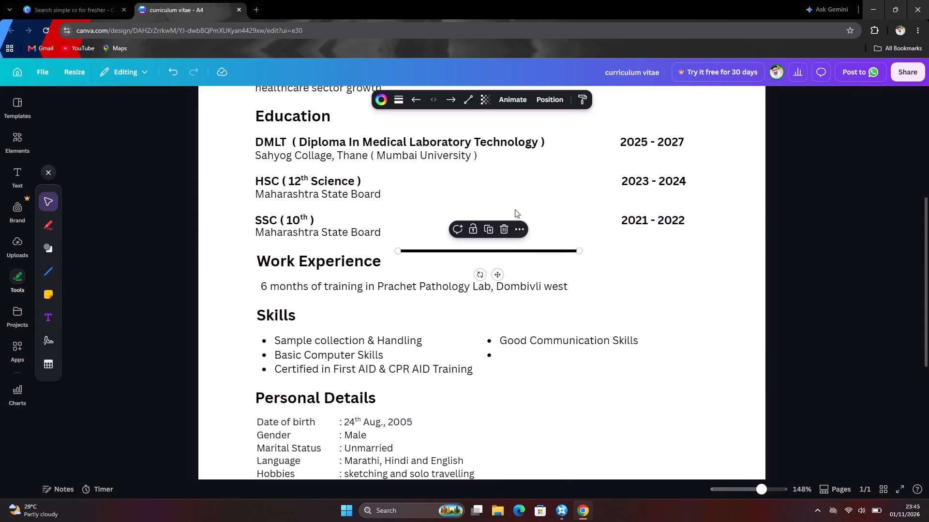
pyautogui.moveTo(507, 192); pyautogui.dragTo(589, 201)
pyautogui.moveTo(508, 252); pyautogui.dragTo(517, 200)
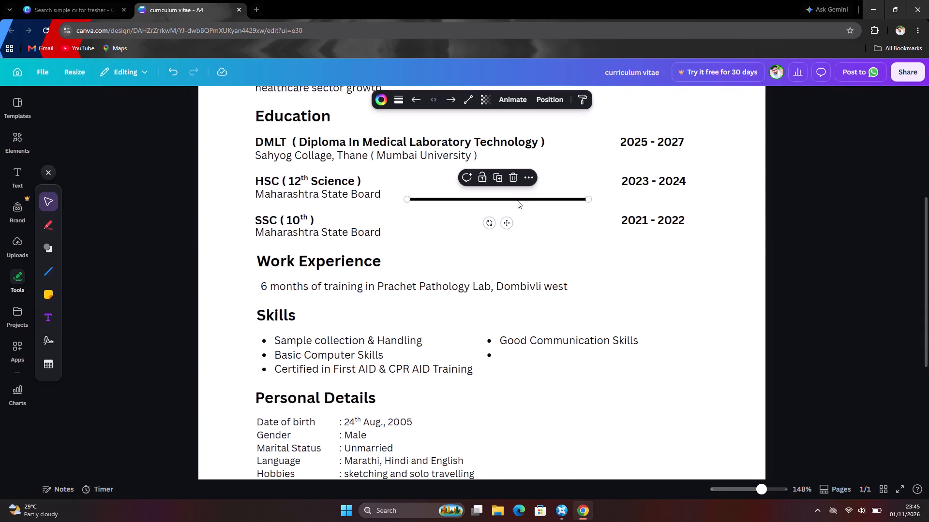
pyautogui.scroll(3, 522, 210)
pyautogui.scroll(-2, 532, 236)
pyautogui.click(521, 246)
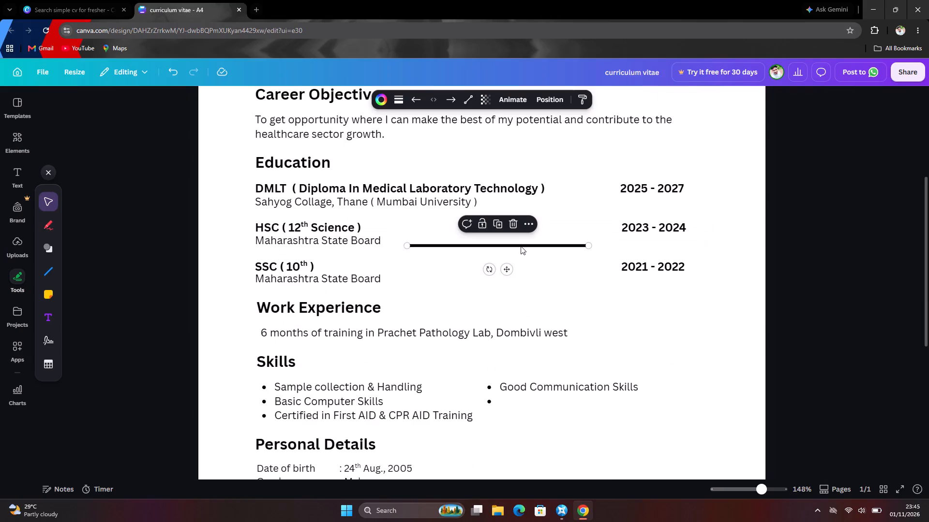
pyautogui.moveTo(521, 246); pyautogui.dragTo(539, 85)
pyautogui.scroll(2, 538, 89)
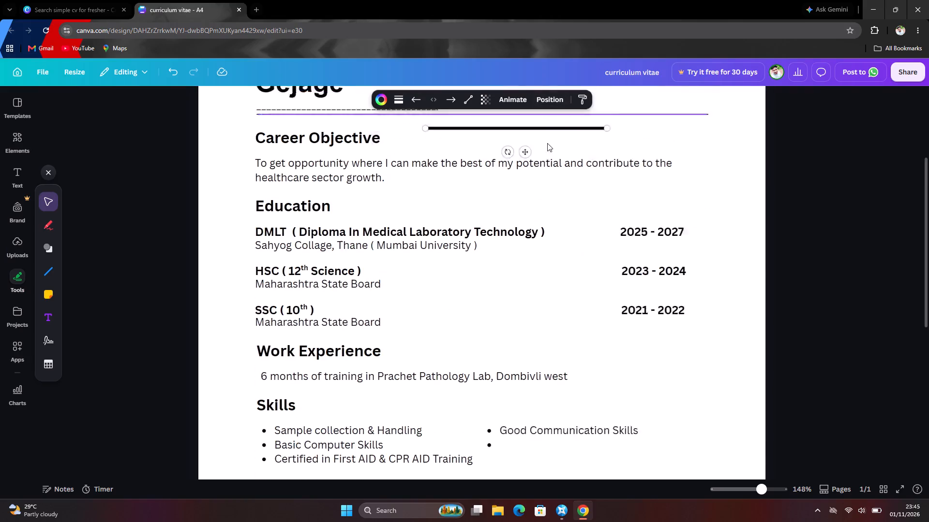
pyautogui.scroll(3, 547, 143)
pyautogui.moveTo(533, 285); pyautogui.dragTo(540, 250)
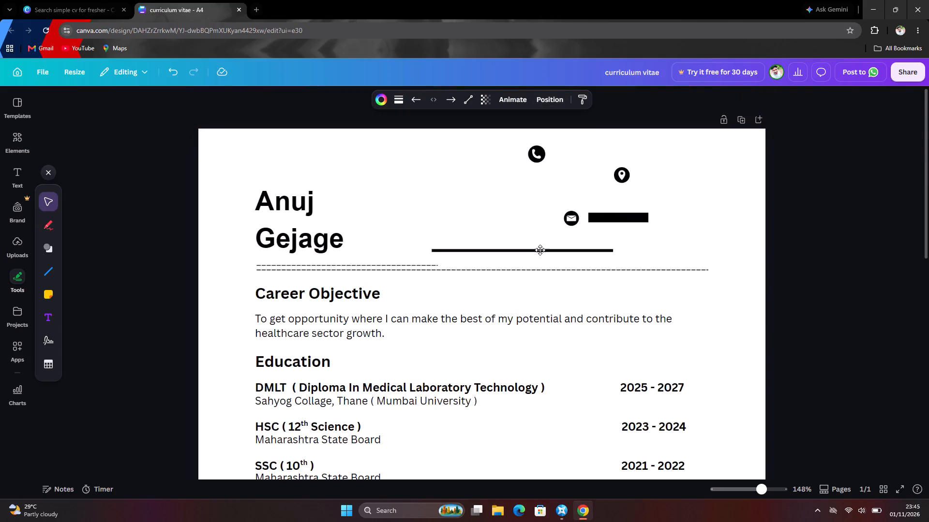
pyautogui.moveTo(540, 250); pyautogui.dragTo(555, 262)
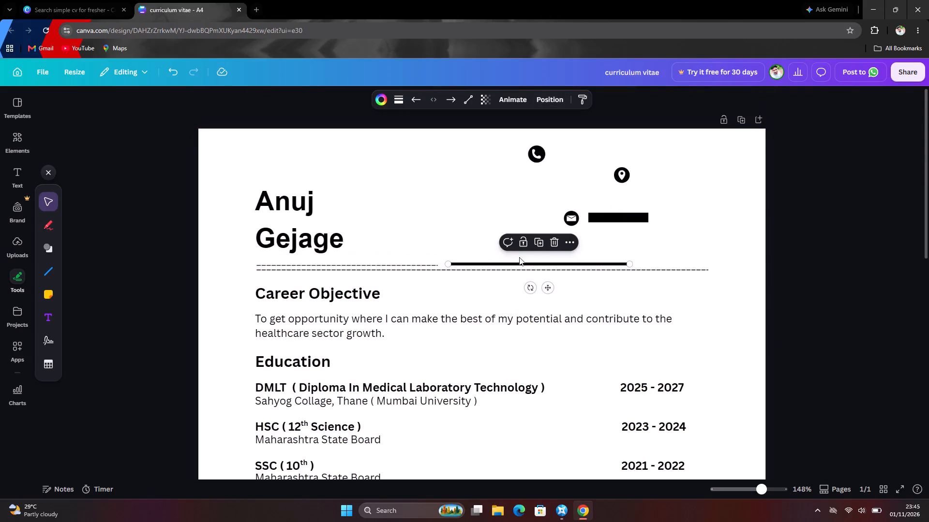
# Style the new line as long dashes with rounded end points and a stroke weight of 1.
pyautogui.click(405, 102)
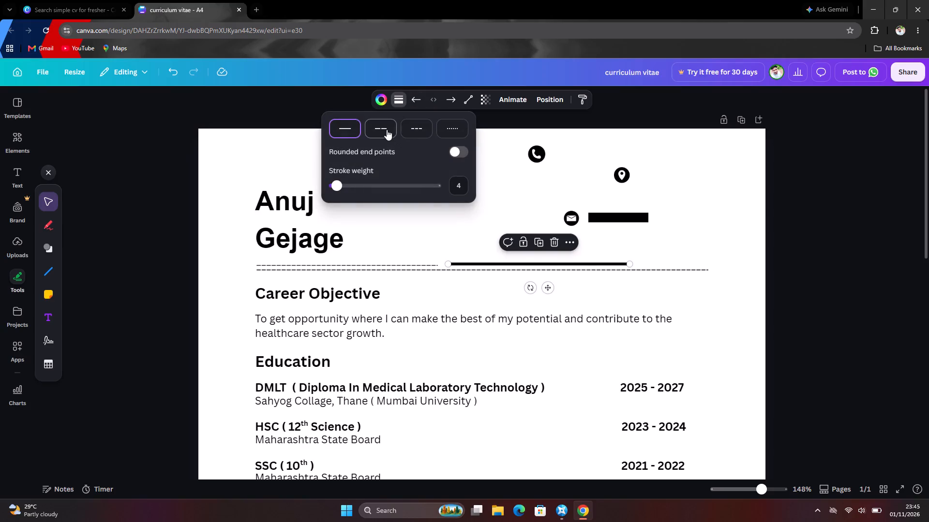
pyautogui.click(387, 130)
pyautogui.click(451, 155)
pyautogui.moveTo(434, 181); pyautogui.dragTo(295, 182)
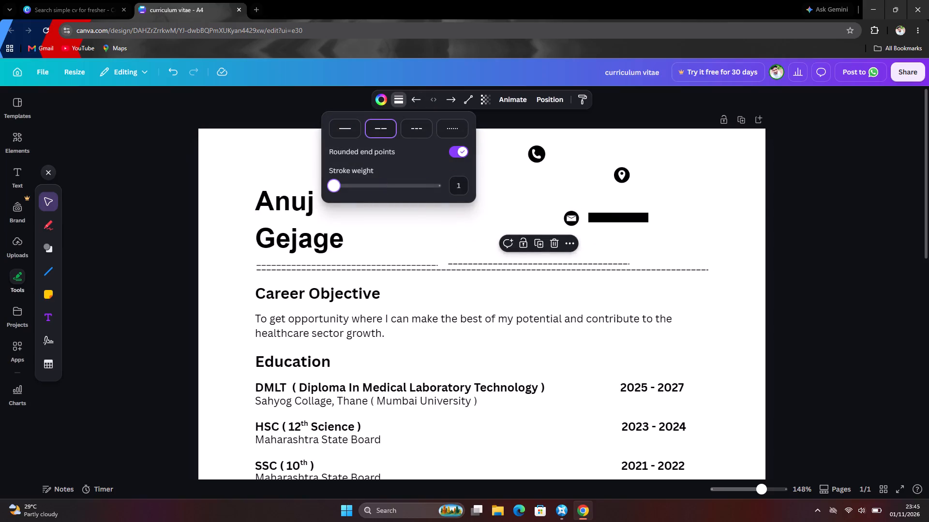
pyautogui.moveTo(295, 182); pyautogui.dragTo(271, 182)
pyautogui.click(429, 239)
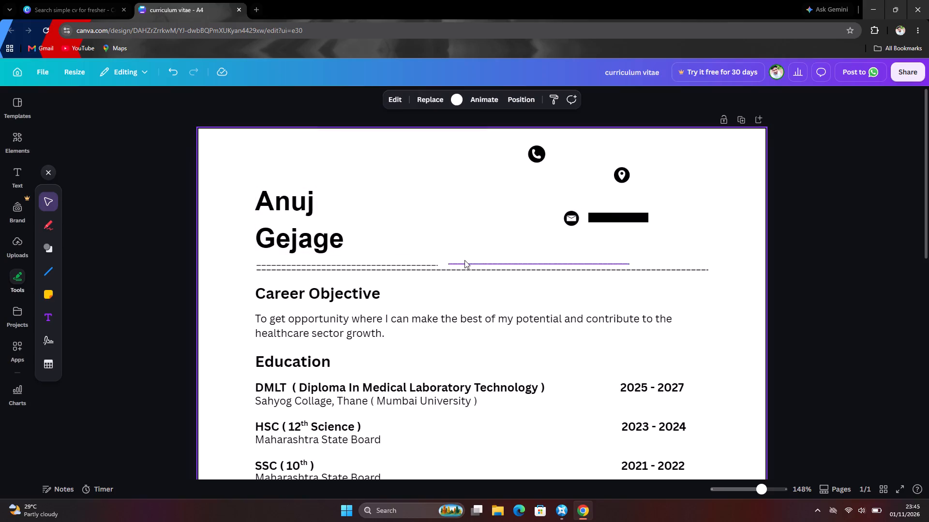
# Level the second dashed line with the first and extend its right end horizontally to the divider's right end.
pyautogui.click(552, 264)
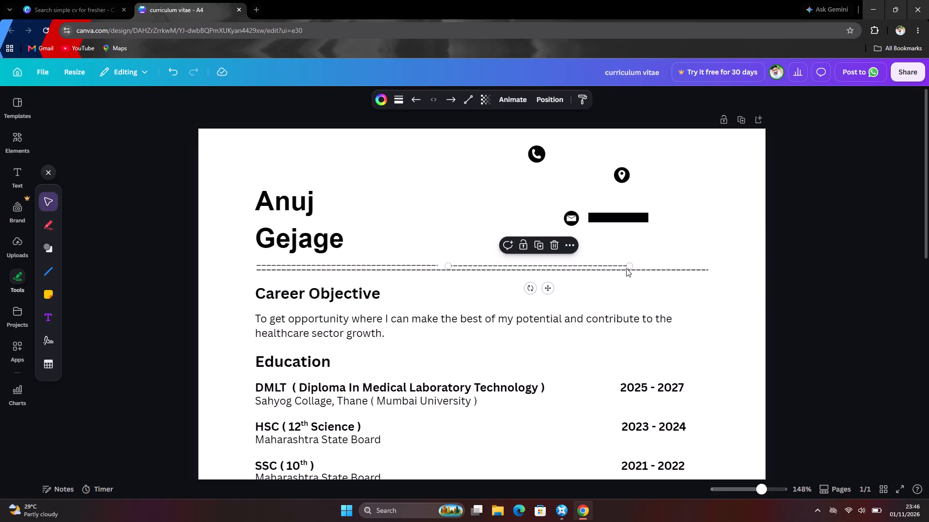
pyautogui.moveTo(630, 266); pyautogui.dragTo(702, 263)
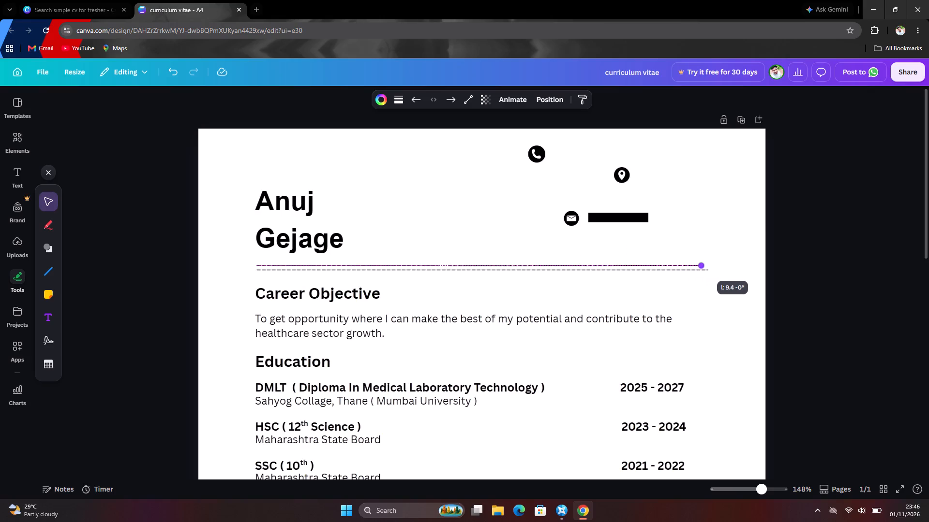
pyautogui.moveTo(702, 263); pyautogui.dragTo(708, 263)
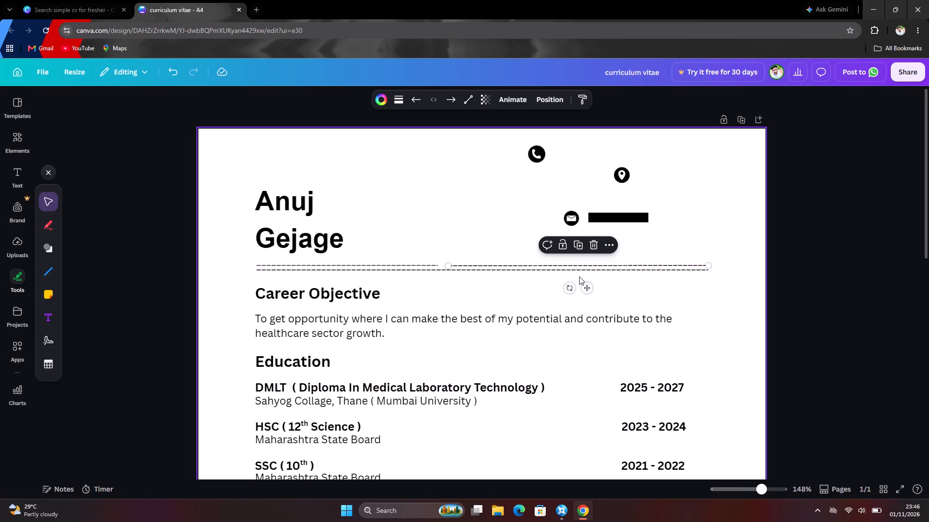
# Nudge both shorter dashed lines vertically to fine-tune their shared height just above the full-width divider.
pyautogui.press('Down')
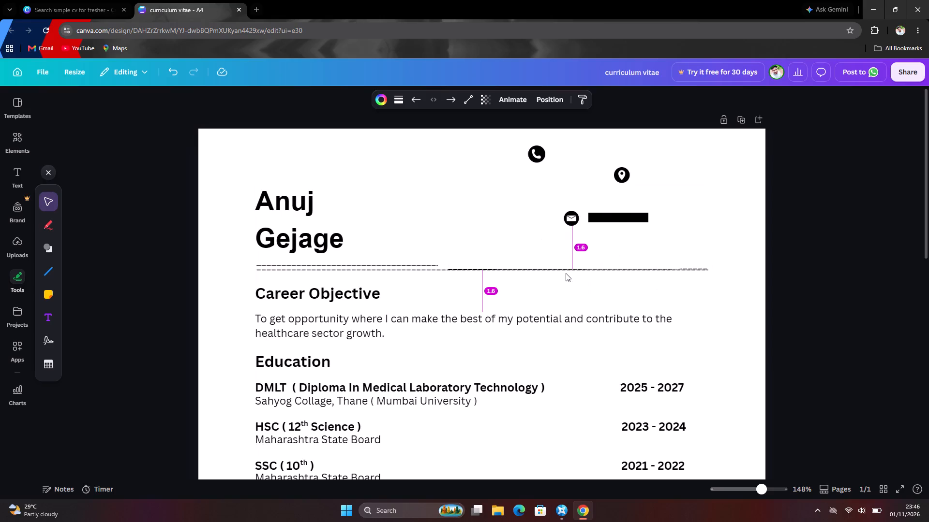
pyautogui.press('Up')
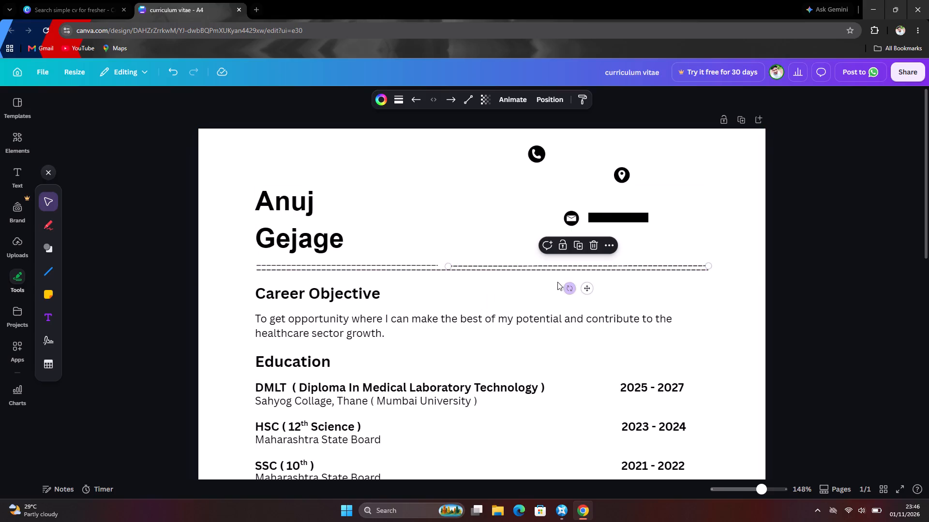
pyautogui.click(427, 264)
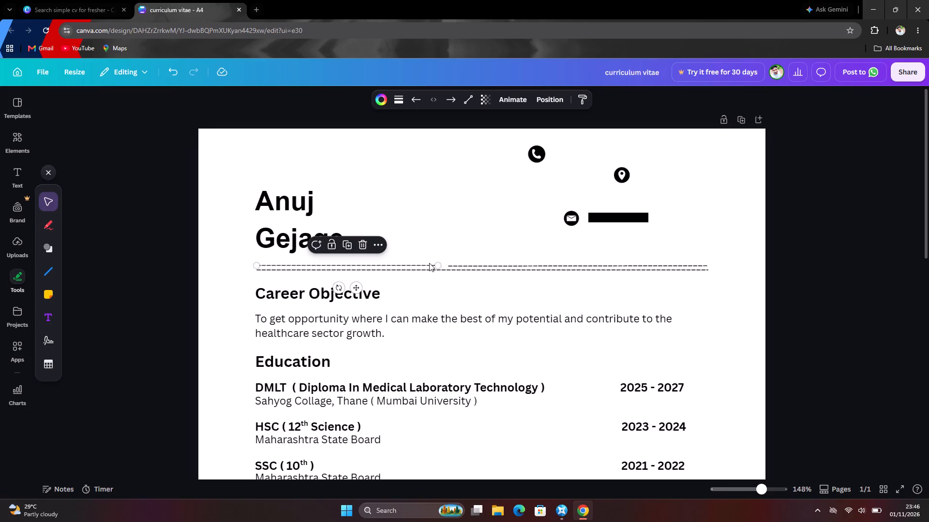
pyautogui.press('Down')
pyautogui.press('Up')
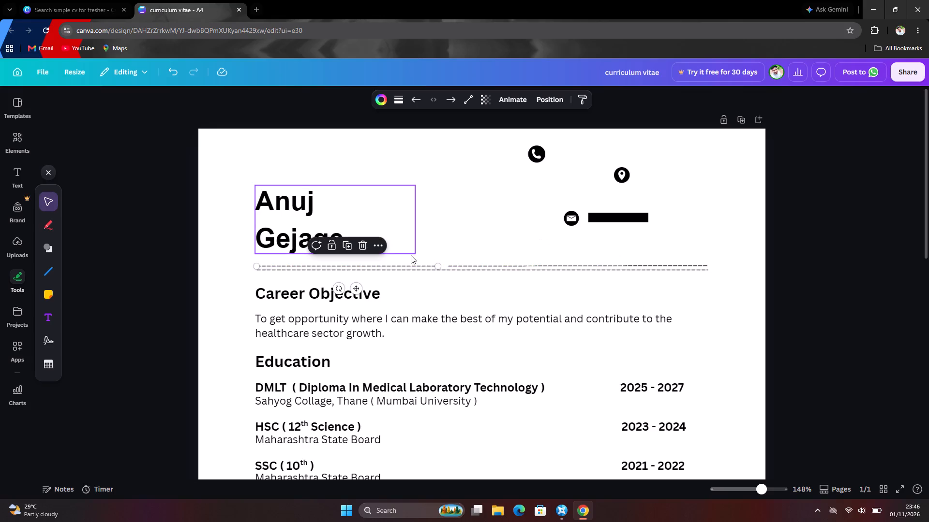
# Extend the first short dashed line's right end slightly toward the second short dashed line.
pyautogui.click(437, 269)
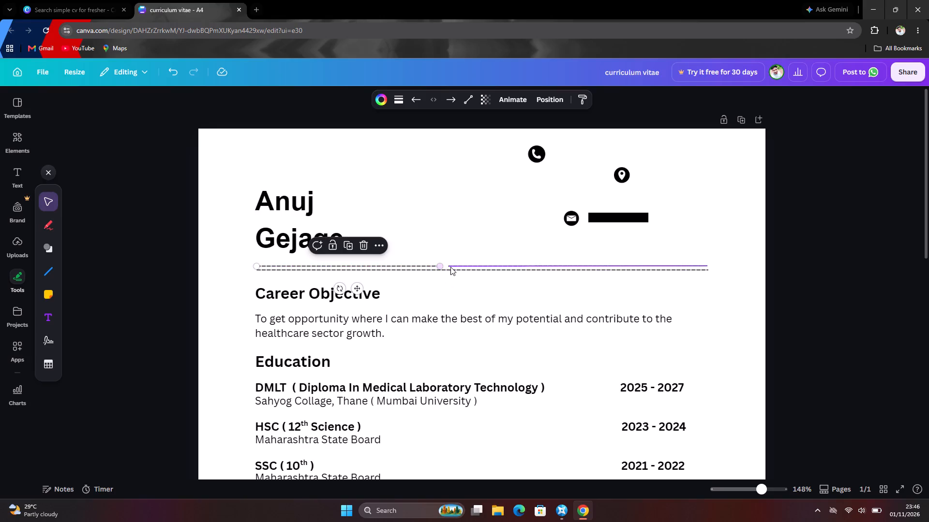
pyautogui.click(450, 267)
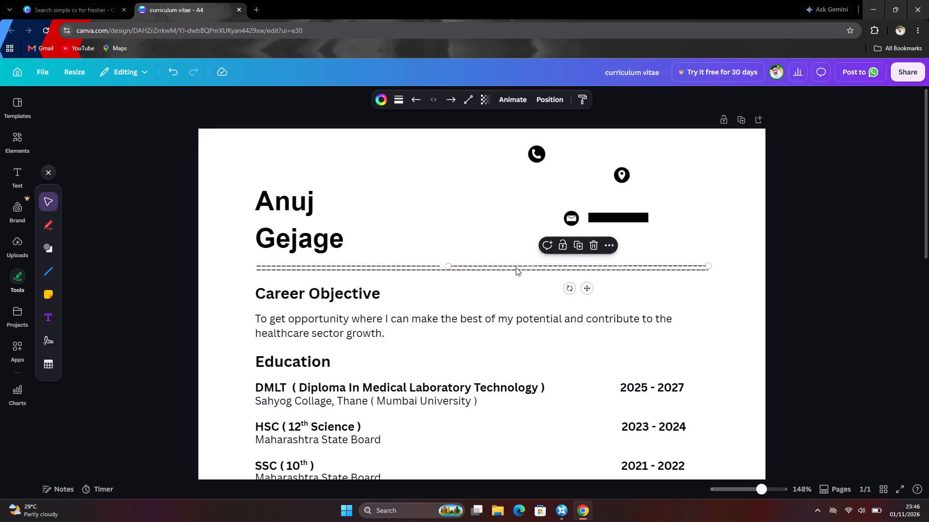
pyautogui.click(513, 300)
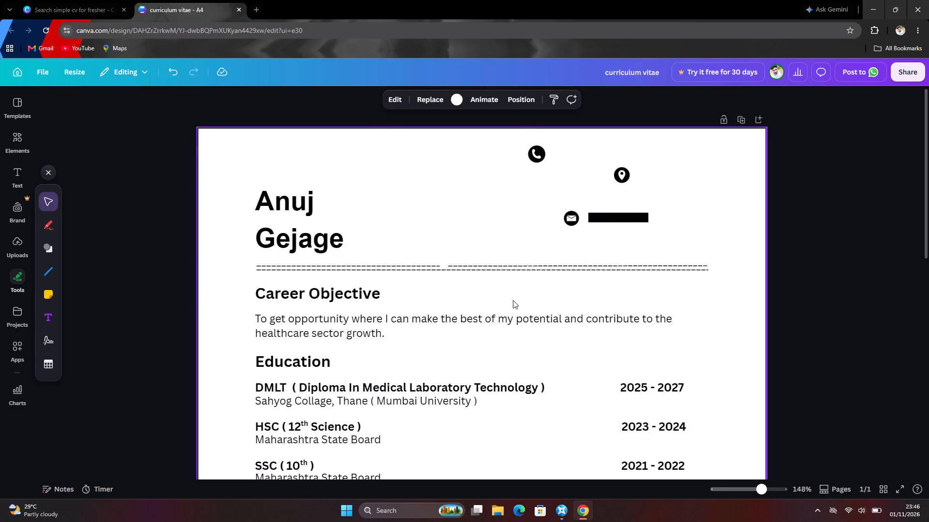
# Add a straight line and move it up into the header, between the name and the email icon, above the dashed divider.
pyautogui.click(54, 266)
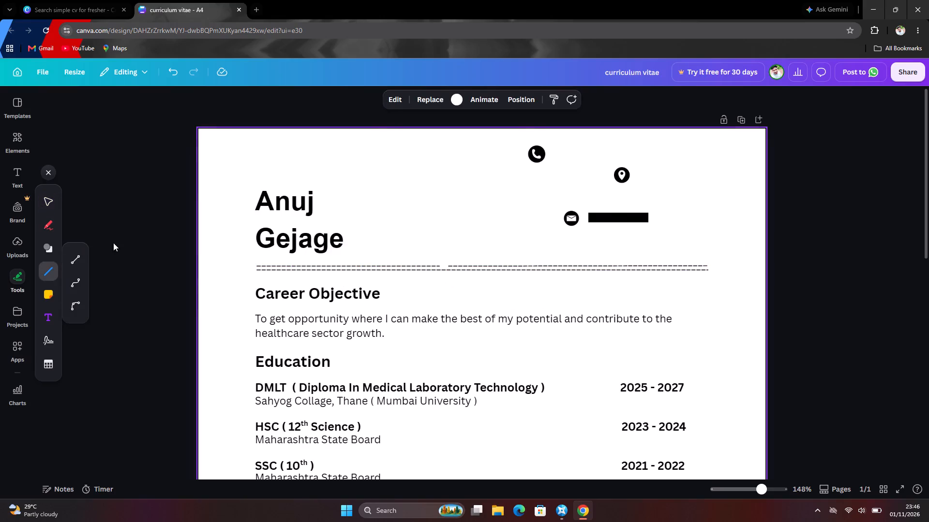
pyautogui.click(79, 254)
pyautogui.moveTo(443, 200); pyautogui.dragTo(532, 210)
pyautogui.moveTo(430, 147); pyautogui.dragTo(519, 164)
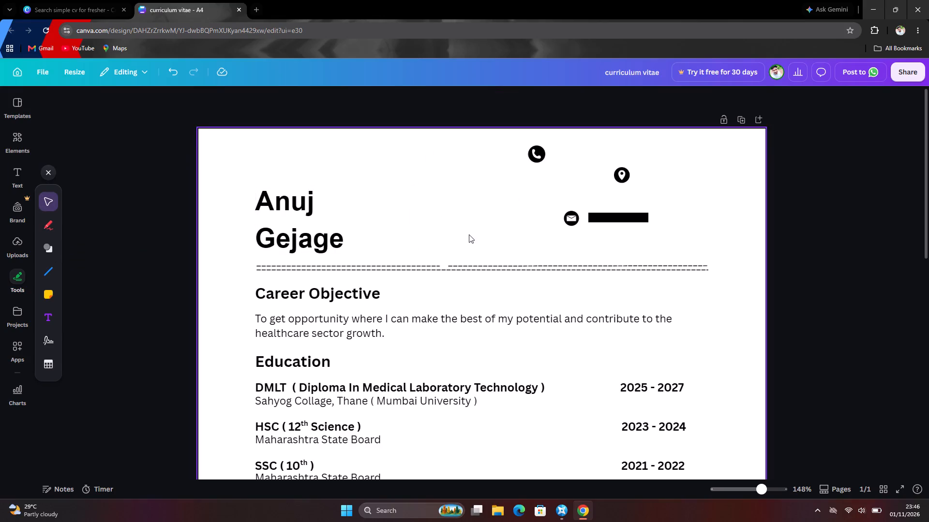
pyautogui.scroll(-5, 469, 234)
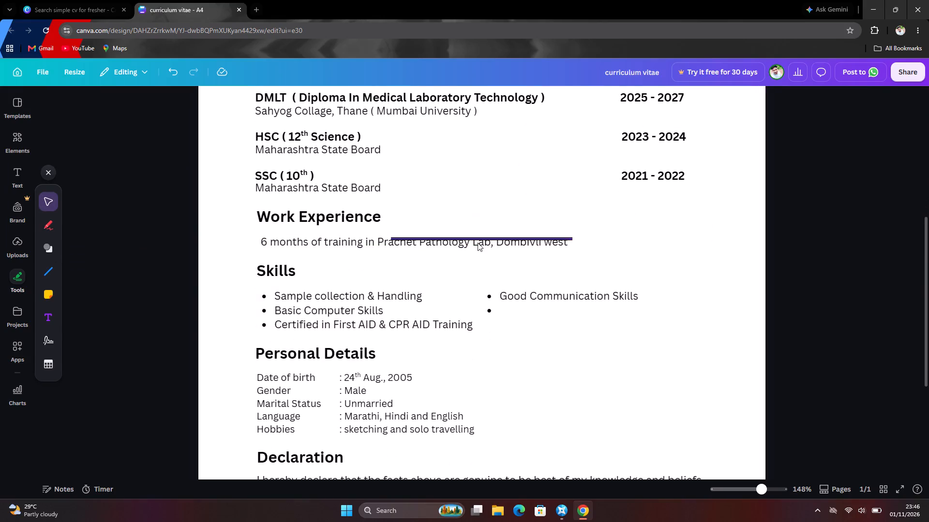
pyautogui.moveTo(478, 241); pyautogui.dragTo(496, 135)
pyautogui.scroll(6, 496, 144)
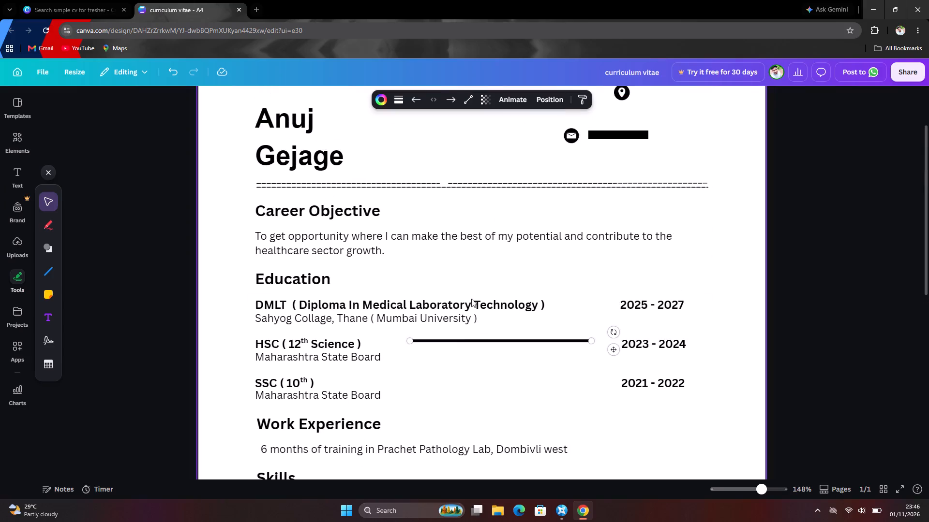
pyautogui.moveTo(481, 341); pyautogui.dragTo(481, 159)
pyautogui.scroll(2, 475, 205)
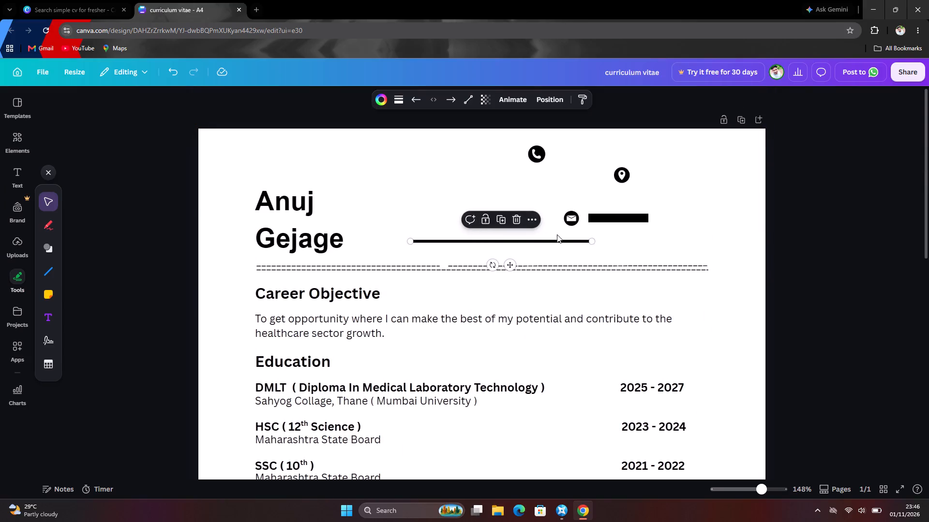
# Style the new header line as long dashes with rounded end points and a stroke weight of 1.
pyautogui.click(404, 100)
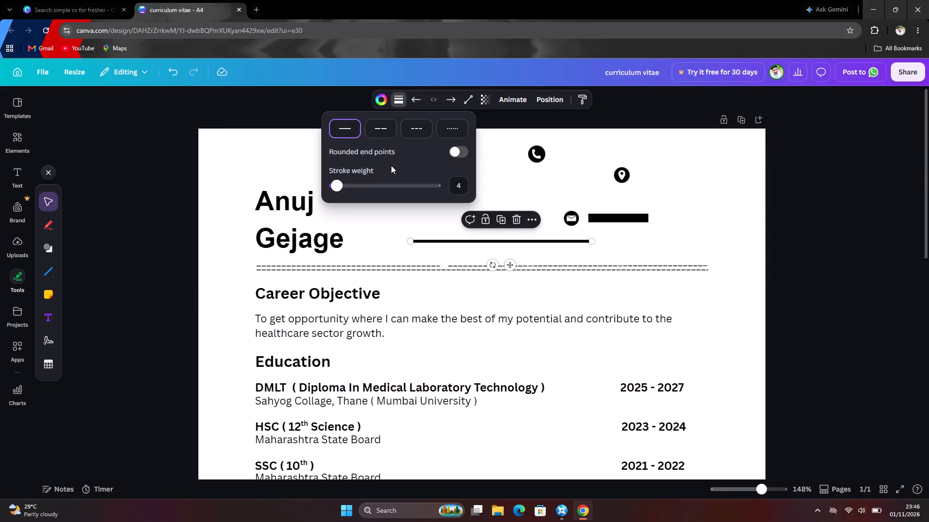
pyautogui.click(368, 127)
pyautogui.click(455, 147)
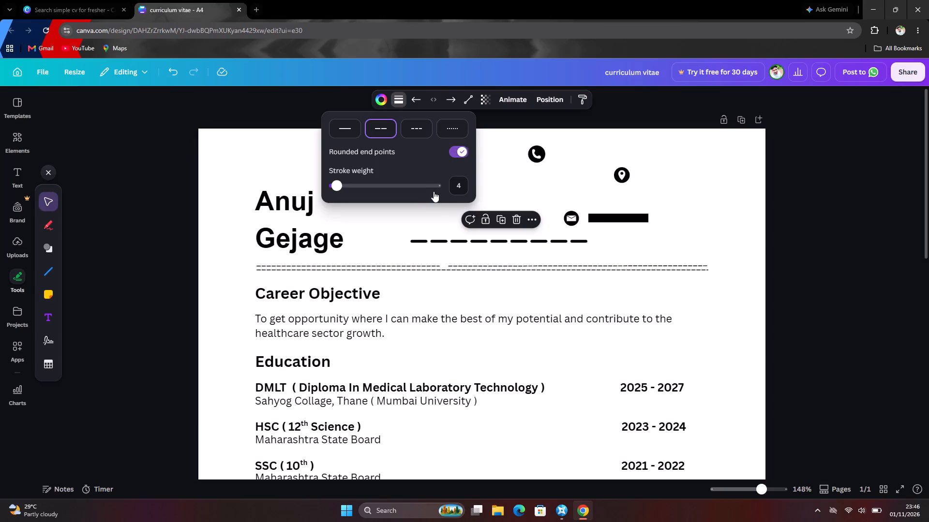
pyautogui.moveTo(430, 184); pyautogui.dragTo(299, 184)
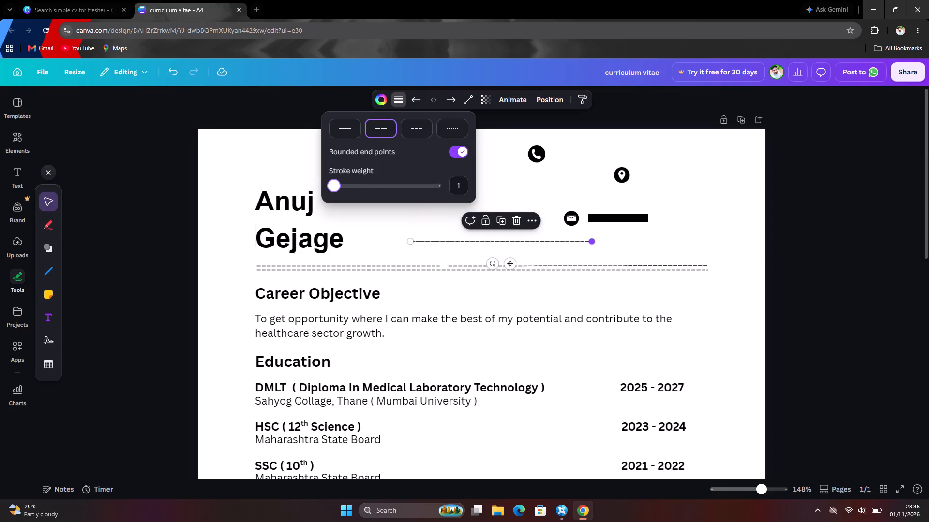
# Slant the new dashed line so it rises from the first short dashed line's right end to the name's top edge height.
pyautogui.moveTo(596, 242); pyautogui.dragTo(487, 171)
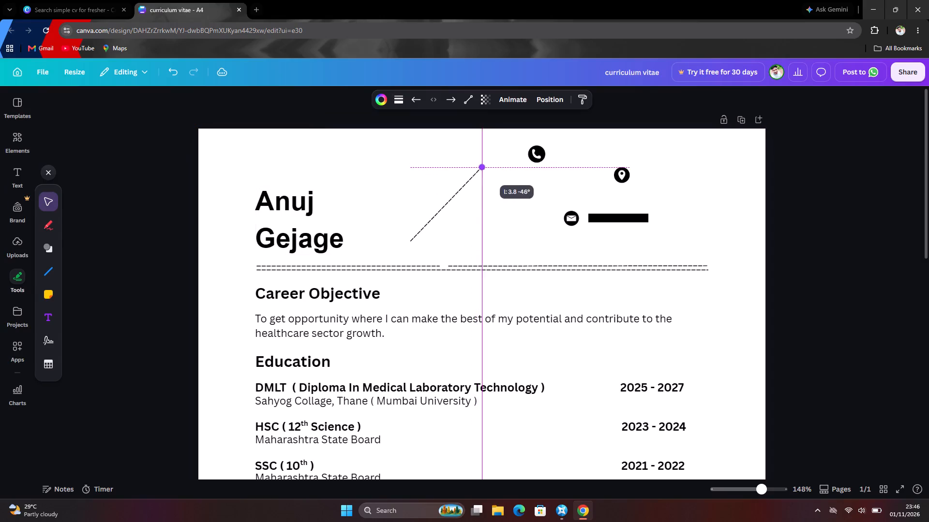
pyautogui.moveTo(487, 171); pyautogui.dragTo(498, 189)
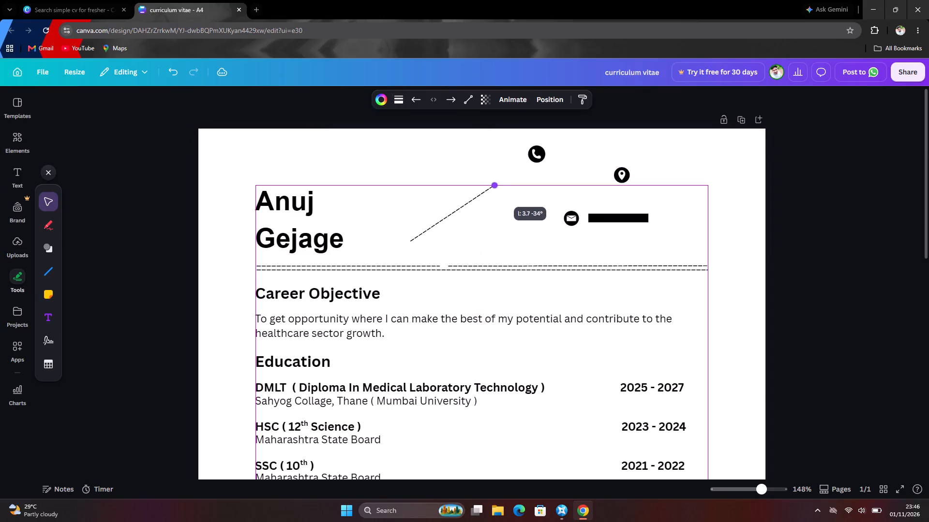
pyautogui.moveTo(498, 189); pyautogui.dragTo(493, 190)
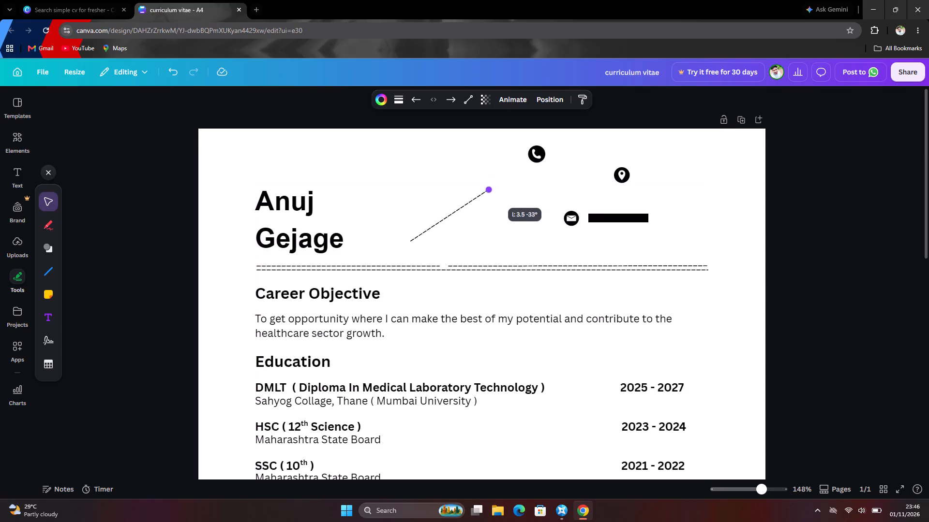
pyautogui.moveTo(493, 190); pyautogui.dragTo(490, 189)
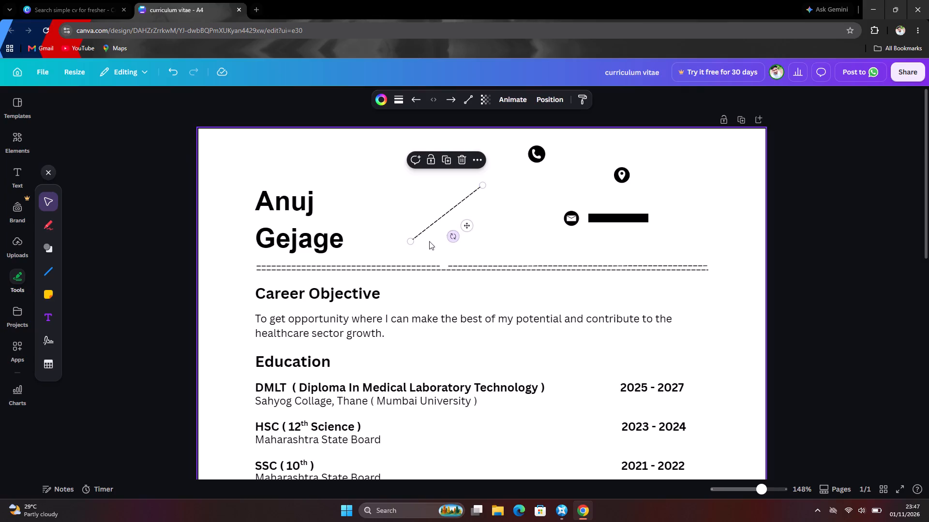
pyautogui.moveTo(413, 241); pyautogui.dragTo(438, 262)
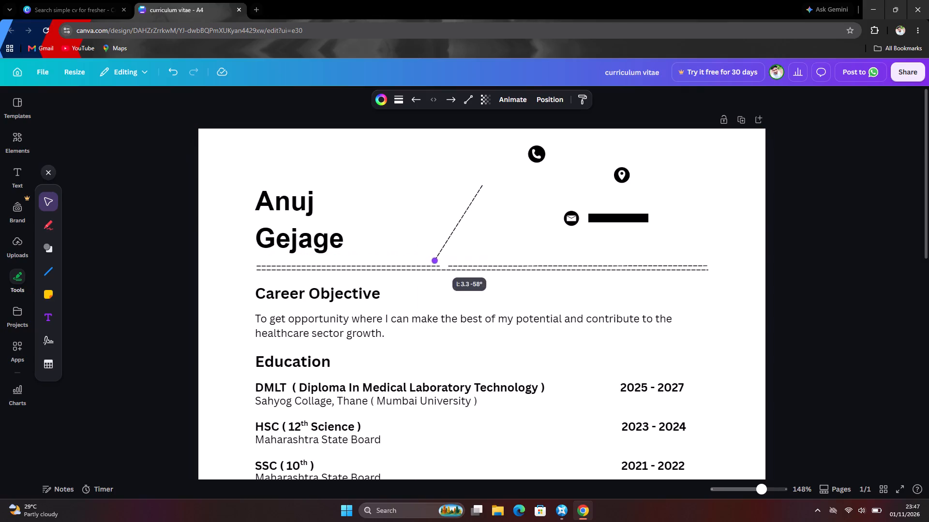
pyautogui.moveTo(438, 262); pyautogui.dragTo(440, 265)
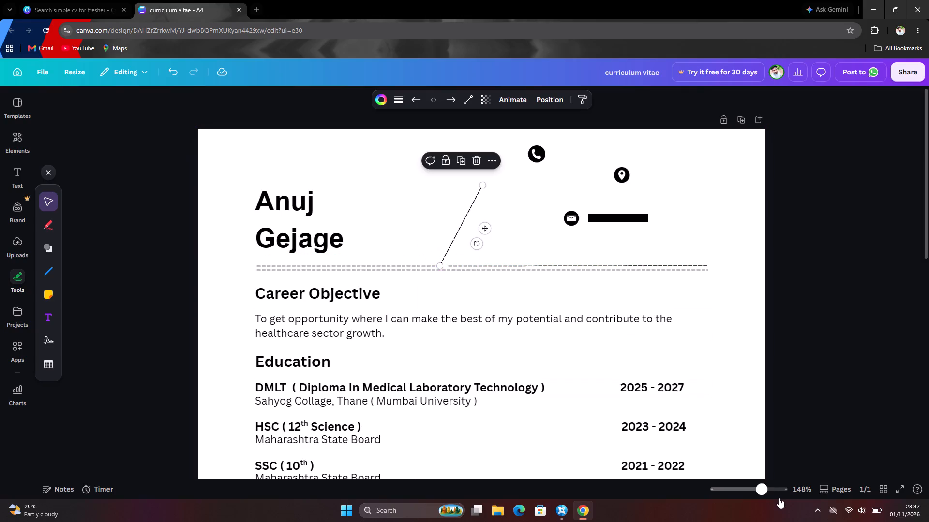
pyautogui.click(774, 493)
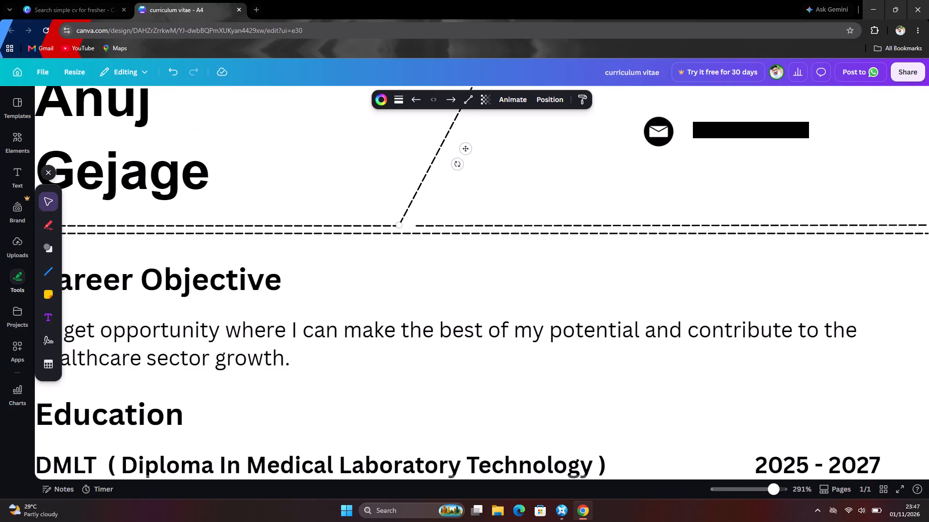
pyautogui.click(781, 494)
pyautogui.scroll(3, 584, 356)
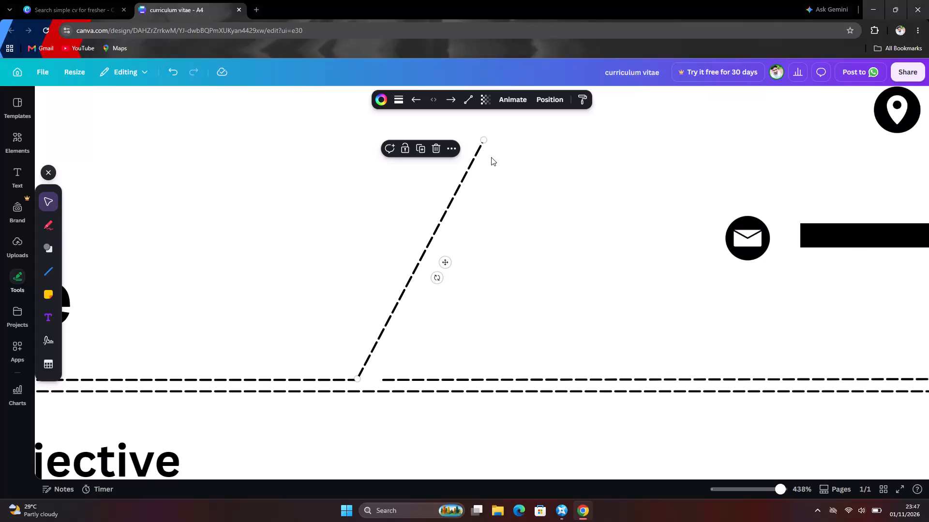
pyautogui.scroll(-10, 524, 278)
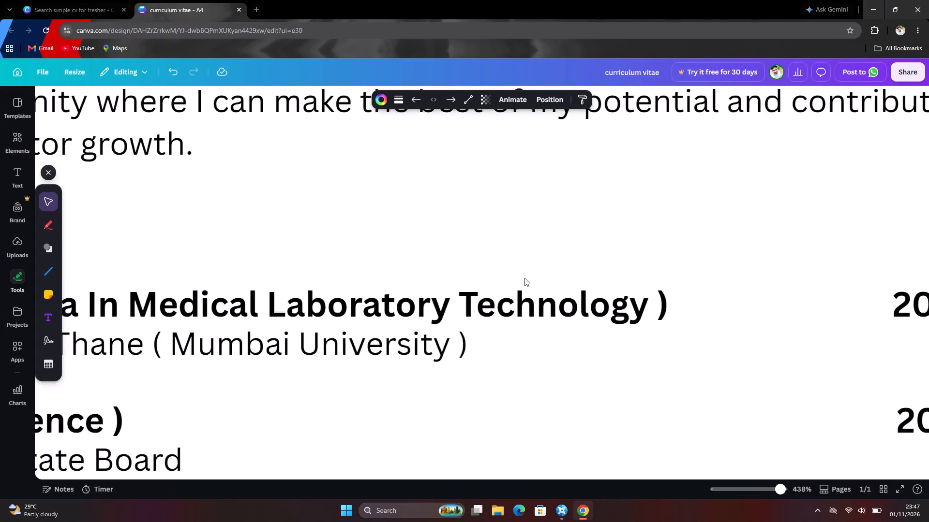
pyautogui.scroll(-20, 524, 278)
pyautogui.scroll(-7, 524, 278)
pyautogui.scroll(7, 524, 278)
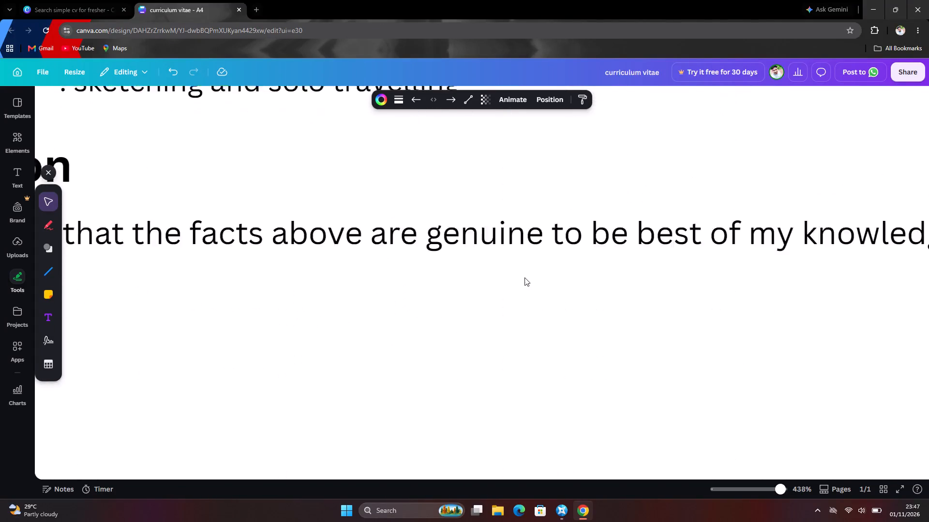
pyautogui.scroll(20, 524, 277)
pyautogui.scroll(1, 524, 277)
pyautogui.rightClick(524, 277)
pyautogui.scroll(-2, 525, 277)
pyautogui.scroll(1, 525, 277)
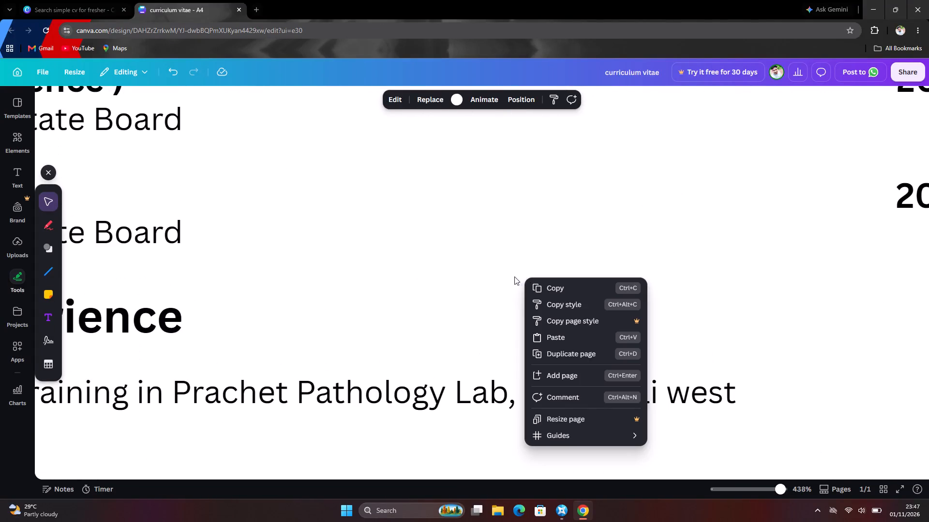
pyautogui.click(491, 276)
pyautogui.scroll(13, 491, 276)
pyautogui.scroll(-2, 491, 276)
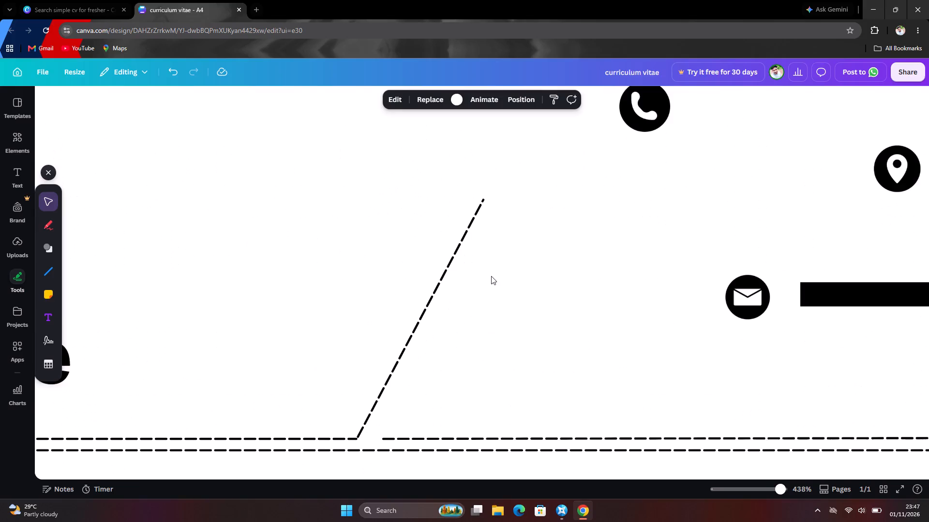
# Add another straight line to the page.
pyautogui.click(54, 274)
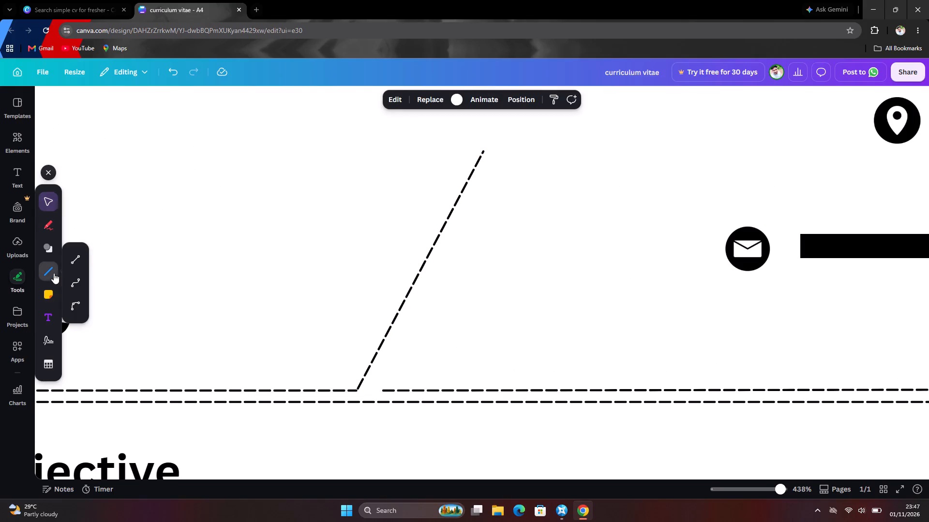
pyautogui.click(73, 261)
pyautogui.moveTo(516, 276); pyautogui.dragTo(579, 268)
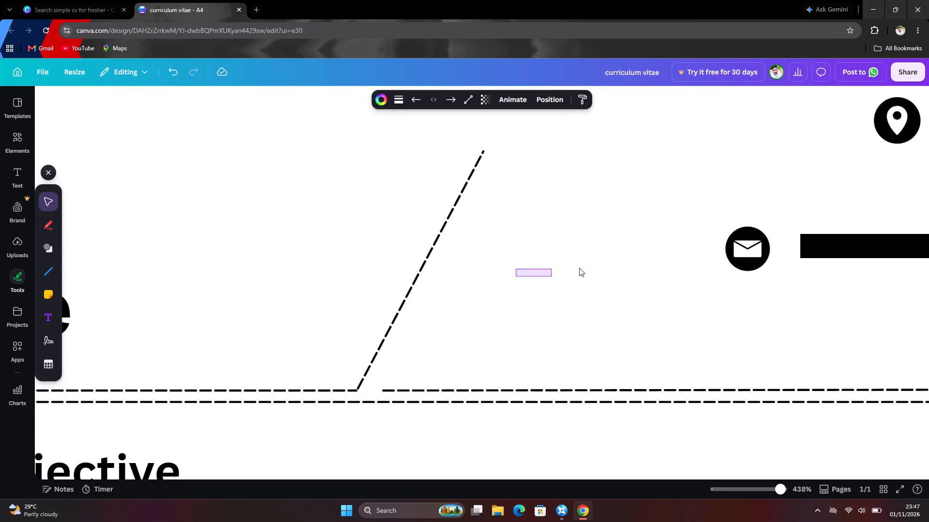
pyautogui.moveTo(579, 268); pyautogui.dragTo(616, 263)
# Move the new solid line from Work Experience up to just below the double dashed divider, above Career Objective.
pyautogui.scroll(-19, 564, 292)
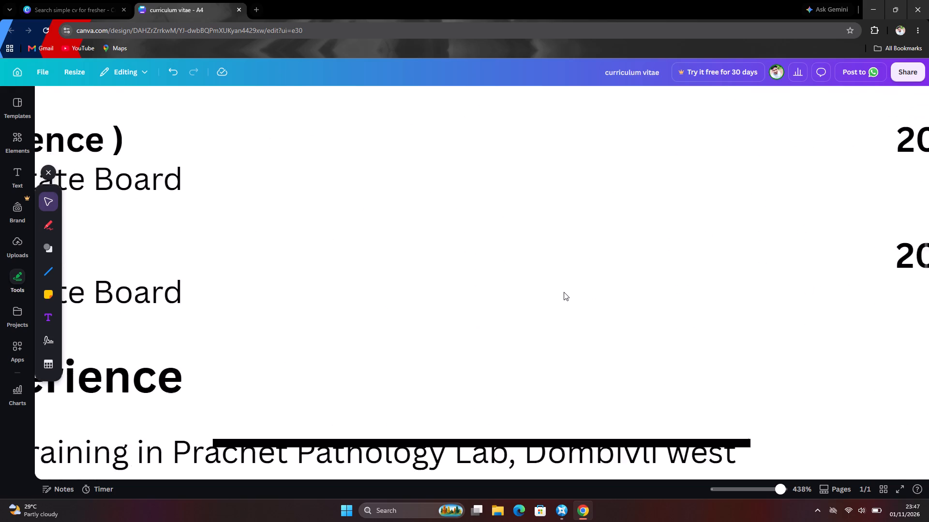
pyautogui.scroll(-1, 564, 292)
pyautogui.moveTo(564, 203); pyautogui.dragTo(572, 162)
pyautogui.moveTo(564, 202); pyautogui.dragTo(572, 162, button='right')
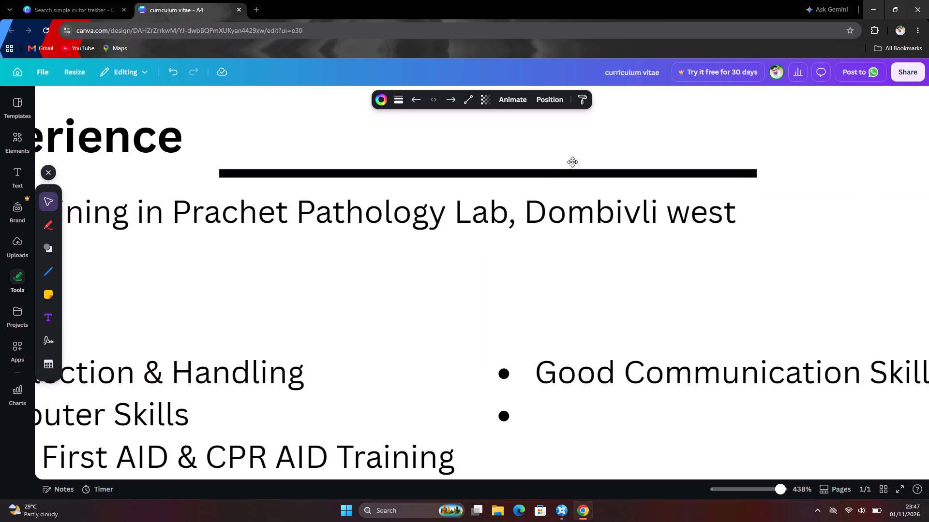
pyautogui.moveTo(572, 162); pyautogui.dragTo(573, 151, button='right')
pyautogui.moveTo(572, 162); pyautogui.dragTo(587, 83)
pyautogui.scroll(3, 516, 203)
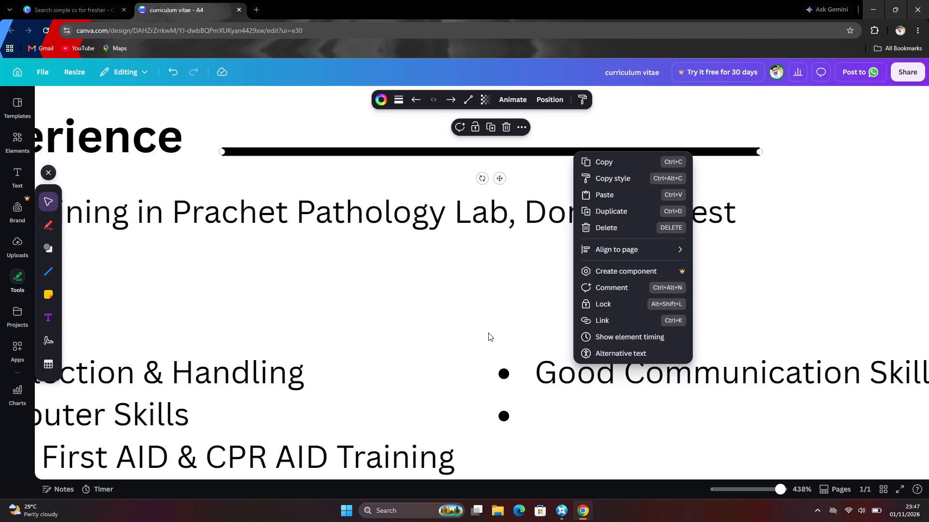
pyautogui.click(488, 333)
pyautogui.scroll(-1, 525, 322)
pyautogui.click(754, 489)
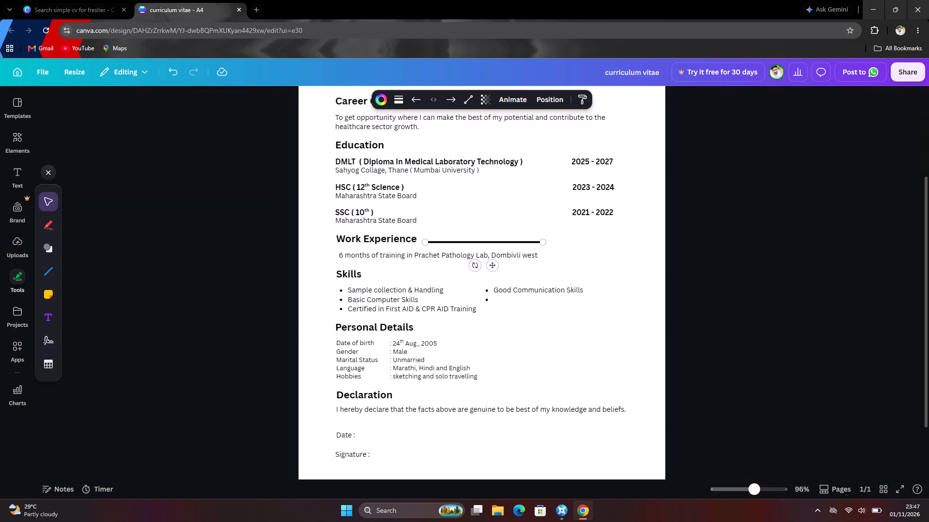
pyautogui.moveTo(523, 243); pyautogui.dragTo(535, 120)
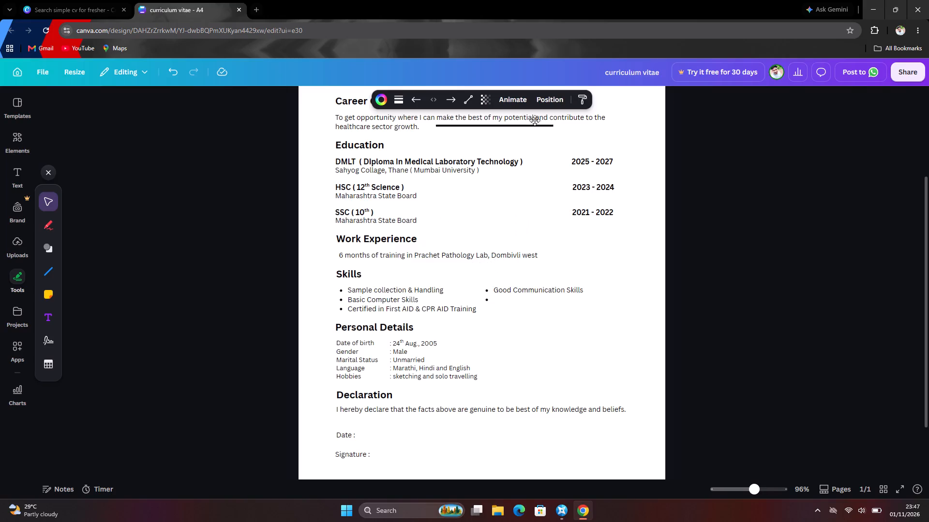
pyautogui.moveTo(535, 120); pyautogui.dragTo(541, 93)
pyautogui.scroll(3, 539, 230)
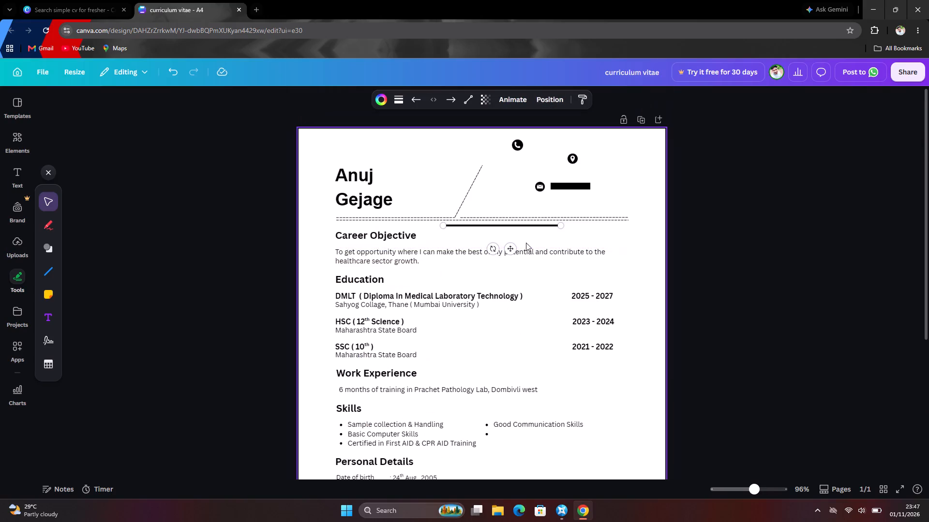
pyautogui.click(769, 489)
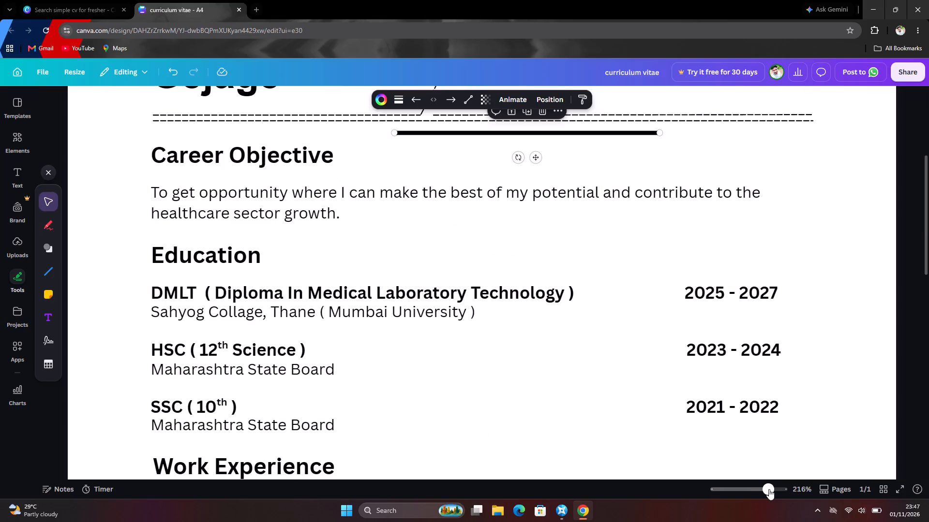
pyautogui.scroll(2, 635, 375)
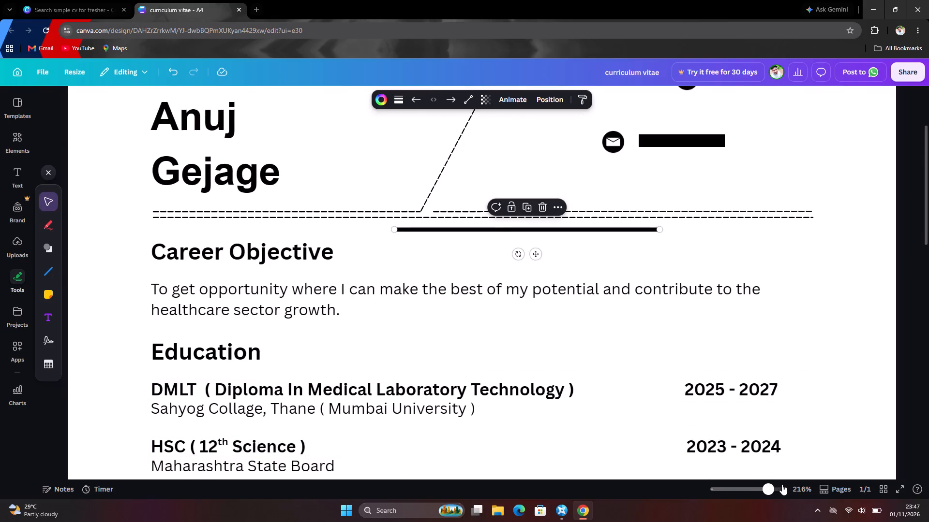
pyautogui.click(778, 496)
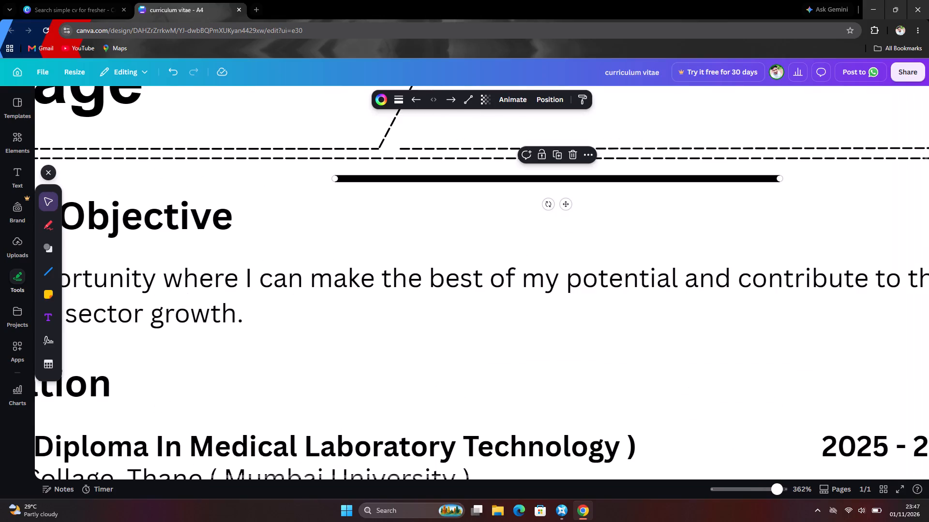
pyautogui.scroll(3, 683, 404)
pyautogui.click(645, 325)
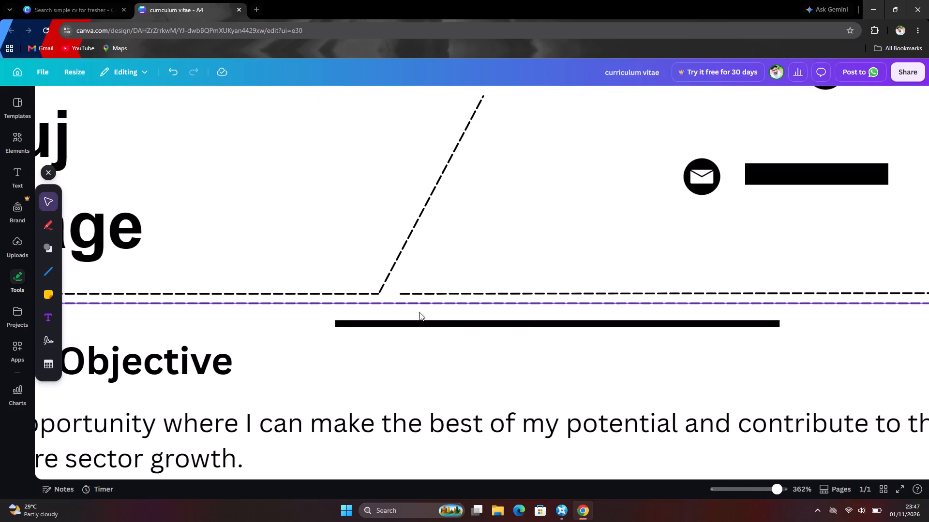
# Style the solid line above Career Objective as long dashes with rounded end points and a stroke weight of 1.
pyautogui.click(429, 323)
pyautogui.click(404, 97)
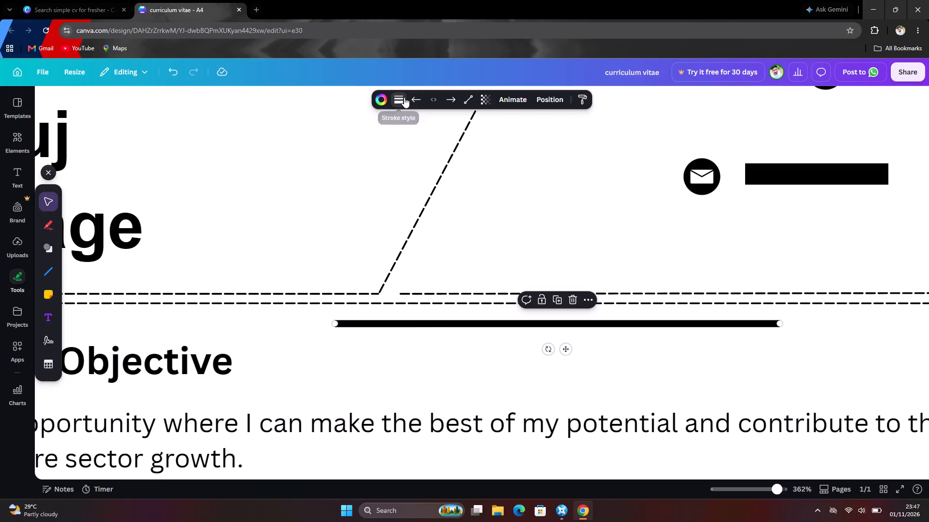
pyautogui.click(383, 125)
pyautogui.click(453, 146)
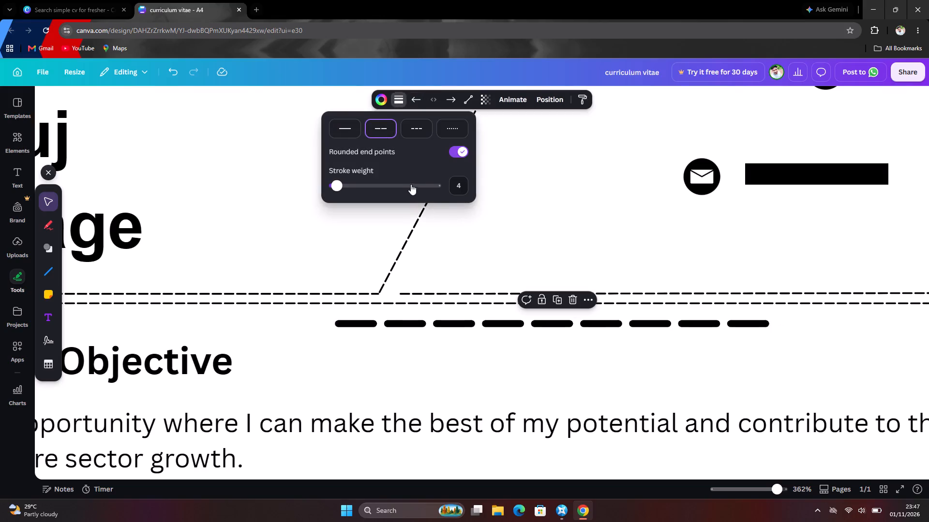
pyautogui.moveTo(401, 188); pyautogui.dragTo(294, 198)
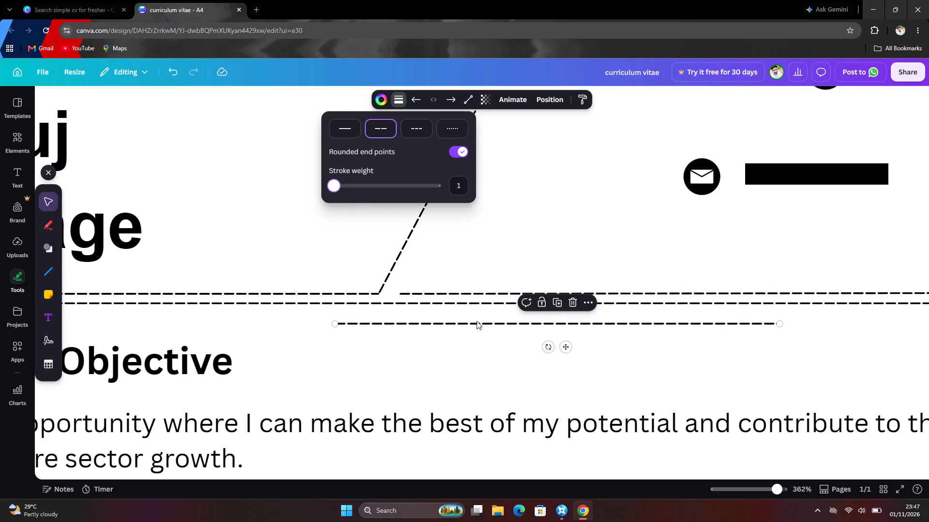
# Slant the new dashed line upward from the start of the right-hand upper divider line, parallel to the first slanted line.
pyautogui.moveTo(467, 323); pyautogui.dragTo(564, 263)
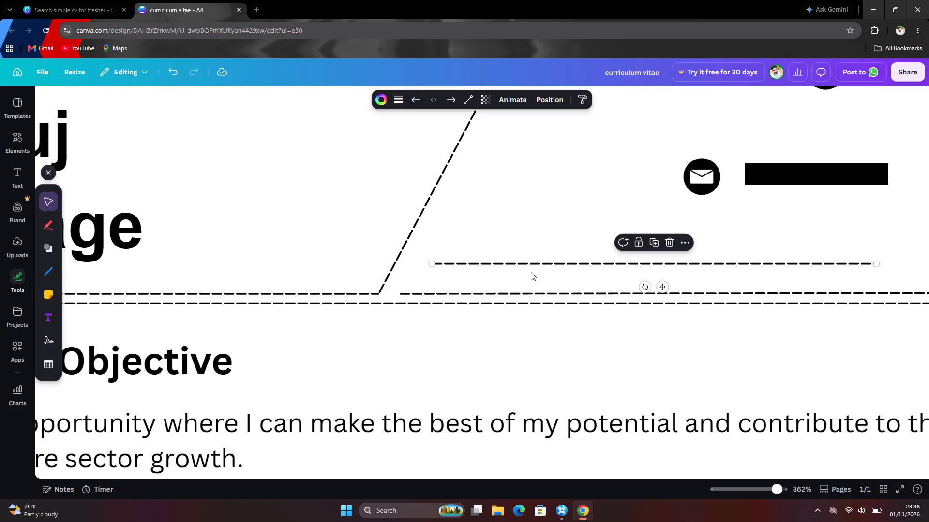
pyautogui.moveTo(431, 263); pyautogui.dragTo(403, 296)
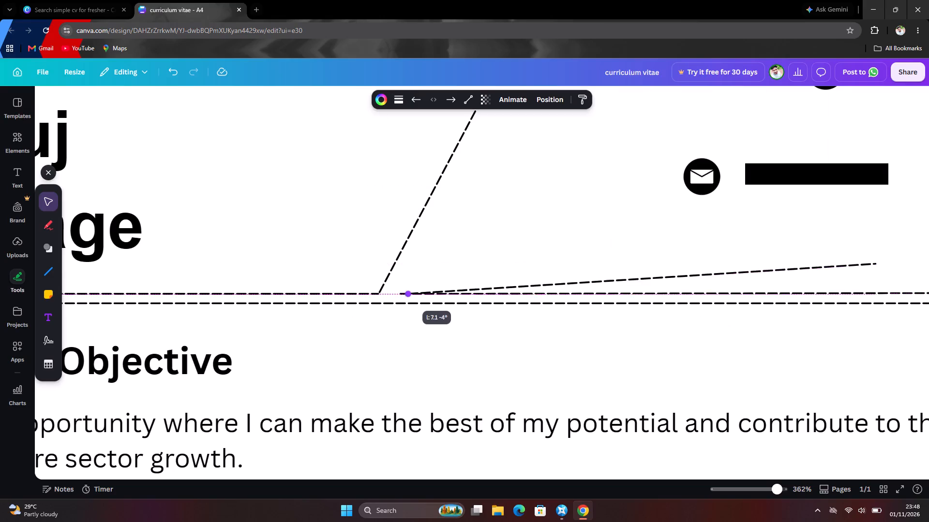
pyautogui.moveTo(403, 296); pyautogui.dragTo(399, 297)
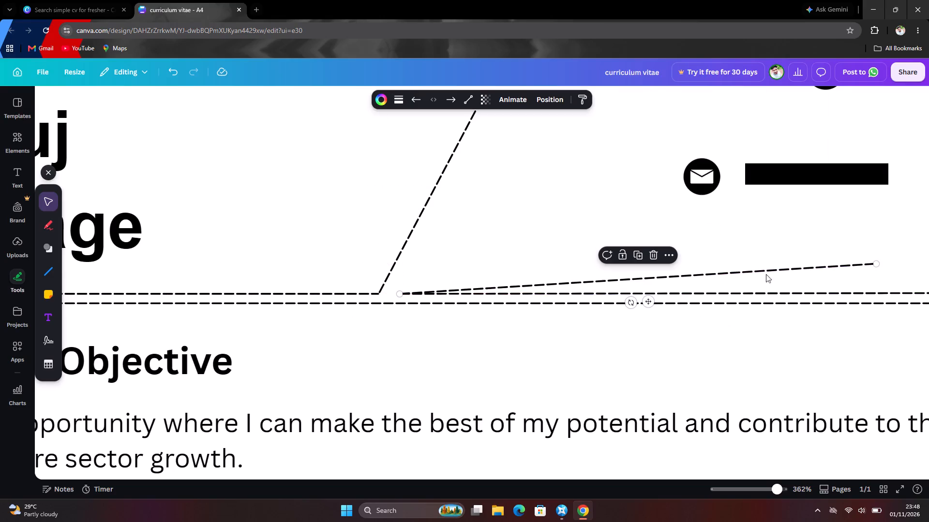
pyautogui.moveTo(876, 263); pyautogui.dragTo(494, 107)
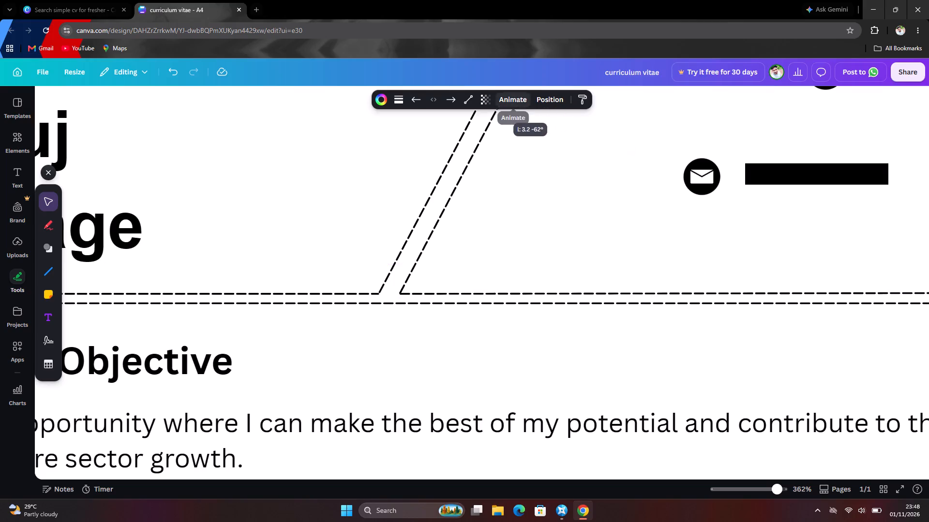
pyautogui.moveTo(494, 107); pyautogui.dragTo(492, 112)
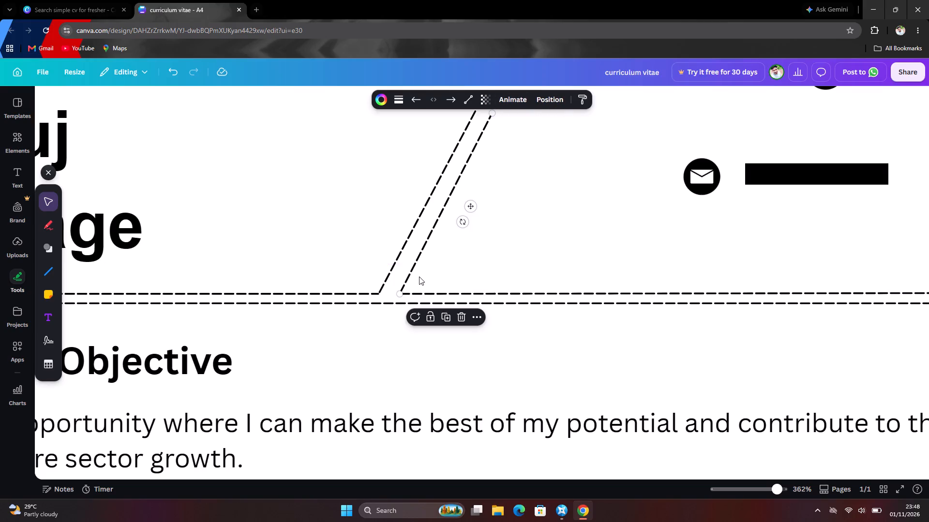
# Move the second slanted line's lower end aside and extend the right-hand upper divider line slightly toward the first slanted line.
pyautogui.moveTo(400, 290); pyautogui.dragTo(460, 265)
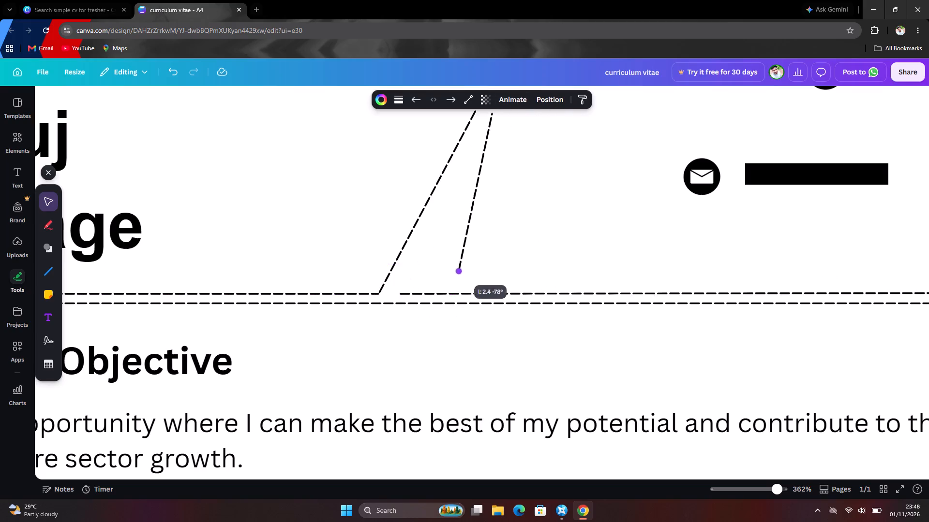
pyautogui.moveTo(460, 265); pyautogui.dragTo(460, 265)
pyautogui.moveTo(400, 295); pyautogui.dragTo(394, 295)
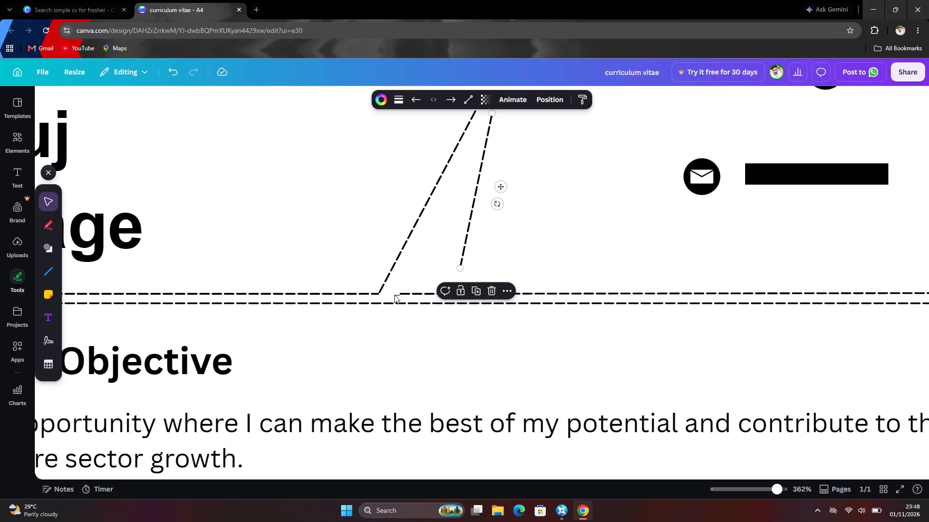
pyautogui.moveTo(394, 295); pyautogui.dragTo(393, 295)
pyautogui.click(402, 293)
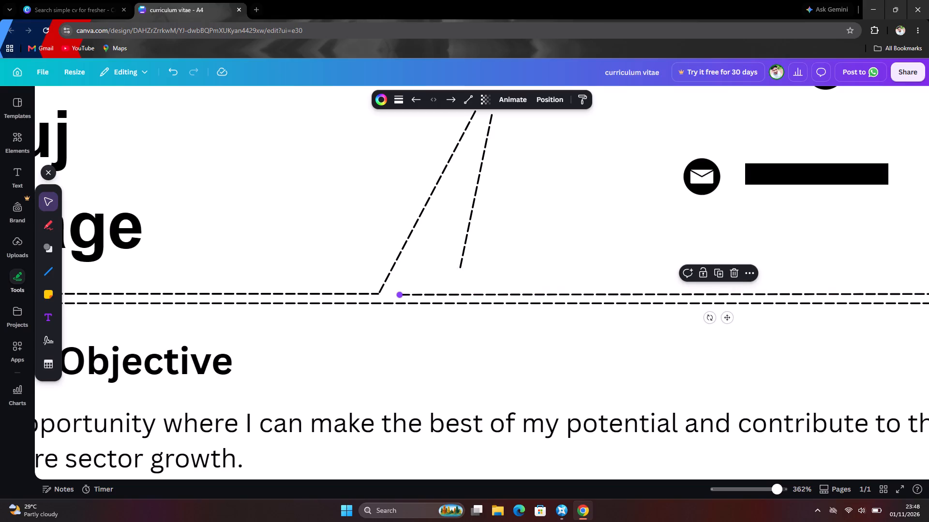
pyautogui.moveTo(398, 294); pyautogui.dragTo(393, 294)
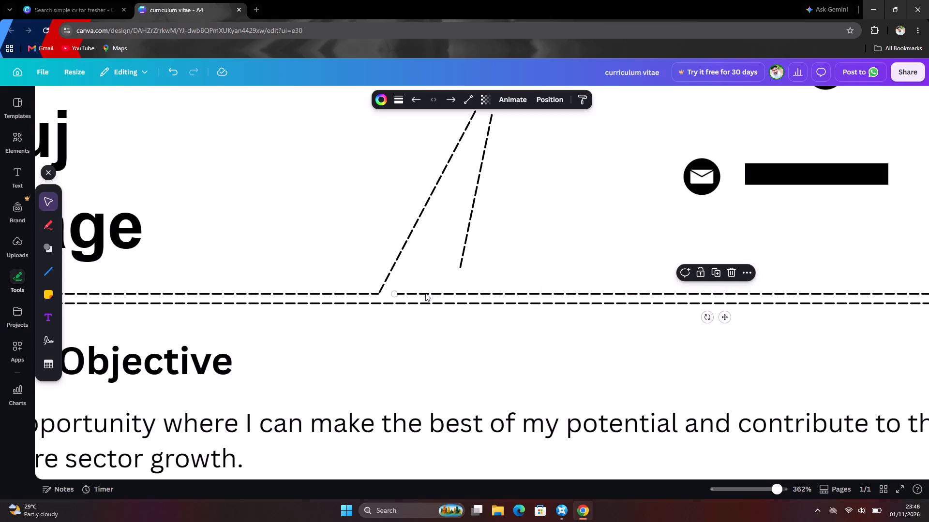
# Join the second slanted line's lower end to the left end of the extended right-hand divider line.
pyautogui.click(460, 268)
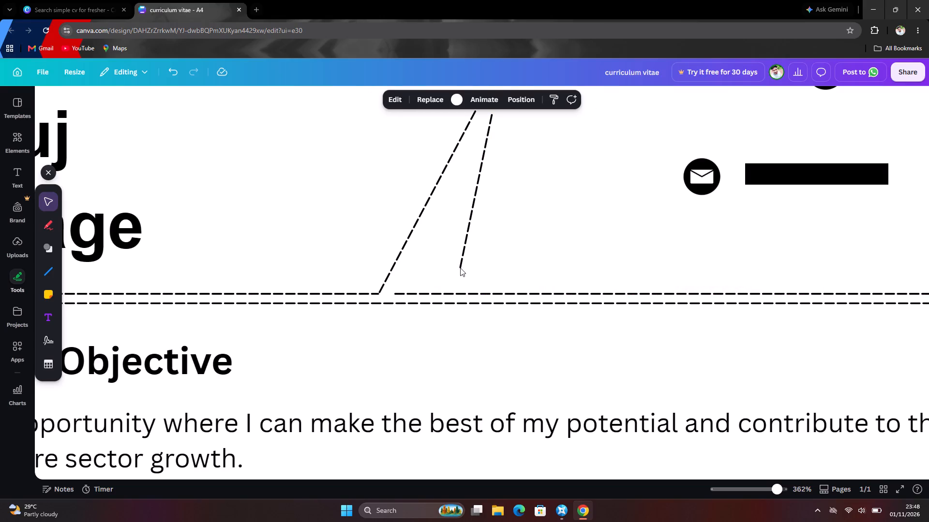
pyautogui.click(461, 263)
pyautogui.moveTo(460, 269); pyautogui.dragTo(423, 278)
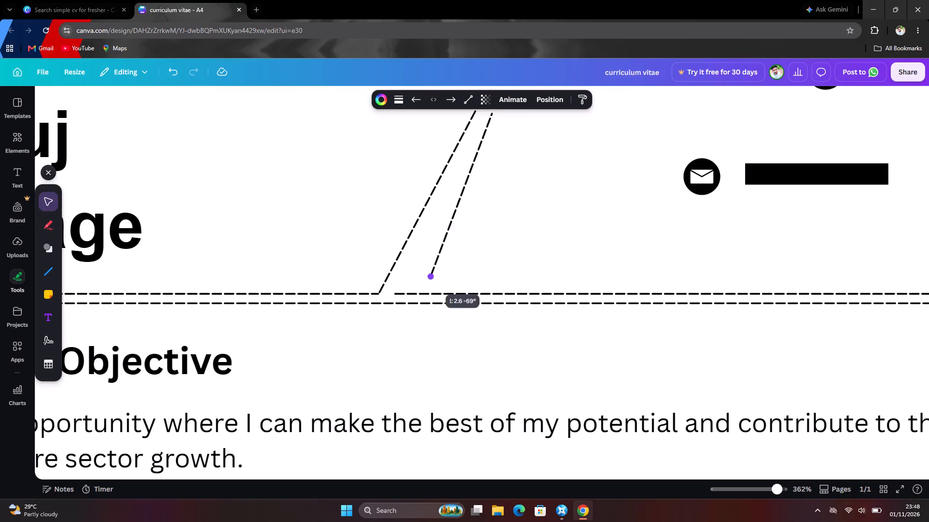
pyautogui.moveTo(423, 278); pyautogui.dragTo(396, 294)
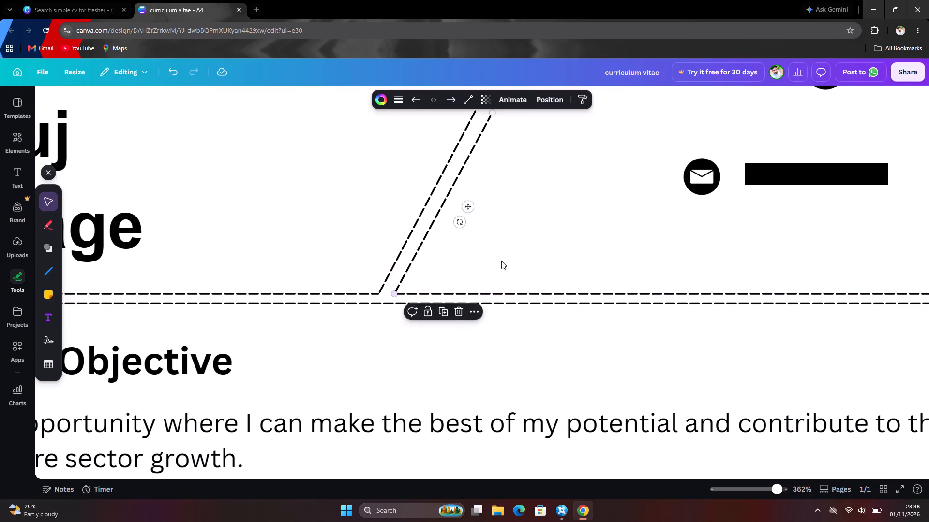
pyautogui.click(512, 254)
# Extend the second slanted line's upper end to the first one's top height, about 3.4 long at about -63°.
pyautogui.scroll(2, 519, 240)
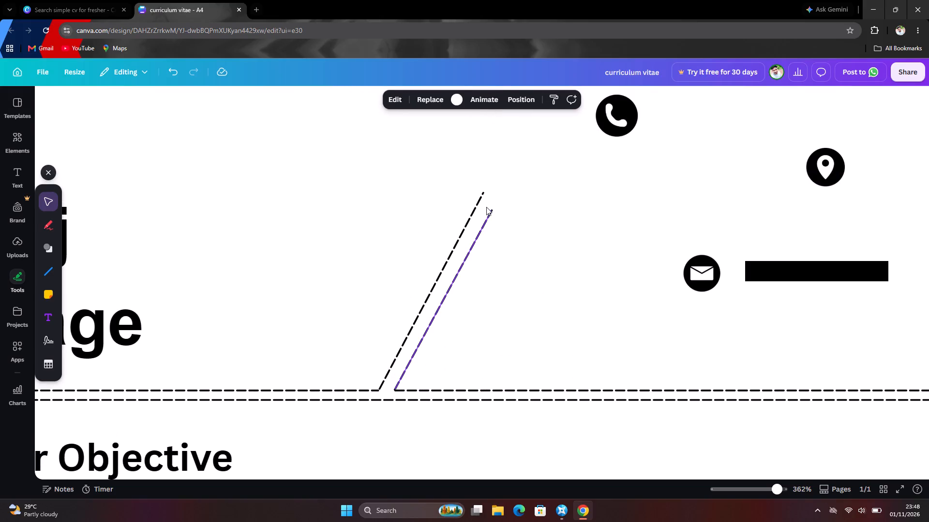
pyautogui.click(490, 210)
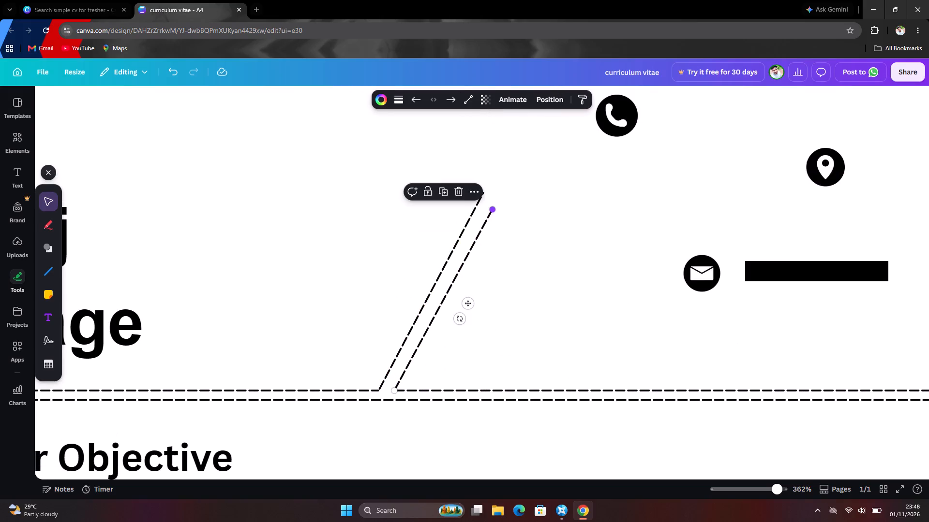
pyautogui.moveTo(493, 208); pyautogui.dragTo(494, 203)
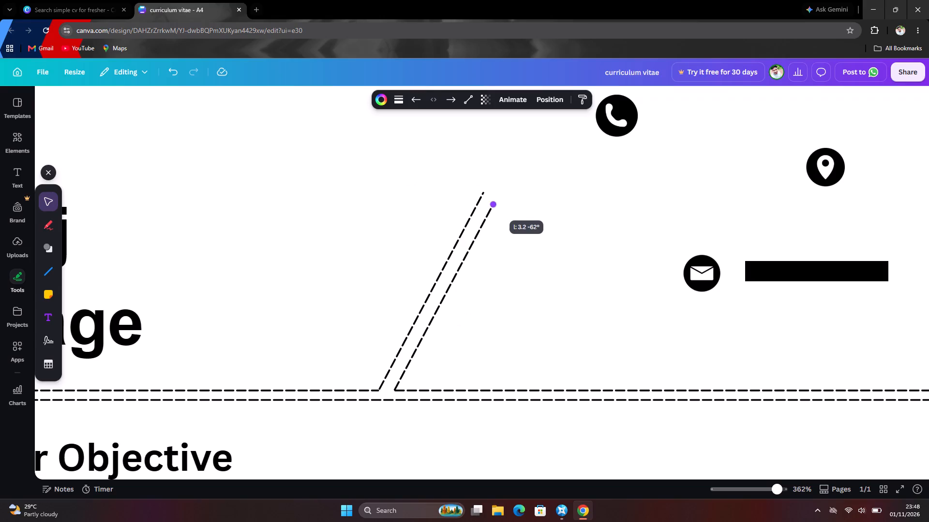
pyautogui.moveTo(494, 203); pyautogui.dragTo(494, 192)
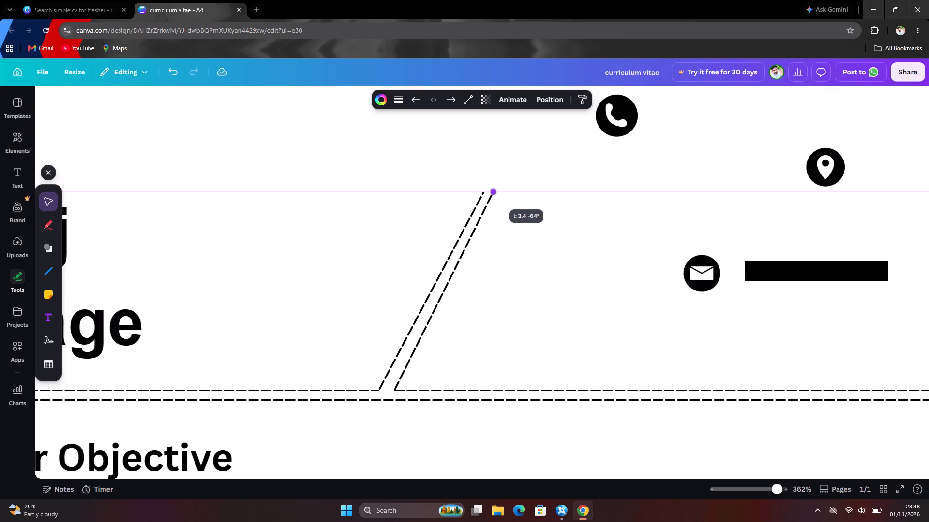
pyautogui.moveTo(494, 192); pyautogui.dragTo(496, 191)
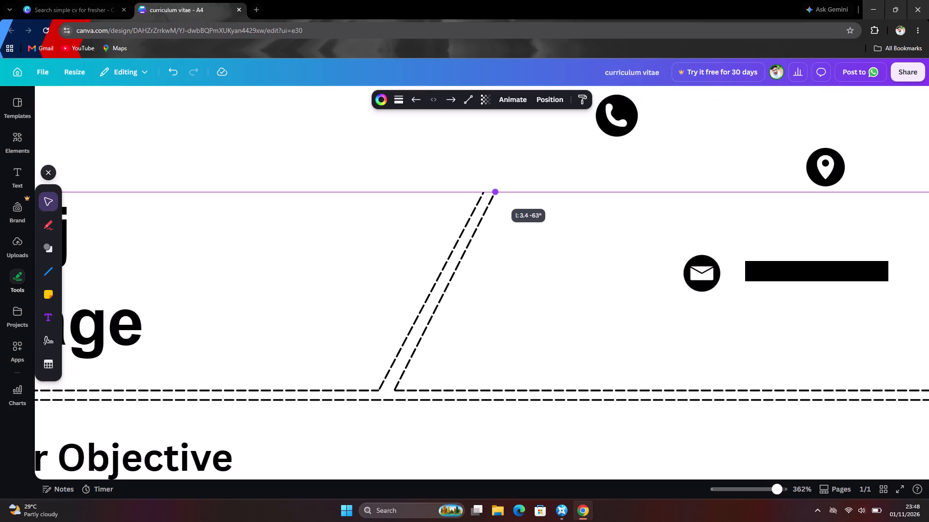
pyautogui.moveTo(496, 191); pyautogui.dragTo(498, 191)
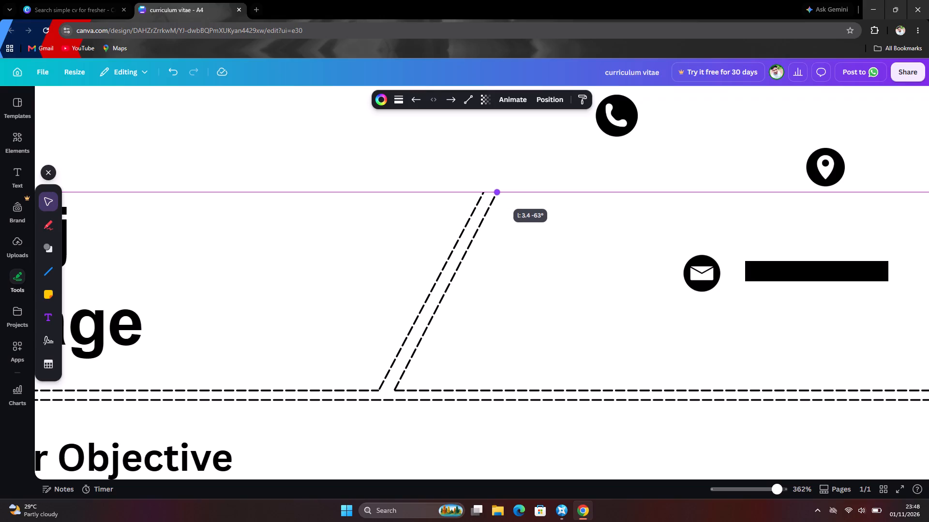
pyautogui.moveTo(498, 191); pyautogui.dragTo(498, 191)
pyautogui.click(519, 253)
# Arrange the phone, mail and location icons from top to bottom along the right side of the slanted double dashed line.
pyautogui.scroll(5, 519, 253)
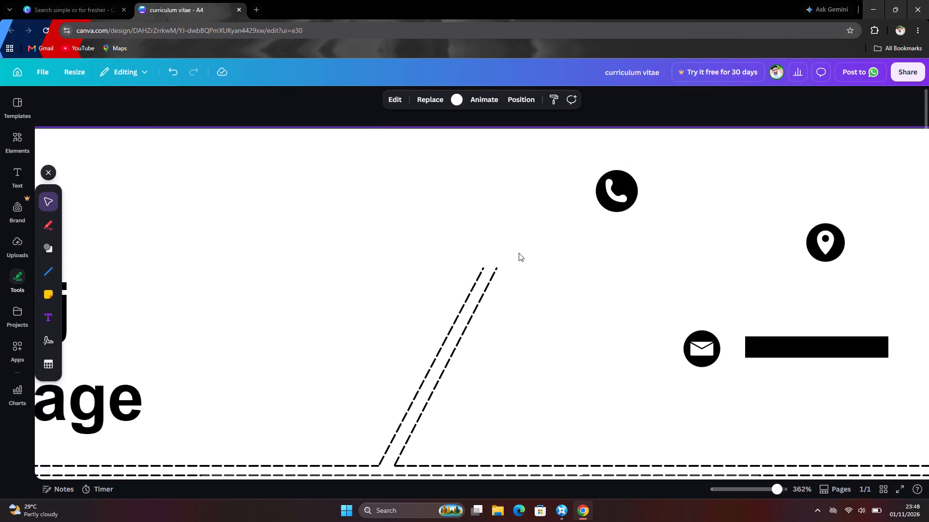
pyautogui.scroll(-2, 519, 253)
pyautogui.click(759, 487)
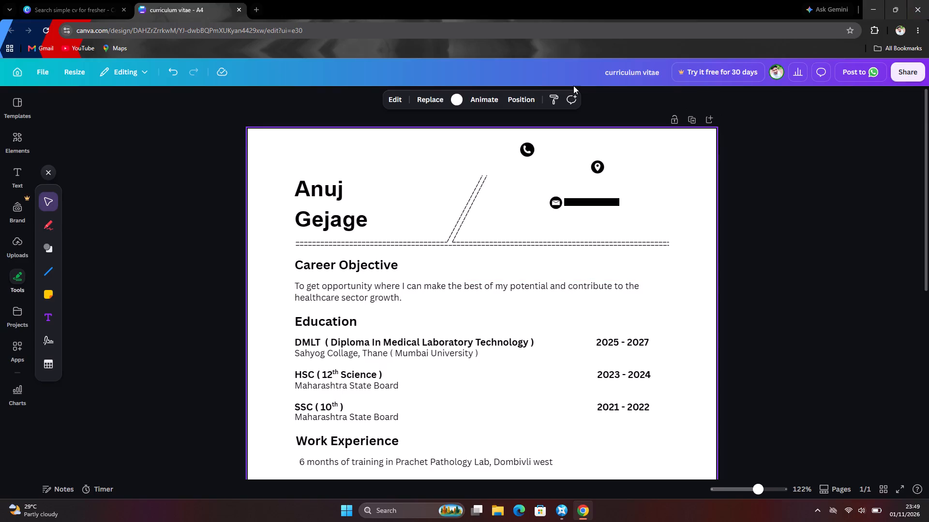
pyautogui.moveTo(600, 168); pyautogui.dragTo(598, 169)
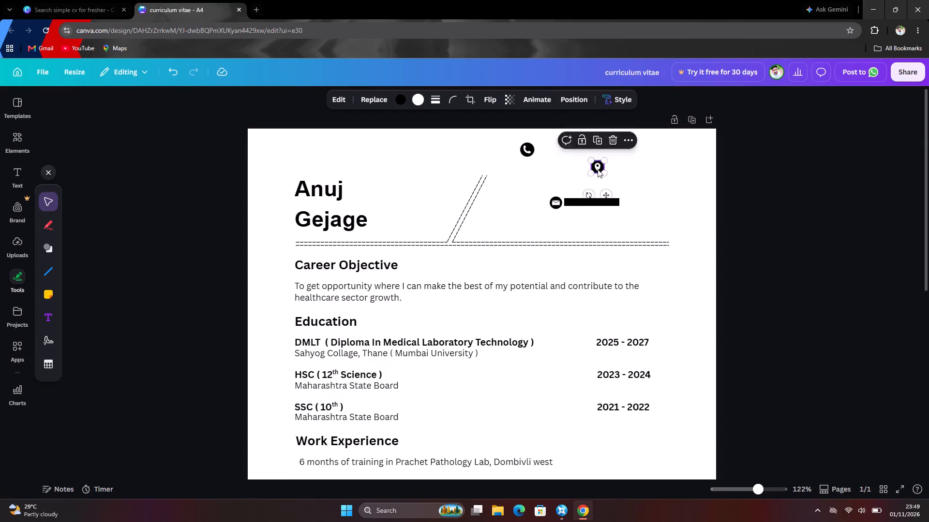
pyautogui.moveTo(598, 169); pyautogui.dragTo(484, 229)
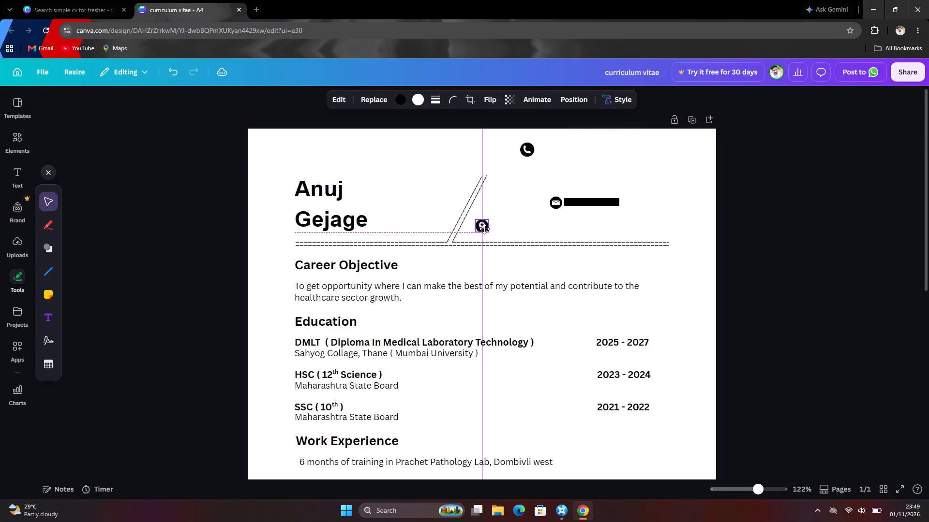
pyautogui.moveTo(484, 229); pyautogui.dragTo(483, 230)
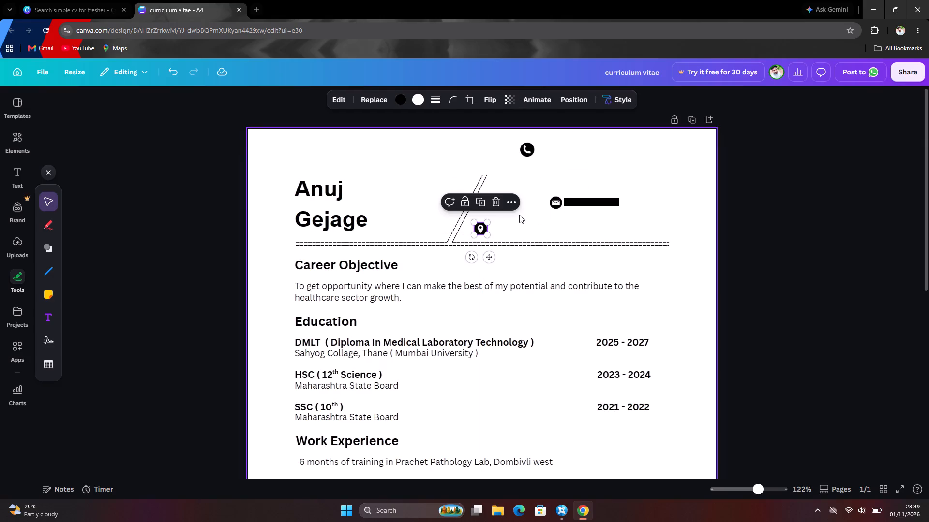
pyautogui.moveTo(559, 201); pyautogui.dragTo(499, 210)
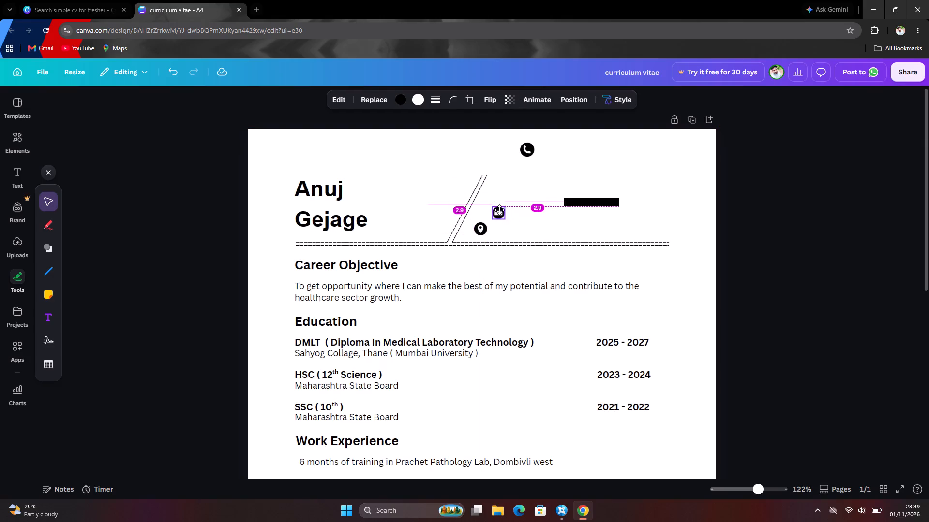
pyautogui.moveTo(499, 210); pyautogui.dragTo(493, 207)
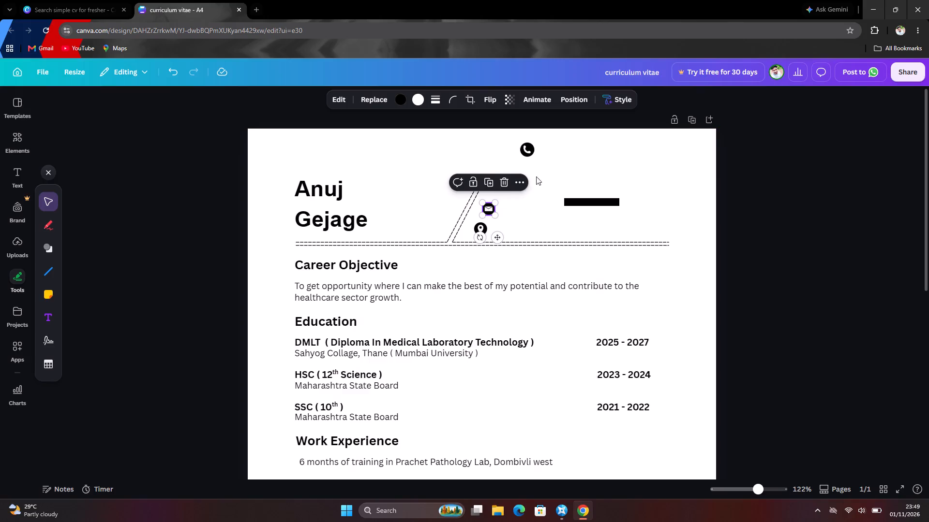
pyautogui.moveTo(528, 151); pyautogui.dragTo(500, 189)
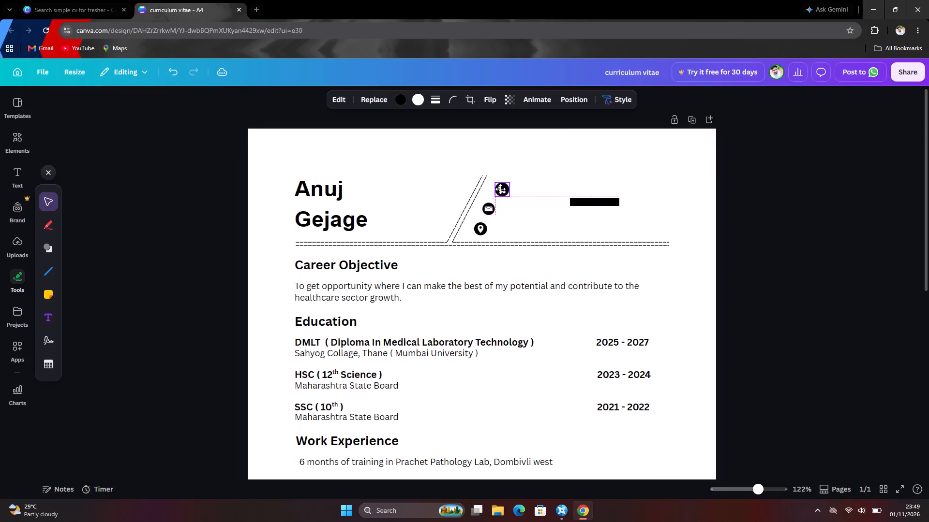
pyautogui.moveTo(500, 189); pyautogui.dragTo(498, 189)
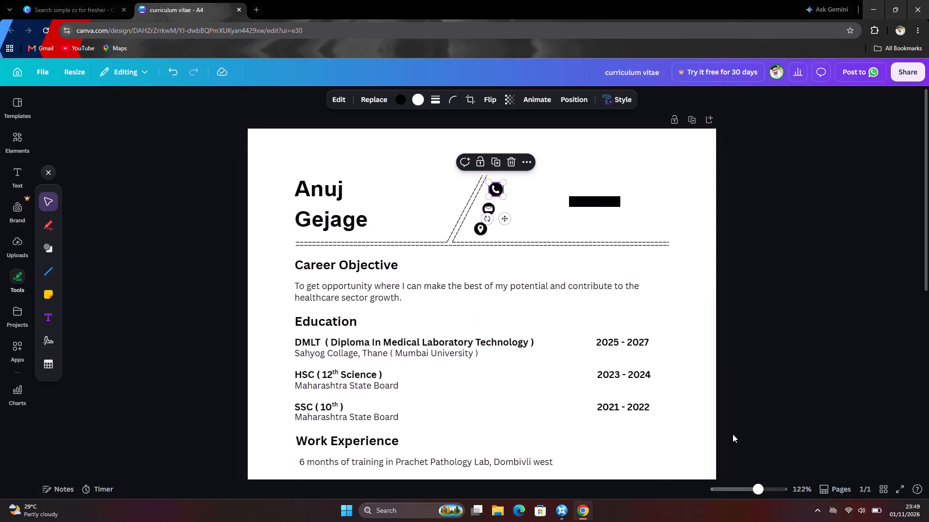
# Review the whole curriculum vitae page and the header layout.
pyautogui.scroll(-1, 781, 372)
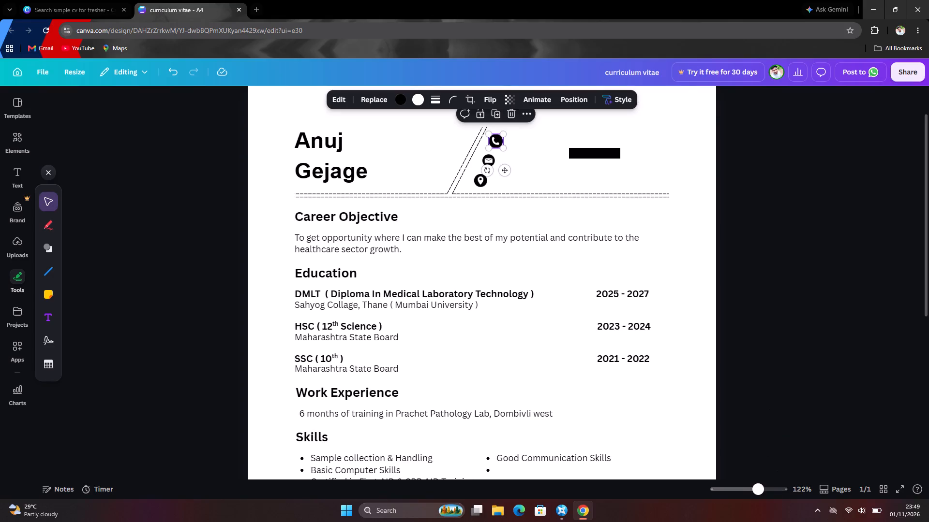
pyautogui.click(751, 486)
pyautogui.click(751, 489)
pyautogui.click(747, 494)
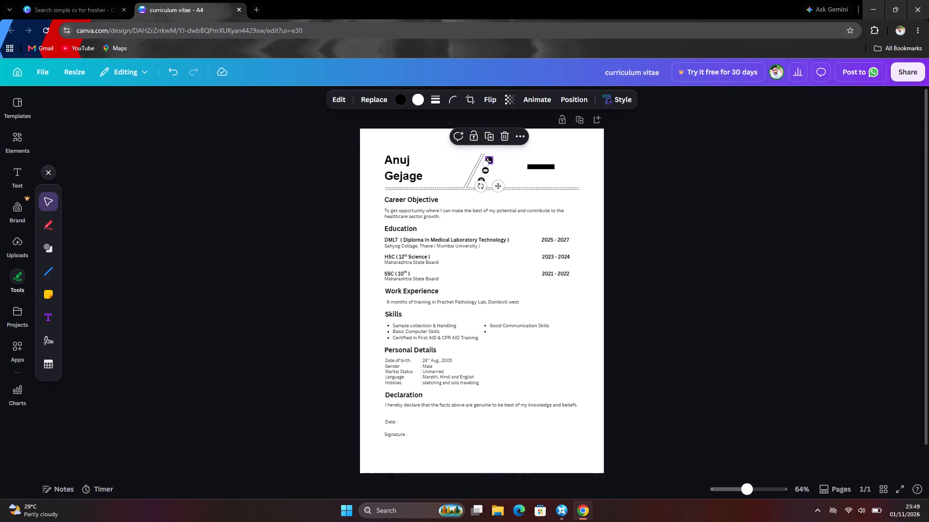
pyautogui.click(748, 332)
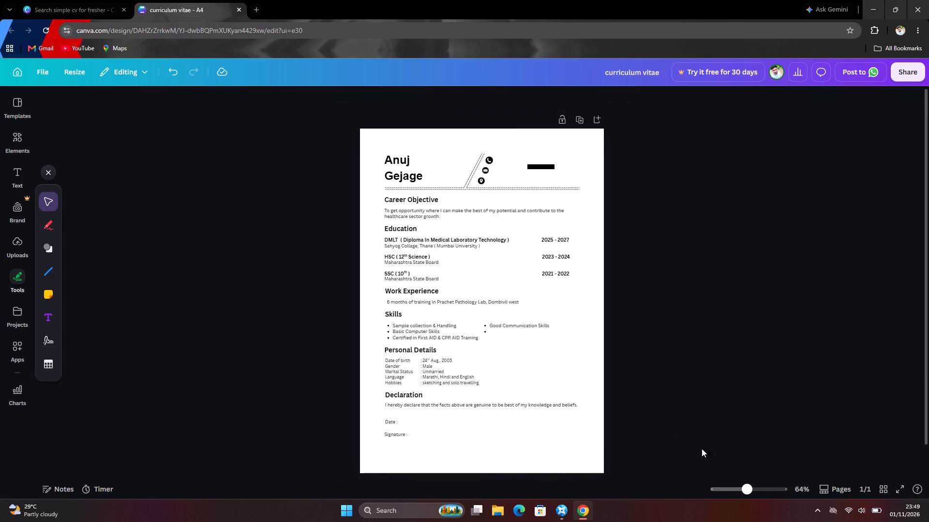
pyautogui.click(762, 488)
pyautogui.scroll(3, 735, 368)
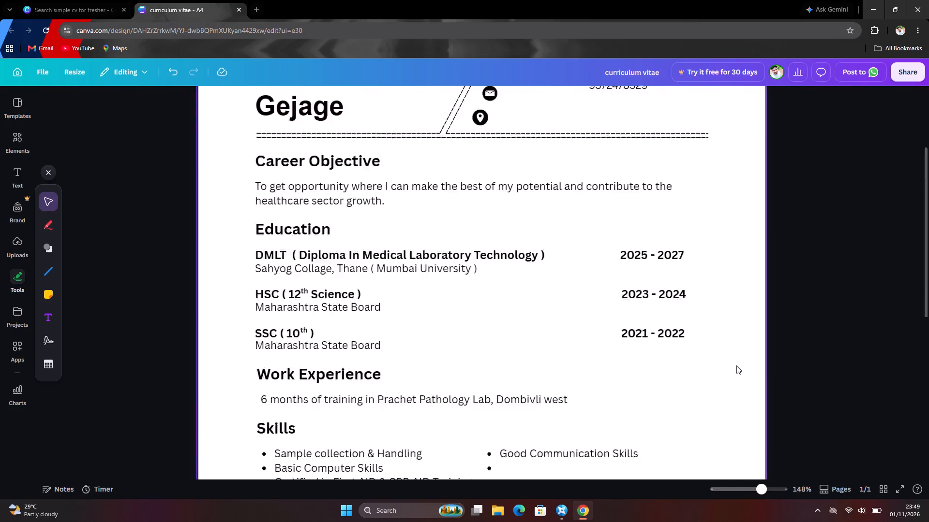
pyautogui.scroll(4, 736, 365)
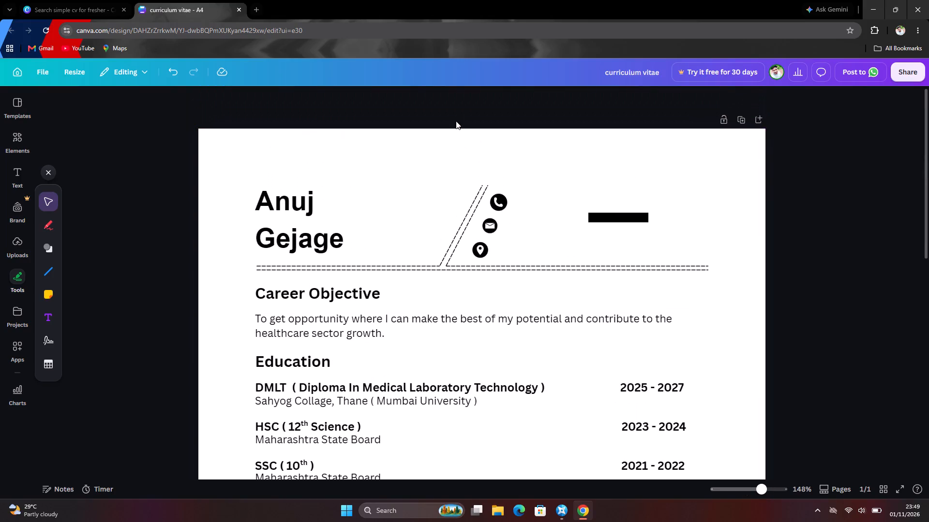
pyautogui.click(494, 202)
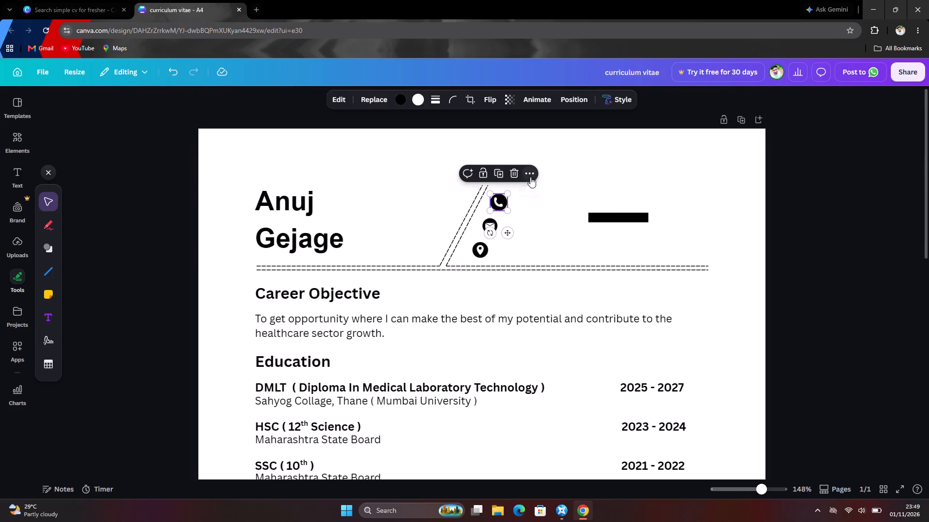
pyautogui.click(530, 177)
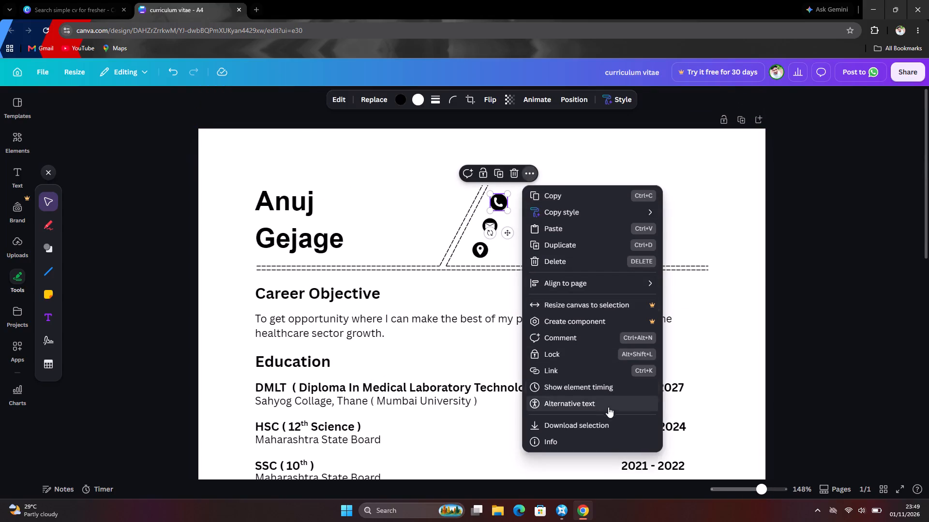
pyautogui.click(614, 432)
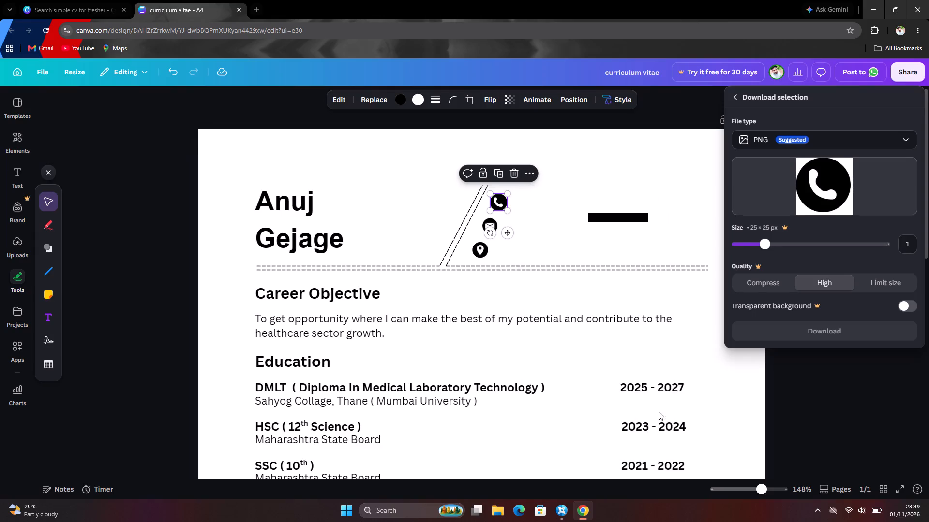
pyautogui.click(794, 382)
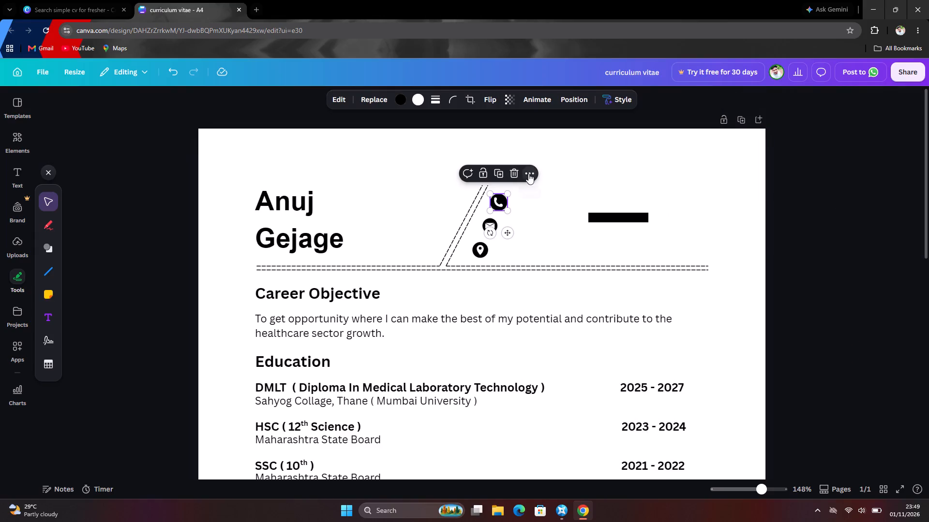
# Browse graphics similar to the header's phone icon and insert the black thin-ringed handset with sound waves.
pyautogui.click(528, 173)
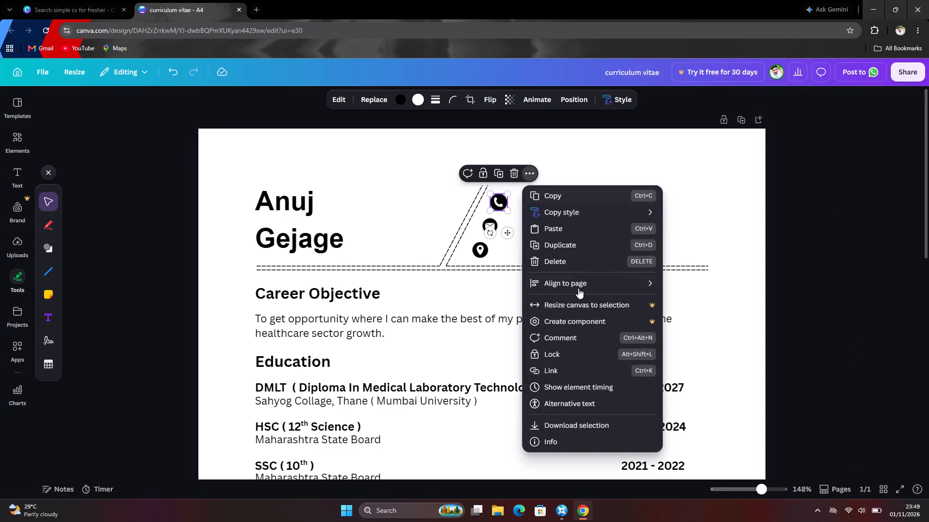
pyautogui.click(585, 442)
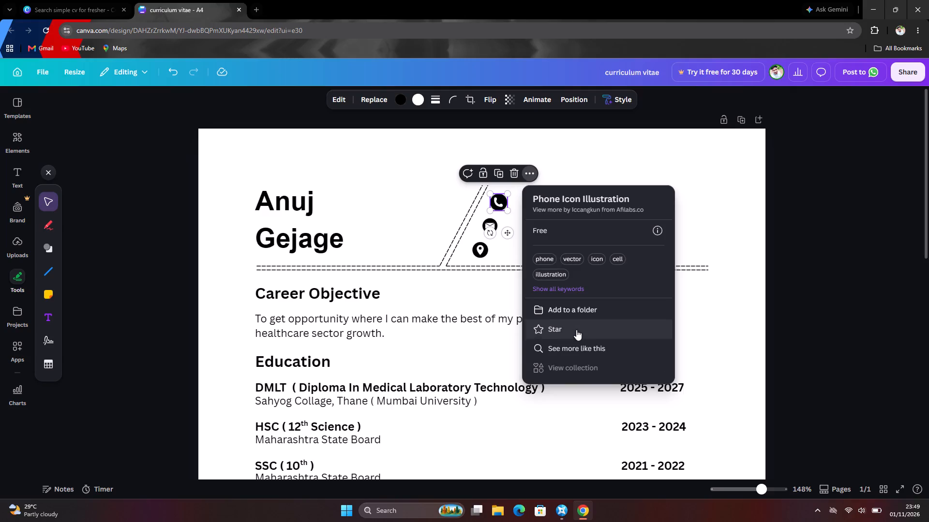
pyautogui.click(577, 342)
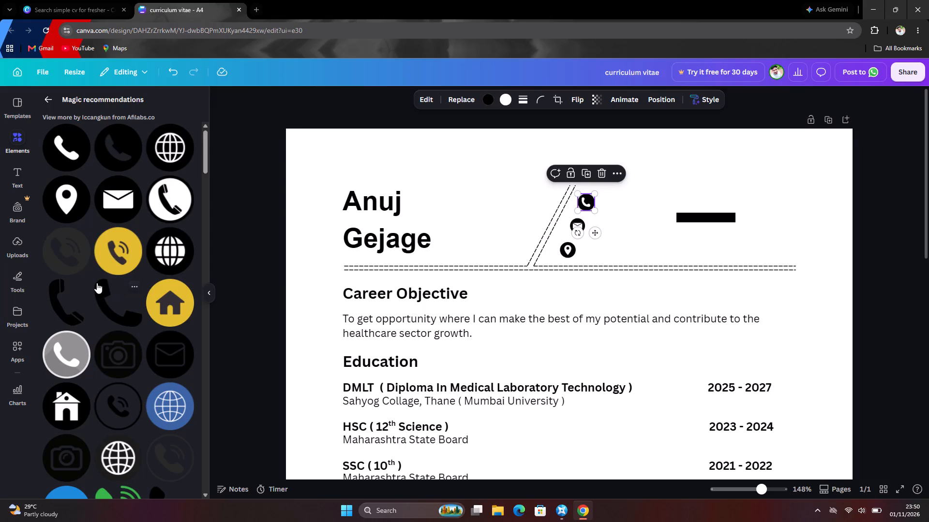
pyautogui.scroll(-4, 97, 283)
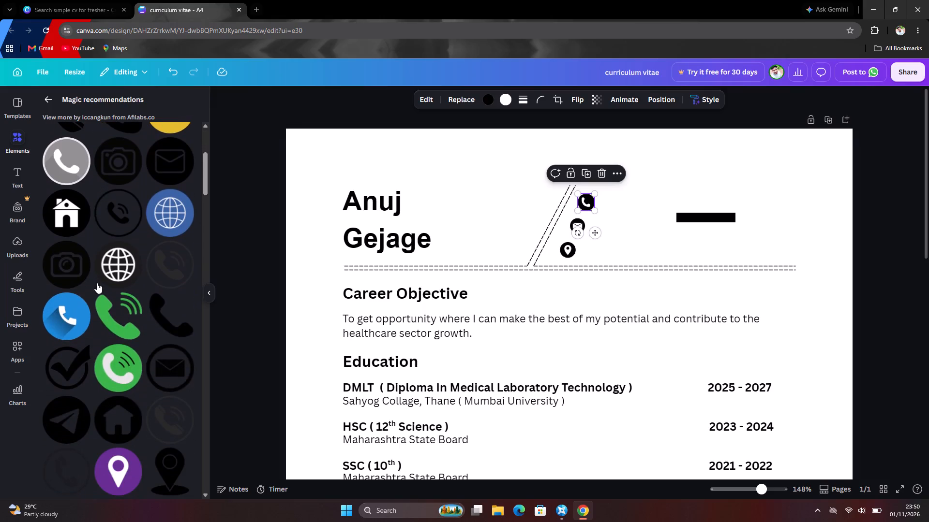
pyautogui.scroll(-1, 97, 283)
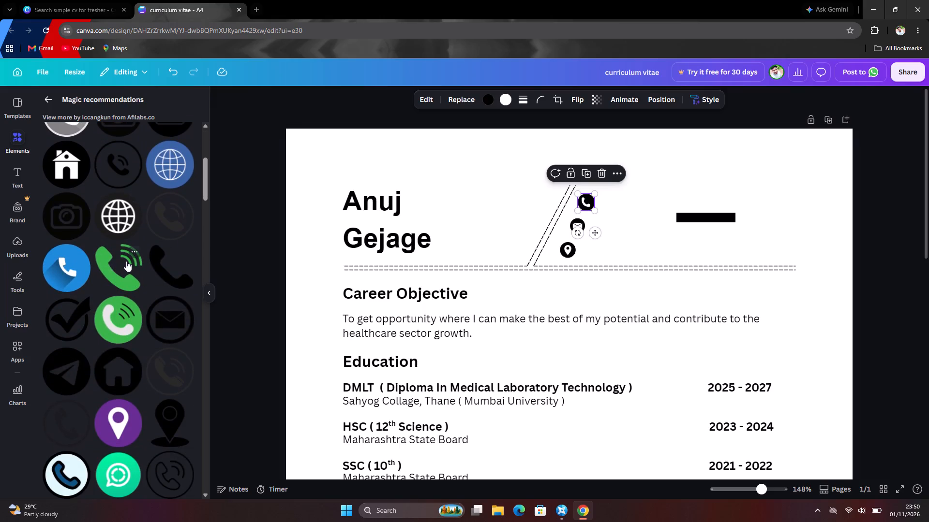
pyautogui.scroll(1, 113, 200)
pyautogui.click(115, 224)
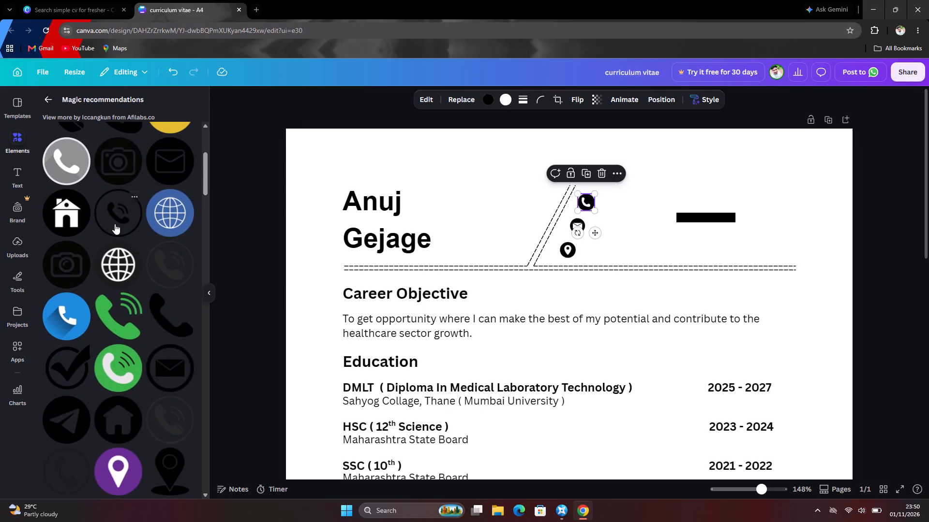
# Shrink the inserted ringed phone icon to slightly smaller than the solid contact icons.
pyautogui.scroll(-2, 298, 257)
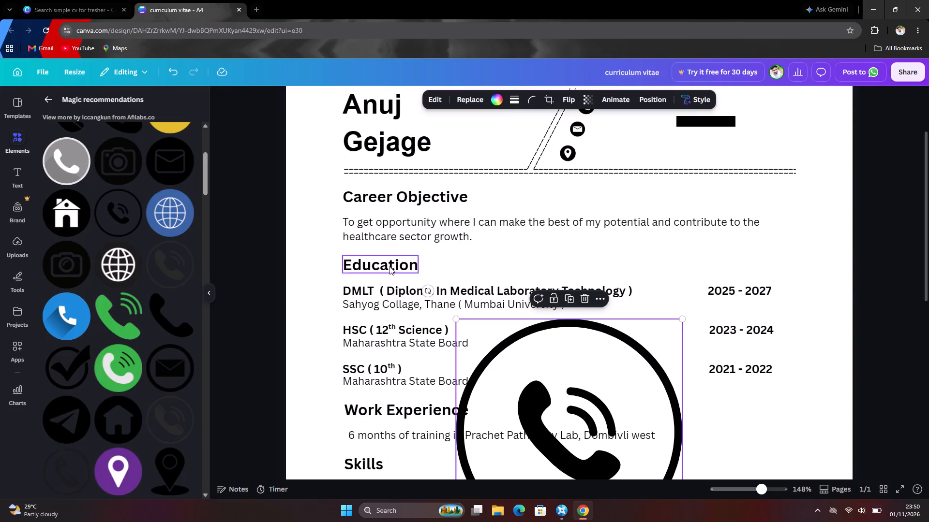
pyautogui.moveTo(610, 378); pyautogui.dragTo(613, 332)
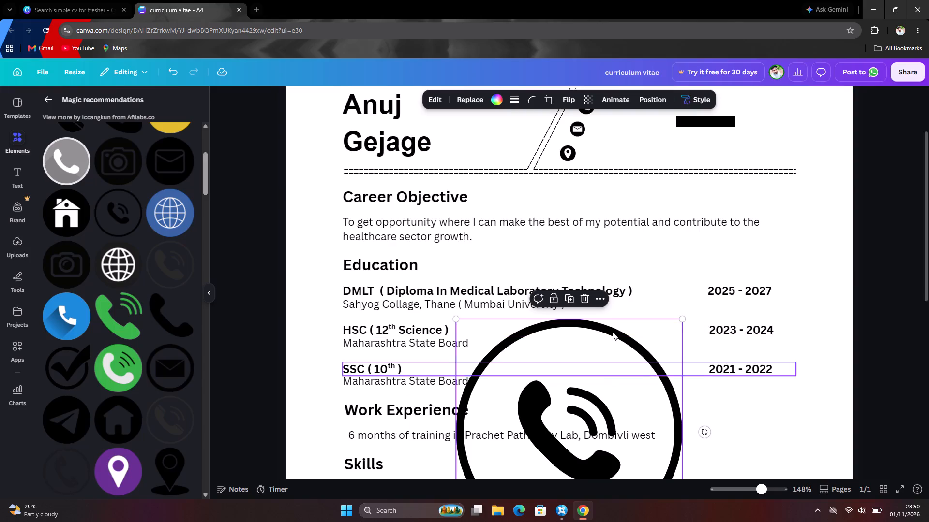
pyautogui.moveTo(613, 332); pyautogui.dragTo(652, 145)
pyautogui.scroll(2, 619, 360)
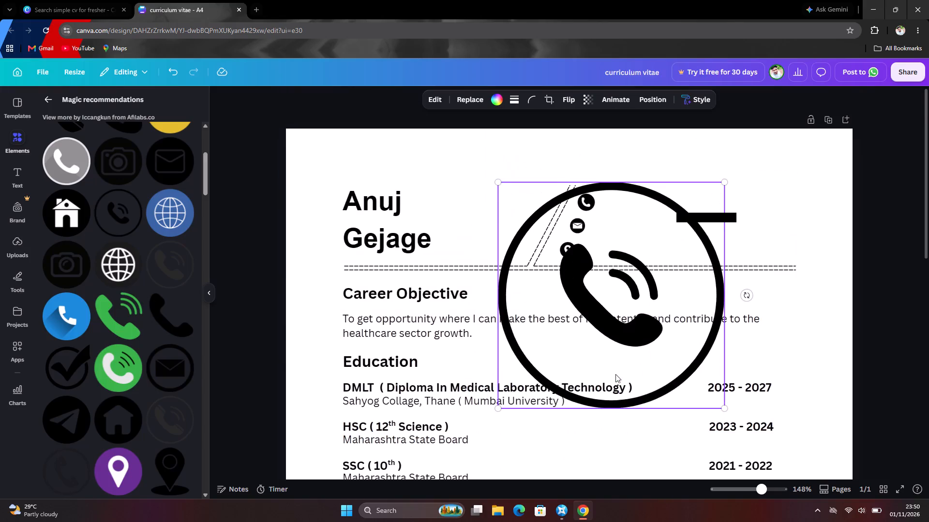
pyautogui.moveTo(498, 182); pyautogui.dragTo(642, 365)
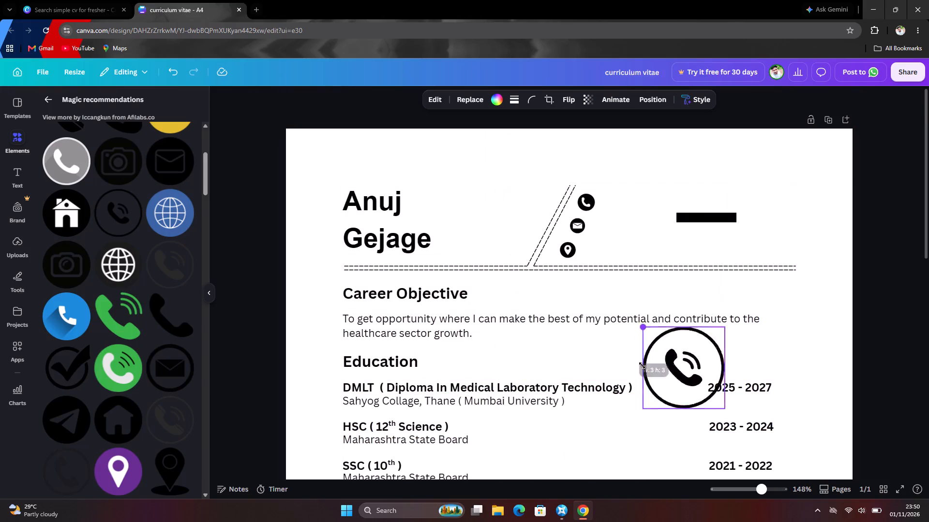
pyautogui.moveTo(642, 365); pyautogui.dragTo(705, 408)
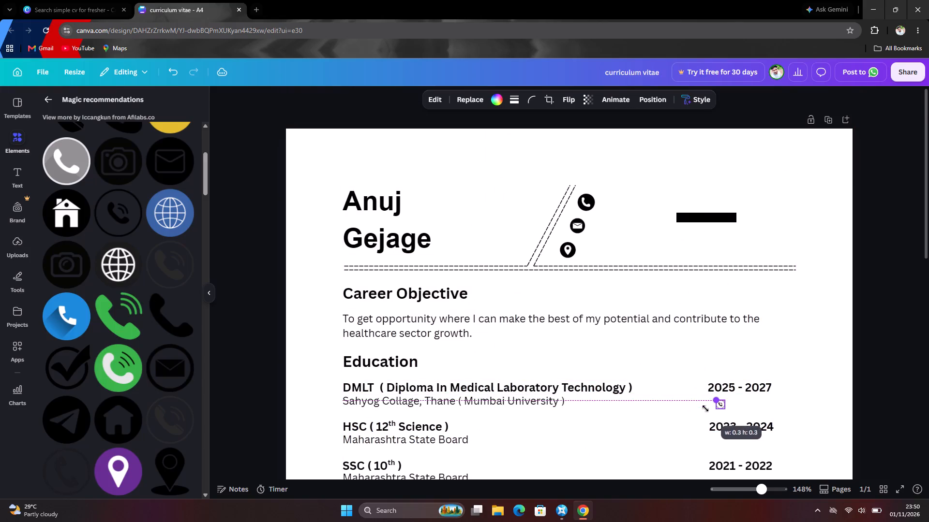
pyautogui.moveTo(705, 408); pyautogui.dragTo(701, 408)
# Move the solid phone icon aside above the phone number and place the ringed phone icon at the top of the contact icons.
pyautogui.moveTo(721, 404); pyautogui.dragTo(637, 252)
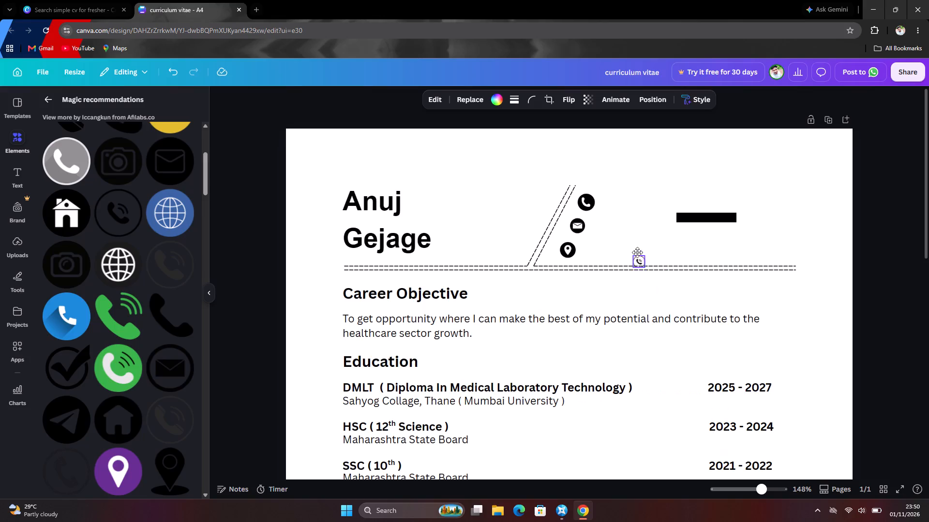
pyautogui.moveTo(637, 252); pyautogui.dragTo(617, 222)
pyautogui.moveTo(583, 206); pyautogui.dragTo(659, 187)
pyautogui.moveTo(619, 217); pyautogui.dragTo(605, 209)
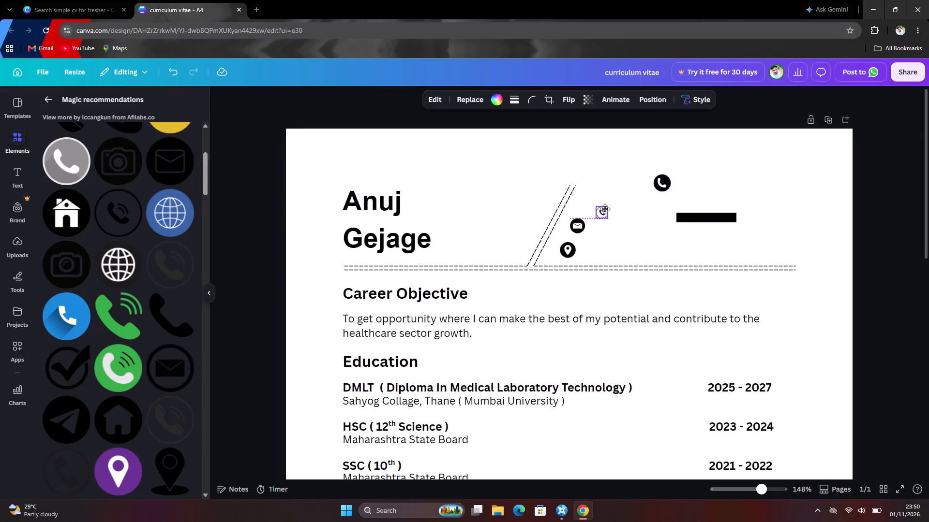
pyautogui.moveTo(605, 209); pyautogui.dragTo(603, 199)
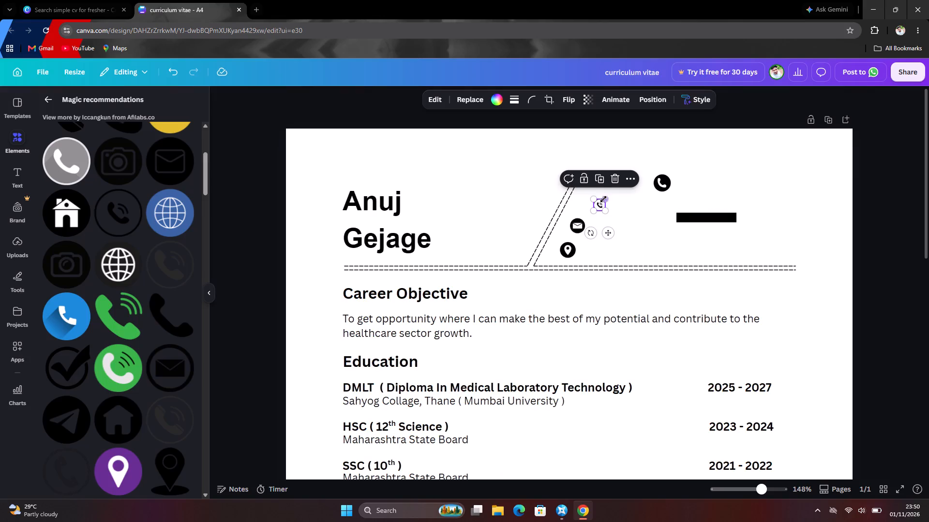
# Move the phone number text directly beside the ringed phone icon, level with it.
pyautogui.moveTo(681, 221); pyautogui.dragTo(618, 211)
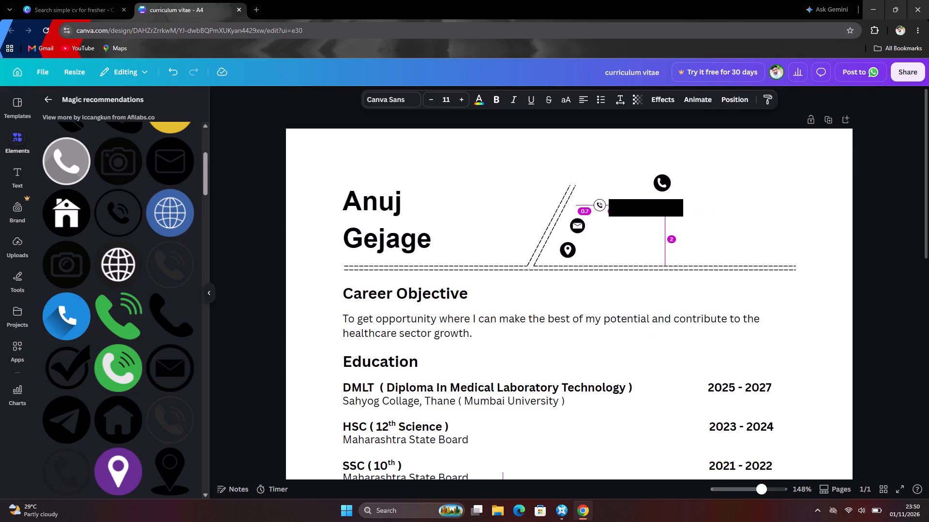
pyautogui.moveTo(618, 211); pyautogui.dragTo(620, 208)
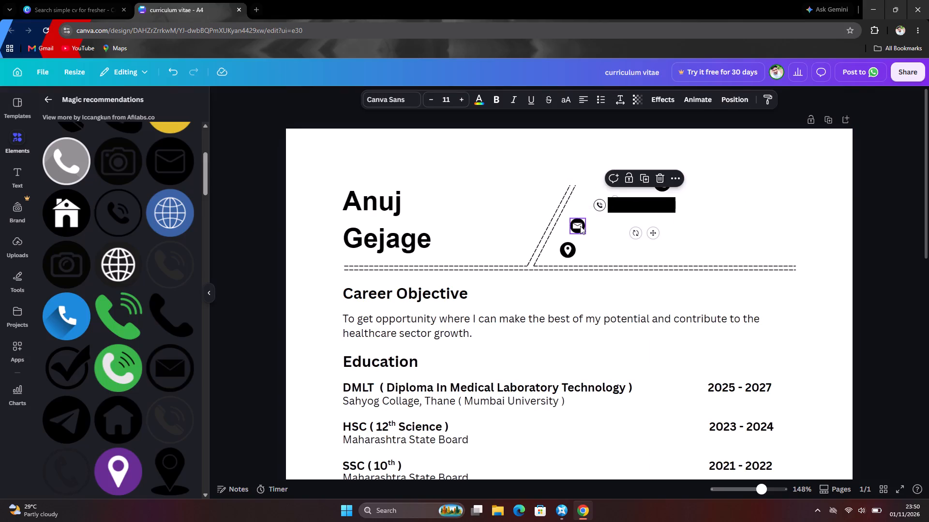
# Shift the solid mail icon slightly away from the slanted double line.
pyautogui.moveTo(580, 226); pyautogui.dragTo(589, 226)
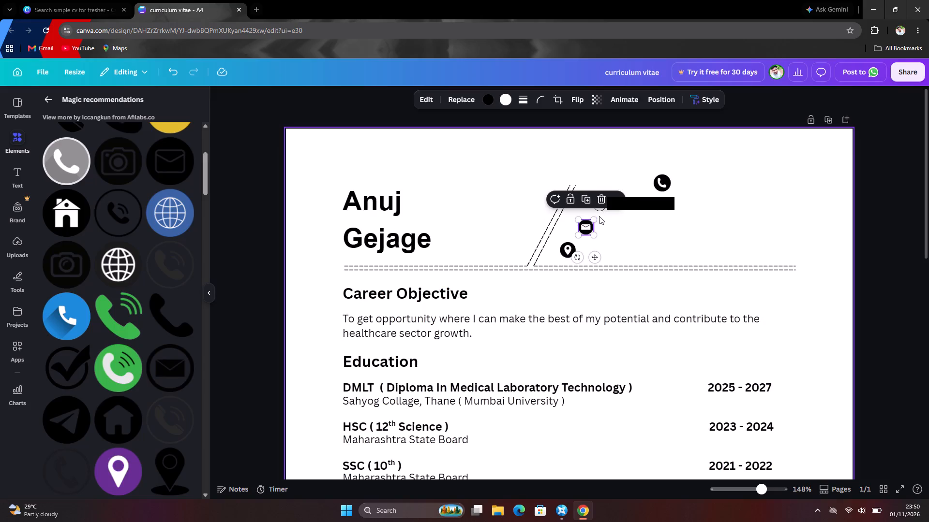
pyautogui.click(607, 221)
# Browse graphics similar to the header's mail icon and insert the black thick-ringed one with a solid envelope.
pyautogui.click(586, 228)
pyautogui.click(618, 200)
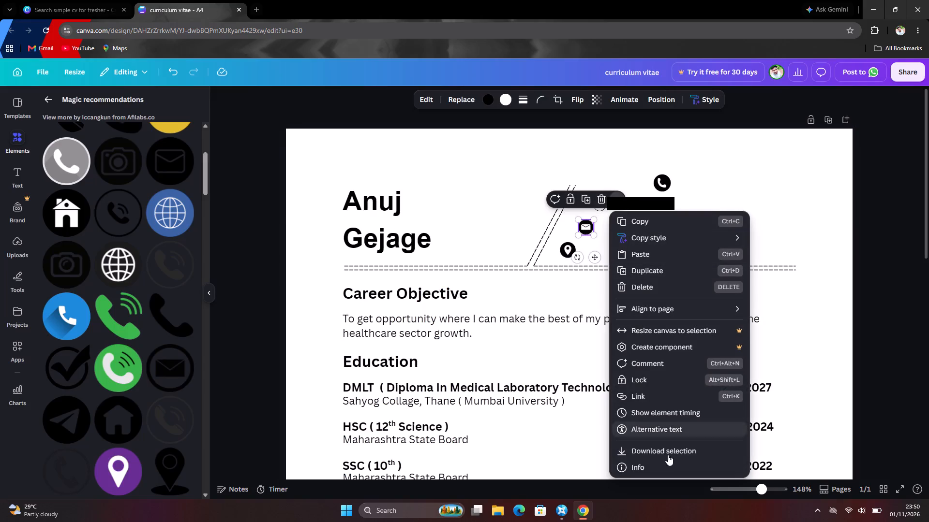
pyautogui.click(663, 473)
pyautogui.click(651, 375)
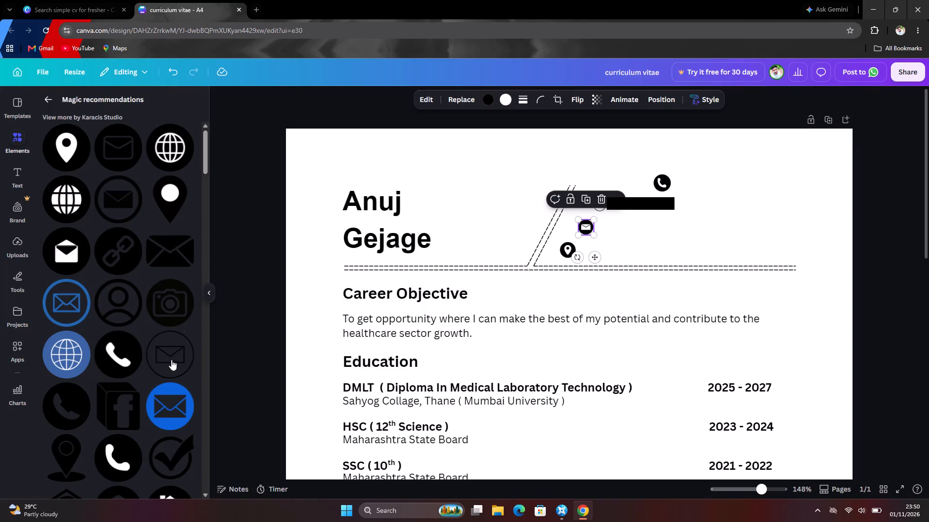
pyautogui.scroll(-3, 168, 360)
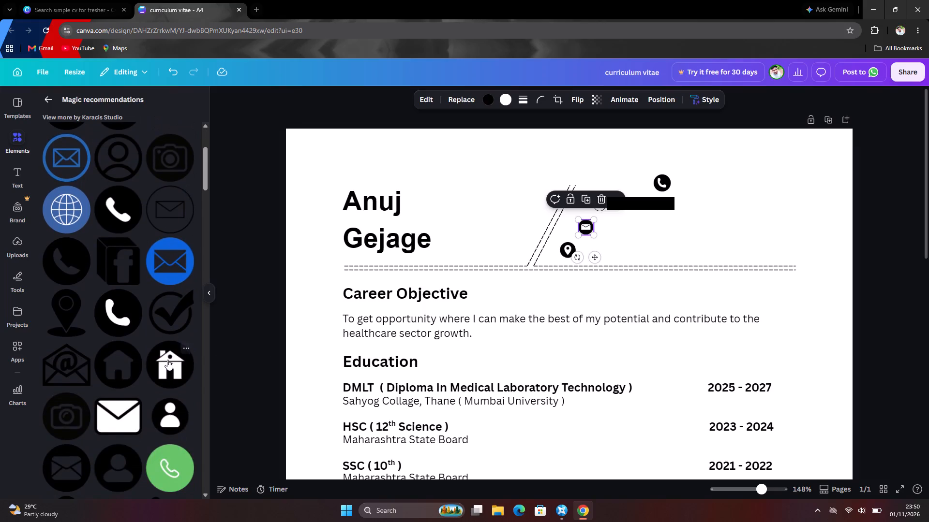
pyautogui.scroll(-6, 167, 360)
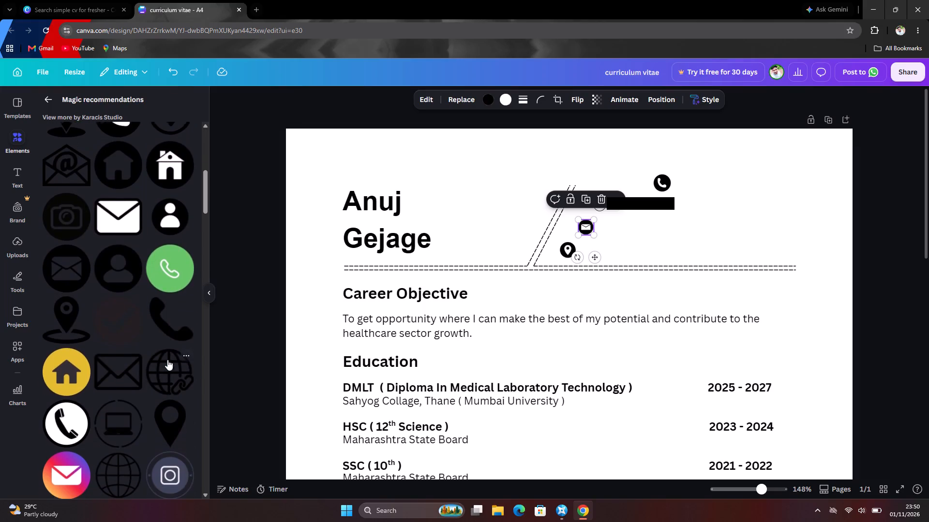
pyautogui.scroll(-5, 167, 360)
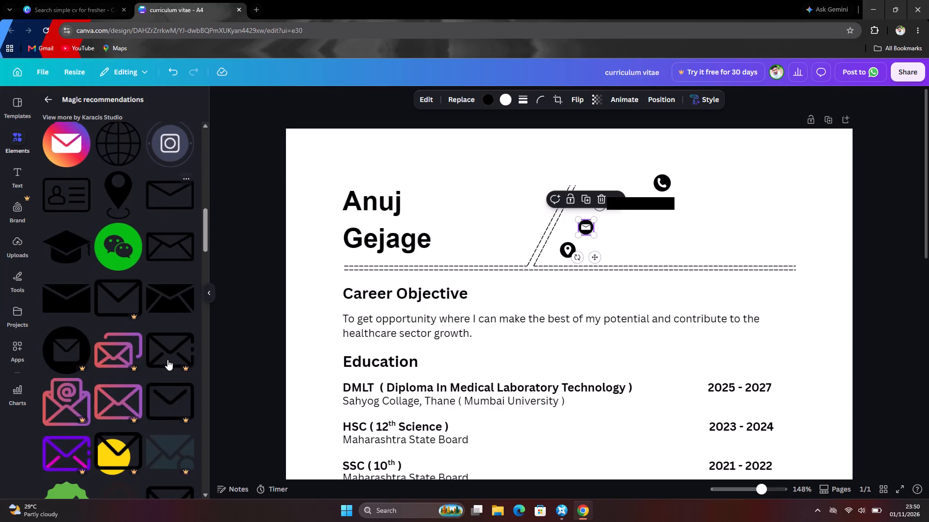
pyautogui.scroll(8, 167, 360)
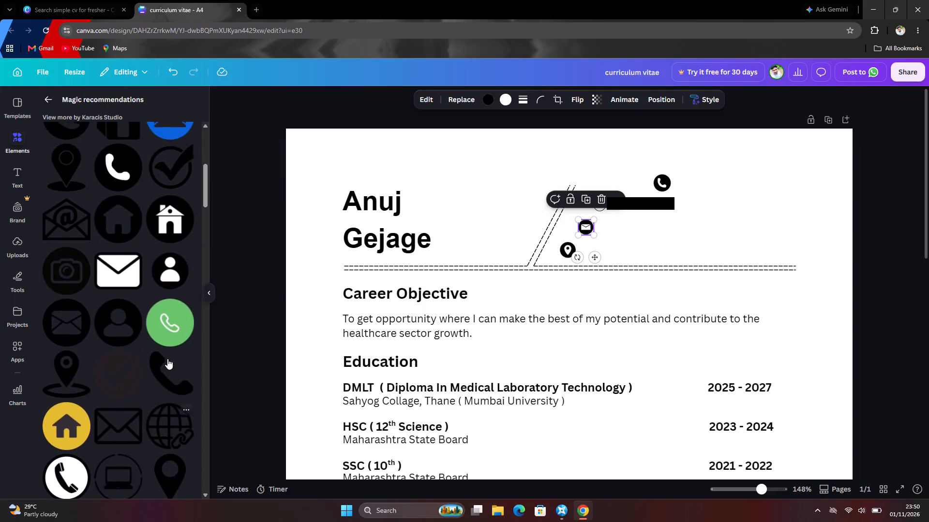
pyautogui.scroll(7, 167, 359)
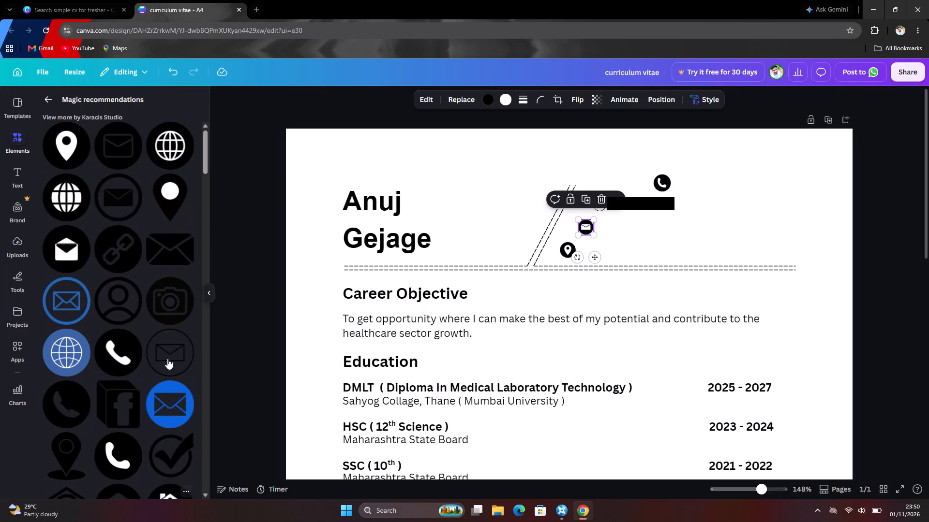
pyautogui.scroll(1, 167, 359)
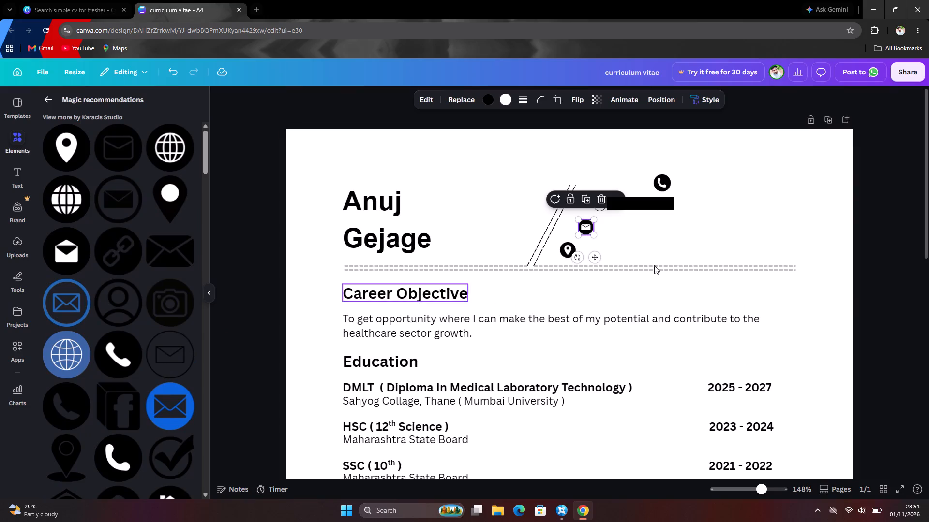
pyautogui.click(665, 250)
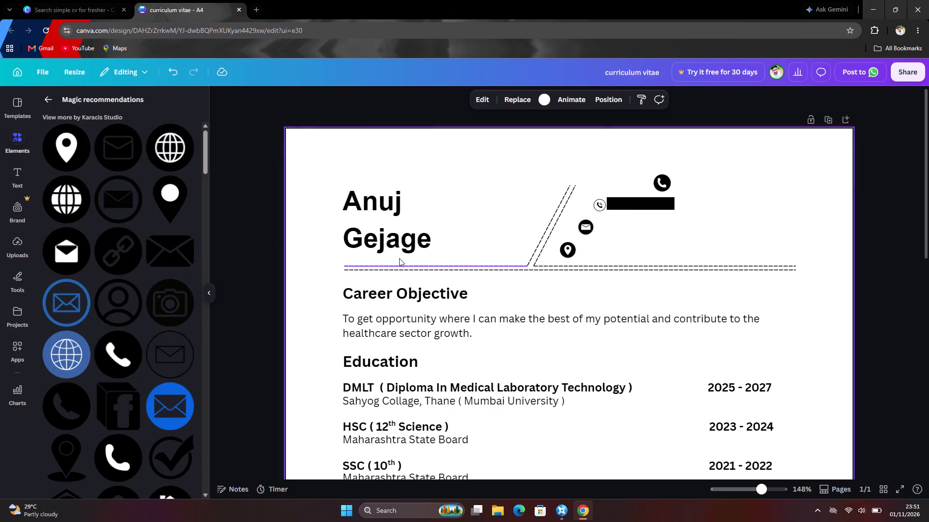
pyautogui.click(113, 202)
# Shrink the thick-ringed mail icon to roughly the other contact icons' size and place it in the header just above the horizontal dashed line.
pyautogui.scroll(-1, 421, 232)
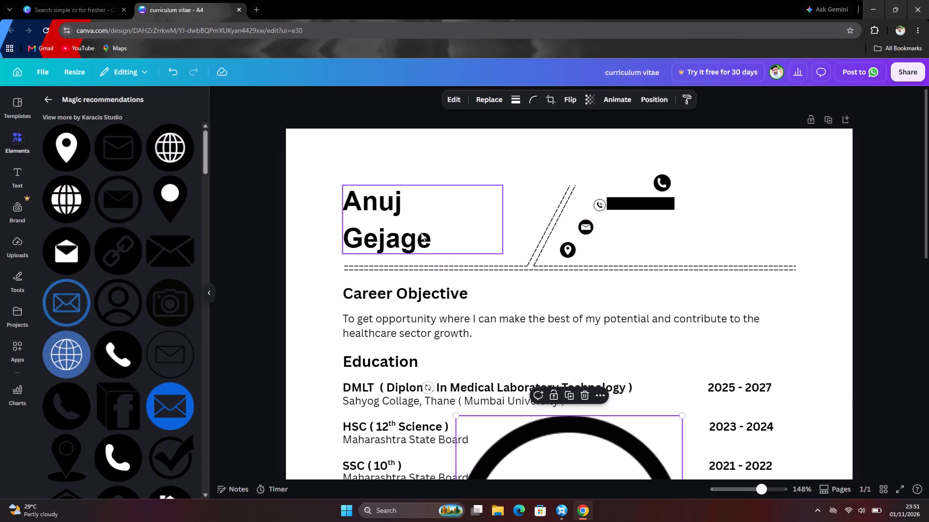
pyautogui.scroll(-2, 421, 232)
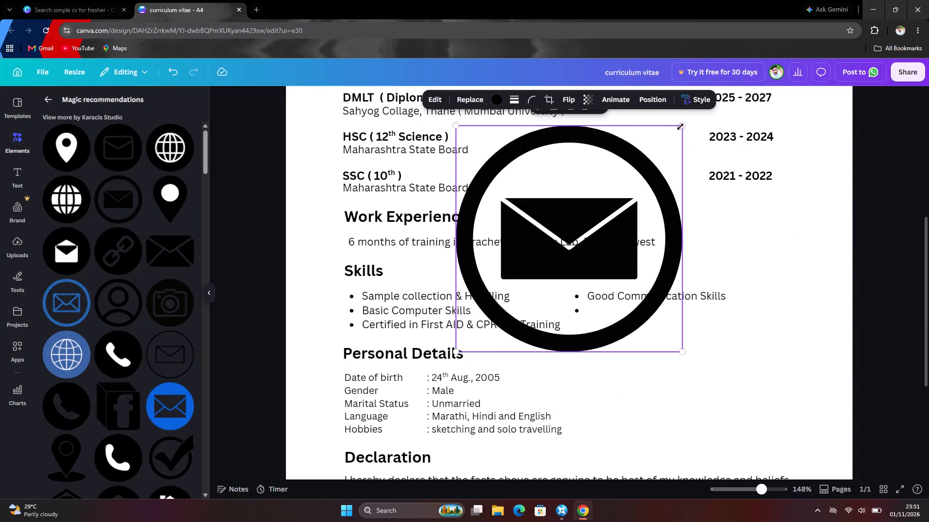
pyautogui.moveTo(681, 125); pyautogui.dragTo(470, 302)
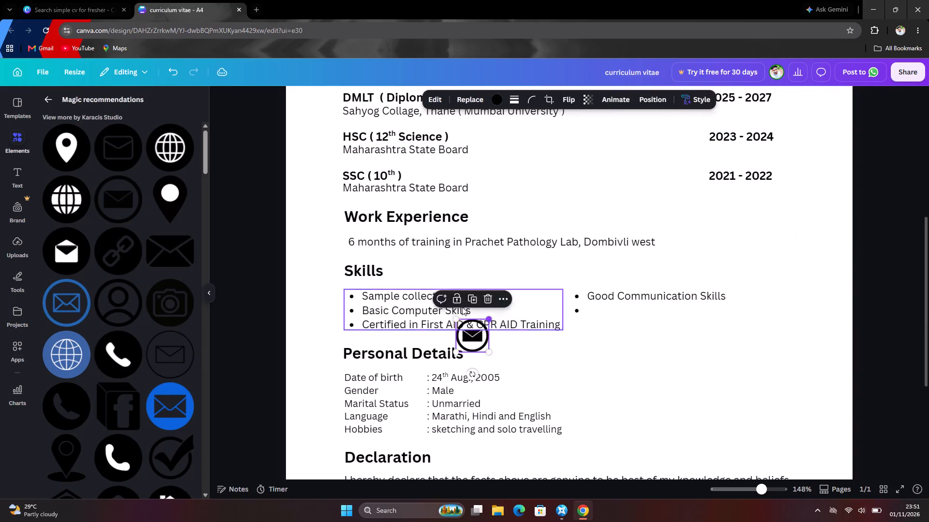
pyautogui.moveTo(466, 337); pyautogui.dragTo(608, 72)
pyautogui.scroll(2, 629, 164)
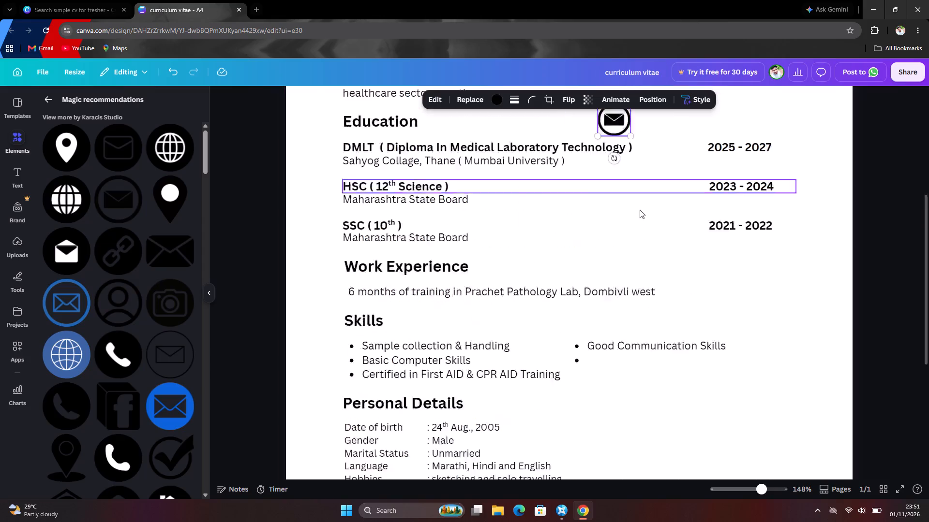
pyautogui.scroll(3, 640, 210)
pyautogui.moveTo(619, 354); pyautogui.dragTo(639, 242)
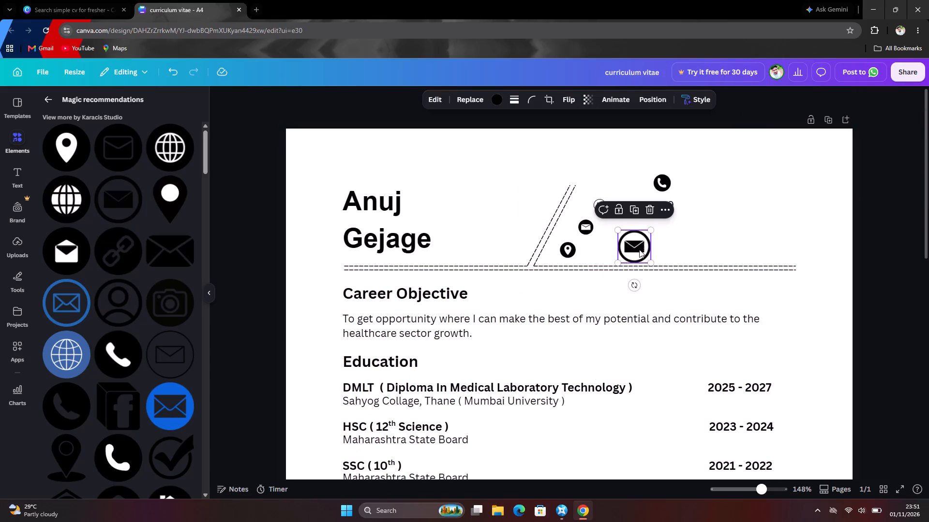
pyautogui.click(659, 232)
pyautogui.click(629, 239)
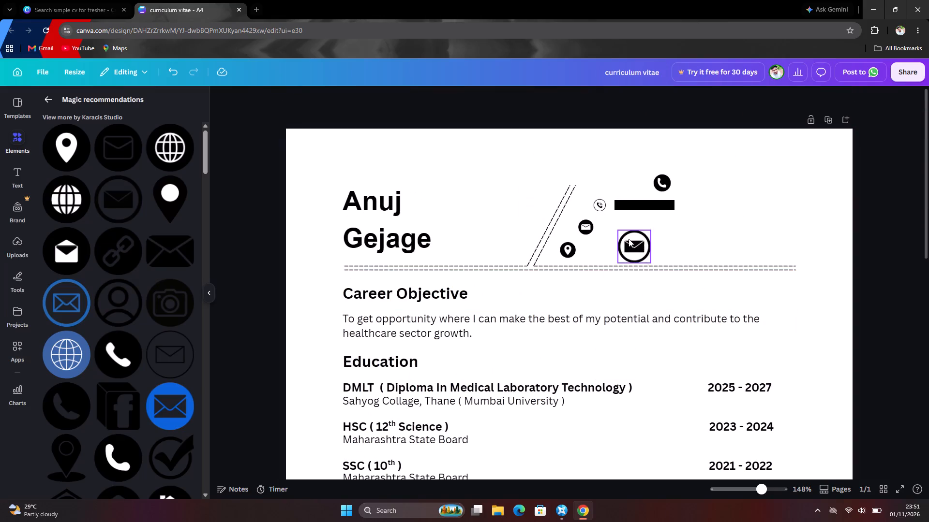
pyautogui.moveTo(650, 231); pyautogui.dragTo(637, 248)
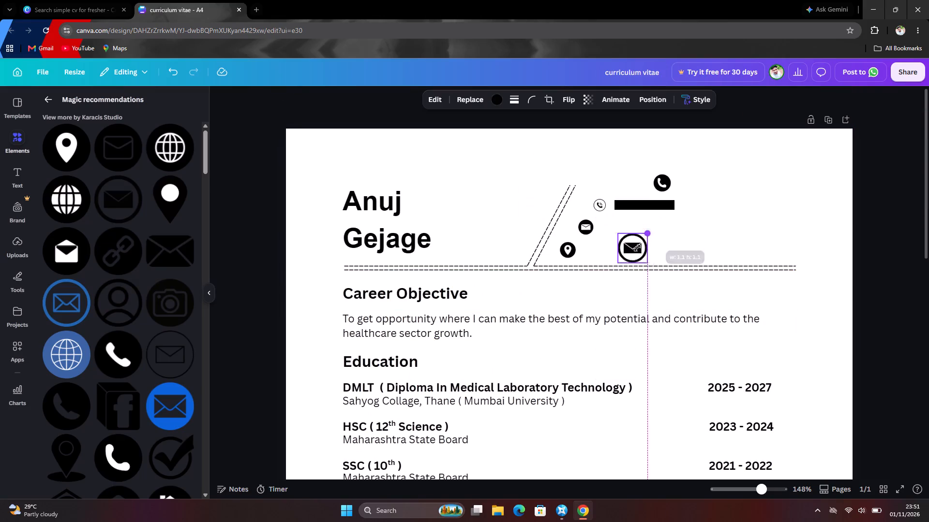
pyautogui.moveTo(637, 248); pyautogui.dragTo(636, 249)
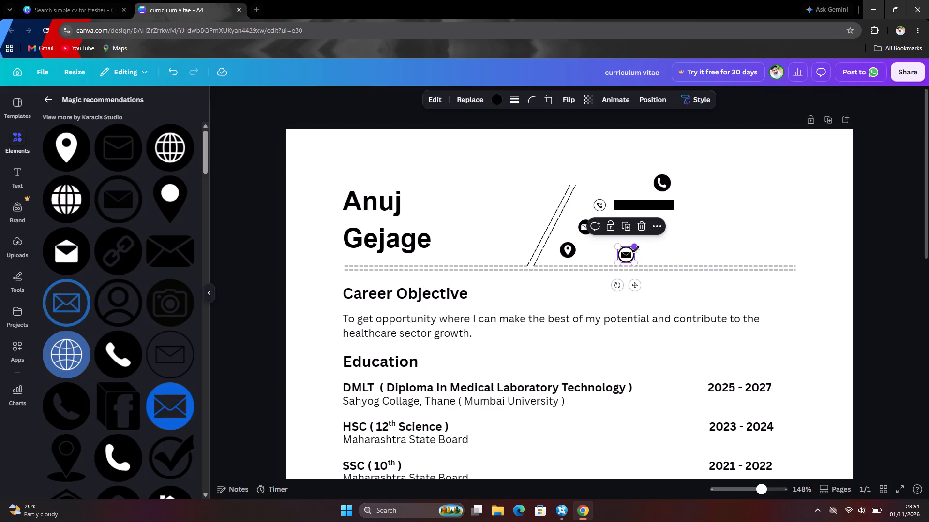
# Insert the thin-ringed outlined envelope graphic, shrink it to a small icon and place it in the header below the phone number.
pyautogui.click(173, 338)
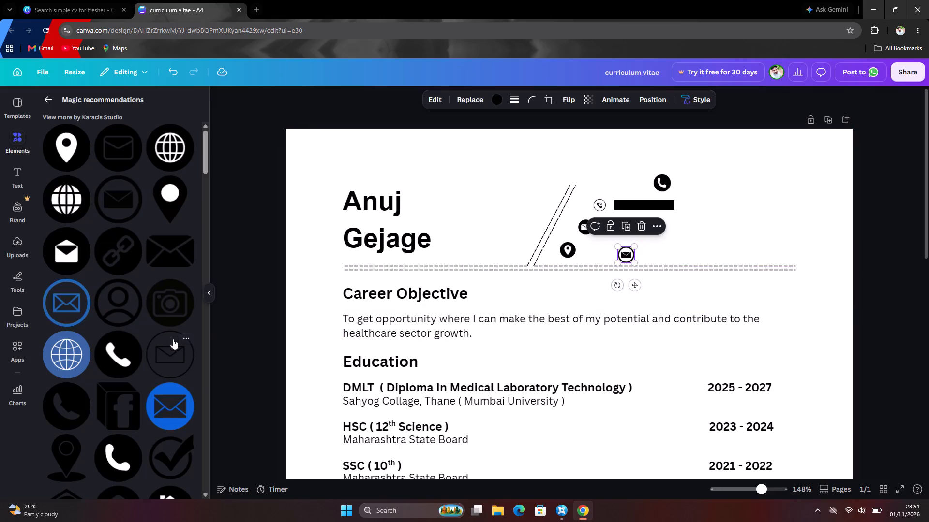
pyautogui.moveTo(636, 422); pyautogui.dragTo(674, 338)
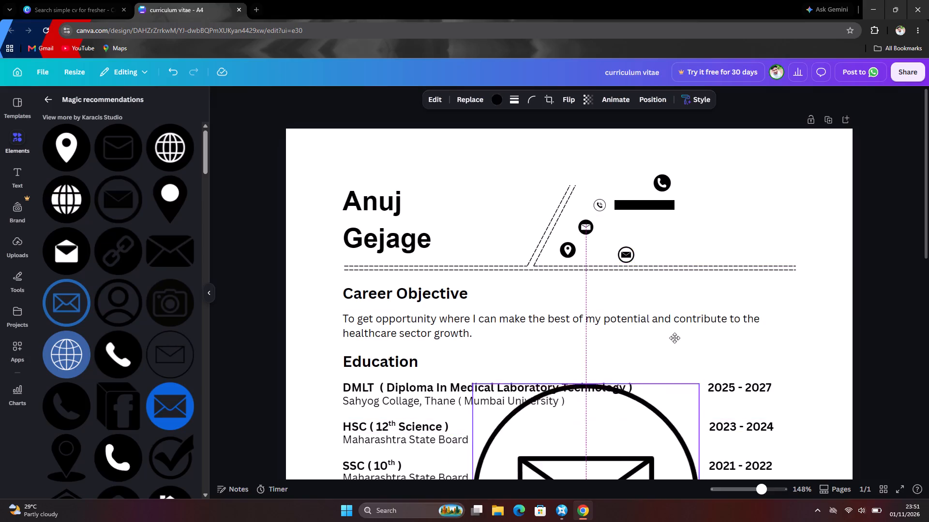
pyautogui.moveTo(674, 338); pyautogui.dragTo(722, 231)
pyautogui.moveTo(765, 220); pyautogui.dragTo(651, 339)
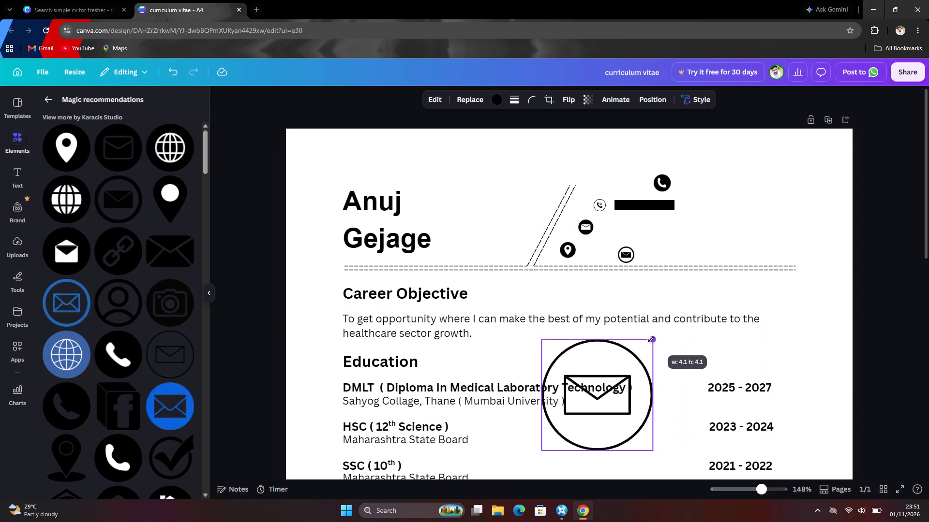
pyautogui.moveTo(651, 339); pyautogui.dragTo(569, 427)
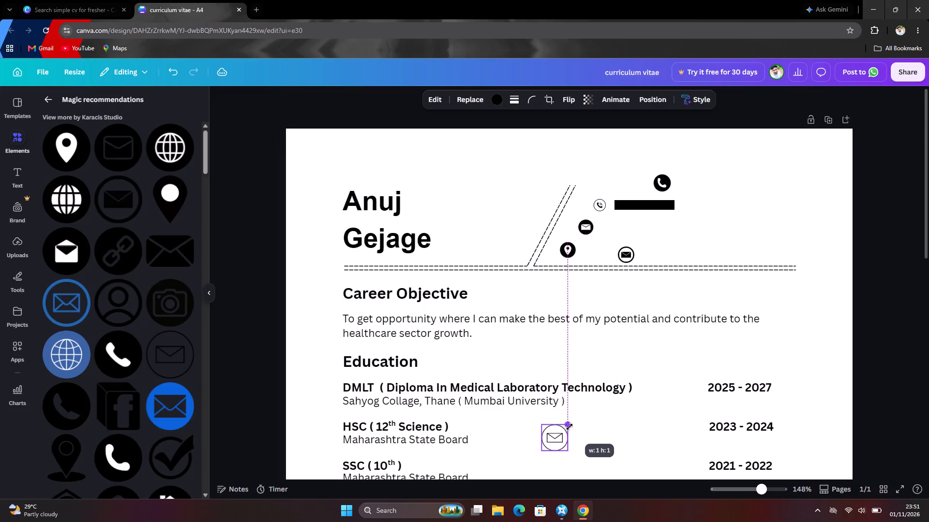
pyautogui.moveTo(569, 427); pyautogui.dragTo(565, 435)
pyautogui.moveTo(555, 438); pyautogui.dragTo(649, 269)
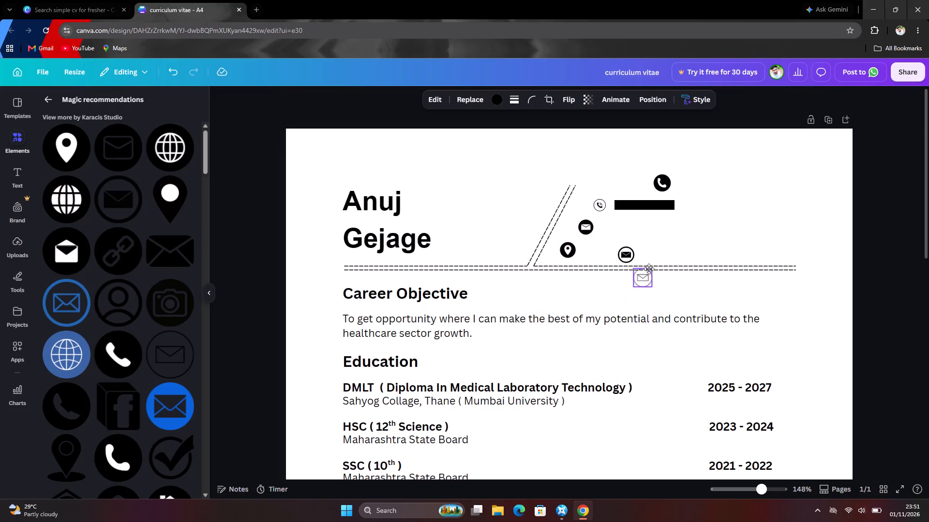
pyautogui.moveTo(649, 269); pyautogui.dragTo(657, 236)
# Delete the thick-ringed mail icon from the header.
pyautogui.click(629, 253)
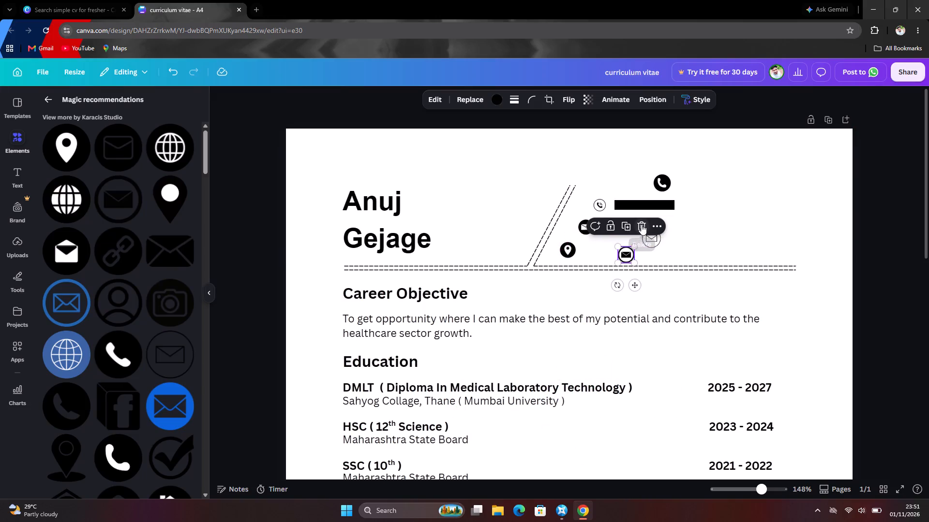
pyautogui.click(641, 224)
# Move the thin-ringed mail icon closer to the solid mail icon, below the start of the phone number.
pyautogui.moveTo(652, 247); pyautogui.dragTo(620, 249)
pyautogui.click(607, 177)
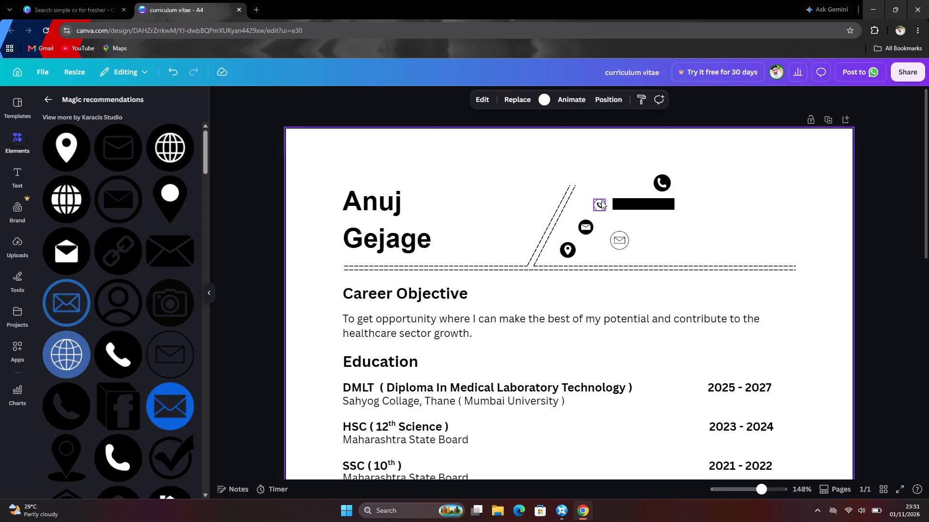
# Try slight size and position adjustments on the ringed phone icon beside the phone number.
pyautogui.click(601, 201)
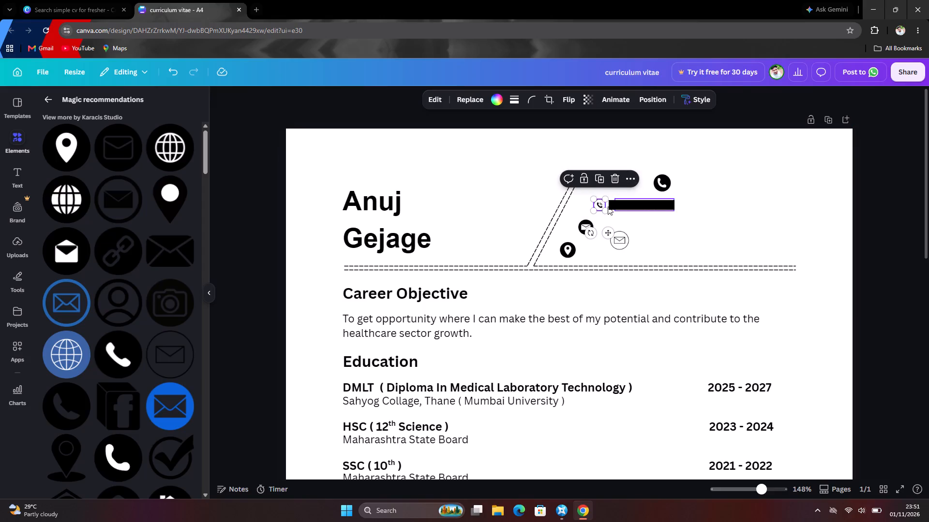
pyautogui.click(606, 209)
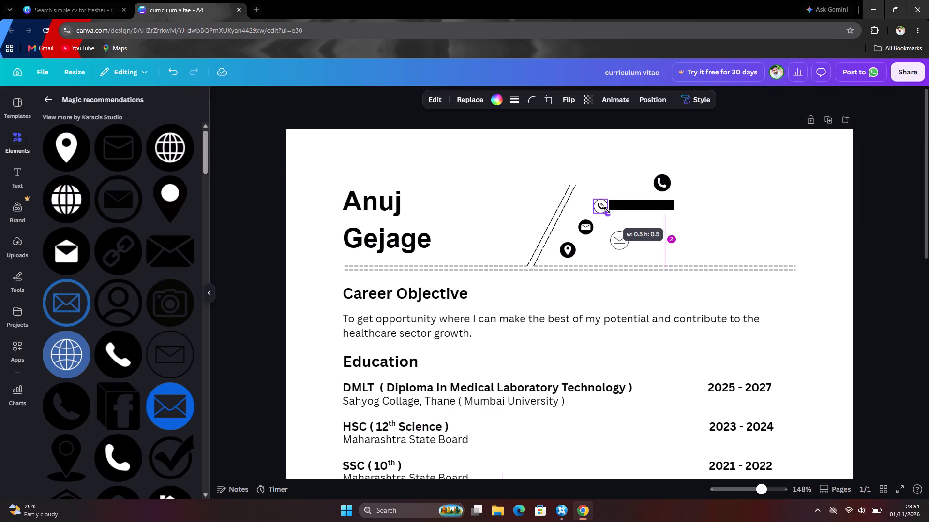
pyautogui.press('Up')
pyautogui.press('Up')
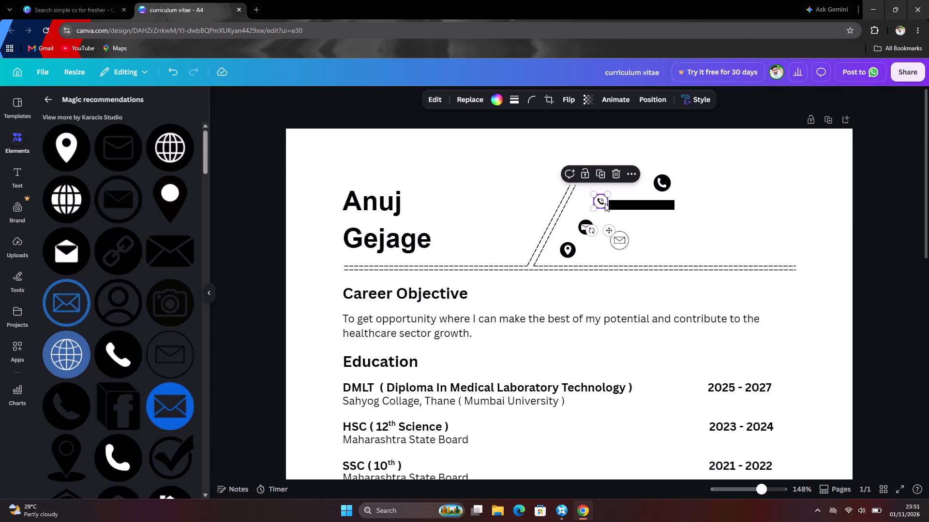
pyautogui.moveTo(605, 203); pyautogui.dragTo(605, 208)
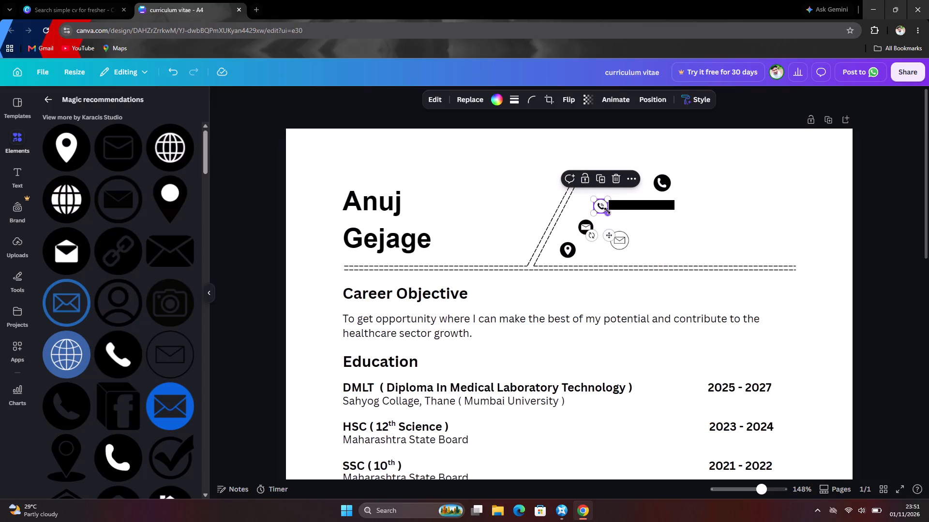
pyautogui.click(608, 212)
# Shrink the thin-ringed mail icon to about the size of the ringed phone icon.
pyautogui.click(625, 247)
pyautogui.moveTo(632, 248); pyautogui.dragTo(628, 246)
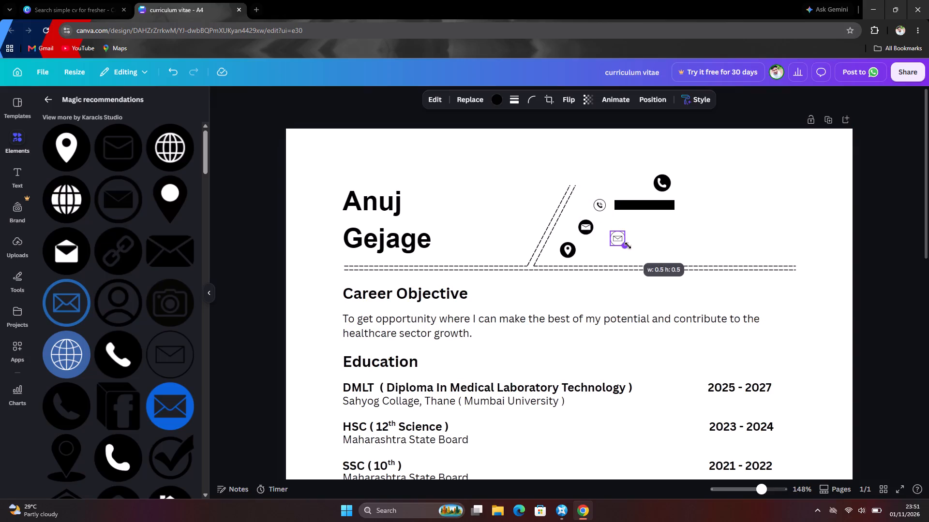
pyautogui.moveTo(628, 246); pyautogui.dragTo(626, 242)
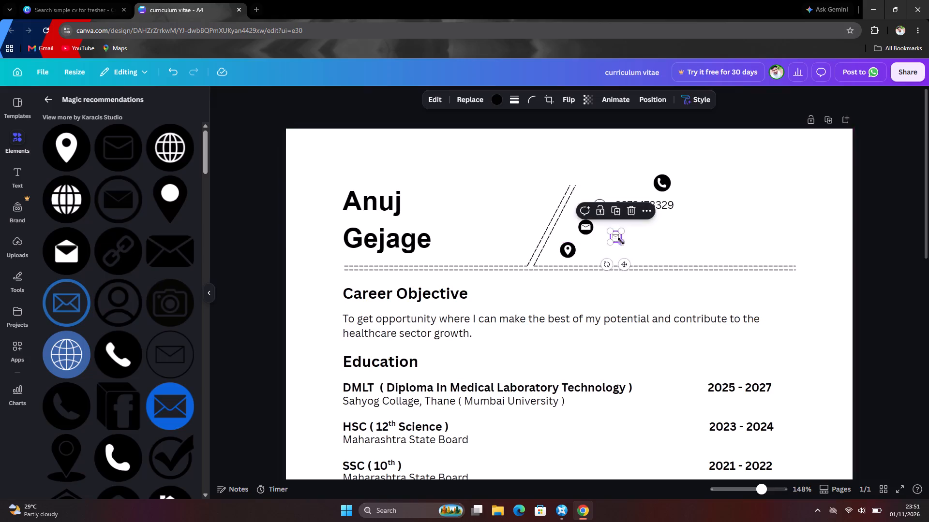
# Delete the solid mail icon and the solid phone icon from the header.
pyautogui.click(588, 224)
pyautogui.click(599, 196)
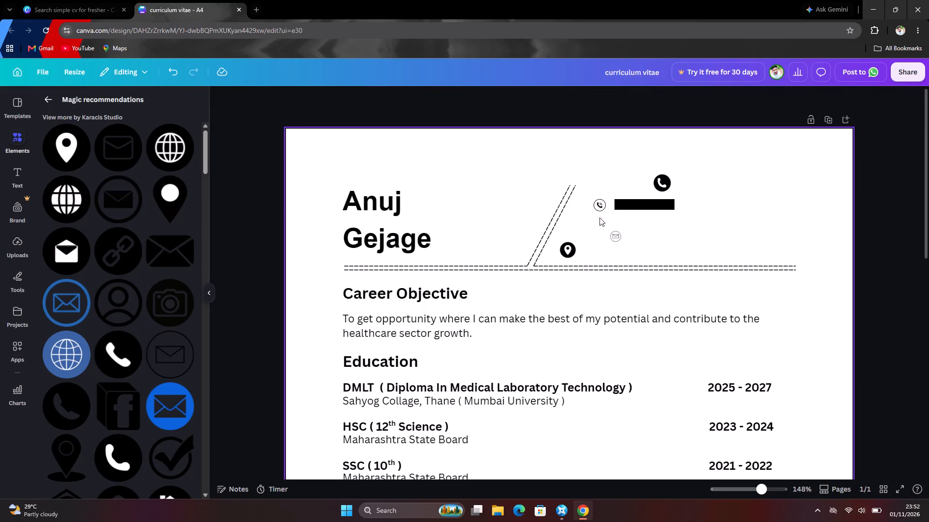
pyautogui.click(666, 179)
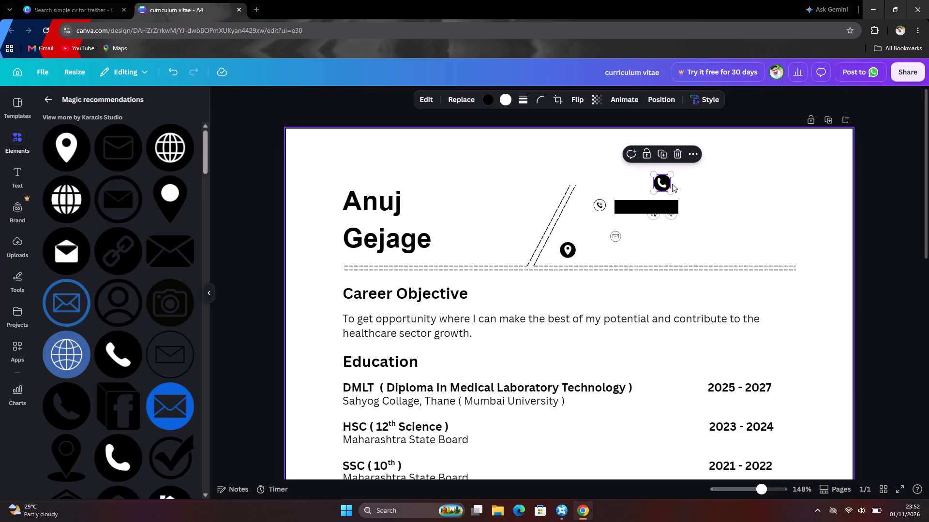
pyautogui.click(681, 153)
# Browse graphics similar to the header's solid location icon for a ringed replacement.
pyautogui.click(555, 253)
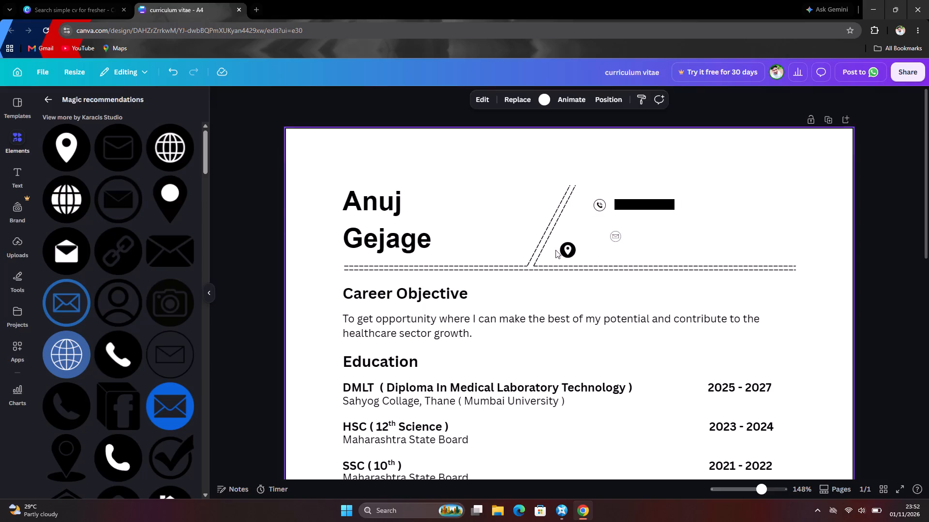
pyautogui.click(576, 251)
pyautogui.click(572, 250)
pyautogui.click(598, 219)
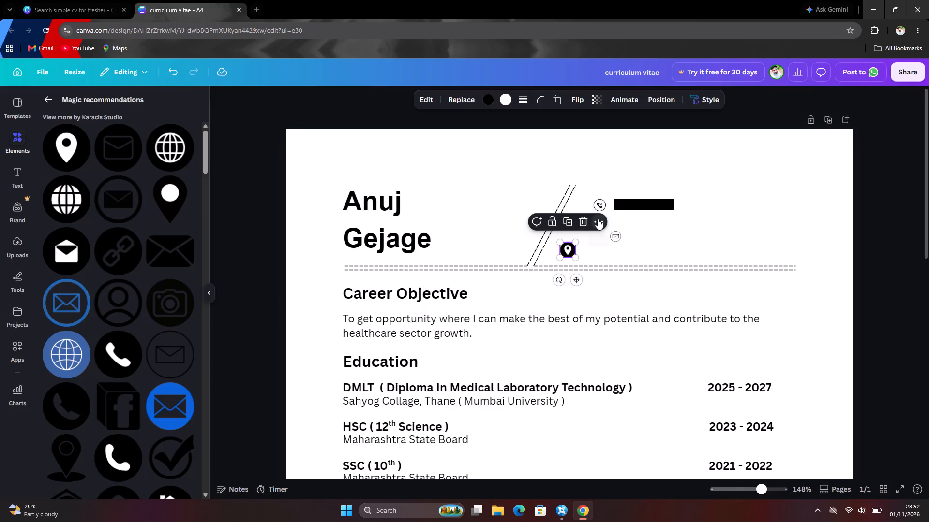
pyautogui.click(645, 486)
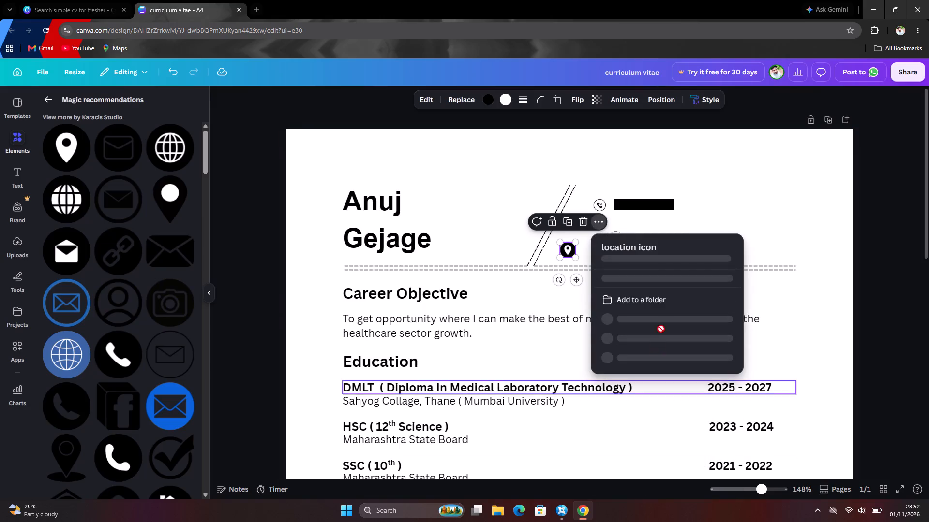
pyautogui.click(652, 392)
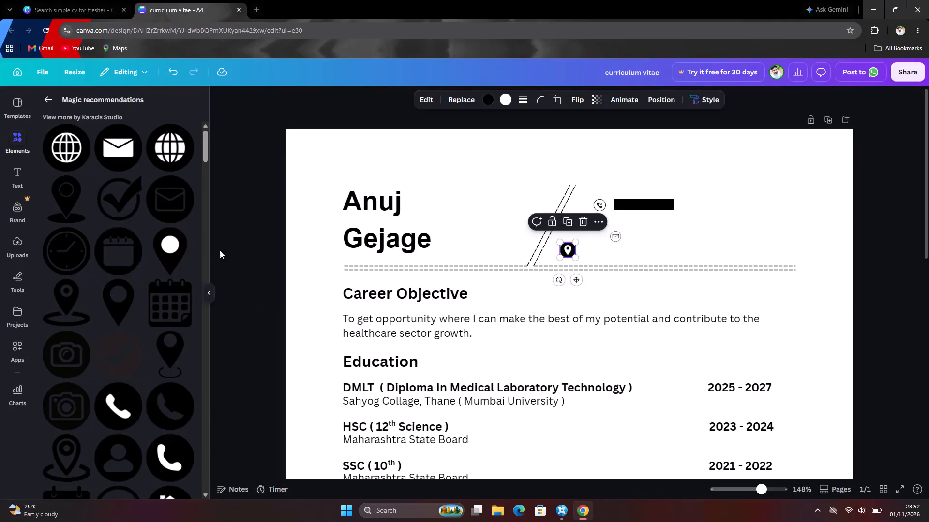
pyautogui.scroll(-4, 196, 242)
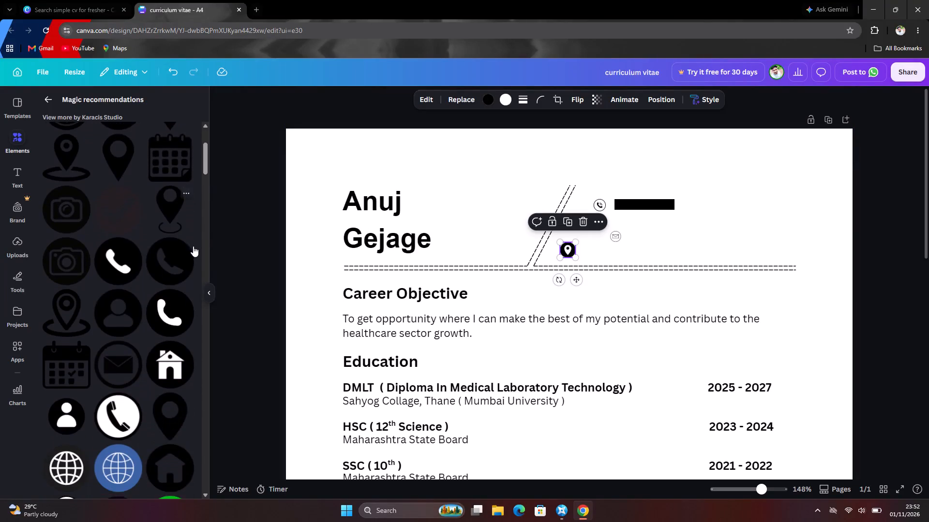
pyautogui.scroll(-5, 193, 246)
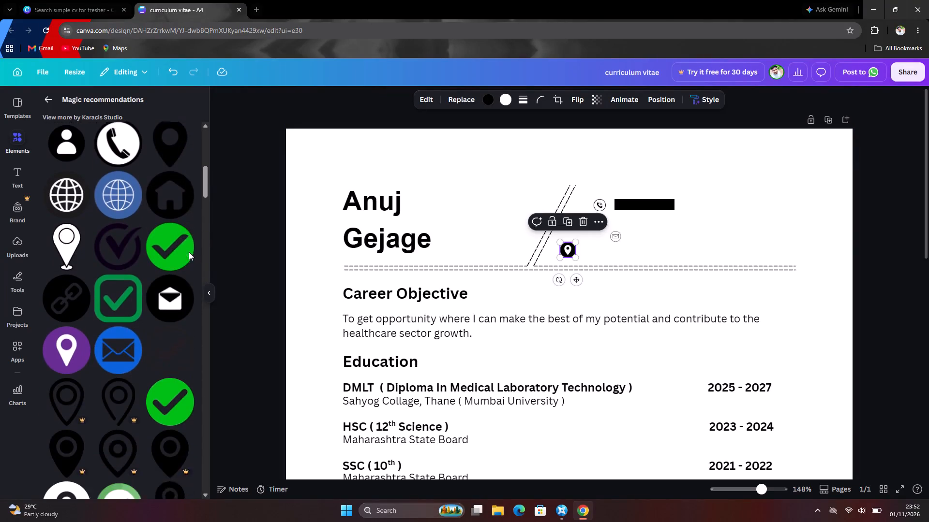
pyautogui.scroll(-9, 189, 252)
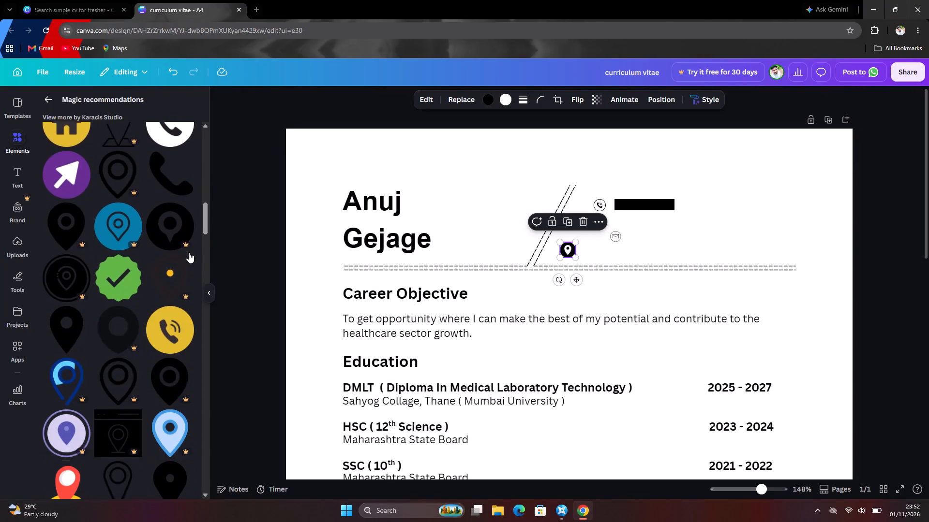
pyautogui.scroll(-5, 189, 252)
pyautogui.scroll(18, 189, 251)
pyautogui.scroll(4, 191, 242)
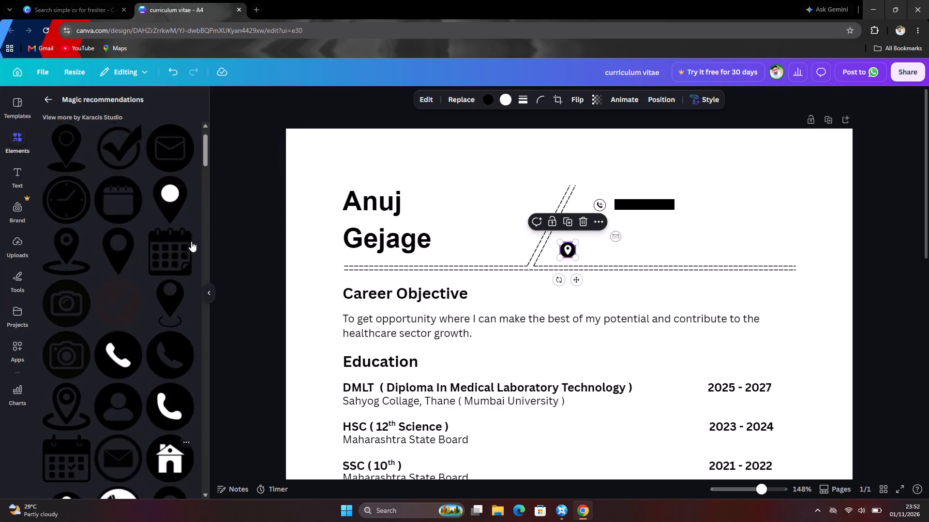
pyautogui.scroll(8, 192, 240)
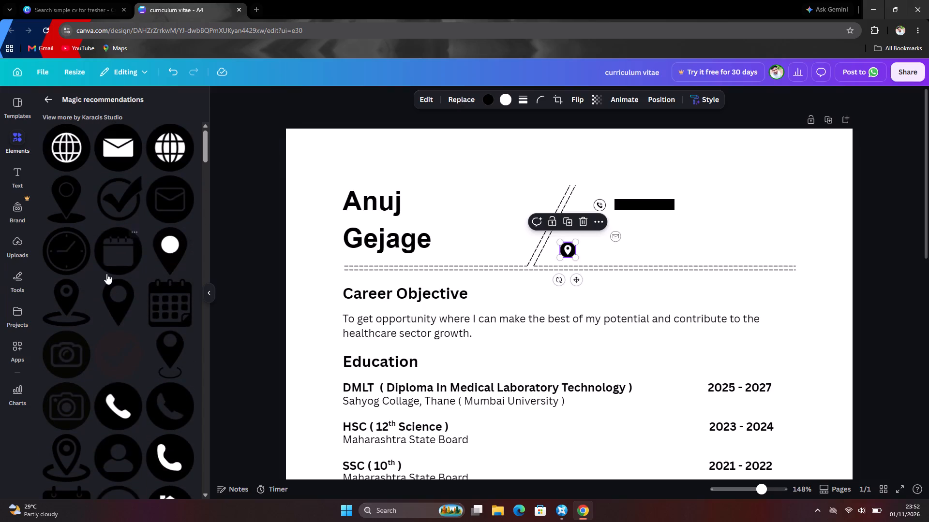
pyautogui.scroll(-2, 106, 274)
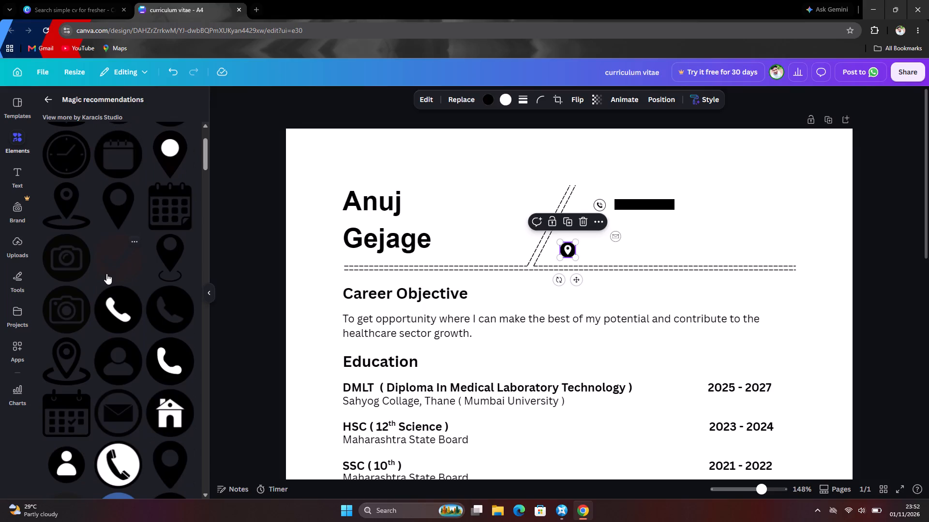
pyautogui.scroll(4, 106, 274)
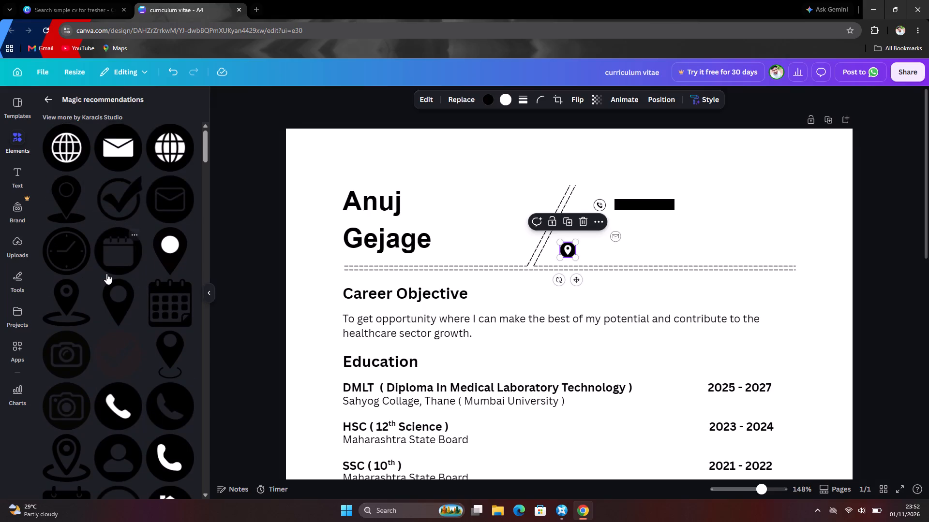
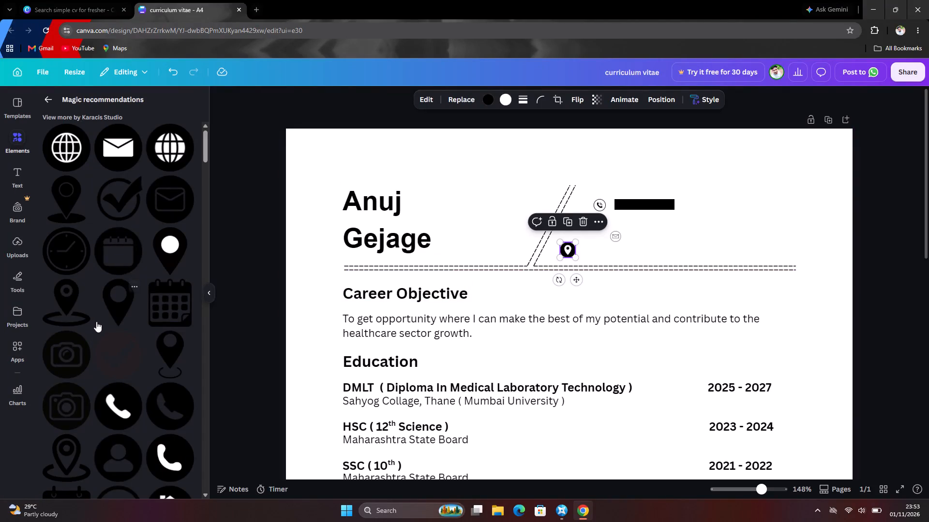
# Look through the graphics similar to the solid location icon for a ringed location or home icon.
pyautogui.scroll(-4, 97, 322)
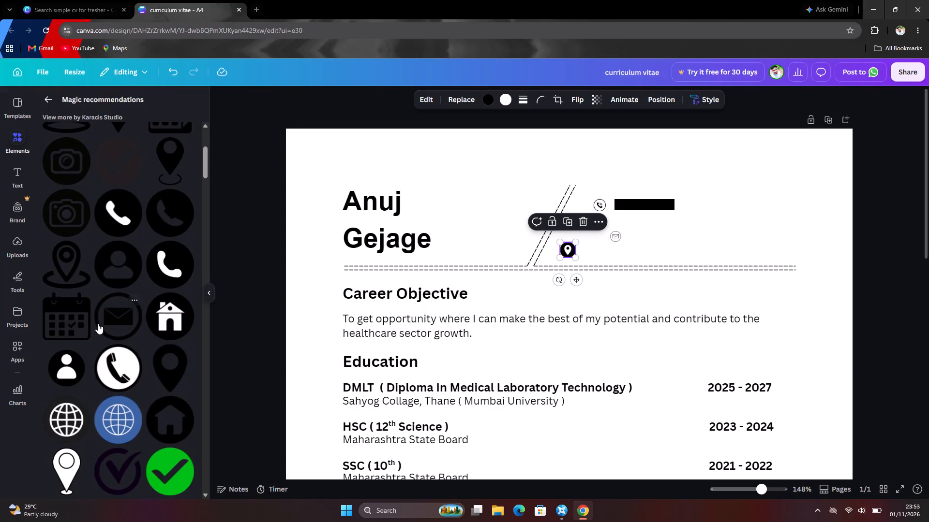
pyautogui.scroll(-2, 97, 327)
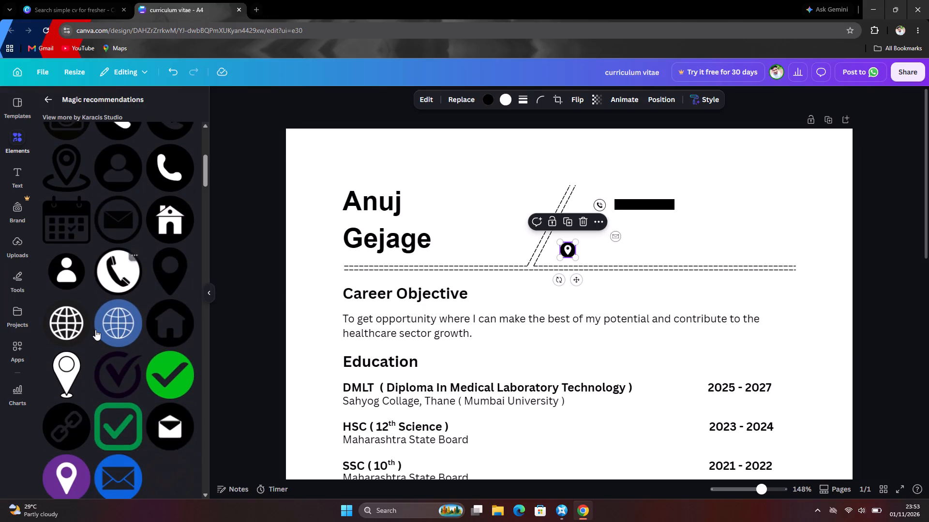
pyautogui.scroll(-6, 95, 330)
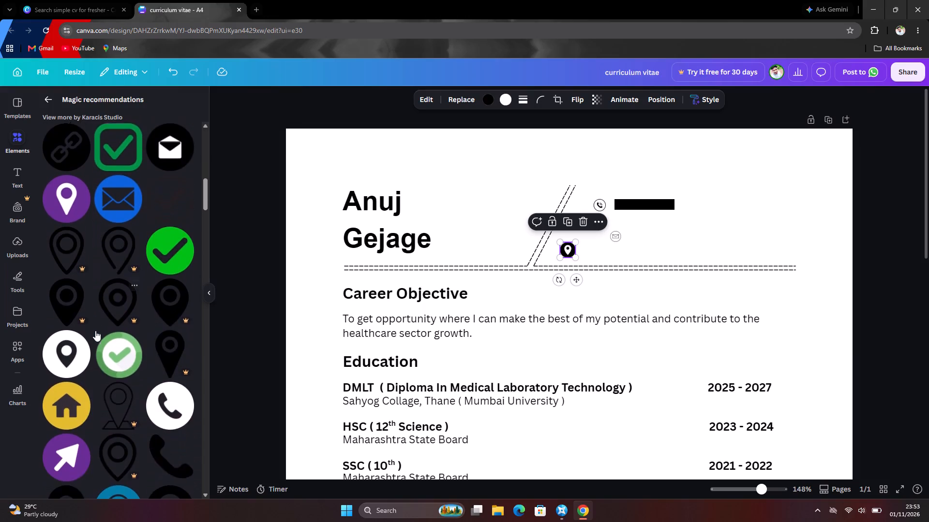
pyautogui.scroll(-2, 95, 332)
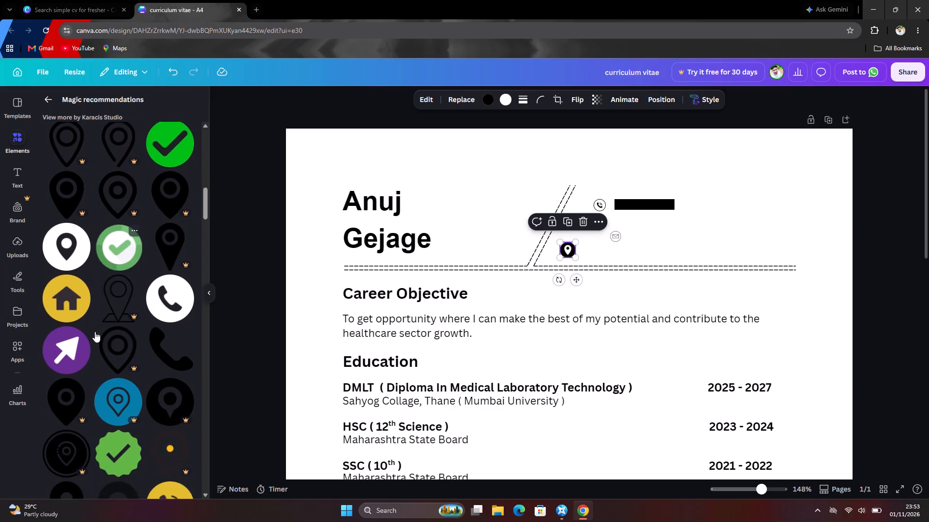
pyautogui.scroll(-4, 95, 332)
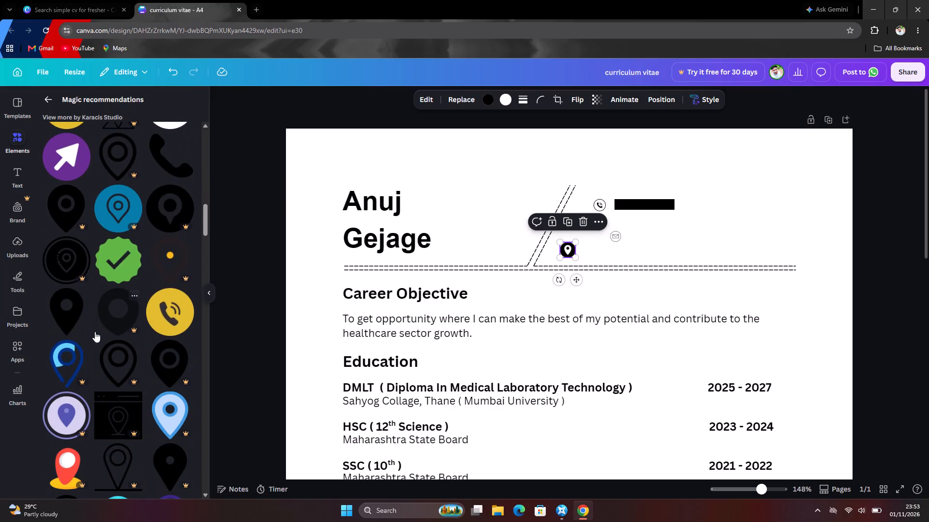
pyautogui.scroll(-5, 95, 332)
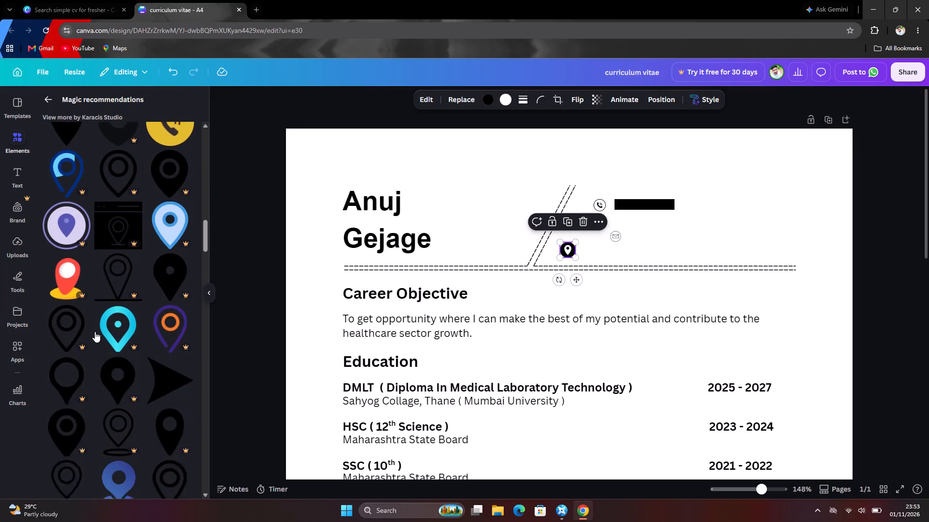
pyautogui.scroll(-9, 95, 332)
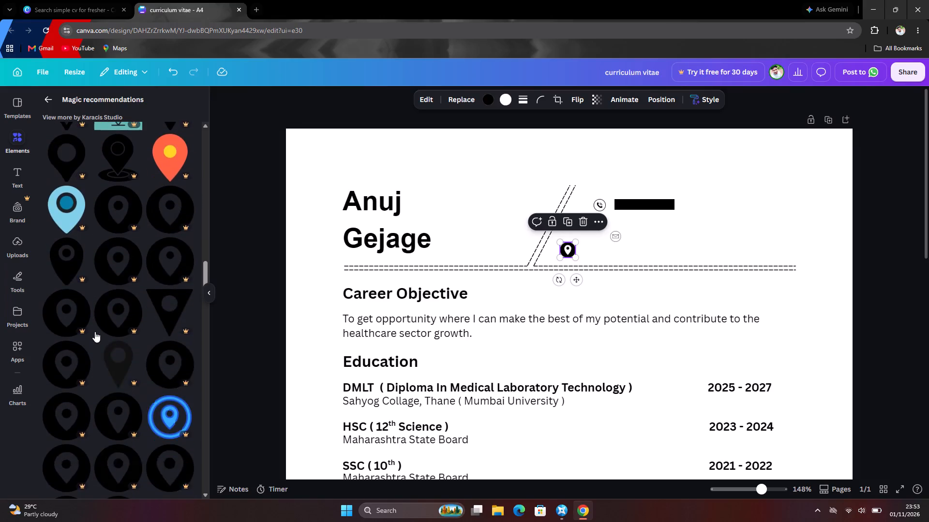
pyautogui.scroll(-12, 95, 332)
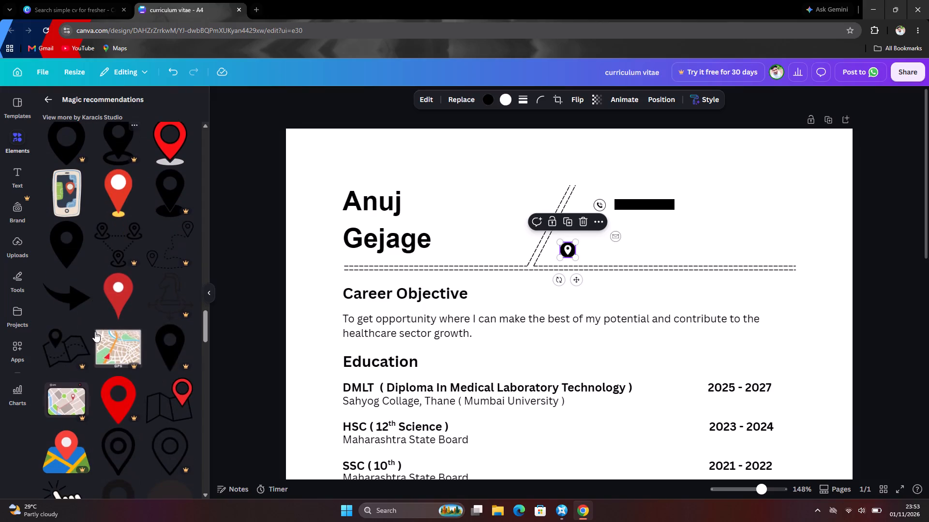
pyautogui.scroll(-7, 95, 332)
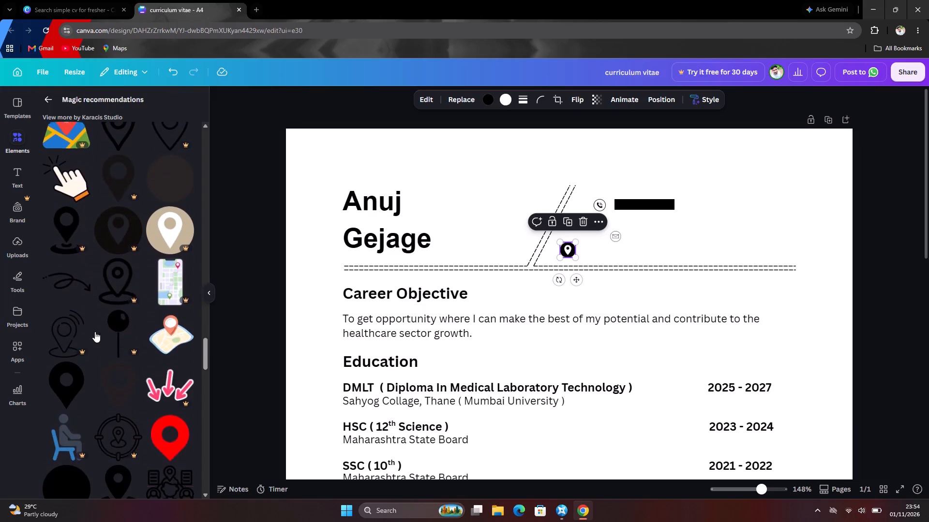
pyautogui.scroll(-2, 95, 332)
pyautogui.scroll(18, 95, 332)
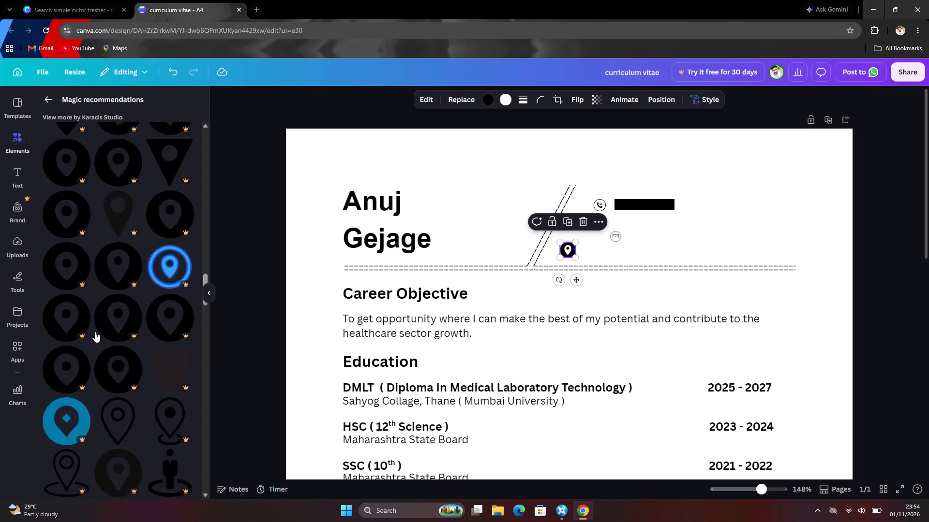
pyautogui.scroll(20, 95, 332)
pyautogui.scroll(8, 95, 332)
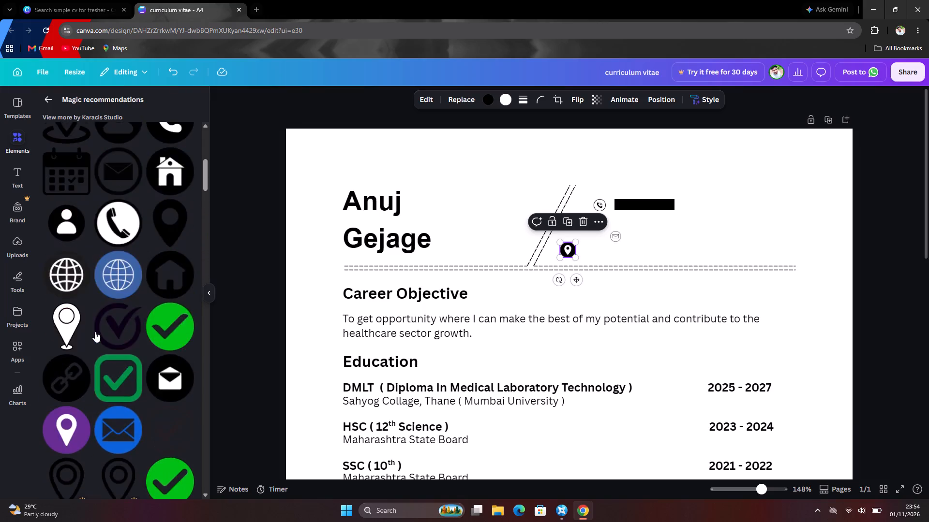
pyautogui.scroll(4, 95, 332)
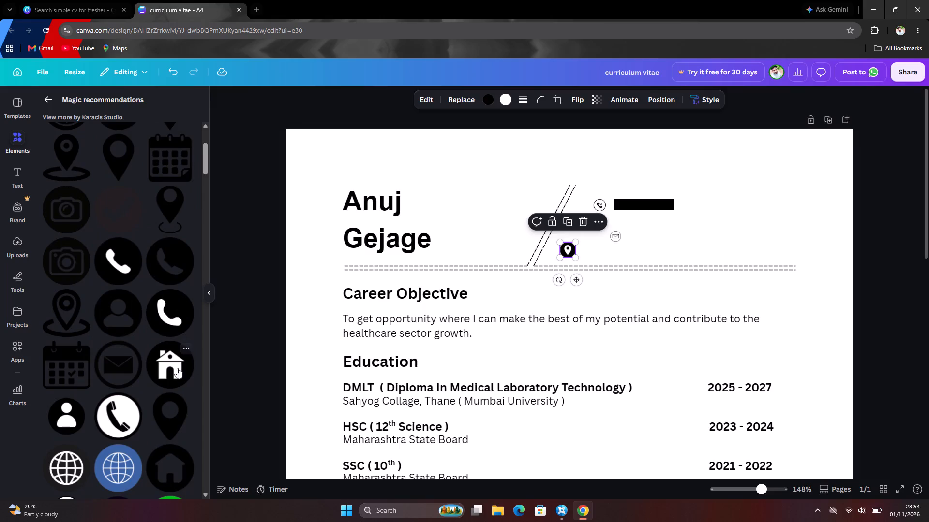
# Add the white house in a solid black circle, shrink it, and move it into the header beyond the phone number.
pyautogui.click(172, 366)
pyautogui.scroll(-3, 634, 368)
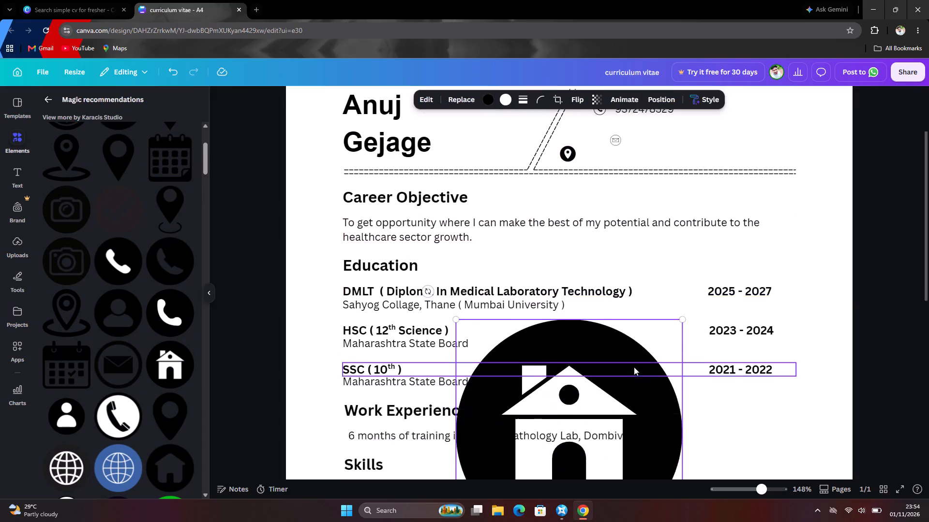
pyautogui.scroll(-2, 664, 370)
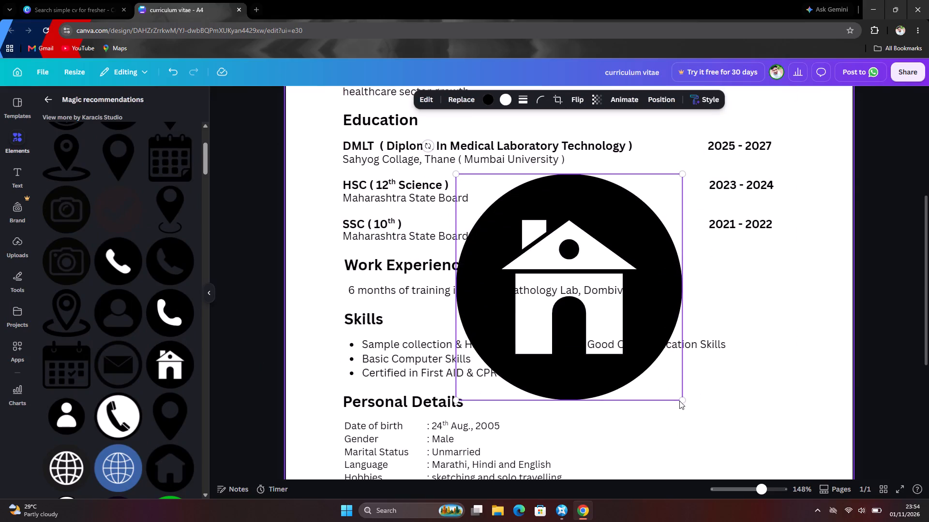
pyautogui.moveTo(680, 400); pyautogui.dragTo(524, 249)
pyautogui.moveTo(506, 224); pyautogui.dragTo(638, 183)
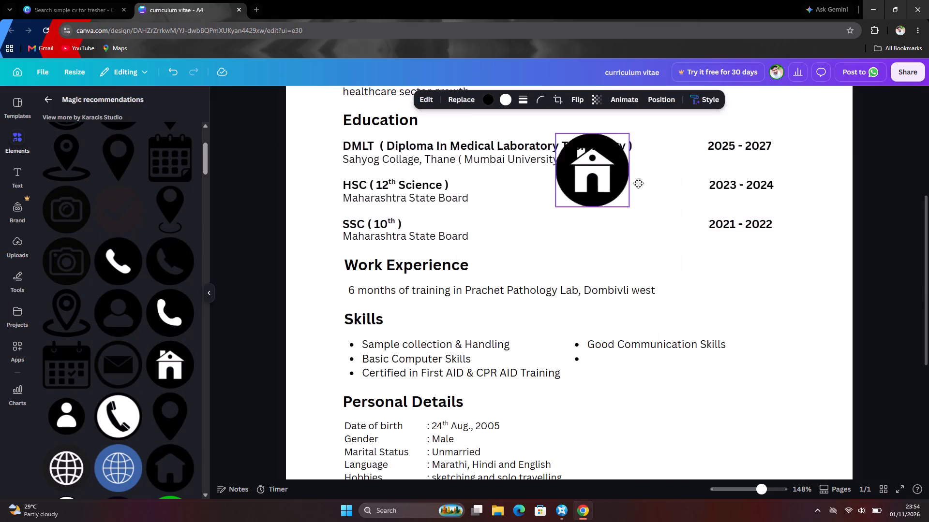
pyautogui.moveTo(638, 183); pyautogui.dragTo(645, 180)
pyautogui.scroll(5, 652, 184)
pyautogui.moveTo(653, 285); pyautogui.dragTo(661, 122)
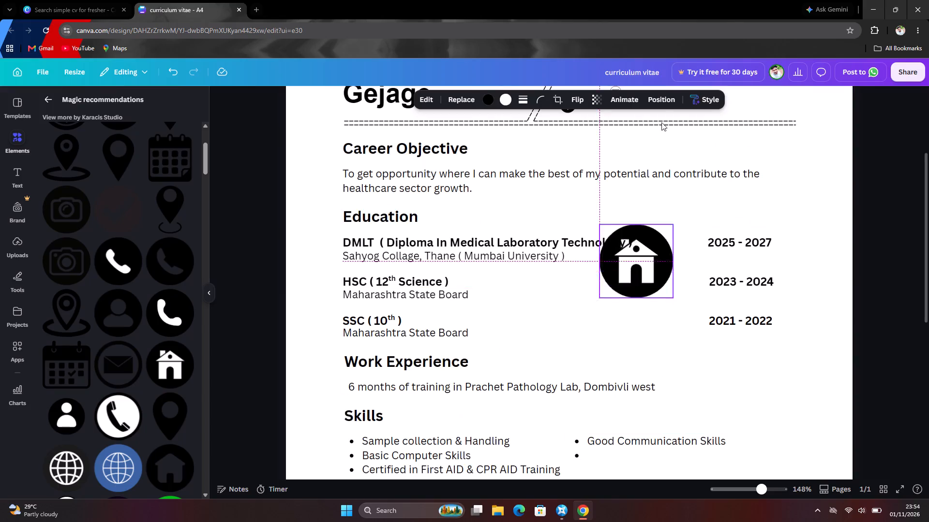
pyautogui.moveTo(661, 122); pyautogui.dragTo(661, 110)
pyautogui.scroll(4, 662, 170)
pyautogui.moveTo(647, 247); pyautogui.dragTo(760, 225)
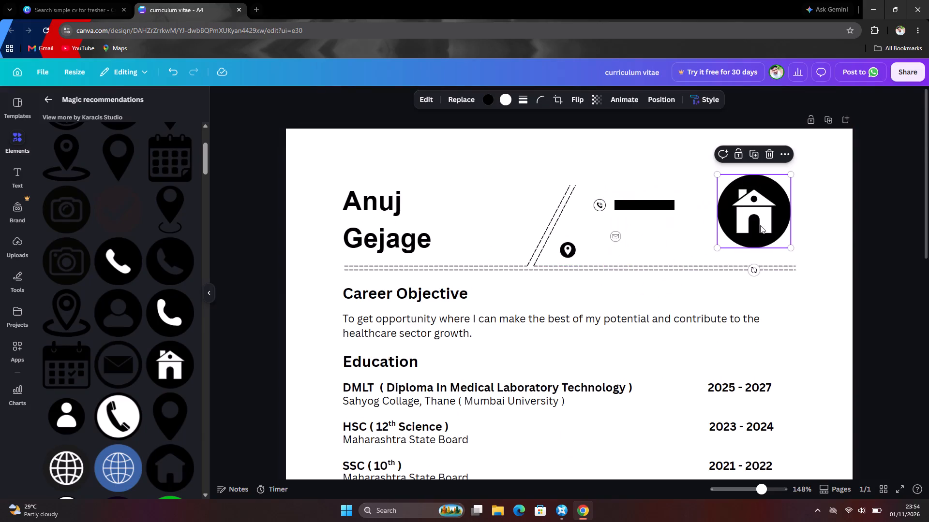
# Shrink the solid house icon to about the header icons' scale and place it just after the phone number.
pyautogui.click(759, 221)
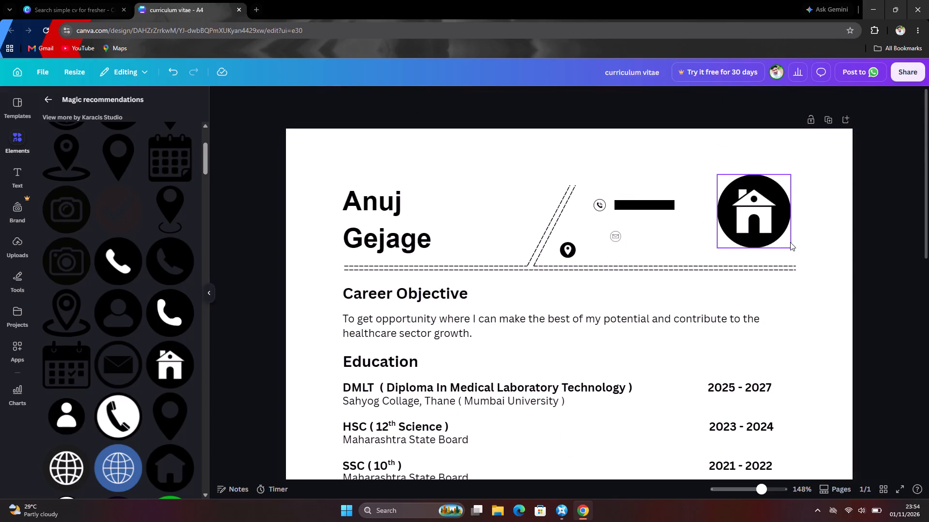
pyautogui.moveTo(790, 247); pyautogui.dragTo(770, 218)
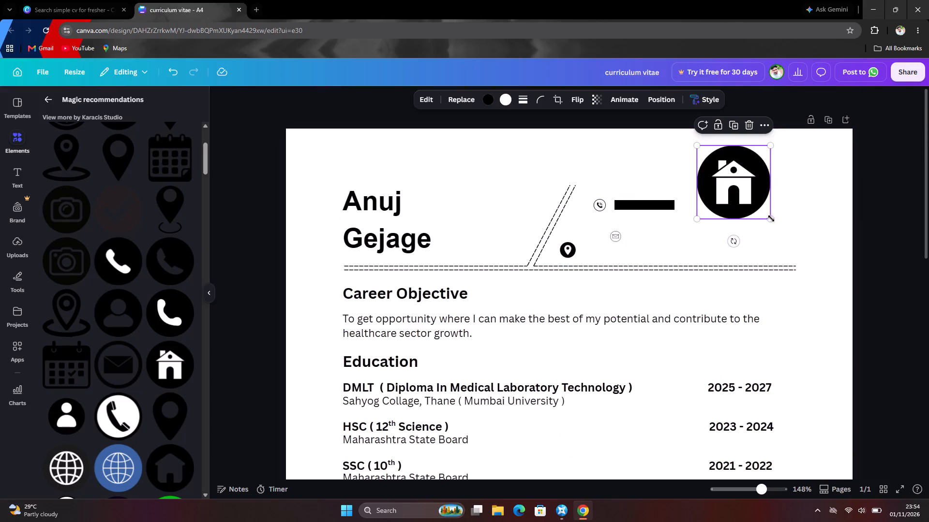
pyautogui.moveTo(770, 219); pyautogui.dragTo(712, 175)
pyautogui.moveTo(711, 161); pyautogui.dragTo(704, 209)
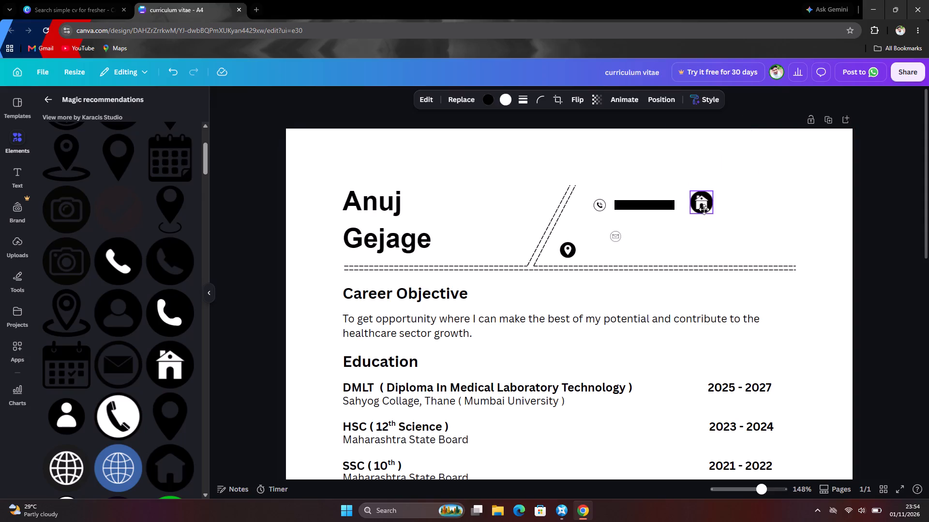
pyautogui.moveTo(704, 209); pyautogui.dragTo(704, 209)
# Find graphics similar to the solid house icon, add the thin-ringed house icon, and shrink it to a small icon.
pyautogui.click(732, 177)
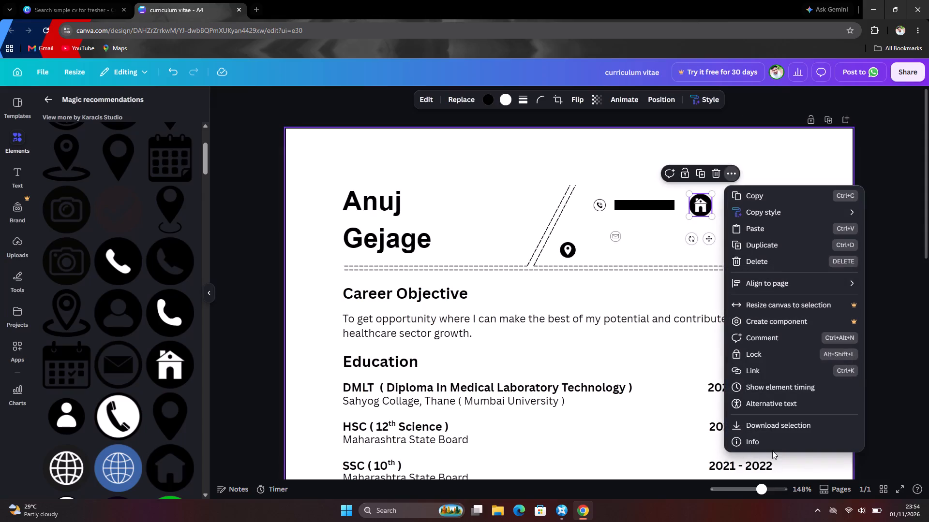
pyautogui.click(766, 439)
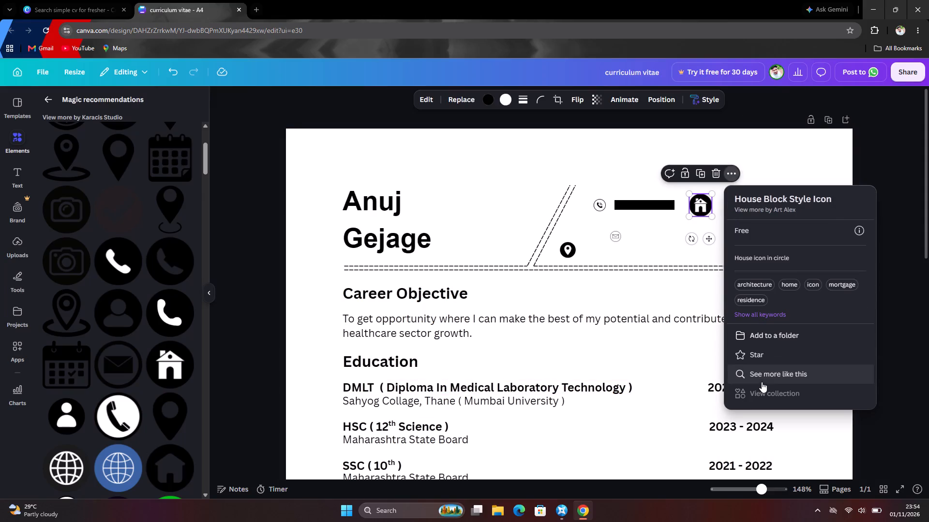
pyautogui.click(762, 378)
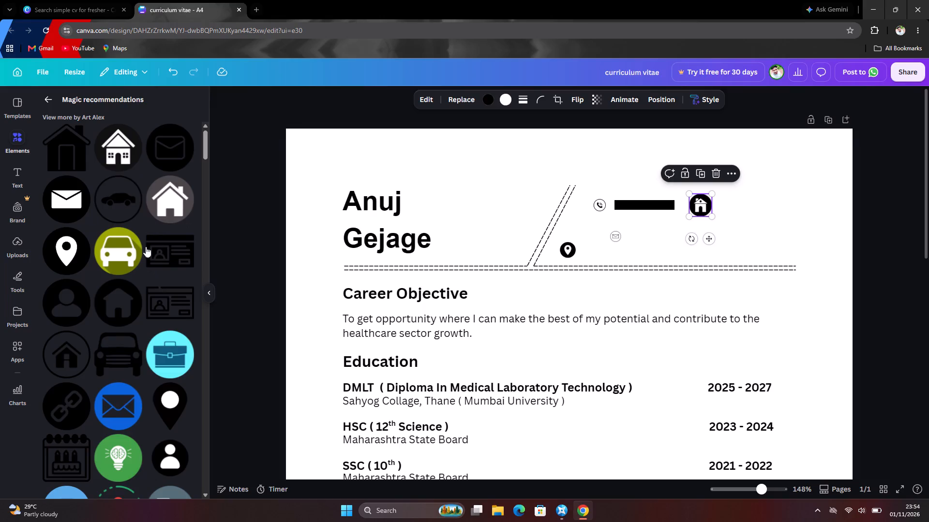
pyautogui.click(62, 335)
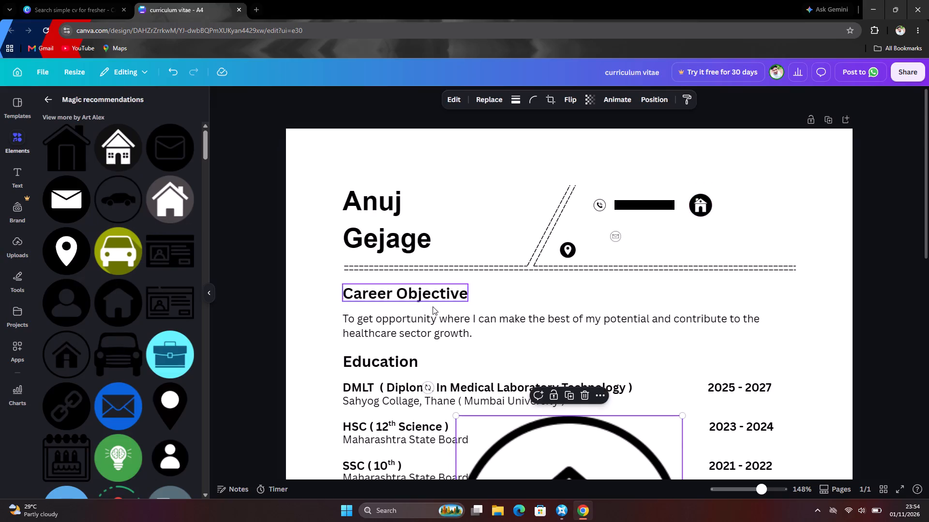
pyautogui.scroll(-2, 468, 318)
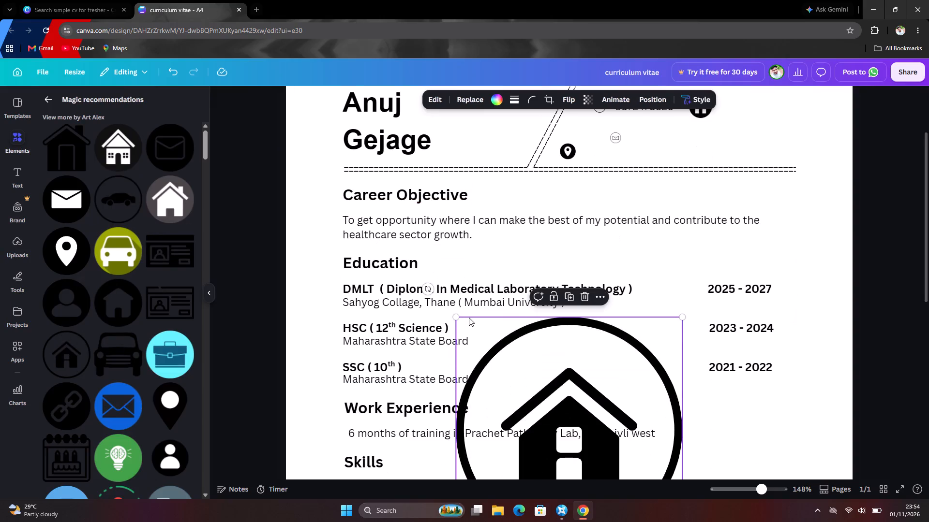
pyautogui.scroll(-1, 572, 366)
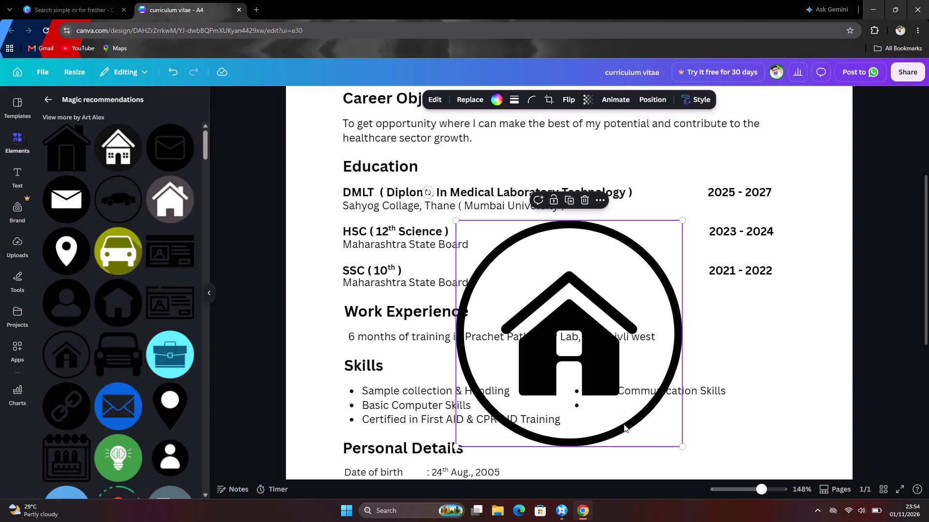
pyautogui.moveTo(686, 447); pyautogui.dragTo(487, 257)
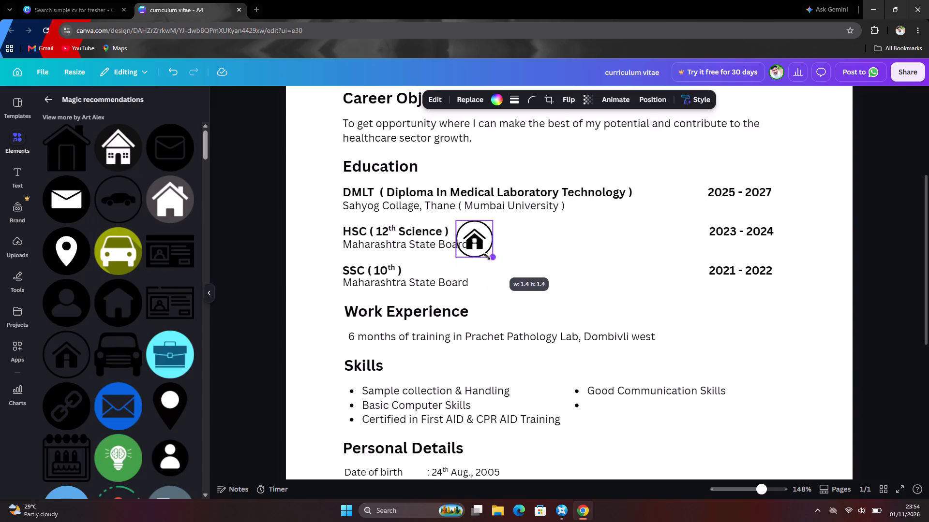
pyautogui.moveTo(487, 257); pyautogui.dragTo(481, 245)
pyautogui.scroll(4, 523, 296)
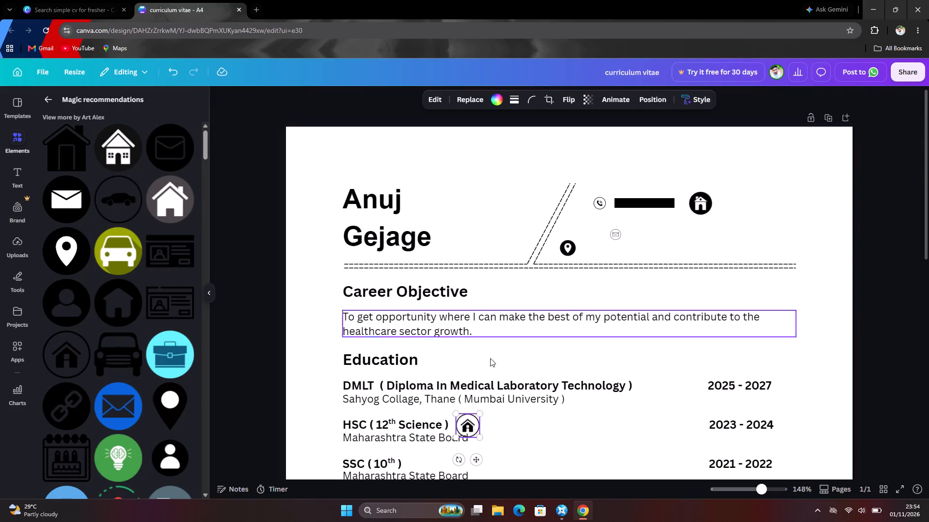
# Move the ringed house icon into the header below the phone icon and shrink it to about the phone icon's size.
pyautogui.moveTo(470, 416); pyautogui.dragTo(598, 217)
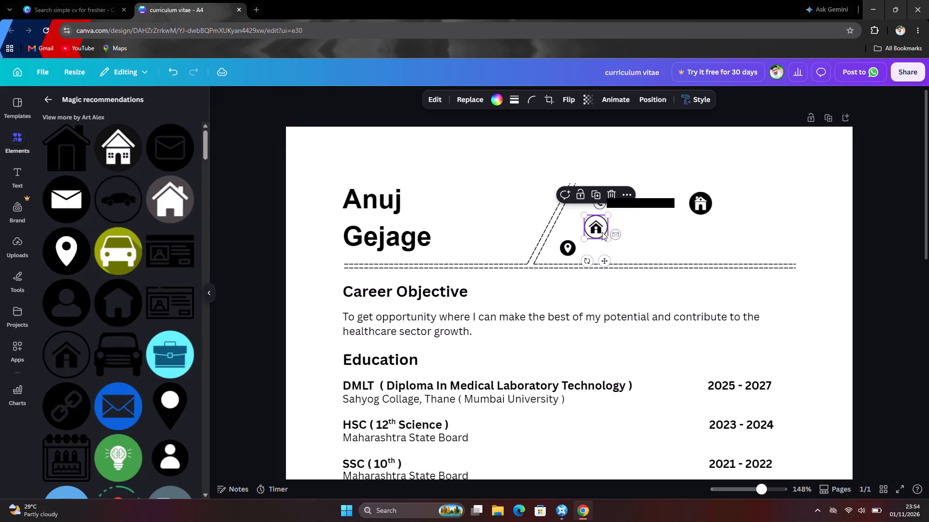
pyautogui.moveTo(606, 236); pyautogui.dragTo(594, 222)
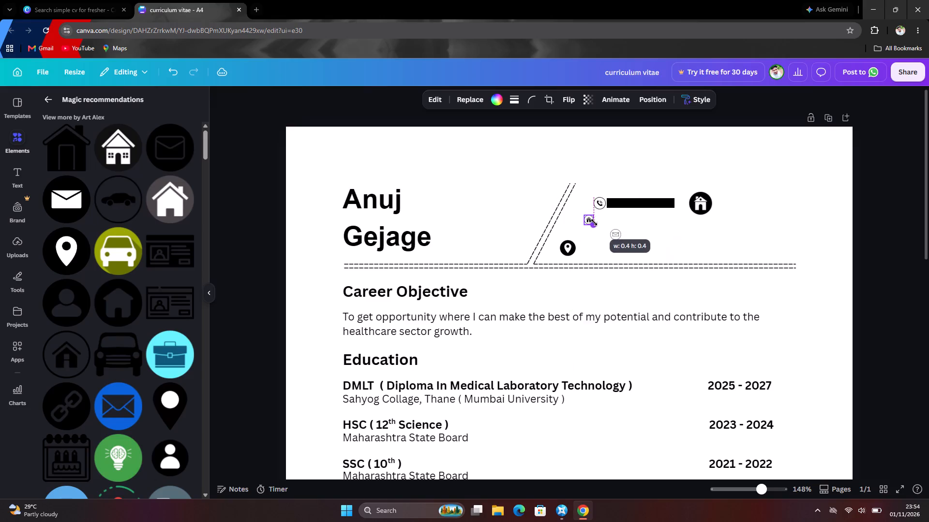
pyautogui.moveTo(594, 222); pyautogui.dragTo(596, 224)
pyautogui.click(589, 241)
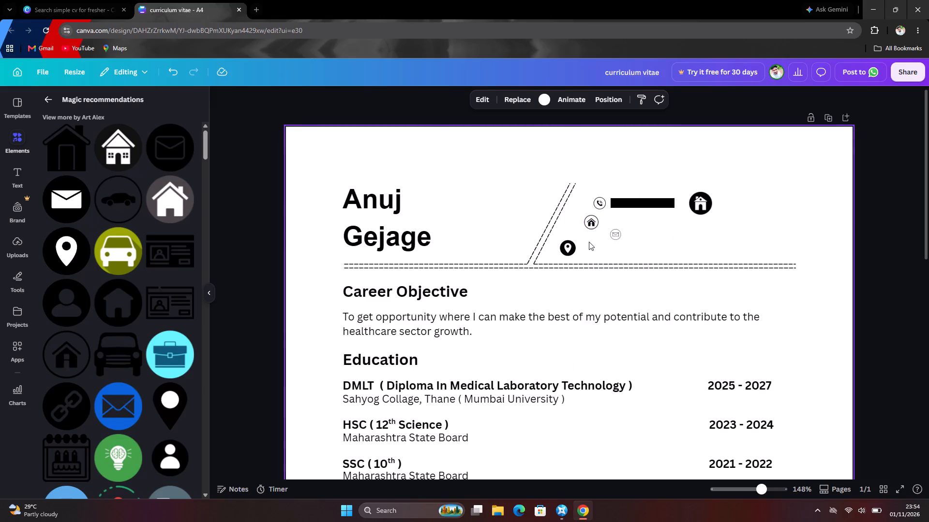
# Browse the Magic recommendations for further house and location icons that would match the header's thin-ringed icons.
pyautogui.scroll(-1, 194, 273)
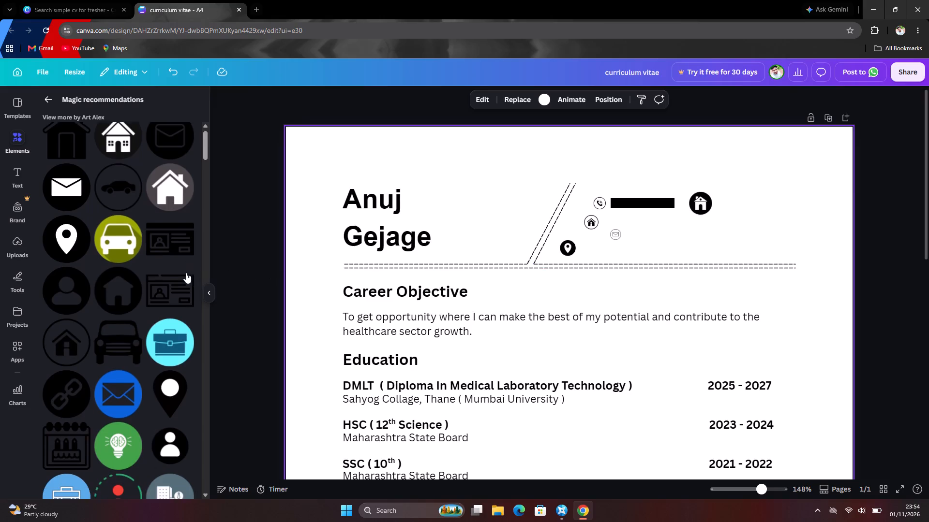
pyautogui.scroll(-3, 186, 273)
pyautogui.scroll(-3, 115, 260)
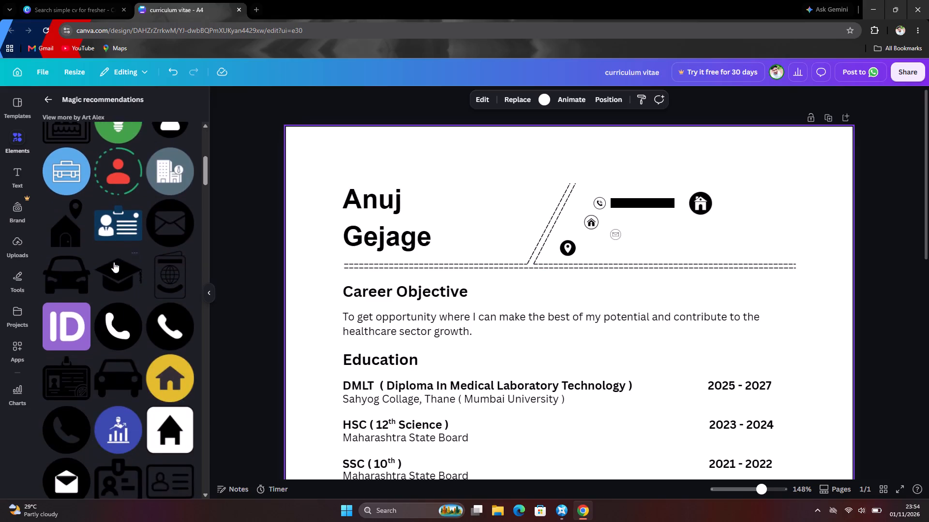
pyautogui.scroll(-8, 114, 262)
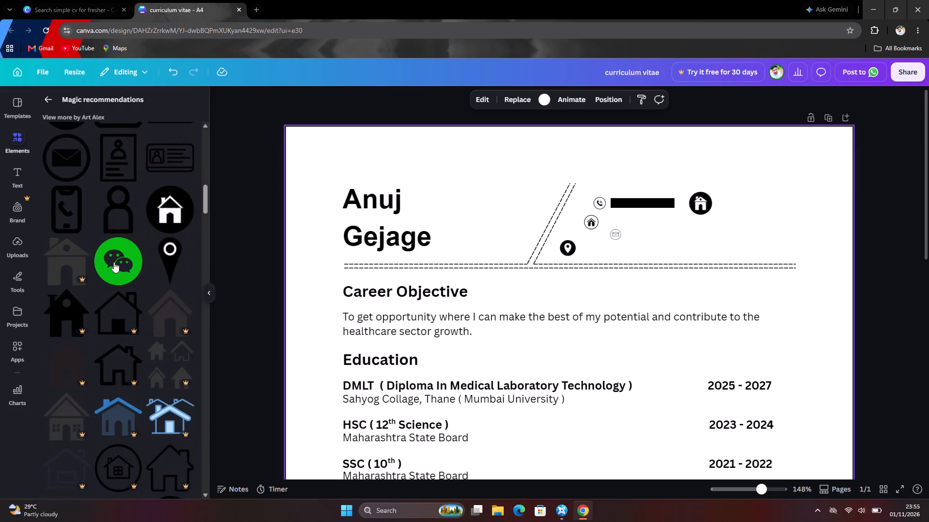
pyautogui.scroll(-6, 114, 262)
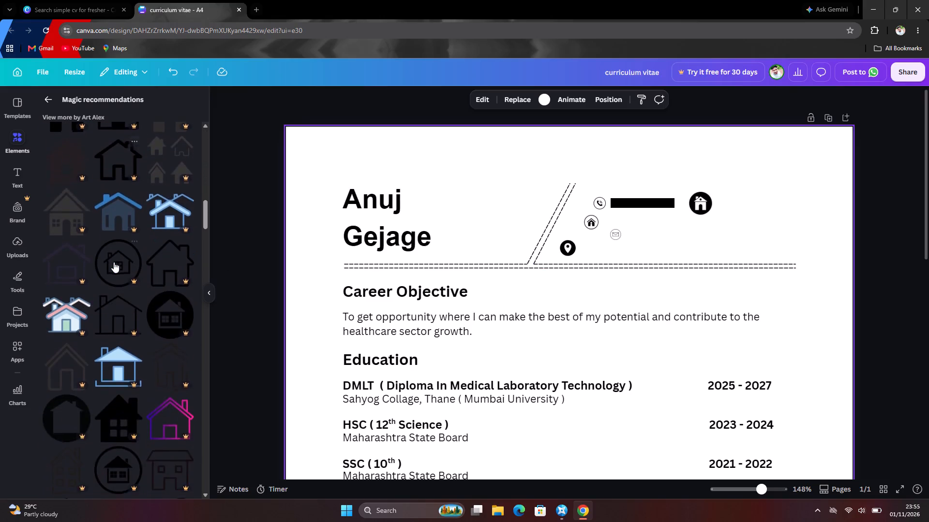
pyautogui.scroll(-7, 114, 262)
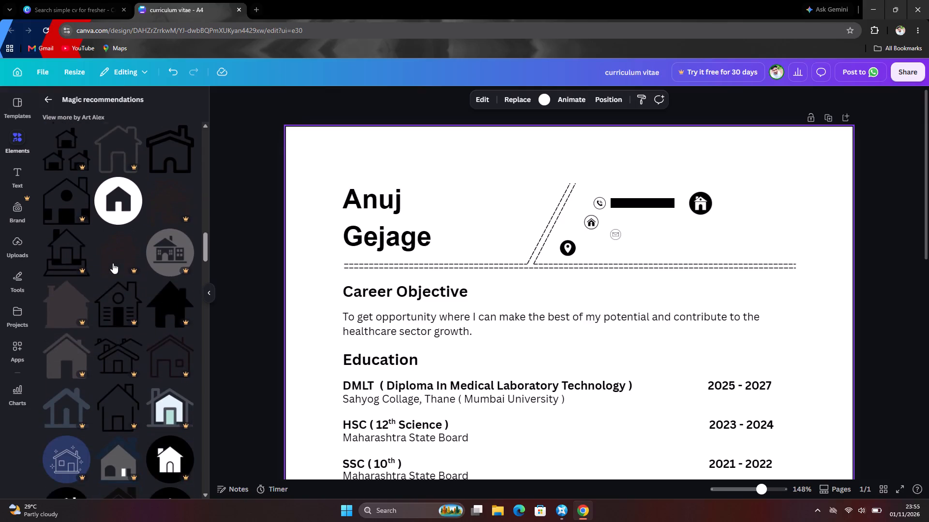
pyautogui.scroll(-6, 113, 263)
pyautogui.scroll(3, 112, 263)
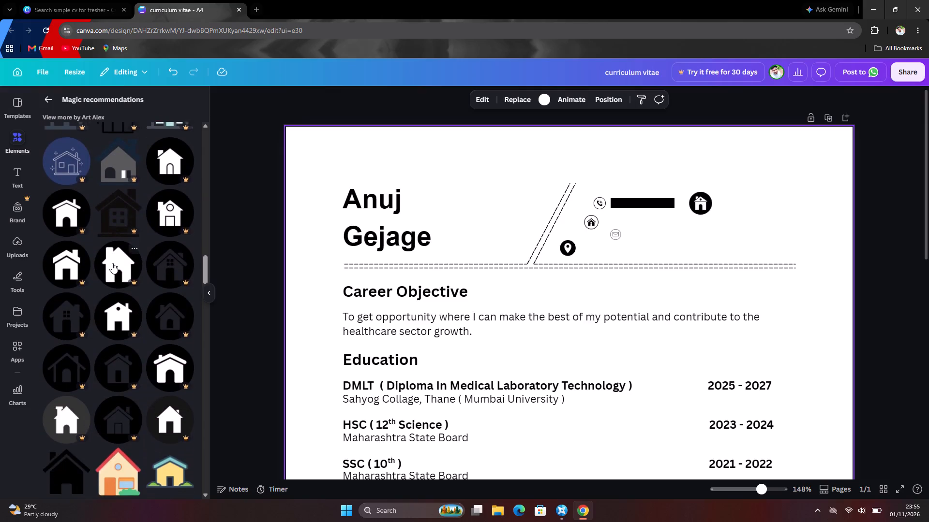
pyautogui.scroll(15, 112, 263)
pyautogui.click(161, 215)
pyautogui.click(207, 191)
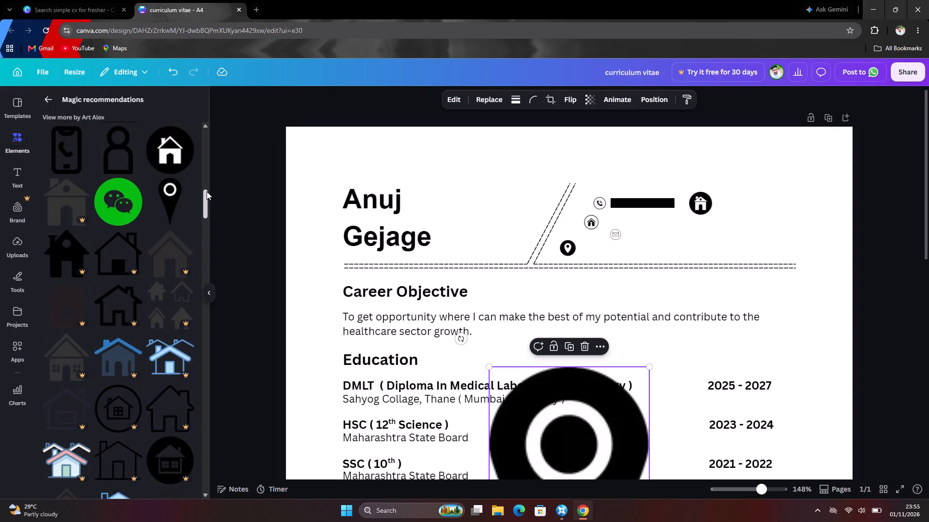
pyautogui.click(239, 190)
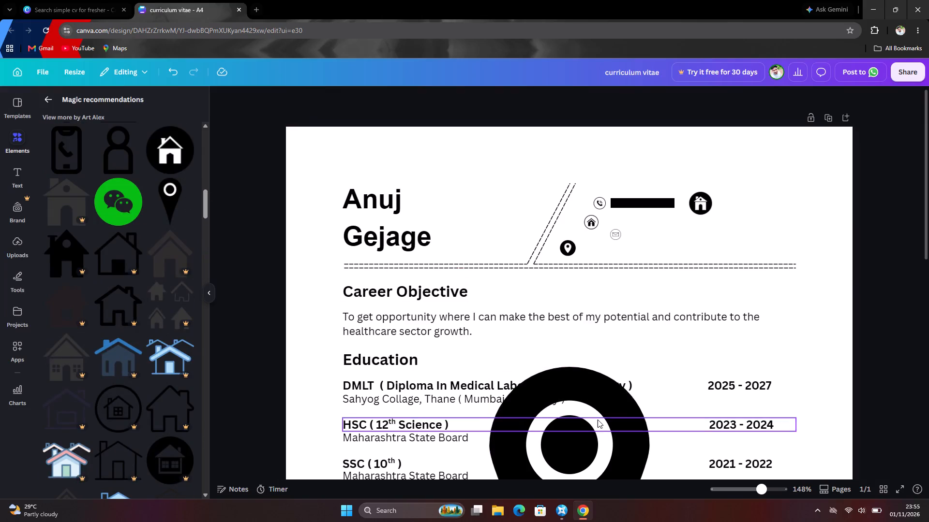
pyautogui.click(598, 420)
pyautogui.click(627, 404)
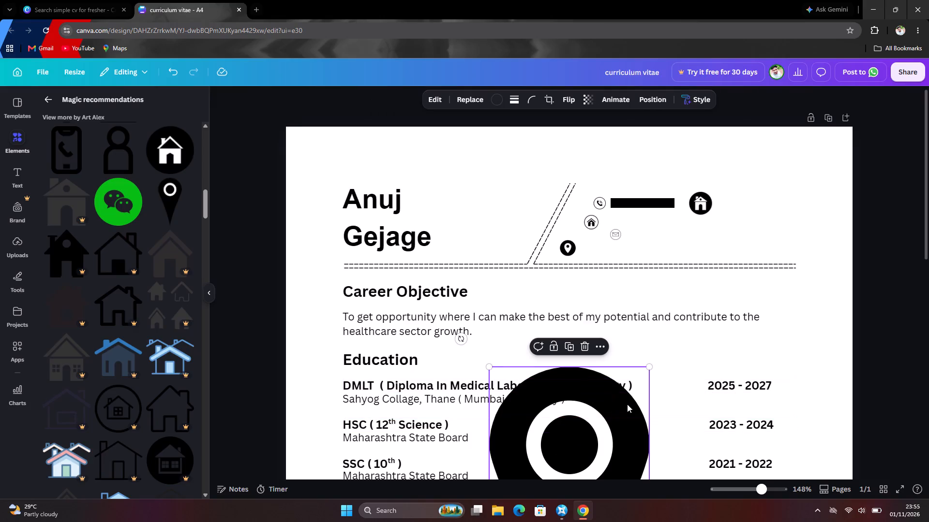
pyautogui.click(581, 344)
# Delete the solid black house icon beyond the phone number and the solid location pin icon from the header.
pyautogui.scroll(-1, 635, 311)
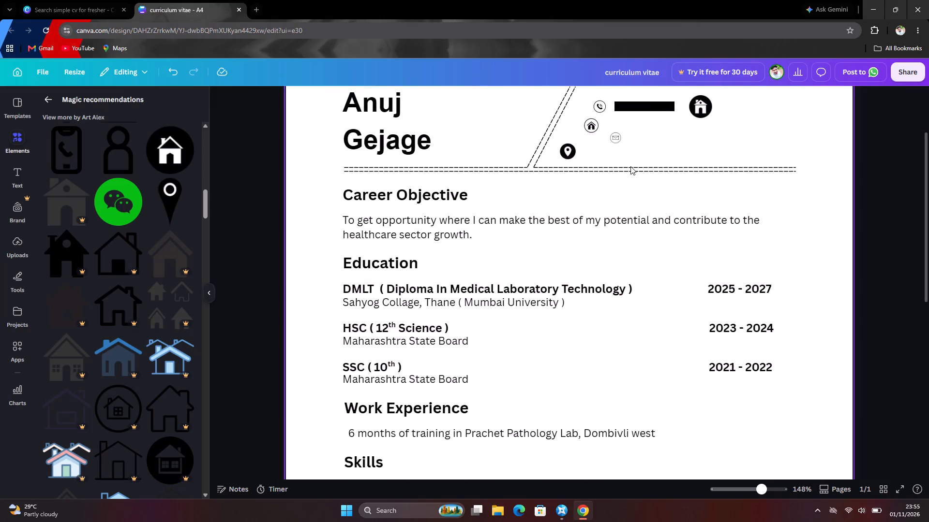
pyautogui.click(692, 108)
pyautogui.click(720, 139)
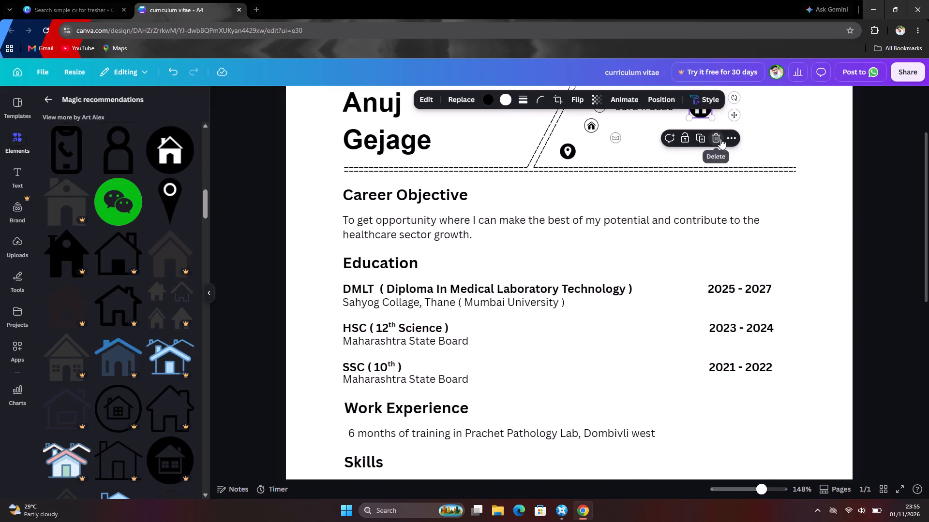
pyautogui.click(562, 150)
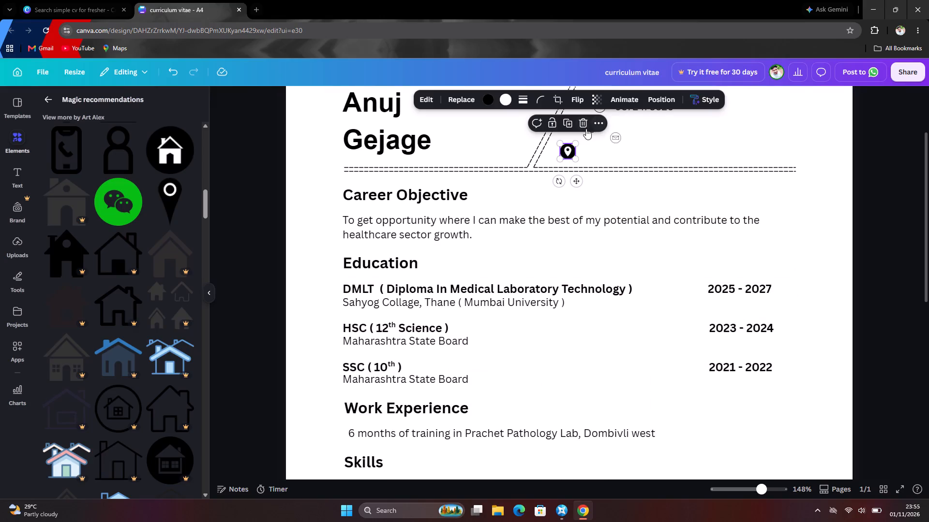
pyautogui.click(584, 126)
# Move the ringed house icon down beside the slanted dashed lines, where the location pin was.
pyautogui.moveTo(591, 126); pyautogui.dragTo(584, 143)
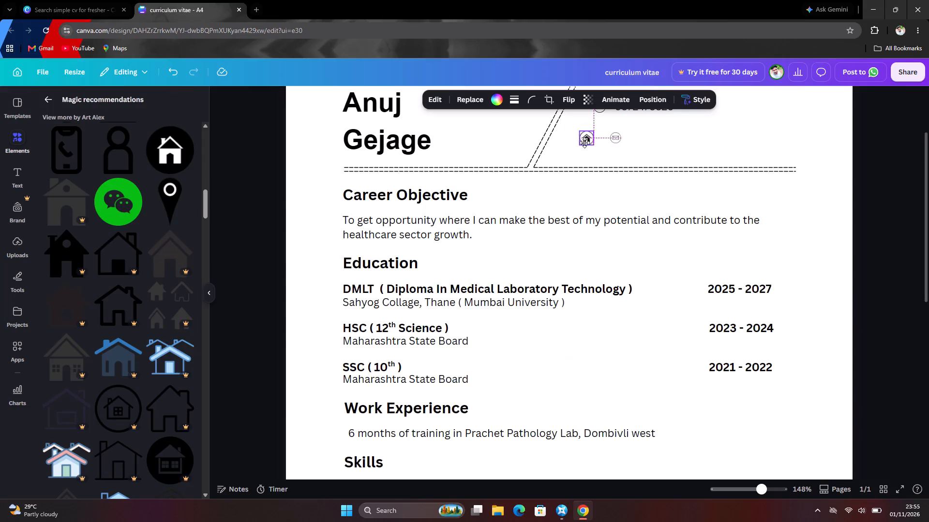
pyautogui.moveTo(584, 143); pyautogui.dragTo(578, 149)
# Resize the ringed mail icon to about 0.4 by 0.4 and shrink the ringed house icon slightly.
pyautogui.scroll(1, 645, 141)
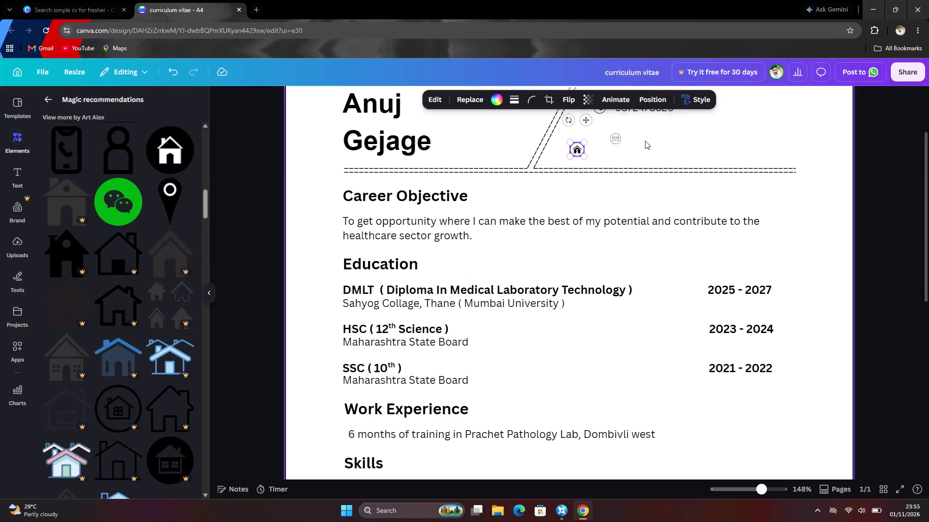
pyautogui.click(613, 183)
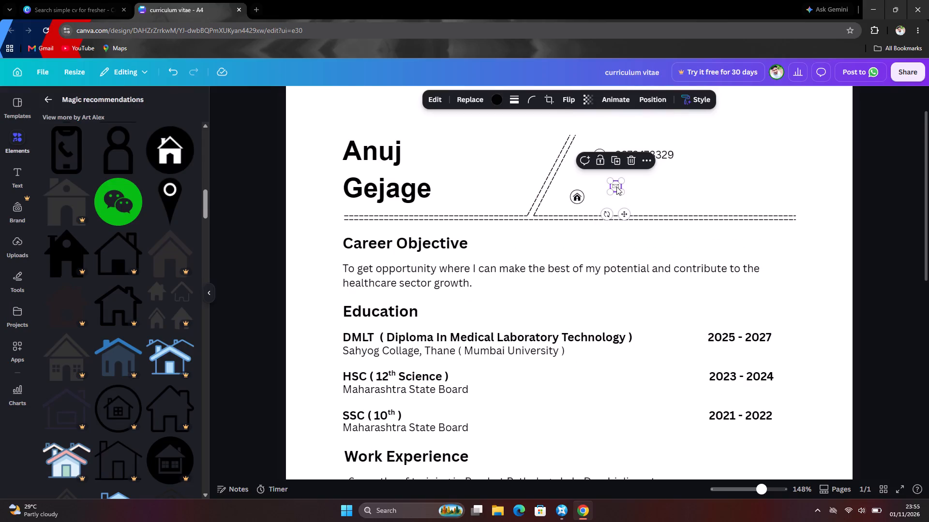
pyautogui.click(624, 191)
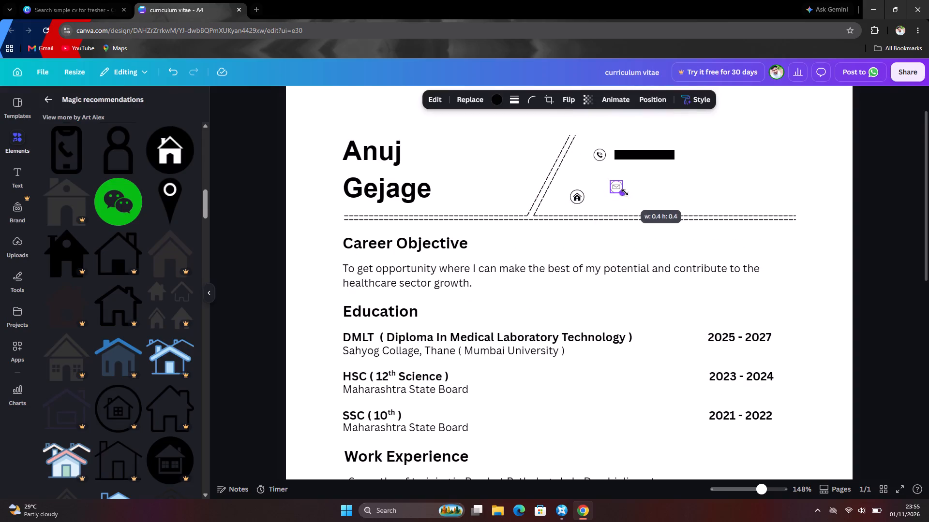
pyautogui.click(579, 193)
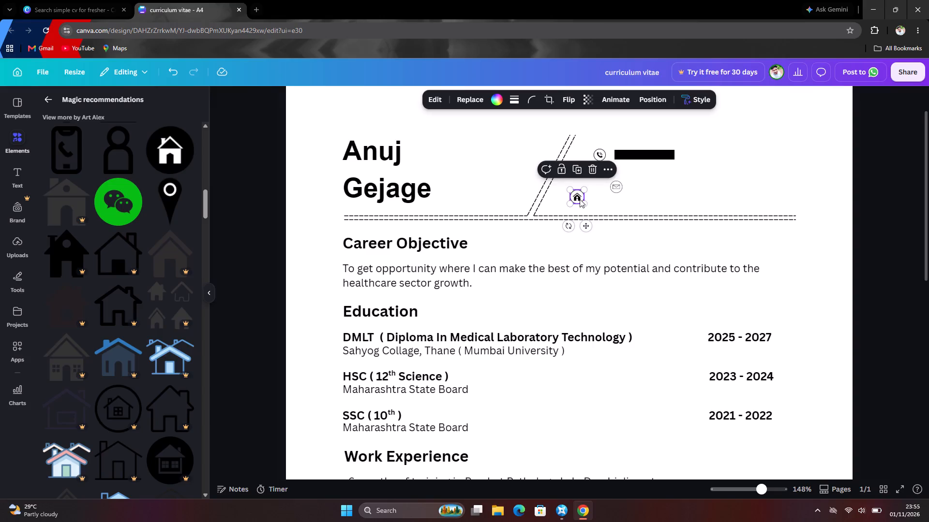
pyautogui.click(584, 201)
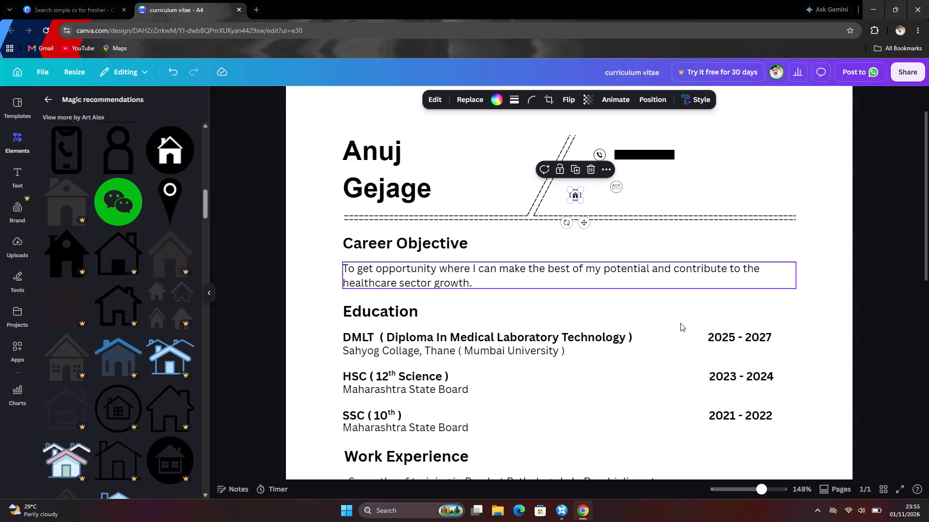
# Move the ringed mail icon to between the phone icon and the house icon, nearer the slanted dashed lines.
pyautogui.click(774, 492)
pyautogui.moveTo(619, 288); pyautogui.dragTo(614, 389)
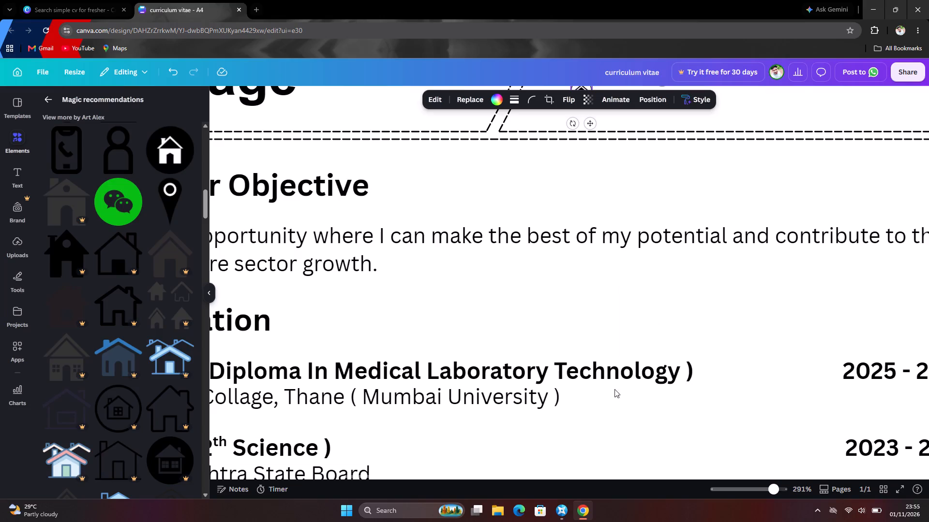
pyautogui.moveTo(614, 389); pyautogui.dragTo(608, 427)
pyautogui.click(731, 306)
pyautogui.moveTo(694, 173); pyautogui.dragTo(637, 297)
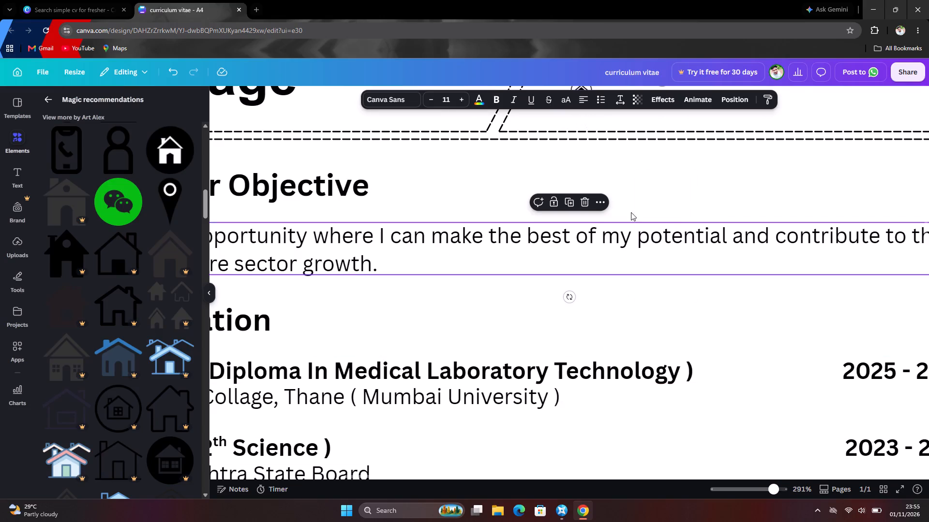
pyautogui.click(690, 295)
pyautogui.scroll(4, 690, 295)
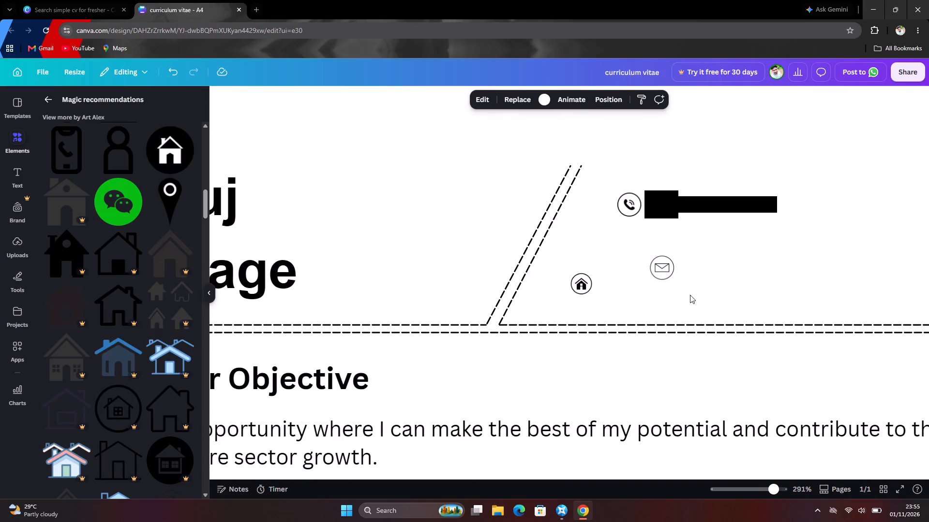
pyautogui.moveTo(663, 261); pyautogui.dragTo(604, 241)
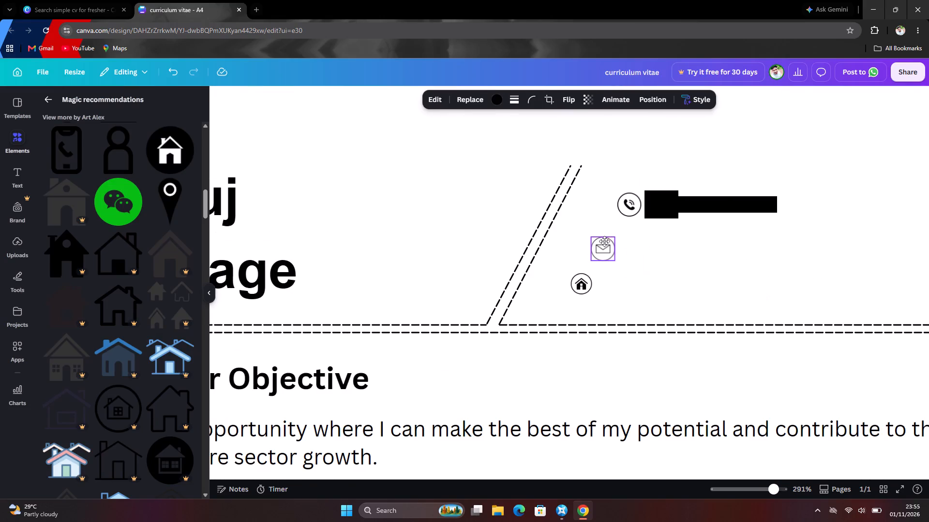
pyautogui.moveTo(604, 241); pyautogui.dragTo(603, 239)
# Lower the house icon toward the junction of the dashed lines and bring the phone icon closer to the slanted lines.
pyautogui.moveTo(580, 282); pyautogui.dragTo(584, 280)
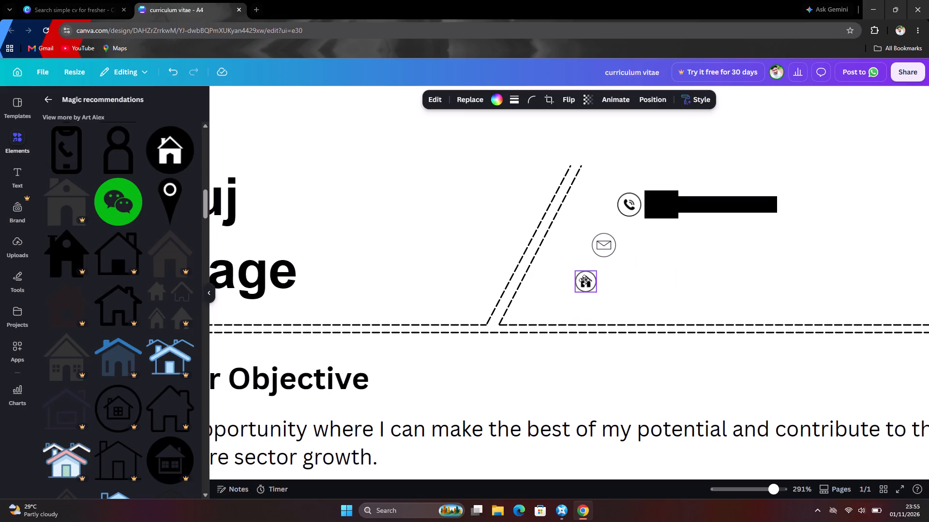
pyautogui.moveTo(584, 280); pyautogui.dragTo(572, 289)
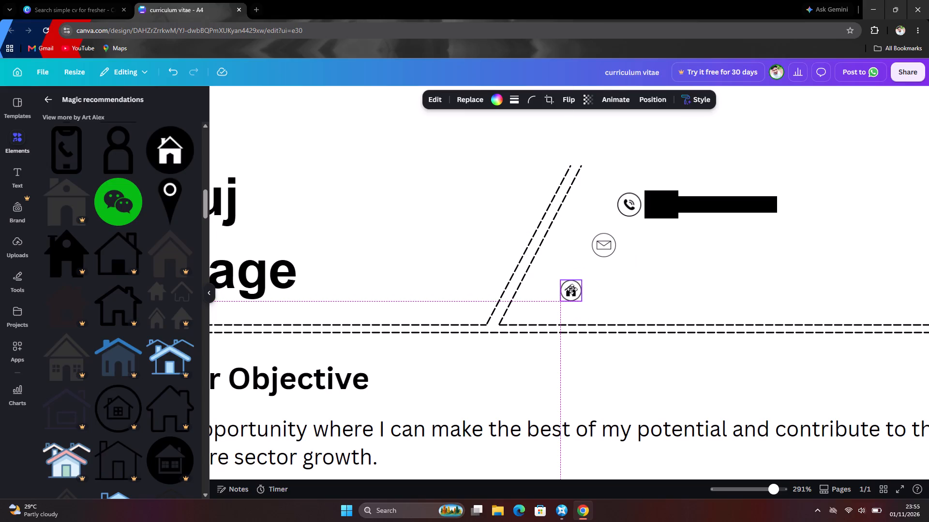
pyautogui.moveTo(572, 289); pyautogui.dragTo(572, 290)
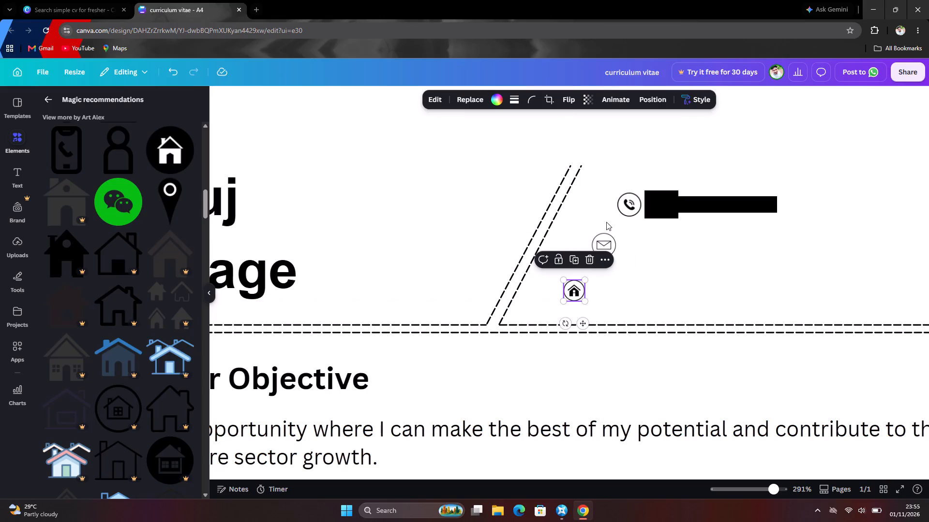
pyautogui.moveTo(627, 208); pyautogui.dragTo(612, 205)
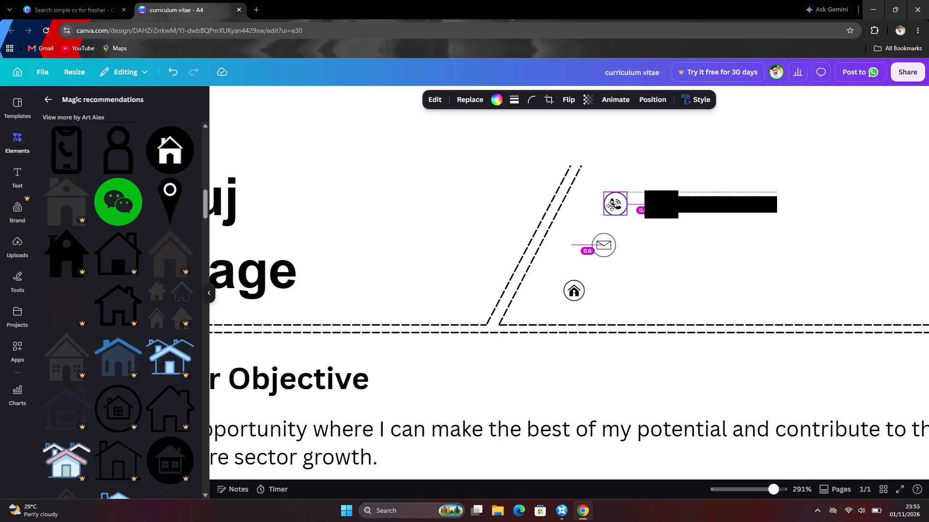
pyautogui.moveTo(612, 205); pyautogui.dragTo(604, 206)
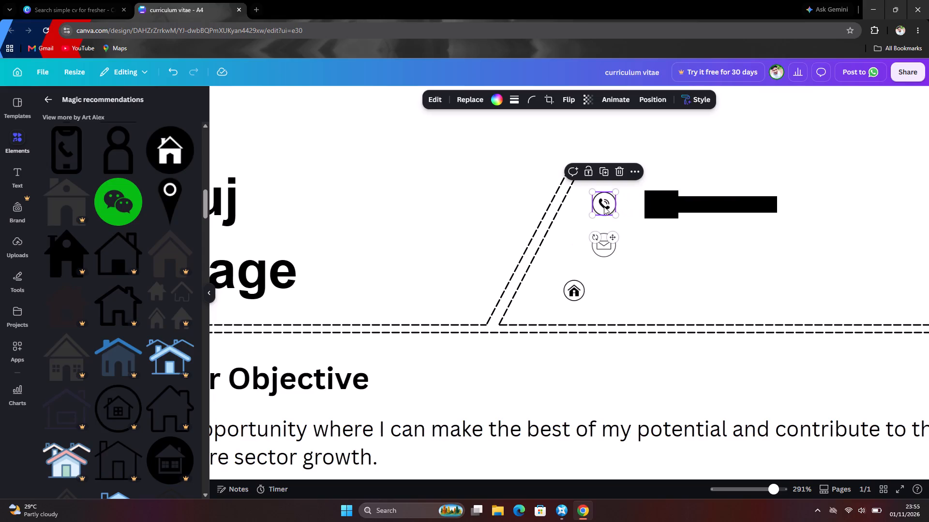
# Shift the mail and house icons toward the slanted dashed lines, forming a parallel diagonal with the mail icon spaced 0.4 from both neighbours.
pyautogui.moveTo(599, 251); pyautogui.dragTo(582, 250)
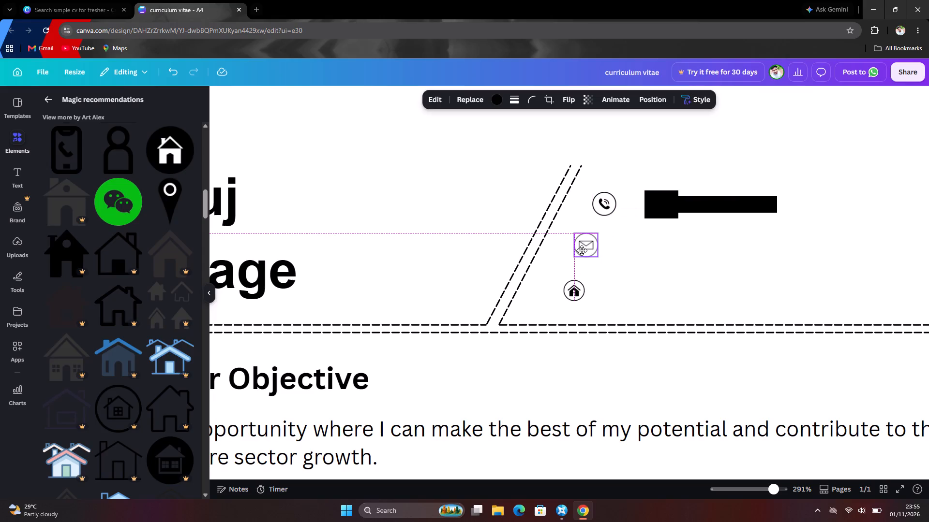
pyautogui.moveTo(582, 250); pyautogui.dragTo(584, 250)
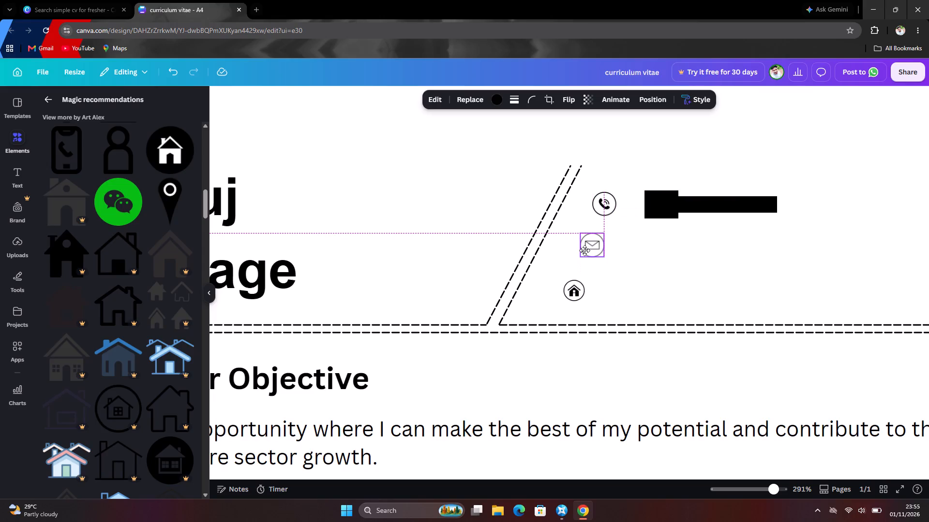
pyautogui.moveTo(584, 250); pyautogui.dragTo(584, 250)
pyautogui.moveTo(574, 289); pyautogui.dragTo(565, 290)
pyautogui.click(608, 279)
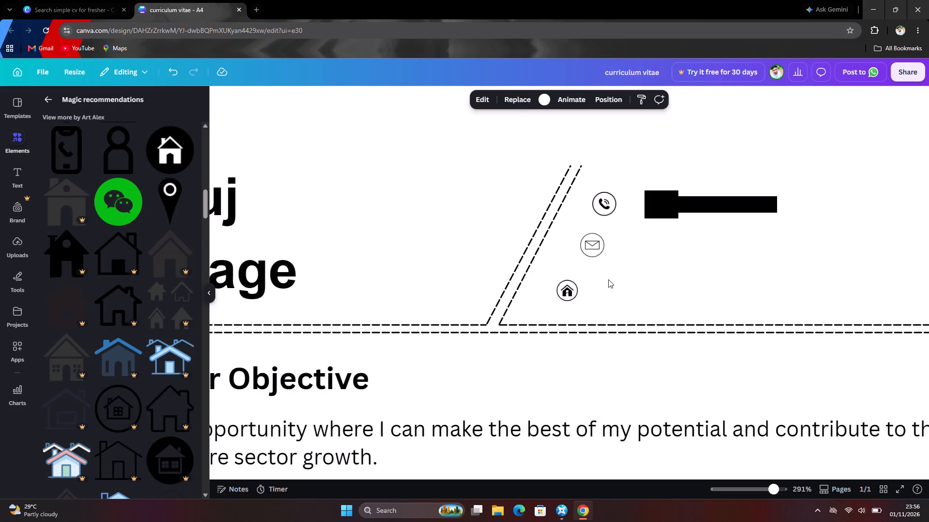
pyautogui.moveTo(592, 256); pyautogui.dragTo(584, 258)
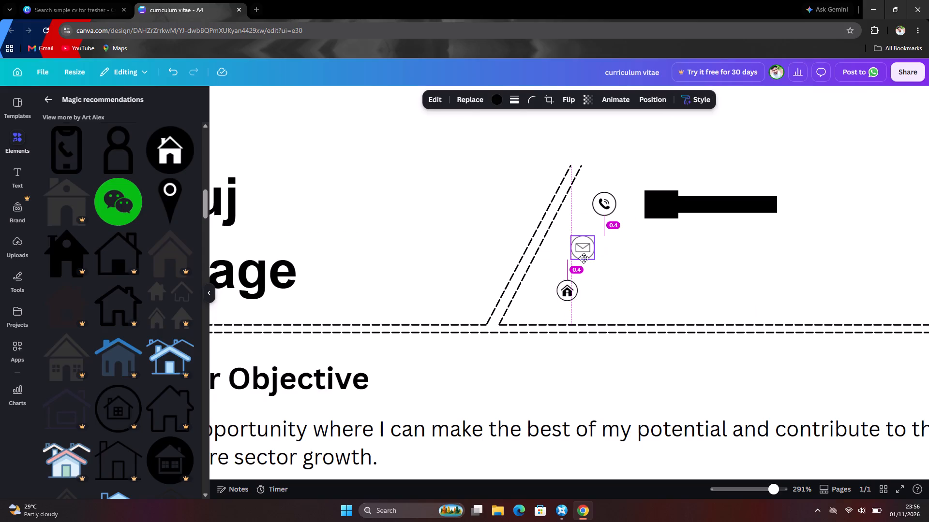
pyautogui.moveTo(584, 258); pyautogui.dragTo(585, 258)
pyautogui.click(658, 241)
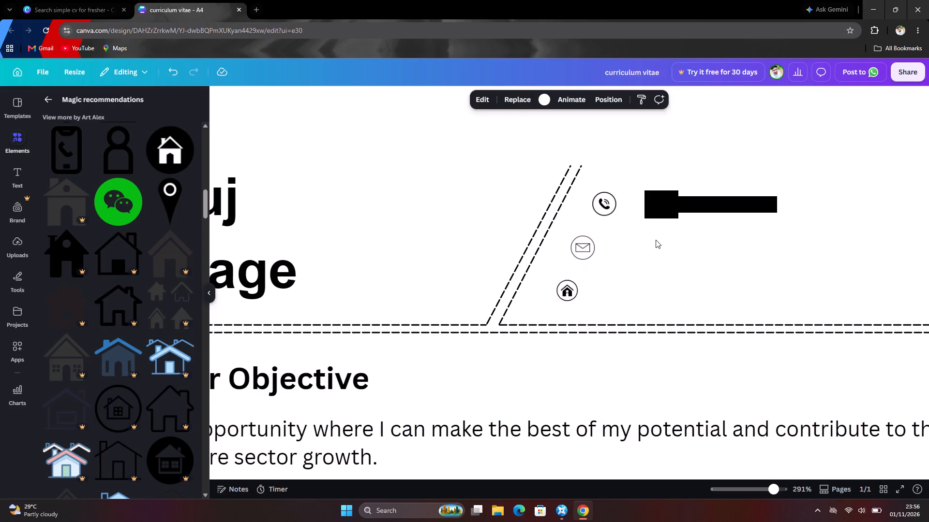
# Move the phone number text close beside the phone icon, keeping it level with the icon.
pyautogui.moveTo(684, 213); pyautogui.dragTo(672, 215)
pyautogui.moveTo(684, 213); pyautogui.dragTo(672, 215, button='right')
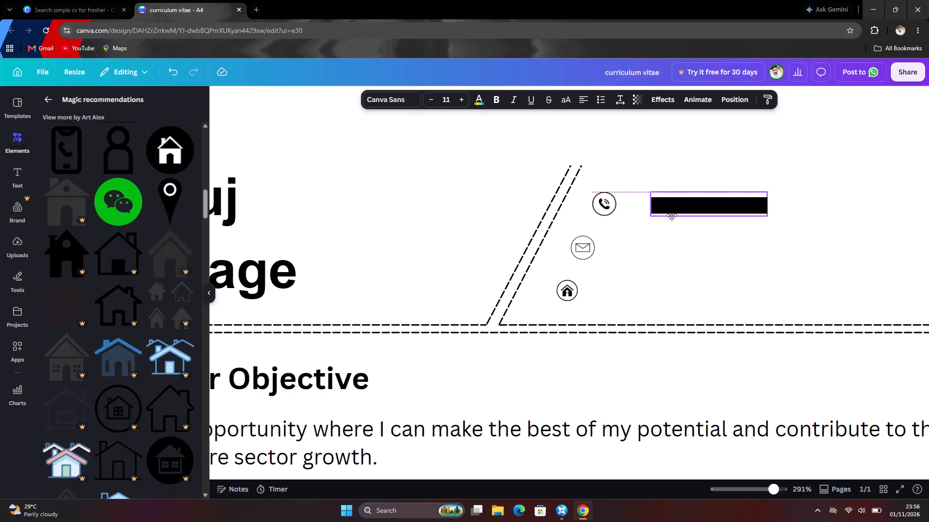
pyautogui.moveTo(672, 215); pyautogui.dragTo(670, 216, button='right')
pyautogui.moveTo(672, 215); pyautogui.dragTo(670, 212)
pyautogui.moveTo(668, 207); pyautogui.dragTo(656, 213)
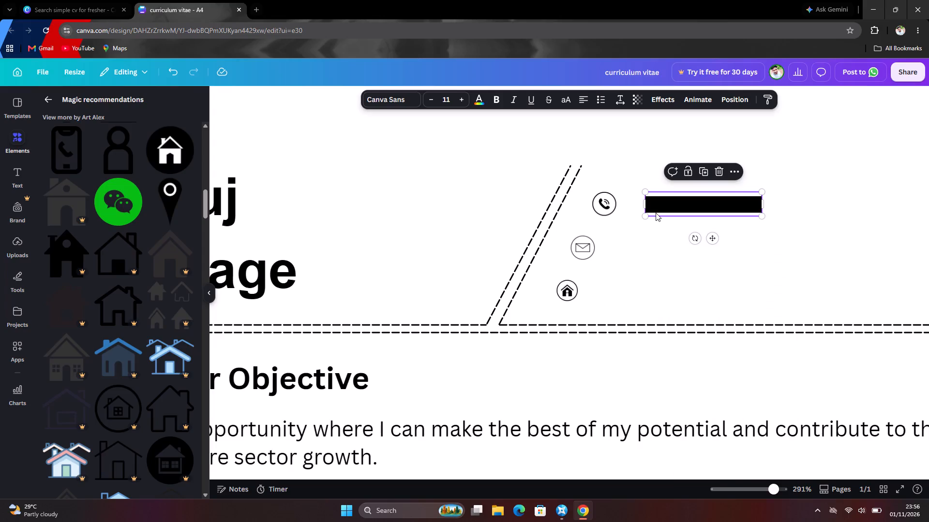
pyautogui.moveTo(656, 213); pyautogui.dragTo(656, 210)
pyautogui.moveTo(662, 198); pyautogui.dragTo(650, 200)
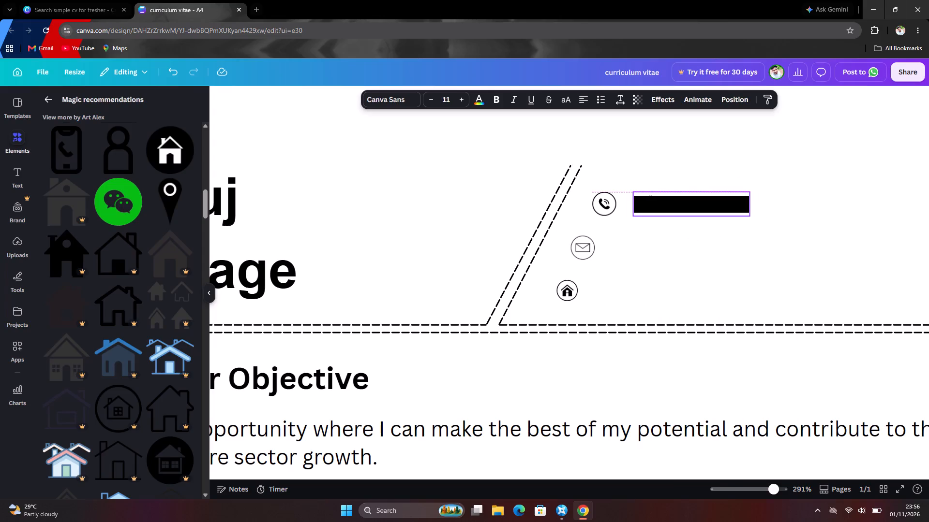
# Nudge the phone number text very slightly toward the phone icon.
pyautogui.moveTo(650, 200); pyautogui.dragTo(649, 200)
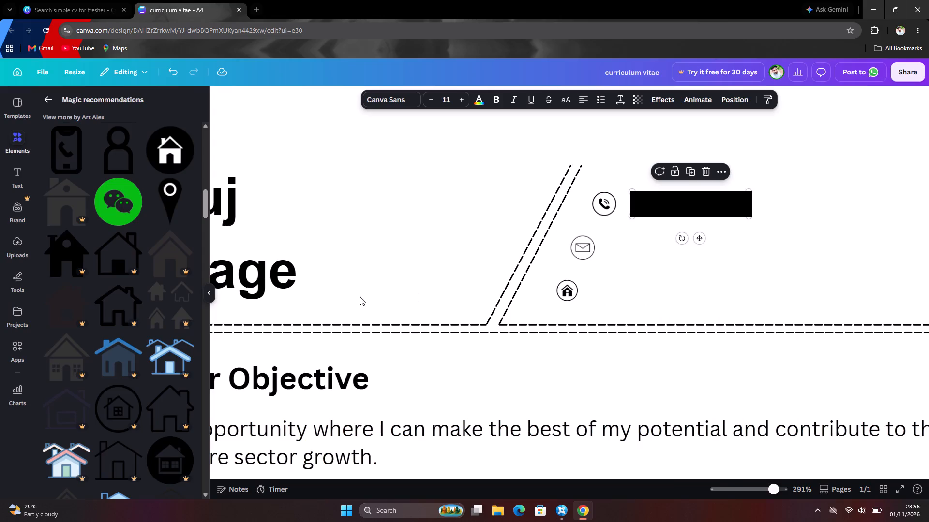
# Add a text box below the phone number and widen it on both sides so its placeholder text fits on one line.
pyautogui.click(23, 278)
pyautogui.click(52, 307)
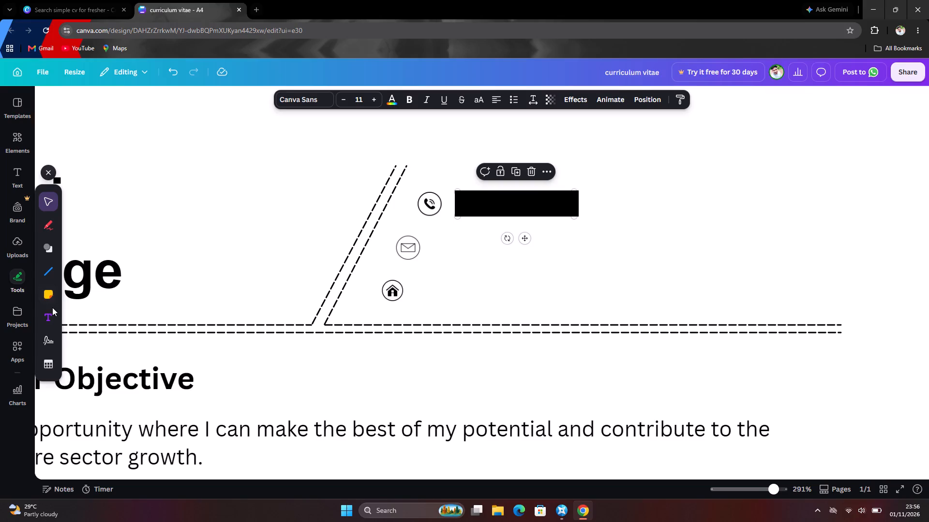
pyautogui.click(49, 311)
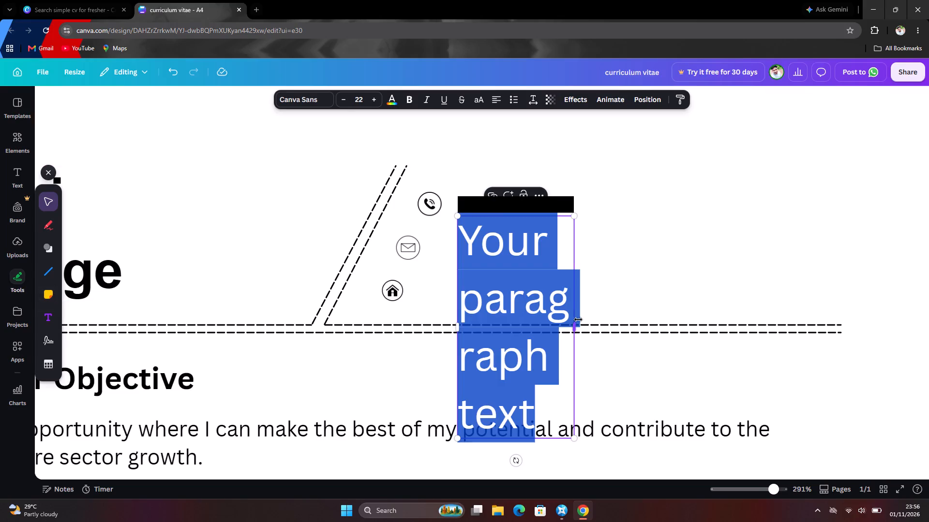
pyautogui.moveTo(576, 329); pyautogui.dragTo(823, 213)
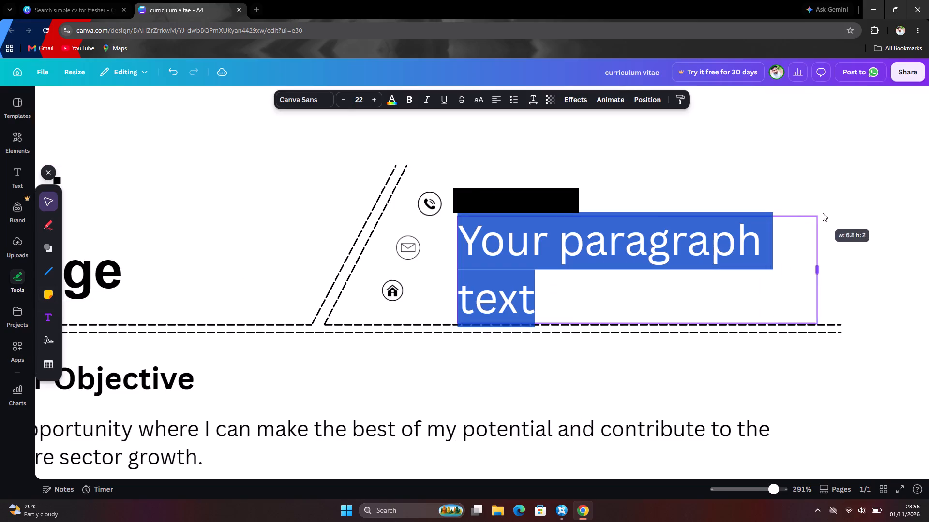
pyautogui.moveTo(823, 213); pyautogui.dragTo(827, 216)
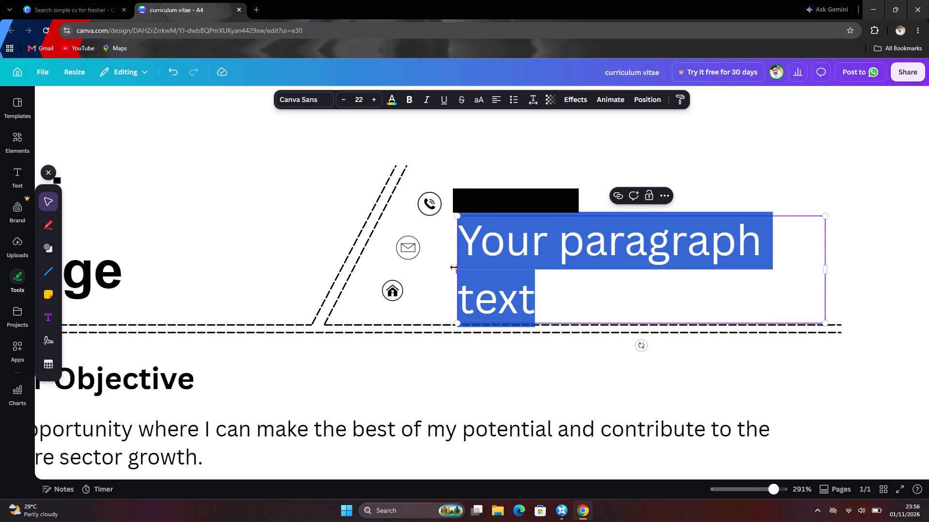
pyautogui.moveTo(454, 267); pyautogui.dragTo(420, 272)
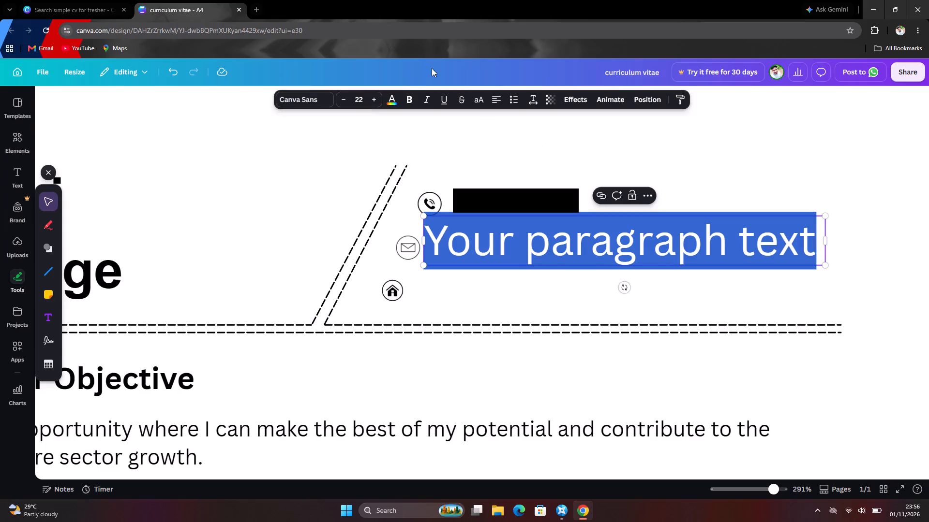
# Set the font size of both the new text box and the phone number to 10.
pyautogui.doubleClick(348, 100)
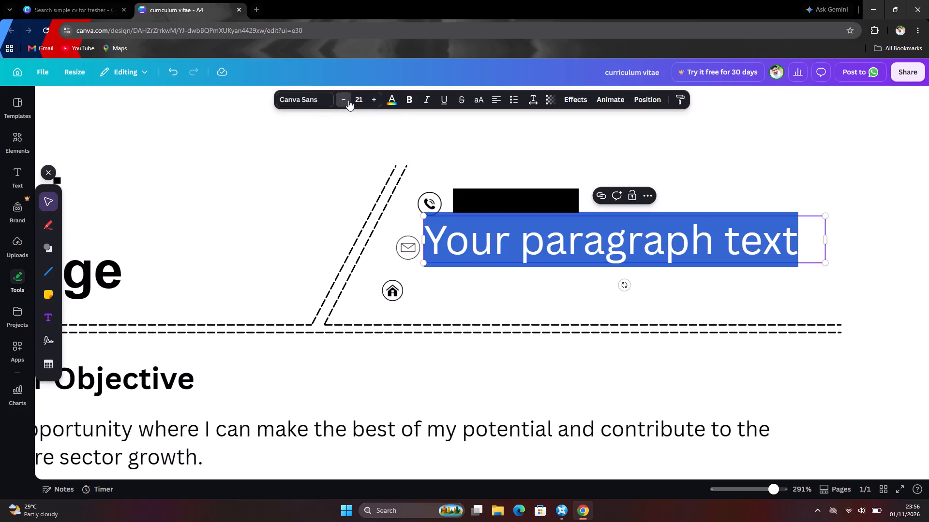
pyautogui.tripleClick(348, 100)
pyautogui.tripleClick(348, 100)
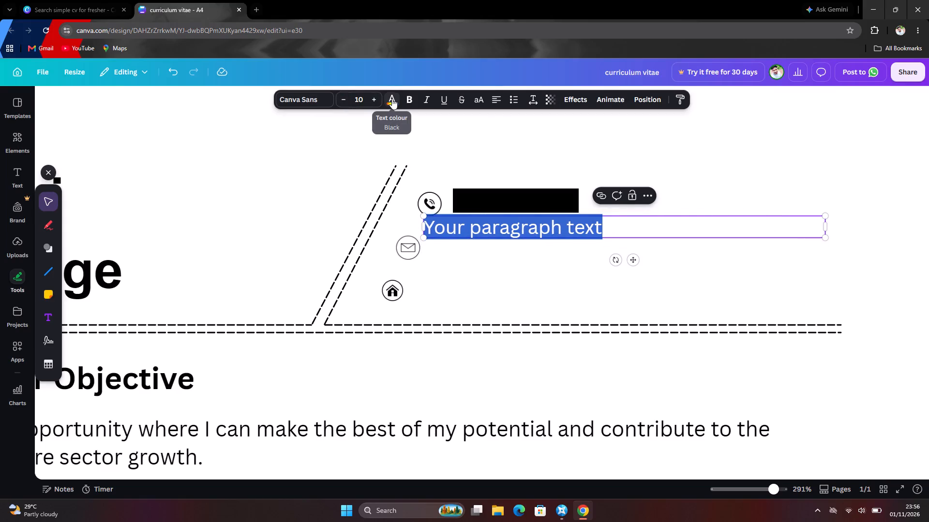
pyautogui.click(502, 195)
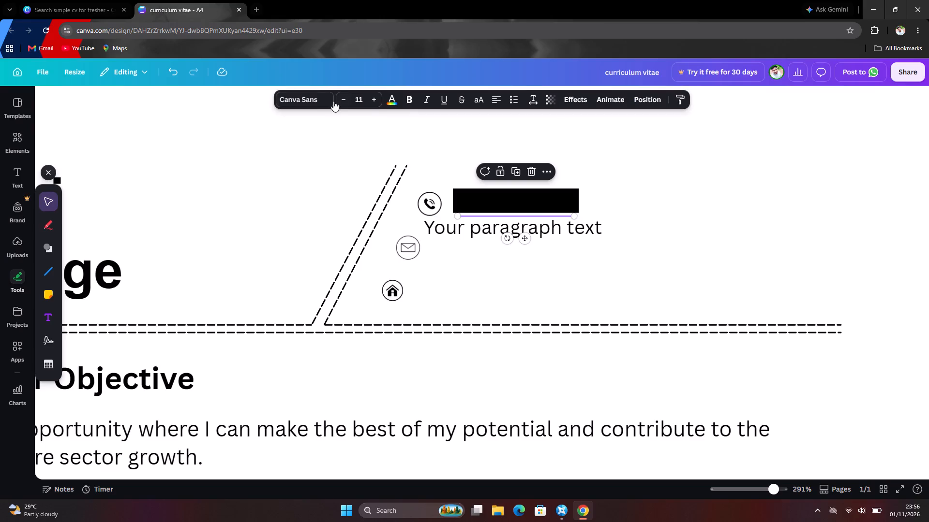
pyautogui.click(339, 100)
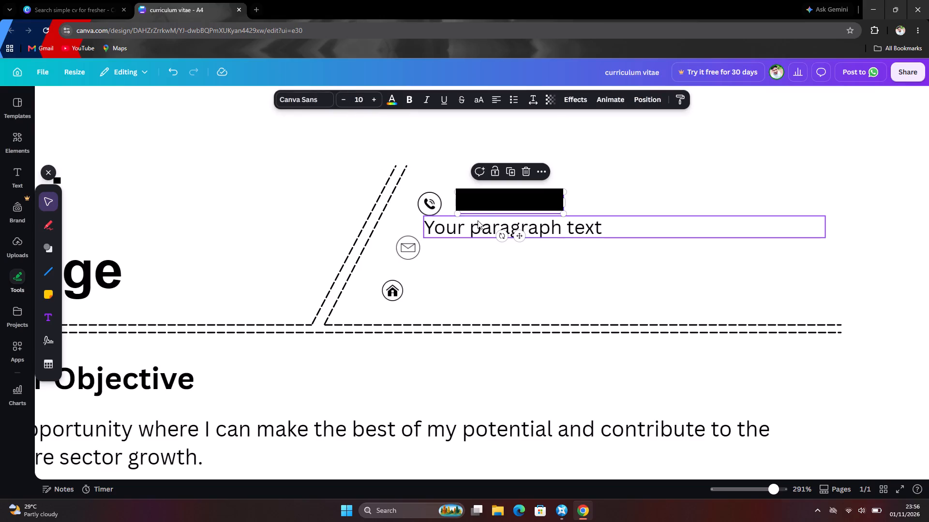
# Move the new text box down beside the mail icon, level with the icon.
pyautogui.doubleClick(478, 220)
pyautogui.moveTo(478, 224); pyautogui.dragTo(480, 244)
pyautogui.click(480, 249)
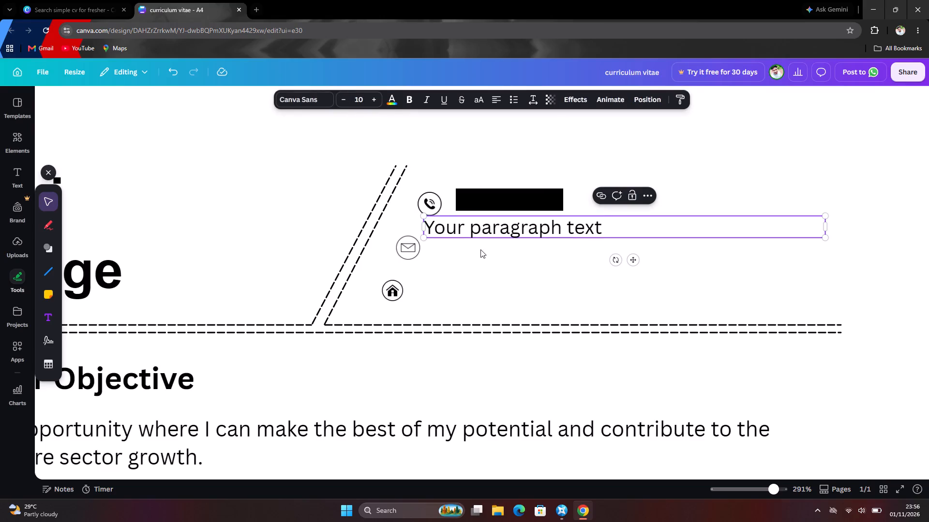
pyautogui.moveTo(482, 225); pyautogui.dragTo(484, 244)
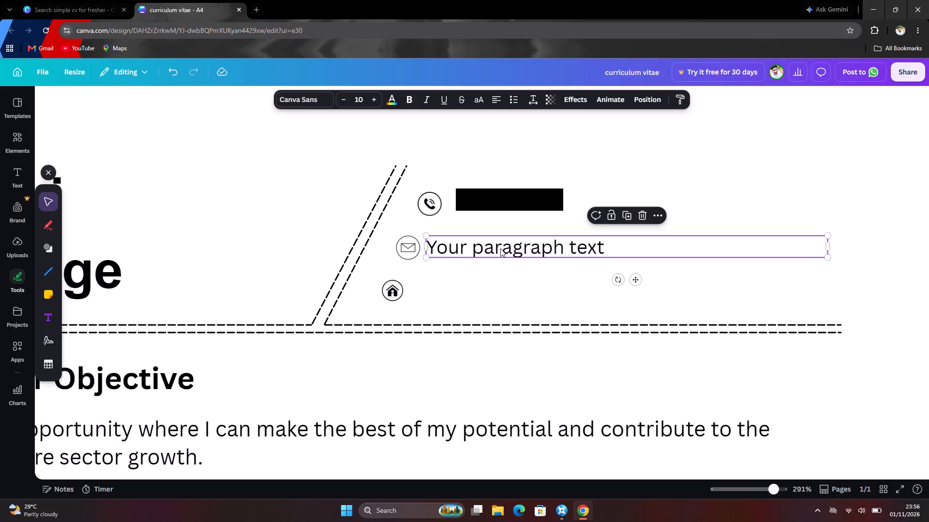
# Clear the placeholder text from the text box beside the mail icon.
pyautogui.doubleClick(493, 245)
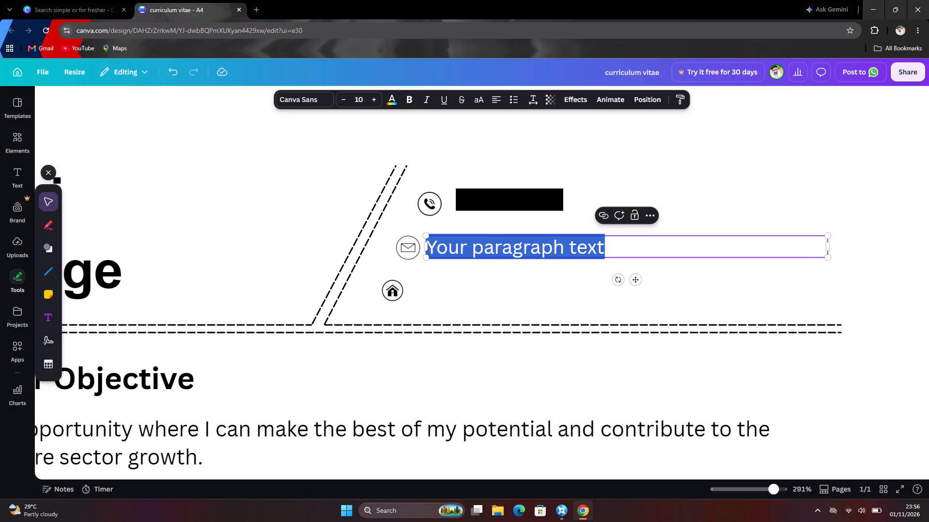
pyautogui.press('BackSpace')
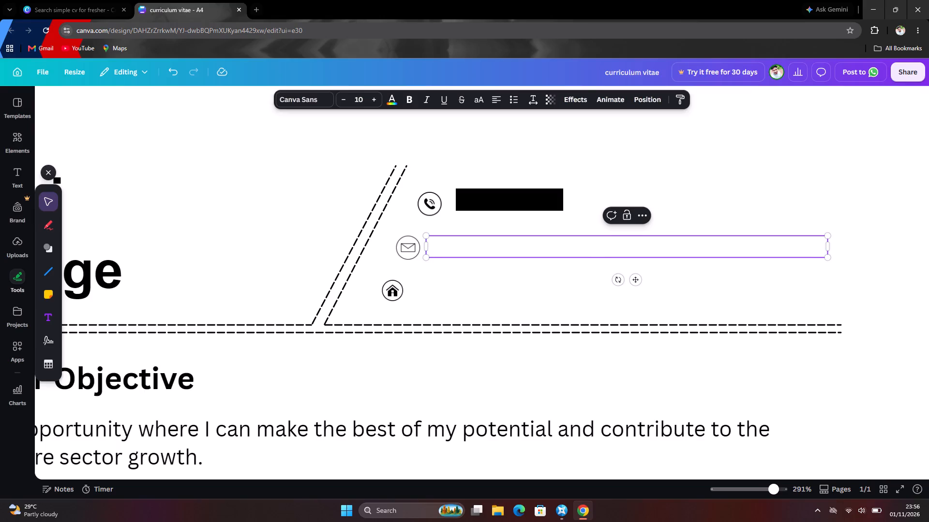
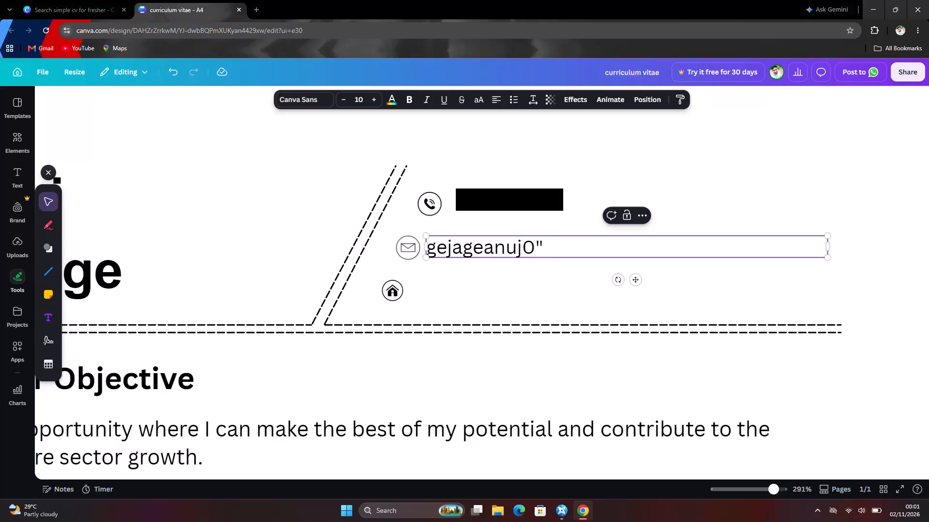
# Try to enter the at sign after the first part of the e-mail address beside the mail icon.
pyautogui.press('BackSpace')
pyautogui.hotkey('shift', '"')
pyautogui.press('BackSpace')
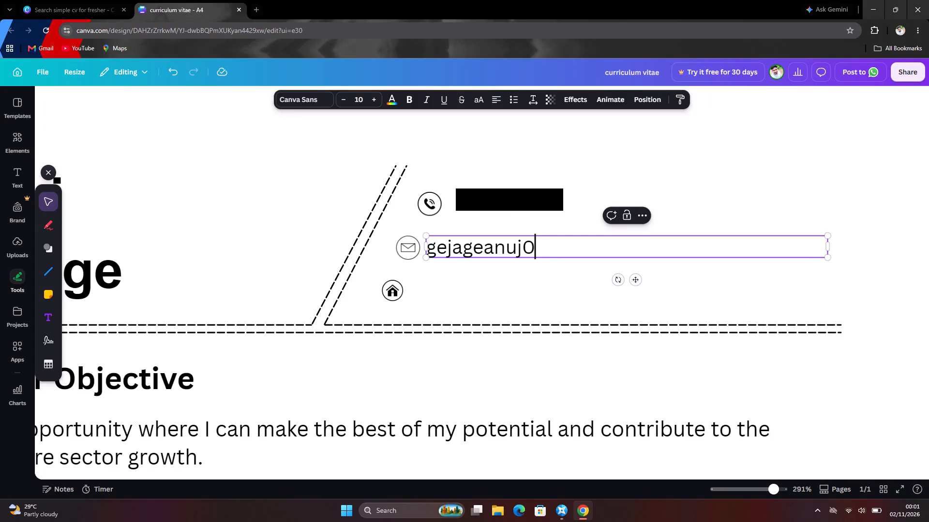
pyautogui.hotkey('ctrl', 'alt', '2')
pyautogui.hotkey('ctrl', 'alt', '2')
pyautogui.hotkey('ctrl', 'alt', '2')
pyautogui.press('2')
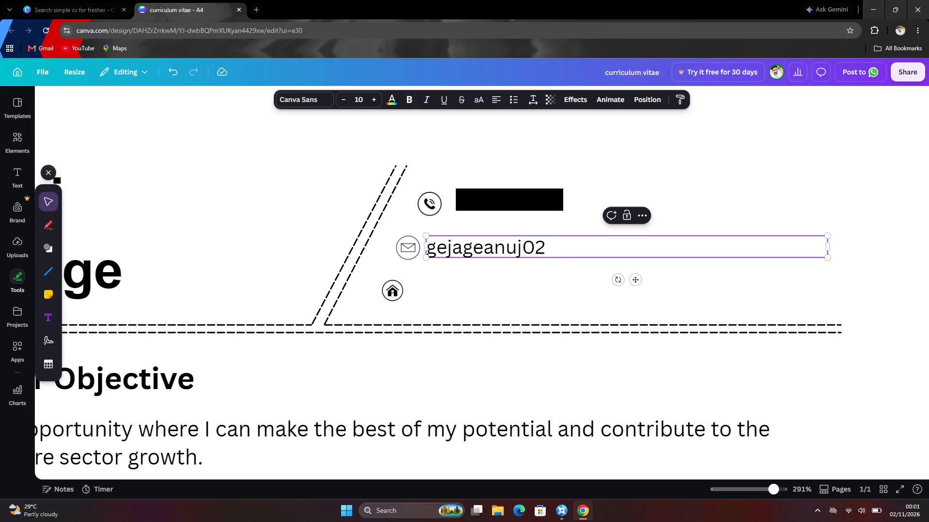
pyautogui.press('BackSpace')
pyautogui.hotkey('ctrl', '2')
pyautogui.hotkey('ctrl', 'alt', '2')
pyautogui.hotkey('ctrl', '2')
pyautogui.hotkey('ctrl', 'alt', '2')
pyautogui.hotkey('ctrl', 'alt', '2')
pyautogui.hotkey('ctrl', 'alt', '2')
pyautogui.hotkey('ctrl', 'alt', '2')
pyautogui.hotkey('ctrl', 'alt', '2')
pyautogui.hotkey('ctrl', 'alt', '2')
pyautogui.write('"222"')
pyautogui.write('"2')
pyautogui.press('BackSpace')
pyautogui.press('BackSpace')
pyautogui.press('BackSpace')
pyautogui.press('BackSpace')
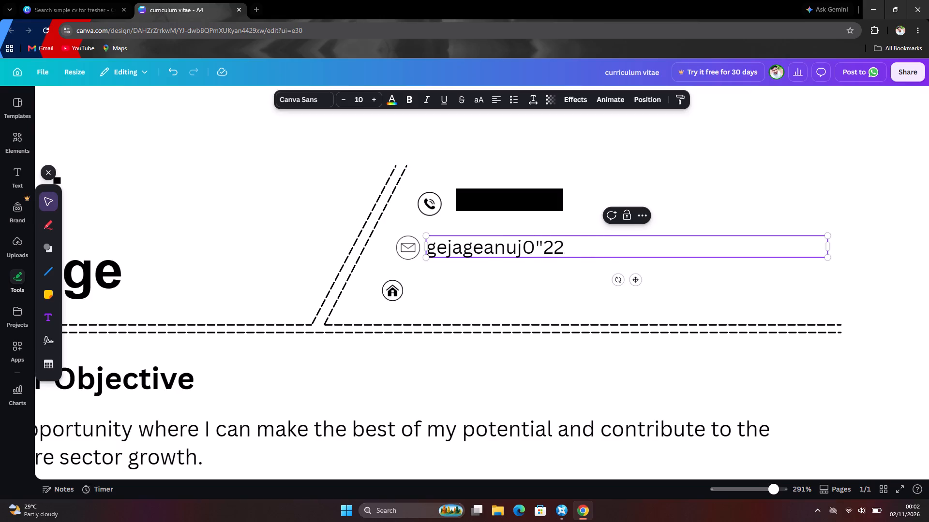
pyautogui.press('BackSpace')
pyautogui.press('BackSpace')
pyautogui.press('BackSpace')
# Delete the partial e-mail address from the text box beside the mail icon.
pyautogui.moveTo(547, 252); pyautogui.dragTo(423, 244)
pyautogui.press('BackSpace')
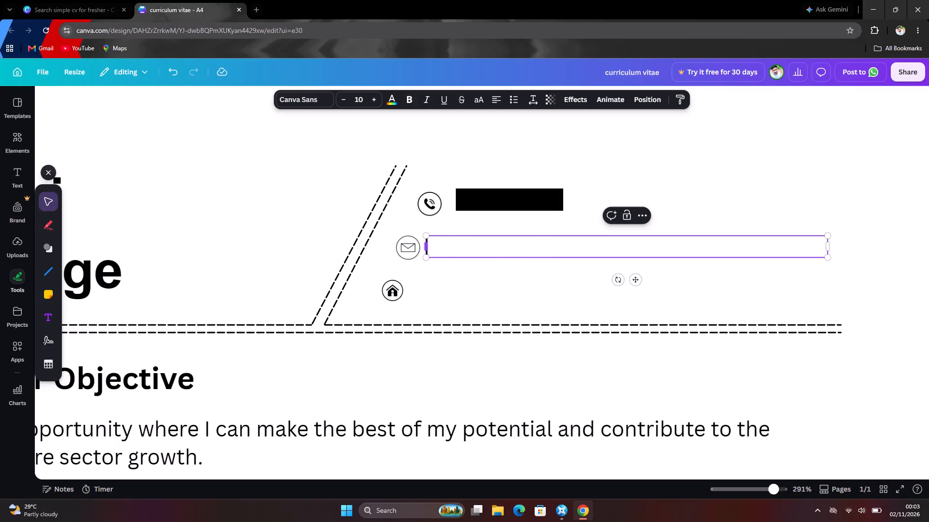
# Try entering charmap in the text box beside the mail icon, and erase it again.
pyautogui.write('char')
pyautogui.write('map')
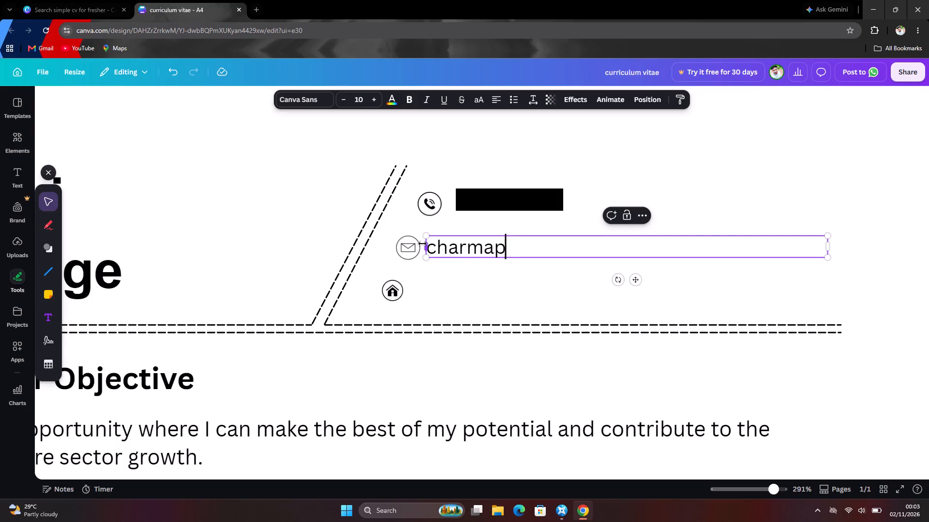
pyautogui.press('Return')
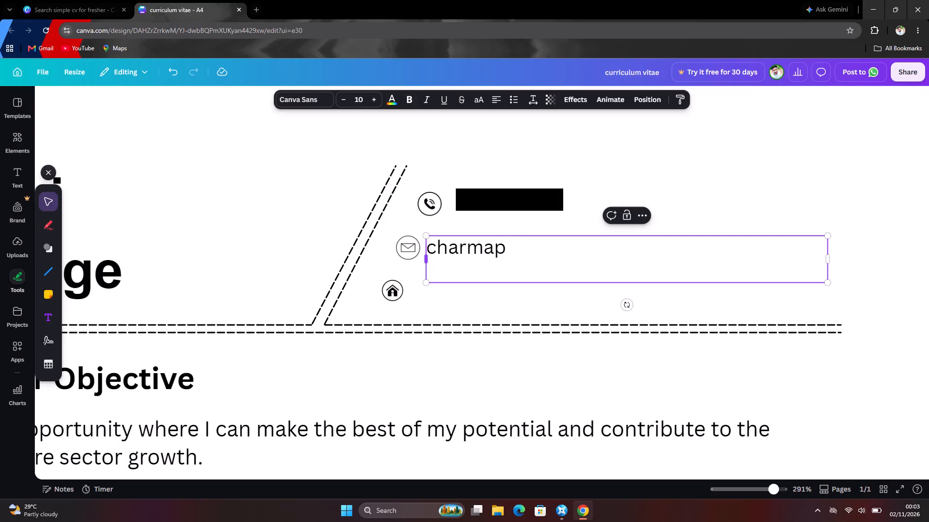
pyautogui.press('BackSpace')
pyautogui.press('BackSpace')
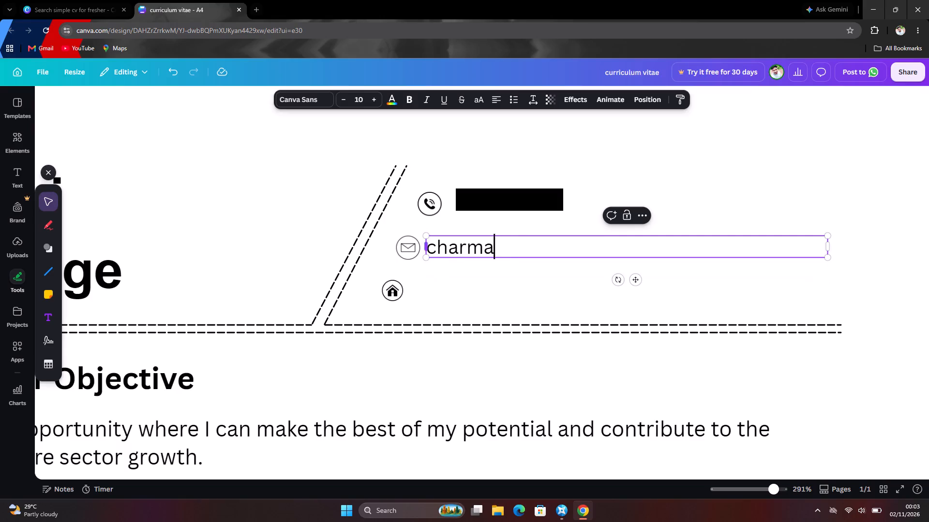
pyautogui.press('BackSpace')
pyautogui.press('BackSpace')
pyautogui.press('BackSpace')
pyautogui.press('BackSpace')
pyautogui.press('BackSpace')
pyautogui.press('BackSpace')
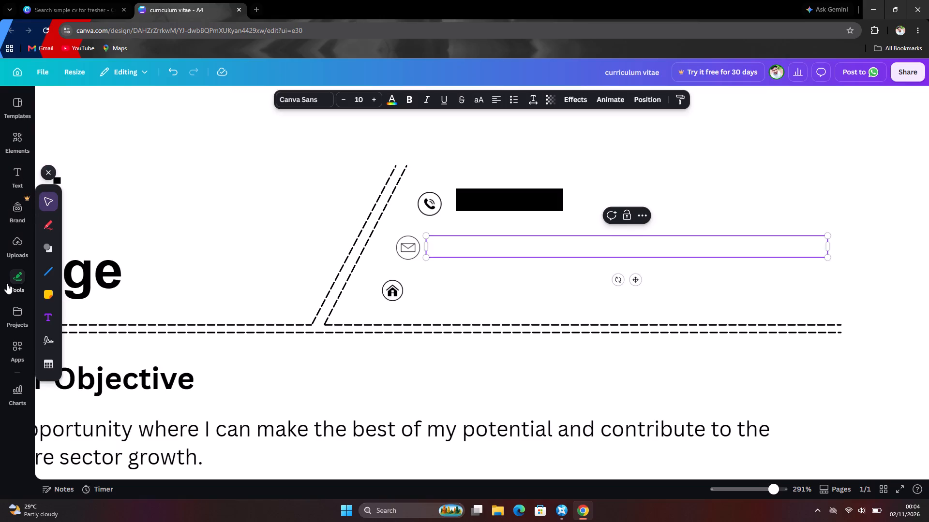
# Search the elements library for atdiret.
pyautogui.click(25, 130)
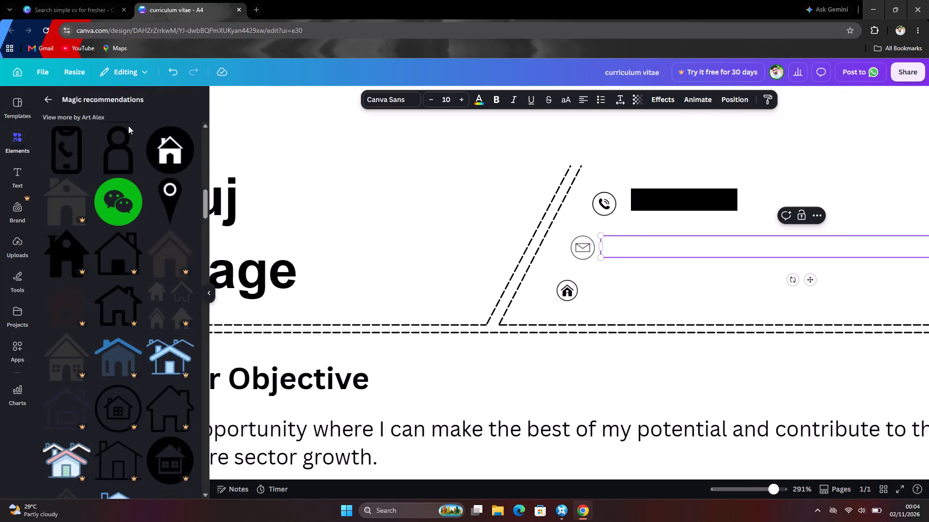
pyautogui.click(45, 97)
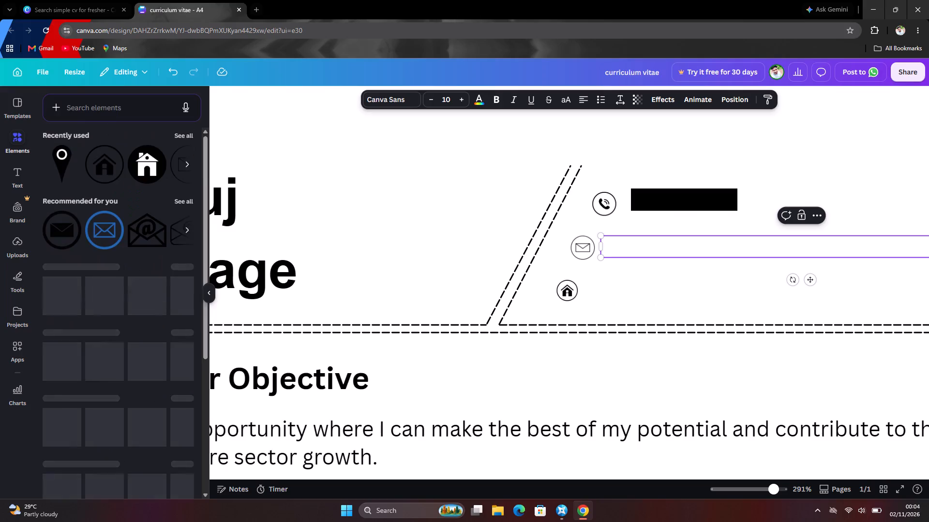
pyautogui.click(71, 110)
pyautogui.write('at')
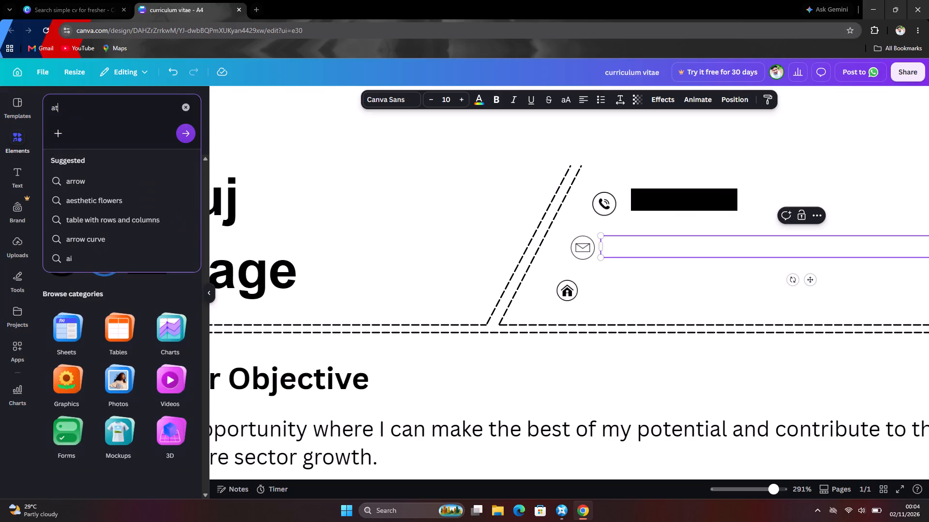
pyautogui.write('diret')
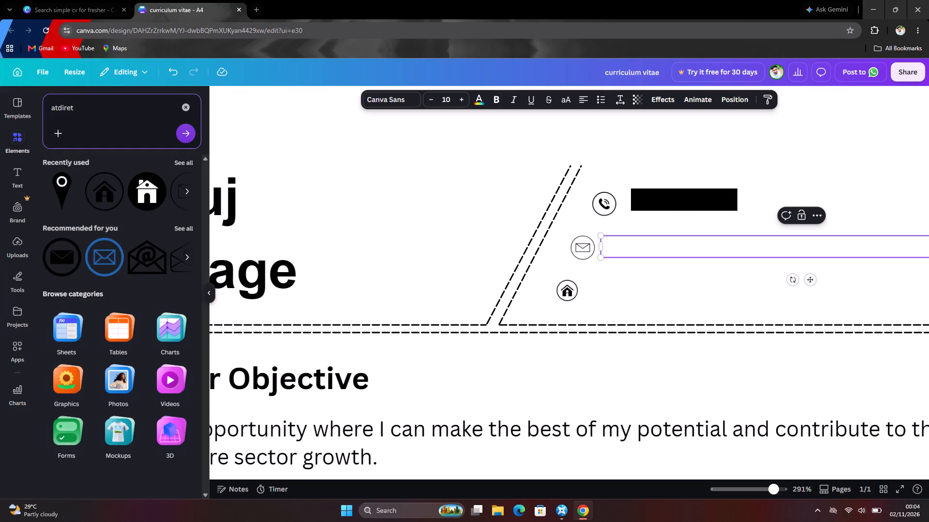
pyautogui.click(193, 133)
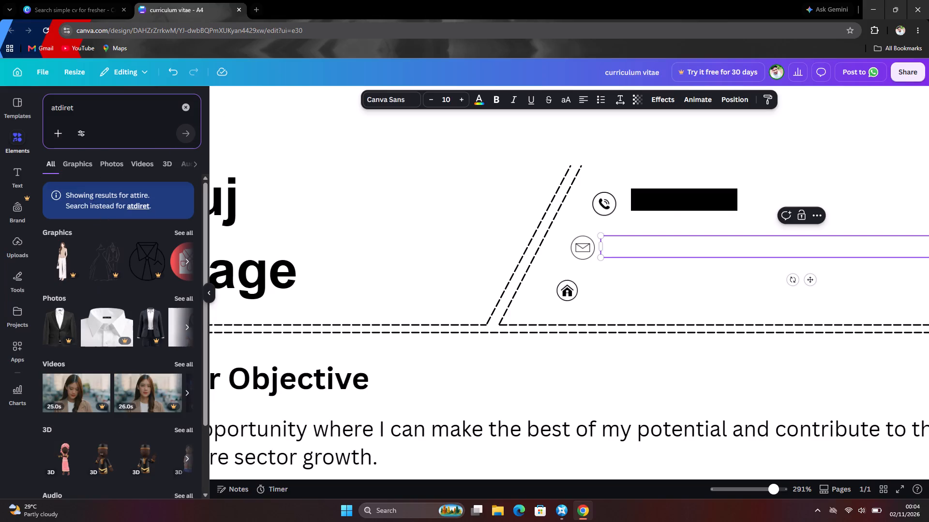
pyautogui.click(94, 100)
# Insert the 25- and 26-second video results and the recommended 19-second clip of a woman in snow.
pyautogui.scroll(-4, 135, 204)
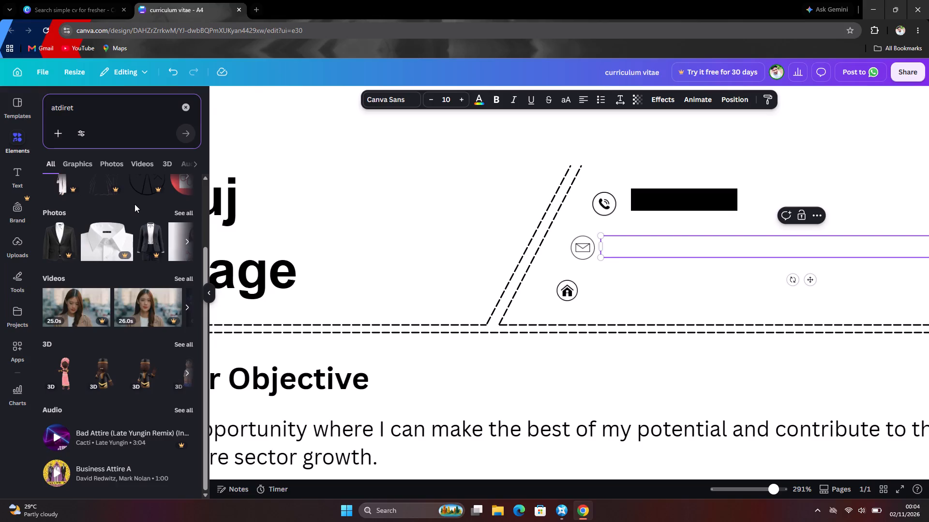
pyautogui.click(103, 319)
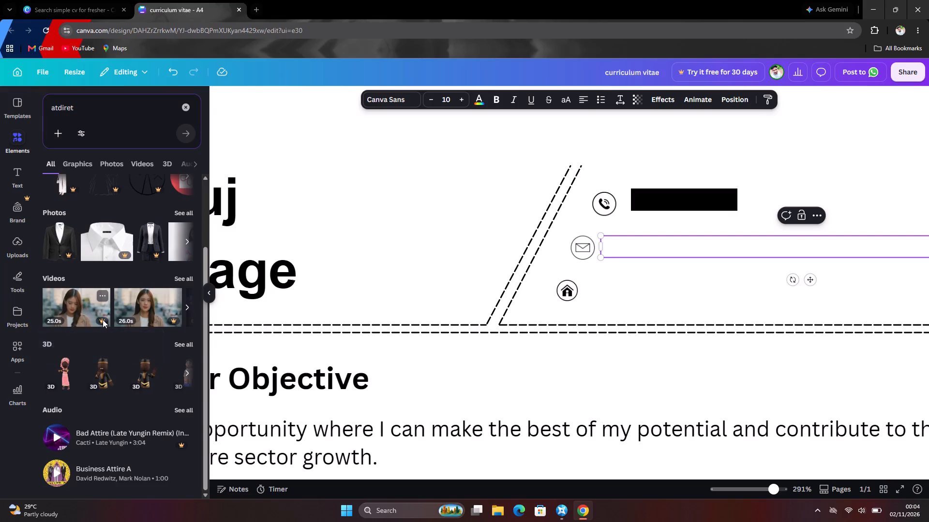
pyautogui.click(79, 305)
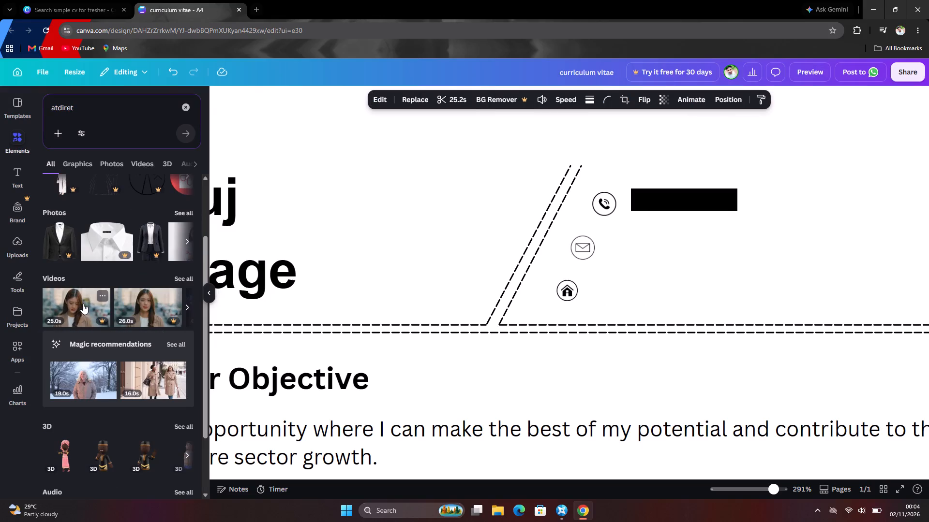
pyautogui.click(83, 304)
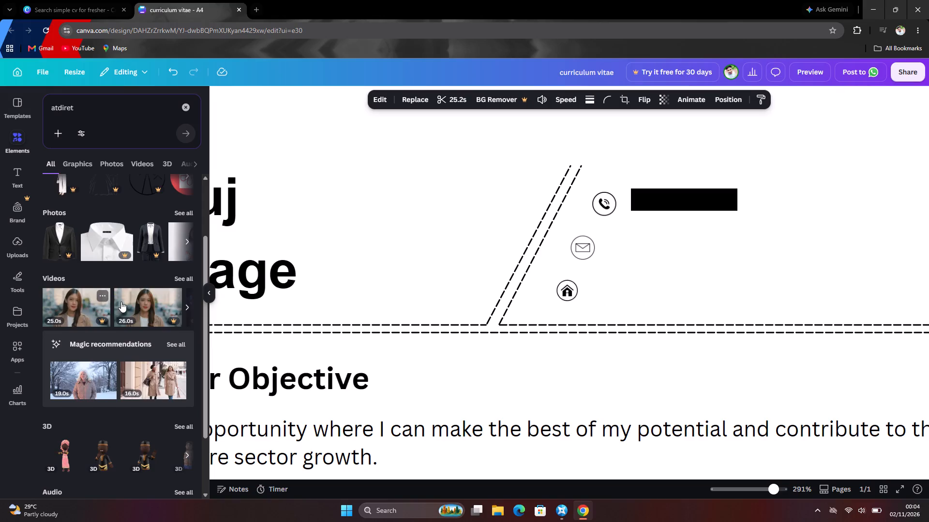
pyautogui.click(121, 302)
pyautogui.click(121, 302)
pyautogui.click(94, 301)
pyautogui.click(129, 304)
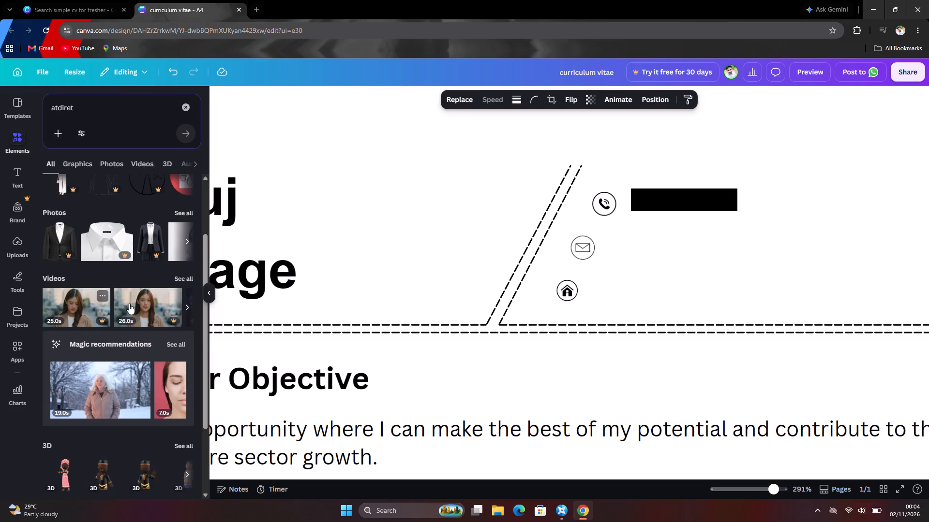
pyautogui.scroll(-2, 129, 304)
pyautogui.click(108, 286)
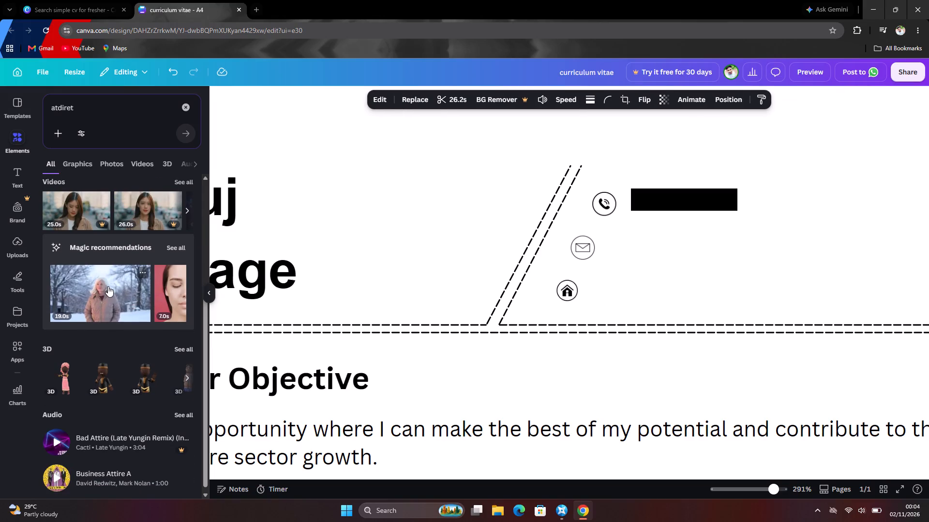
# Clear the search term from the elements search.
pyautogui.scroll(4, 118, 284)
pyautogui.click(76, 100)
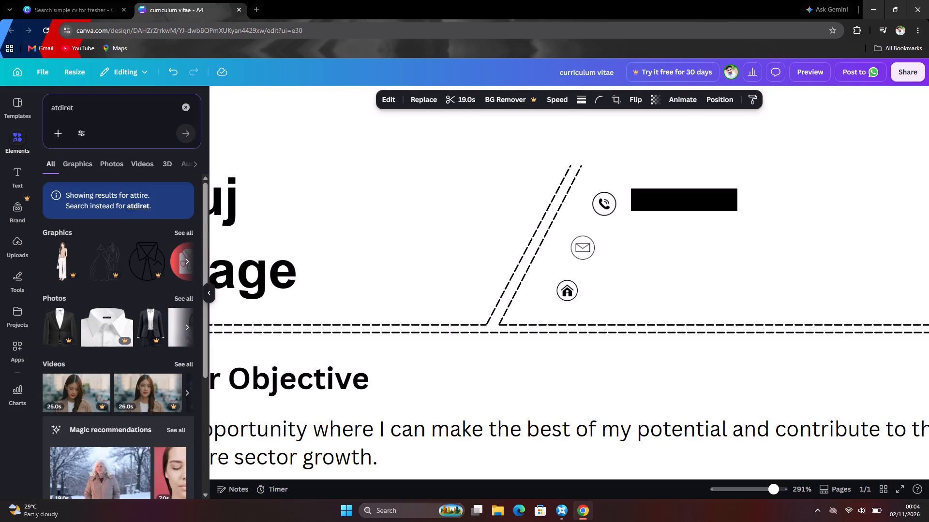
pyautogui.click(78, 106)
pyautogui.press('BackSpace')
pyautogui.press('BackSpace')
pyautogui.press('BackSpace')
pyautogui.press('BackSpace')
pyautogui.press('BackSpace')
pyautogui.press('BackSpace')
pyautogui.press('BackSpace')
pyautogui.press('BackSpace')
pyautogui.press('BackSpace')
pyautogui.press('BackSpace')
pyautogui.press('BackSpace')
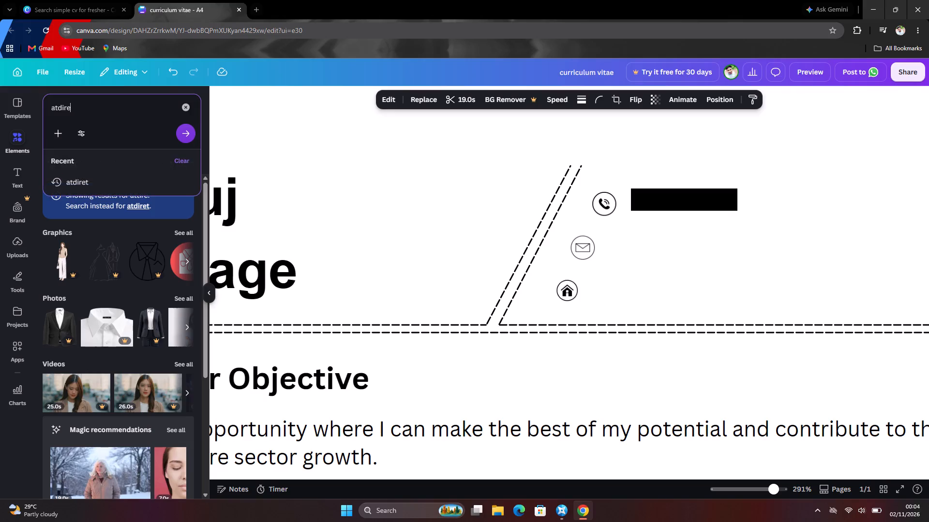
pyautogui.press('BackSpace')
pyautogui.press('BackSpace')
pyautogui.press('BackSpace')
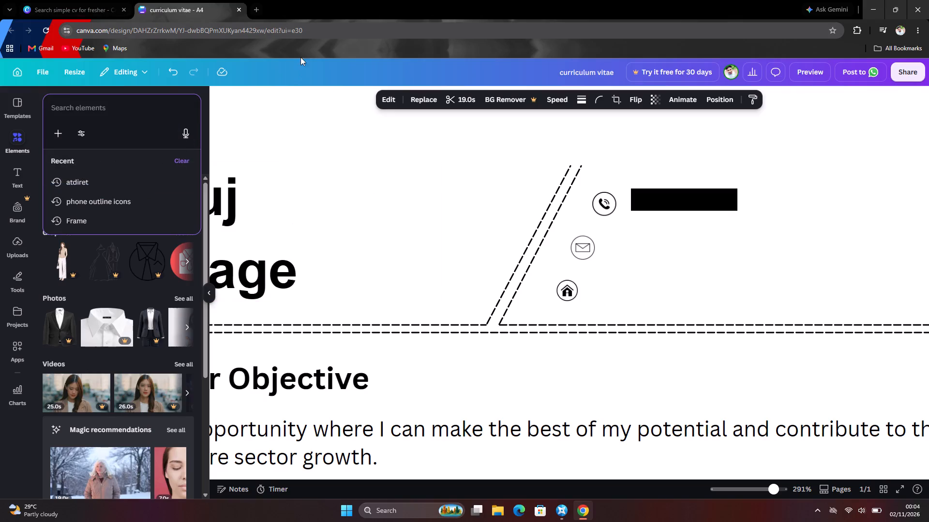
# Search Google in a new browser tab for atdirect symbol.
pyautogui.click(259, 9)
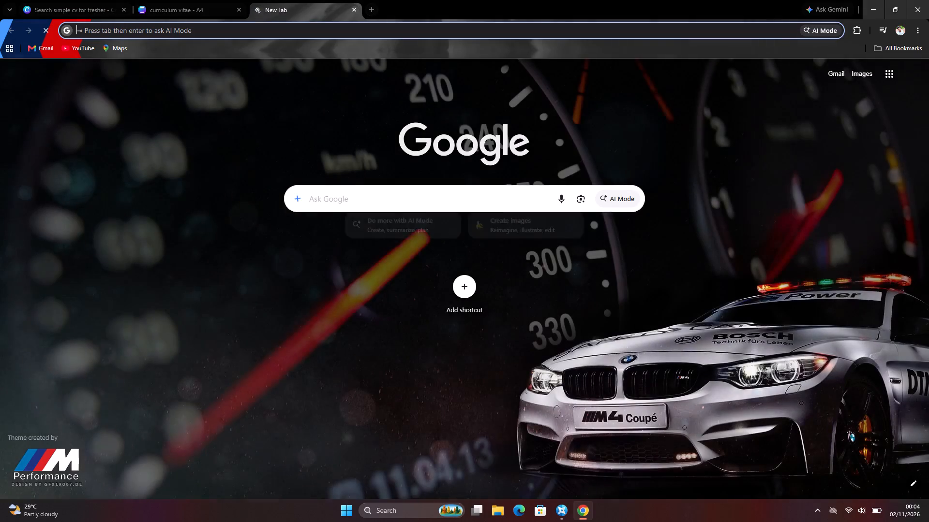
pyautogui.click(359, 199)
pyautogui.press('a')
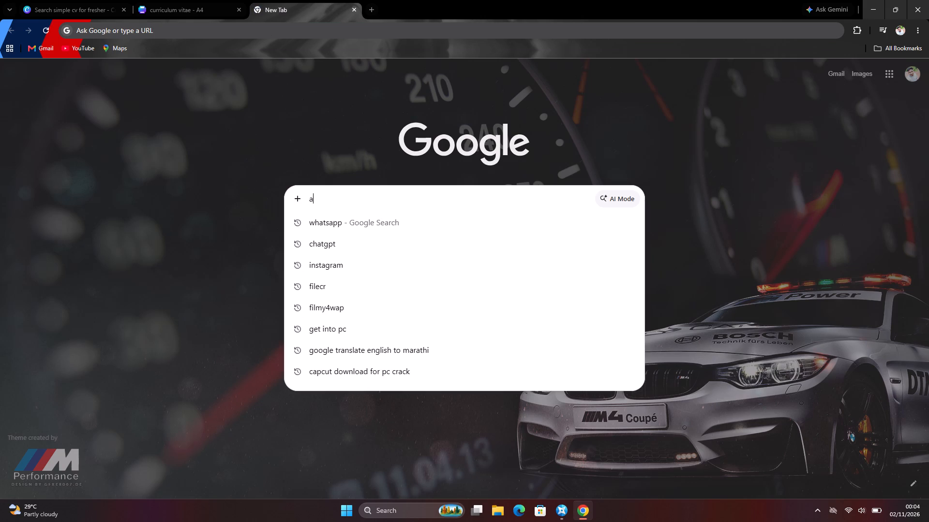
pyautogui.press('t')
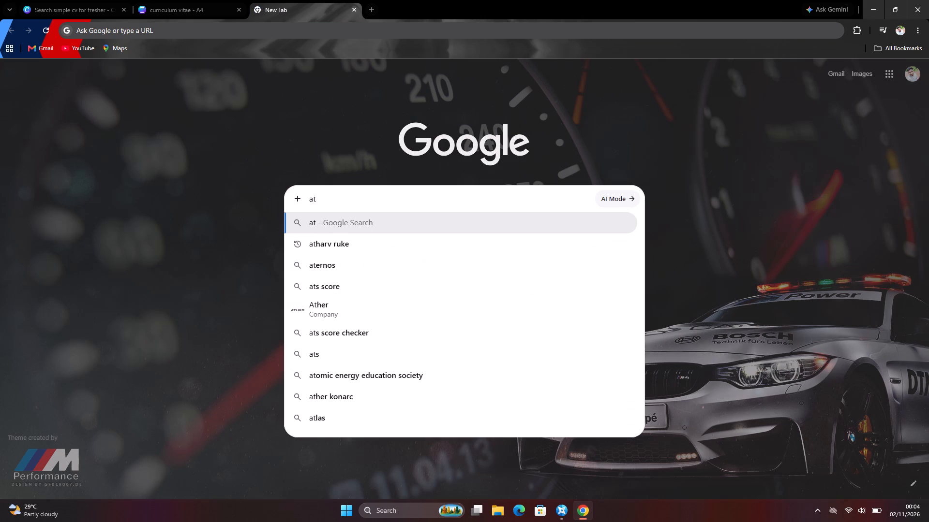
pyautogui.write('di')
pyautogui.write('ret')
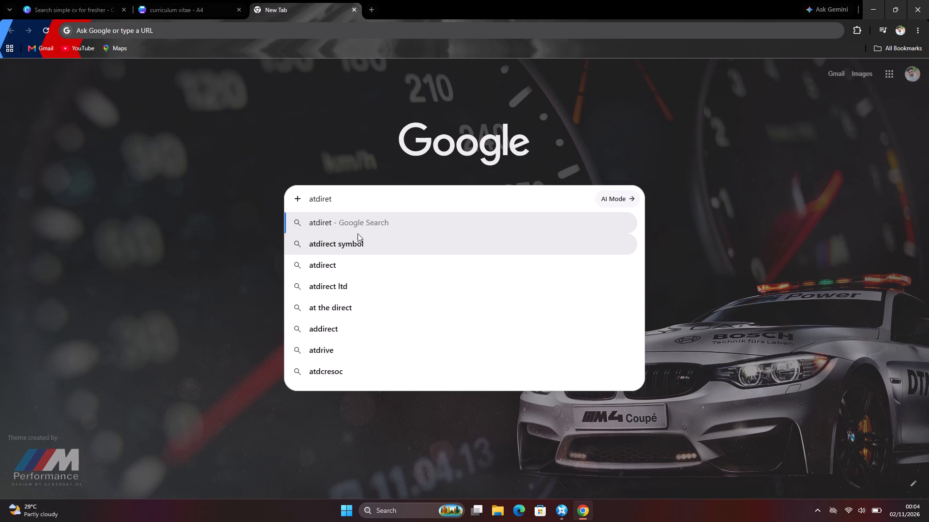
pyautogui.click(358, 243)
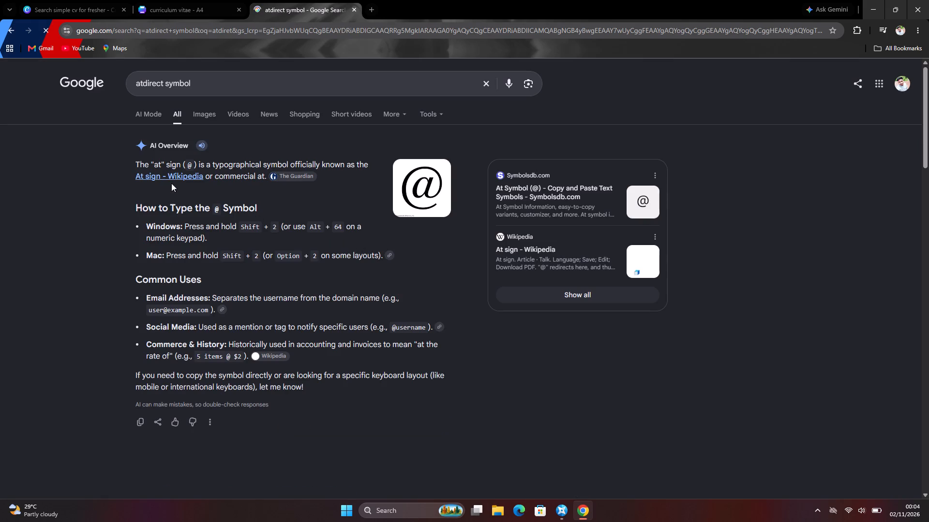
# Copy the @ character from the first sentence of the search results' AI overview.
pyautogui.doubleClick(189, 165)
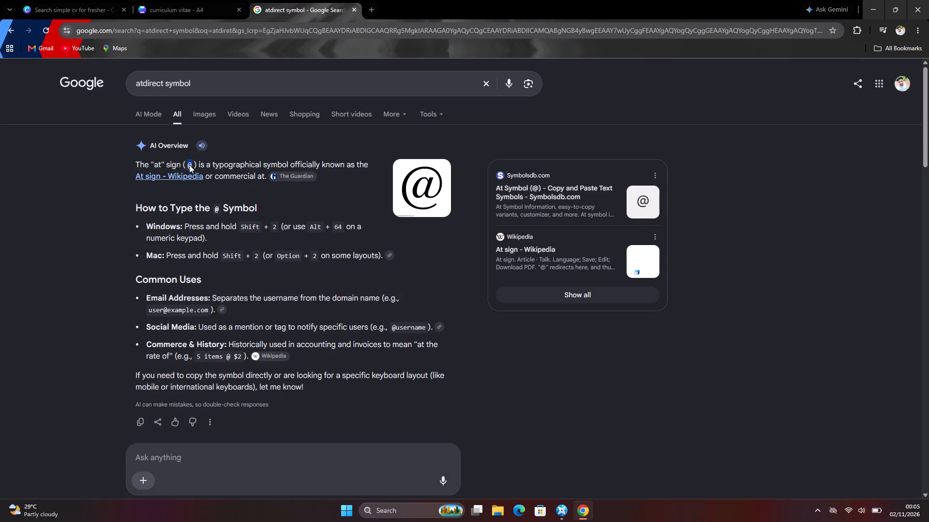
pyautogui.rightClick(207, 184)
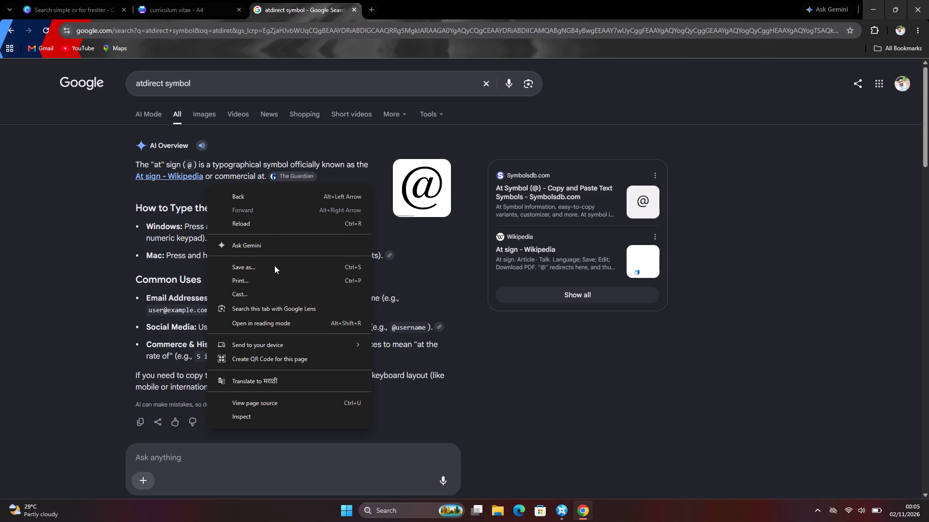
pyautogui.click(417, 257)
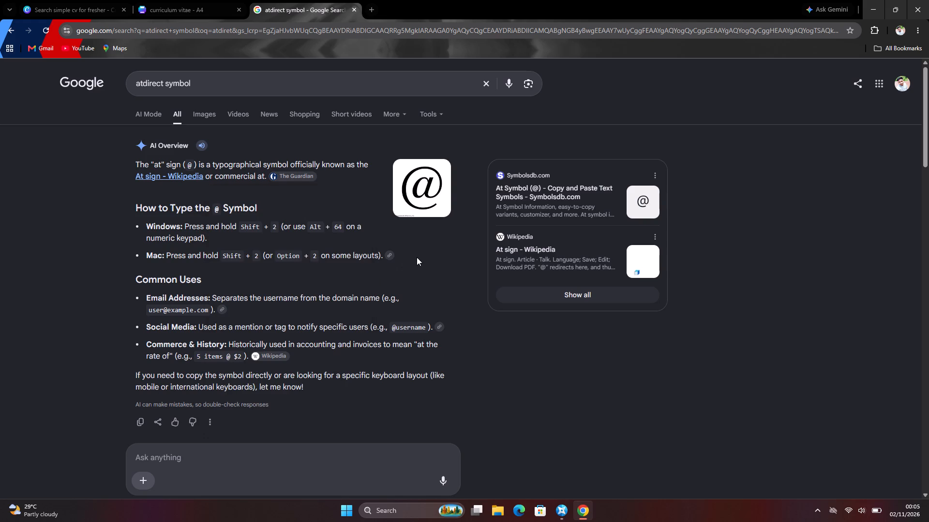
pyautogui.doubleClick(190, 164)
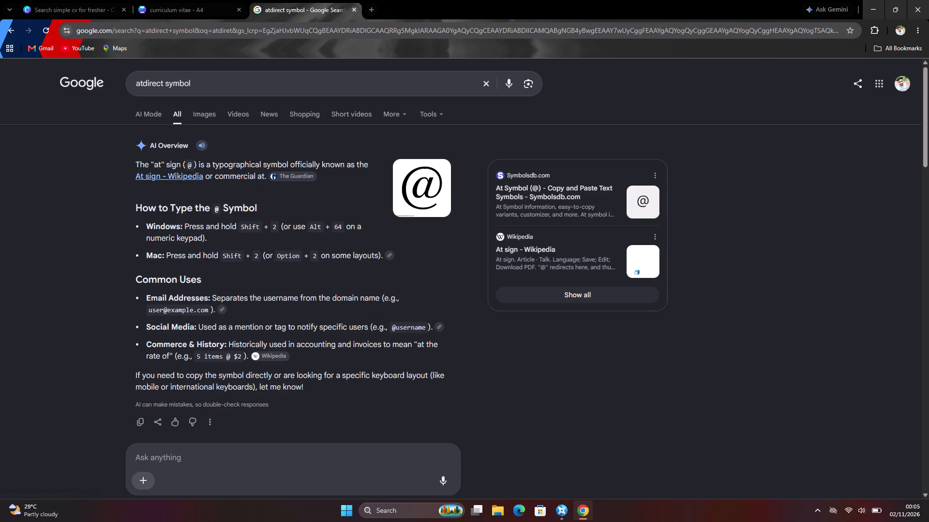
pyautogui.doubleClick(187, 164)
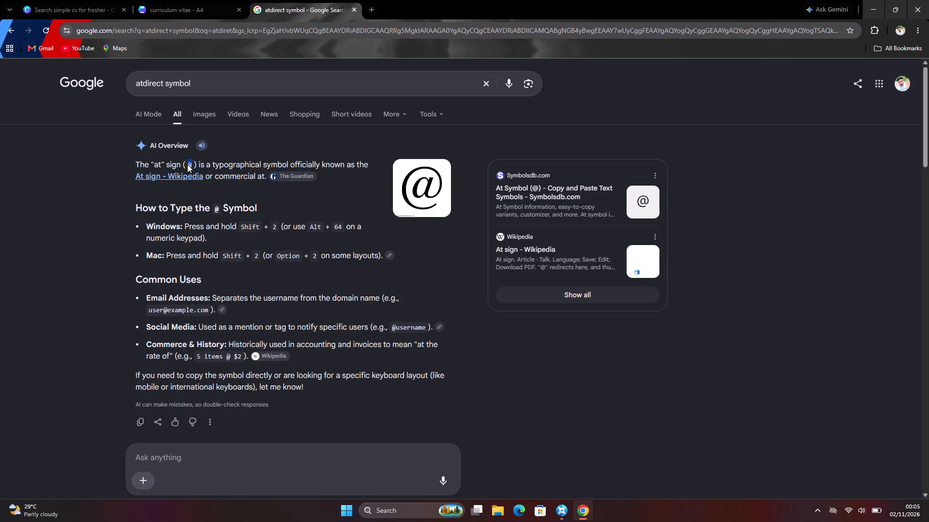
pyautogui.rightClick(190, 165)
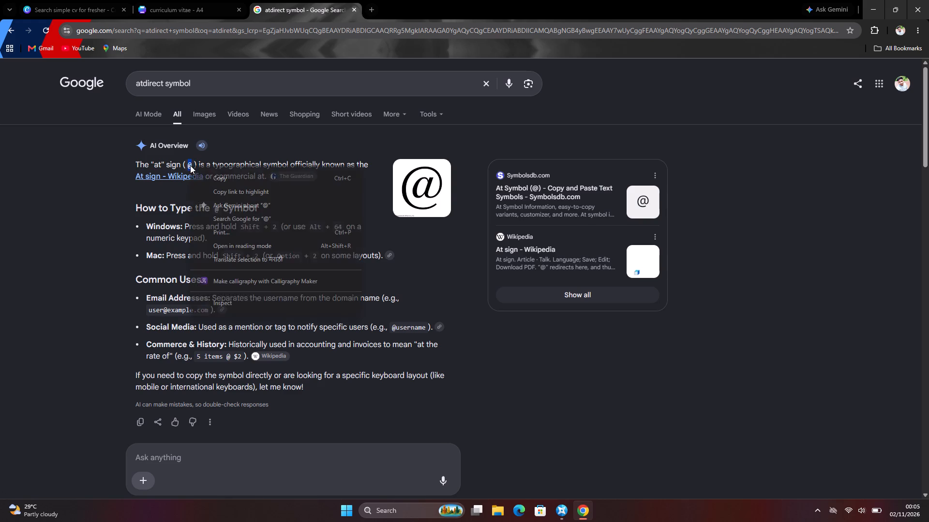
pyautogui.click(210, 180)
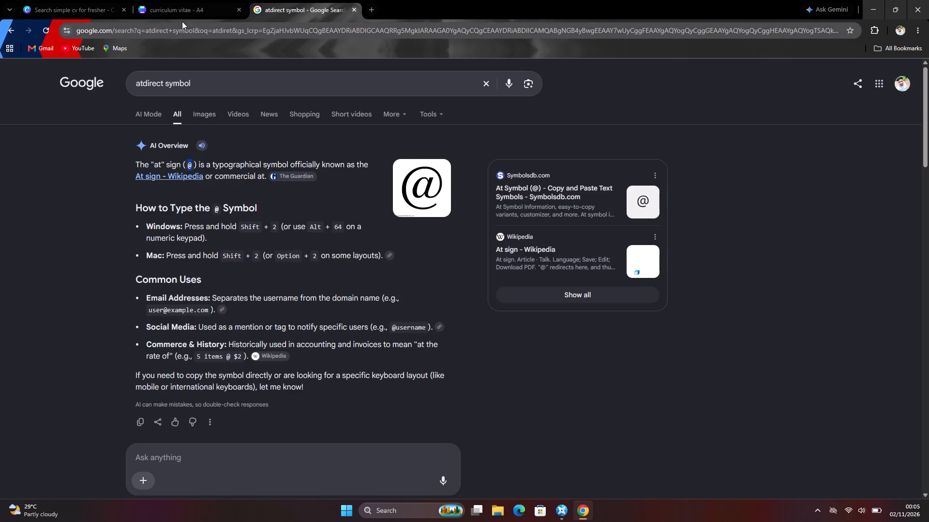
# Back in the curriculum vitae design, add a new text box and move it beside the mail icon.
pyautogui.click(183, 8)
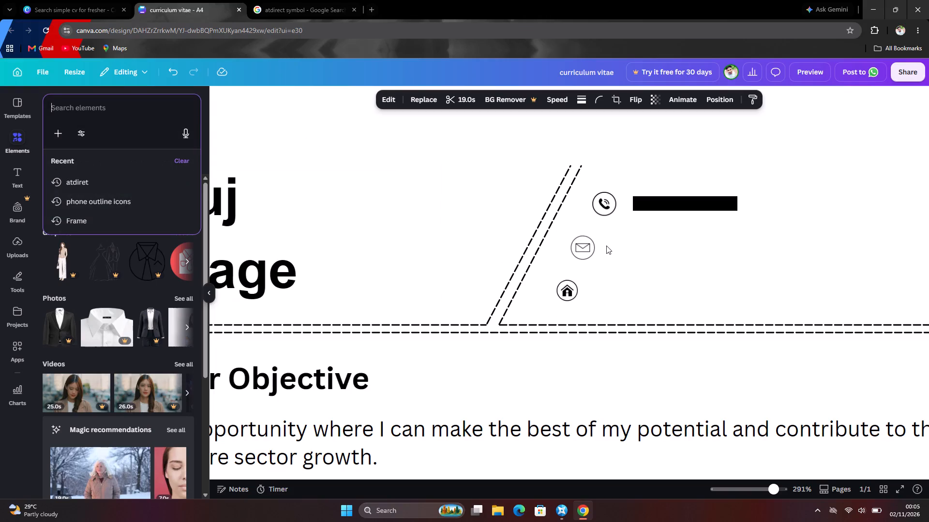
pyautogui.click(609, 246)
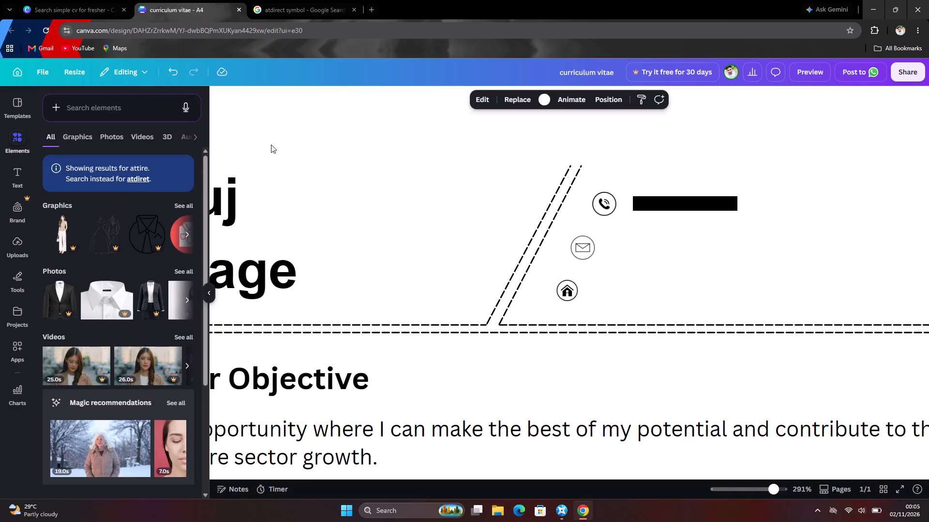
pyautogui.click(17, 280)
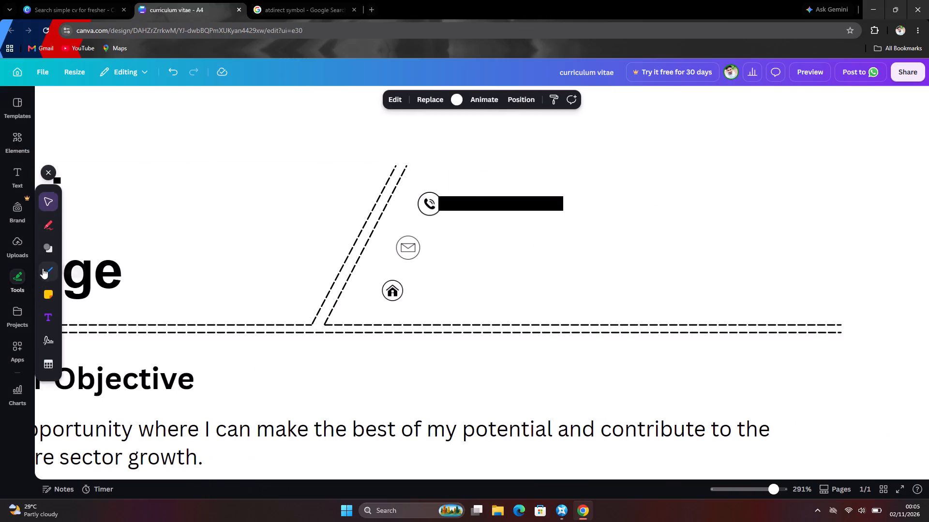
pyautogui.click(49, 313)
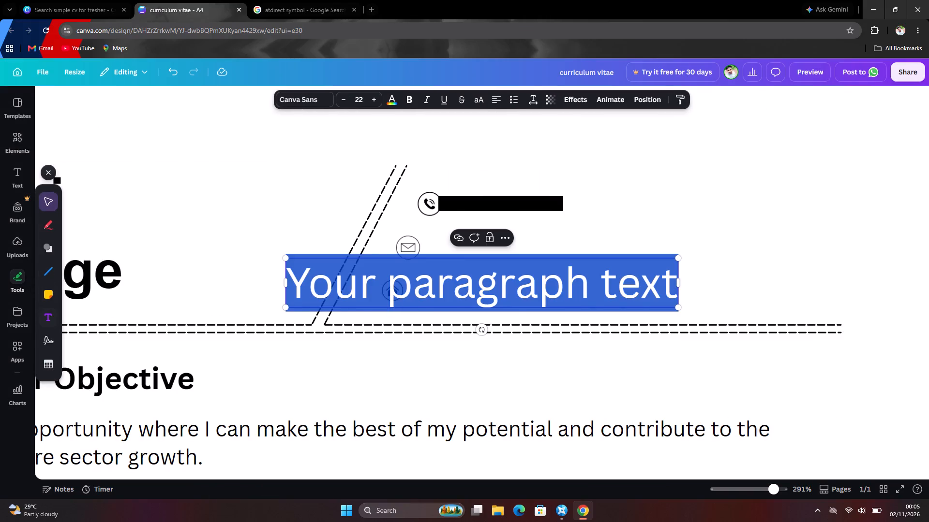
pyautogui.moveTo(454, 287); pyautogui.dragTo(534, 259)
pyautogui.click(638, 218)
pyautogui.doubleClick(593, 268)
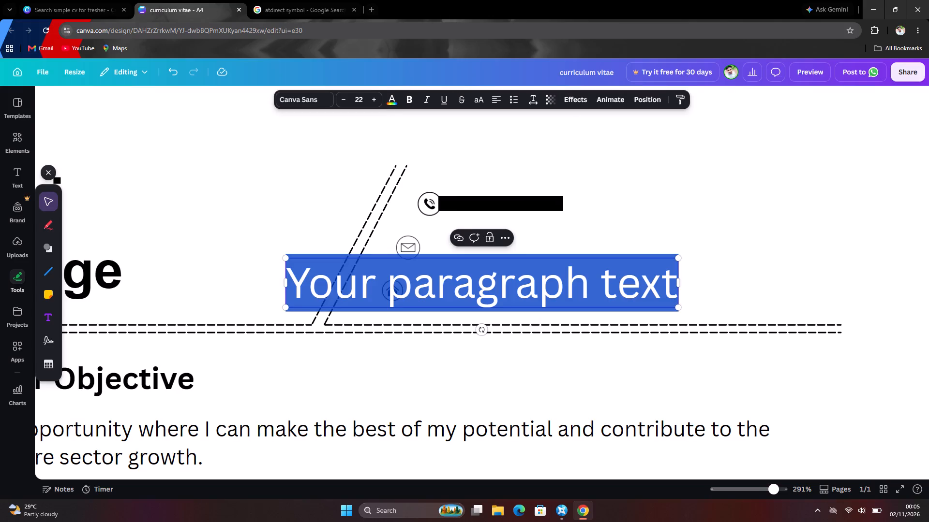
pyautogui.click(618, 186)
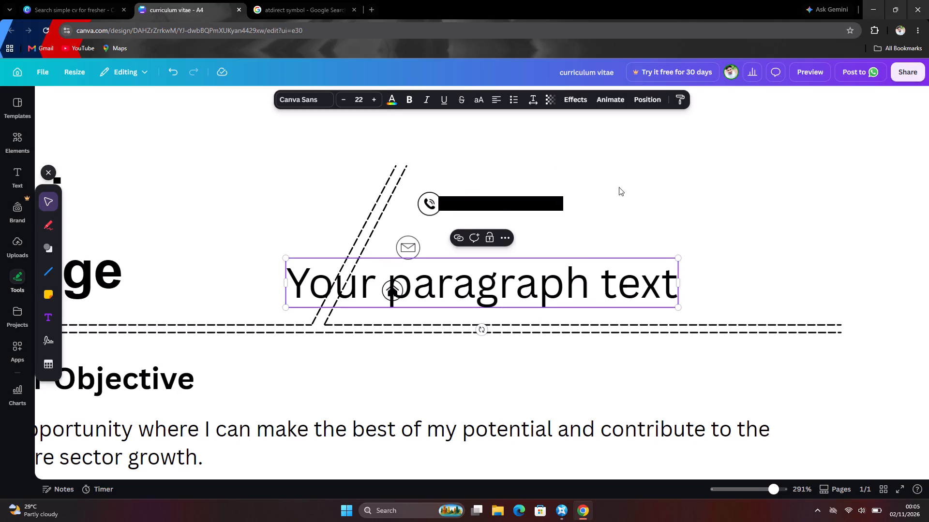
pyautogui.moveTo(576, 280); pyautogui.dragTo(711, 253)
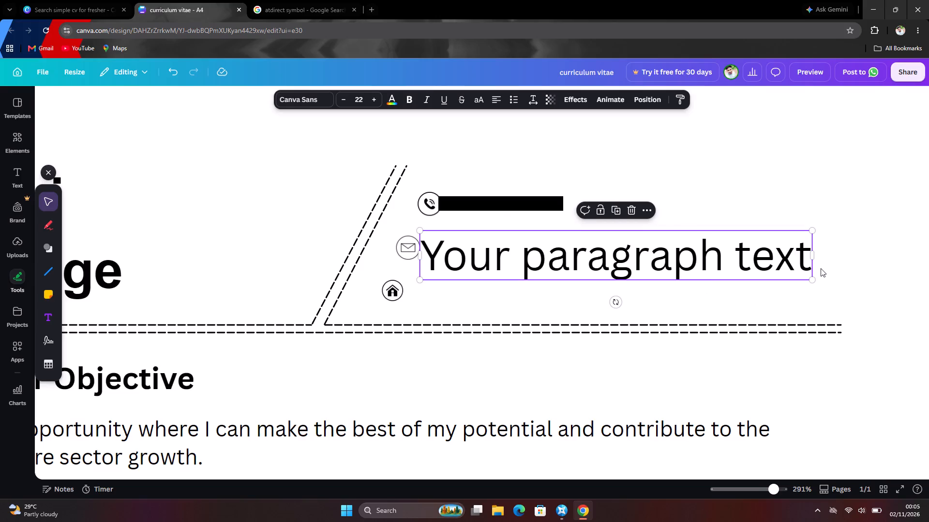
# Reduce the new text box's font size to 10.
pyautogui.doubleClick(531, 259)
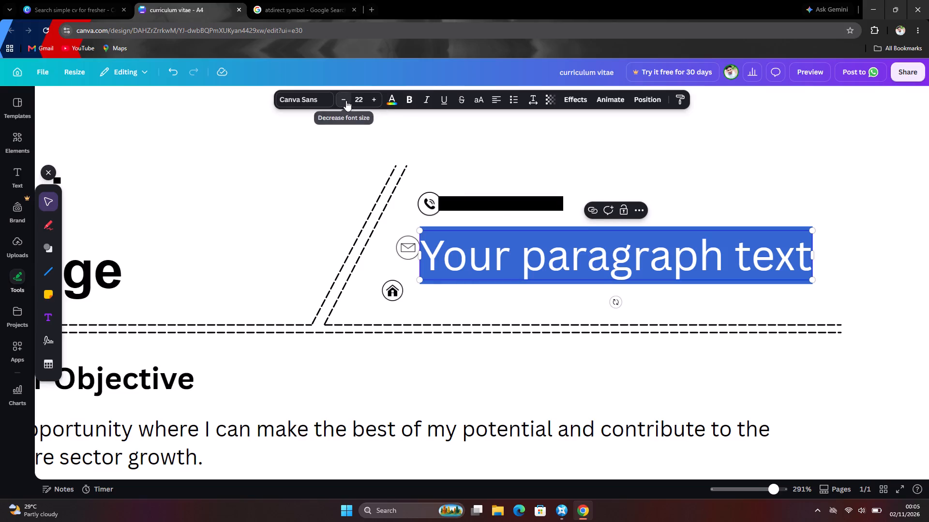
pyautogui.tripleClick(346, 101)
pyautogui.doubleClick(346, 101)
pyautogui.tripleClick(346, 101)
pyautogui.tripleClick(345, 101)
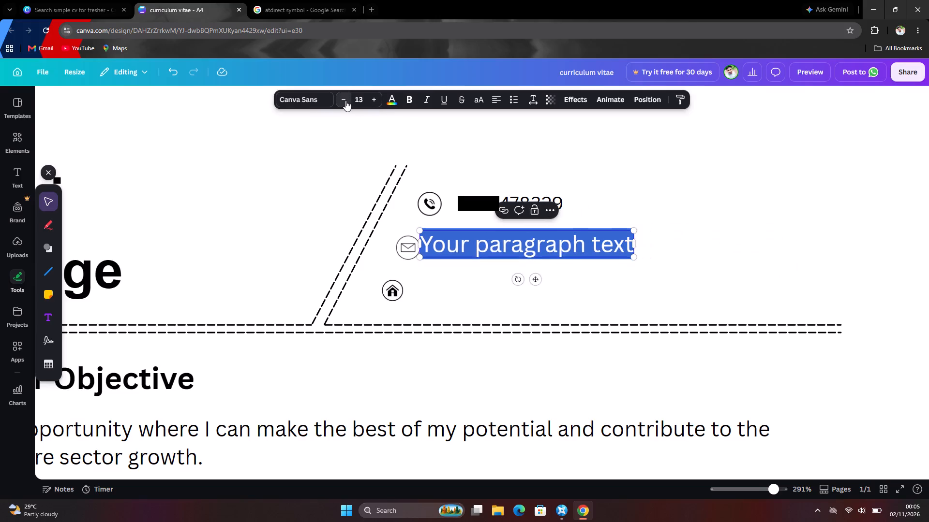
pyautogui.click(345, 101)
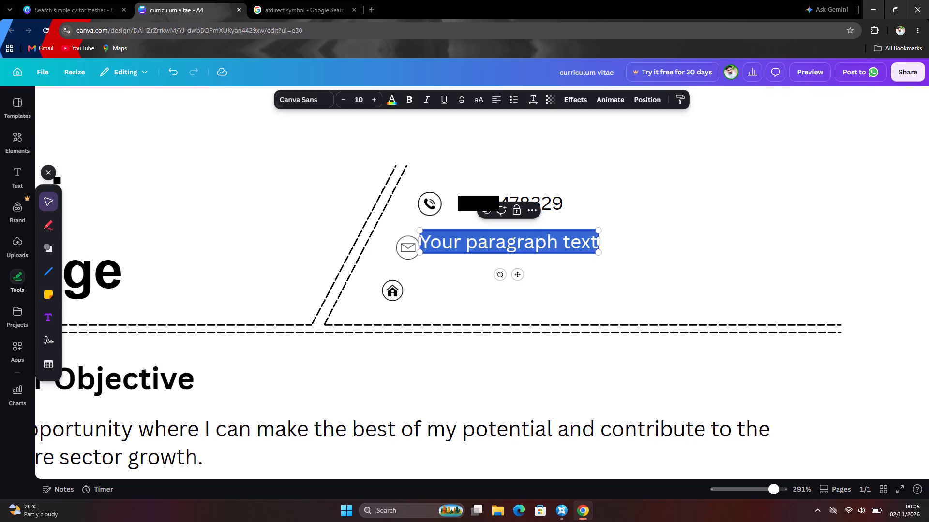
# Position the placeholder text box just beside the mail icon, leaving a small gap and level with it.
pyautogui.moveTo(581, 245); pyautogui.dragTo(594, 241)
pyautogui.click(653, 236)
pyautogui.moveTo(512, 240); pyautogui.dragTo(538, 242)
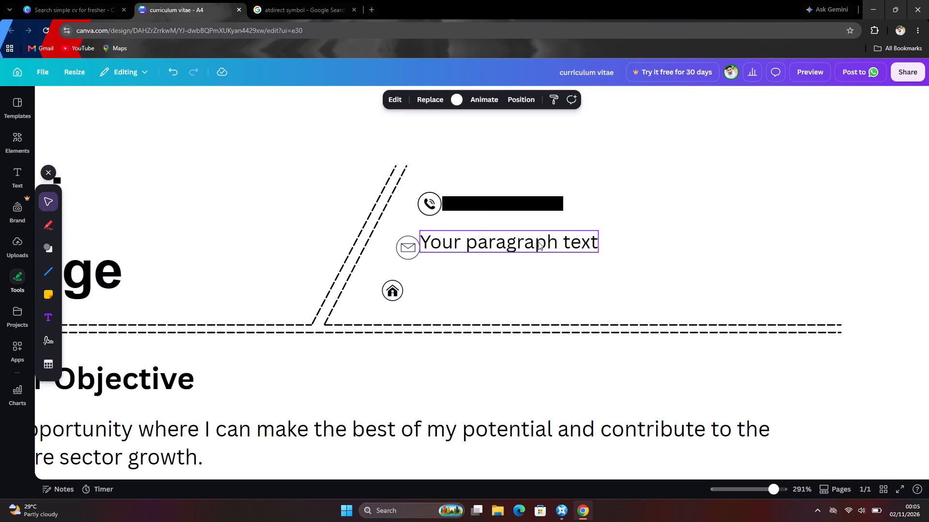
pyautogui.moveTo(538, 242); pyautogui.dragTo(525, 249)
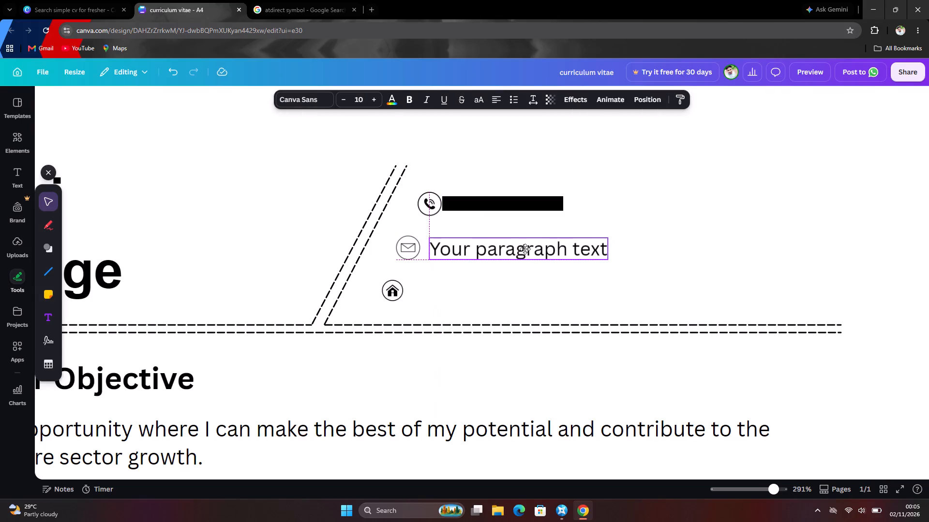
pyautogui.moveTo(525, 249); pyautogui.dragTo(524, 247)
# Replace the placeholder text beside the mail icon with the part of the e-mail address before the at sign.
pyautogui.doubleClick(512, 246)
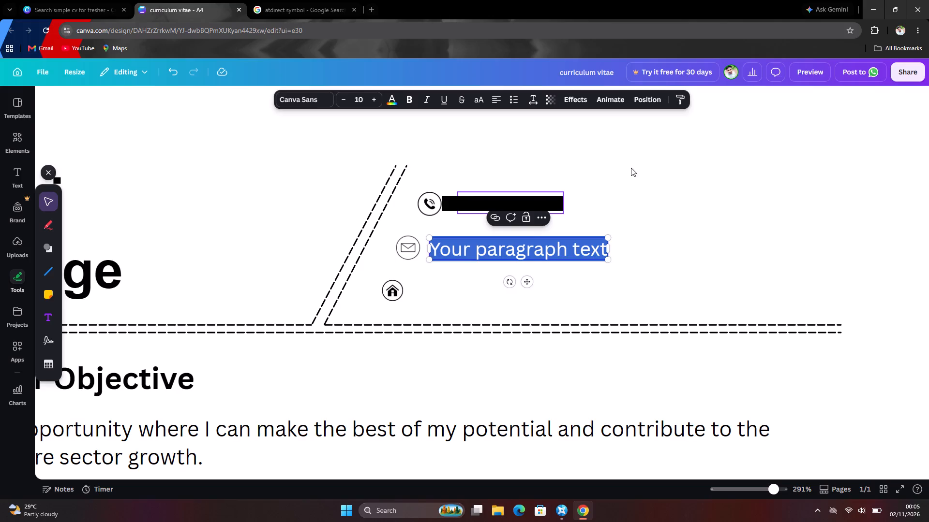
pyautogui.press('BackSpace')
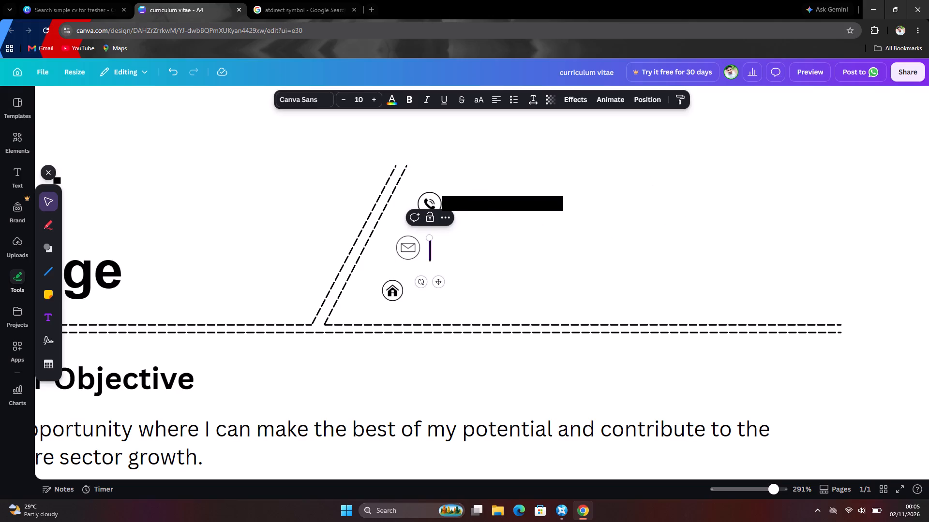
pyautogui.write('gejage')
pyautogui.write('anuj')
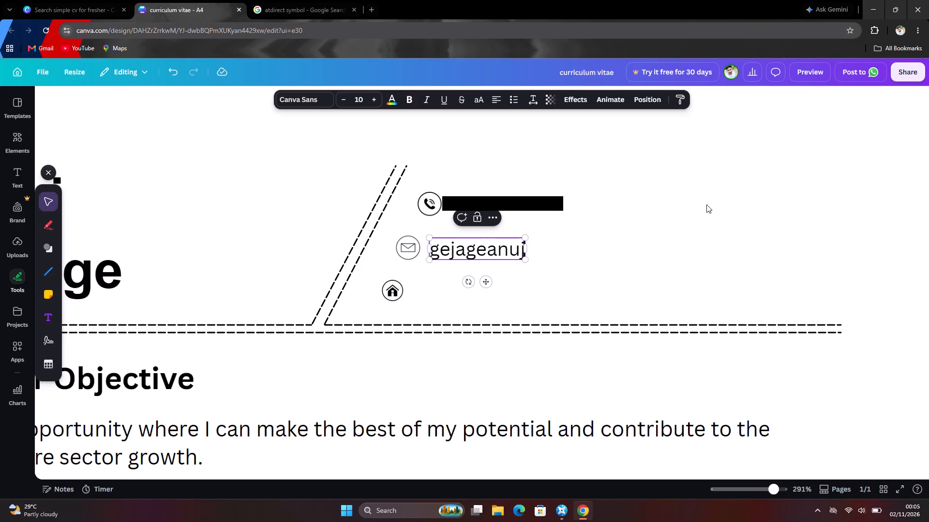
# Paste the copied @ into the design as its own text box, allowing the site clipboard access.
pyautogui.rightClick(706, 204)
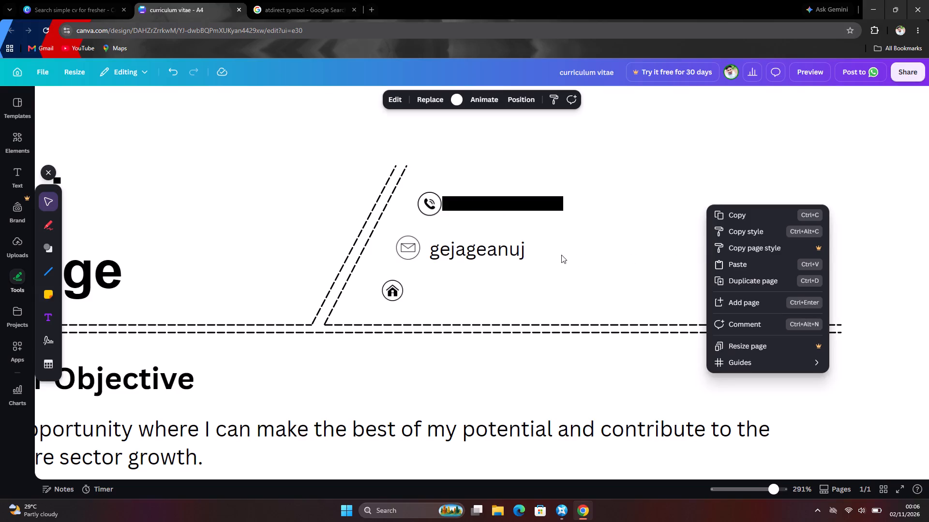
pyautogui.doubleClick(546, 252)
pyautogui.click(527, 246)
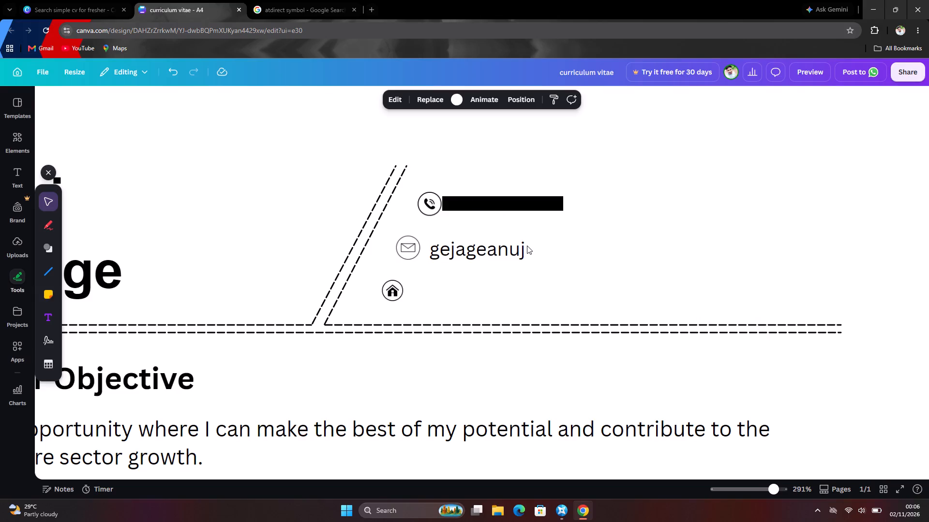
pyautogui.click(527, 246)
pyautogui.doubleClick(525, 248)
pyautogui.rightClick(526, 248)
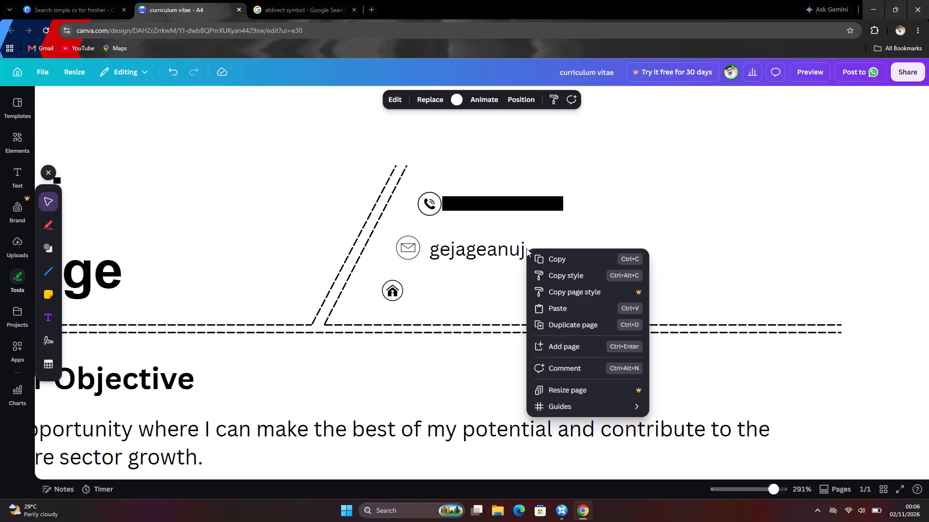
pyautogui.click(552, 306)
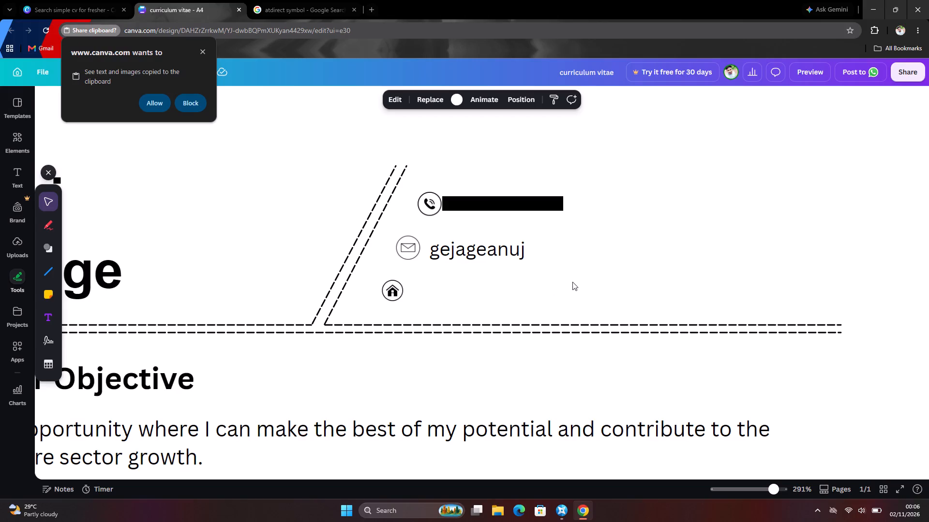
pyautogui.click(165, 102)
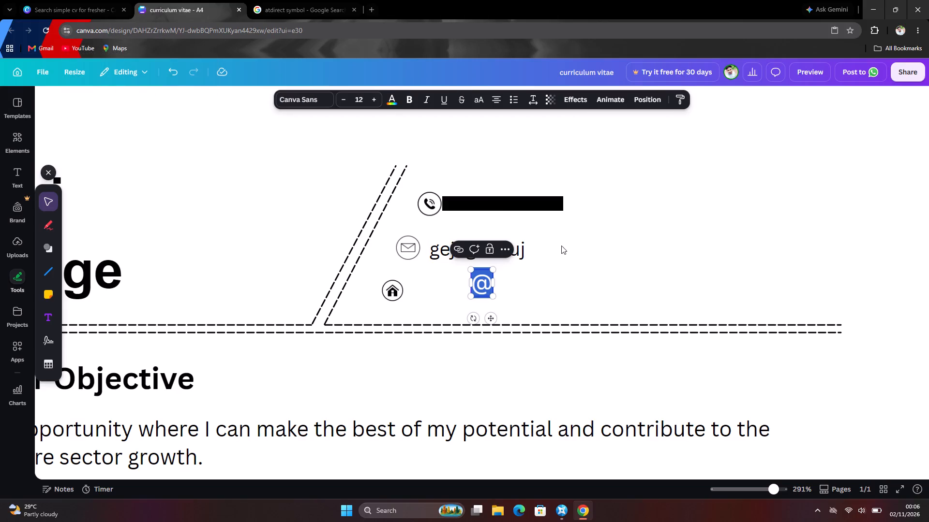
# Move the pasted @ text box directly after the e-mail text beside the mail icon.
pyautogui.click(524, 279)
pyautogui.moveTo(485, 286); pyautogui.dragTo(542, 253)
pyautogui.click(542, 253)
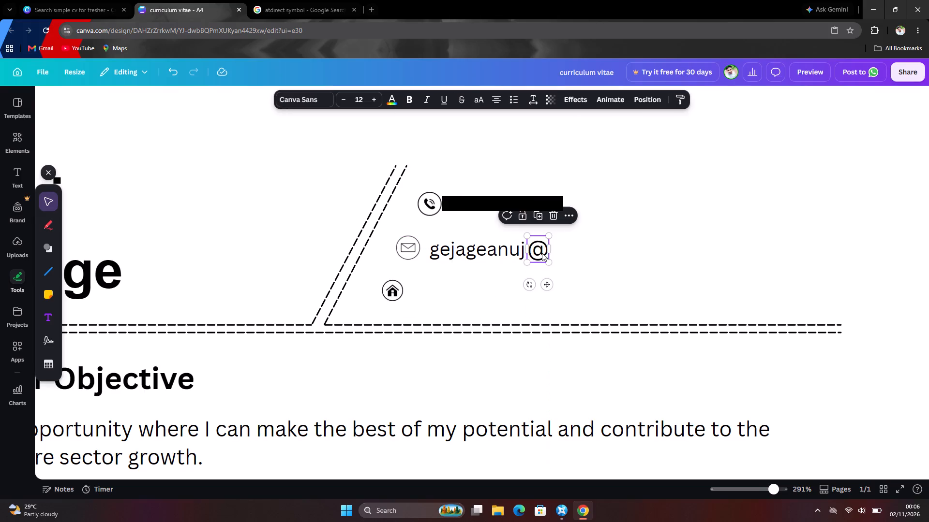
pyautogui.click(544, 253)
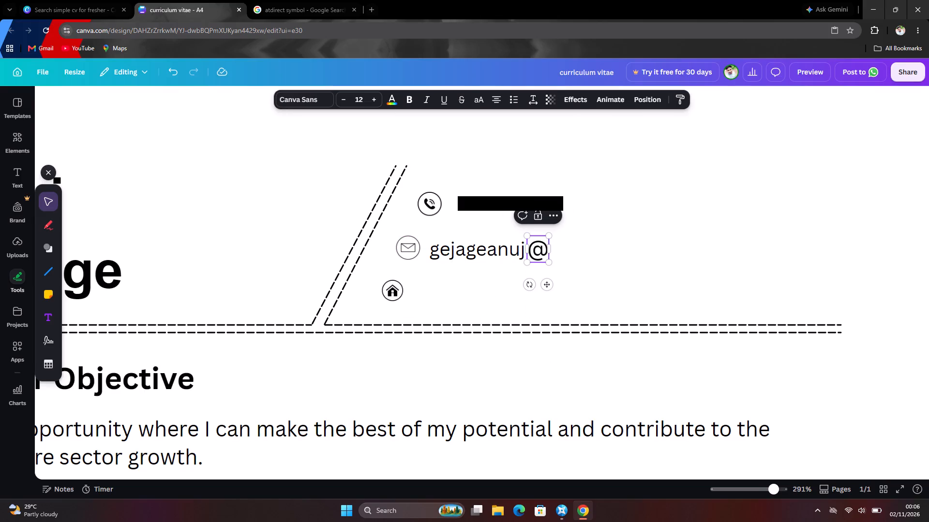
pyautogui.click(530, 251)
pyautogui.click(497, 253)
pyautogui.click(530, 246)
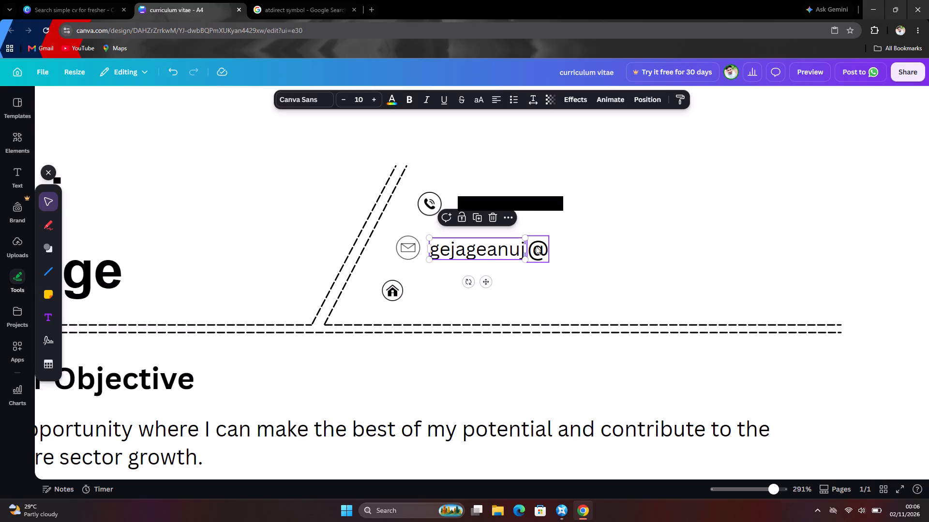
# Nudge the @ text box slightly closer to the e-mail text so the gap between them closes.
pyautogui.click(536, 246)
pyautogui.click(577, 246)
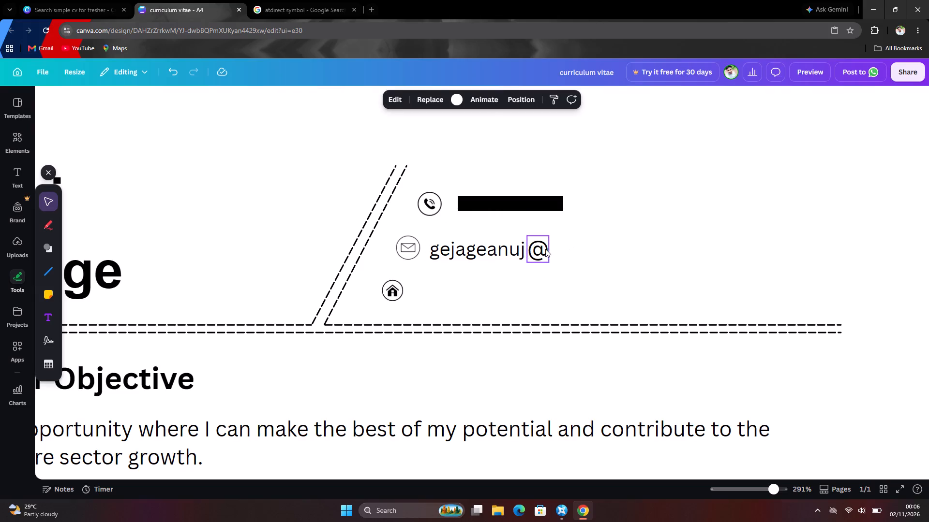
pyautogui.doubleClick(557, 246)
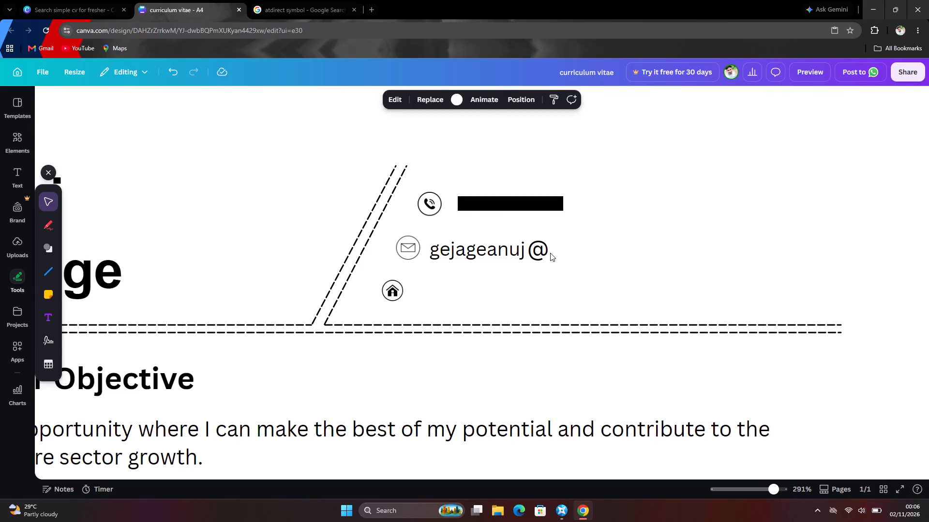
pyautogui.click(539, 252)
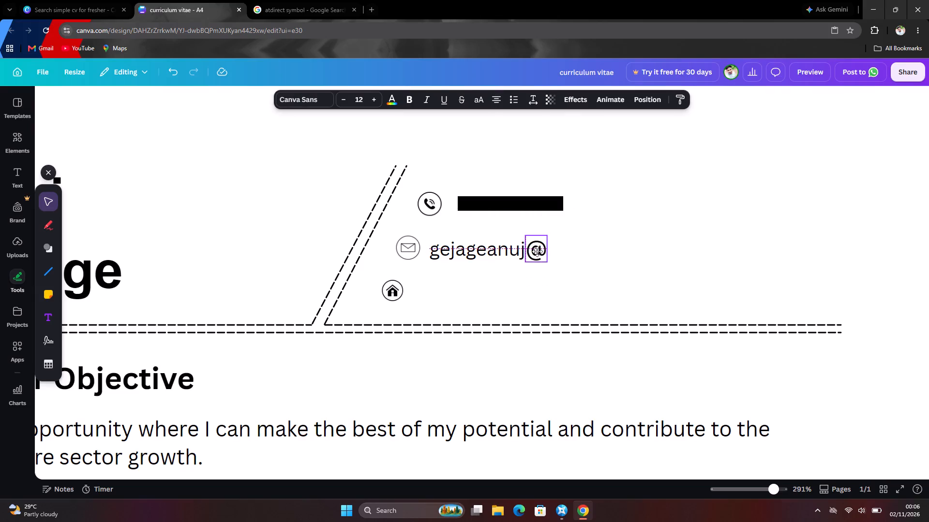
pyautogui.click(594, 244)
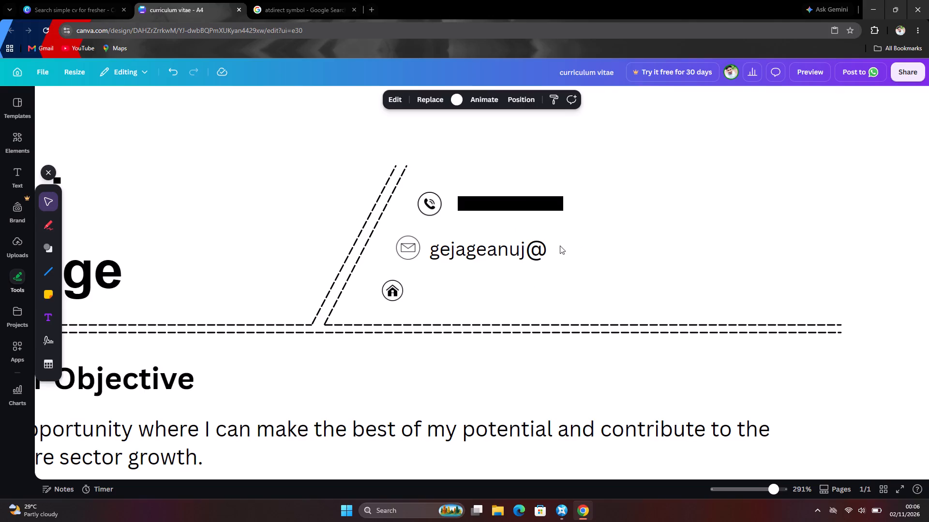
# Reduce the font size of the @ beside the e-mail text to 10.
pyautogui.doubleClick(539, 248)
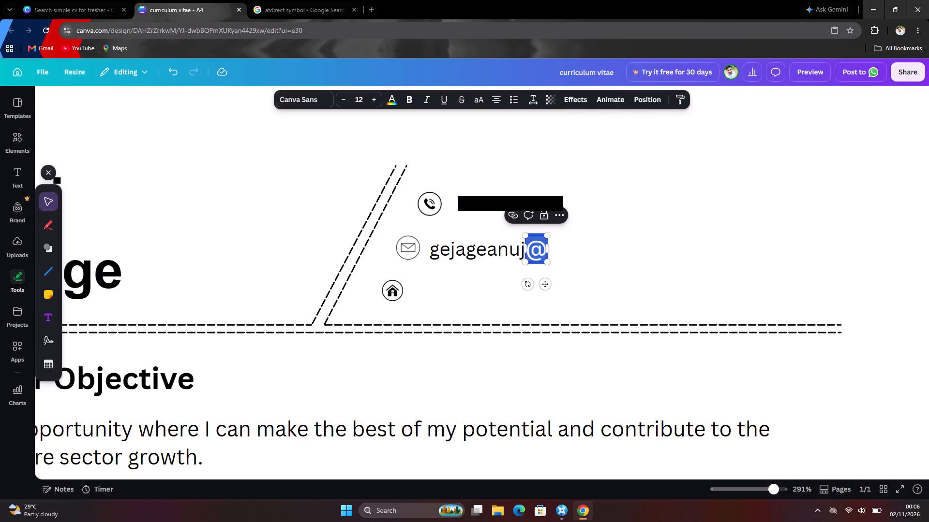
pyautogui.doubleClick(342, 100)
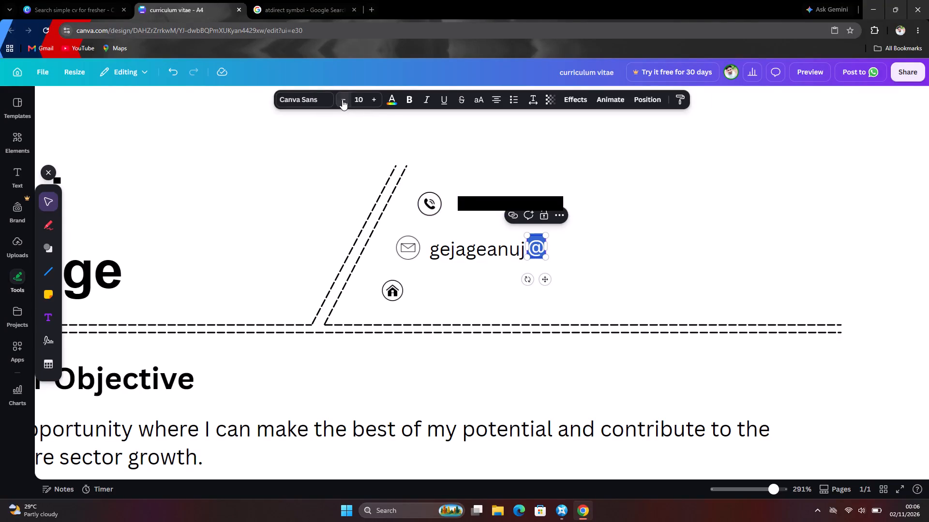
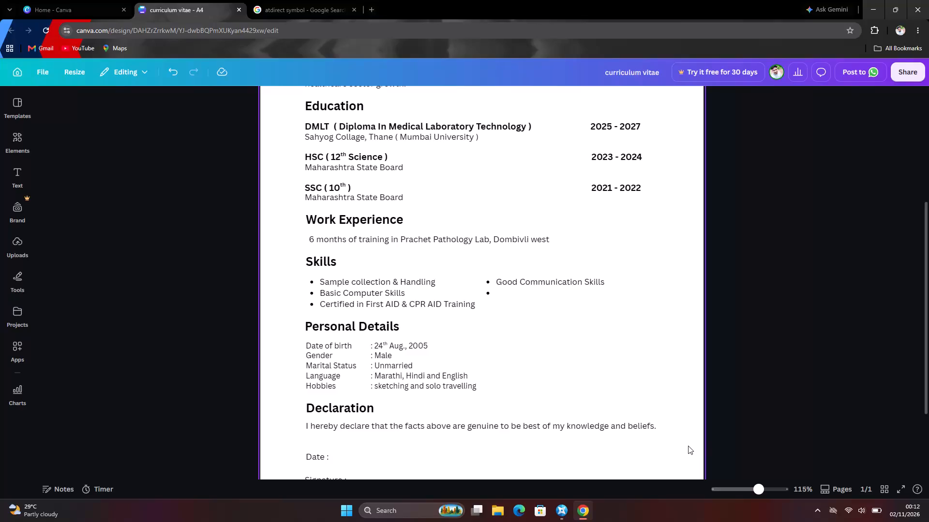
# Add a new paragraph text box to the page for the header's home address.
pyautogui.scroll(4, 687, 444)
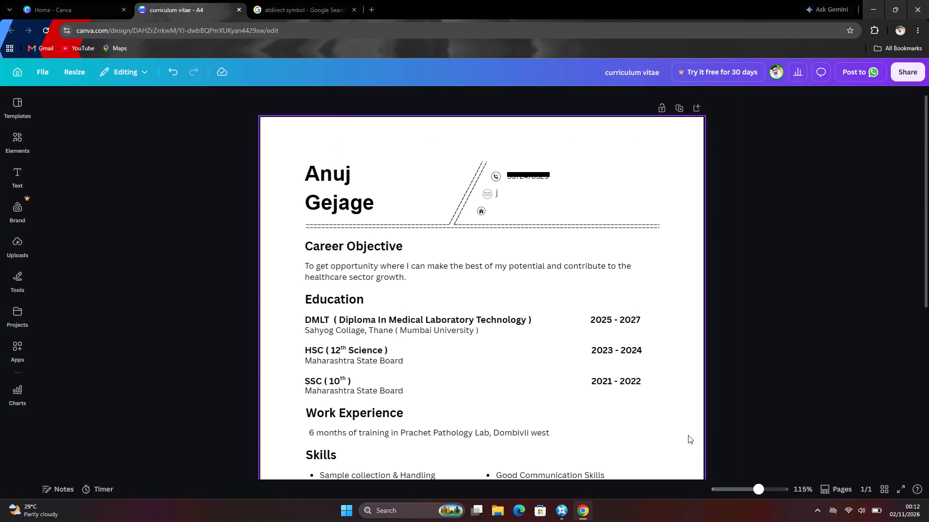
pyautogui.click(496, 212)
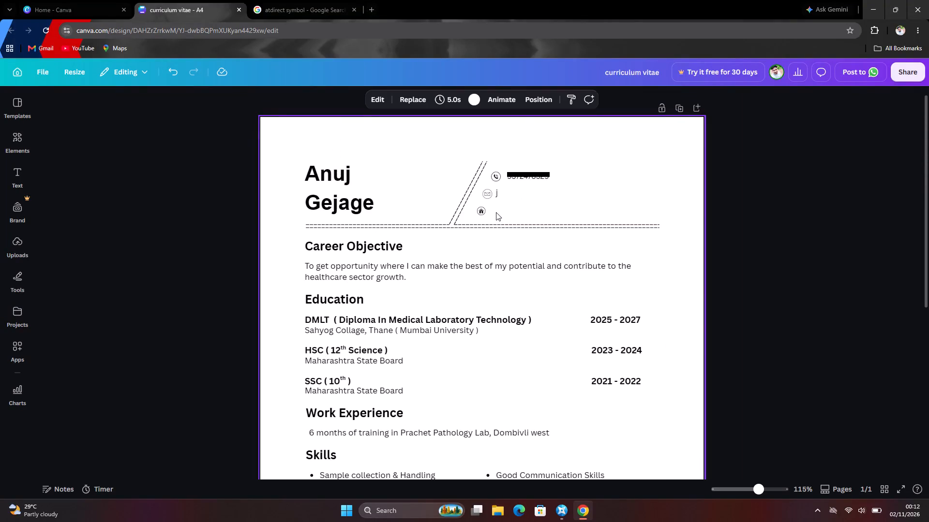
pyautogui.doubleClick(494, 210)
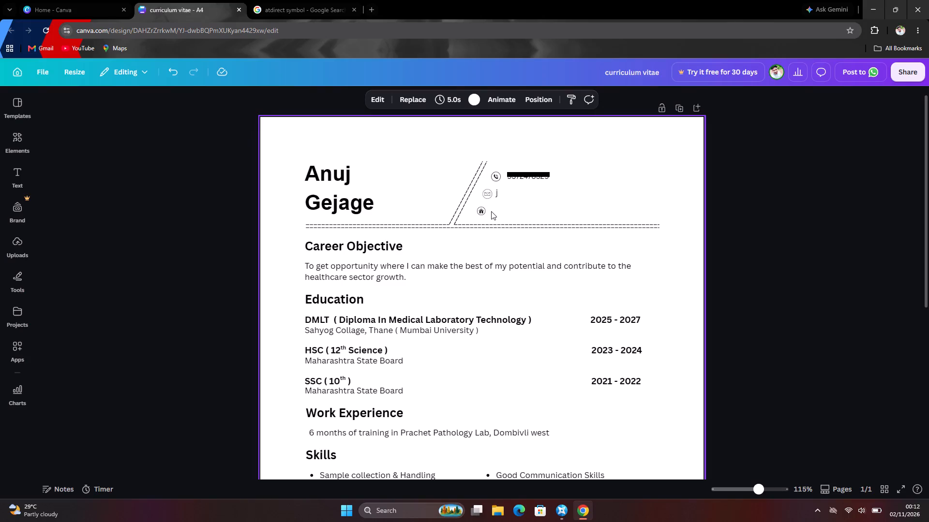
pyautogui.click(491, 211)
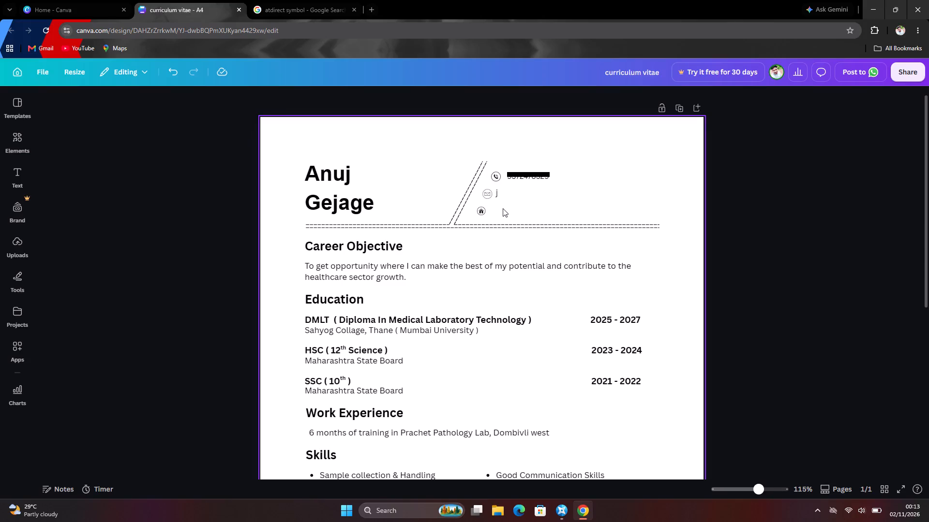
pyautogui.doubleClick(489, 208)
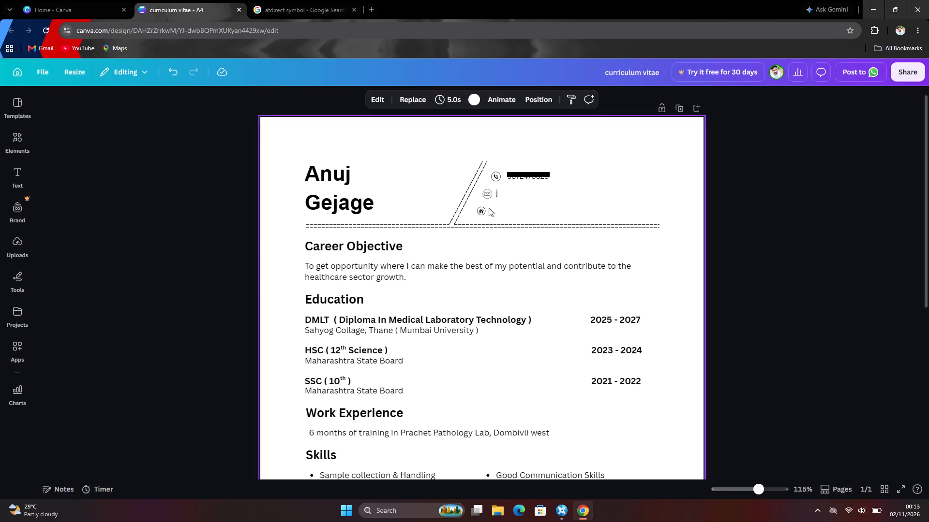
pyautogui.click(24, 270)
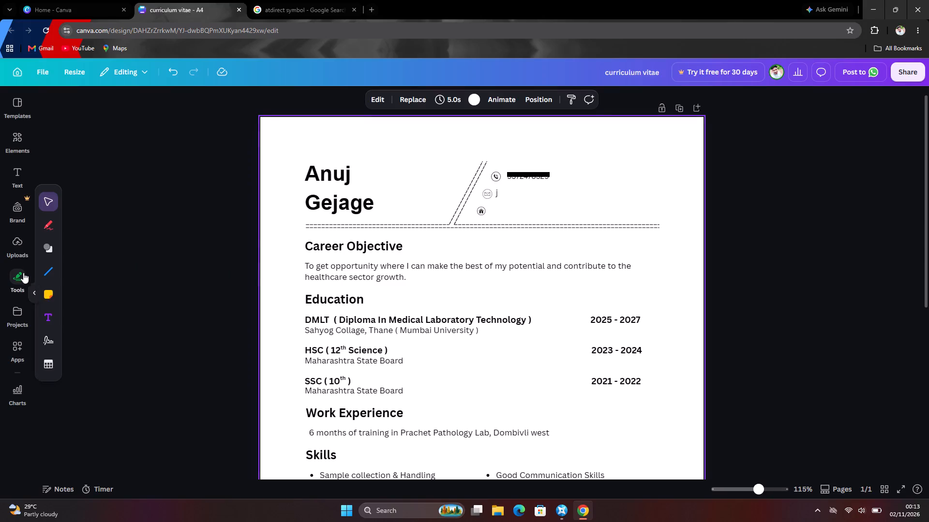
pyautogui.click(48, 317)
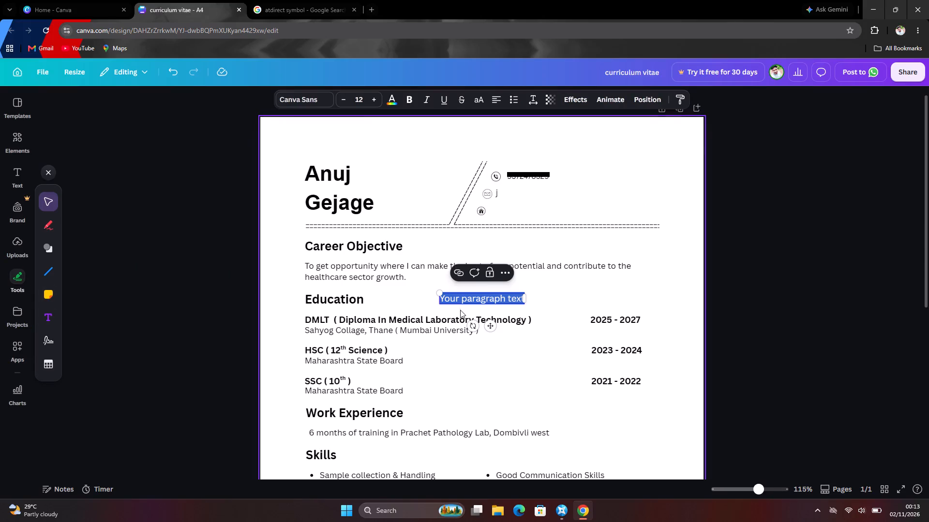
# Move the new placeholder text box up beside the house icon in the header.
pyautogui.moveTo(463, 302); pyautogui.dragTo(536, 200)
pyautogui.click(507, 298)
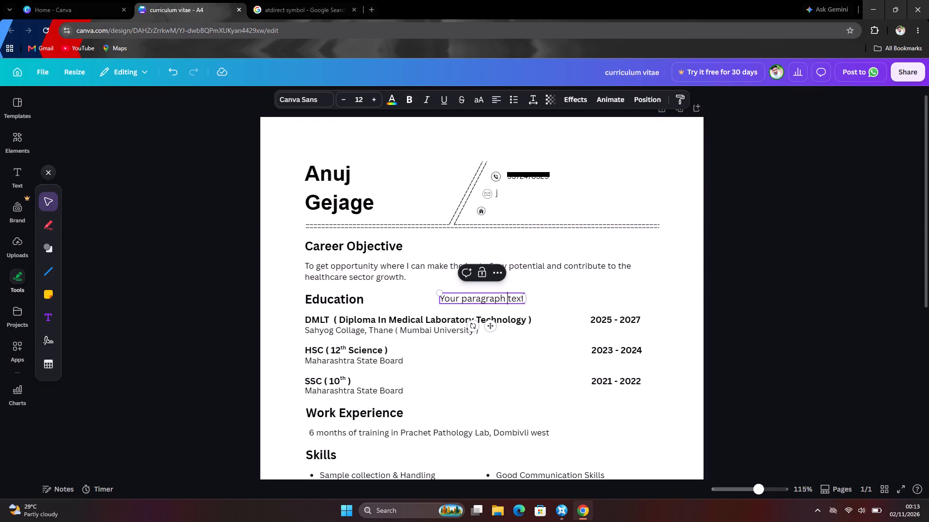
pyautogui.moveTo(507, 298); pyautogui.dragTo(519, 244)
pyautogui.click(563, 296)
pyautogui.click(489, 302)
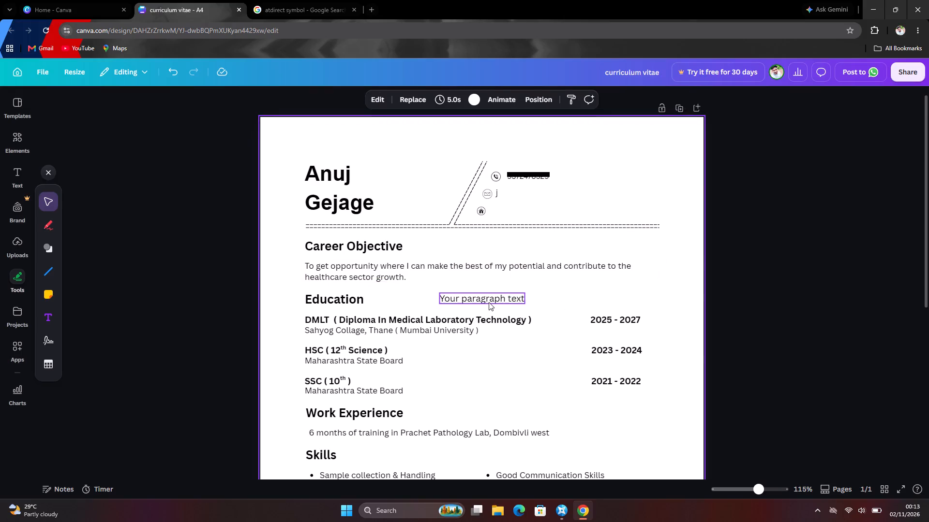
pyautogui.moveTo(489, 302); pyautogui.dragTo(538, 215)
# Reduce the font size of the placeholder text beside the house icon to 10.
pyautogui.doubleClick(340, 100)
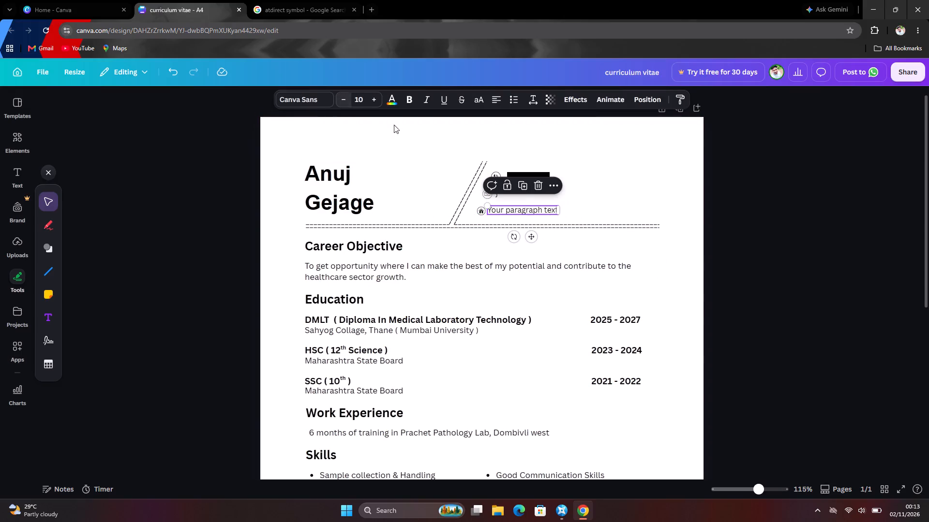
# Nudge the placeholder text slightly away from the house icon, keeping it level with the icon.
pyautogui.scroll(3, 599, 215)
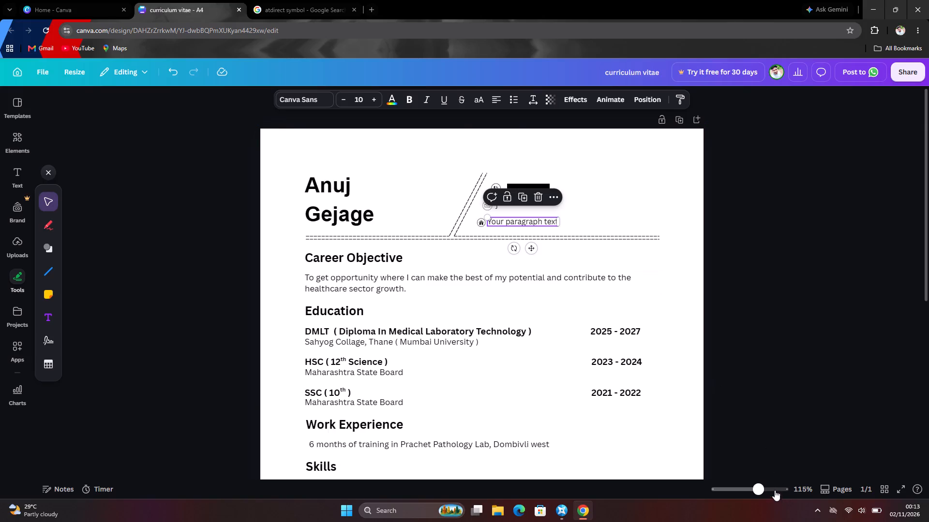
pyautogui.click(773, 483)
pyautogui.moveTo(667, 324); pyautogui.dragTo(674, 430)
pyautogui.click(707, 296)
pyautogui.click(670, 206)
pyautogui.scroll(4, 672, 207)
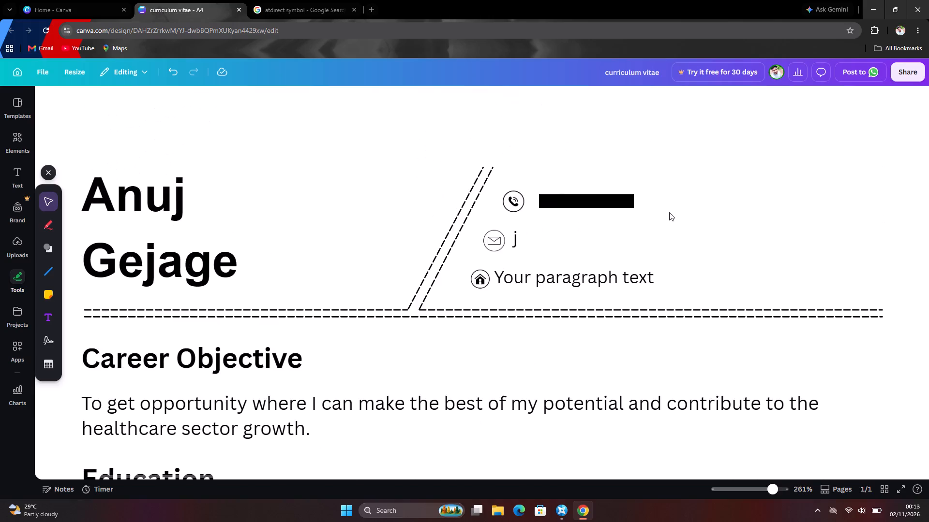
pyautogui.click(613, 319)
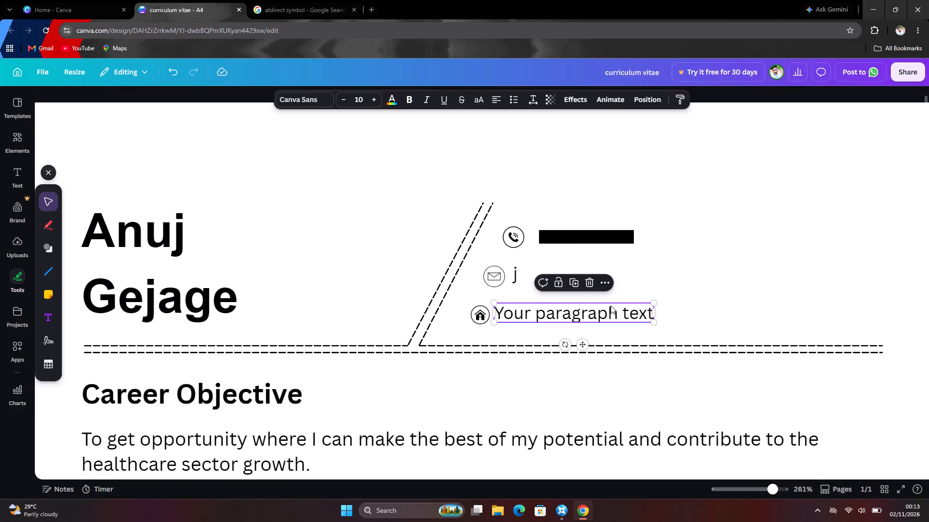
pyautogui.press('Down')
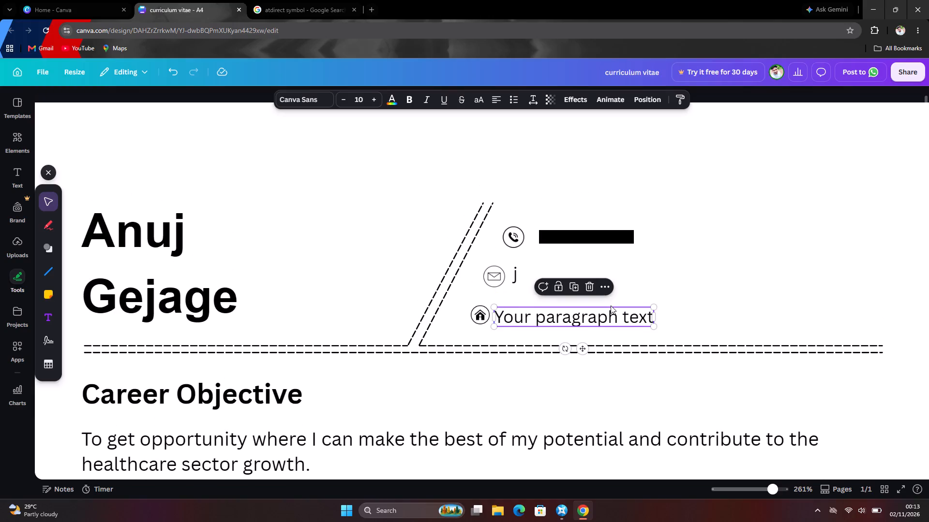
pyautogui.press('Up')
pyautogui.press('Right')
pyautogui.press('Down')
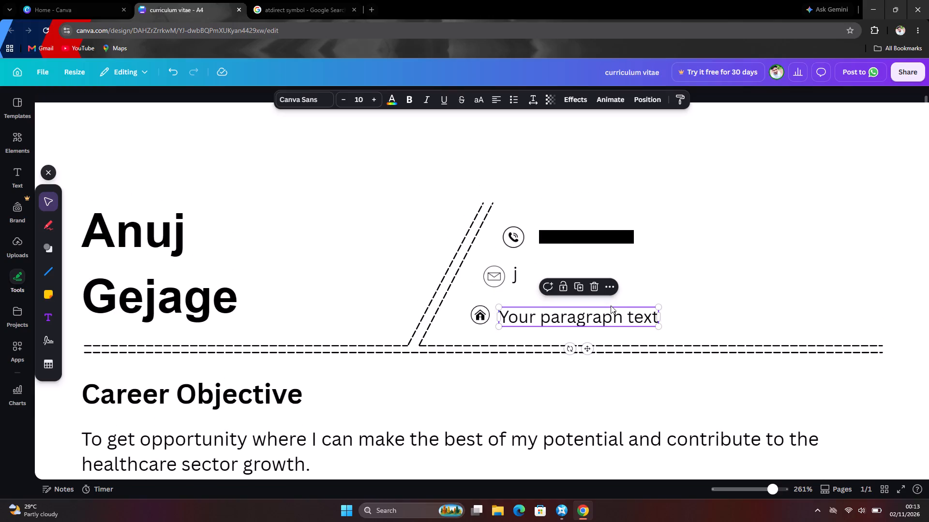
pyautogui.press('Up')
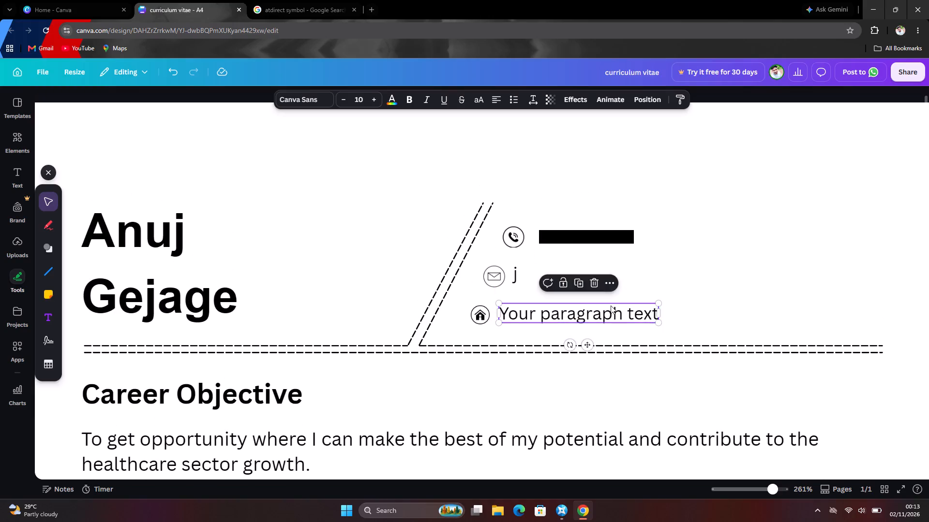
# Replace the placeholder text beside the house icon with the house number of the home address.
pyautogui.doubleClick(607, 315)
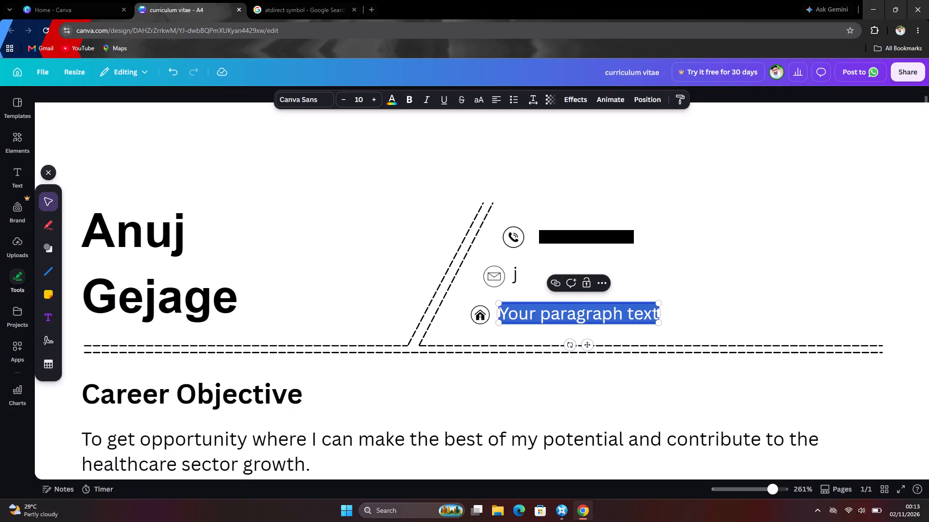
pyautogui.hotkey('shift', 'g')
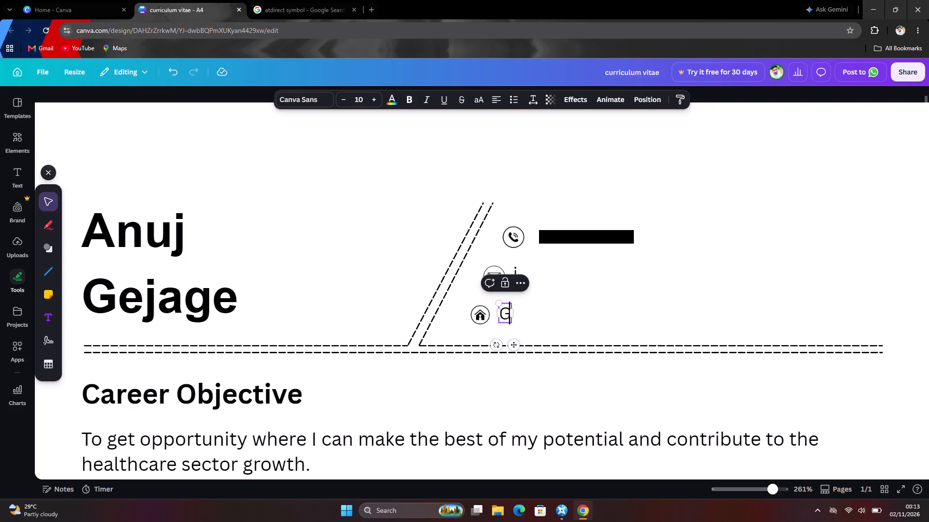
pyautogui.press('BackSpace')
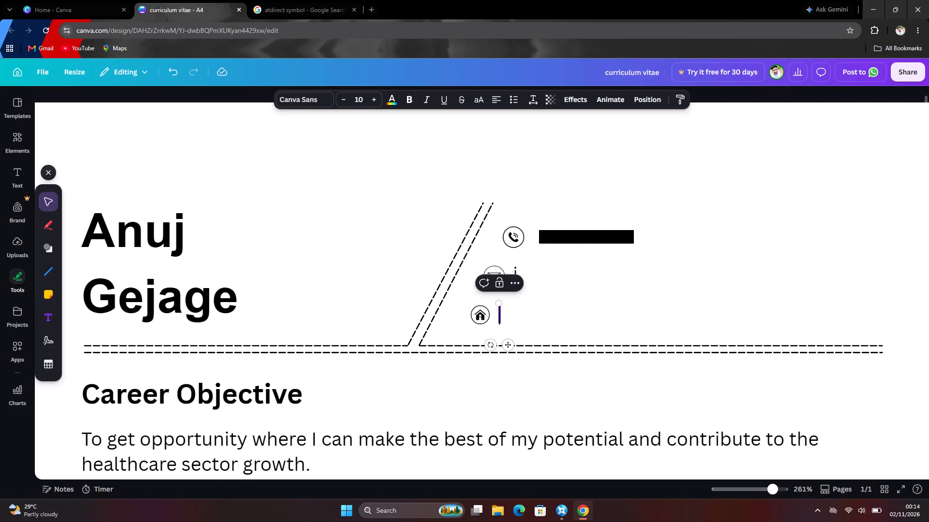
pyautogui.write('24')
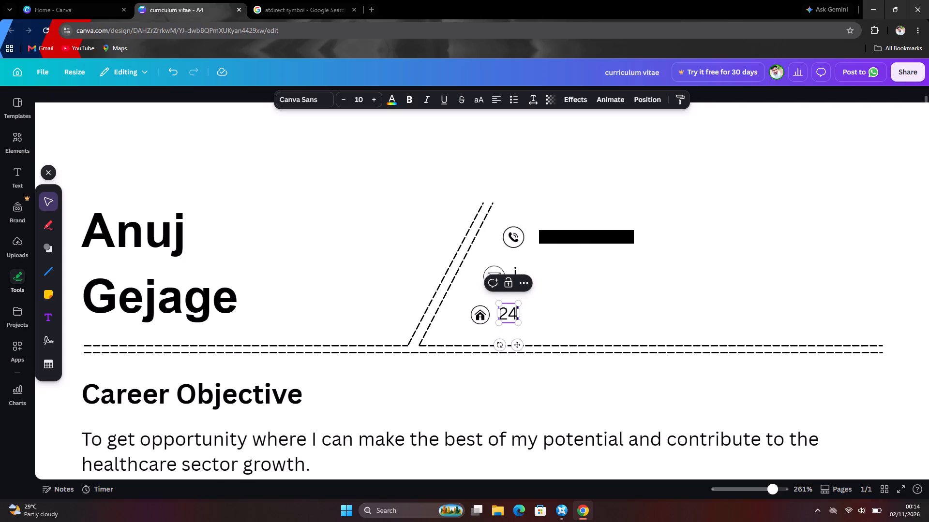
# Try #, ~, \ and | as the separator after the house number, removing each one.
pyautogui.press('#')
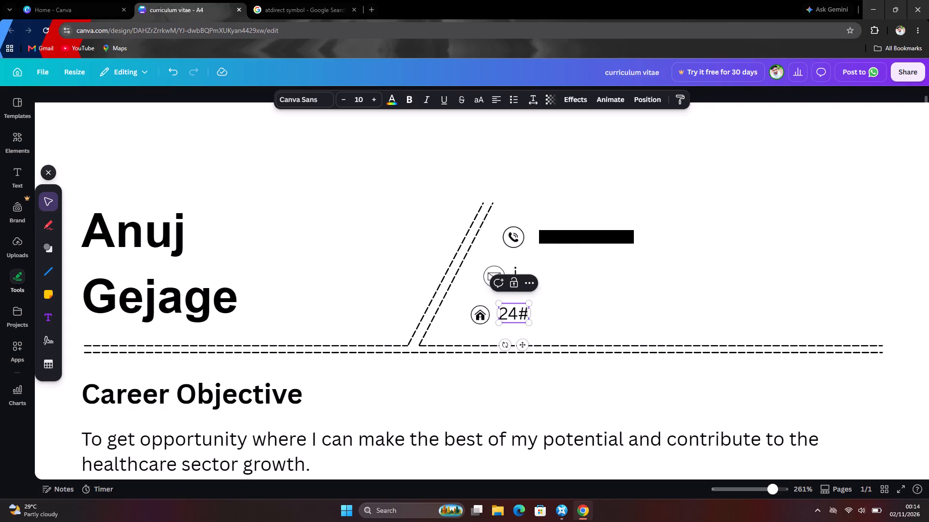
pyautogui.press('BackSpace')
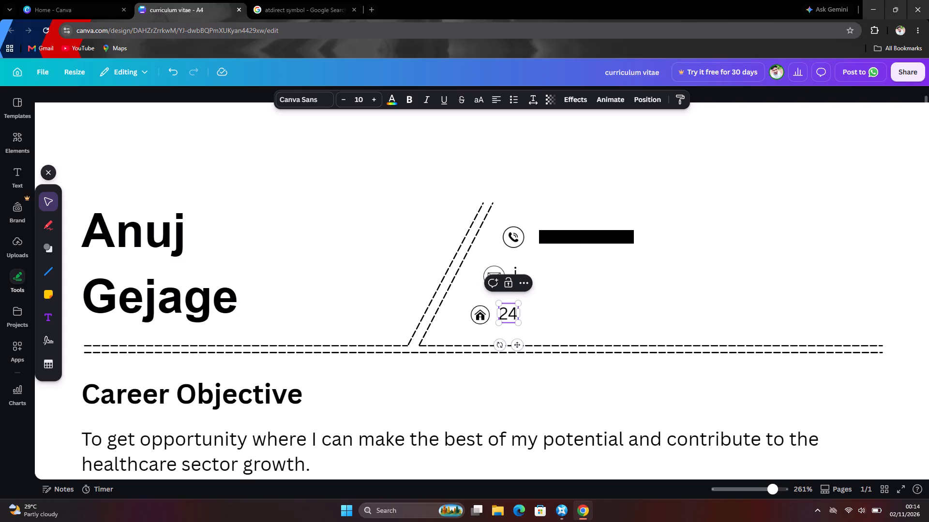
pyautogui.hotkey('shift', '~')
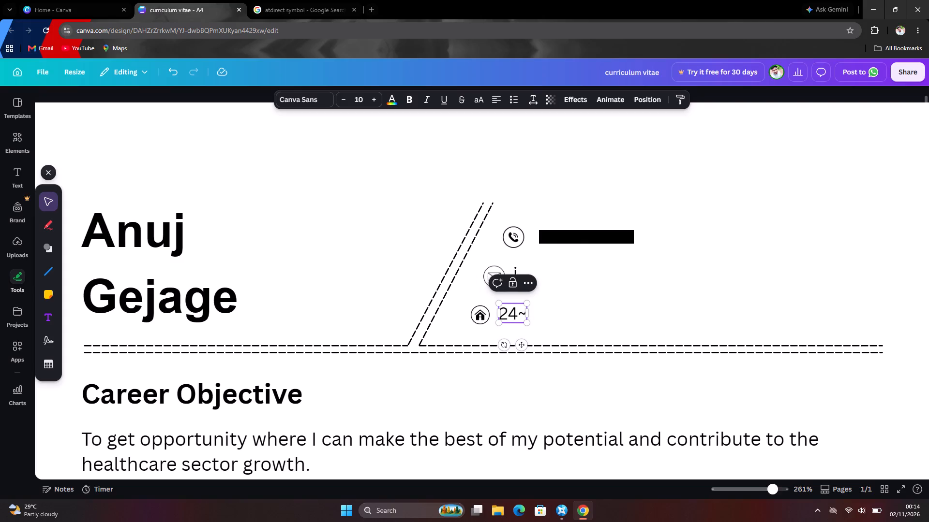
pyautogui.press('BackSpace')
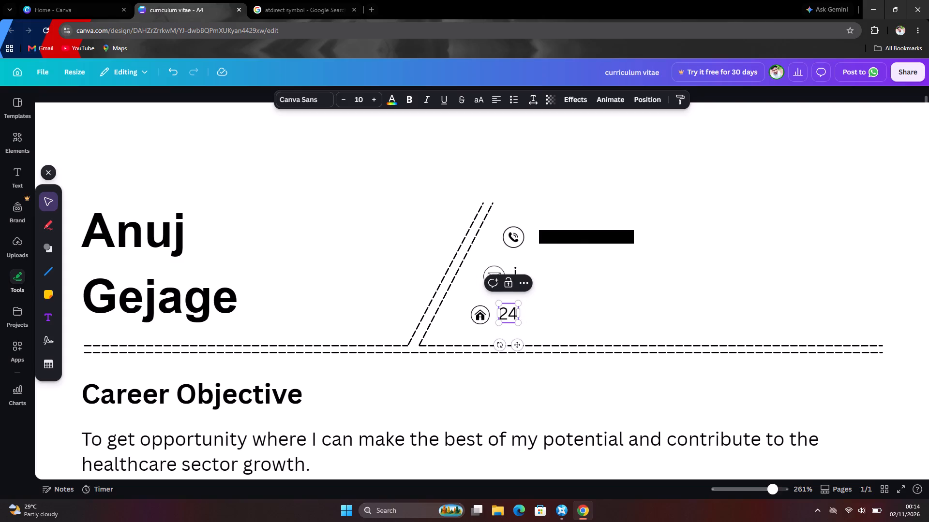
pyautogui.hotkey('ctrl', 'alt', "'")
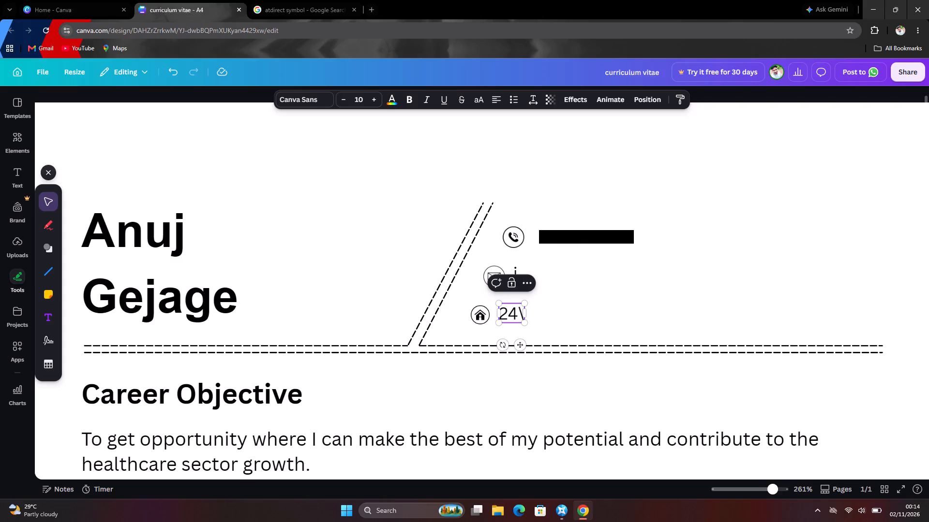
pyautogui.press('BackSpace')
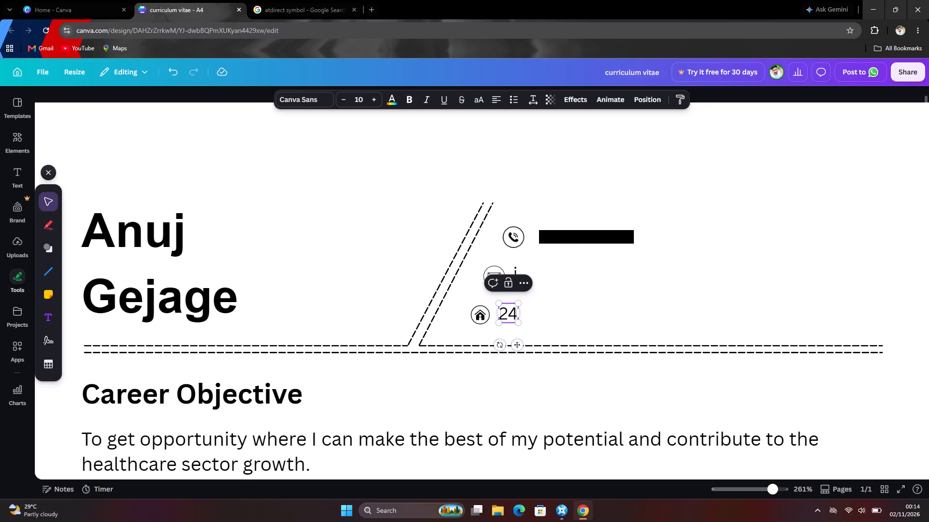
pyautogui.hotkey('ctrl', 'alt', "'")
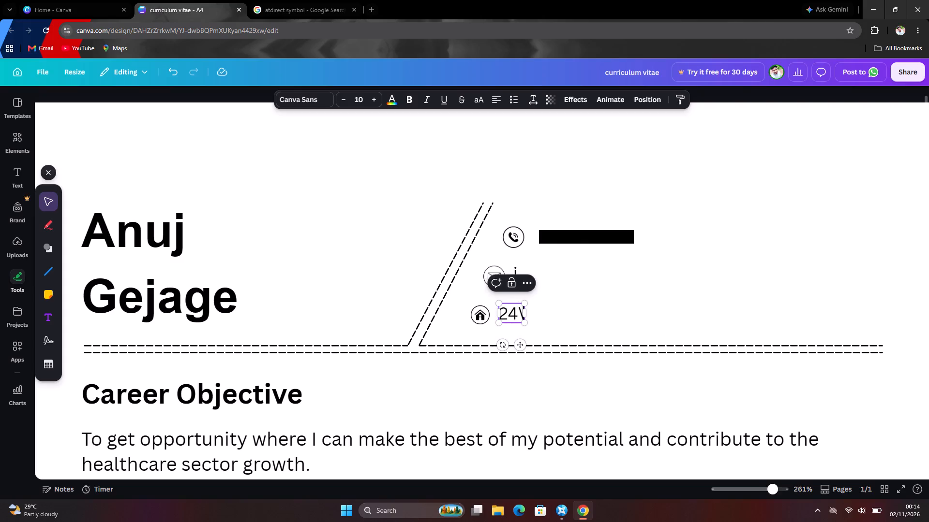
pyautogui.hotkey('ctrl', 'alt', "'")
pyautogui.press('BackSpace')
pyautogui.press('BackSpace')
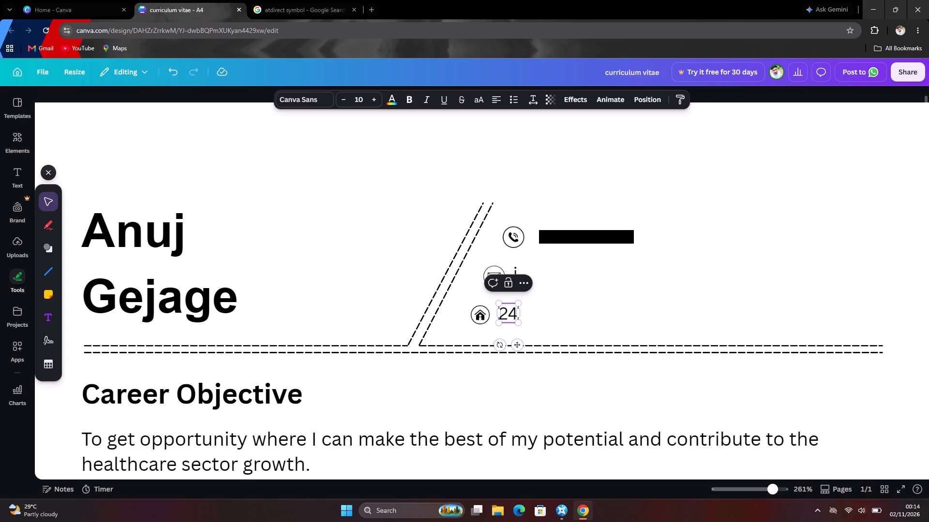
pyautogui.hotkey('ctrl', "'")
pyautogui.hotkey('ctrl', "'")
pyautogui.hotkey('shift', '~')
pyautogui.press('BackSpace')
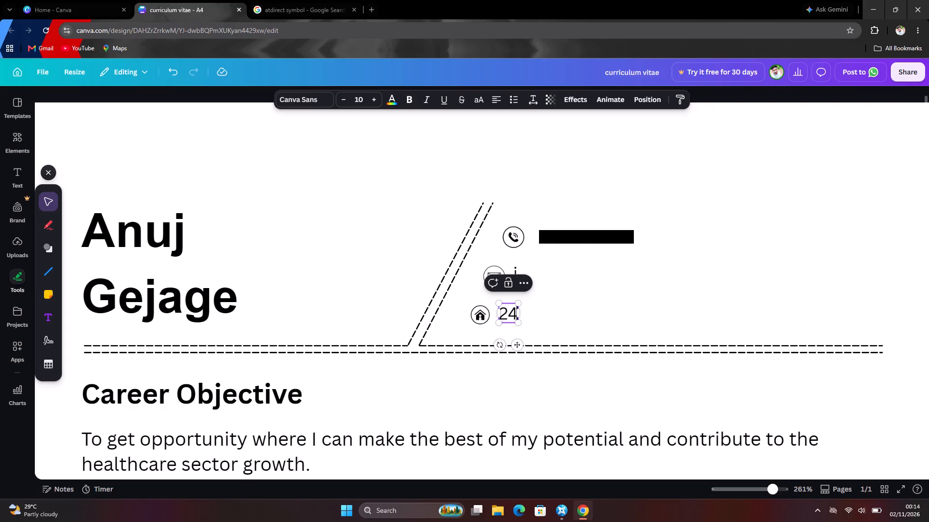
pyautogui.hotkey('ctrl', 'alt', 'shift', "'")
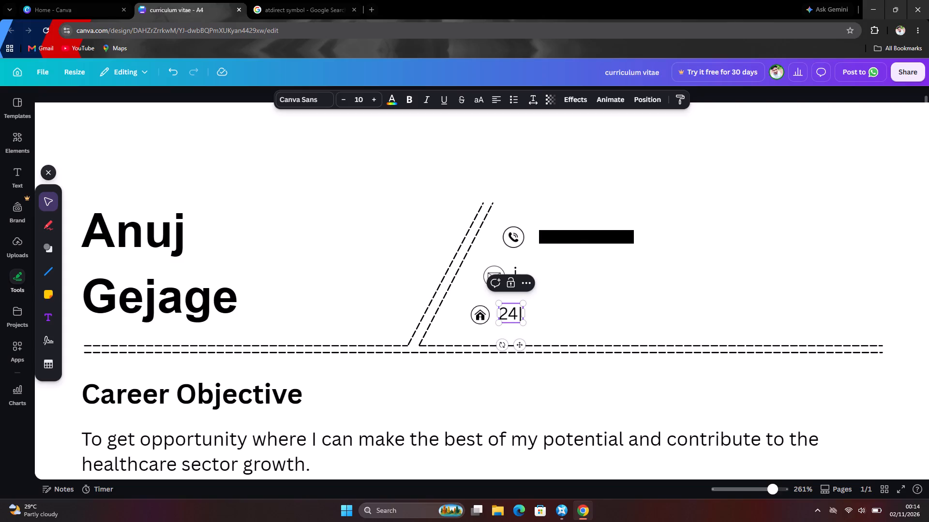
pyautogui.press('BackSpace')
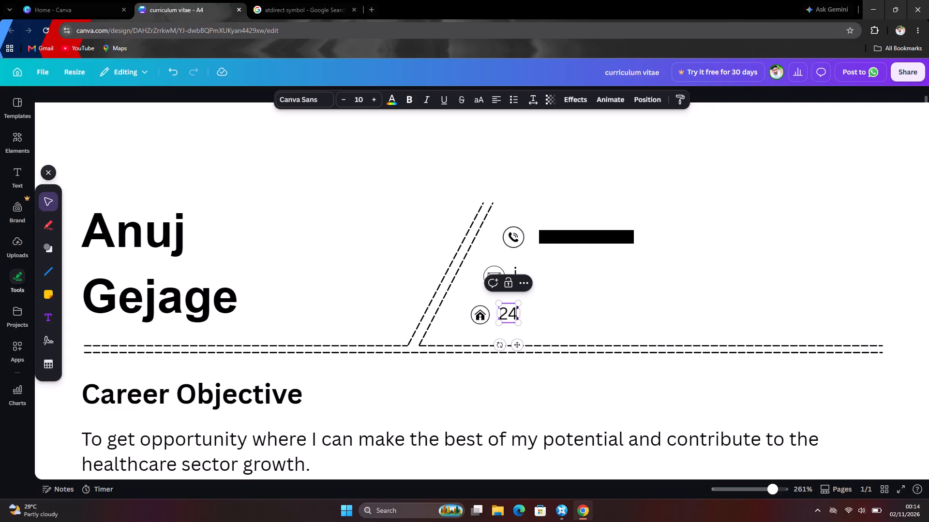
# Extend the home address after the house number with a backslash, the unit letter and the floor, following the letter and floor with commas.
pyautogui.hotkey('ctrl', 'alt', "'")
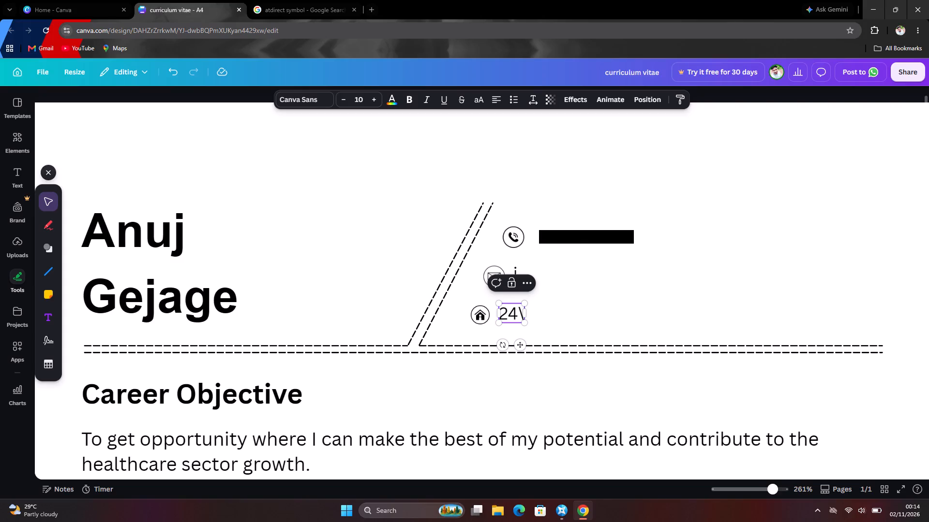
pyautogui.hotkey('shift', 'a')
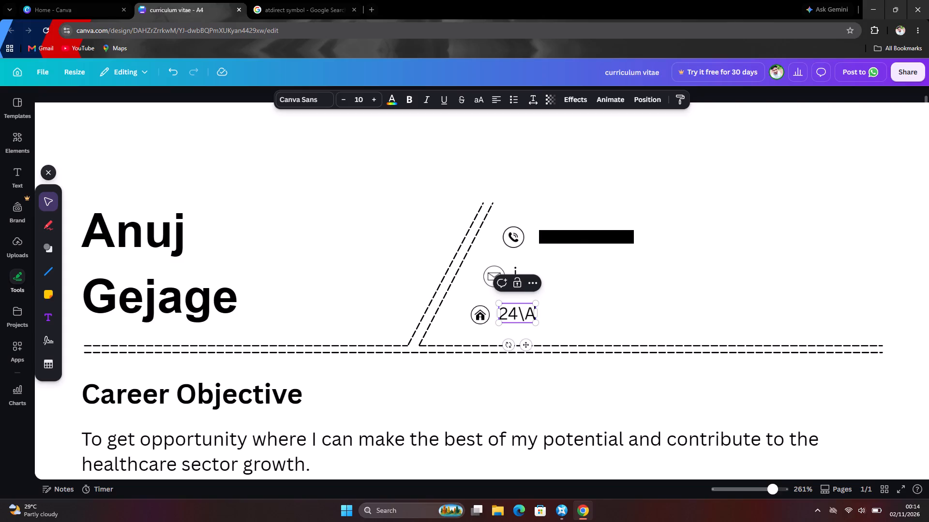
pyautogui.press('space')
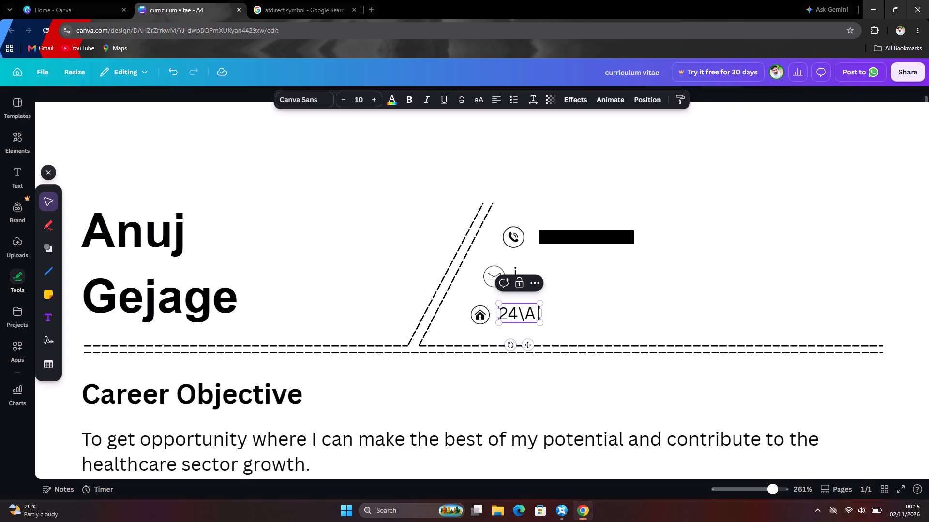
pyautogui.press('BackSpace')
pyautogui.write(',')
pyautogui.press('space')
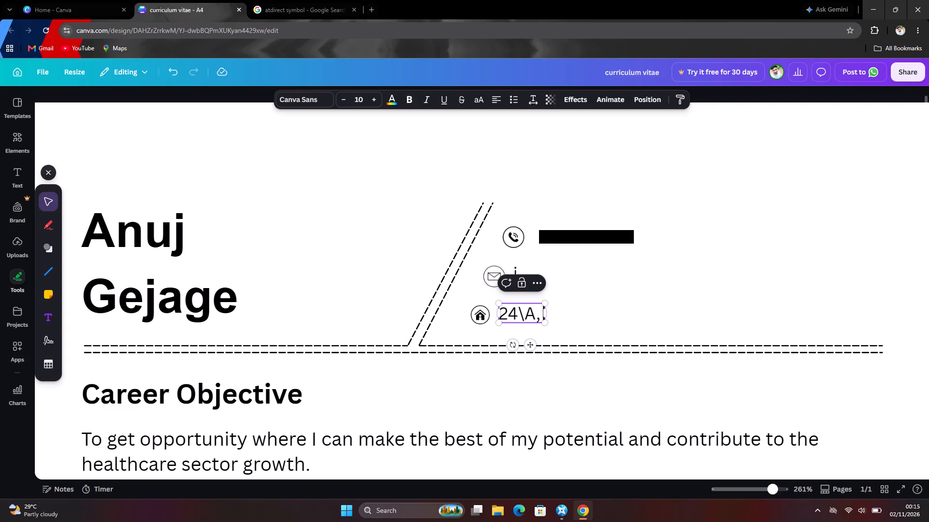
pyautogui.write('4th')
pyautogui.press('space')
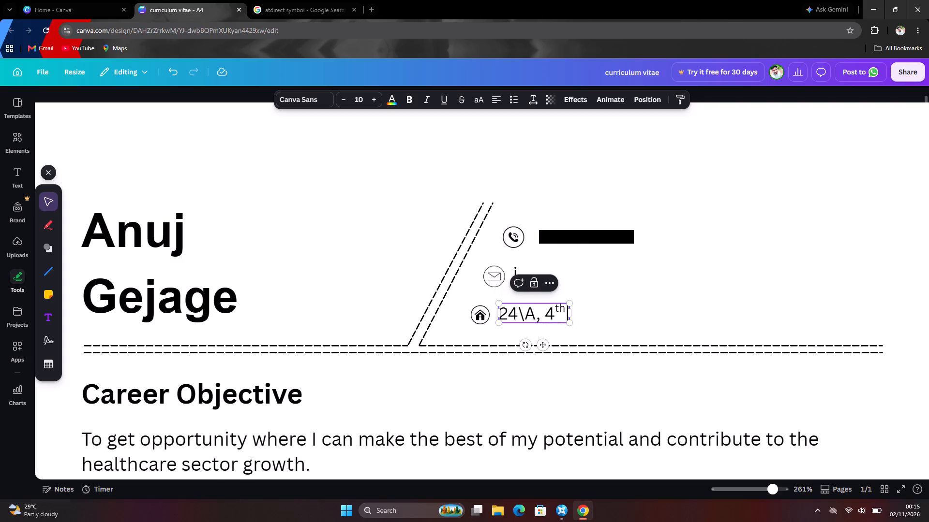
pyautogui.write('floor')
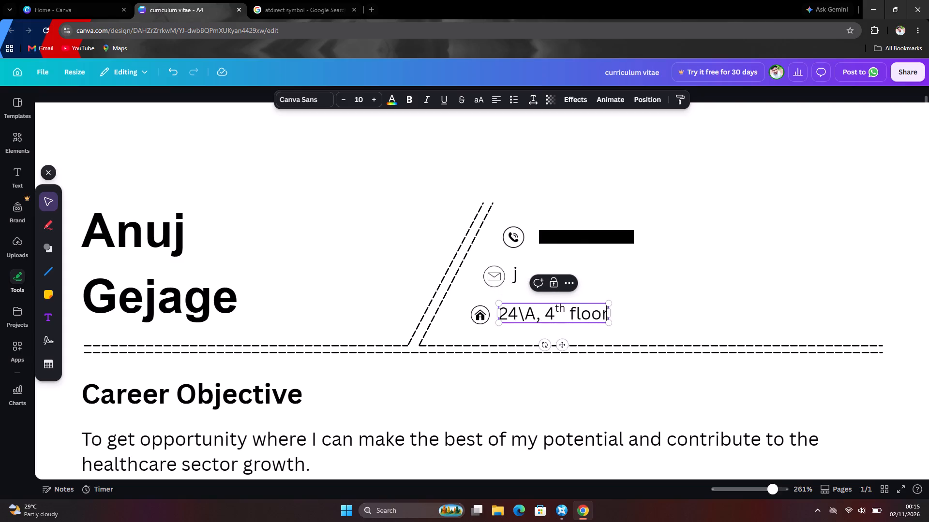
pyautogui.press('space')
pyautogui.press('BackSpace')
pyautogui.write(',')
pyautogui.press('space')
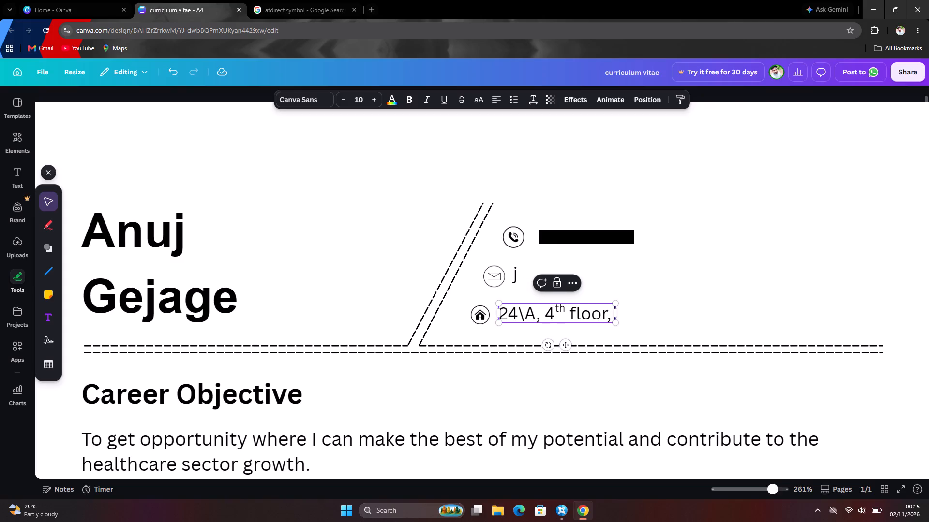
# Enter the building name after the floor in the home address, followed by a comma.
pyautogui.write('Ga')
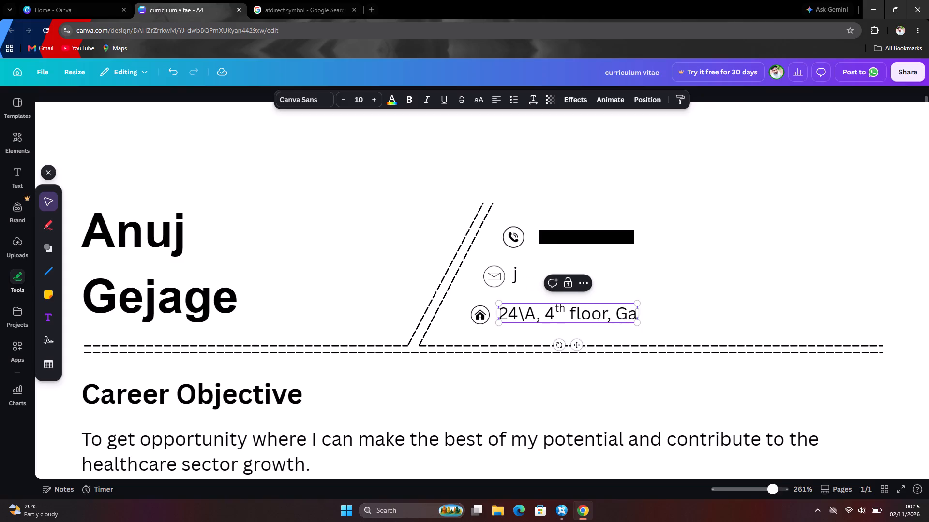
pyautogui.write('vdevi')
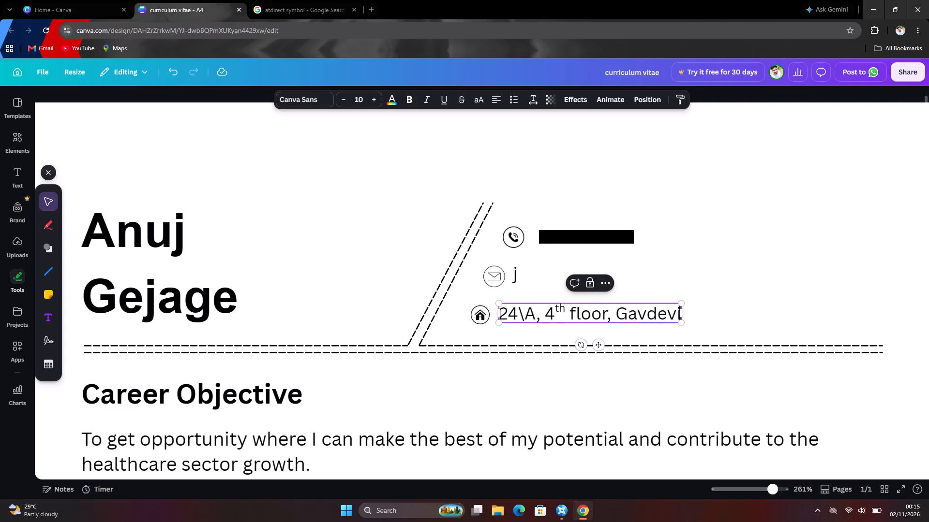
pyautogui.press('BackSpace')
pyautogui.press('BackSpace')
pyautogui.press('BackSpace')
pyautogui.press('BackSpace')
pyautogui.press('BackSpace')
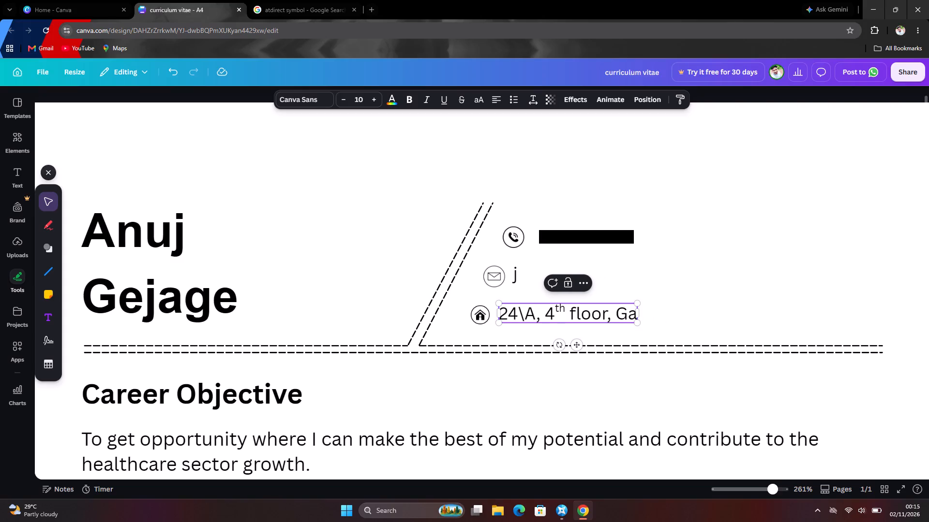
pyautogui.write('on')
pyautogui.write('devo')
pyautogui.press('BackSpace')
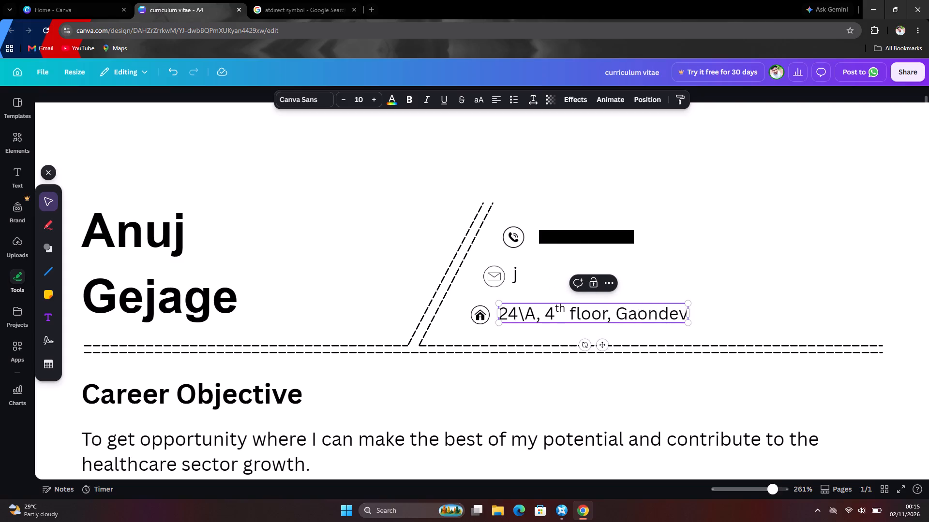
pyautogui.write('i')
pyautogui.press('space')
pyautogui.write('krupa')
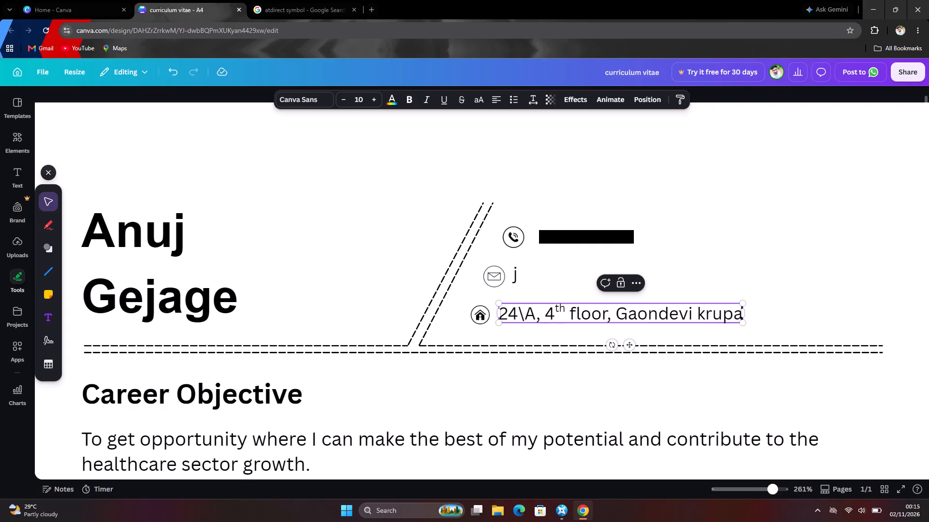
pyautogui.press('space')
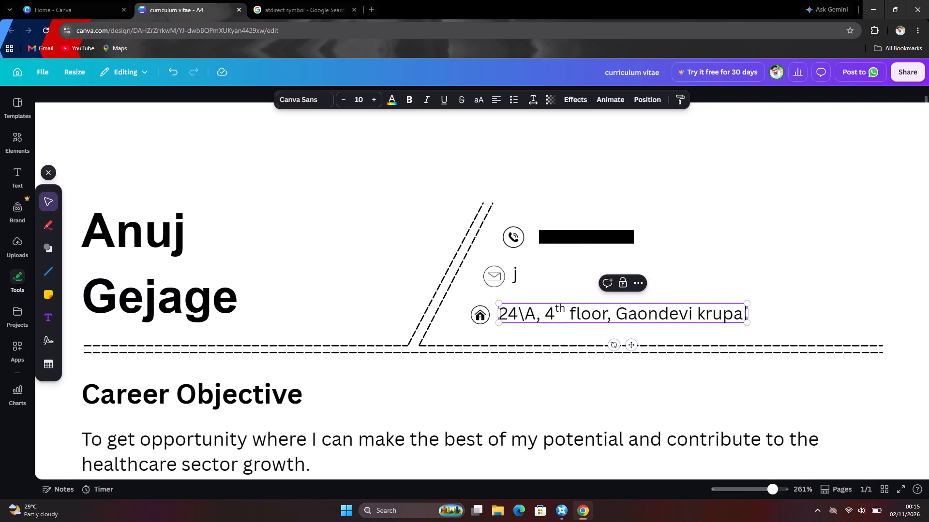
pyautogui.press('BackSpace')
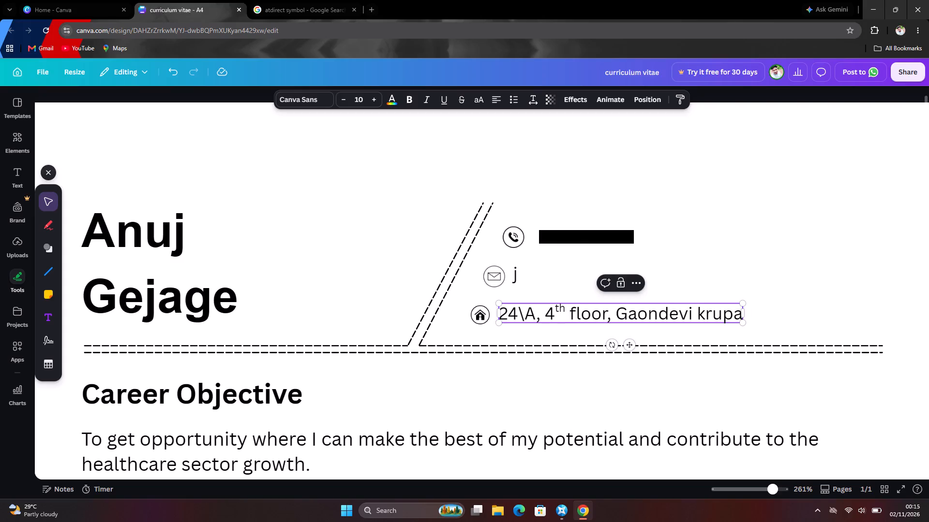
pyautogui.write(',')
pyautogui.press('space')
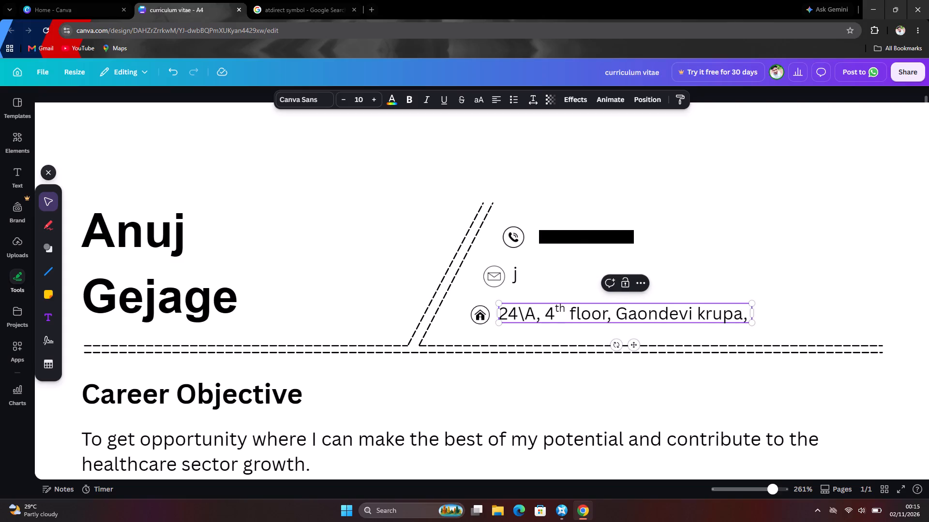
# Add the neighbourhood name after the building name, ending the first address line with a comma.
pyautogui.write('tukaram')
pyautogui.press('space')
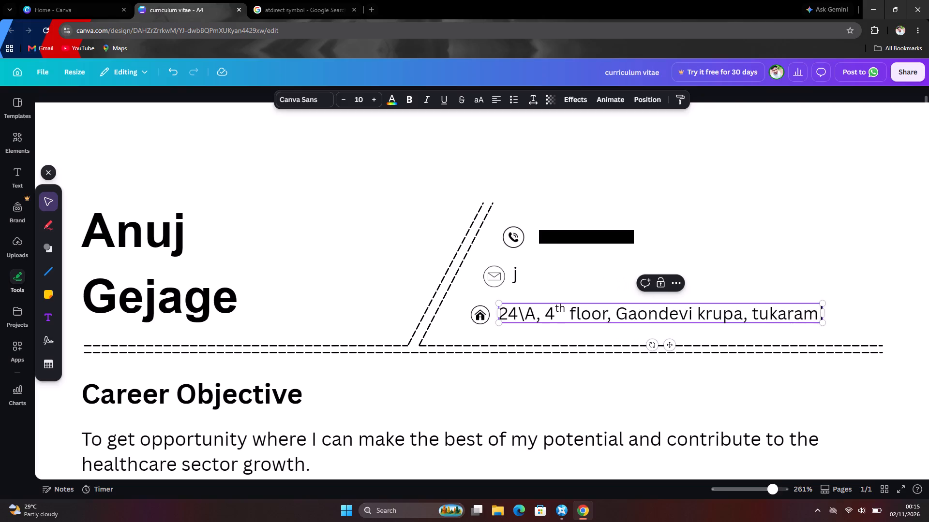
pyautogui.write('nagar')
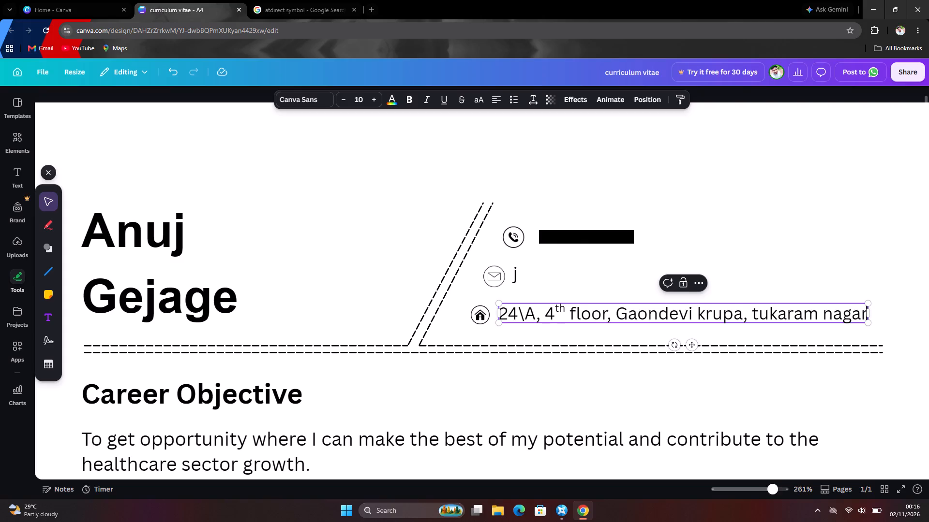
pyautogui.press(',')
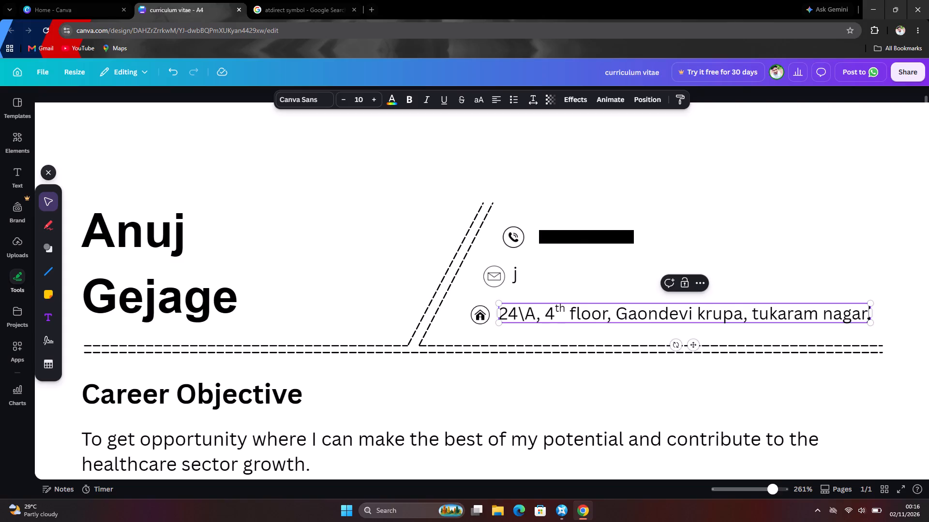
# Enter the town and its area letter in parentheses on a second line of the home address, and leave the text box.
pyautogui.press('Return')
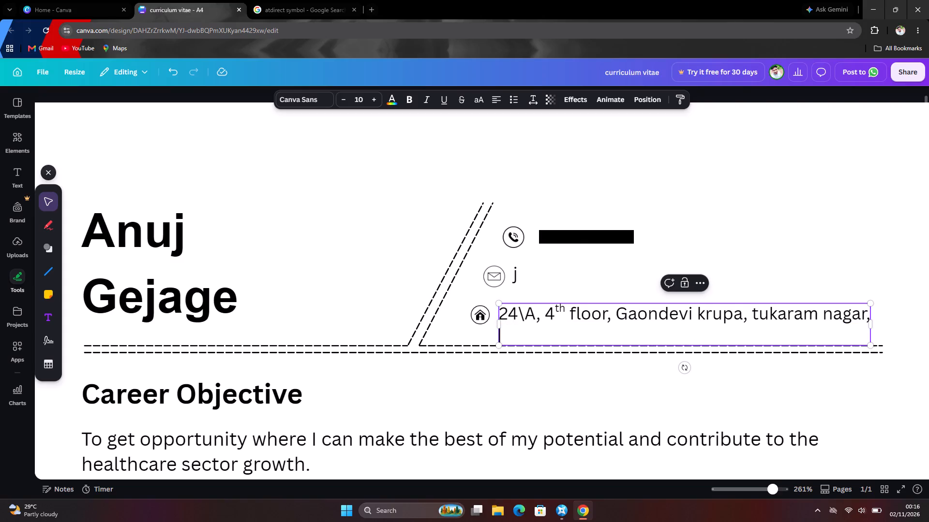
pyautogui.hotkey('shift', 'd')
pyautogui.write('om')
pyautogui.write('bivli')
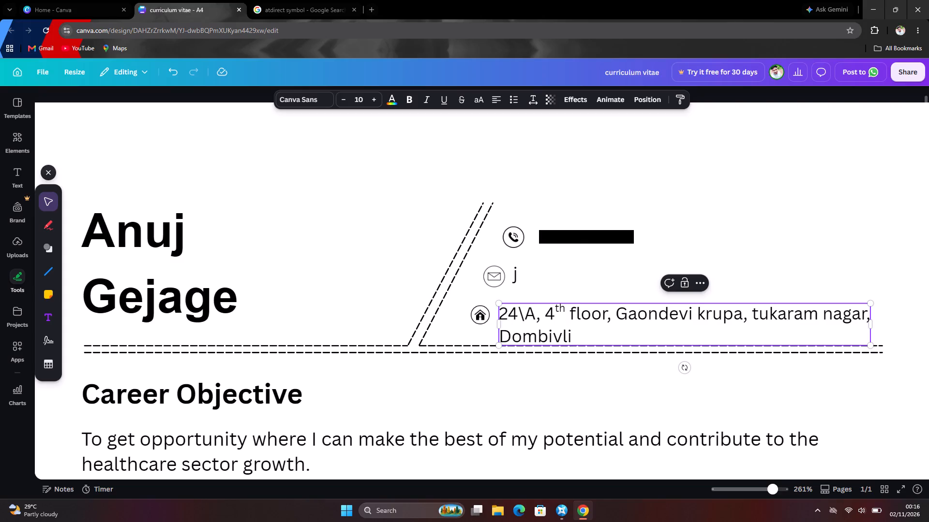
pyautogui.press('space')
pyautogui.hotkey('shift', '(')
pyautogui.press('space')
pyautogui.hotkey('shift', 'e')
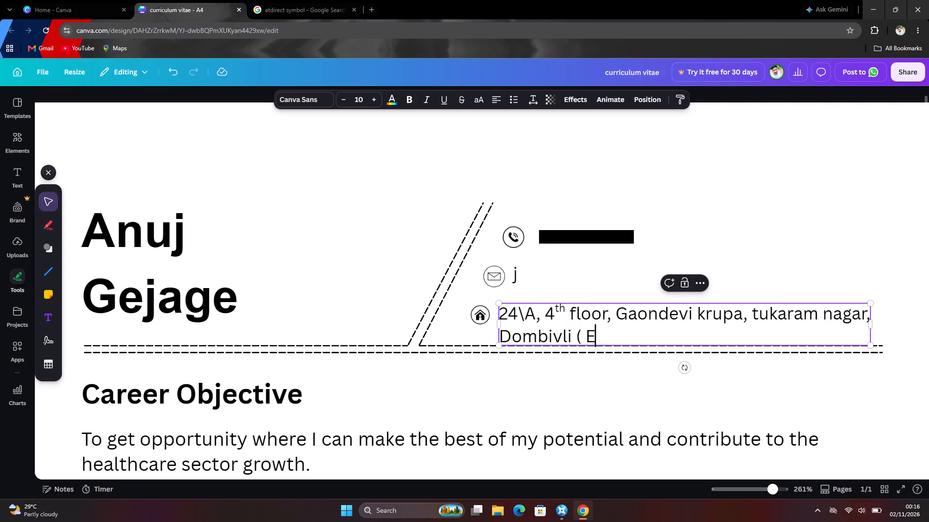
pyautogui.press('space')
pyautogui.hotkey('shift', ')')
pyautogui.scroll(-2, 578, 323)
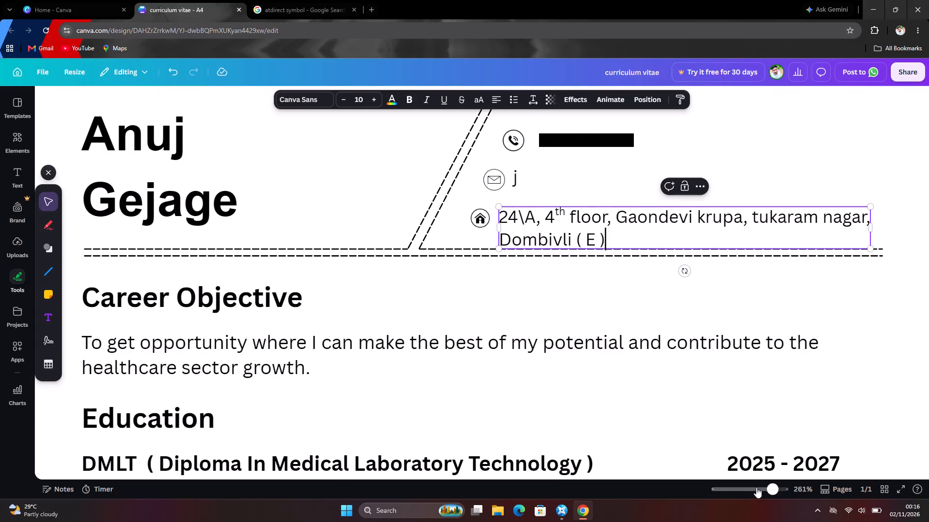
pyautogui.click(756, 487)
pyautogui.click(728, 364)
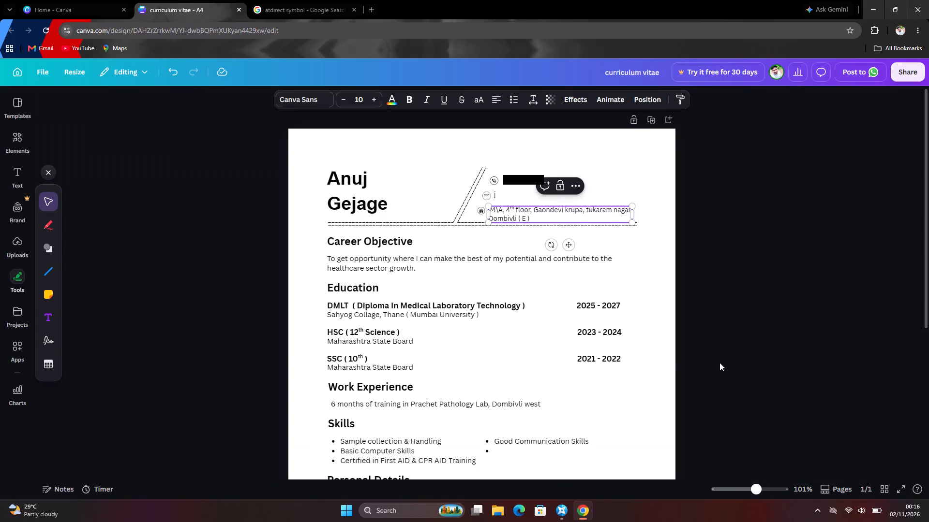
pyautogui.click(651, 357)
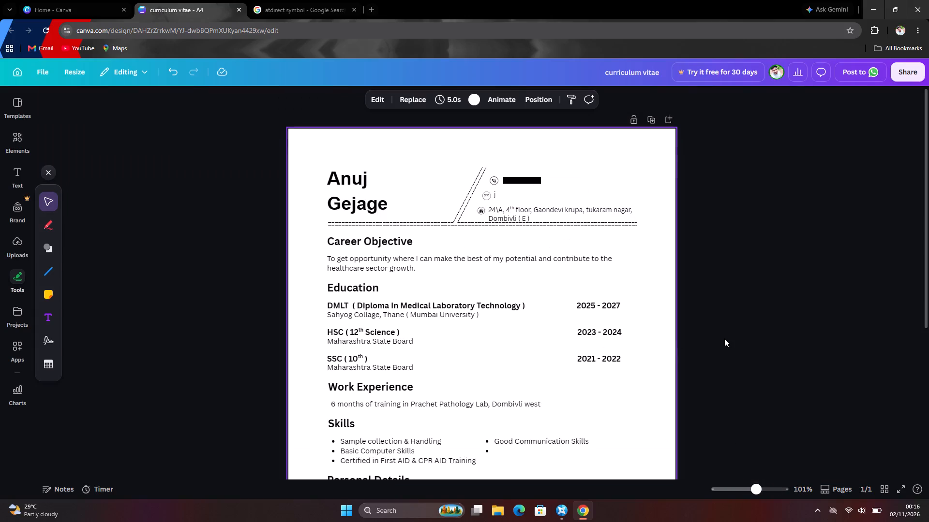
pyautogui.click(724, 338)
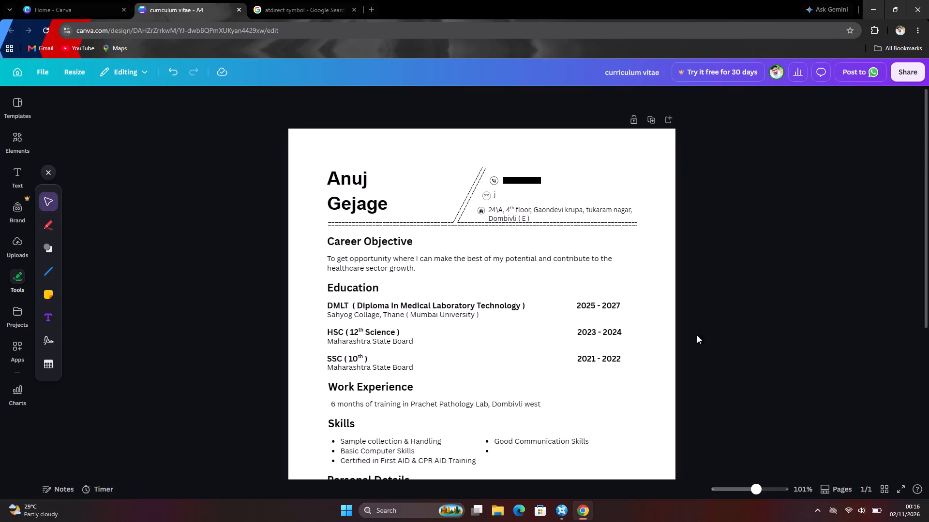
# Reduce the font size of the phone number beside the phone icon to 9.
pyautogui.click(771, 487)
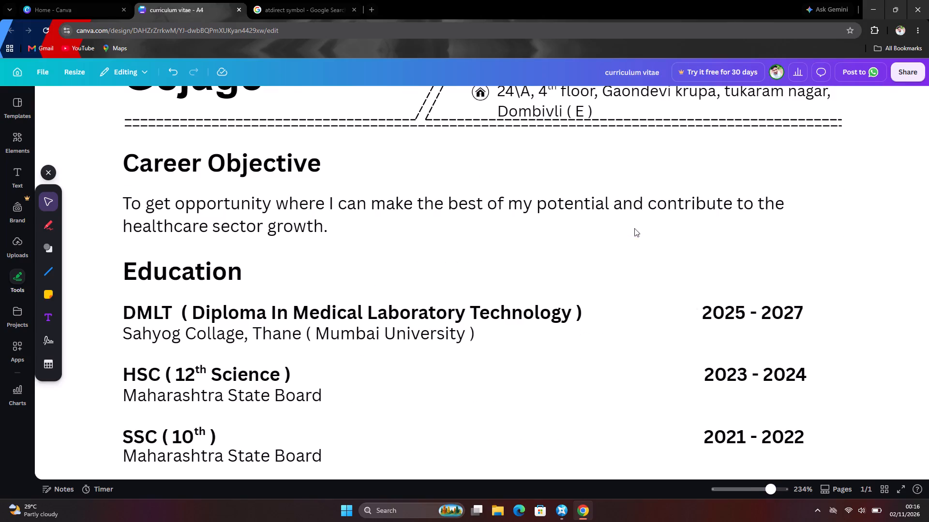
pyautogui.scroll(3, 631, 226)
pyautogui.click(599, 258)
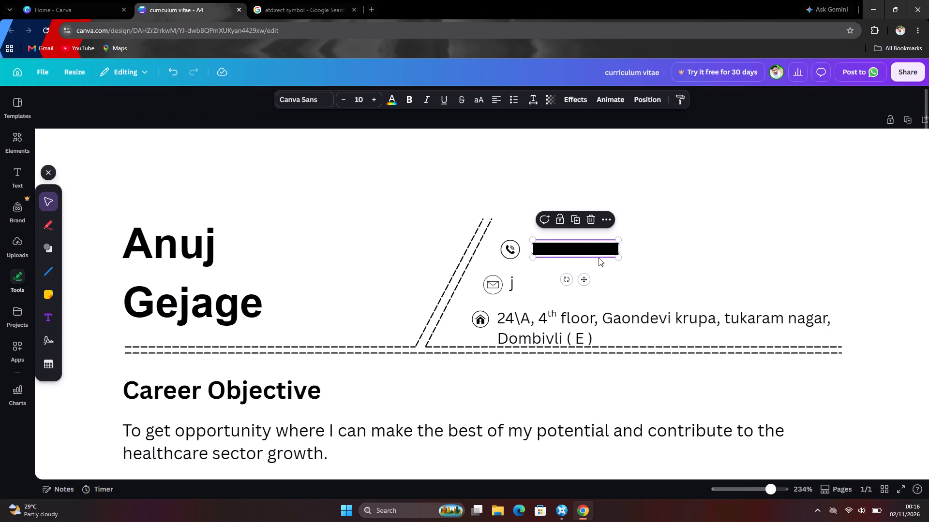
pyautogui.click(347, 101)
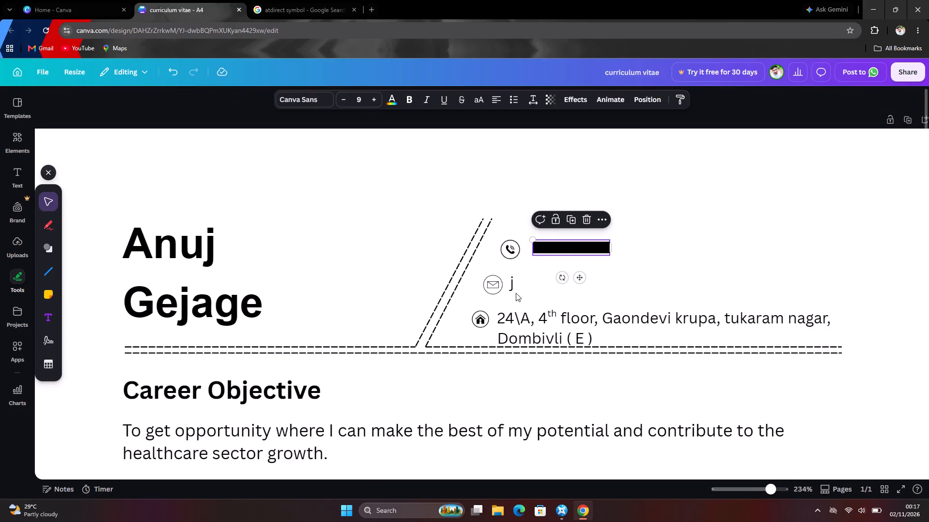
# Reduce the font size of the placeholder text beside the envelope icon to 9.
pyautogui.click(510, 288)
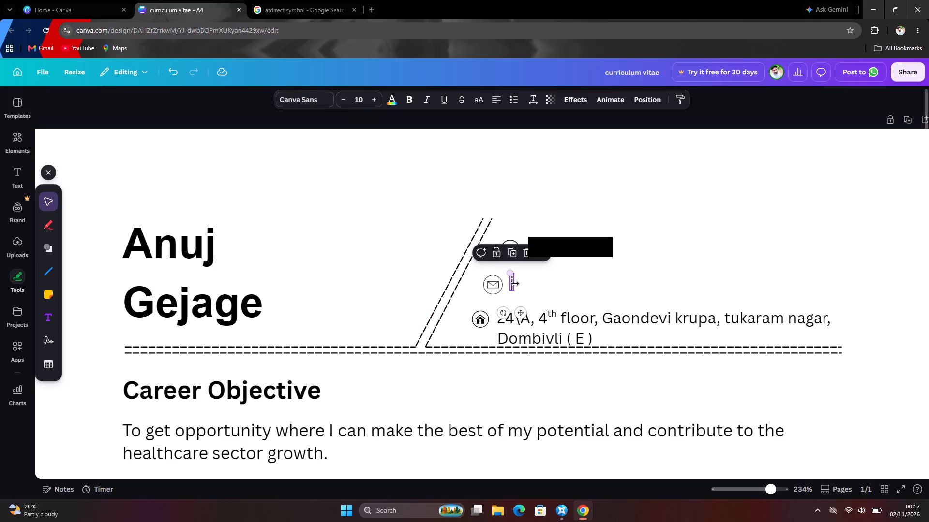
pyautogui.click(347, 100)
# Reduce the font size of the home address beside the house icon to 9.
pyautogui.click(554, 335)
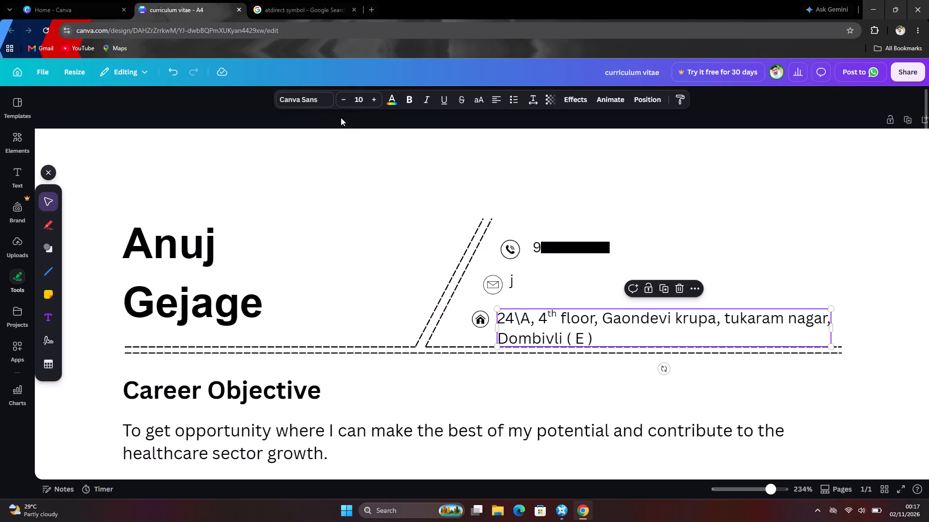
pyautogui.click(342, 101)
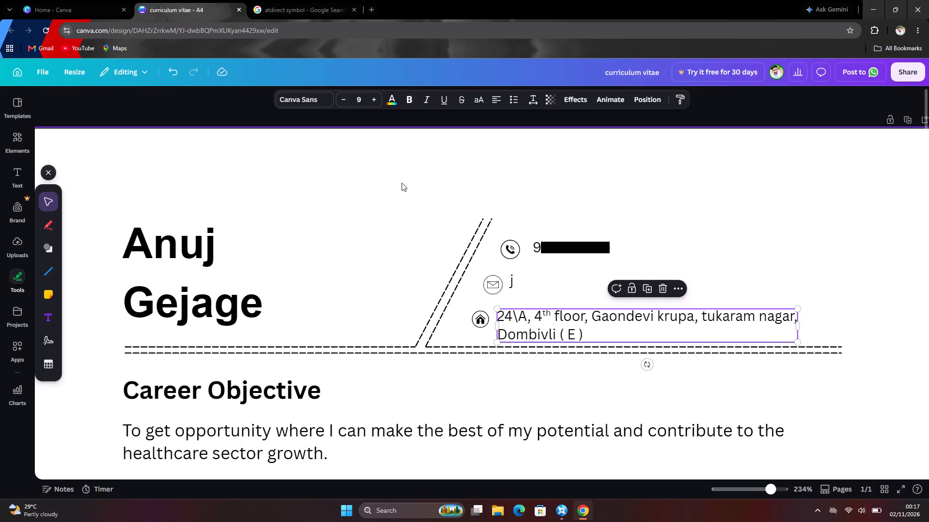
# Delete the placeholder text beside the envelope icon.
pyautogui.click(510, 279)
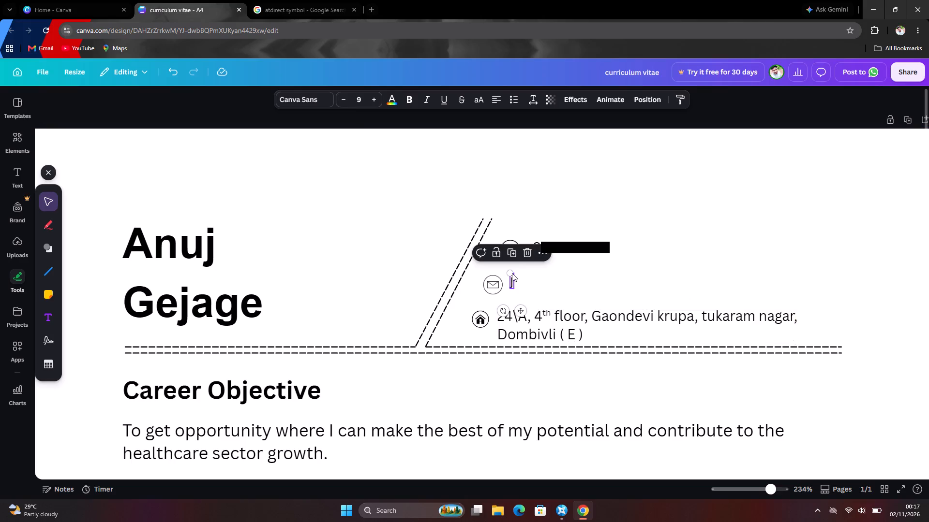
pyautogui.press('BackSpace')
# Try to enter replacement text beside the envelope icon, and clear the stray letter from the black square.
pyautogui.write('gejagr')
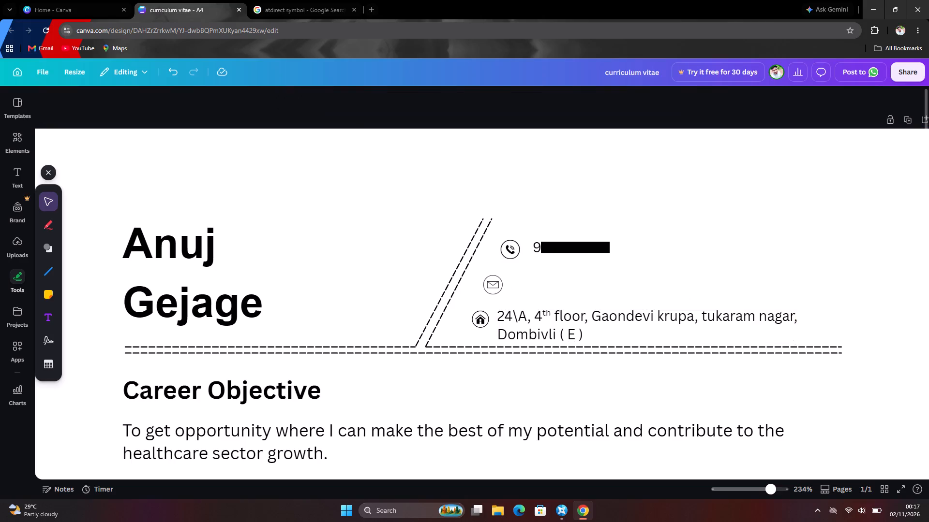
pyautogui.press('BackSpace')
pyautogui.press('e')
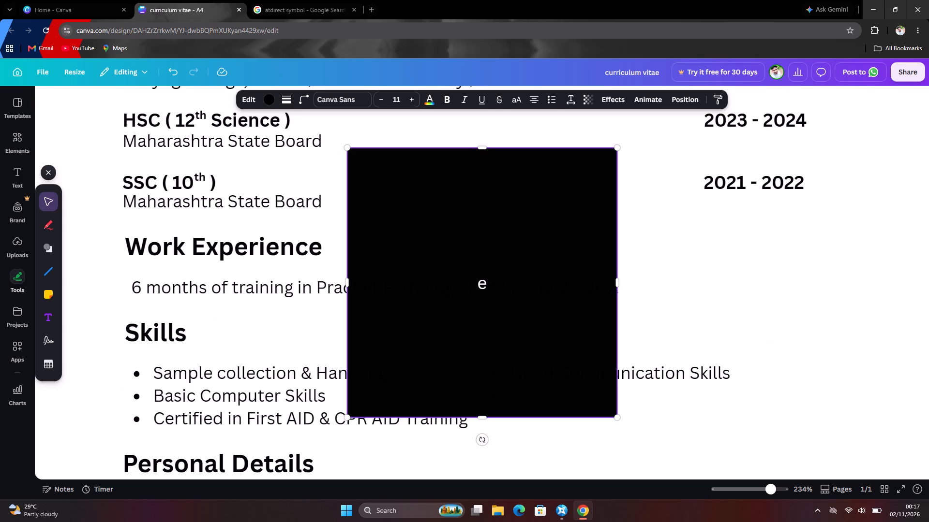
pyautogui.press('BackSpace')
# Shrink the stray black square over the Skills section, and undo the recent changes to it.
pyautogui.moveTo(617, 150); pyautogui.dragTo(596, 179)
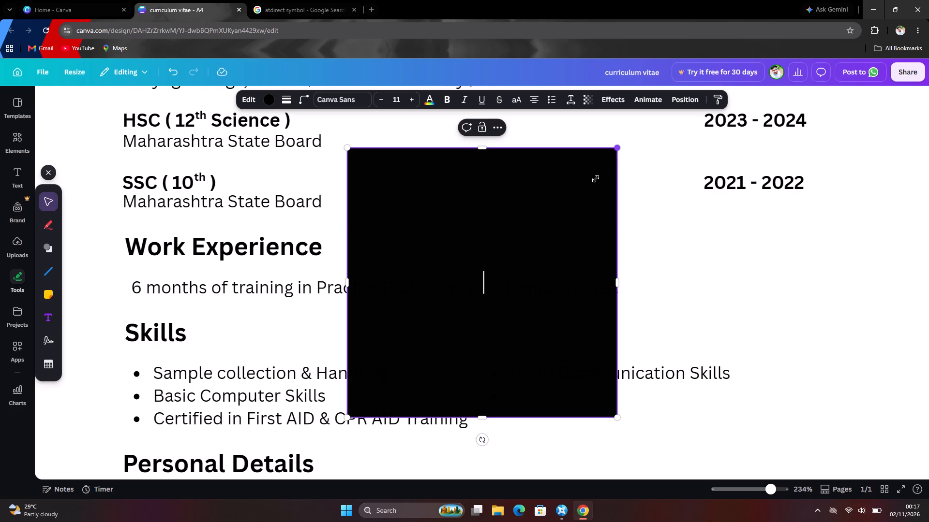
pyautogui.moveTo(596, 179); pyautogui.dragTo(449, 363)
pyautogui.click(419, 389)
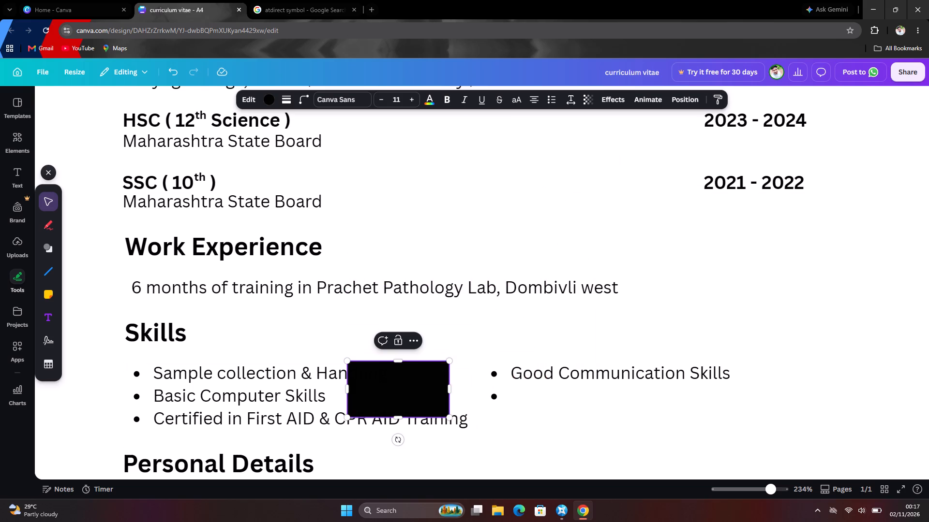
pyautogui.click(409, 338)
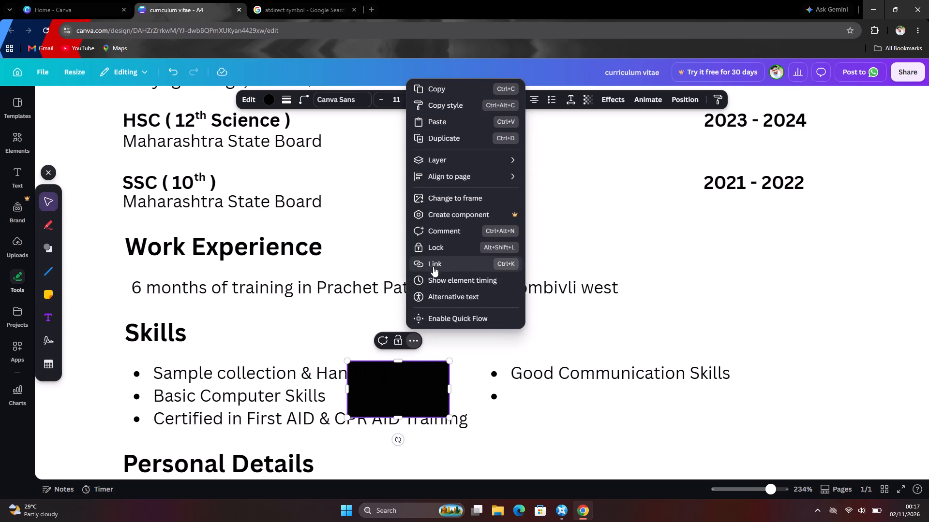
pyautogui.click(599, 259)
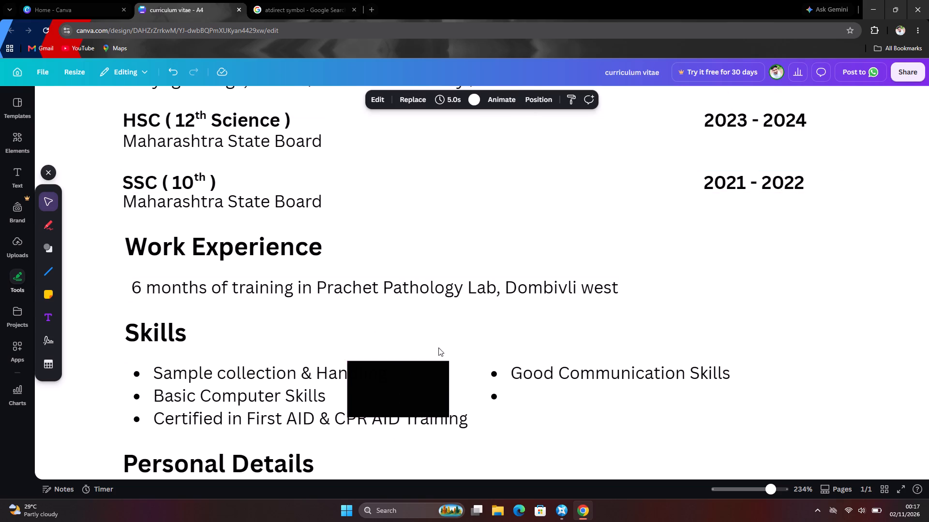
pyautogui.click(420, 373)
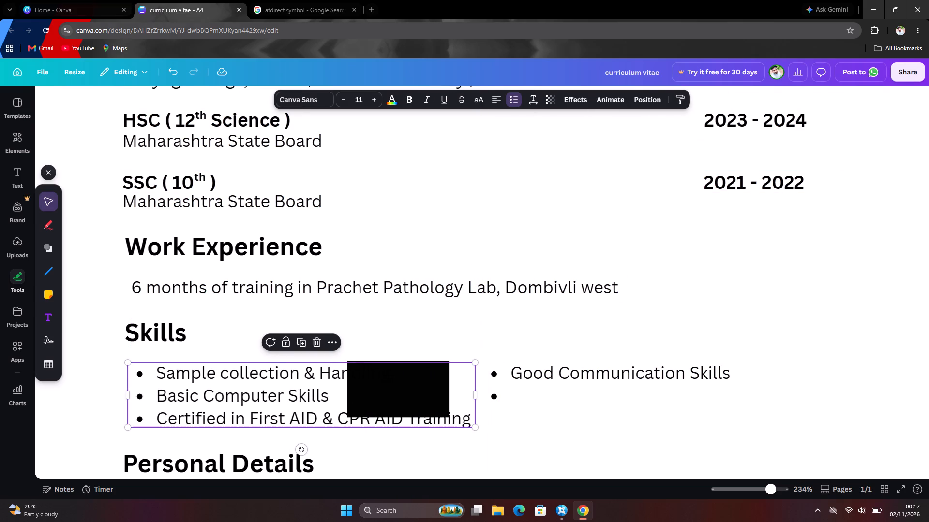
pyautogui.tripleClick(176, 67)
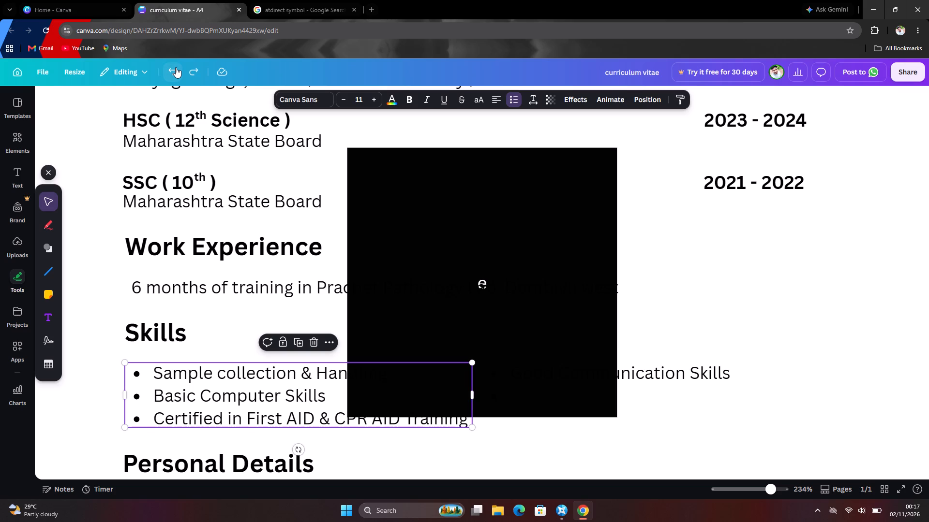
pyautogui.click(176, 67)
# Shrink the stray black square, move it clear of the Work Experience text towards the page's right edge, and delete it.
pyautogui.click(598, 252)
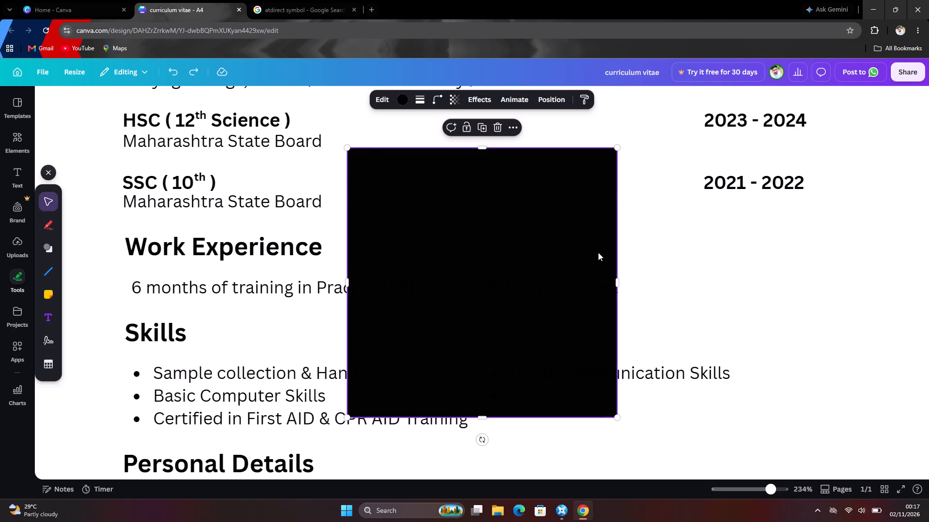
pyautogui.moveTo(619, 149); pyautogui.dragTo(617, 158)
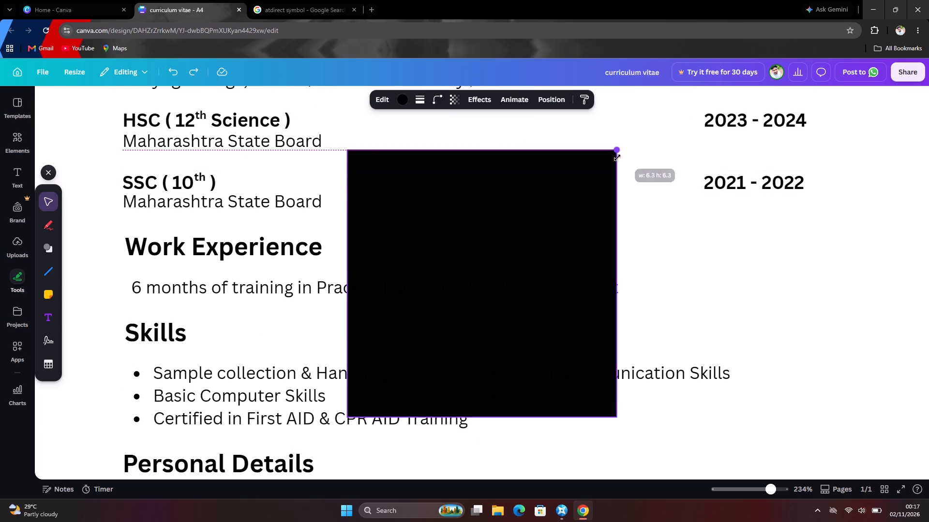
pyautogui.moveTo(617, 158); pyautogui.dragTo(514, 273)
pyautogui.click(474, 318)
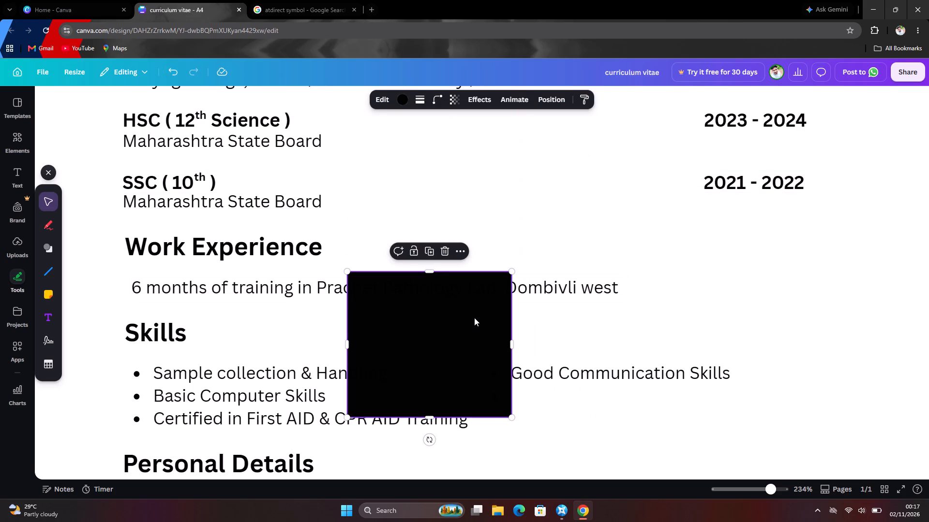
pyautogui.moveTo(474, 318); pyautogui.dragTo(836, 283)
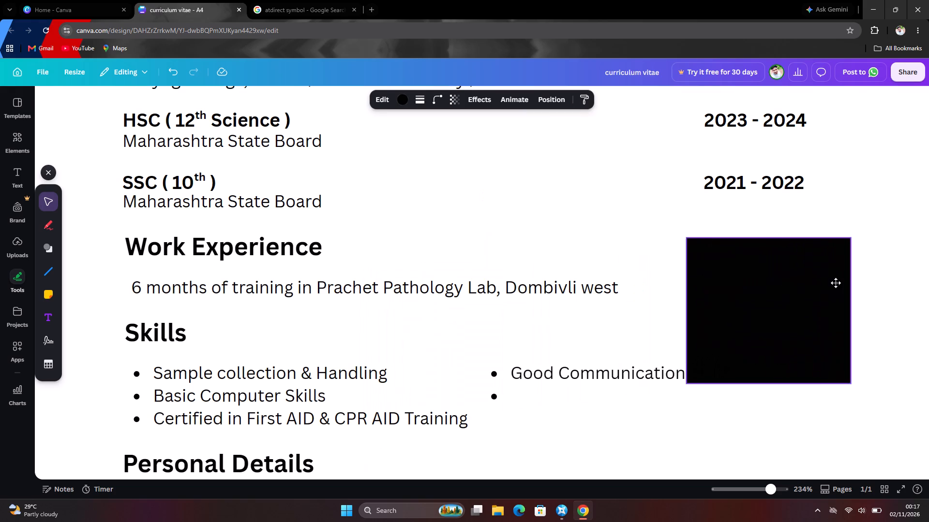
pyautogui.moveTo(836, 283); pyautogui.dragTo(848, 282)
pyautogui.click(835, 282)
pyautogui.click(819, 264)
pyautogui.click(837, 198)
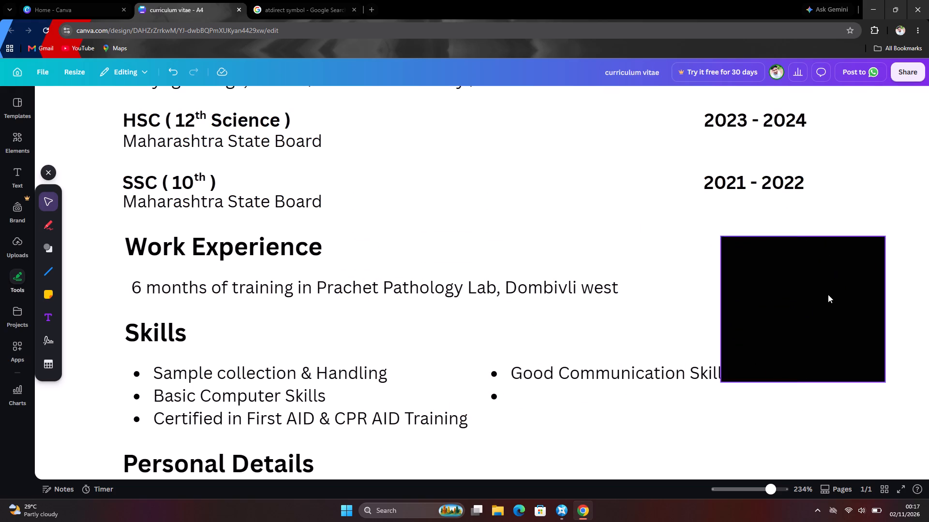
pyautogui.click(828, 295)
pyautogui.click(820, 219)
# Nudge the envelope icon in the header slightly upward.
pyautogui.scroll(2, 779, 246)
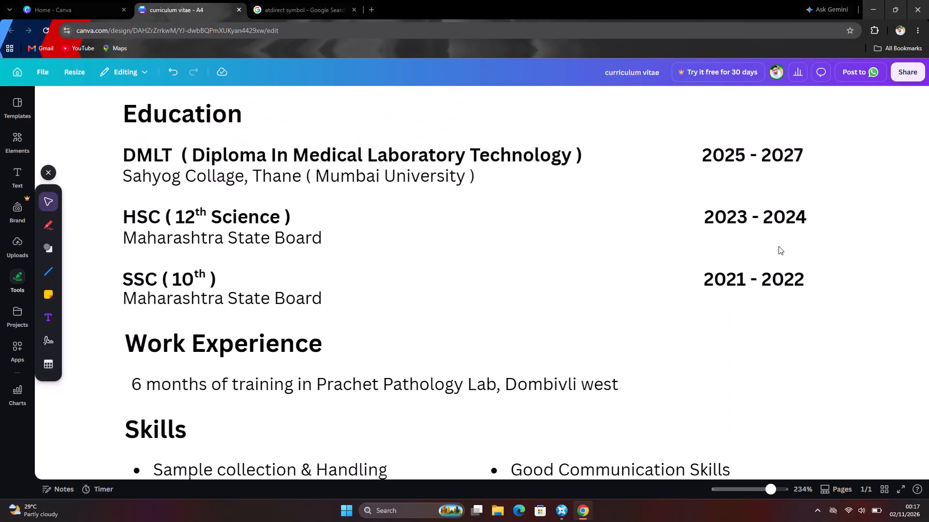
pyautogui.scroll(7, 779, 246)
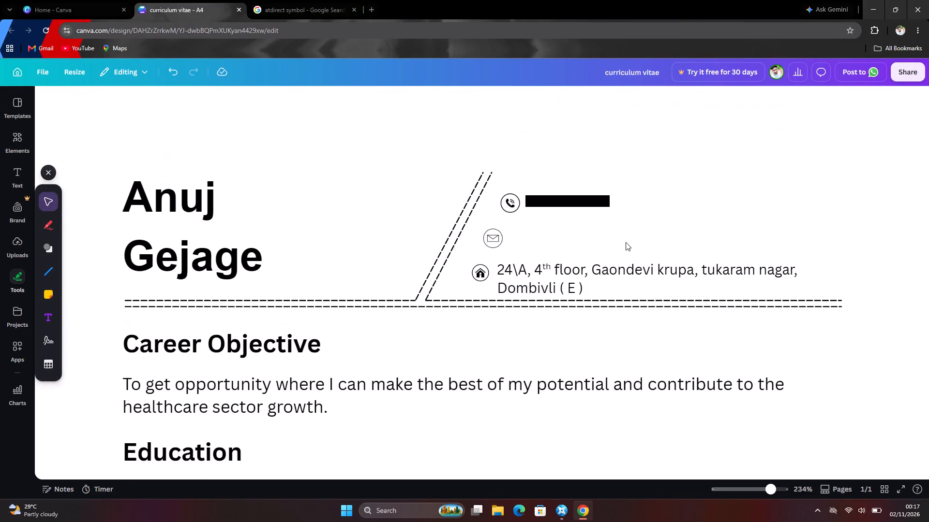
pyautogui.click(514, 267)
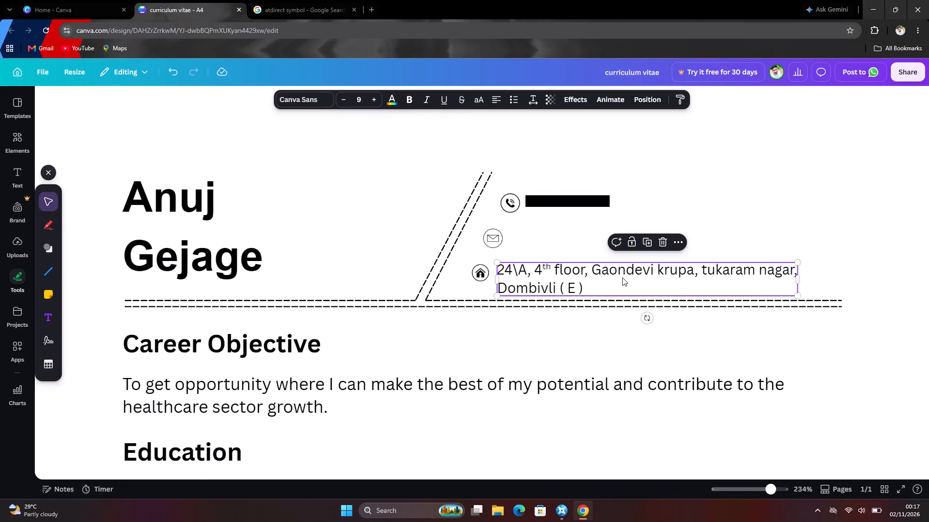
pyautogui.click(505, 229)
pyautogui.click(523, 237)
pyautogui.click(489, 237)
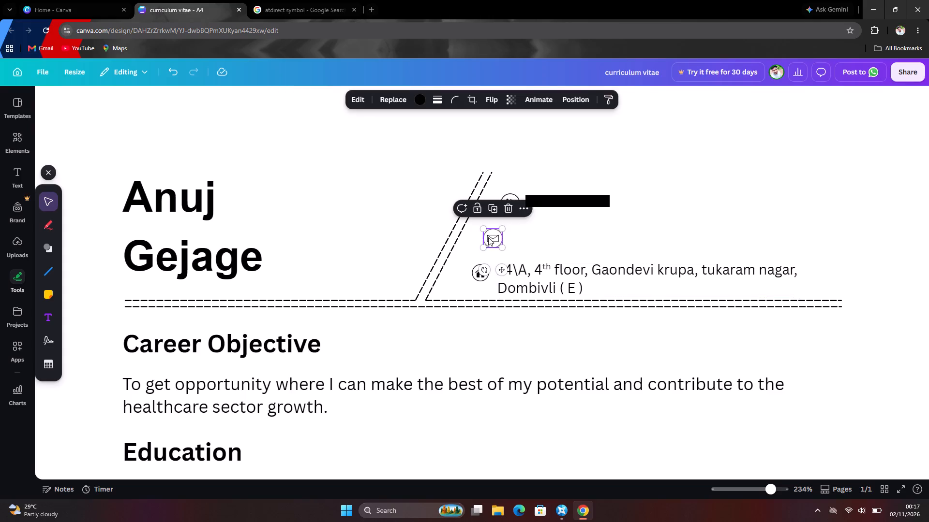
pyautogui.press('Up')
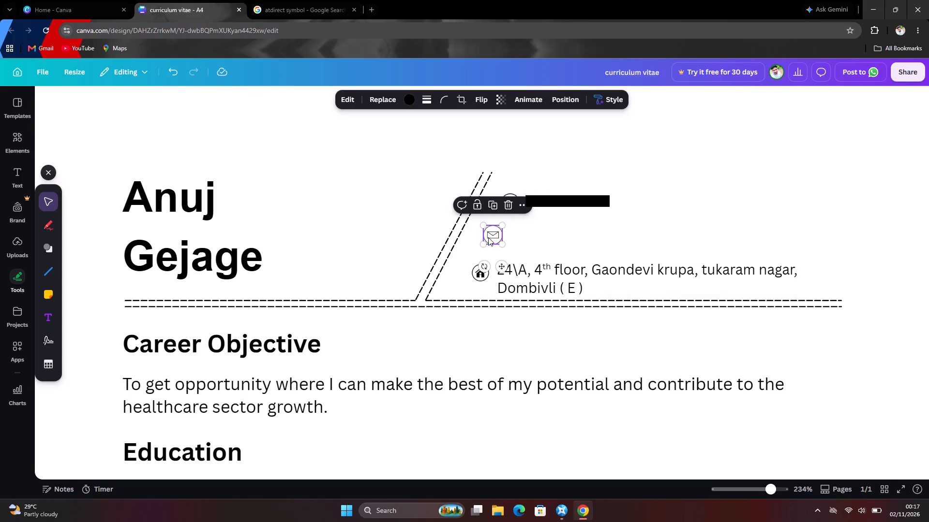
# Nudge the house icon slightly upward beside the home address, and deselect it.
pyautogui.click(475, 276)
pyautogui.press('Up')
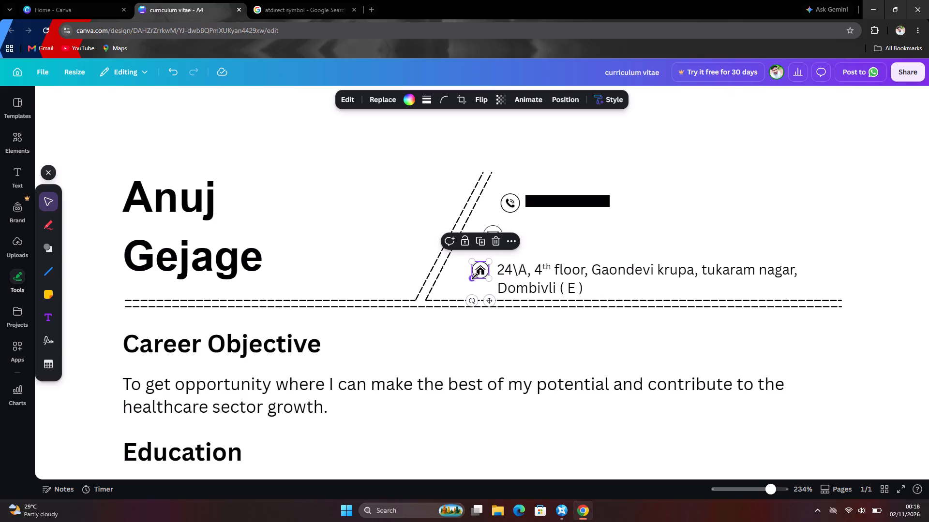
pyautogui.click(554, 236)
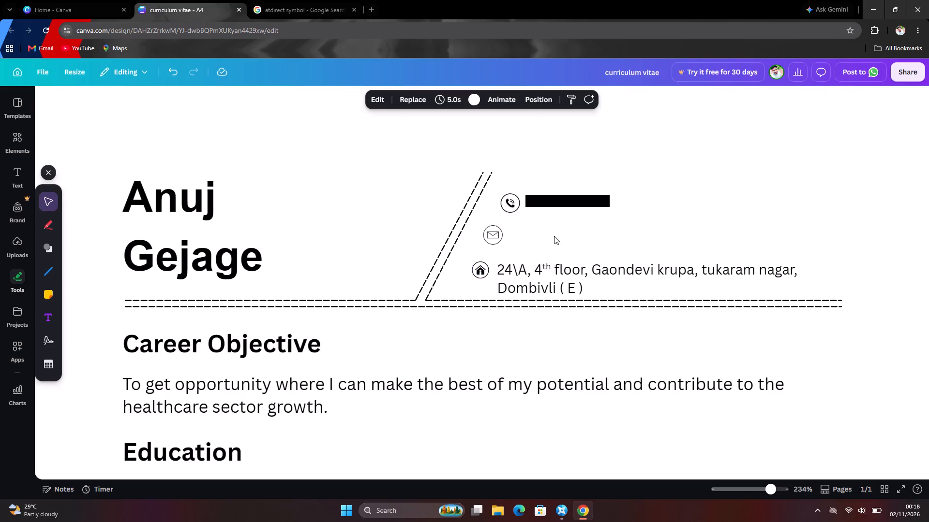
# Enlarge the house icon slightly from its lower-right corner, and deselect it.
pyautogui.click(481, 267)
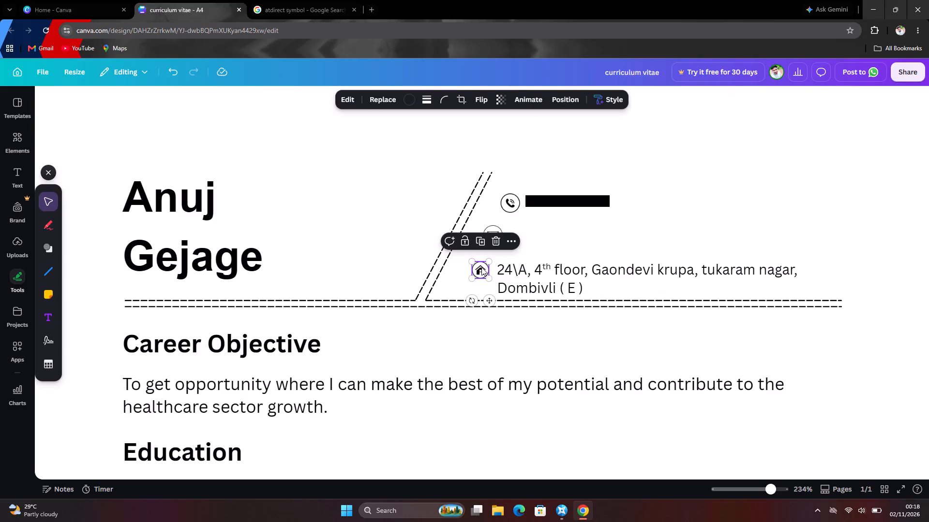
pyautogui.moveTo(489, 274); pyautogui.dragTo(491, 280)
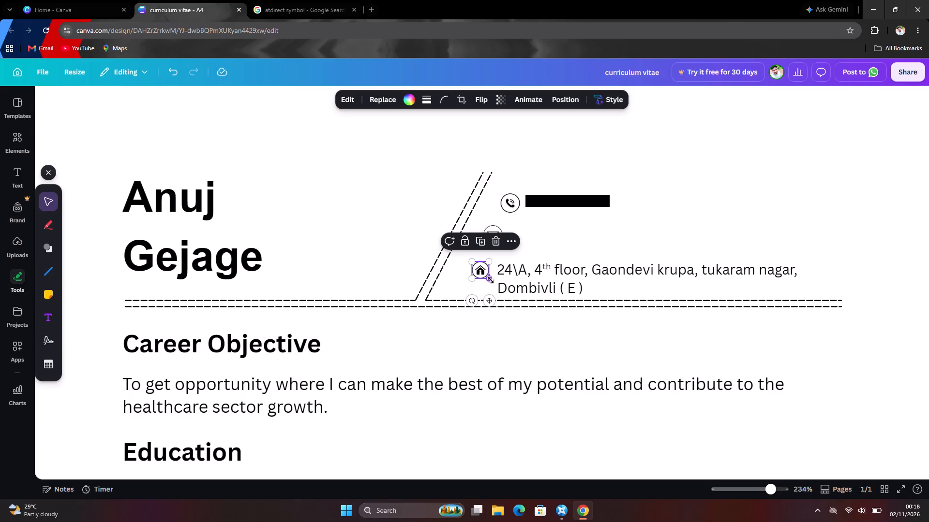
pyautogui.moveTo(491, 280); pyautogui.dragTo(493, 286)
pyautogui.click(486, 271)
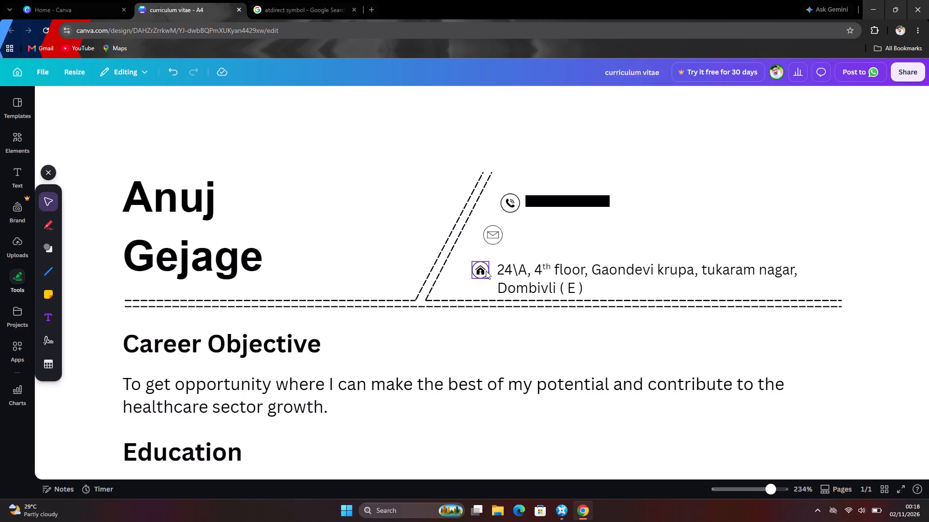
pyautogui.click(489, 276)
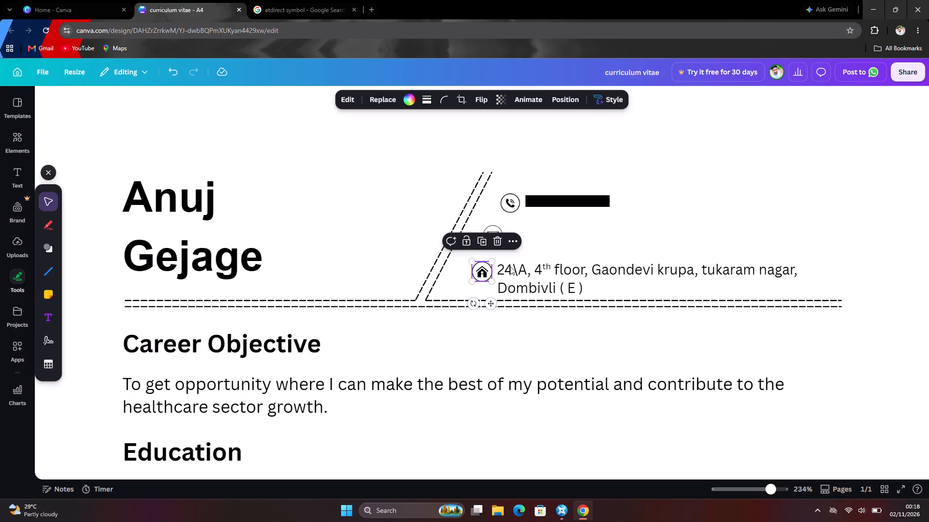
pyautogui.click(523, 242)
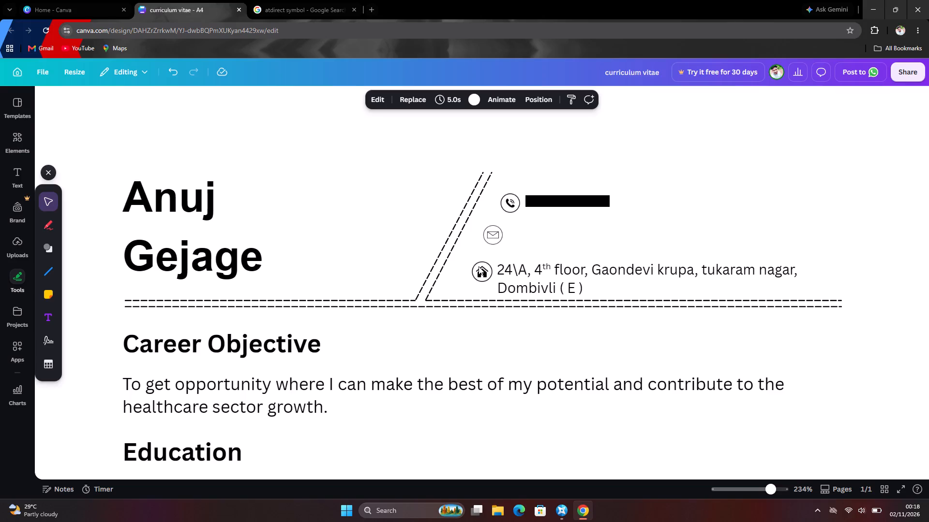
# Move the house icon slightly up and further left, leaving a gap before the home address.
pyautogui.press('Left')
pyautogui.press('Up')
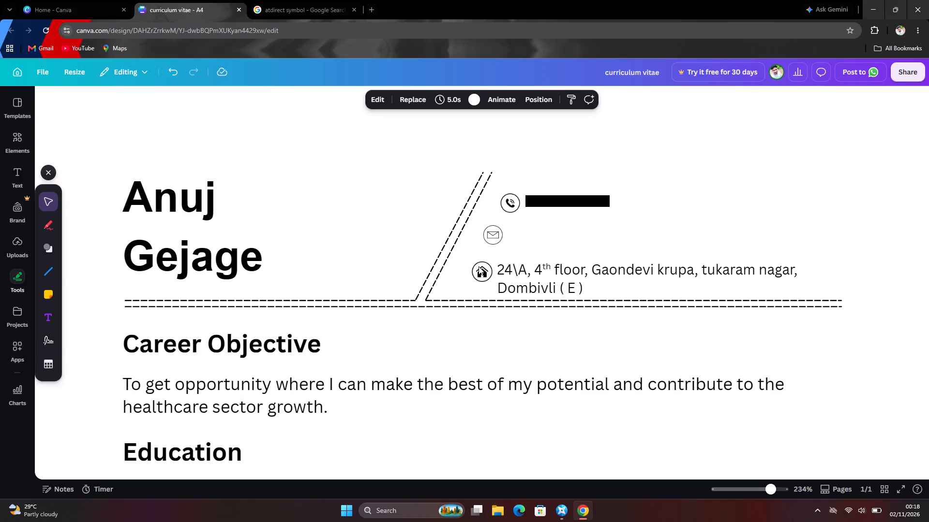
pyautogui.click(479, 266)
pyautogui.press('Up')
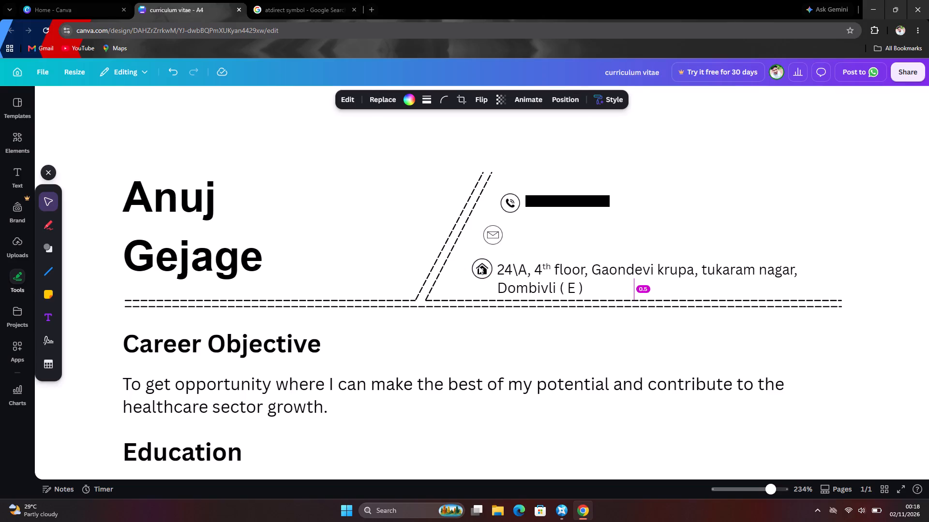
pyautogui.press('Left')
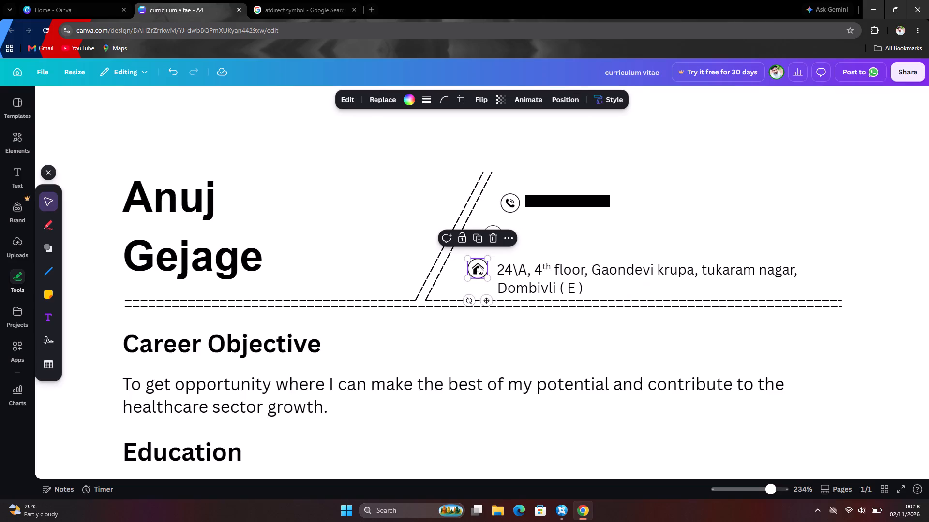
pyautogui.press('Left')
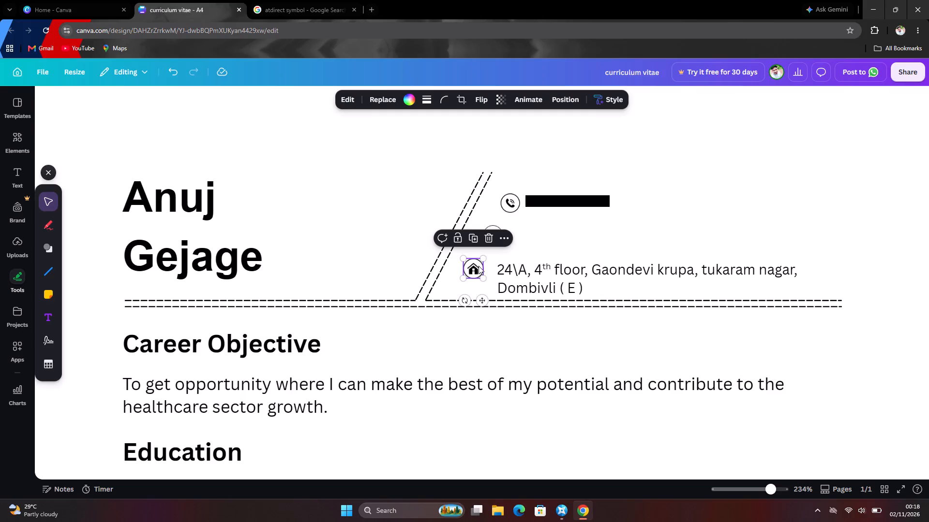
# Move the home address text slightly upward in two small nudges.
pyautogui.click(526, 269)
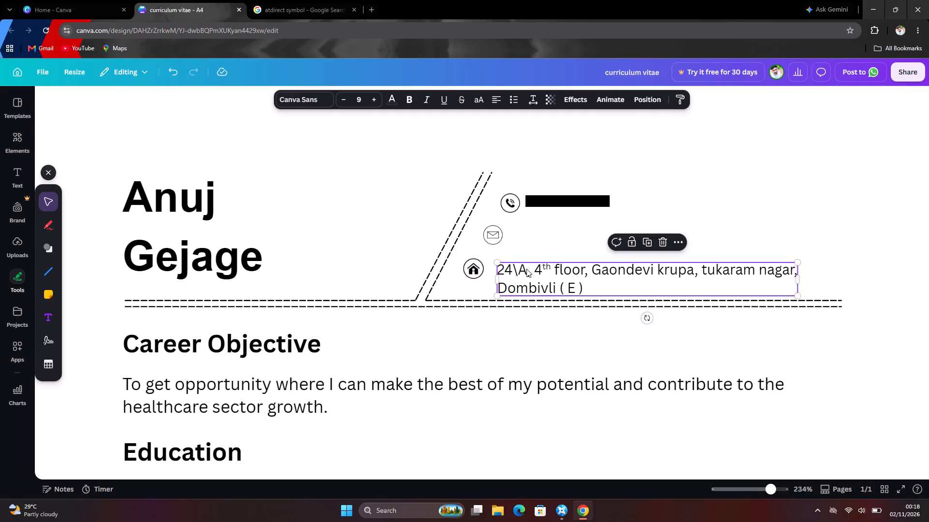
pyautogui.press('Up')
pyautogui.press('Up')
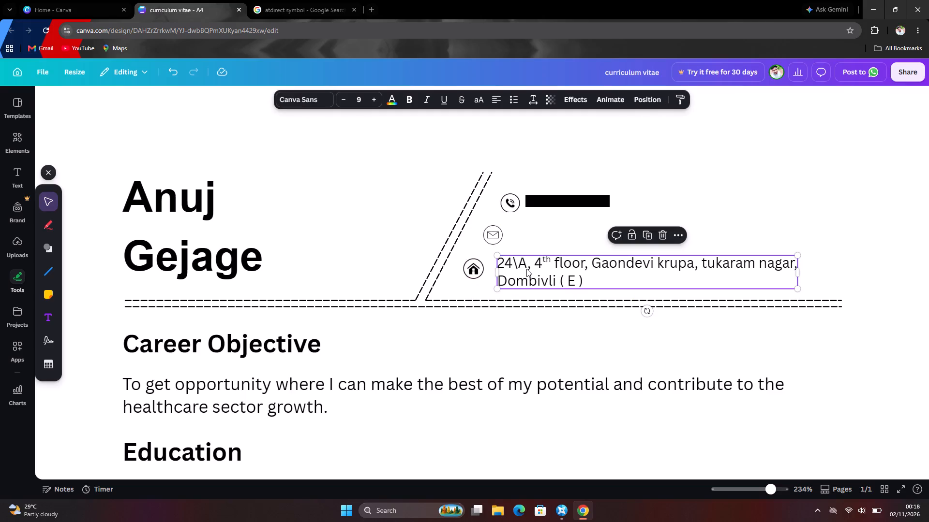
# Fine-tune the home address text's horizontal position beside the house icon with small shifts left and right.
pyautogui.press('Left')
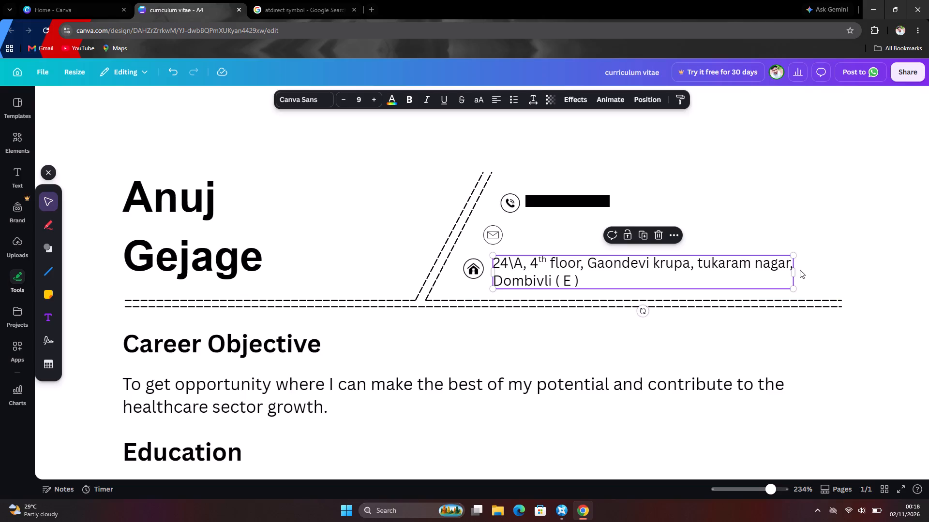
pyautogui.moveTo(792, 273); pyautogui.dragTo(800, 274)
pyautogui.press('Left')
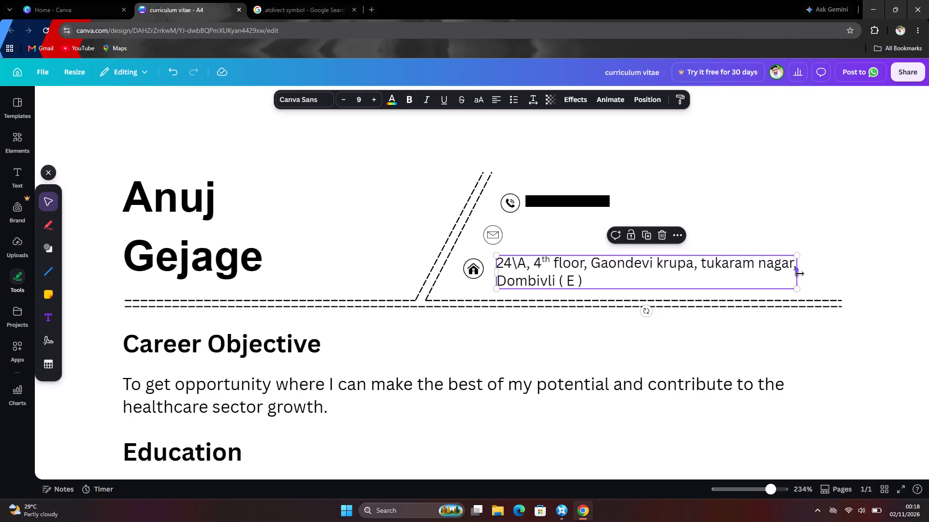
# Widen the home address text box beyond the end of its first line, and deselect it.
pyautogui.moveTo(804, 272); pyautogui.dragTo(821, 269)
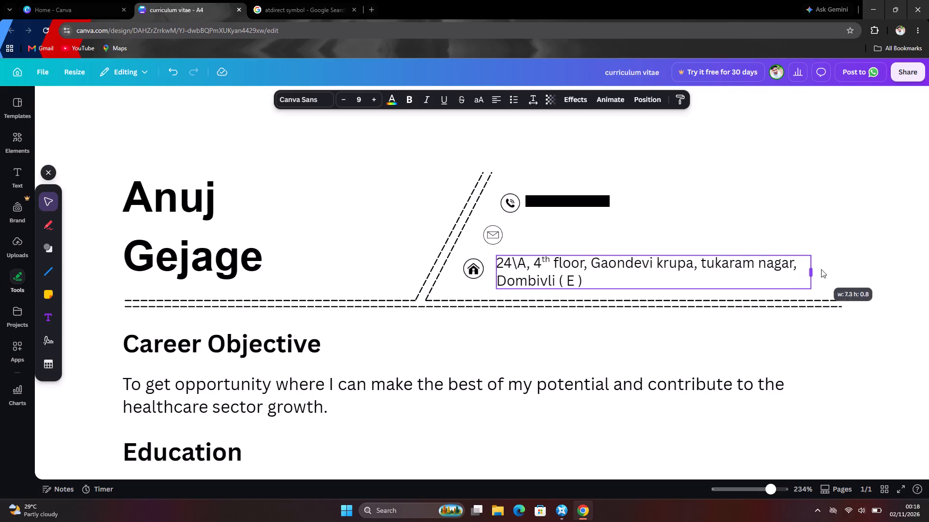
pyautogui.moveTo(821, 269); pyautogui.dragTo(849, 265)
pyautogui.click(807, 201)
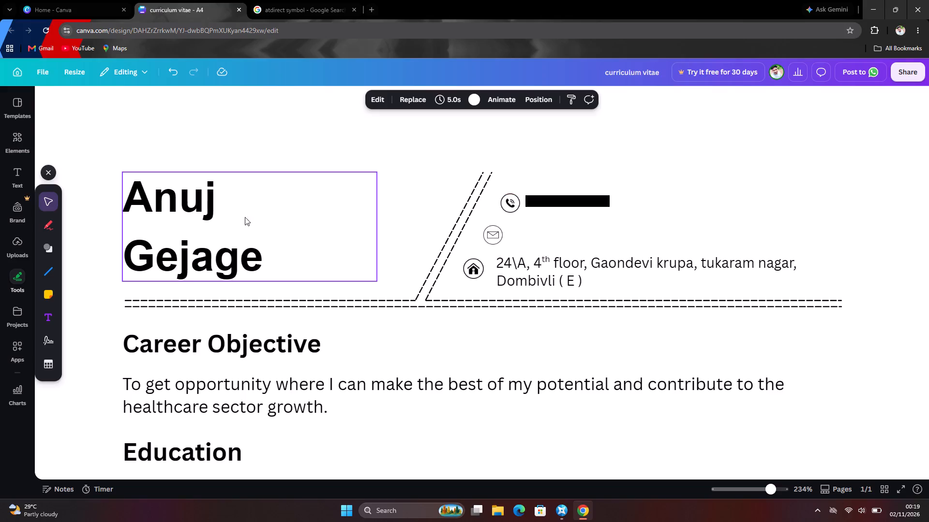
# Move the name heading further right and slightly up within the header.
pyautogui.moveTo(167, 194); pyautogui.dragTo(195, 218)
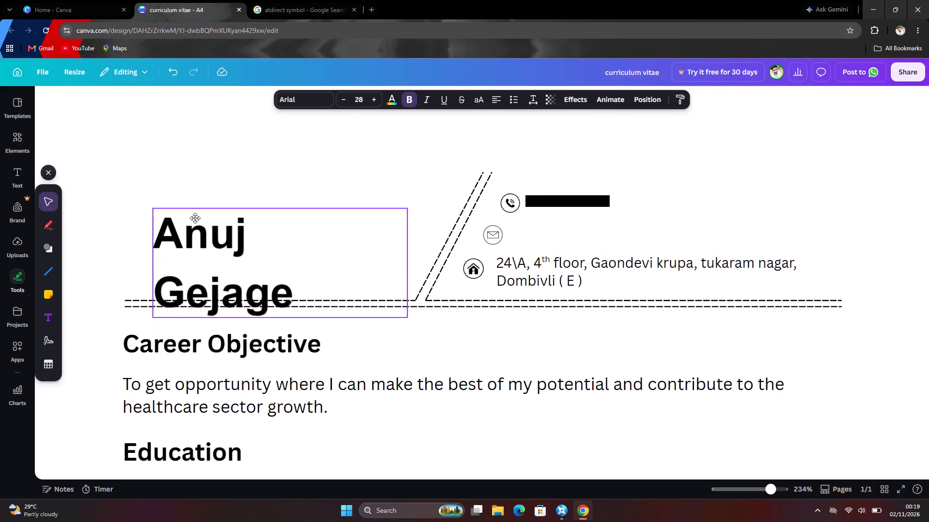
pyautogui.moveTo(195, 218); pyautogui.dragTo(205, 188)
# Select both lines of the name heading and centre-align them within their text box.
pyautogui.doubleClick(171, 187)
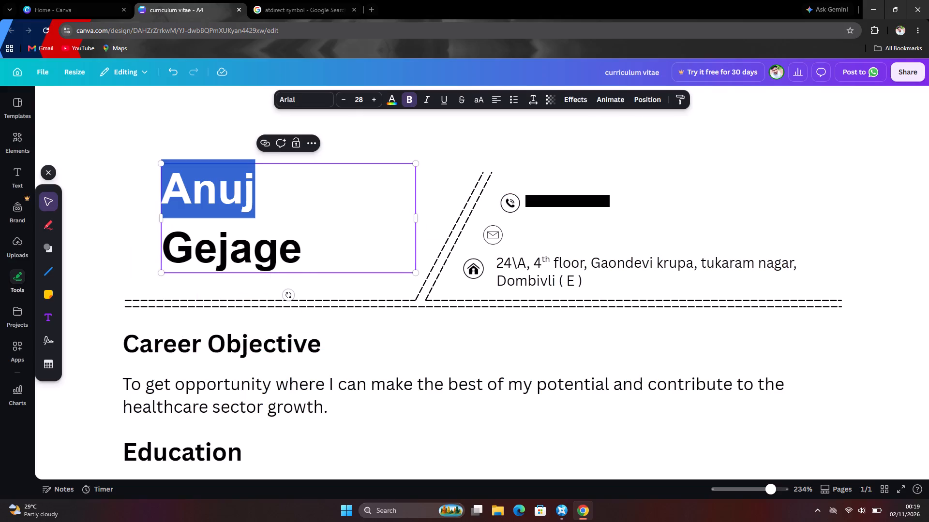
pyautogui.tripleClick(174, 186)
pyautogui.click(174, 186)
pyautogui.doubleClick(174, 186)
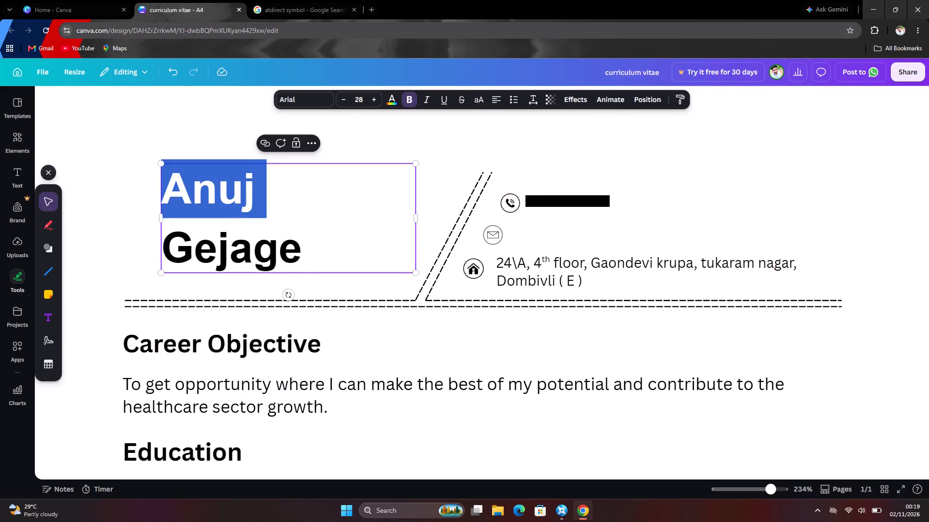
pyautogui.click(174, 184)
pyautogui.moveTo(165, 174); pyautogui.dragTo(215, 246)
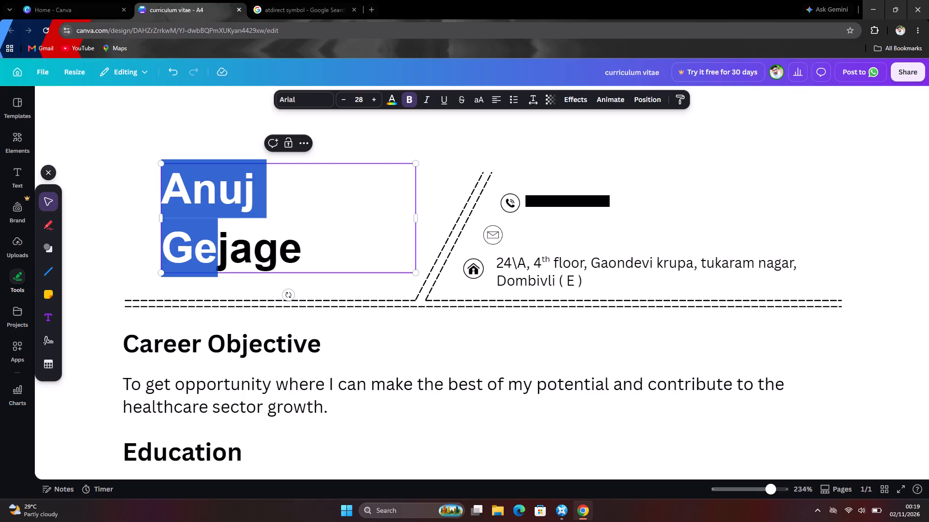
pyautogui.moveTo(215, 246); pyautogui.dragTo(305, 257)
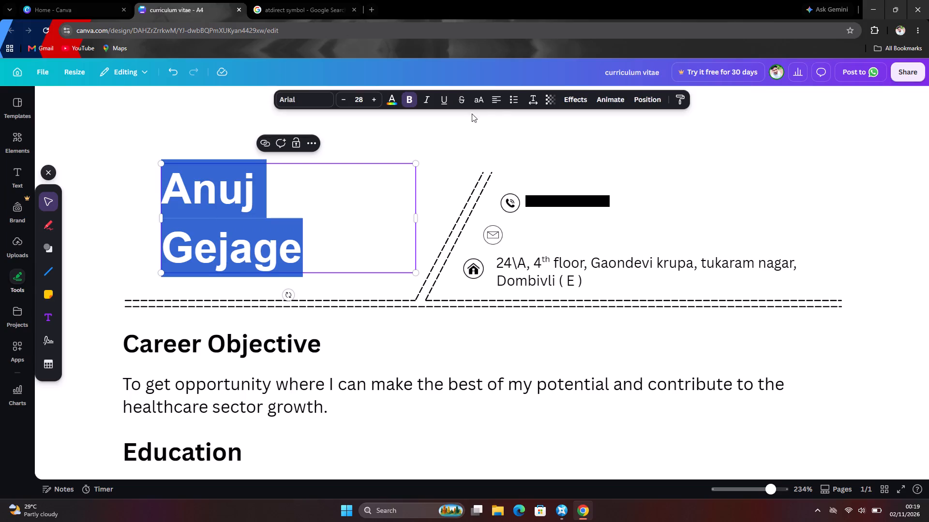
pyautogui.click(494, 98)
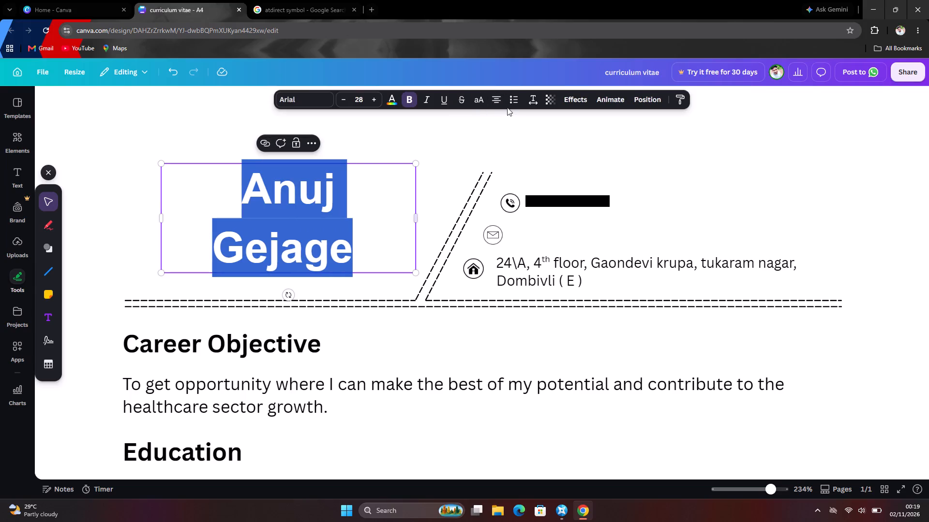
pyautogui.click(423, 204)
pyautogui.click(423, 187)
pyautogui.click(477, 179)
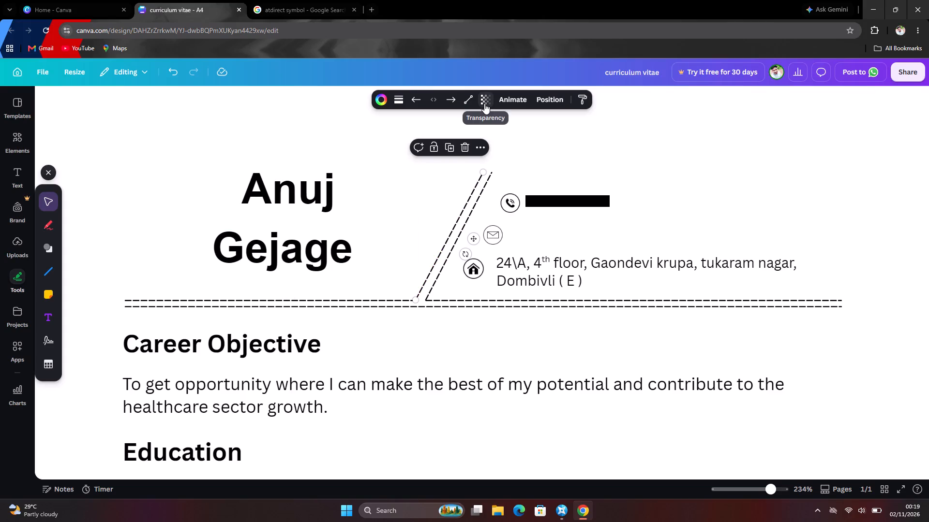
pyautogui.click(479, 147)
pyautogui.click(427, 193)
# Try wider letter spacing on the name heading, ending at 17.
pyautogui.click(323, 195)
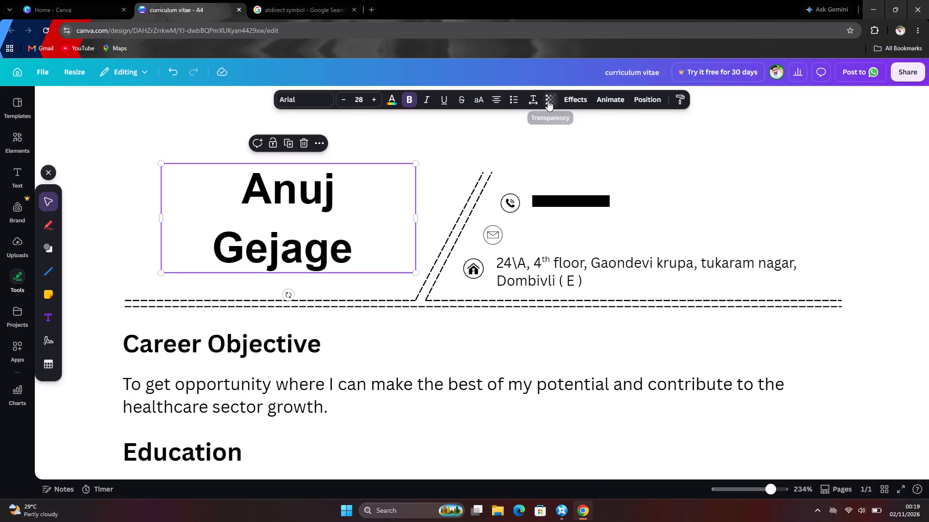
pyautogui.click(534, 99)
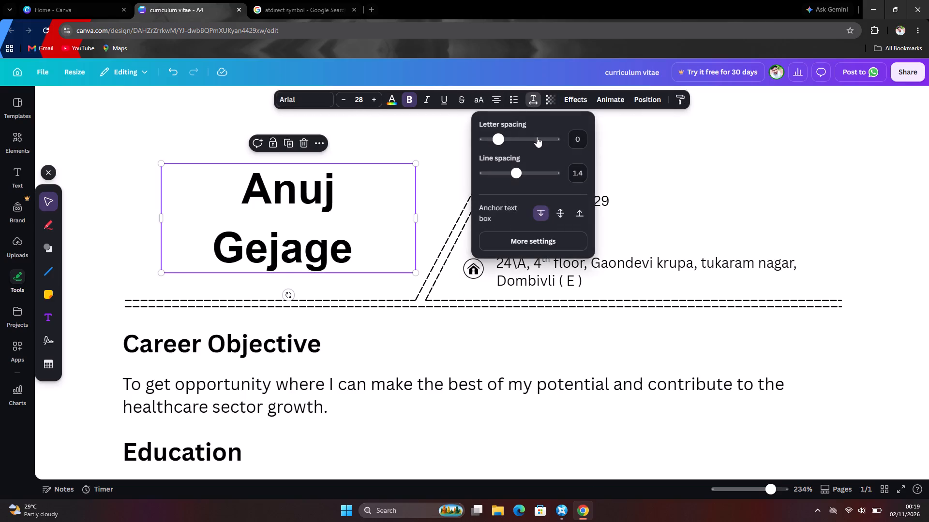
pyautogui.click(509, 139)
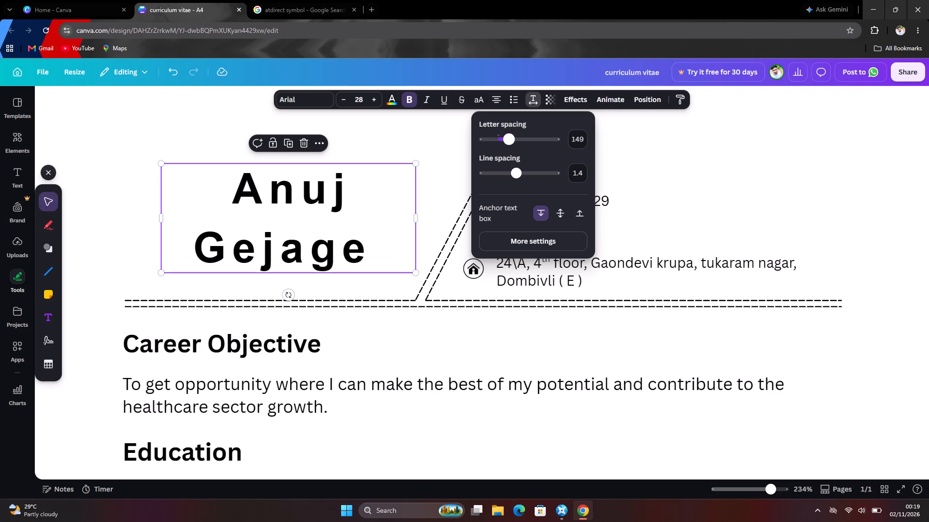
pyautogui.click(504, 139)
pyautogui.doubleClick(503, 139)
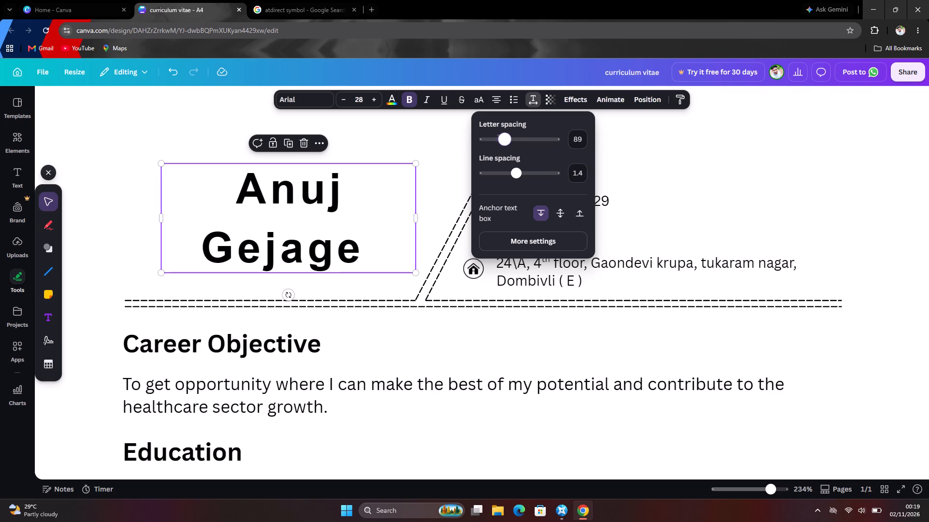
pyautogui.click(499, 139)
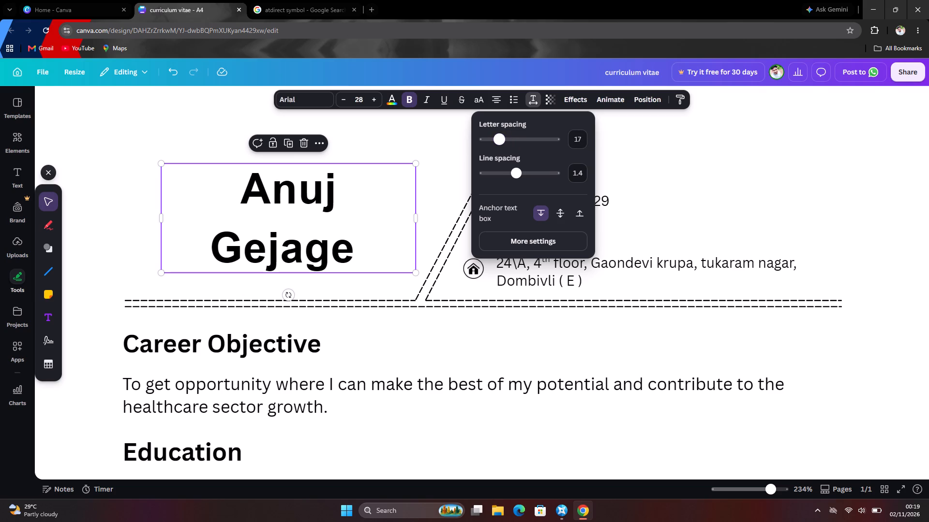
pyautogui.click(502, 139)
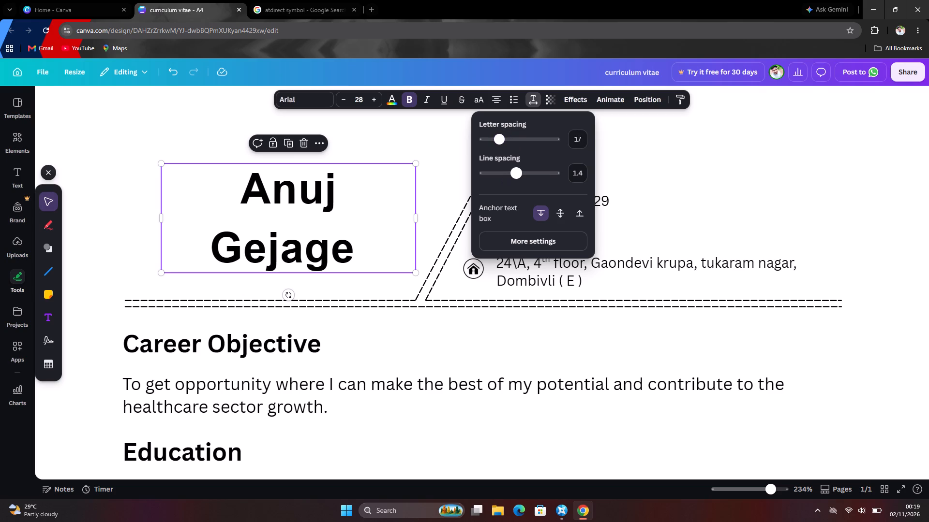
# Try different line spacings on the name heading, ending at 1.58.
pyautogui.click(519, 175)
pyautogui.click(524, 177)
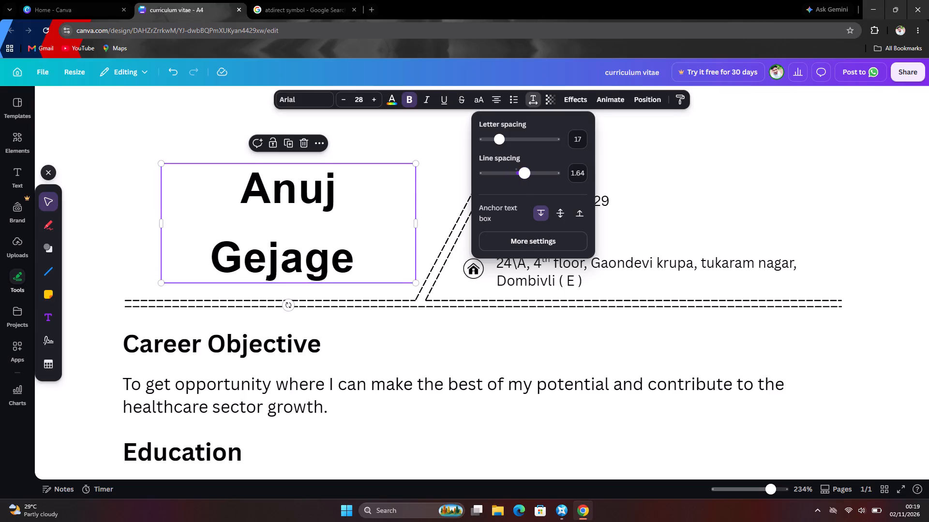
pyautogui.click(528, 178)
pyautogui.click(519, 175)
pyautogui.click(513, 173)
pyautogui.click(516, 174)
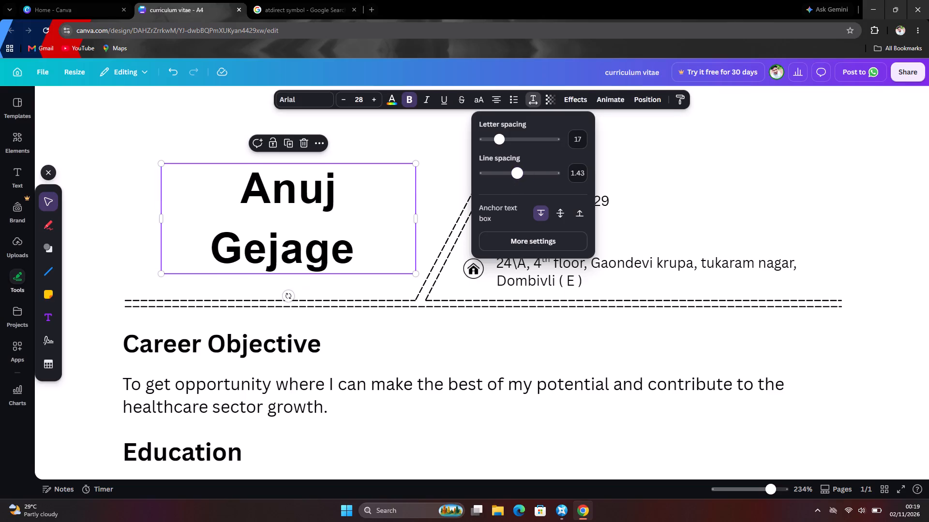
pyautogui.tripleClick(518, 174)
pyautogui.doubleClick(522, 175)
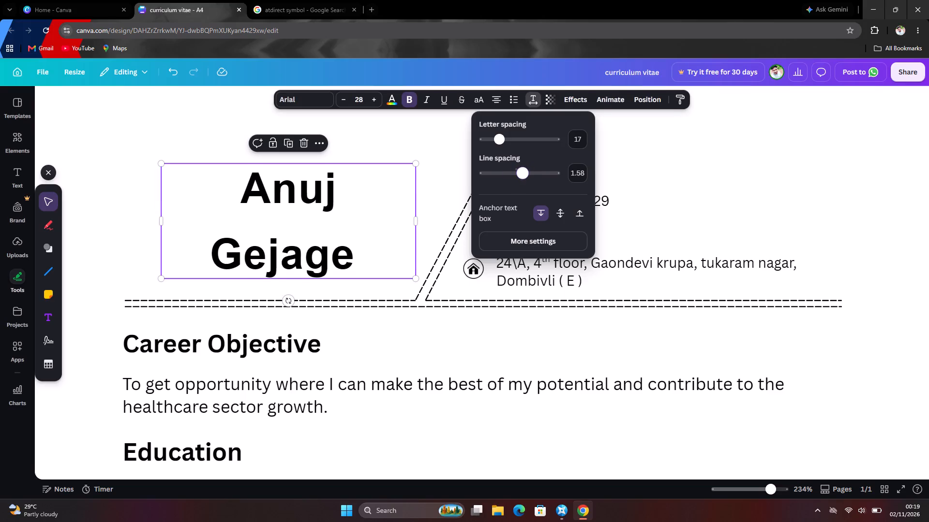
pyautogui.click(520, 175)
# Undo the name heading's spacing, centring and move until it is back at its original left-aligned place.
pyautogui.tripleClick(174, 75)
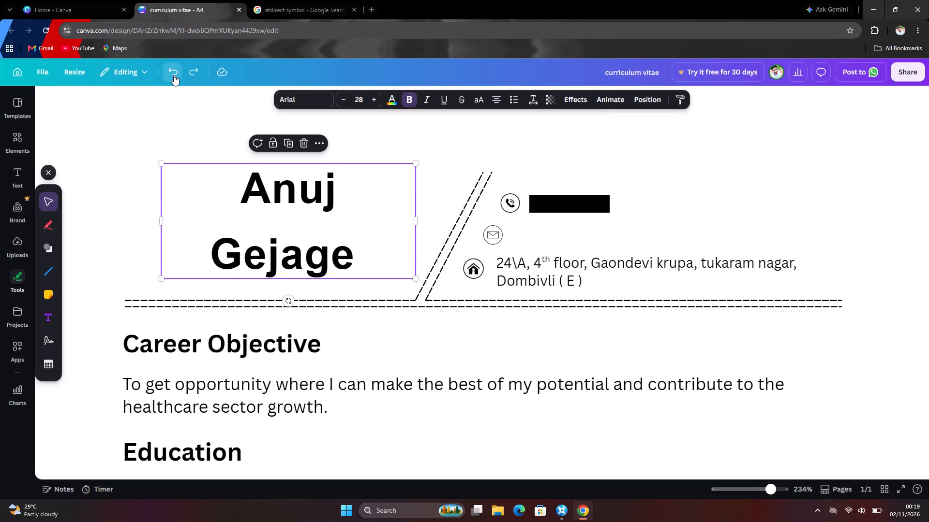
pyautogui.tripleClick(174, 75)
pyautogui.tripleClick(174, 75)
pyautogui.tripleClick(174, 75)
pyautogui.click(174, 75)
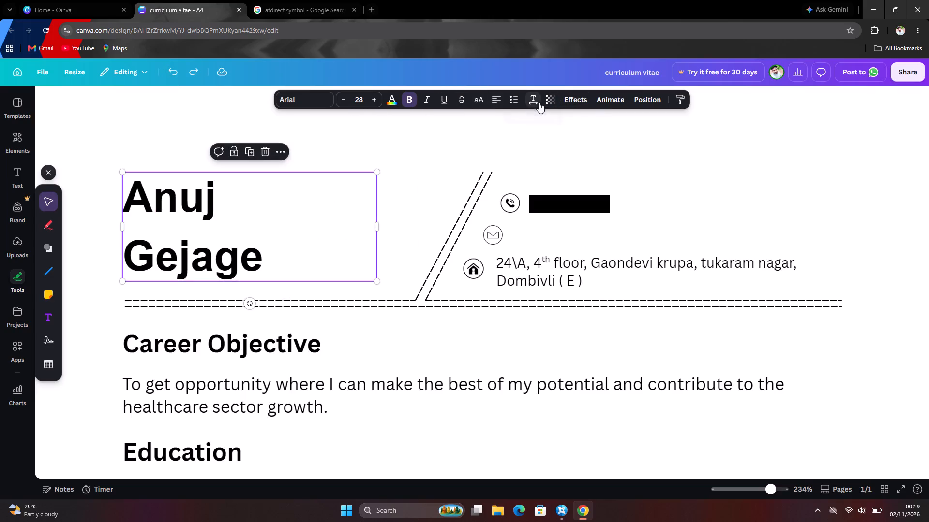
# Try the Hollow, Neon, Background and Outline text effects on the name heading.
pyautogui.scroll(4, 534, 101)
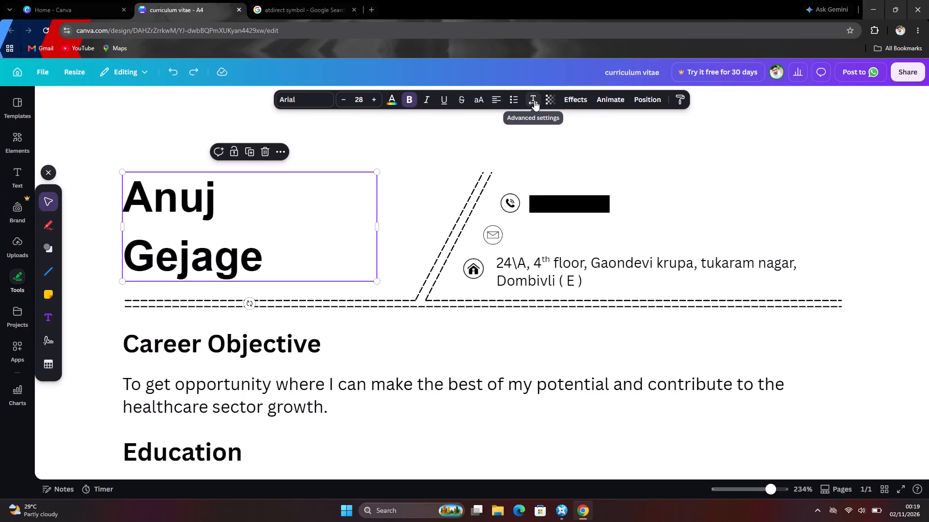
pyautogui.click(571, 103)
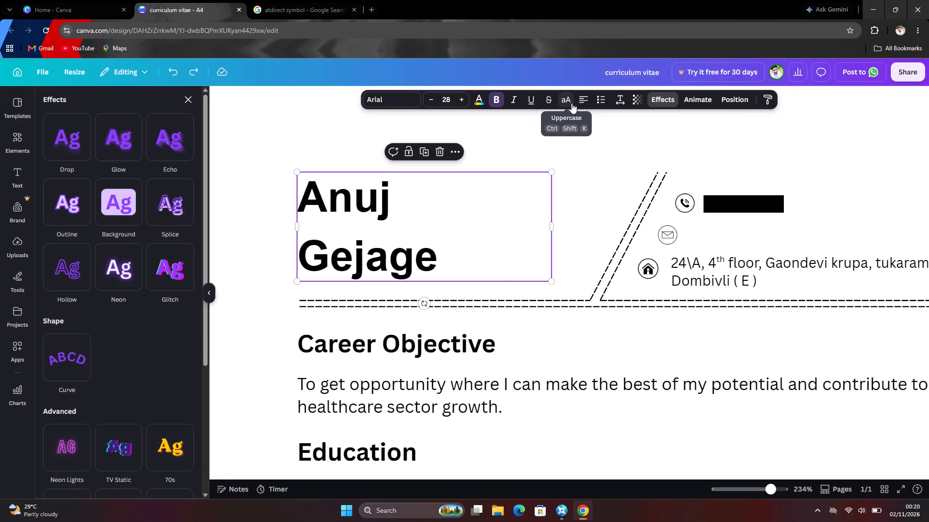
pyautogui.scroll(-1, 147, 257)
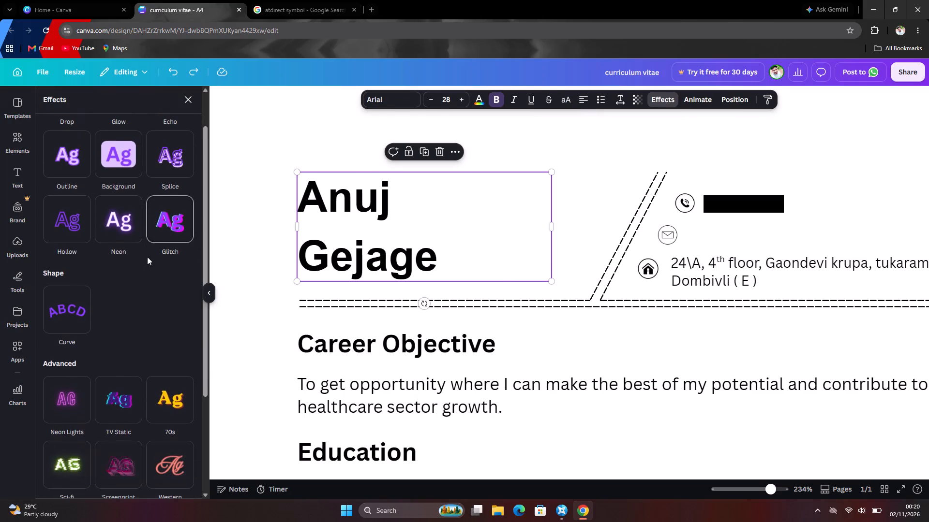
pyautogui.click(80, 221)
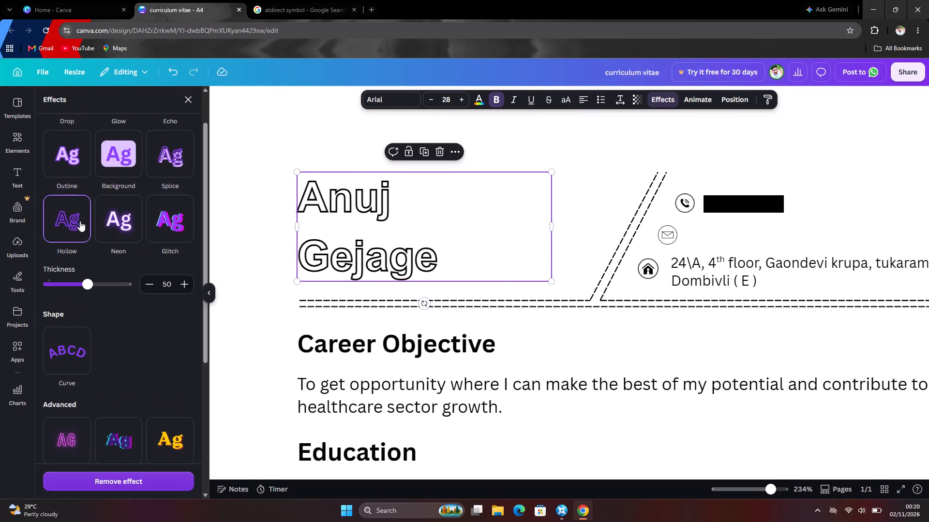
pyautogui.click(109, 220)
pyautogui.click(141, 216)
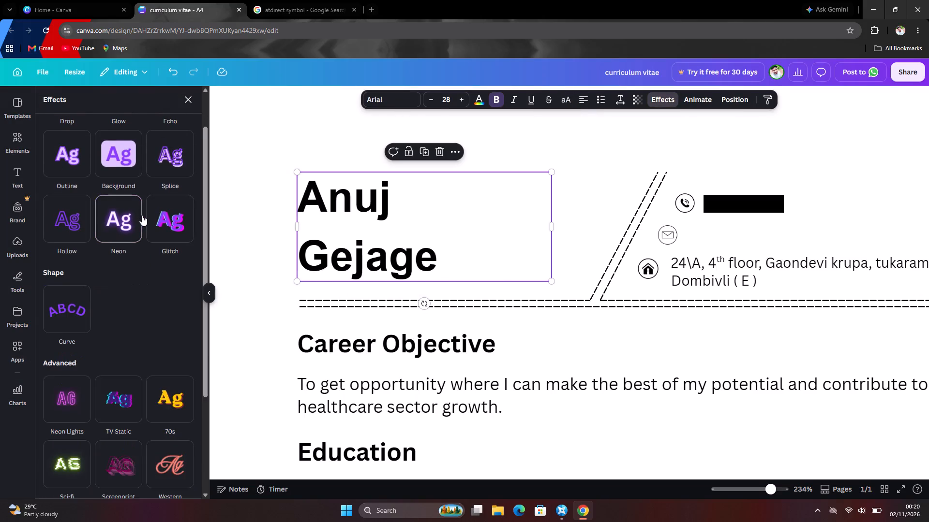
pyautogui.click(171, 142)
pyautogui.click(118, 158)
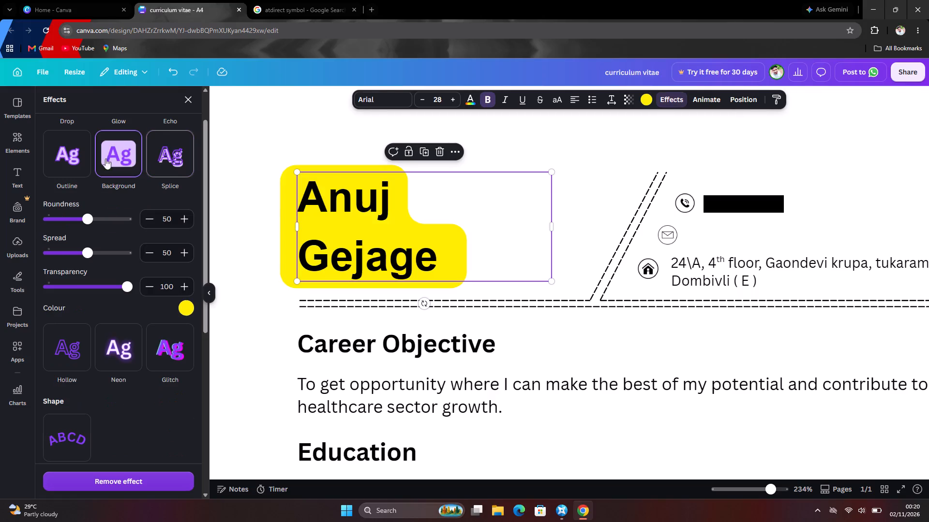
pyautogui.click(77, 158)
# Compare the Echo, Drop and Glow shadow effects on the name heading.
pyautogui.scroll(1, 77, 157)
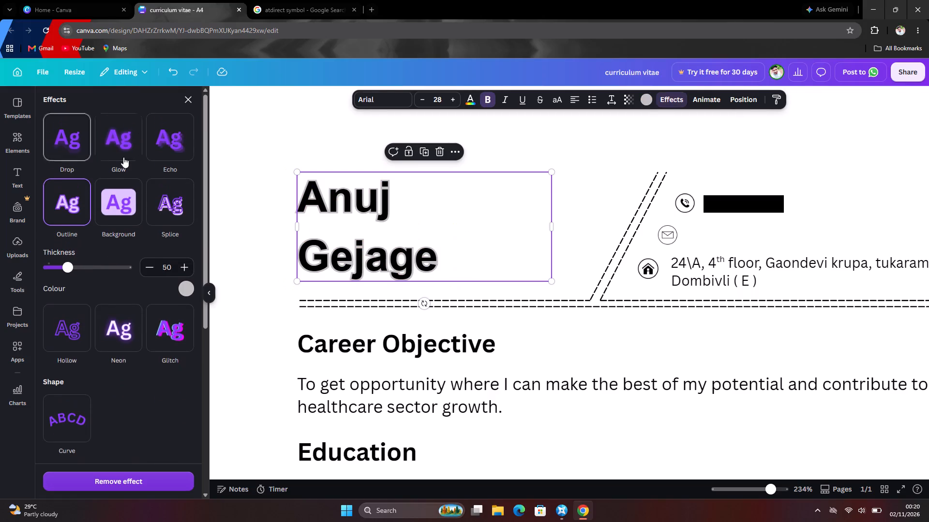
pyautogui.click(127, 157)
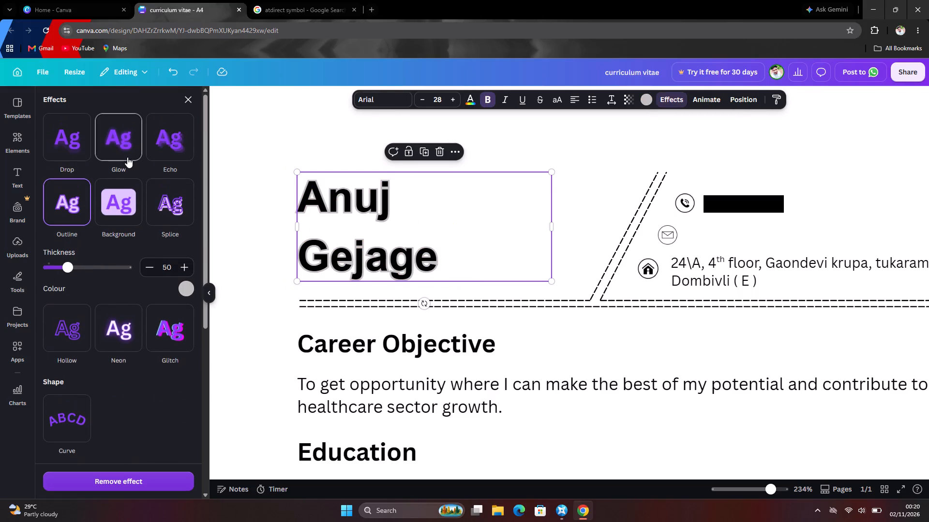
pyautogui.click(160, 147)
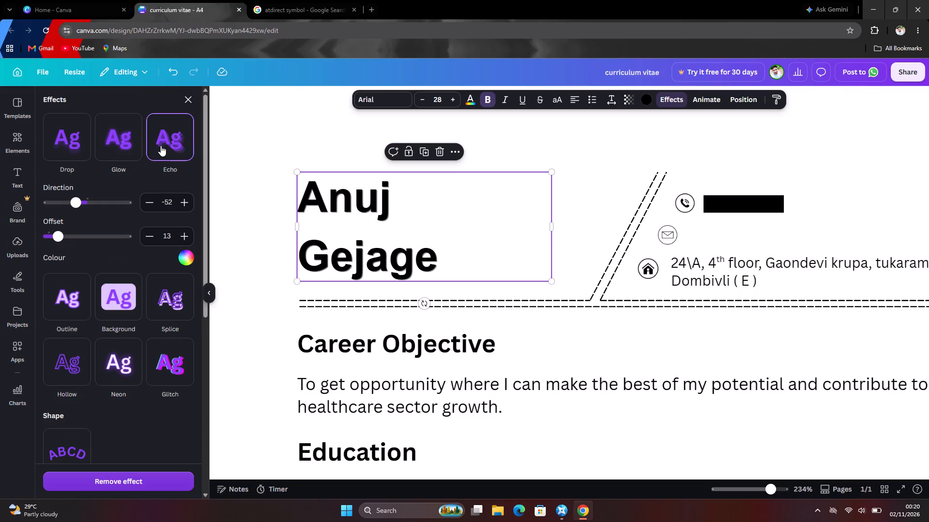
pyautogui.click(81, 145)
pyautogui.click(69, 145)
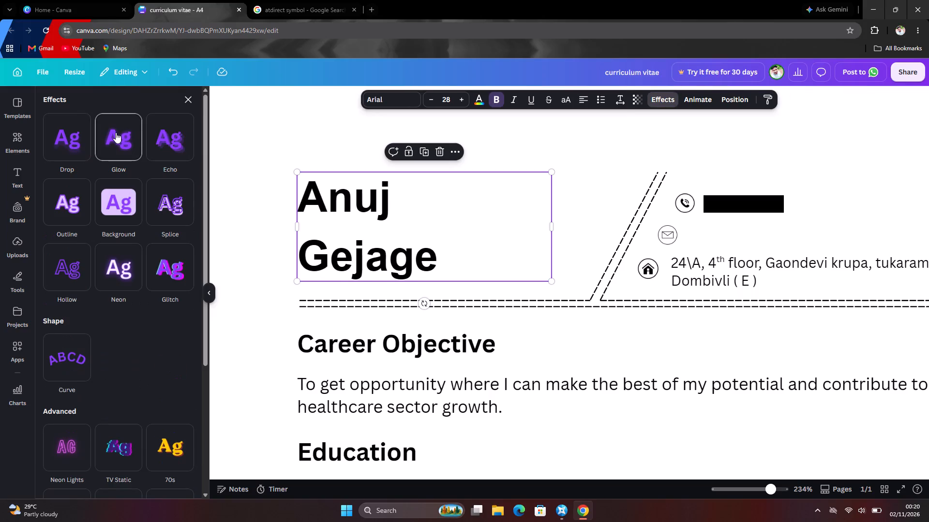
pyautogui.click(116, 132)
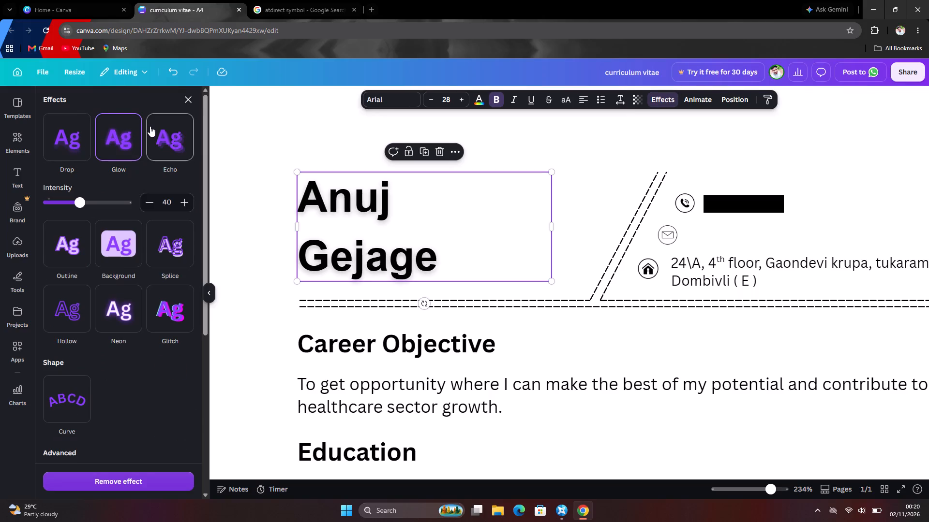
# Apply the Echo effect to the name heading, with direction -52 and offset 13.
pyautogui.click(150, 126)
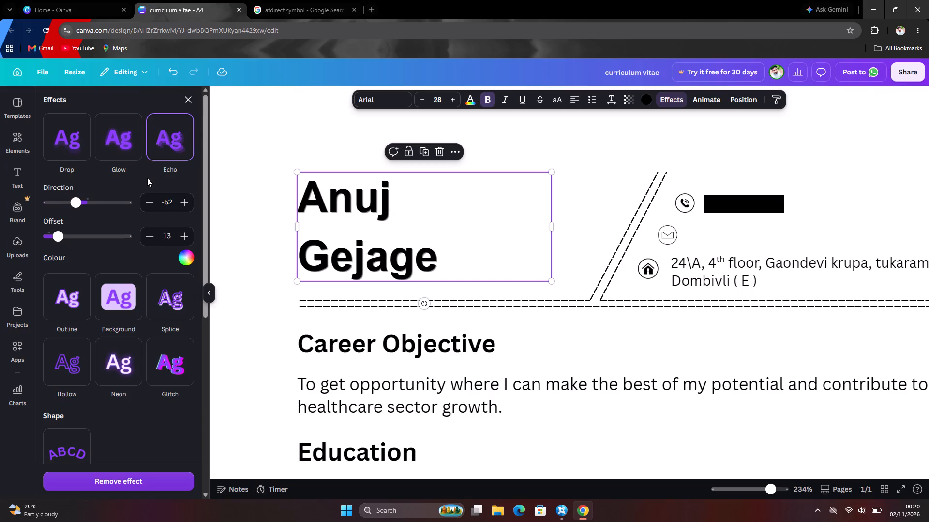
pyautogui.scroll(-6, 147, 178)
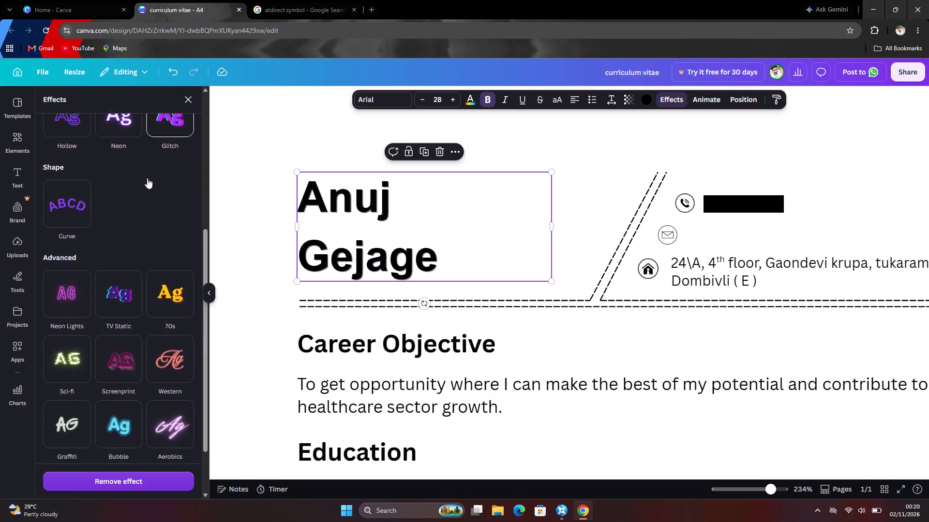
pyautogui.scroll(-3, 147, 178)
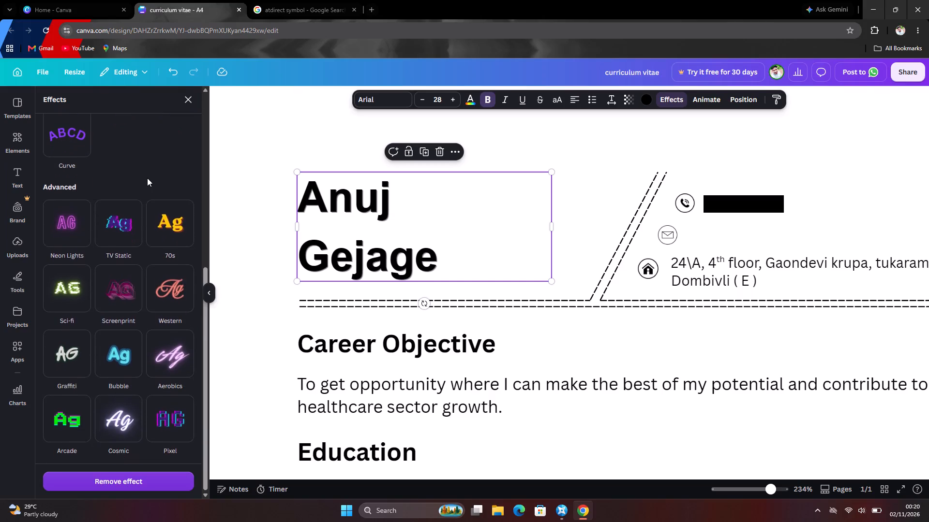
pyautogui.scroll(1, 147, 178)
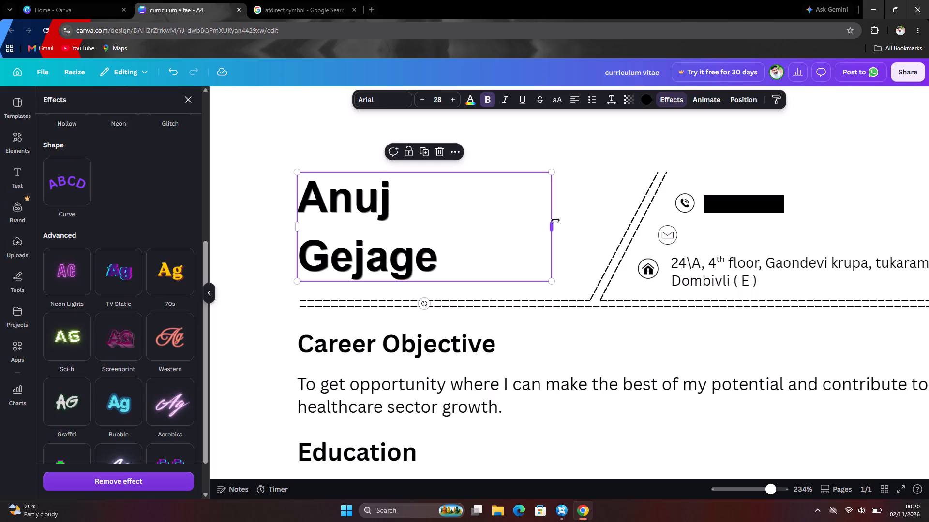
# Narrow the name heading's text box around the name, centre its text, and shift it towards the slanted dashed lines.
pyautogui.moveTo(552, 226); pyautogui.dragTo(457, 234)
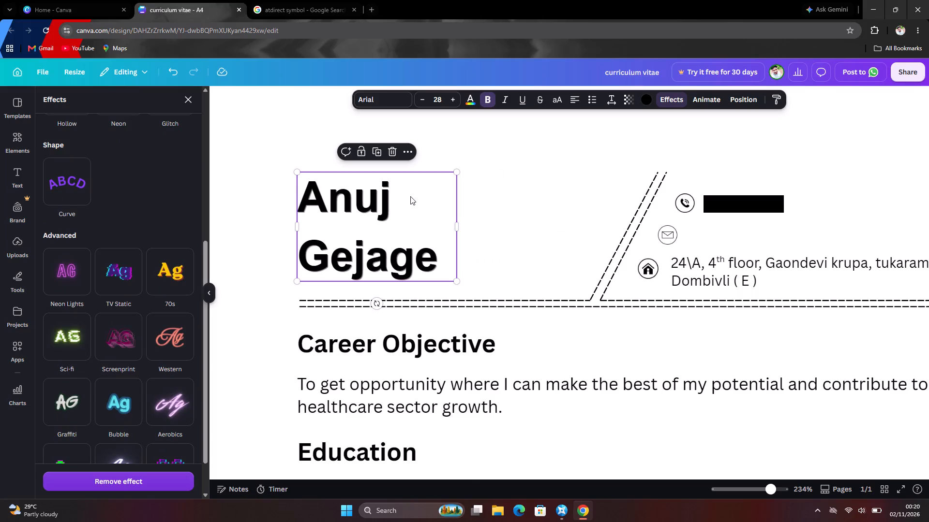
pyautogui.click(575, 101)
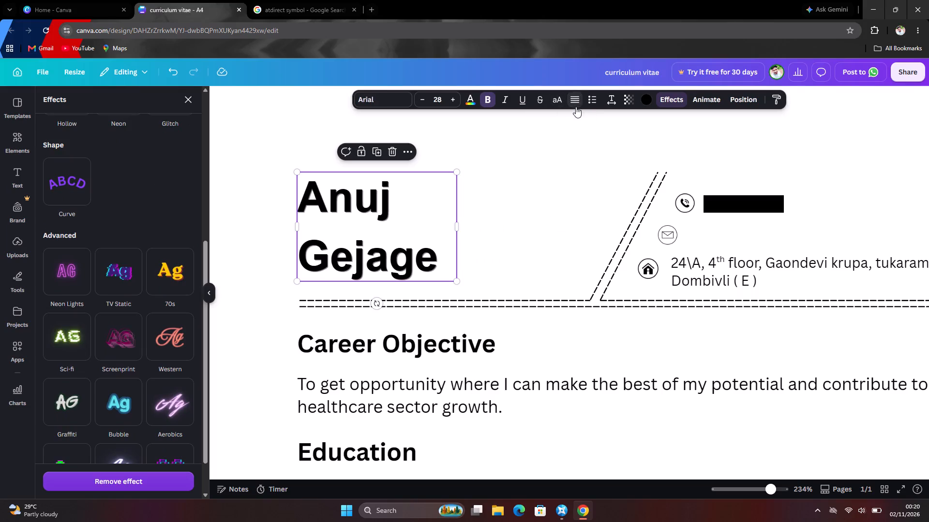
pyautogui.click(574, 99)
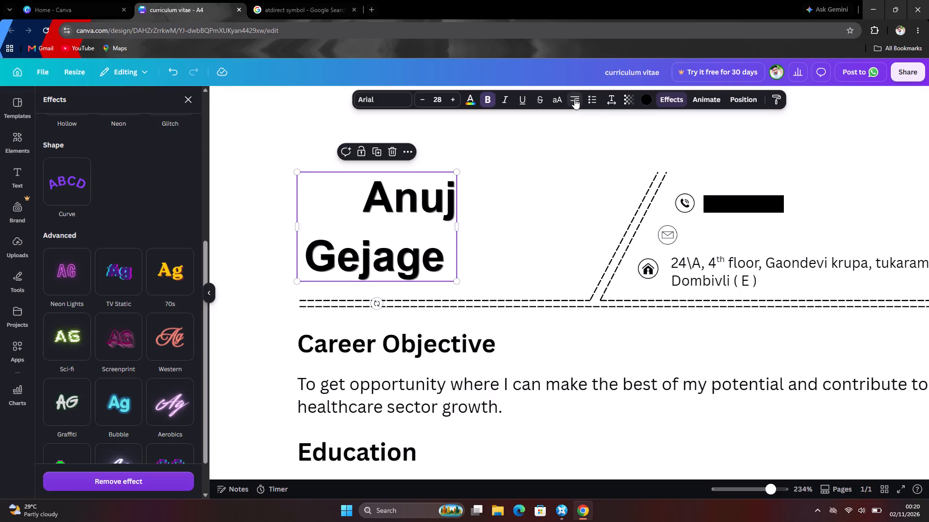
pyautogui.click(574, 99)
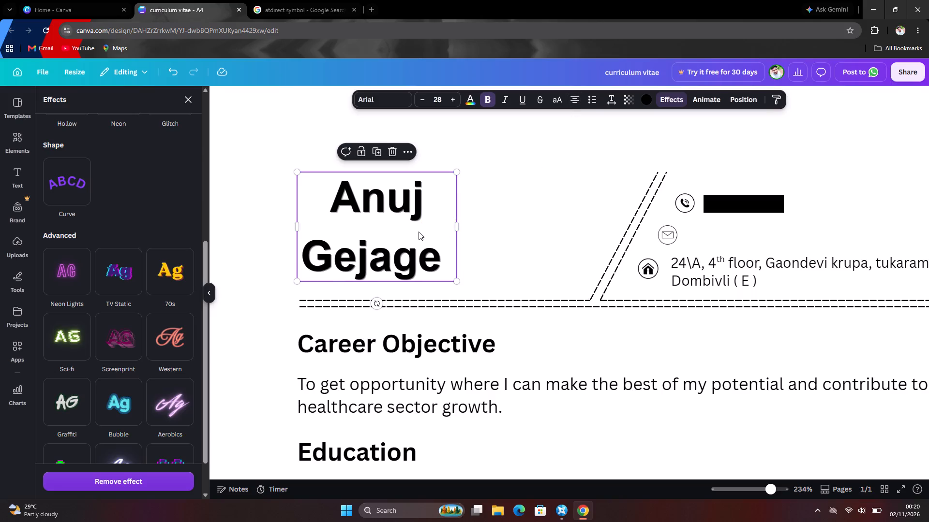
pyautogui.moveTo(419, 232); pyautogui.dragTo(483, 232)
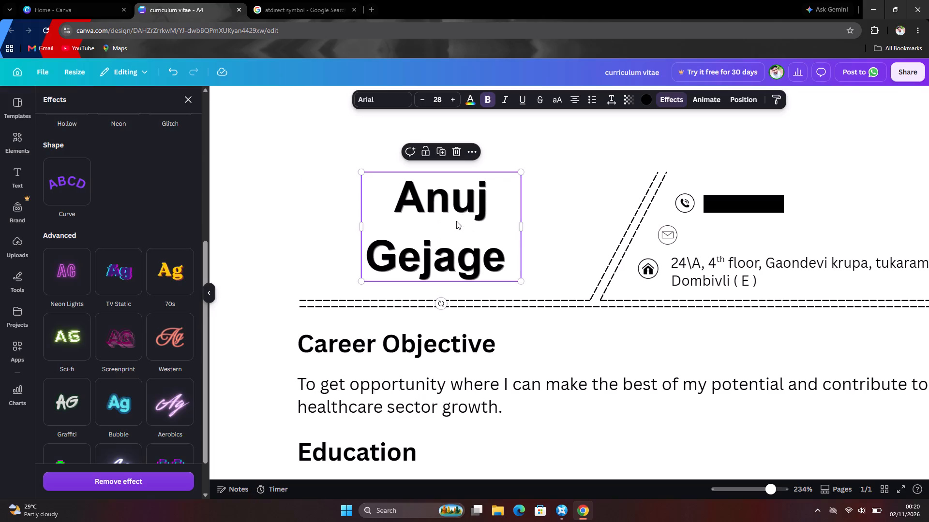
# Change the name heading to all uppercase and widen its text box so the surname fits on one line.
pyautogui.click(556, 98)
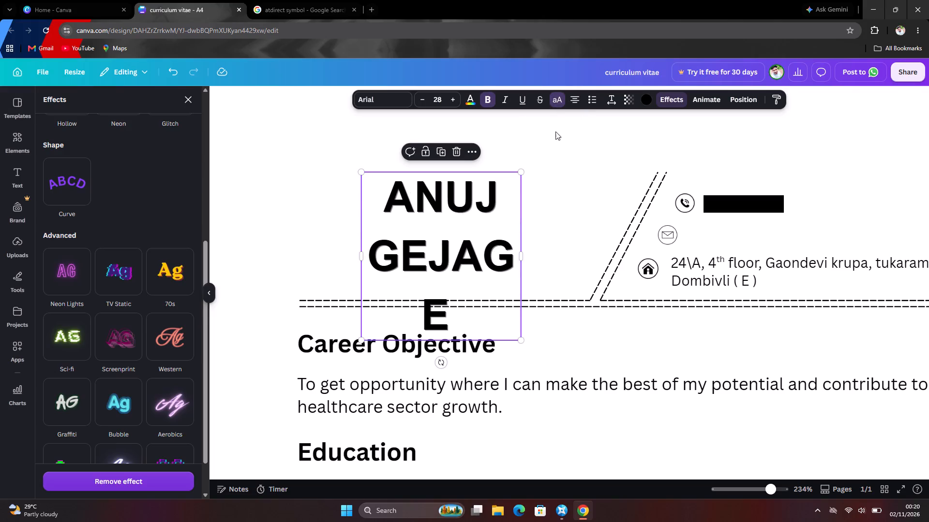
pyautogui.moveTo(521, 254); pyautogui.dragTo(530, 255)
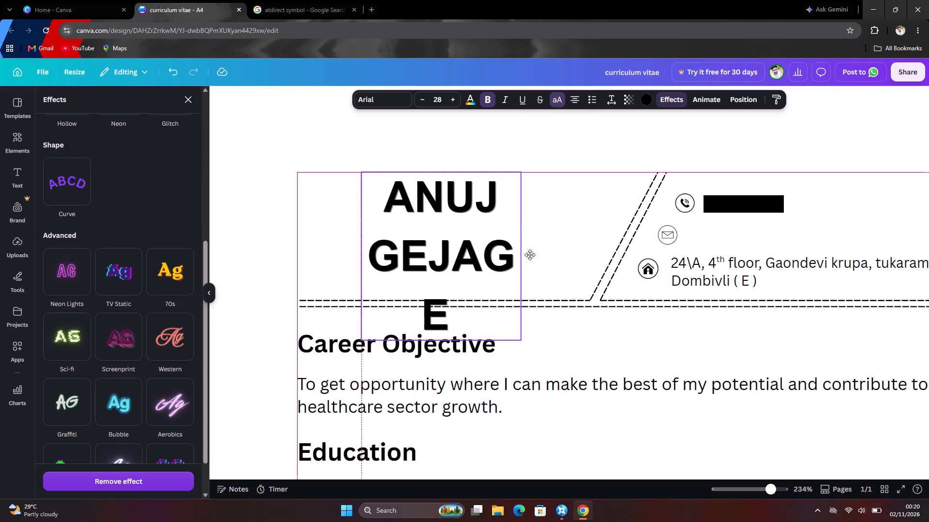
pyautogui.moveTo(530, 255); pyautogui.dragTo(532, 250)
pyautogui.moveTo(534, 250); pyautogui.dragTo(554, 248)
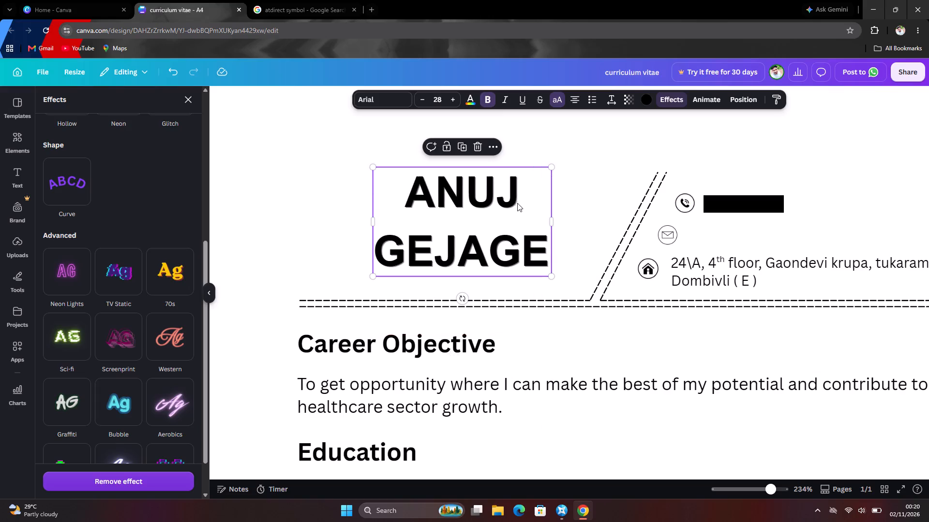
# Lower the name heading to line up vertically with the envelope icon, just above the horizontal dashed lines.
pyautogui.moveTo(505, 198); pyautogui.dragTo(501, 212)
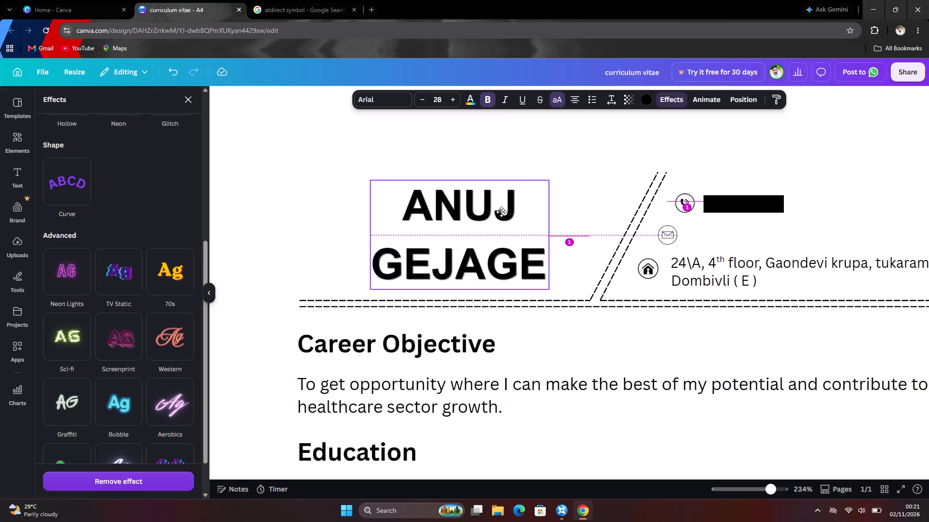
pyautogui.moveTo(501, 212); pyautogui.dragTo(501, 212)
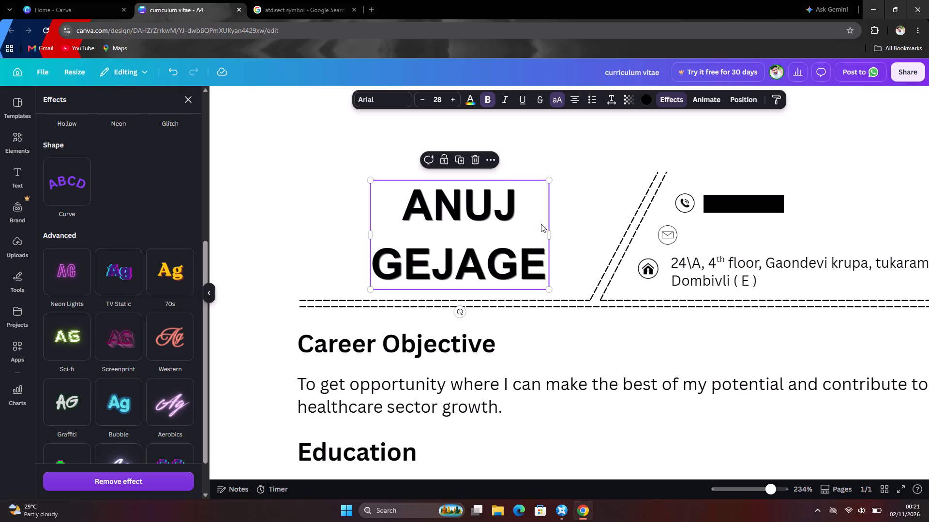
# Left-align the first name line in the name heading.
pyautogui.scroll(2, 704, 249)
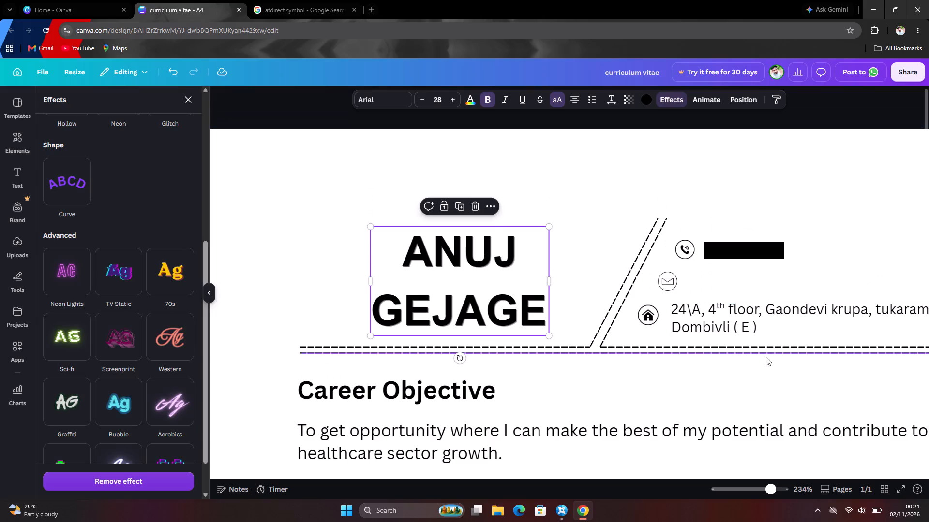
pyautogui.moveTo(752, 386); pyautogui.dragTo(618, 387)
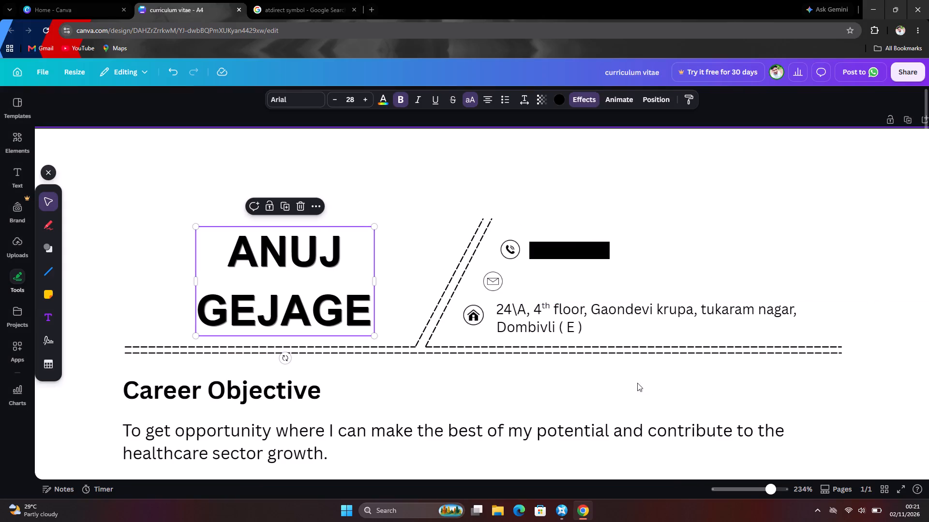
pyautogui.moveTo(522, 374); pyautogui.dragTo(664, 394)
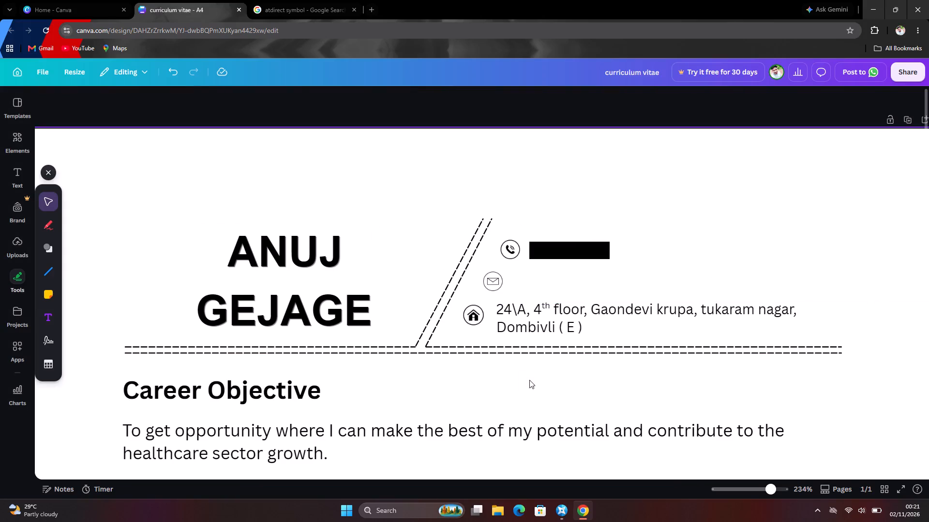
pyautogui.scroll(2, 526, 376)
pyautogui.scroll(-3, 526, 376)
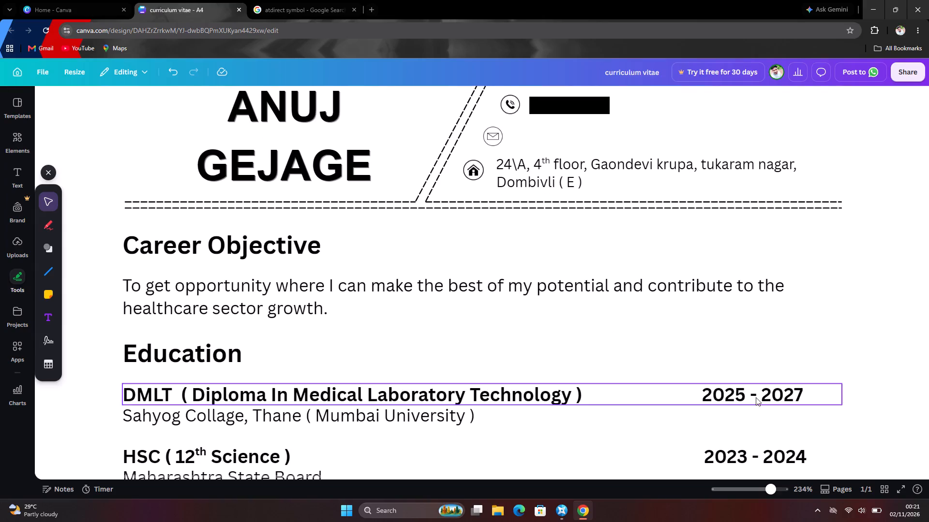
pyautogui.click(761, 491)
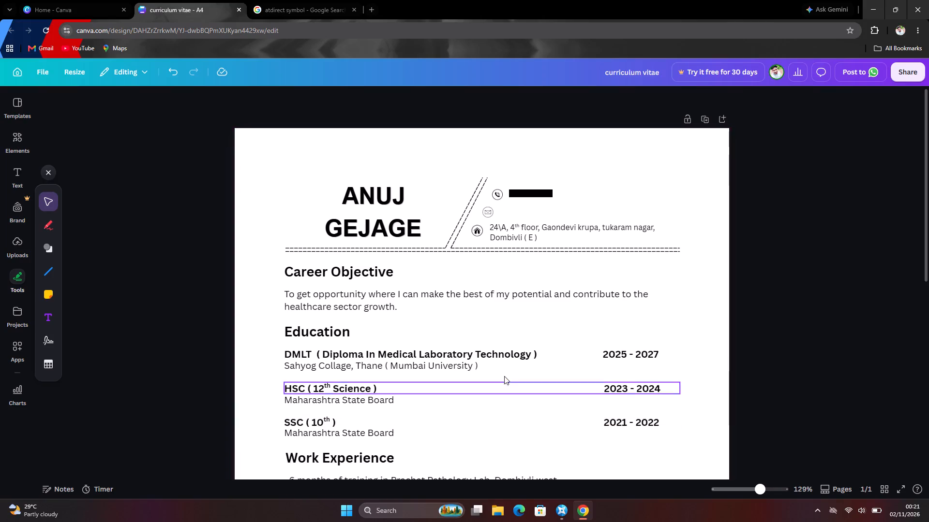
pyautogui.doubleClick(403, 199)
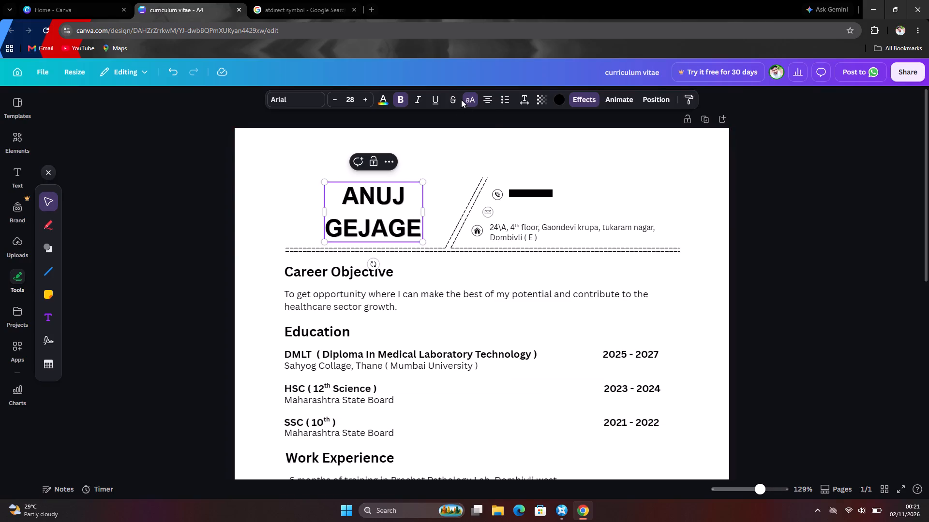
pyautogui.click(485, 96)
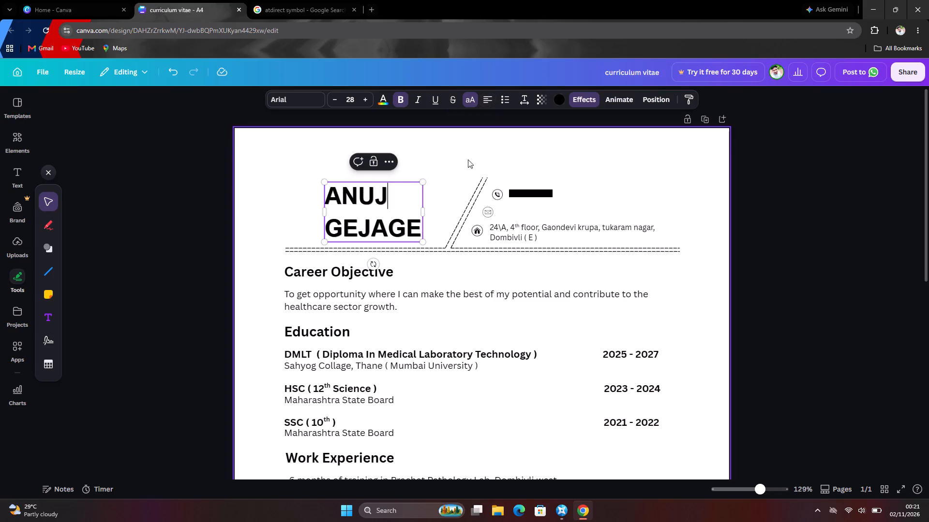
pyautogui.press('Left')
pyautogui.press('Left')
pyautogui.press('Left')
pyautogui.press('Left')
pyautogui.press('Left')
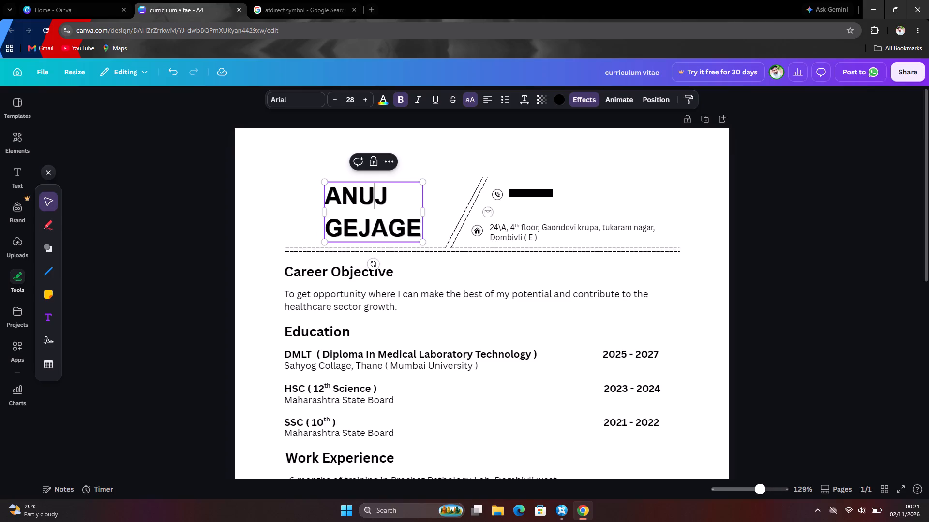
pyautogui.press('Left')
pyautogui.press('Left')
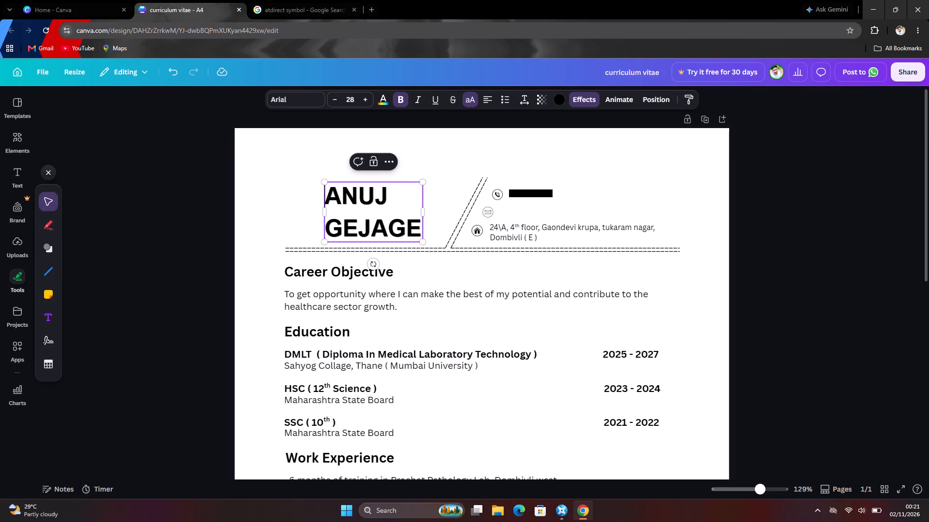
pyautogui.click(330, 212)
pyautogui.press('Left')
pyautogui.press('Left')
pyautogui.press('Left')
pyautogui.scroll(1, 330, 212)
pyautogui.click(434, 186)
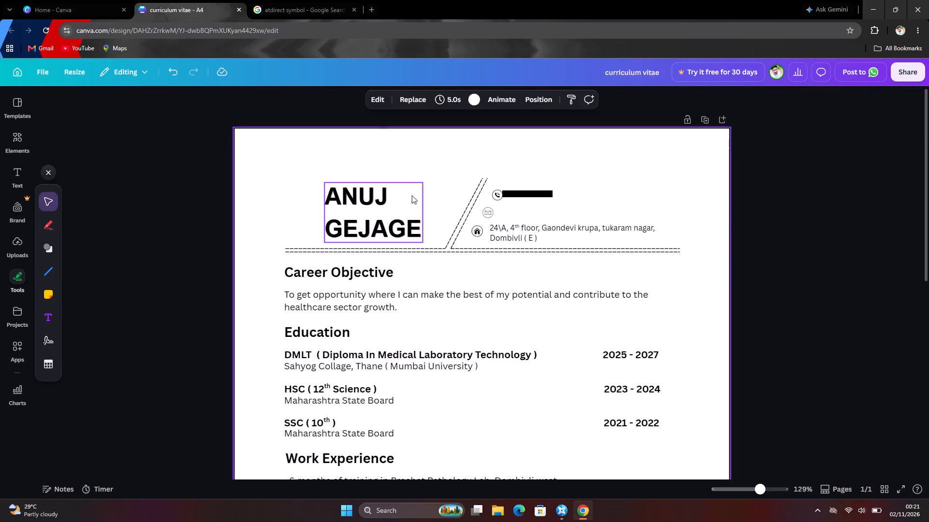
# Nudge the name heading box left until it lines up with the left edge of the section headings.
pyautogui.click(412, 195)
pyautogui.press('Left')
pyautogui.press('Left')
pyautogui.press('Left')
pyautogui.press('Left')
pyautogui.press('Left')
pyautogui.press('Left')
pyautogui.press('Left')
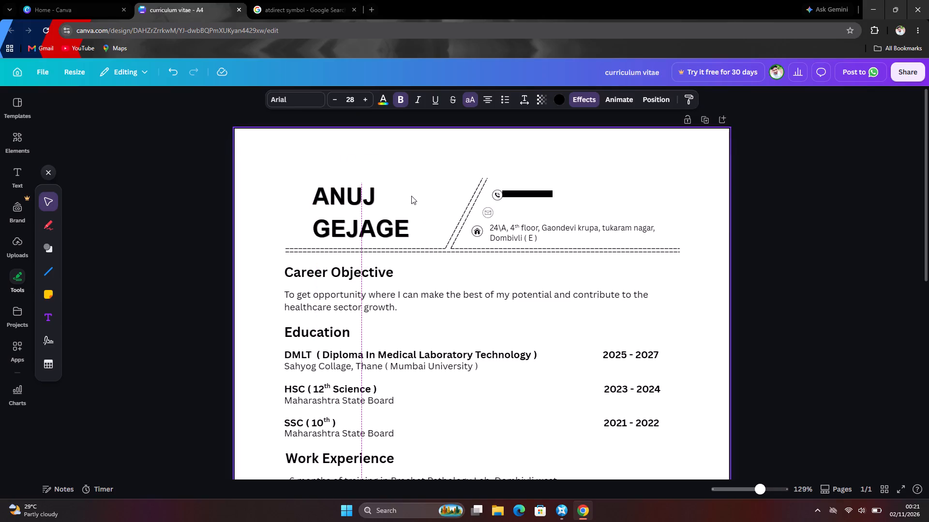
pyautogui.press('Left')
pyautogui.press('Left')
pyautogui.press('Left')
pyautogui.press('Left')
pyautogui.press('Left')
pyautogui.press('Left')
pyautogui.press('Left')
pyautogui.press('Left')
pyautogui.press('Left')
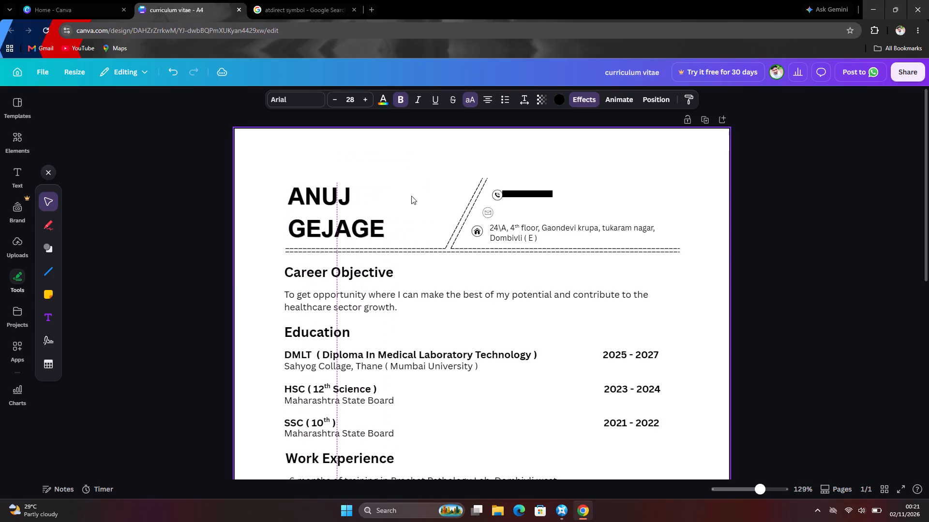
pyautogui.press('Left')
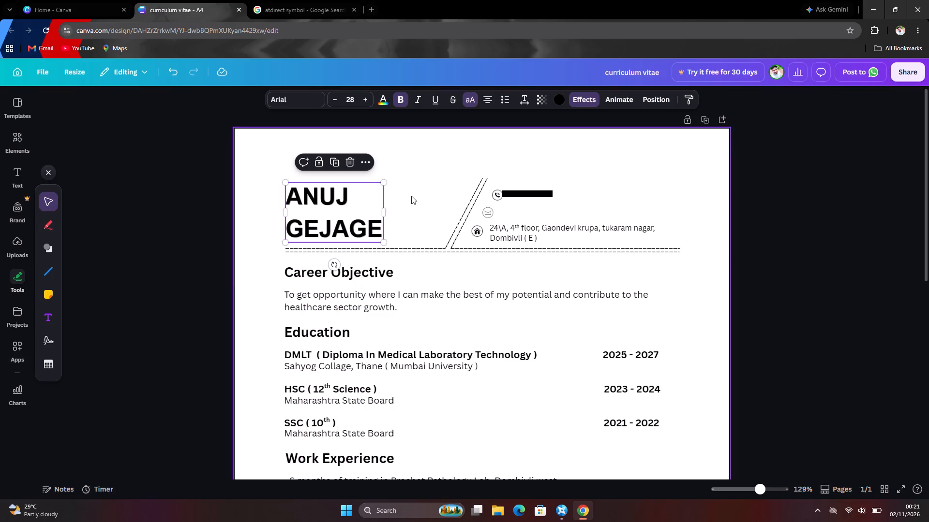
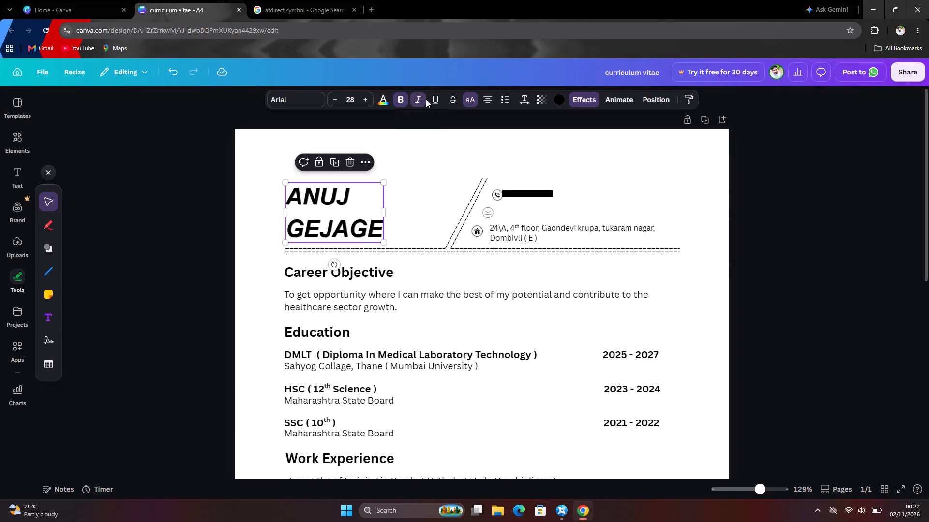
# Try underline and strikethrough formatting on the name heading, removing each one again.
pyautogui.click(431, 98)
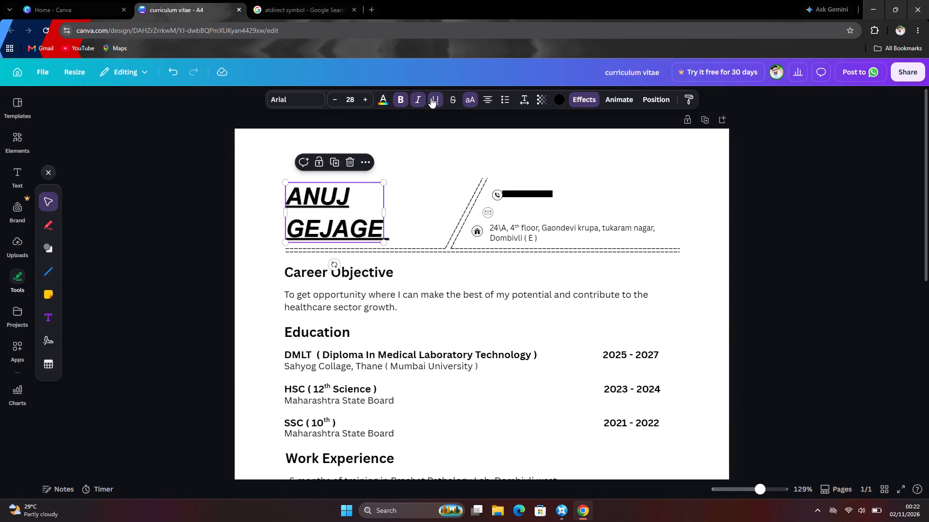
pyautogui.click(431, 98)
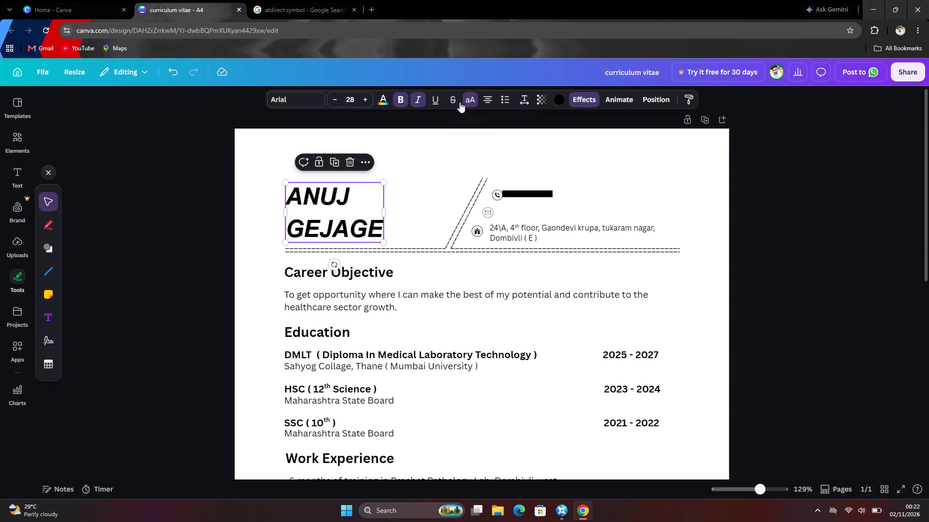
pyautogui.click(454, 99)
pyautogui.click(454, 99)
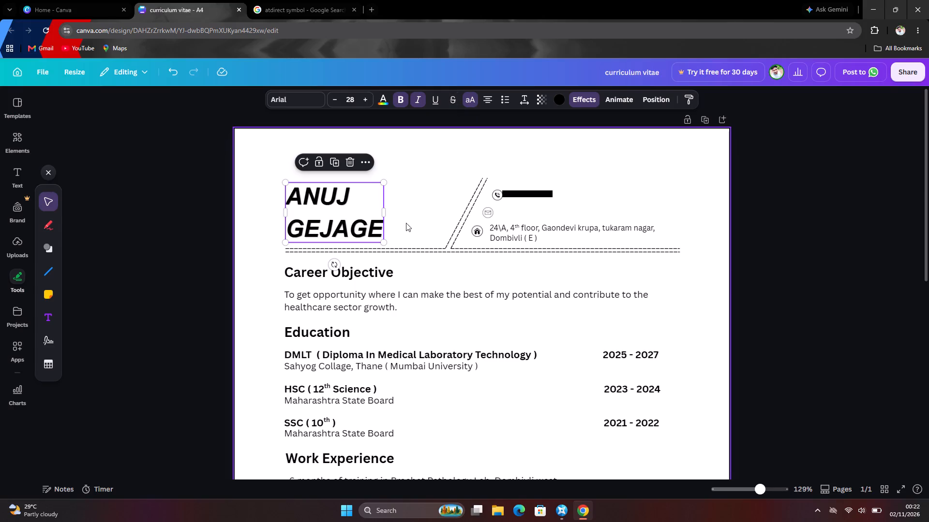
# Widen the name heading's text box toward the diagonal dashed lines so the centred surname sits further right than the first name.
pyautogui.moveTo(384, 213); pyautogui.dragTo(396, 213)
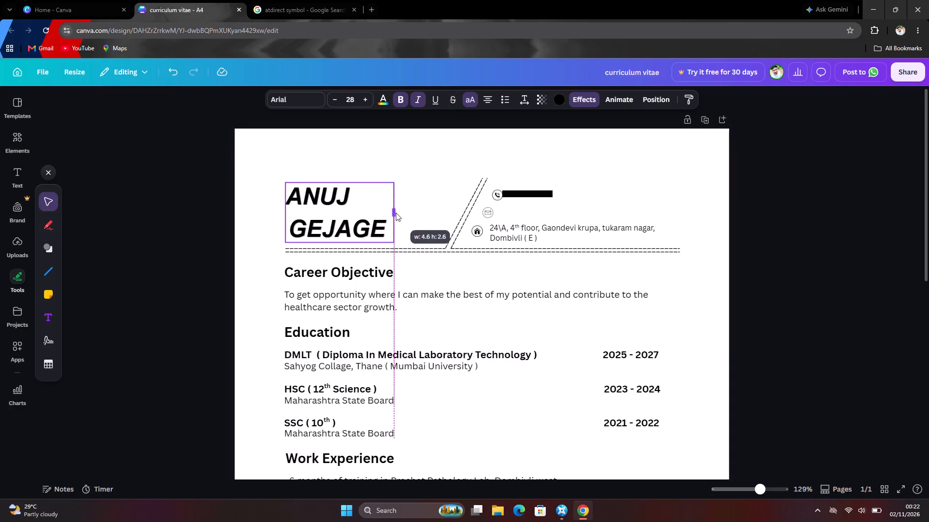
pyautogui.moveTo(396, 213); pyautogui.dragTo(415, 215)
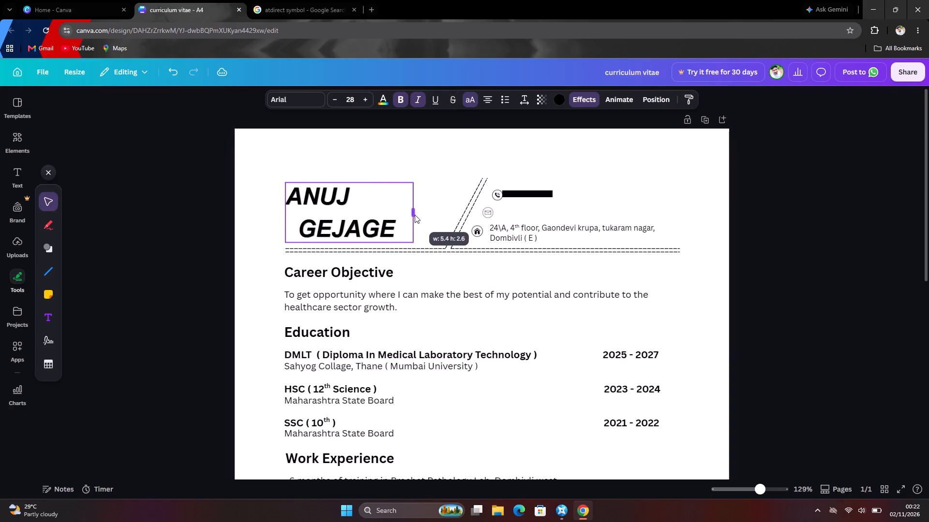
pyautogui.moveTo(415, 215); pyautogui.dragTo(430, 214)
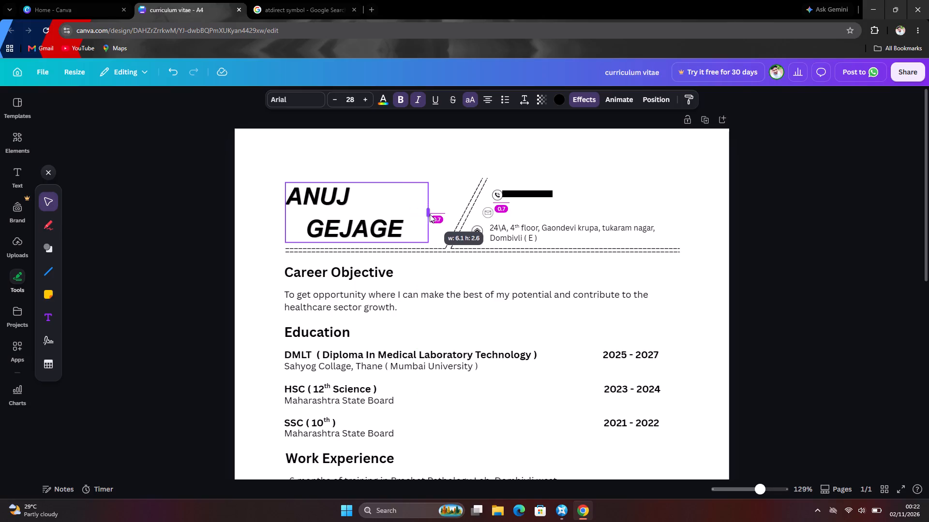
pyautogui.moveTo(430, 214); pyautogui.dragTo(435, 213)
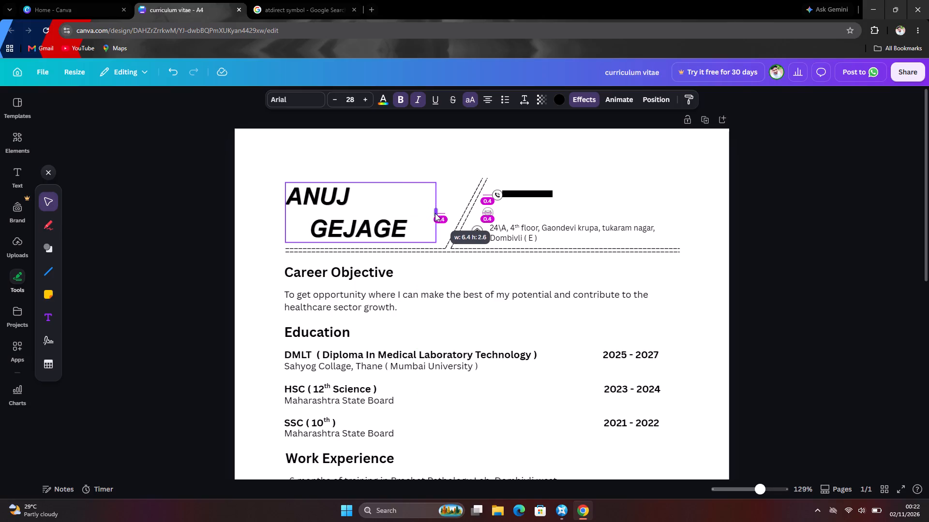
pyautogui.moveTo(435, 213); pyautogui.dragTo(443, 214)
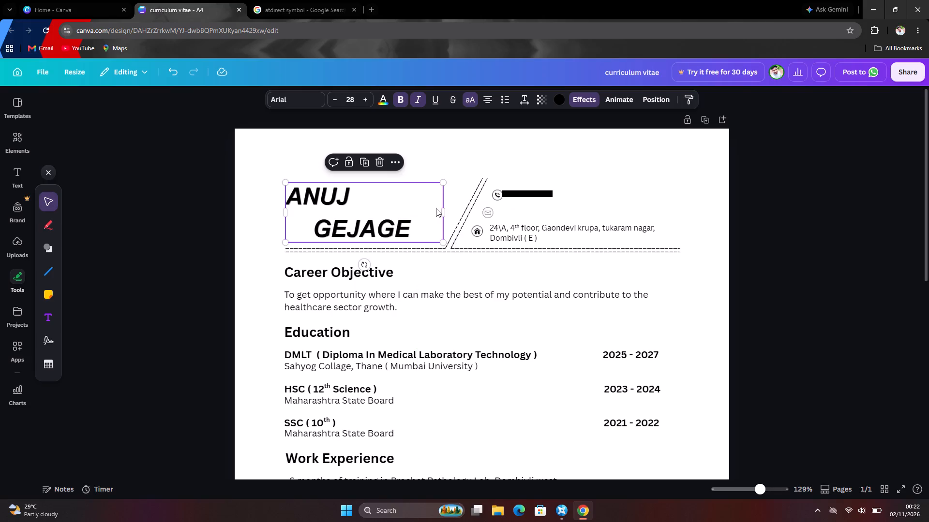
pyautogui.click(449, 173)
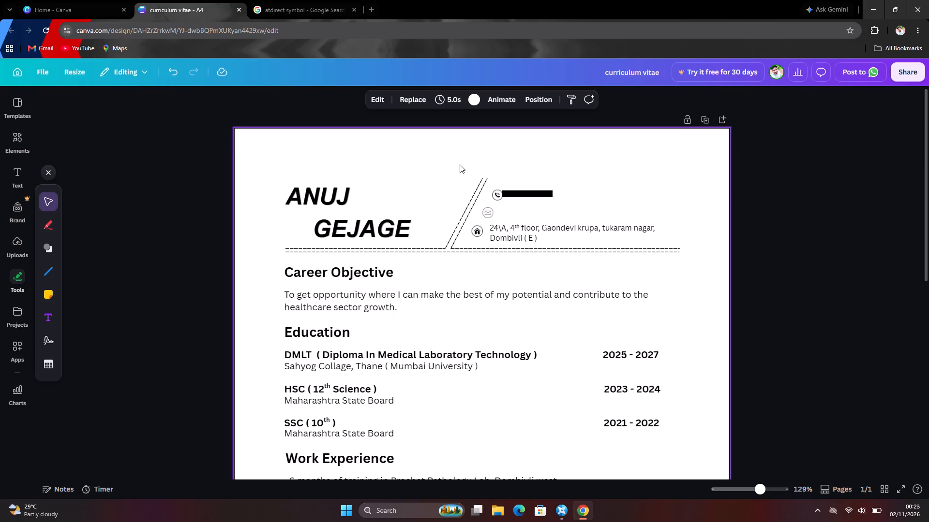
# Examine the layout of the whole curriculum vitae page.
pyautogui.click(756, 491)
pyautogui.click(756, 491)
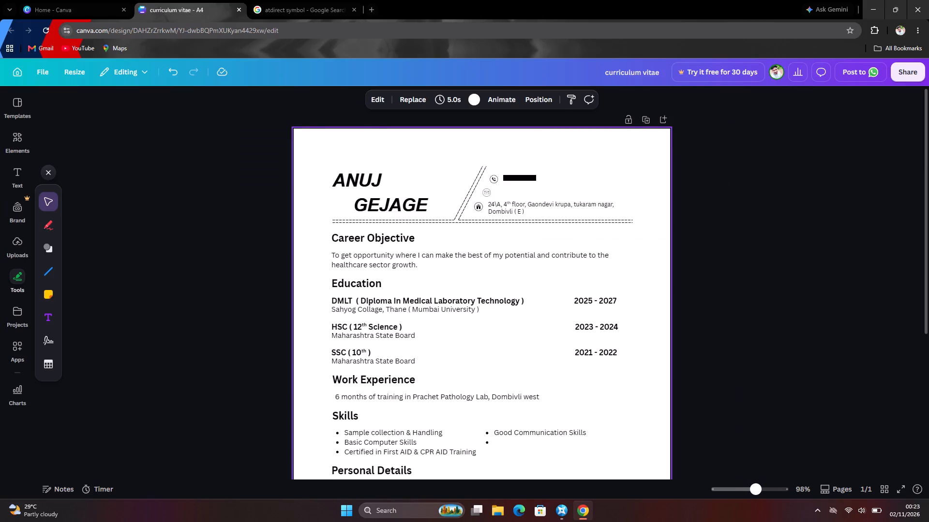
pyautogui.click(747, 494)
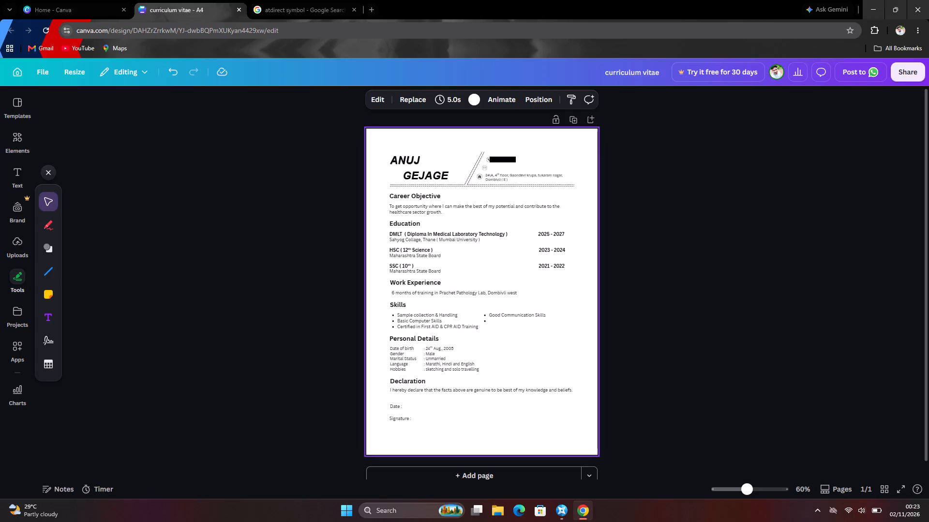
pyautogui.click(734, 322)
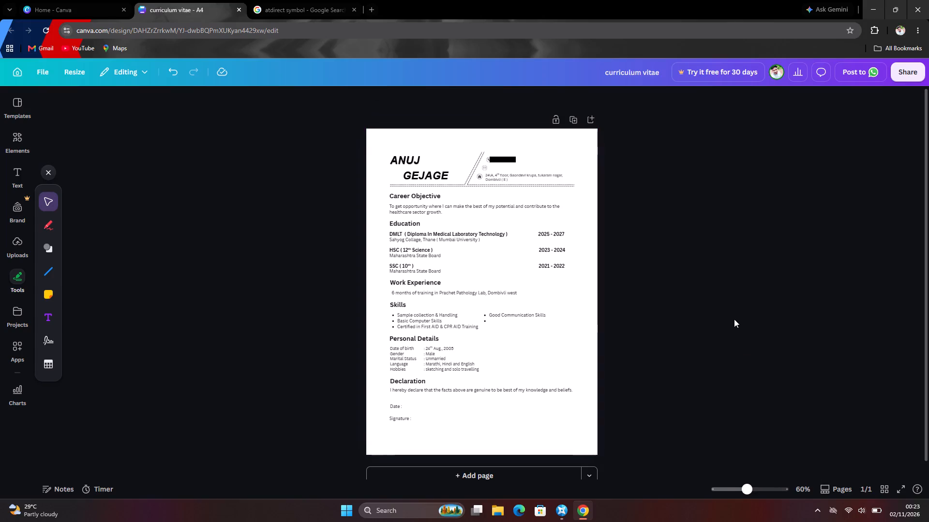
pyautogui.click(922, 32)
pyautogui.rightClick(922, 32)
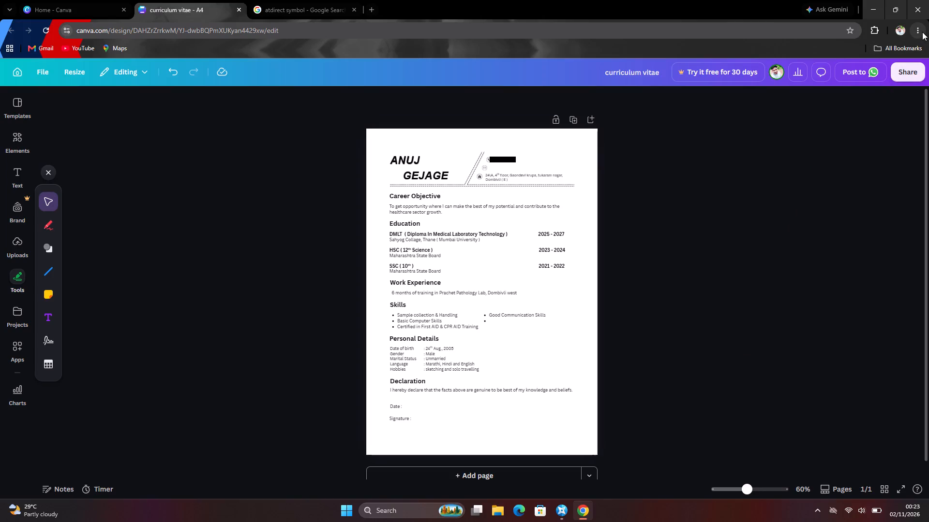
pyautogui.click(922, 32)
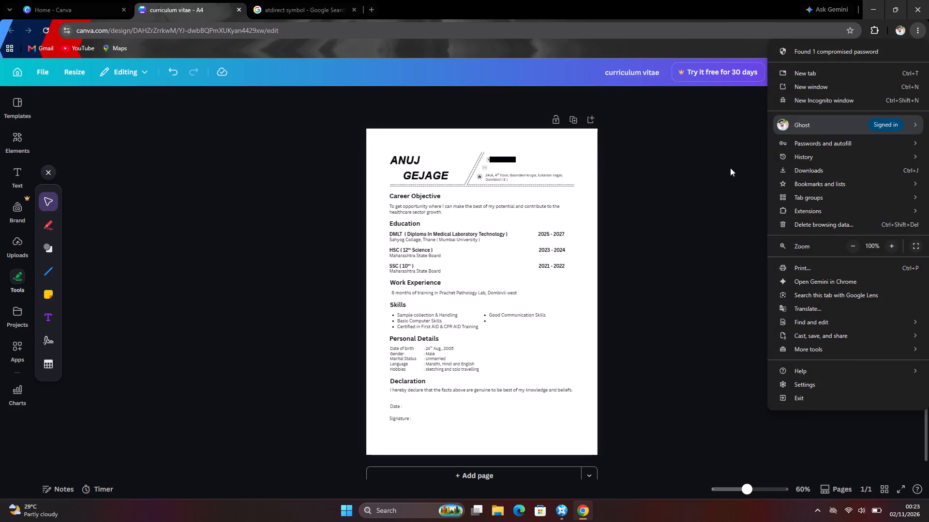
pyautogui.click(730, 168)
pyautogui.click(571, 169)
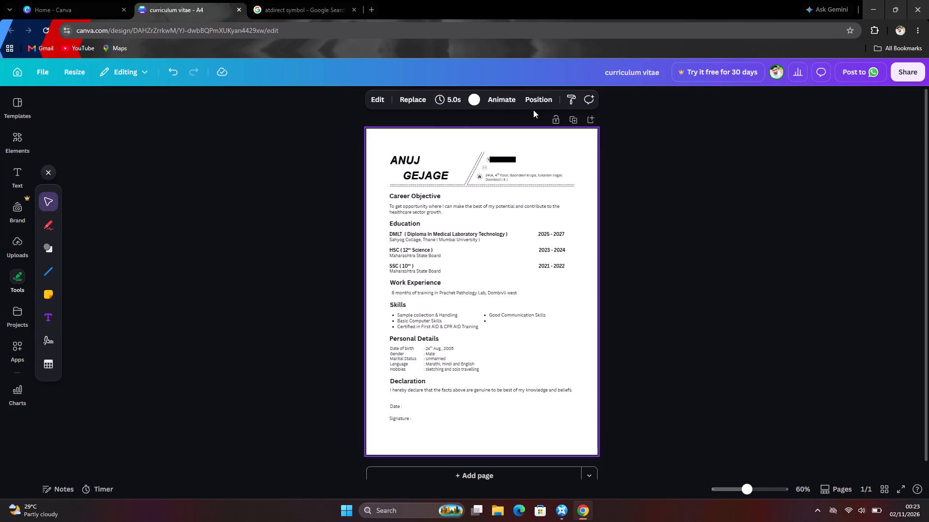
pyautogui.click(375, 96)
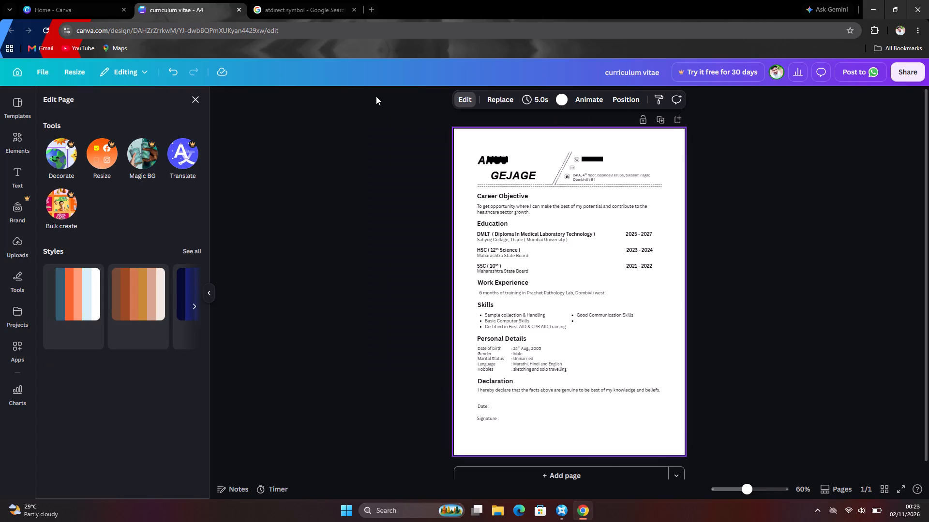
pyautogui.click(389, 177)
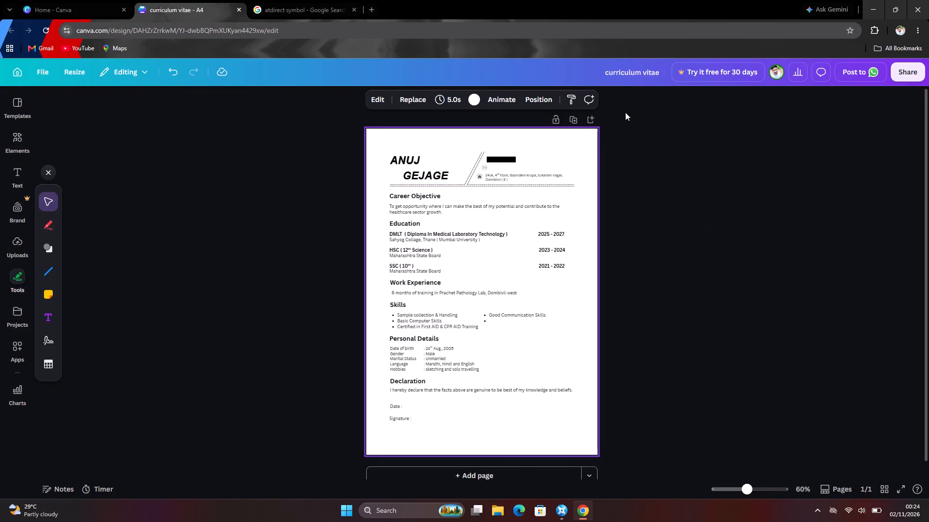
# Download the curriculum vitae as a PDF, request the download once more, and check the recent downloads.
pyautogui.click(895, 68)
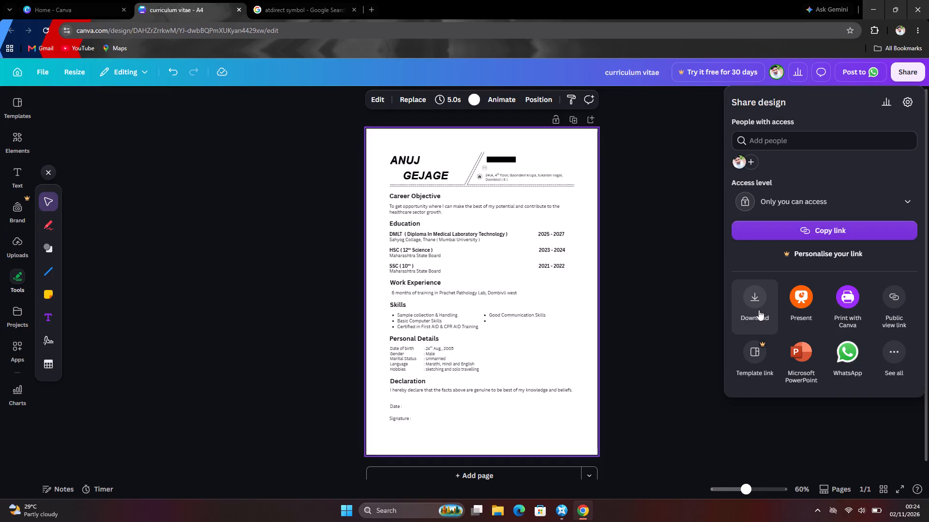
pyautogui.click(758, 309)
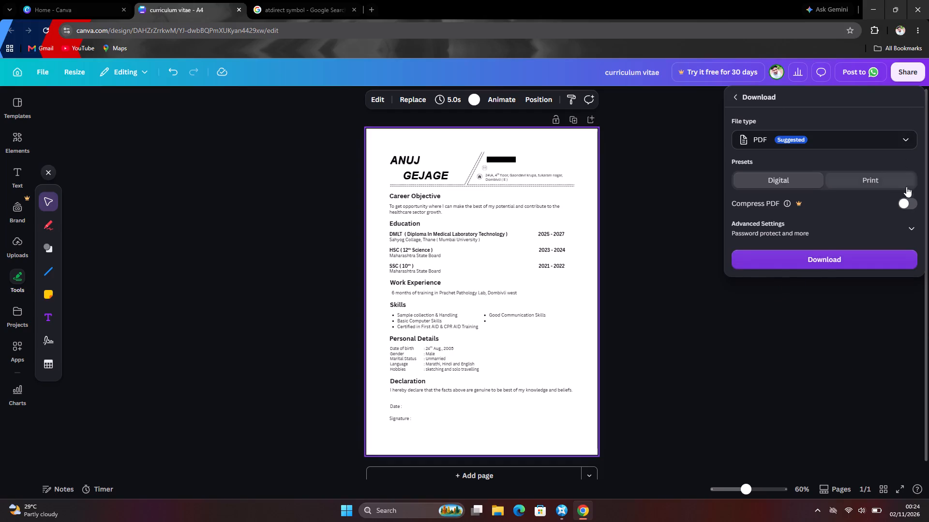
pyautogui.click(899, 140)
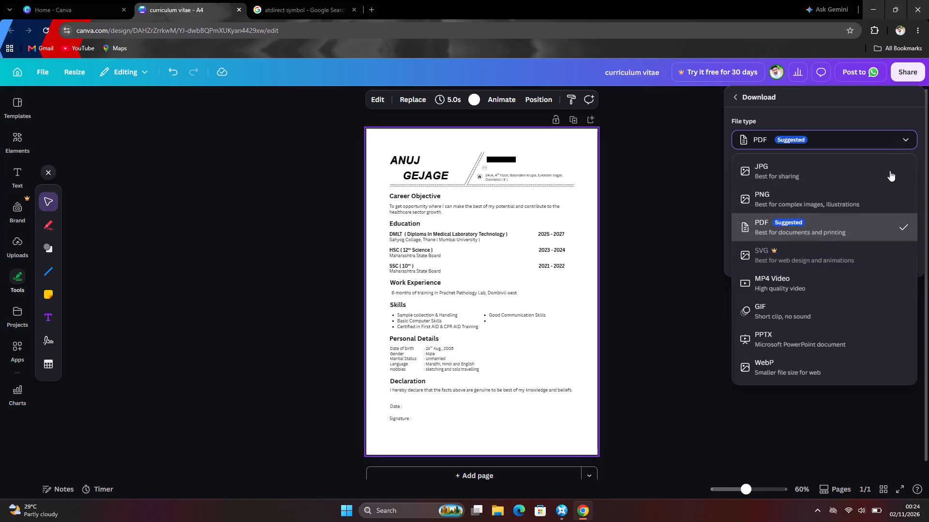
pyautogui.click(850, 224)
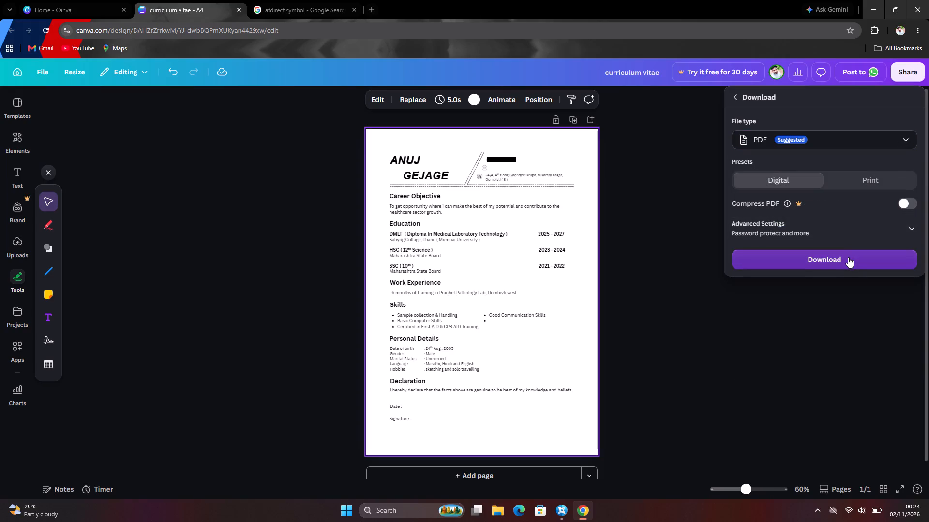
pyautogui.click(848, 257)
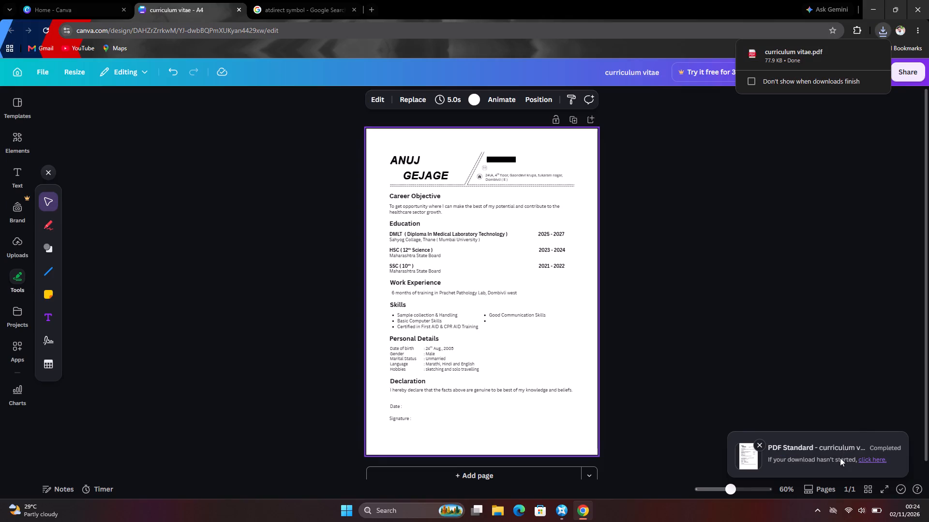
pyautogui.click(862, 456)
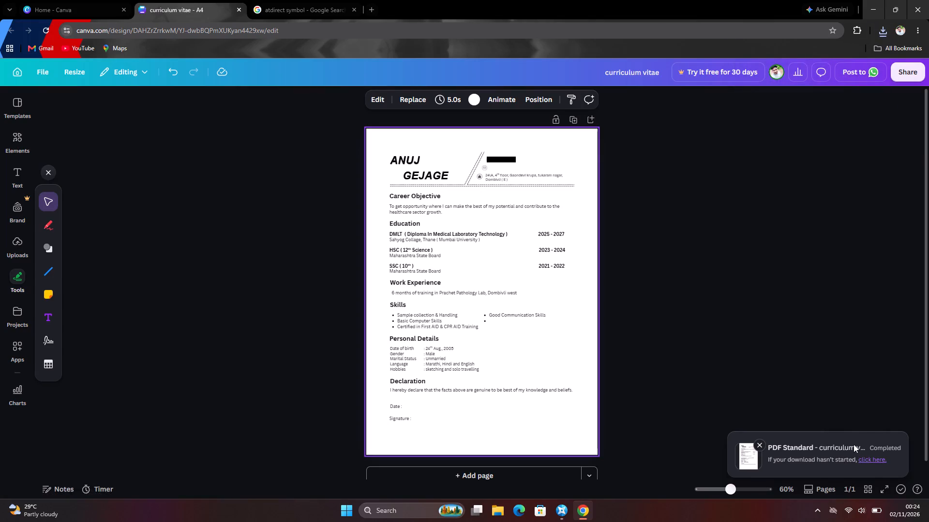
pyautogui.click(885, 29)
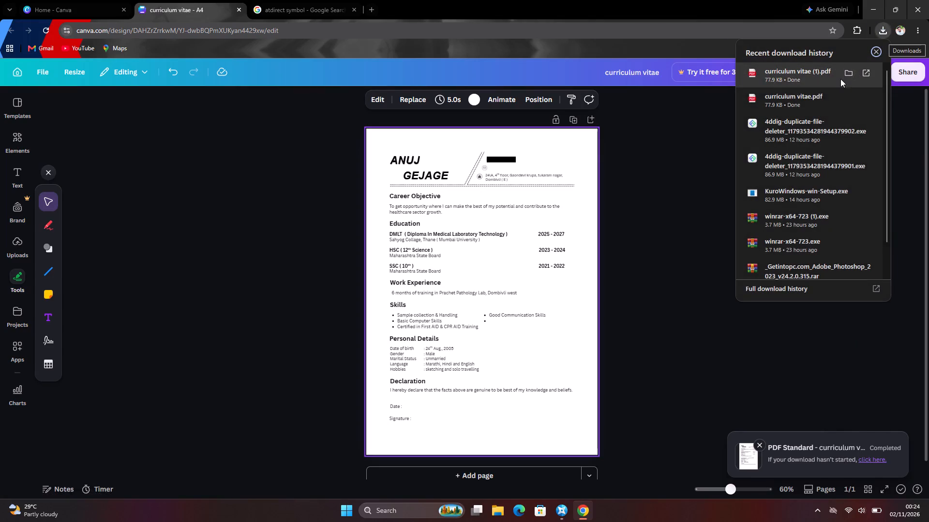
pyautogui.click(878, 53)
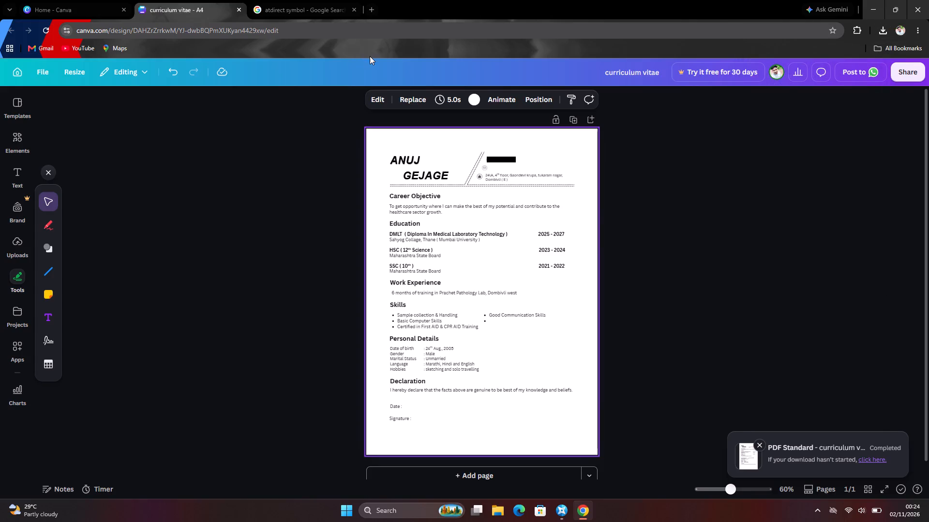
# Close the Google search, the curriculum vitae design and the Canva home page, leaving the browser.
pyautogui.click(356, 8)
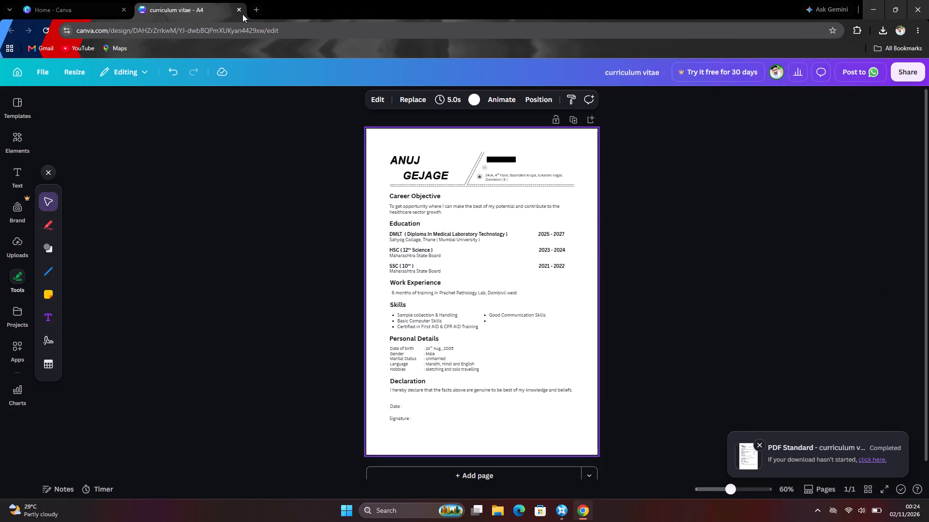
pyautogui.click(239, 12)
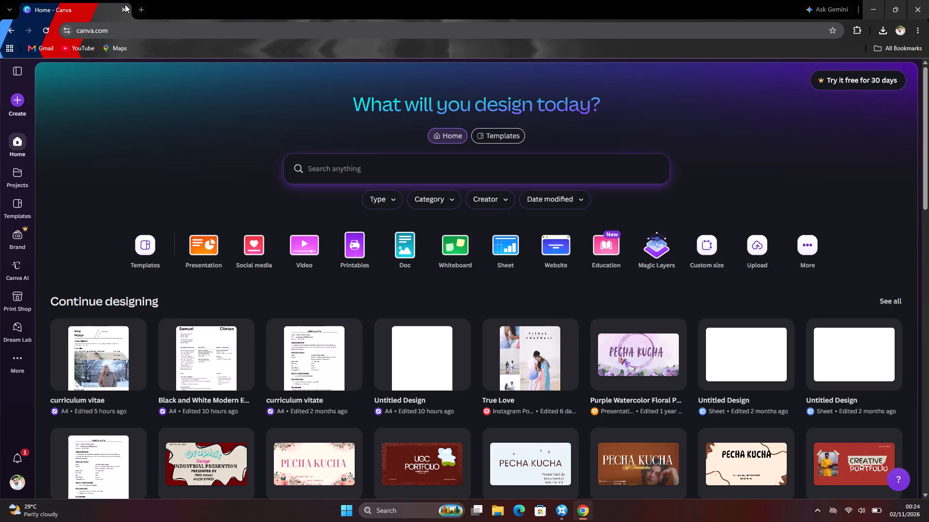
pyautogui.click(125, 4)
pyautogui.click(125, 7)
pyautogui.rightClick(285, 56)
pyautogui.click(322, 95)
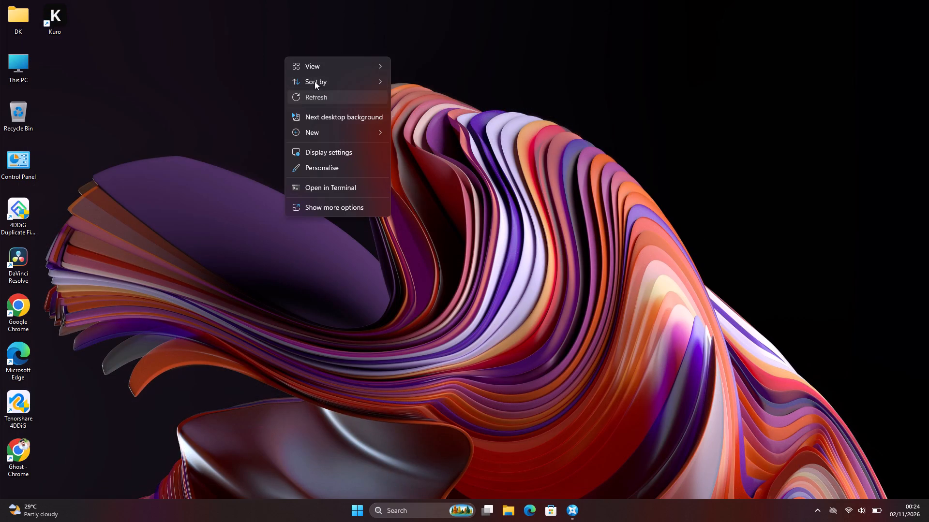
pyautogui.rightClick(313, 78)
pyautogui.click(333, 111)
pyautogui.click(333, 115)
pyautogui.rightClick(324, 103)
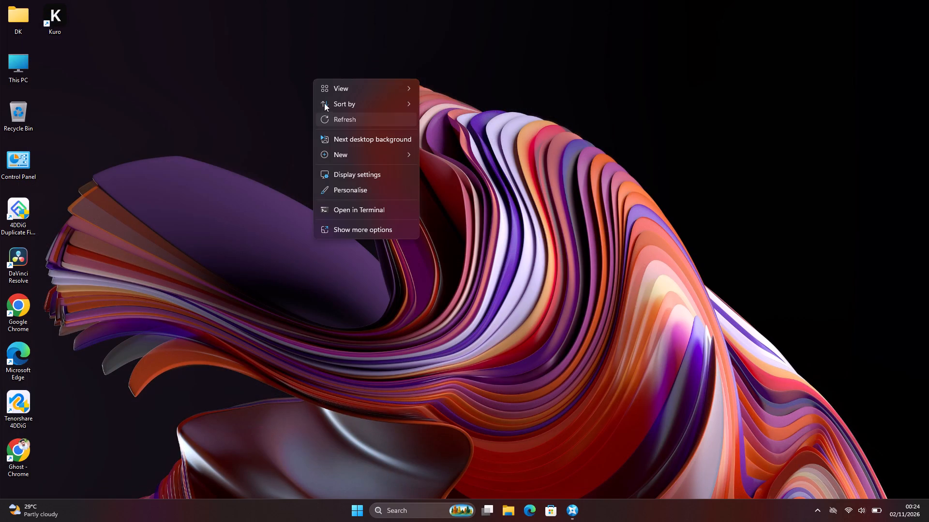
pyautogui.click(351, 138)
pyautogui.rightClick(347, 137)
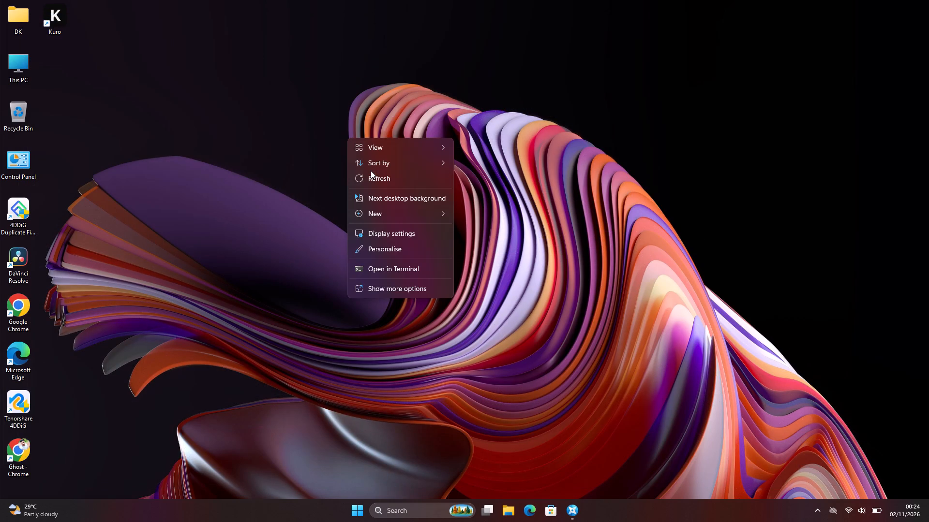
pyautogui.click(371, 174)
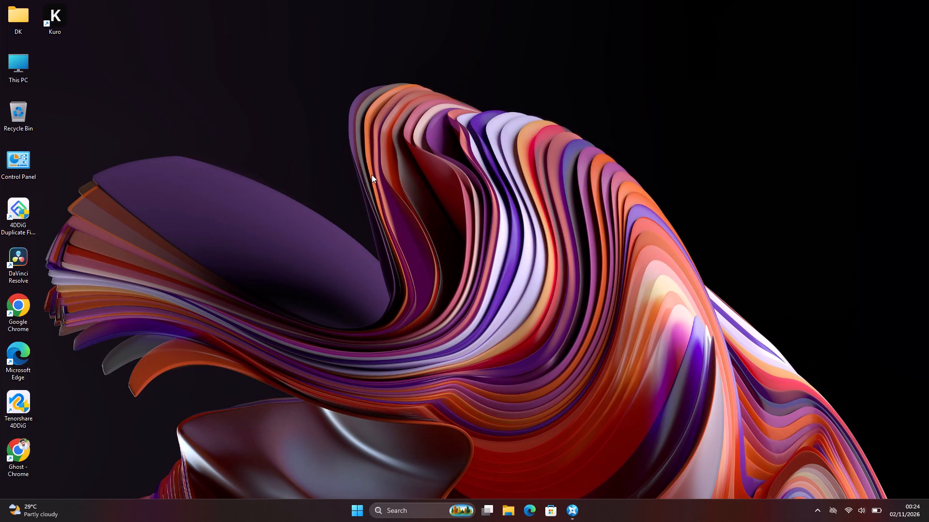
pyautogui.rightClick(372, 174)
# Shut down the computer.
pyautogui.click(352, 510)
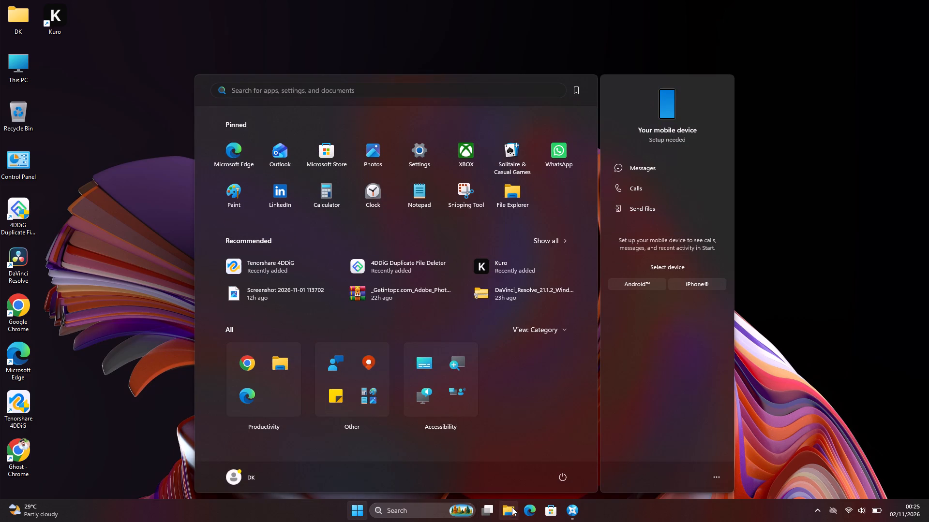
pyautogui.click(554, 482)
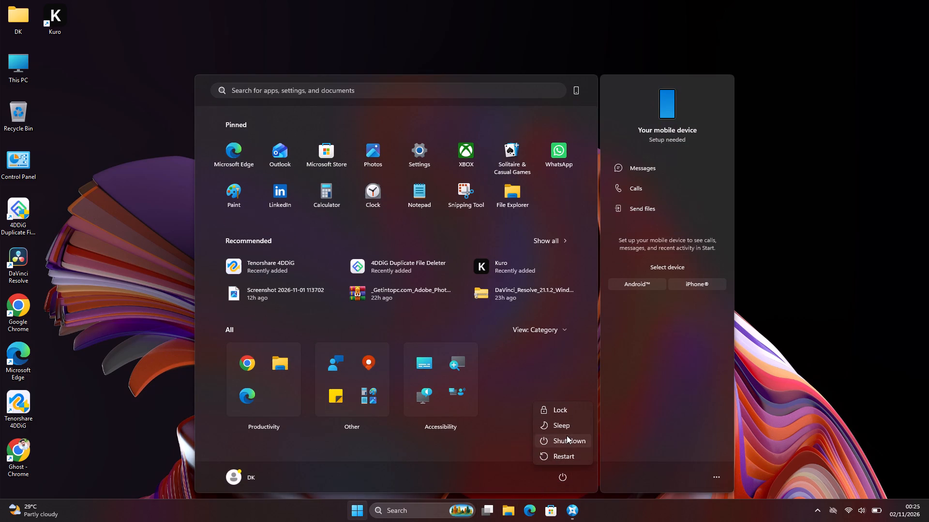
pyautogui.click(567, 435)
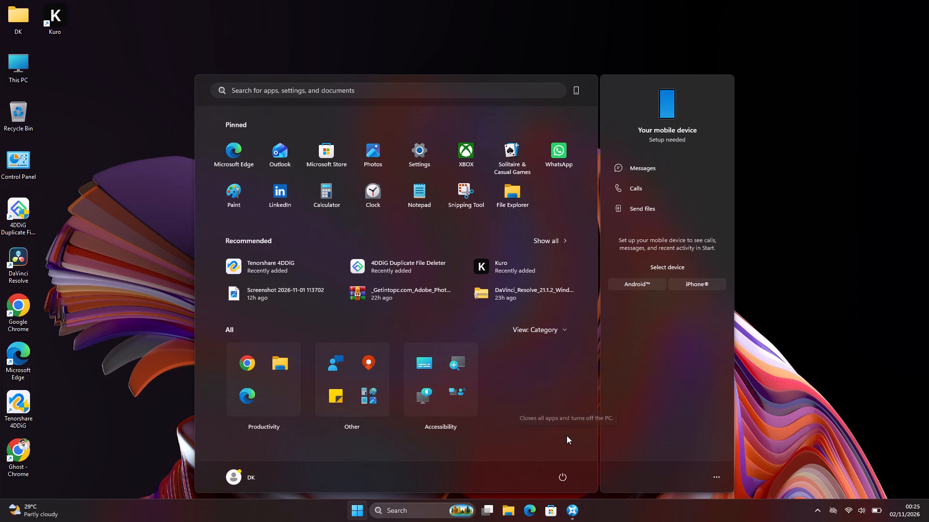